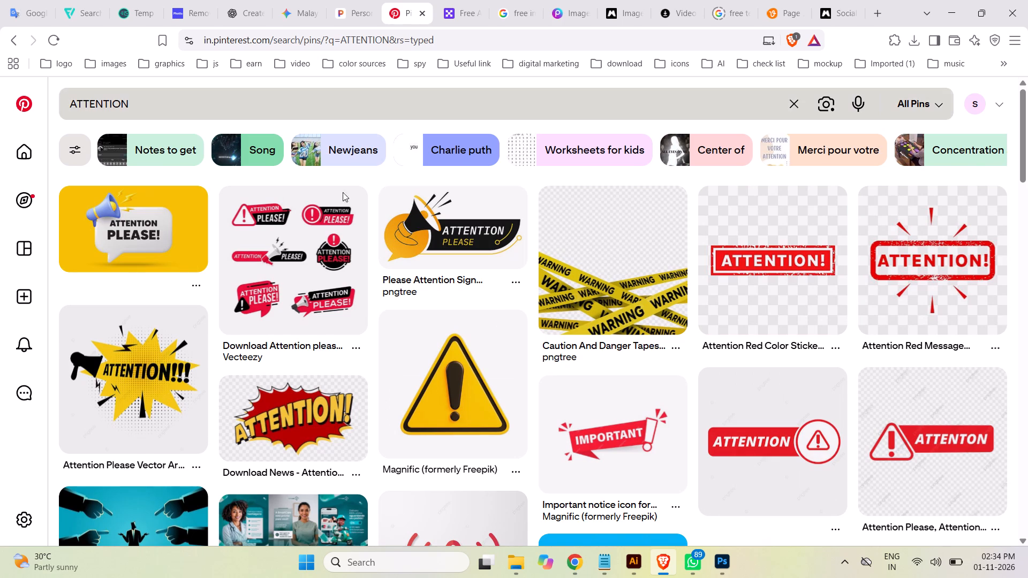
Browse the ATTENTION pin results for attention graphics and notice design references.
{"action": "scroll", "coordinate": [595, 239], "scroll_direction": "down", "scroll_amount": 3}
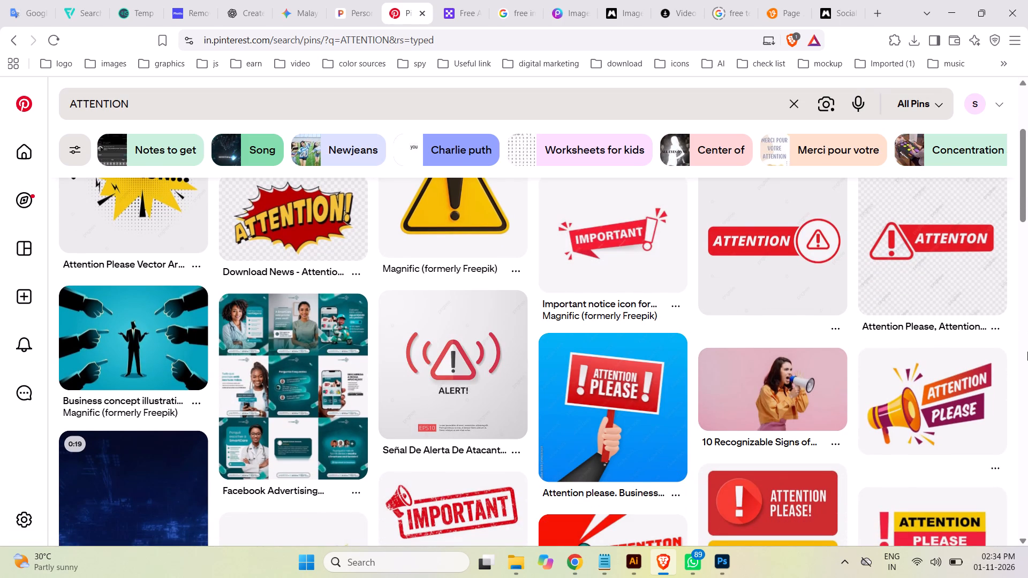
{"action": "scroll", "coordinate": [1021, 313], "scroll_direction": "down", "scroll_amount": 6}
{"action": "scroll", "coordinate": [1013, 303], "scroll_direction": "up", "scroll_amount": 1}
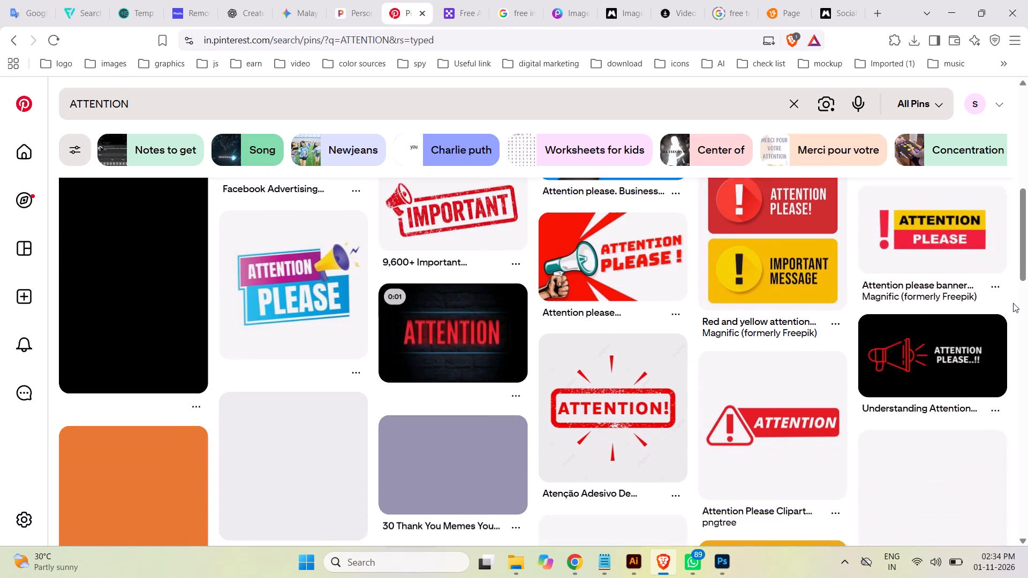
{"action": "scroll", "coordinate": [1013, 303], "scroll_direction": "up", "scroll_amount": 1}
{"action": "scroll", "coordinate": [1008, 298], "scroll_direction": "down", "scroll_amount": 7}
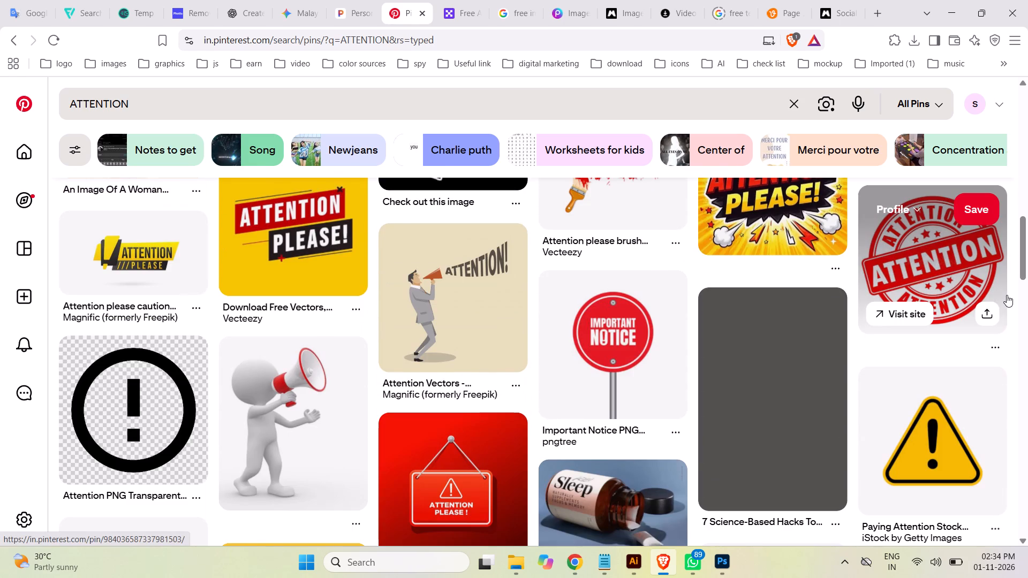
{"action": "scroll", "coordinate": [1007, 294], "scroll_direction": "up", "scroll_amount": 7}
{"action": "scroll", "coordinate": [1003, 292], "scroll_direction": "down", "scroll_amount": 1}
{"action": "scroll", "coordinate": [1003, 292], "scroll_direction": "up", "scroll_amount": 2}
{"action": "scroll", "coordinate": [1002, 287], "scroll_direction": "down", "scroll_amount": 3}
{"action": "scroll", "coordinate": [1002, 287], "scroll_direction": "up", "scroll_amount": 2}
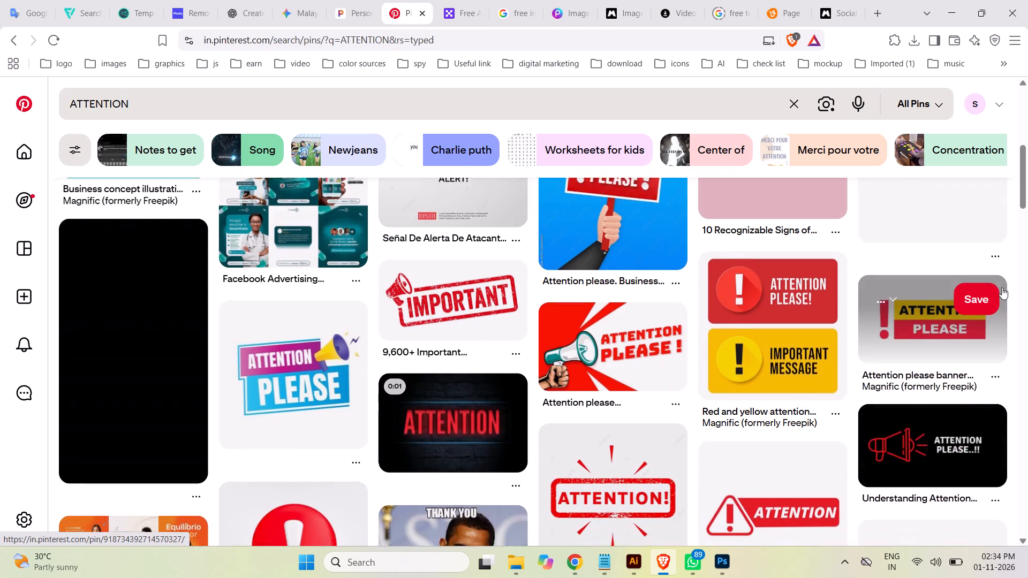
{"action": "scroll", "coordinate": [1002, 287], "scroll_direction": "up", "scroll_amount": 1}
{"action": "scroll", "coordinate": [1002, 287], "scroll_direction": "down", "scroll_amount": 1}
{"action": "scroll", "coordinate": [1002, 287], "scroll_direction": "up", "scroll_amount": 1}
{"action": "scroll", "coordinate": [1002, 287], "scroll_direction": "down", "scroll_amount": 2}
{"action": "scroll", "coordinate": [1002, 287], "scroll_direction": "up", "scroll_amount": 4}
{"action": "scroll", "coordinate": [1001, 287], "scroll_direction": "down", "scroll_amount": 1}
{"action": "scroll", "coordinate": [1001, 287], "scroll_direction": "up", "scroll_amount": 3}
Search the pins for "ATTENTION social media post" and look over the resulting designs.
{"action": "left_click", "coordinate": [183, 103]}
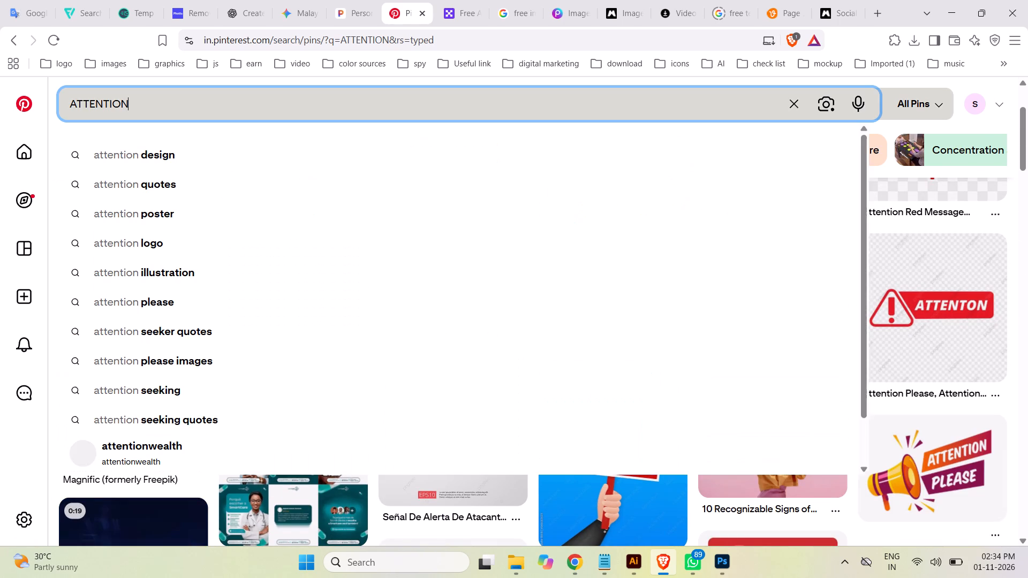
{"action": "key", "text": "space"}
{"action": "type", "text": "social media post"}
{"action": "key", "text": "Return"}
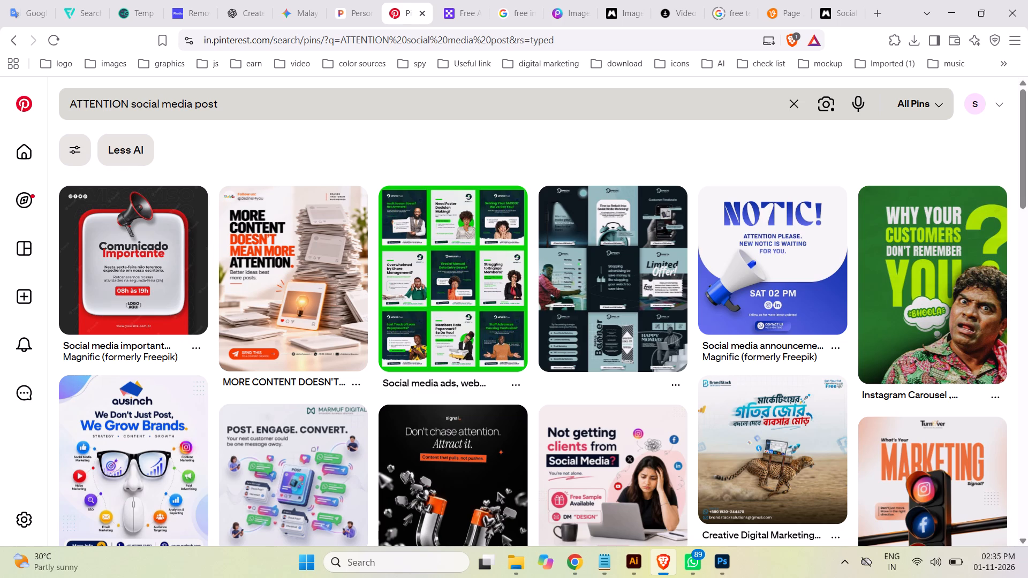
{"action": "scroll", "coordinate": [88, 104], "scroll_direction": "down", "scroll_amount": 2}
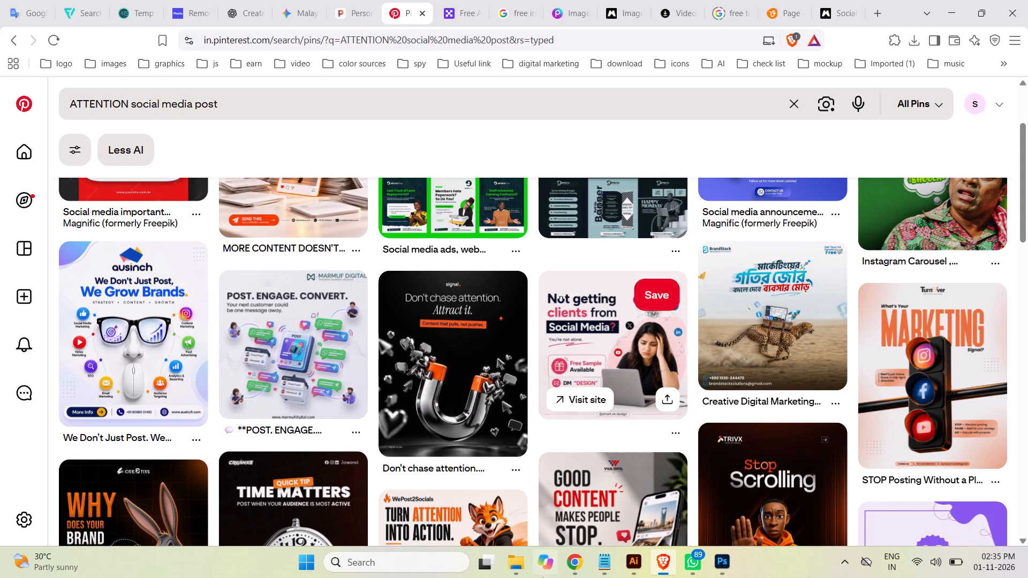
Switch to Illustrator with the Healthcare-Australia-training-1080x1350-20.ai document.
{"action": "left_click", "coordinate": [635, 565]}
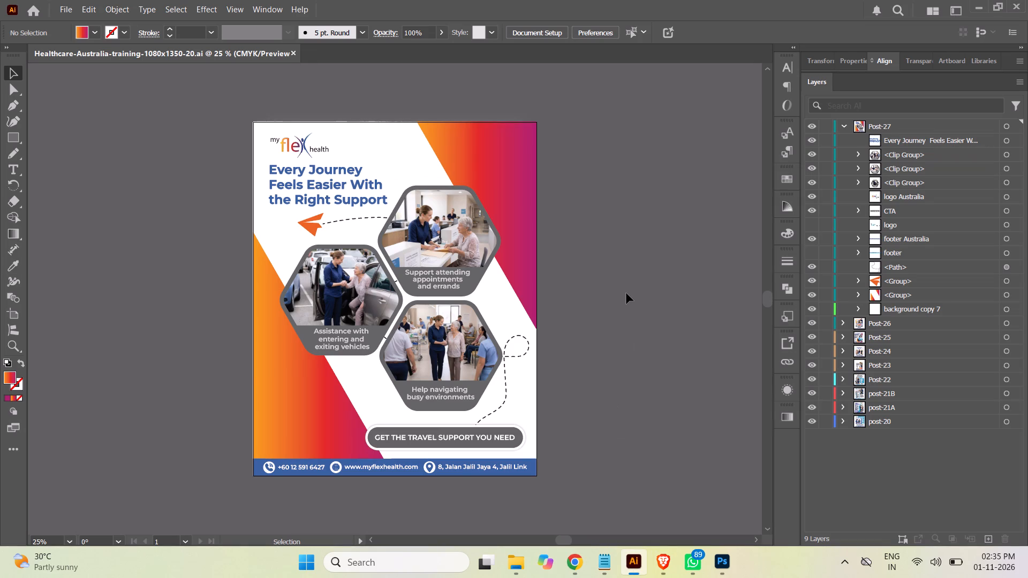
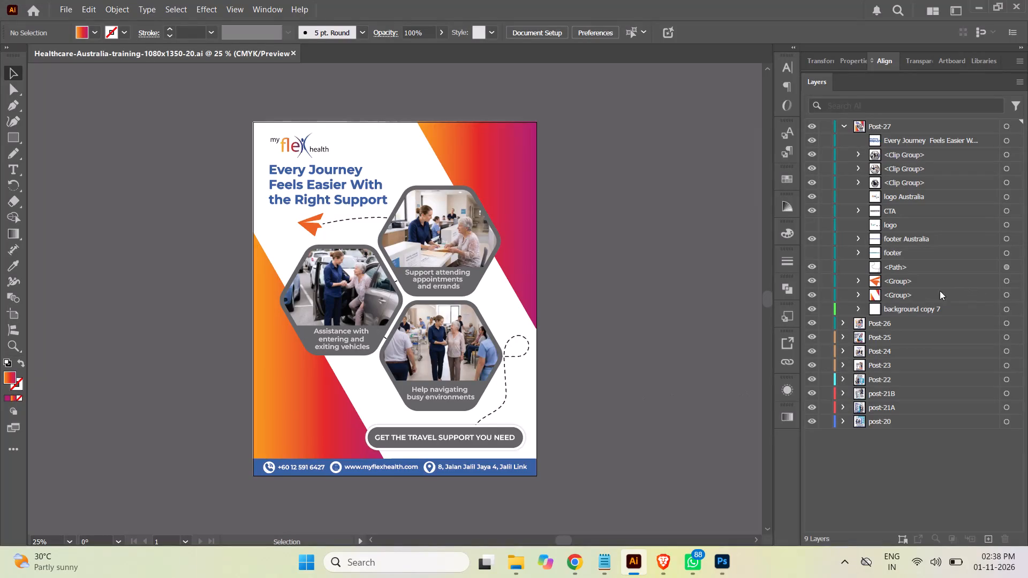
Select the background rectangle inside the background copy 7 layer of Post-27.
{"action": "left_click", "coordinate": [859, 308]}
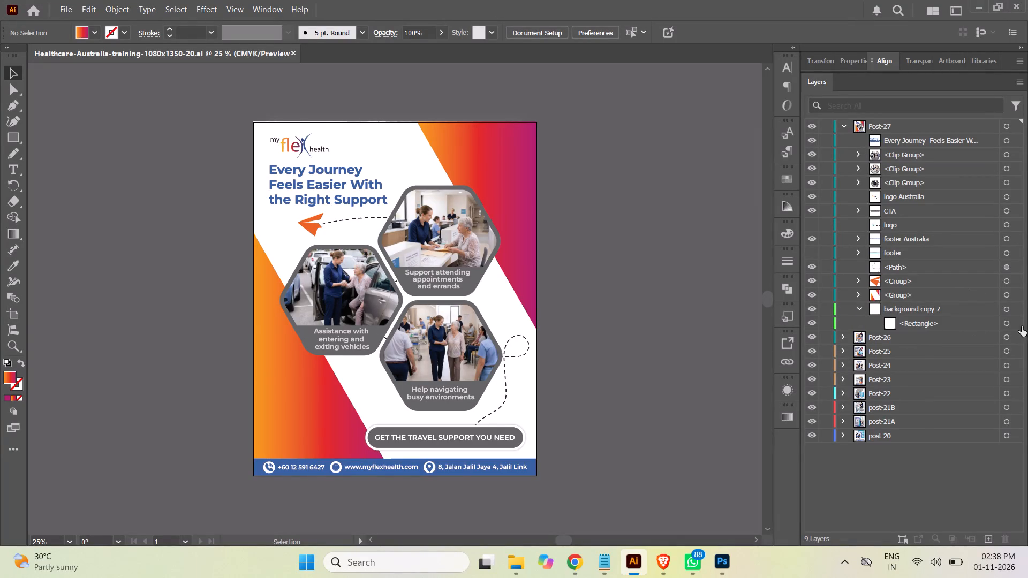
{"action": "left_click", "coordinate": [1009, 324]}
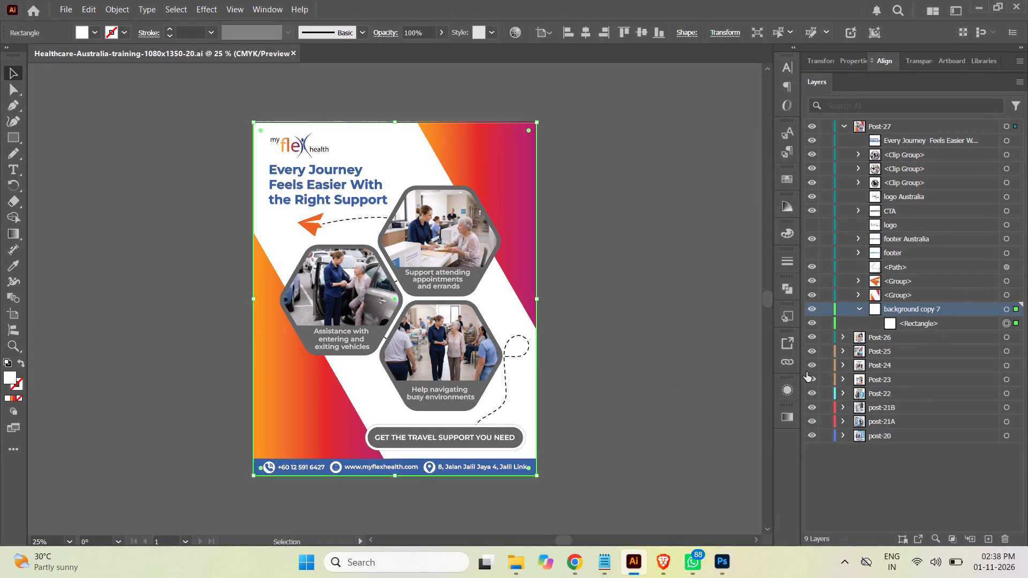
Switch to File Explorer and look through the Health Services folder's images from the end back to the Gemini-generated pictures.
{"action": "left_click", "coordinate": [526, 562]}
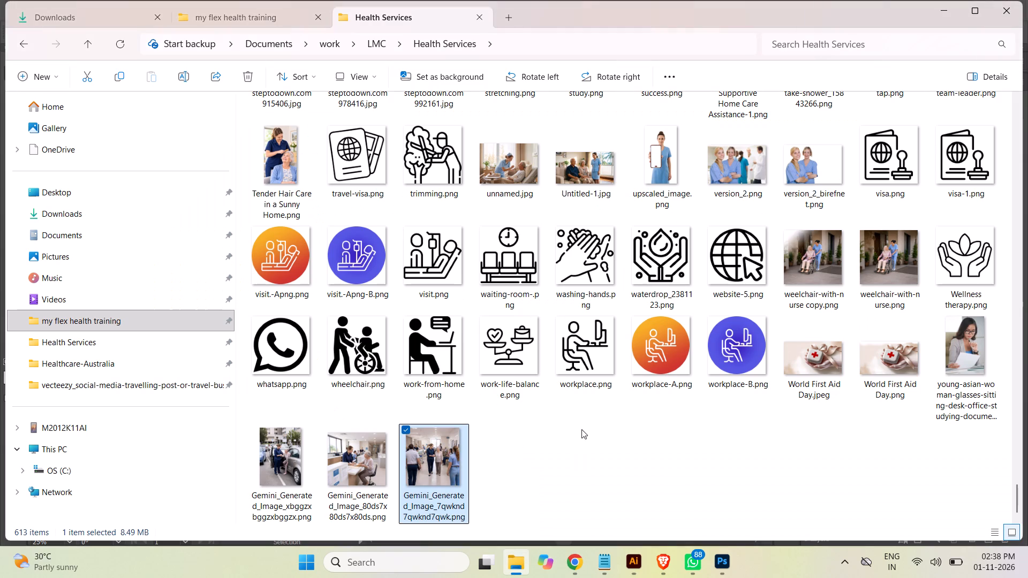
{"action": "left_click", "coordinate": [587, 488]}
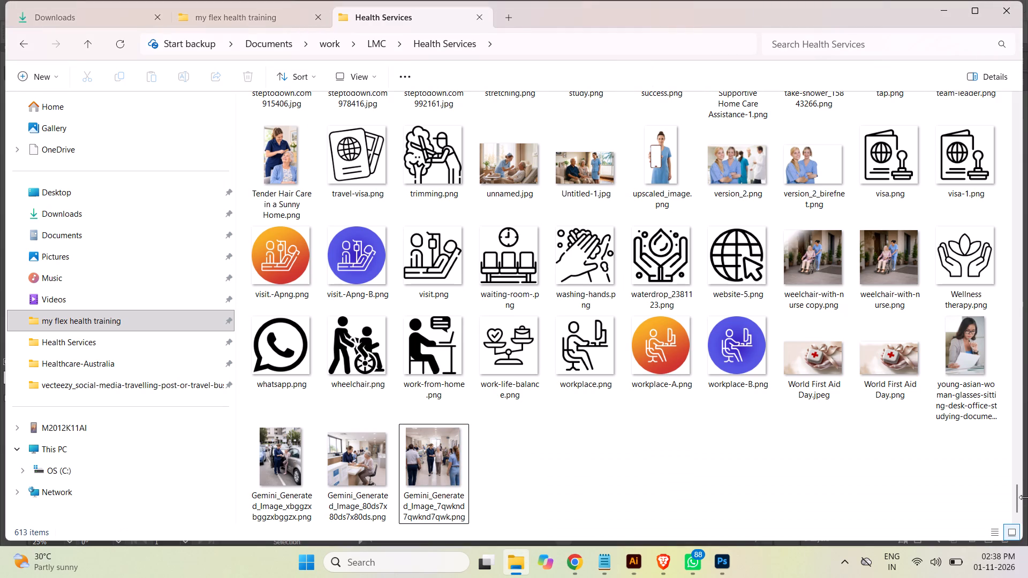
{"action": "left_click_drag", "start_coordinate": [1017, 499], "coordinate": [1022, 465]}
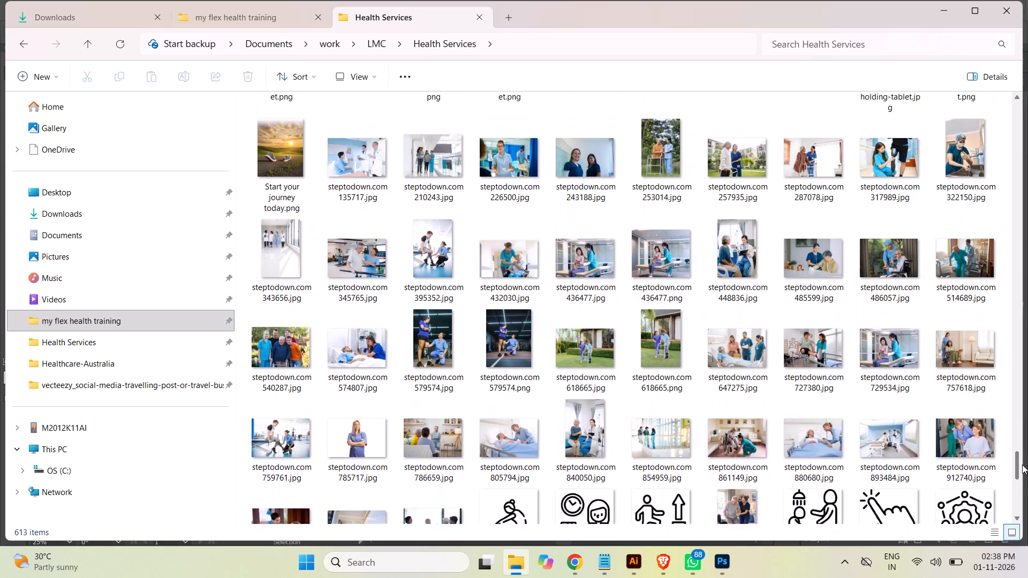
{"action": "left_click_drag", "start_coordinate": [1022, 465], "coordinate": [1026, 448]}
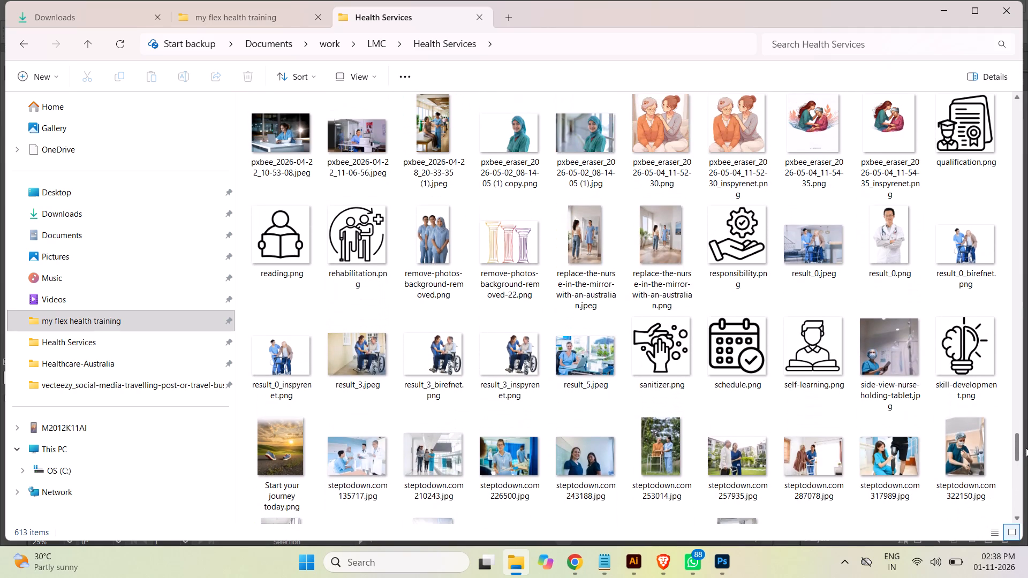
{"action": "left_click_drag", "start_coordinate": [1026, 448], "coordinate": [1027, 431]}
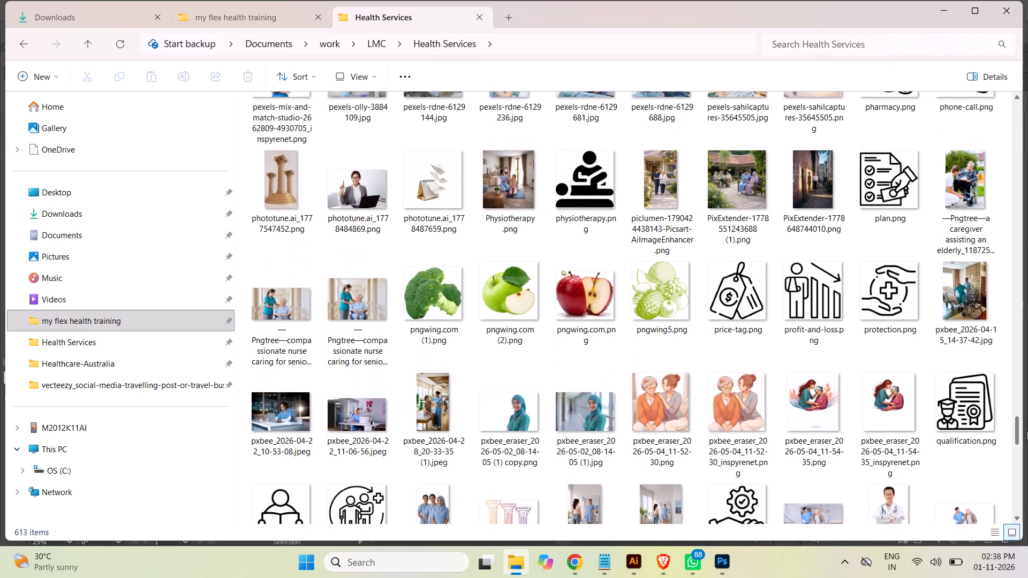
{"action": "left_click_drag", "start_coordinate": [1027, 431], "coordinate": [1027, 419]}
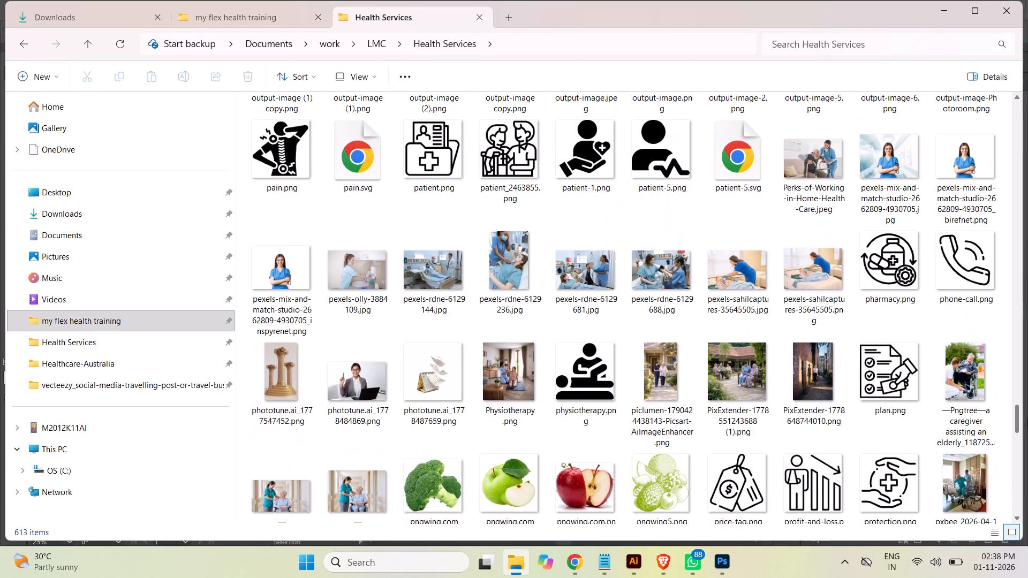
{"action": "left_click_drag", "start_coordinate": [1027, 419], "coordinate": [1027, 409]}
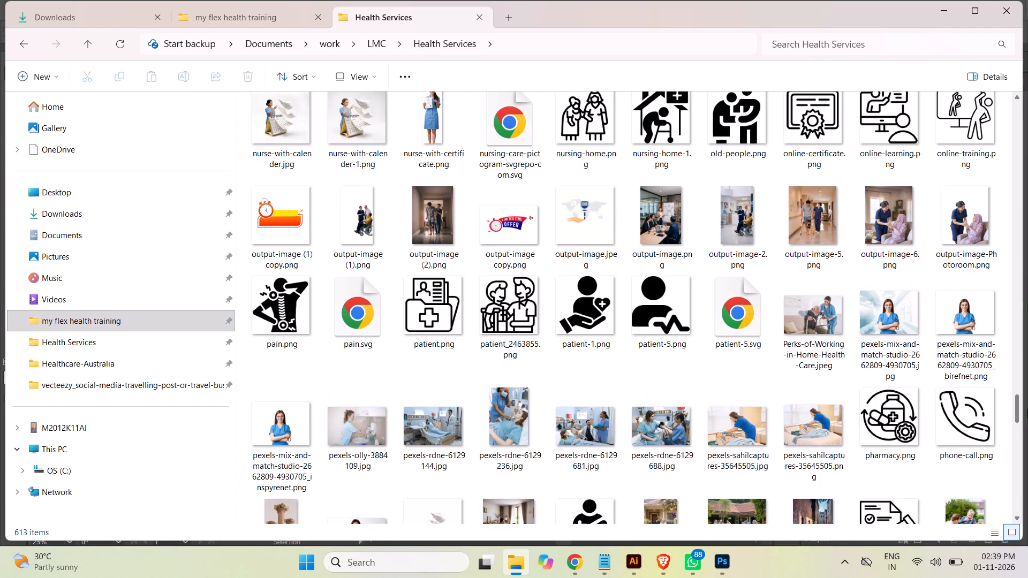
{"action": "left_click_drag", "start_coordinate": [1027, 409], "coordinate": [1027, 389]}
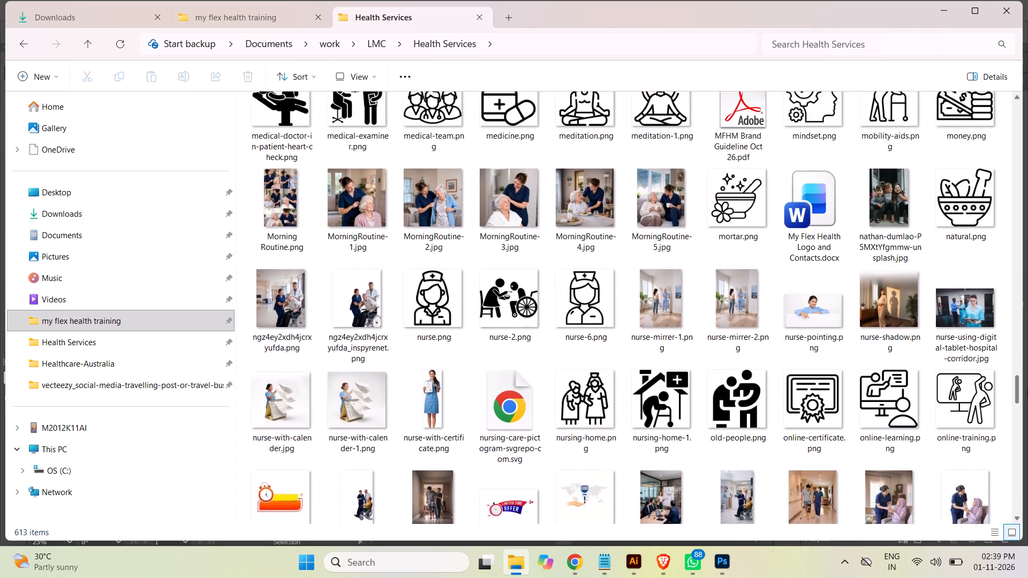
{"action": "left_click_drag", "start_coordinate": [1027, 389], "coordinate": [1027, 369]}
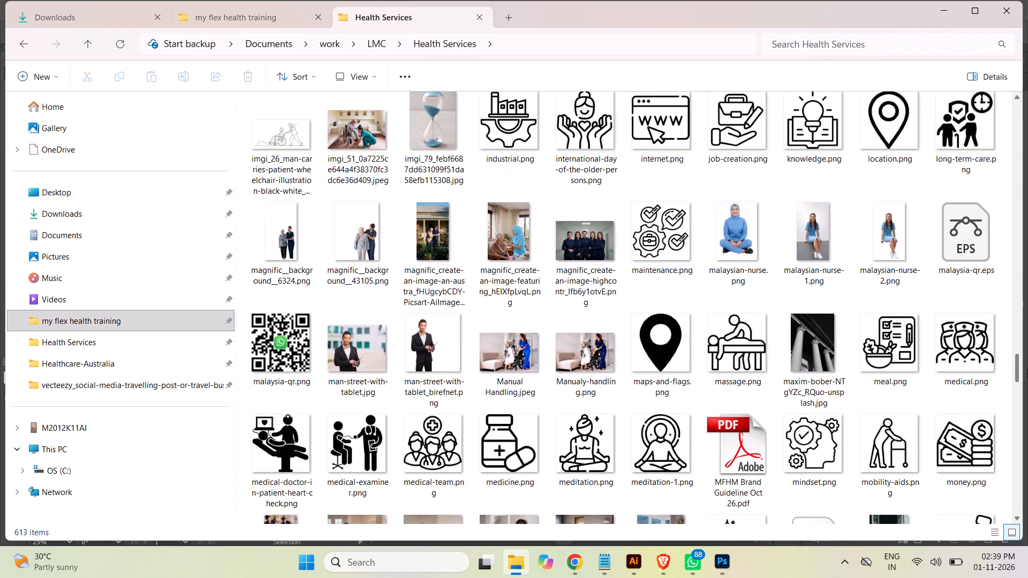
{"action": "left_click_drag", "start_coordinate": [1027, 369], "coordinate": [1027, 363]}
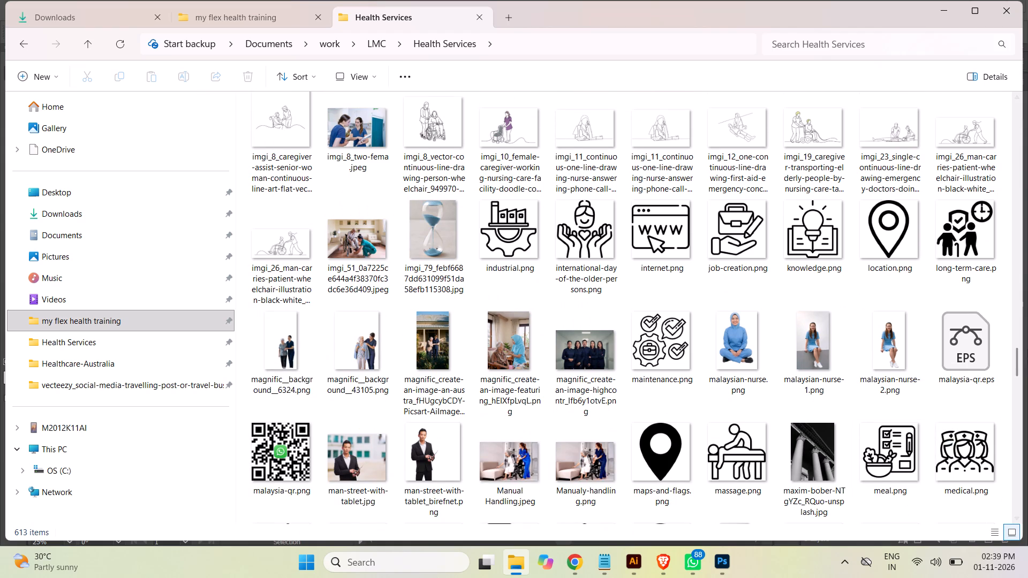
{"action": "left_click_drag", "start_coordinate": [1016, 360], "coordinate": [1019, 345]}
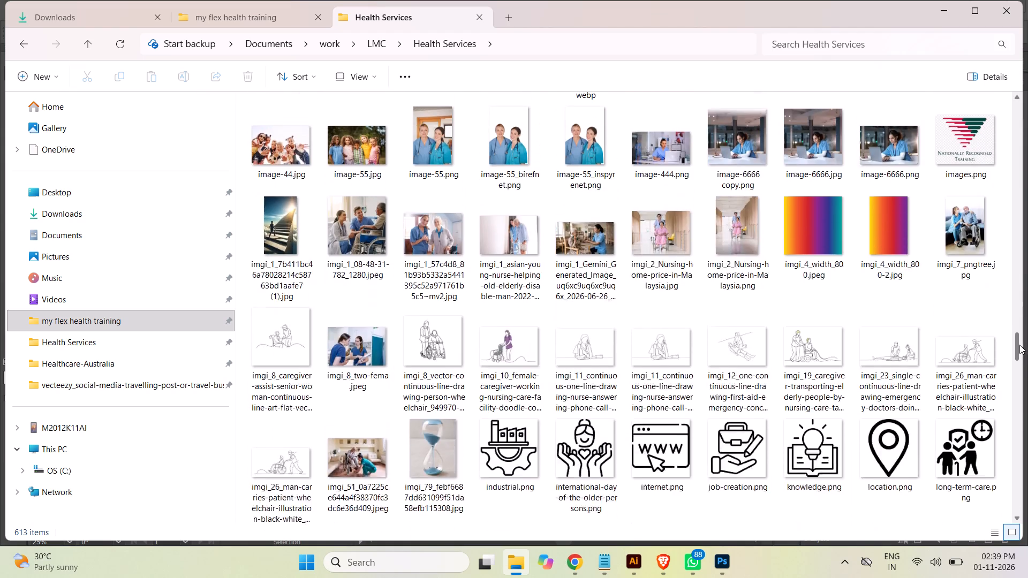
{"action": "left_click_drag", "start_coordinate": [1019, 345], "coordinate": [1024, 330]}
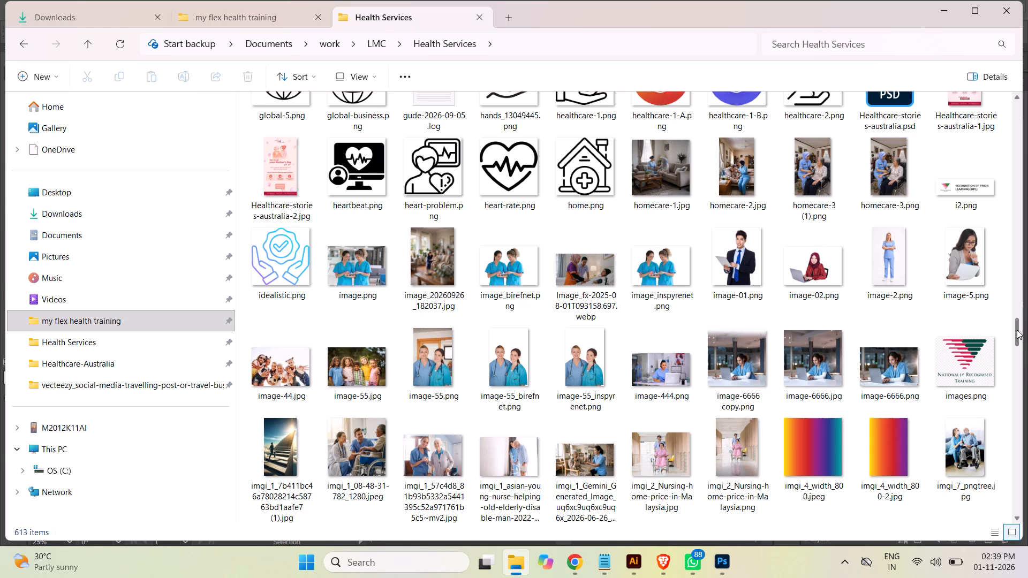
{"action": "left_click_drag", "start_coordinate": [1017, 330], "coordinate": [1016, 311]}
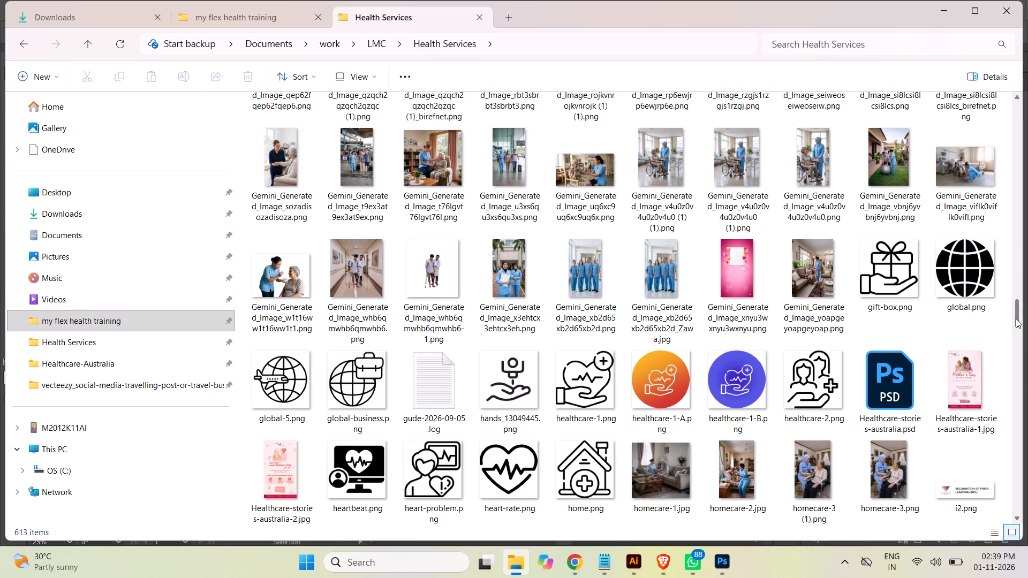
{"action": "left_click_drag", "start_coordinate": [1016, 318], "coordinate": [1016, 311]}
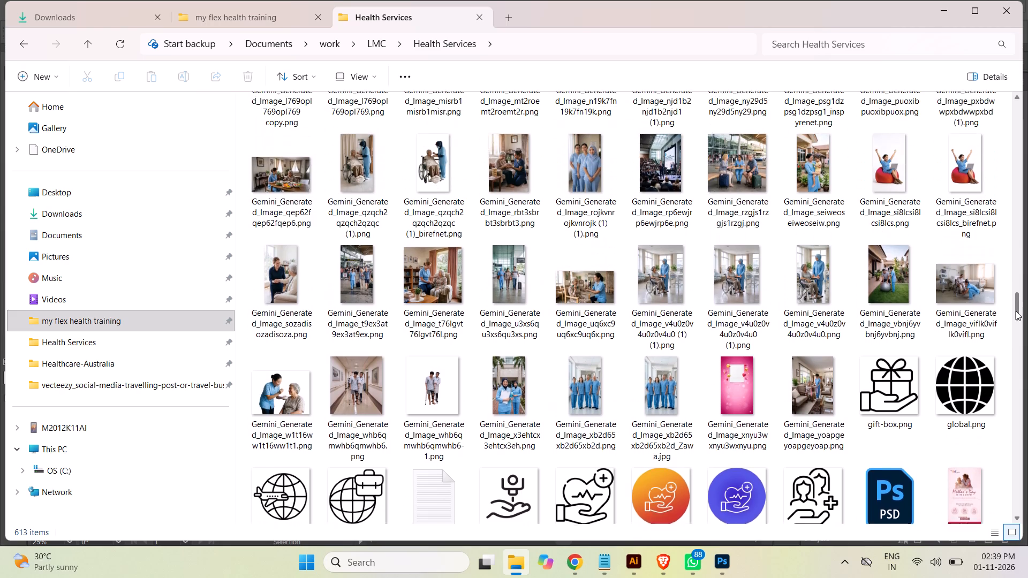
{"action": "left_click_drag", "start_coordinate": [1016, 311], "coordinate": [1016, 300]}
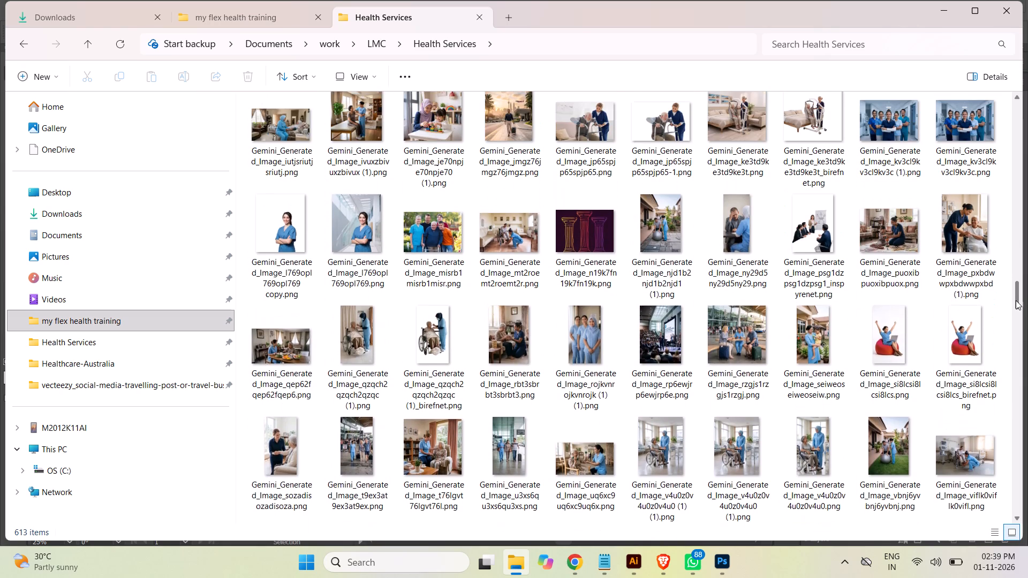
{"action": "left_click_drag", "start_coordinate": [1016, 300], "coordinate": [1019, 287]}
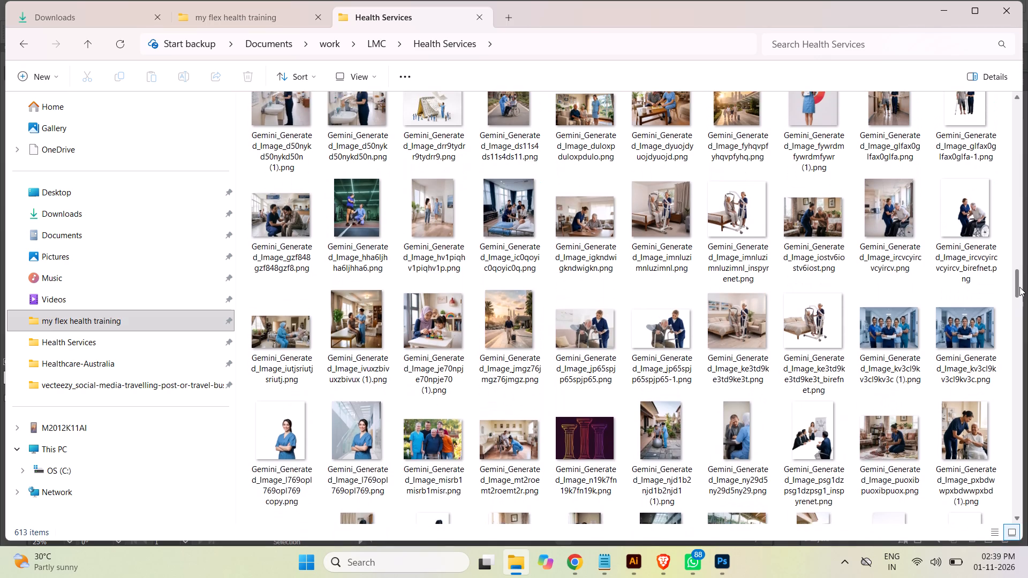
{"action": "left_click_drag", "start_coordinate": [1019, 287], "coordinate": [1023, 275]}
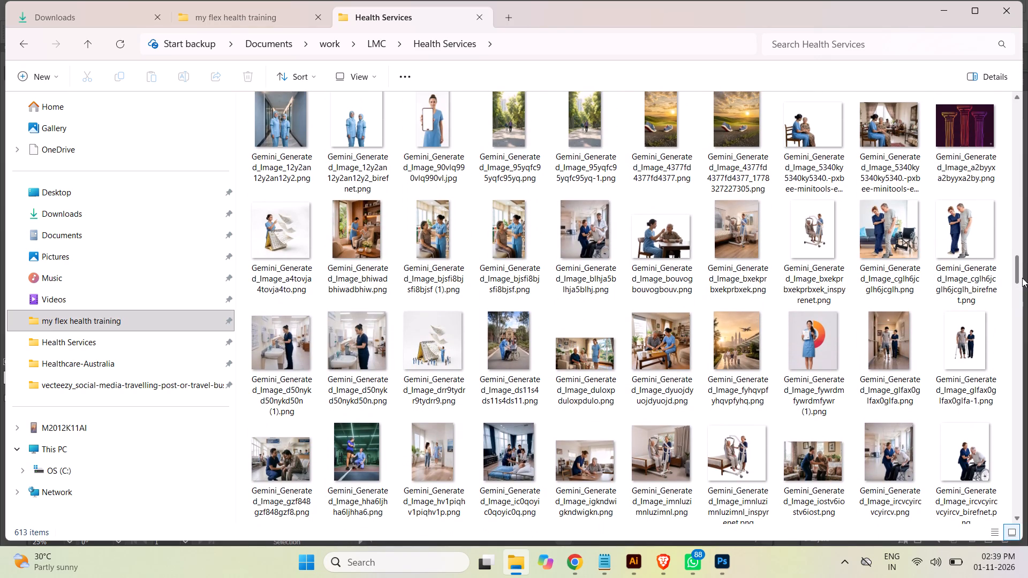
Preview the Gemini-generated image of a family with luggage in front of a city skyline and close it.
{"action": "double_click", "coordinate": [743, 358]}
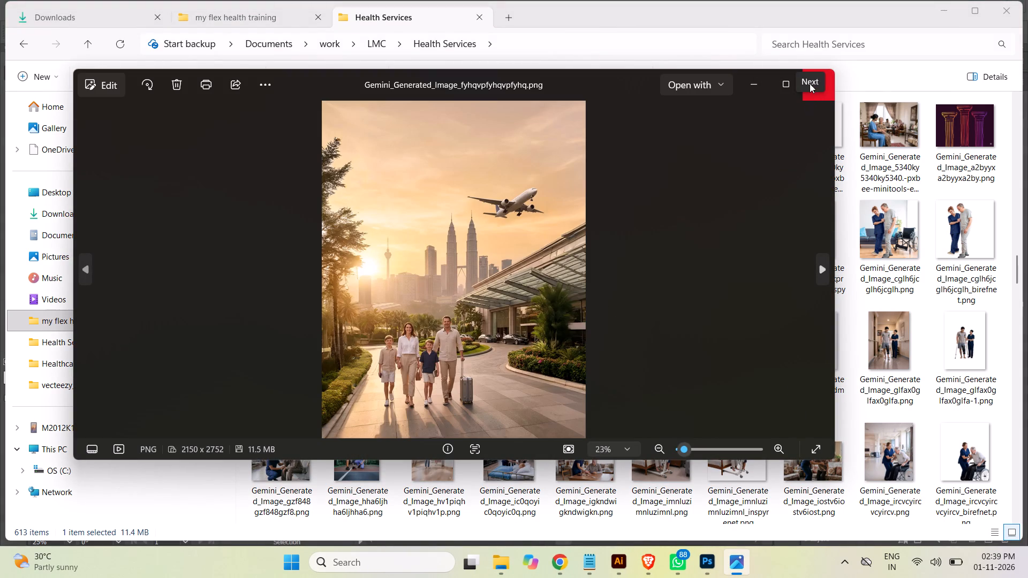
{"action": "left_click", "coordinate": [826, 93]}
{"action": "left_click", "coordinate": [819, 84]}
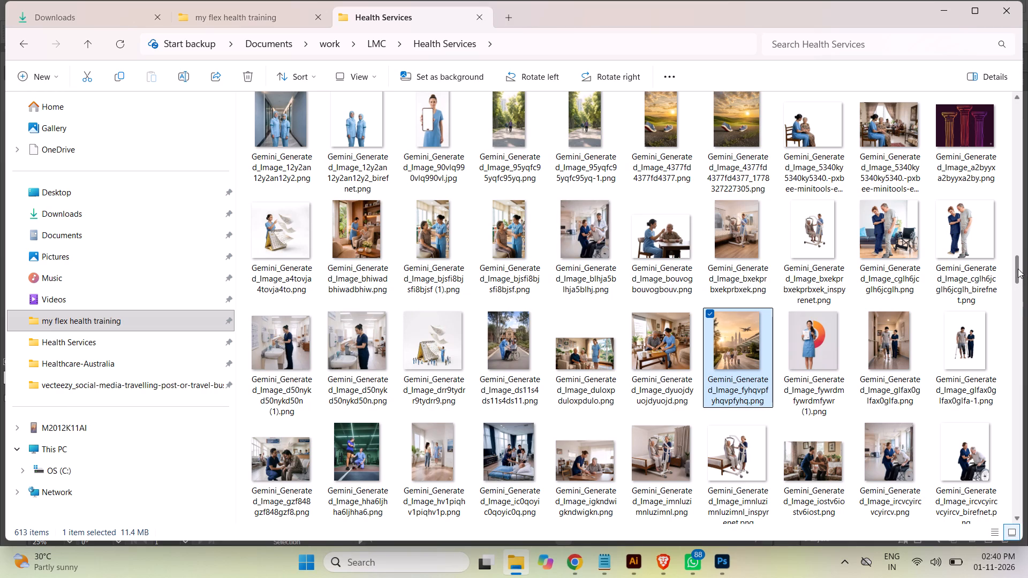
Look through the remaining Health Services images, including the ChatGPT-generated pictures, up to the folders at the start of the listing.
{"action": "left_click_drag", "start_coordinate": [1018, 269], "coordinate": [1018, 266]}
{"action": "left_click_drag", "start_coordinate": [1018, 266], "coordinate": [1018, 262]}
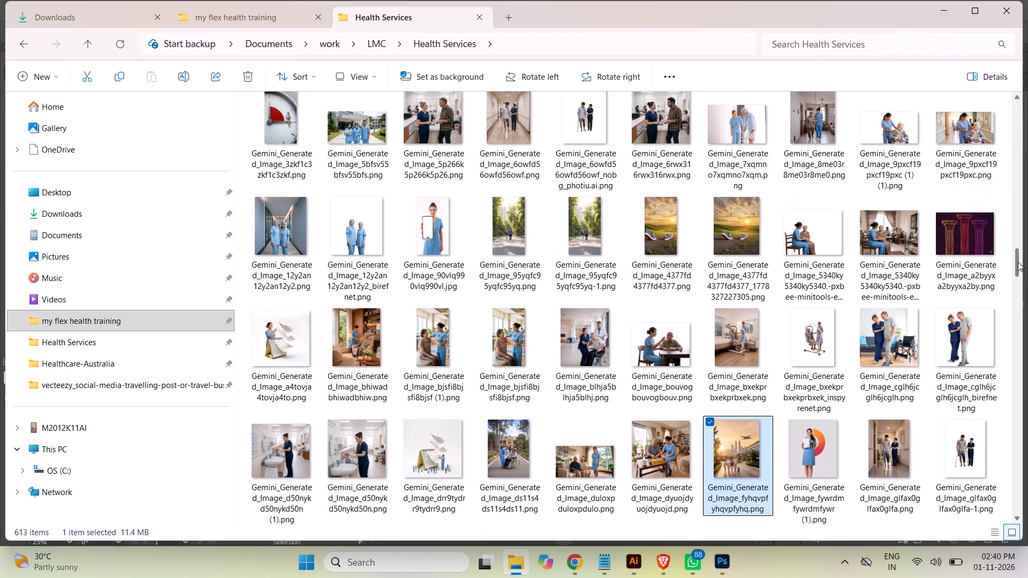
{"action": "left_click_drag", "start_coordinate": [1018, 262], "coordinate": [1019, 245]}
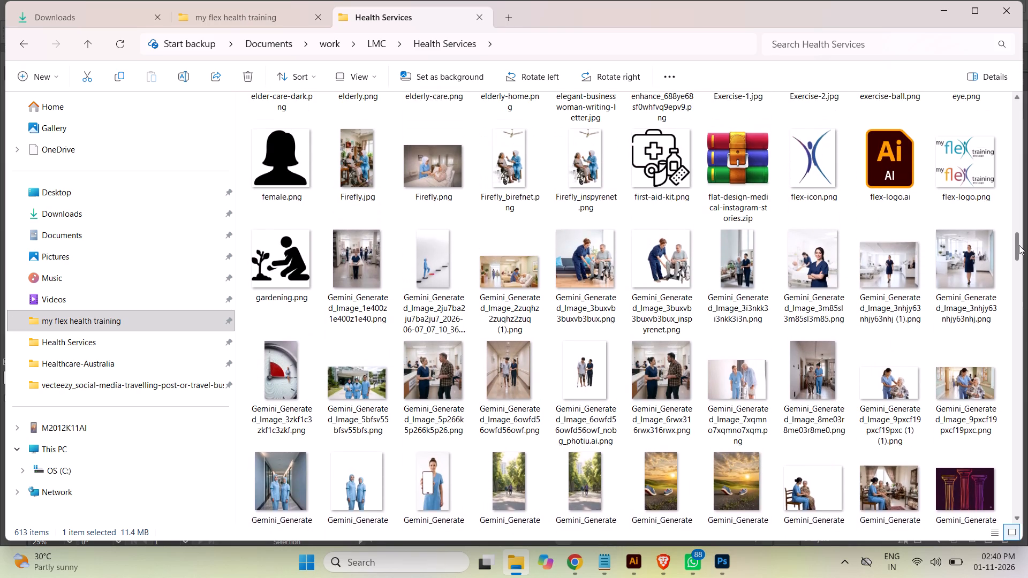
{"action": "left_click_drag", "start_coordinate": [1019, 245], "coordinate": [1021, 238]}
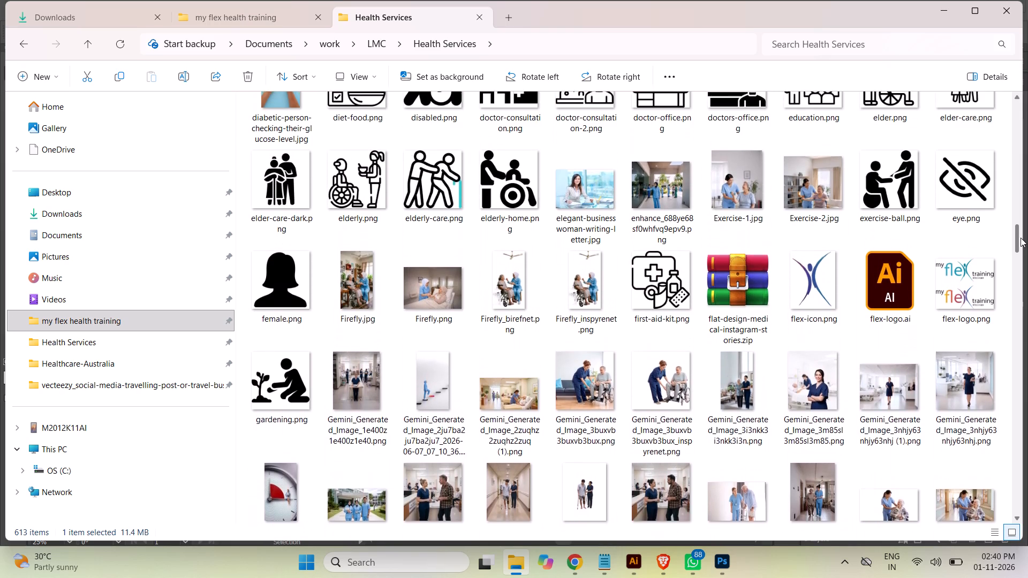
{"action": "left_click_drag", "start_coordinate": [1021, 238], "coordinate": [1025, 222]}
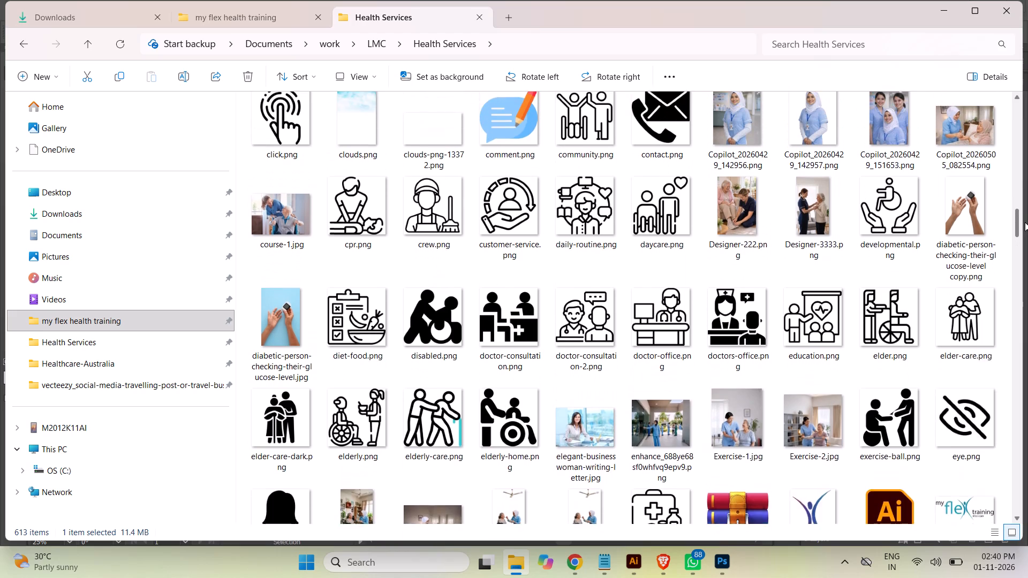
{"action": "left_click_drag", "start_coordinate": [1025, 222], "coordinate": [1027, 207]}
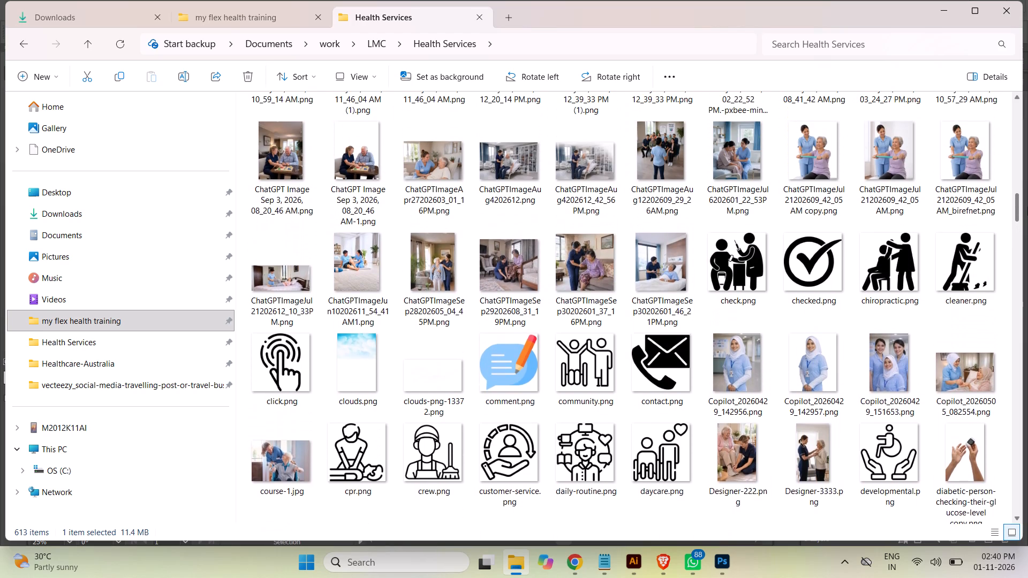
{"action": "left_click_drag", "start_coordinate": [1027, 207], "coordinate": [1027, 197]}
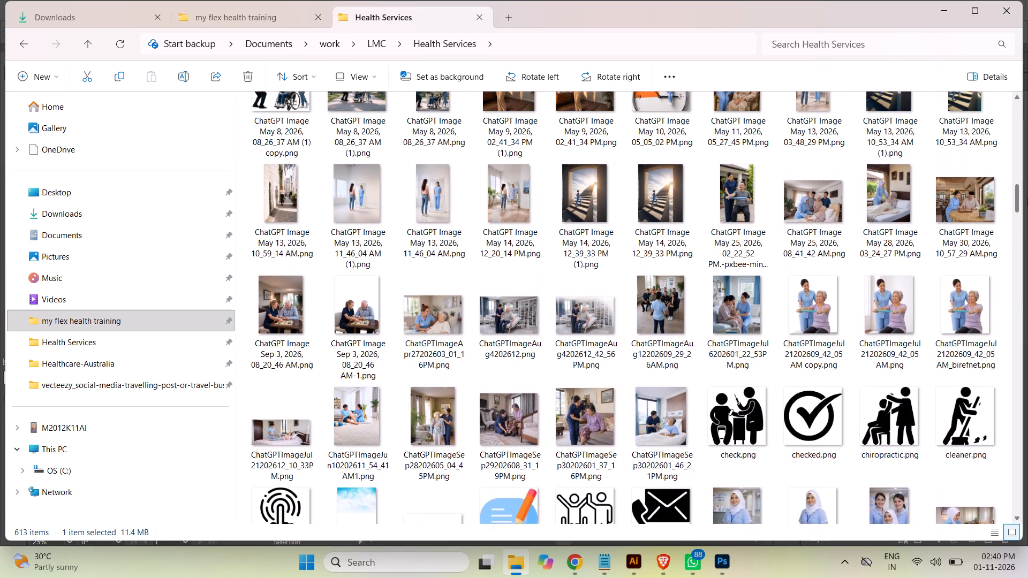
{"action": "left_click_drag", "start_coordinate": [1027, 197], "coordinate": [1027, 182]}
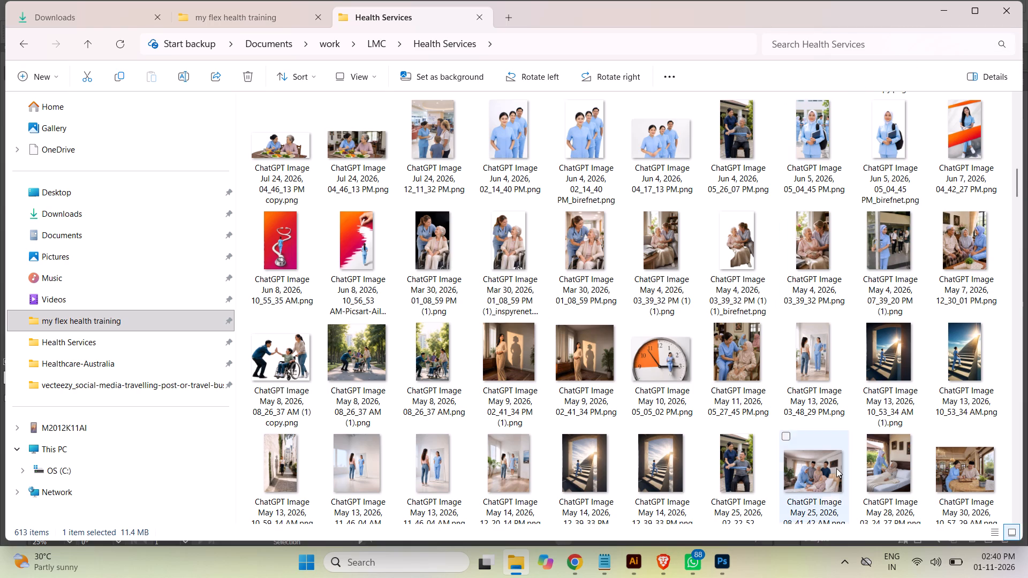
{"action": "scroll", "coordinate": [902, 289], "scroll_direction": "up", "scroll_amount": 1}
{"action": "scroll", "coordinate": [902, 289], "scroll_direction": "down", "scroll_amount": 1}
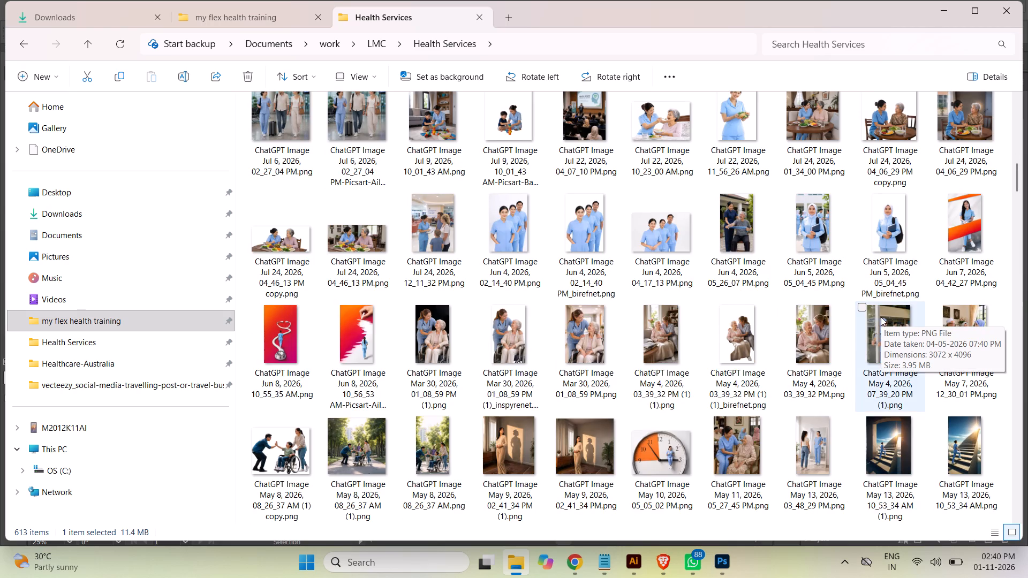
{"action": "scroll", "coordinate": [881, 317], "scroll_direction": "up", "scroll_amount": 1}
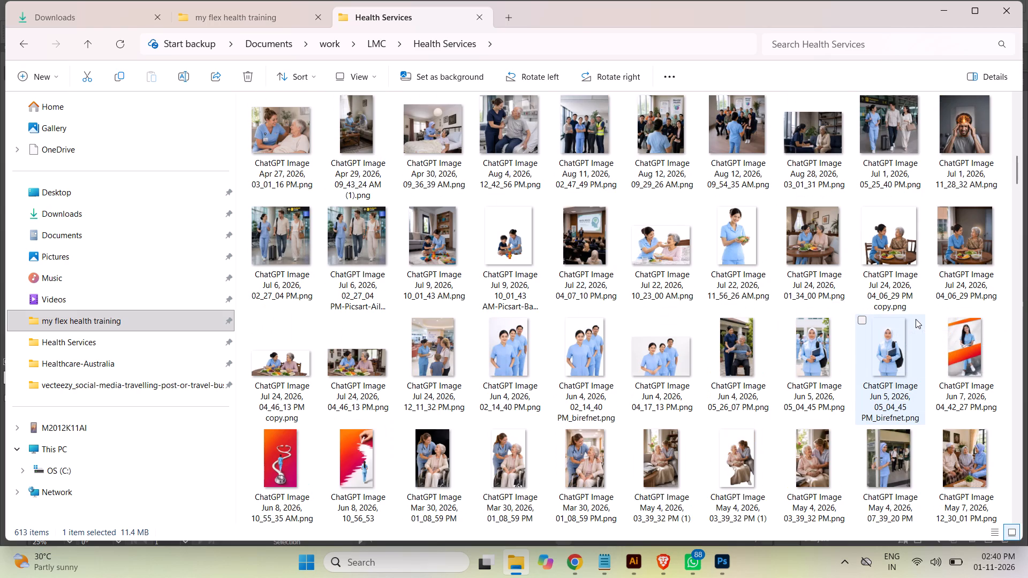
{"action": "scroll", "coordinate": [916, 319], "scroll_direction": "up", "scroll_amount": 1}
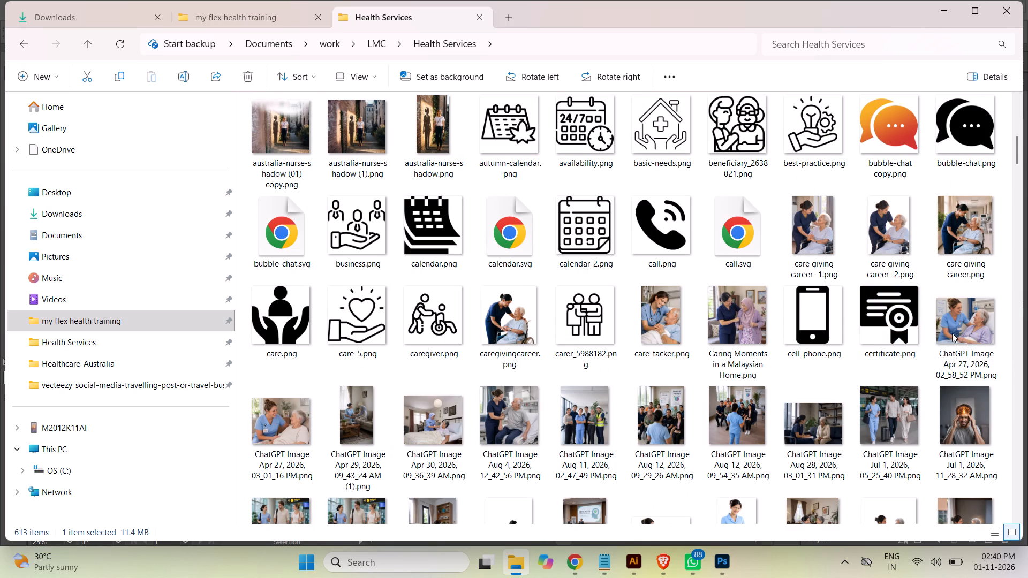
{"action": "scroll", "coordinate": [952, 333], "scroll_direction": "up", "scroll_amount": 2}
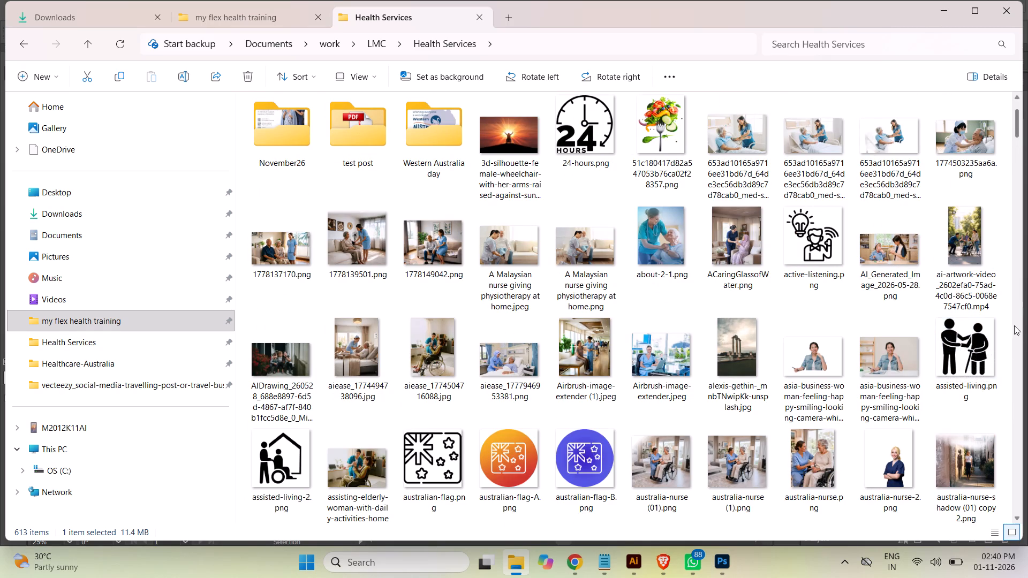
{"action": "scroll", "coordinate": [1006, 321], "scroll_direction": "up", "scroll_amount": 1}
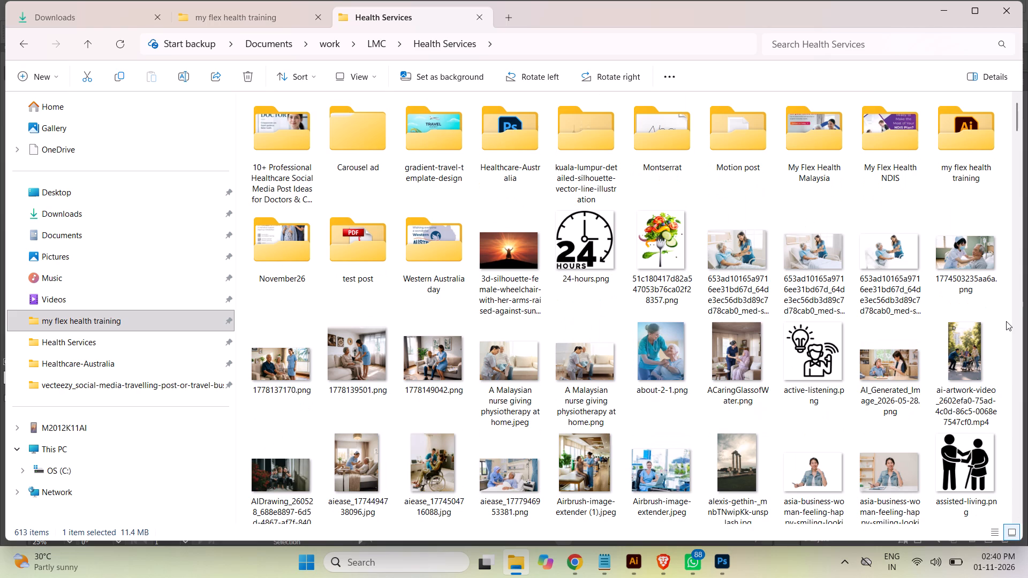
{"action": "scroll", "coordinate": [1006, 321], "scroll_direction": "up", "scroll_amount": 2}
{"action": "scroll", "coordinate": [1019, 363], "scroll_direction": "down", "scroll_amount": 2}
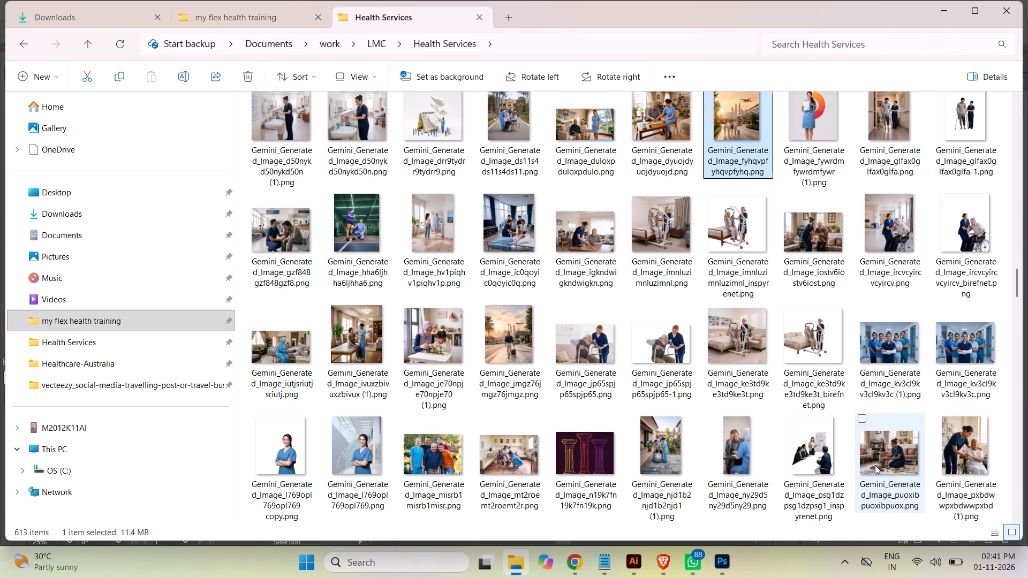
{"action": "scroll", "coordinate": [872, 300], "scroll_direction": "down", "scroll_amount": 1}
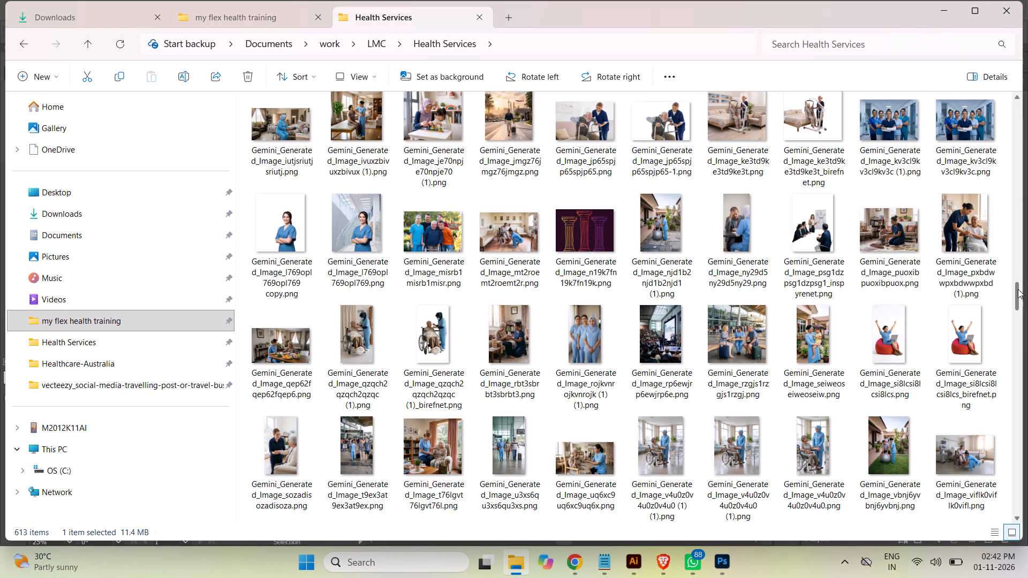
{"action": "left_click_drag", "start_coordinate": [1018, 289], "coordinate": [1018, 300]}
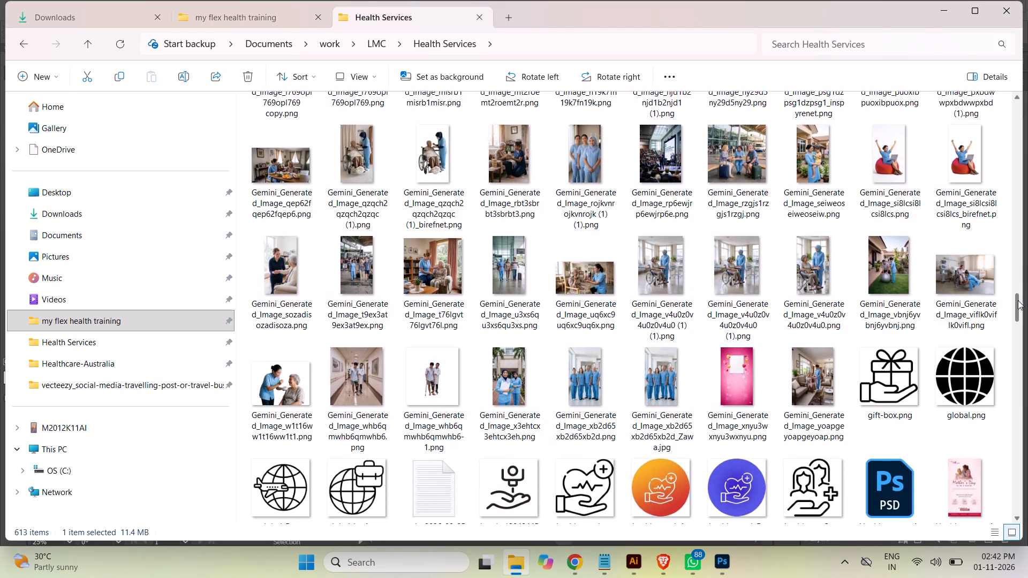
{"action": "left_click_drag", "start_coordinate": [1018, 300], "coordinate": [1020, 308]}
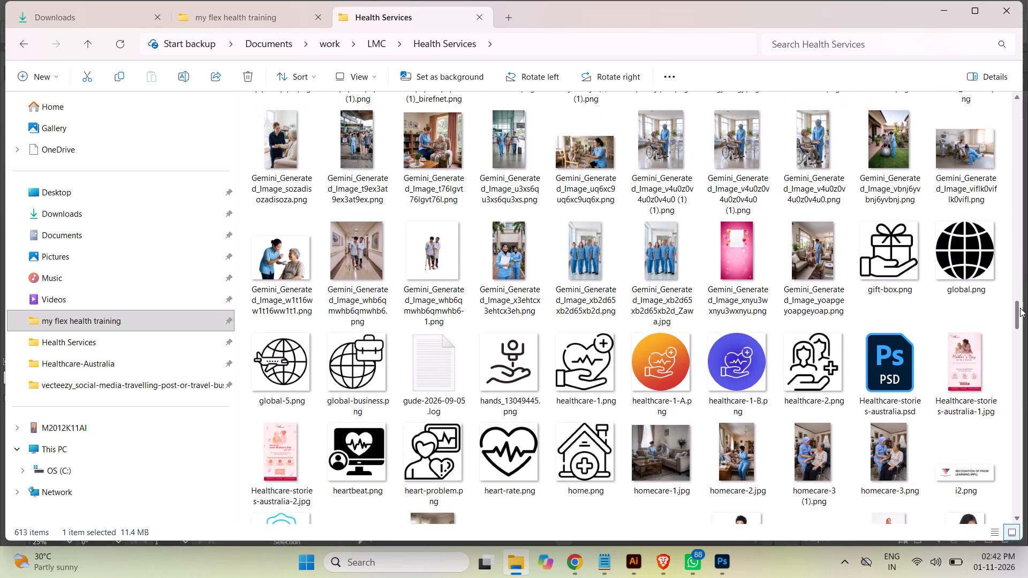
{"action": "left_click_drag", "start_coordinate": [1020, 308], "coordinate": [1022, 314]}
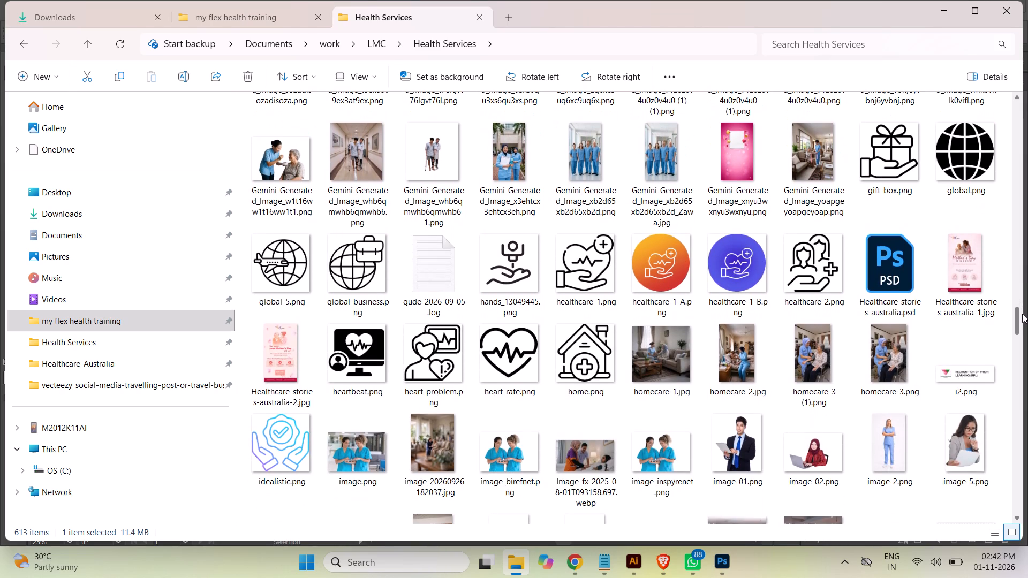
{"action": "left_click_drag", "start_coordinate": [1022, 314], "coordinate": [1023, 322]}
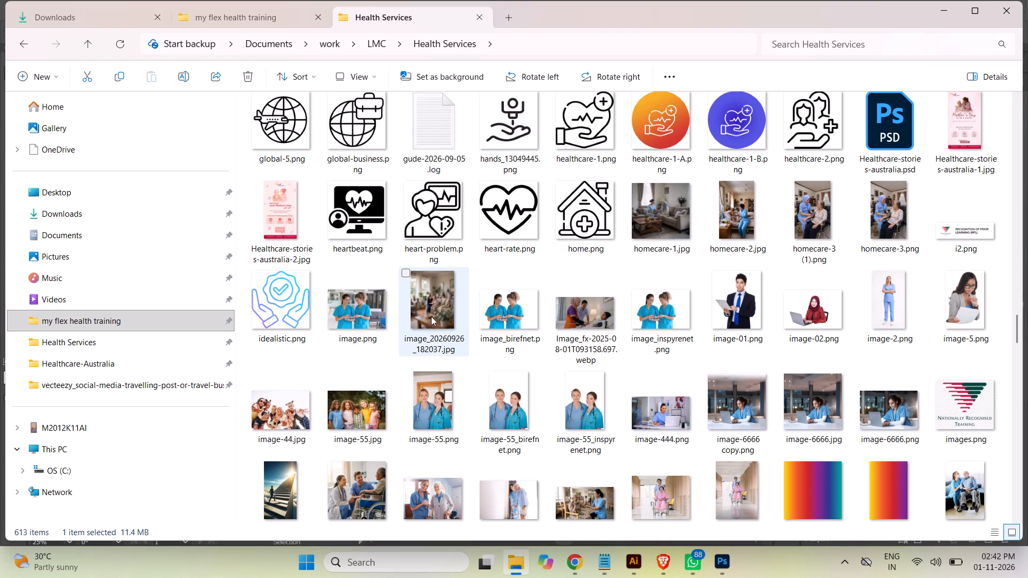
Place image_20260926_182037.jpg from the Health Services folder into the Illustrator document, inside the background copy 7 layer.
{"action": "left_click", "coordinate": [432, 316]}
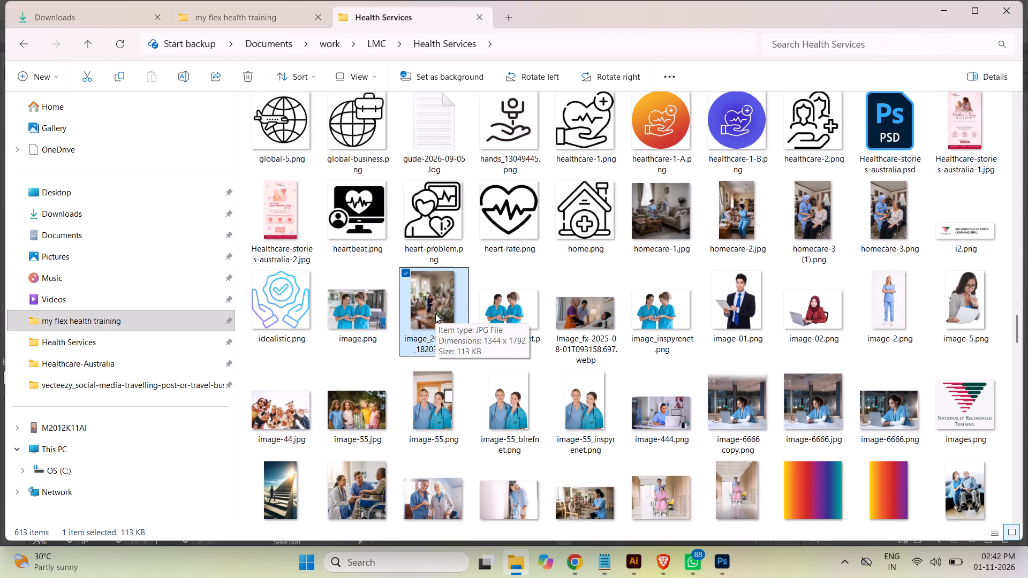
{"action": "left_click_drag", "start_coordinate": [435, 314], "coordinate": [601, 379]}
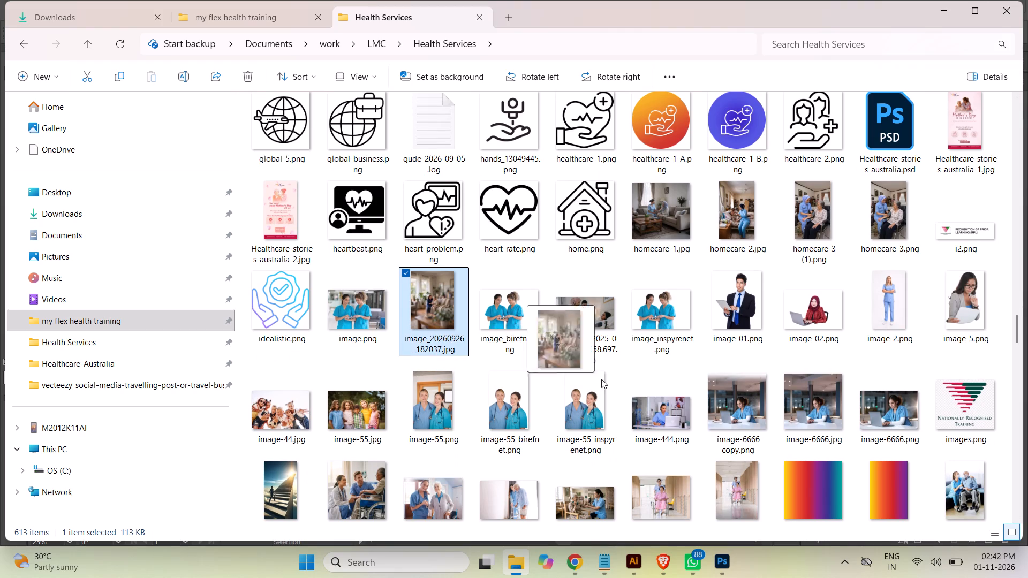
{"action": "left_click_drag", "start_coordinate": [601, 379], "coordinate": [511, 439]}
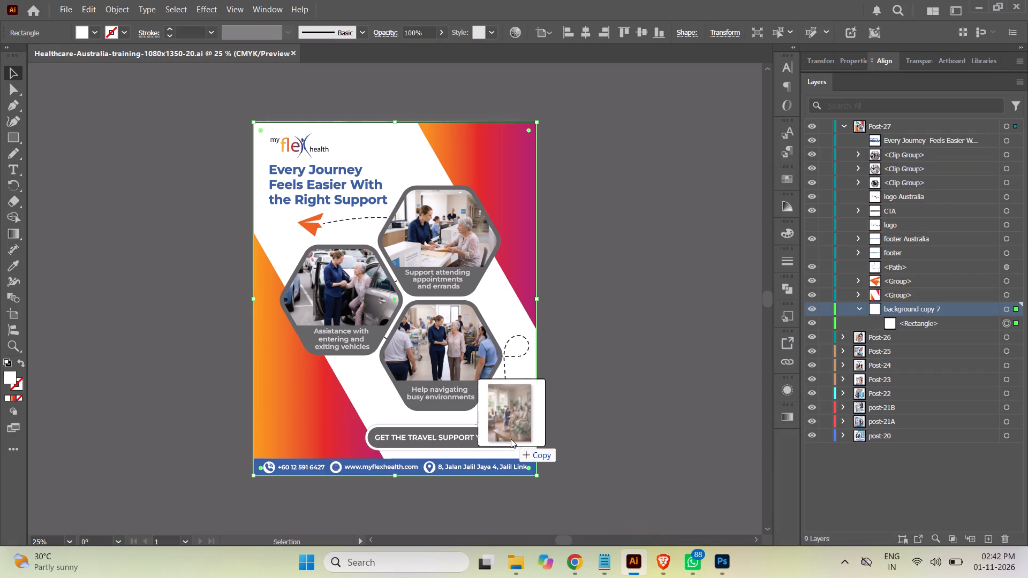
{"action": "left_click_drag", "start_coordinate": [511, 439], "coordinate": [510, 438]}
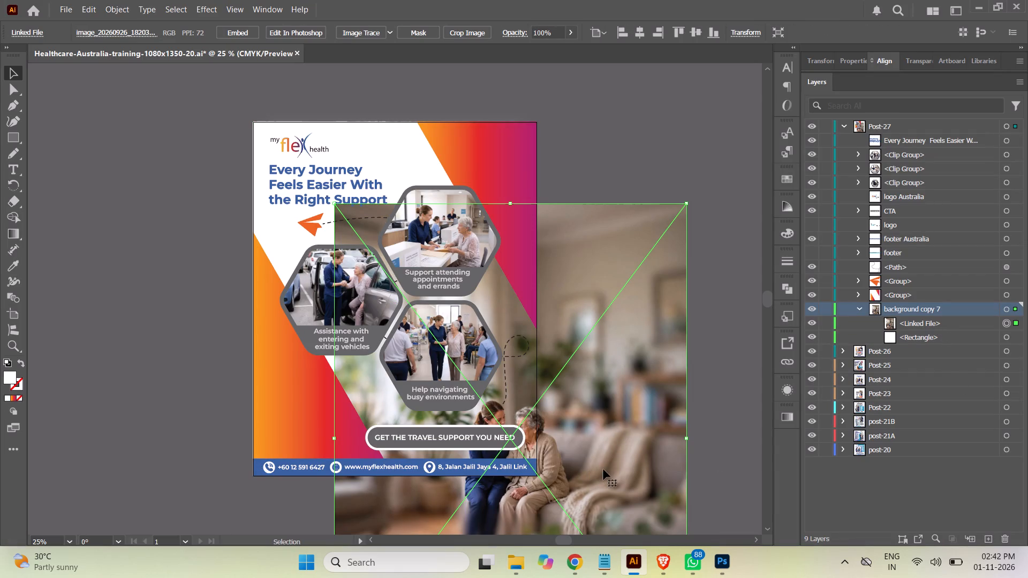
Move the placed living-room photo over the Post-27 artboard, finishing with its top-left corner near the artboard's top-left corner.
{"action": "left_click_drag", "start_coordinate": [603, 469], "coordinate": [478, 296]}
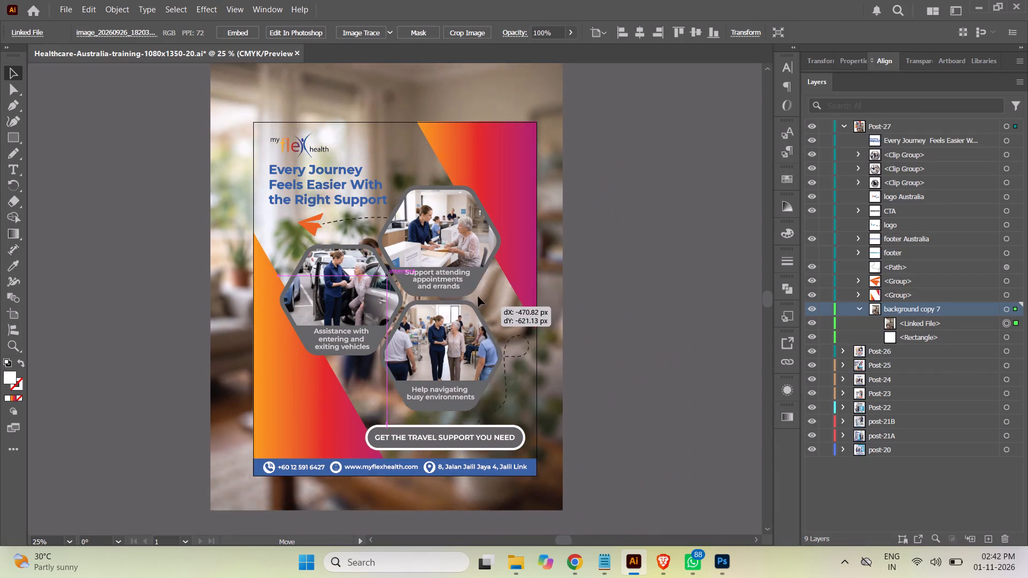
{"action": "left_click_drag", "start_coordinate": [478, 296], "coordinate": [465, 273]}
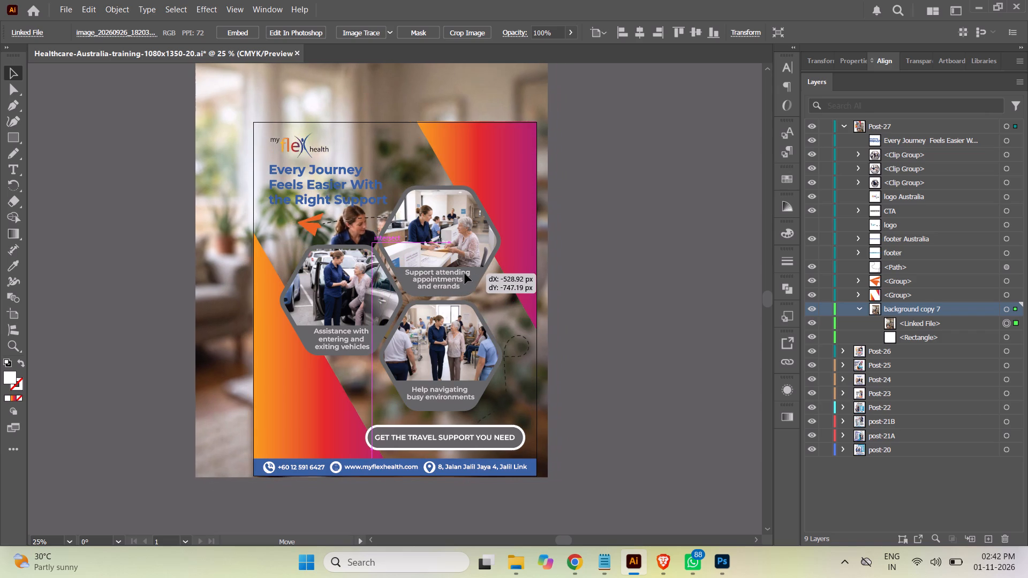
{"action": "left_click_drag", "start_coordinate": [465, 273], "coordinate": [463, 276]}
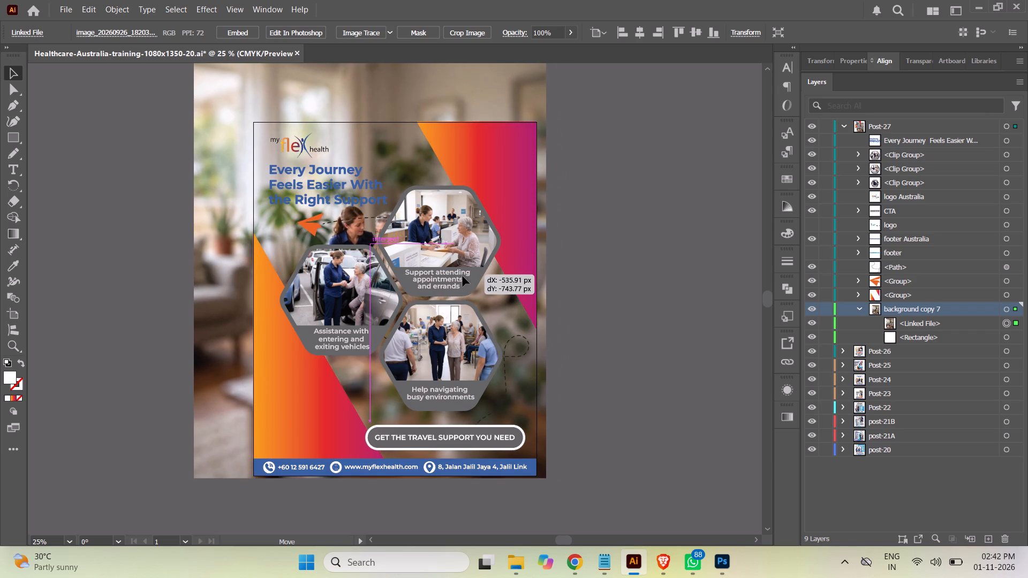
{"action": "left_click_drag", "start_coordinate": [463, 276], "coordinate": [455, 272]}
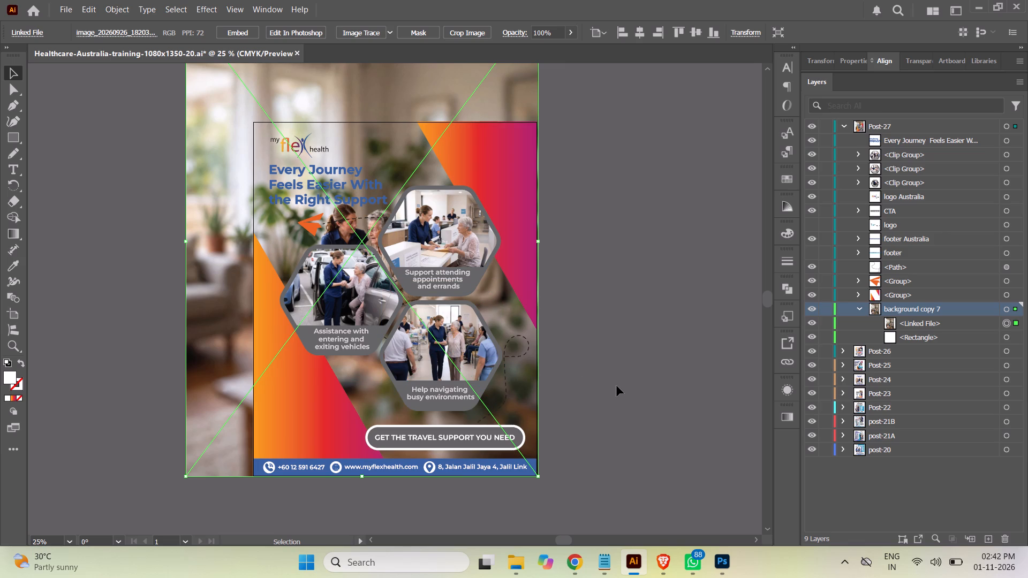
{"action": "left_click_drag", "start_coordinate": [332, 95], "coordinate": [396, 209]}
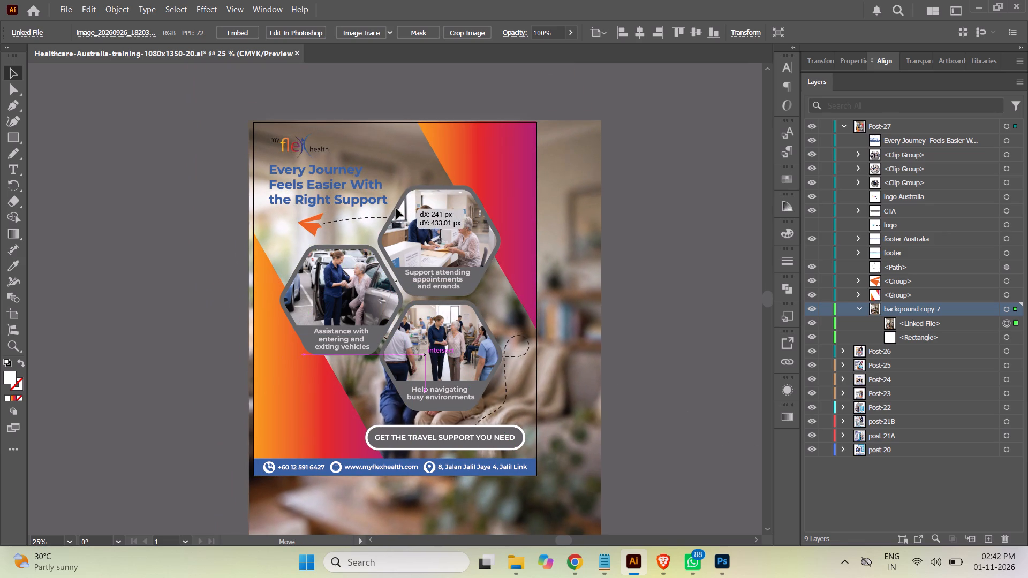
{"action": "left_click_drag", "start_coordinate": [396, 209], "coordinate": [399, 207]}
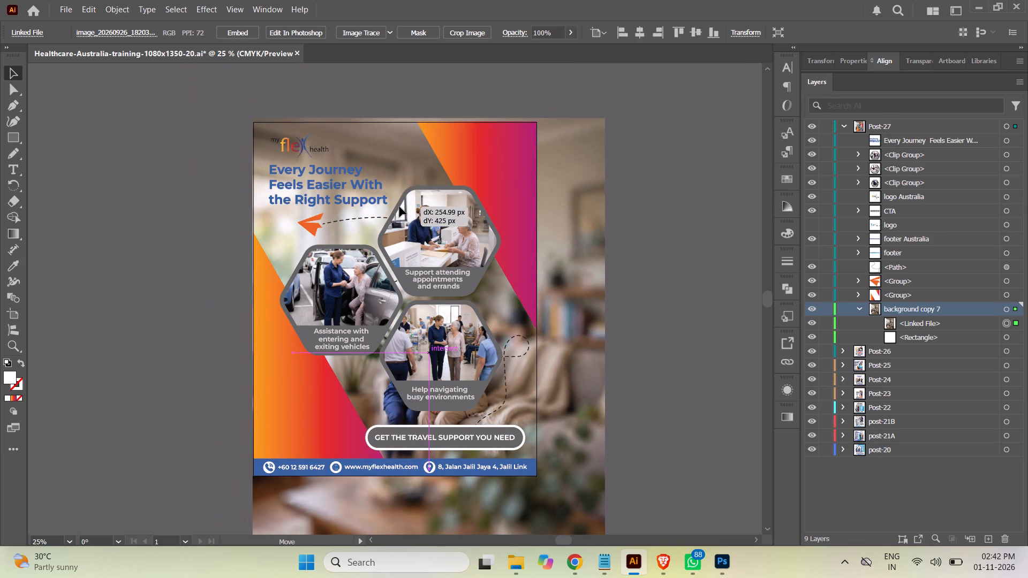
{"action": "left_click_drag", "start_coordinate": [399, 207], "coordinate": [397, 210]}
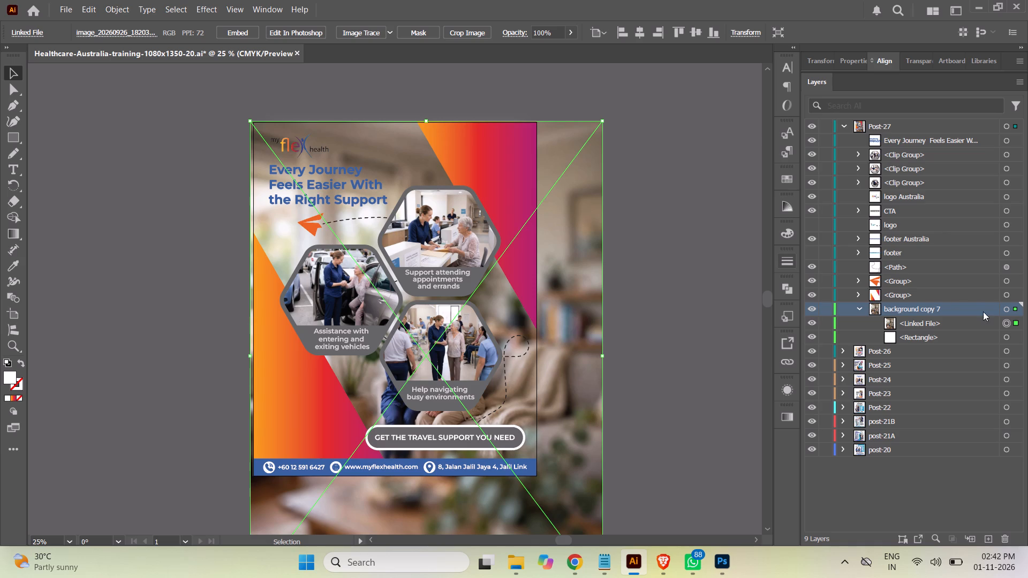
Scale the linked photo down proportionally from its bottom-right corner until its right edge meets the artboard's right edge.
{"action": "left_click", "coordinate": [944, 325]}
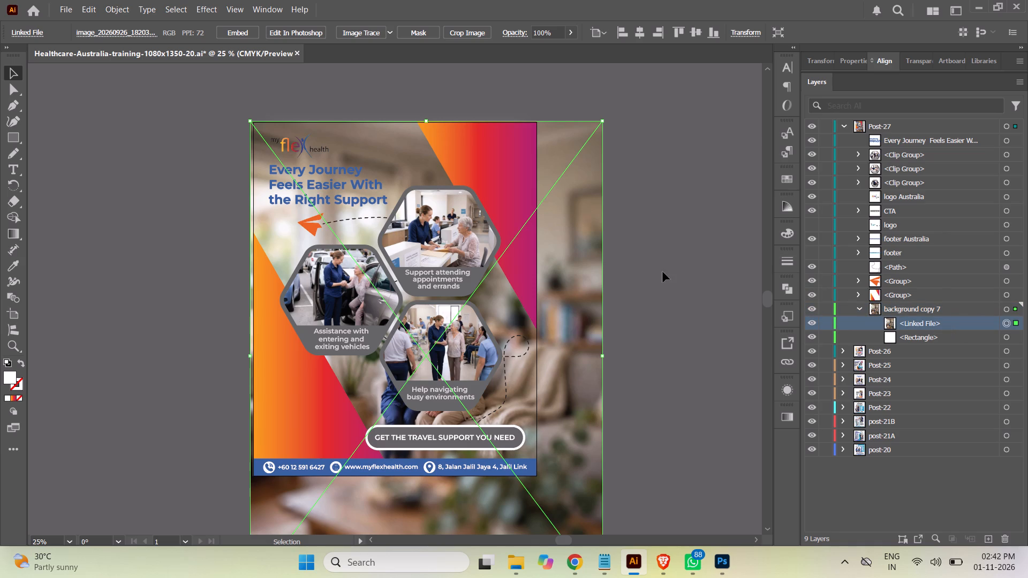
{"action": "scroll", "coordinate": [541, 226], "scroll_direction": "down", "scroll_amount": 3}
{"action": "scroll", "coordinate": [526, 233], "scroll_direction": "up", "scroll_amount": 3}
{"action": "scroll", "coordinate": [526, 234], "scroll_direction": "down", "scroll_amount": 1}
{"action": "scroll", "coordinate": [530, 236], "scroll_direction": "up", "scroll_amount": 1}
{"action": "scroll", "coordinate": [558, 233], "scroll_direction": "down", "scroll_amount": 2}
{"action": "scroll", "coordinate": [563, 235], "scroll_direction": "up", "scroll_amount": 1}
{"action": "scroll", "coordinate": [563, 235], "scroll_direction": "down", "scroll_amount": 1}
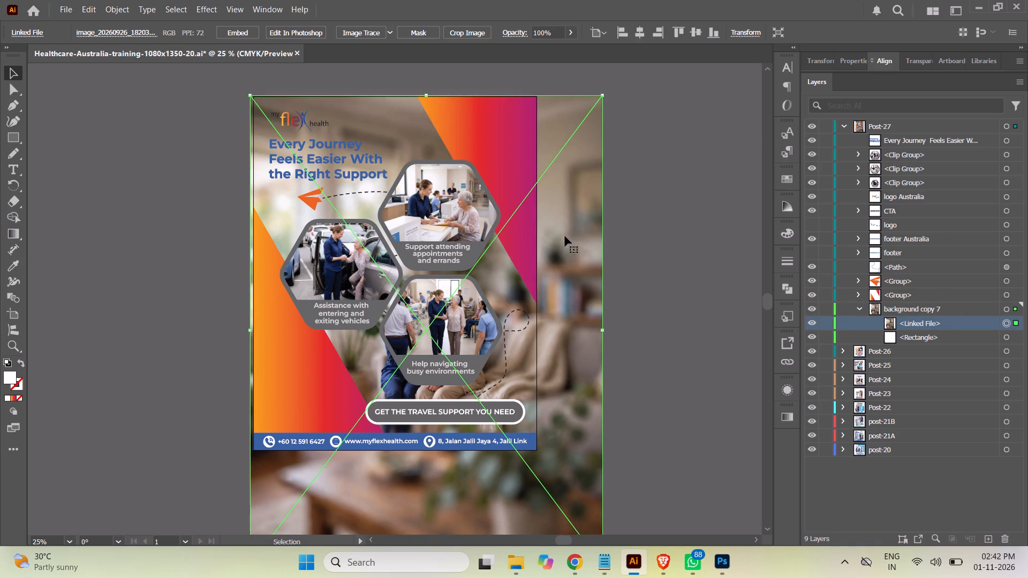
{"action": "scroll", "coordinate": [565, 236], "scroll_direction": "down", "scroll_amount": 2}
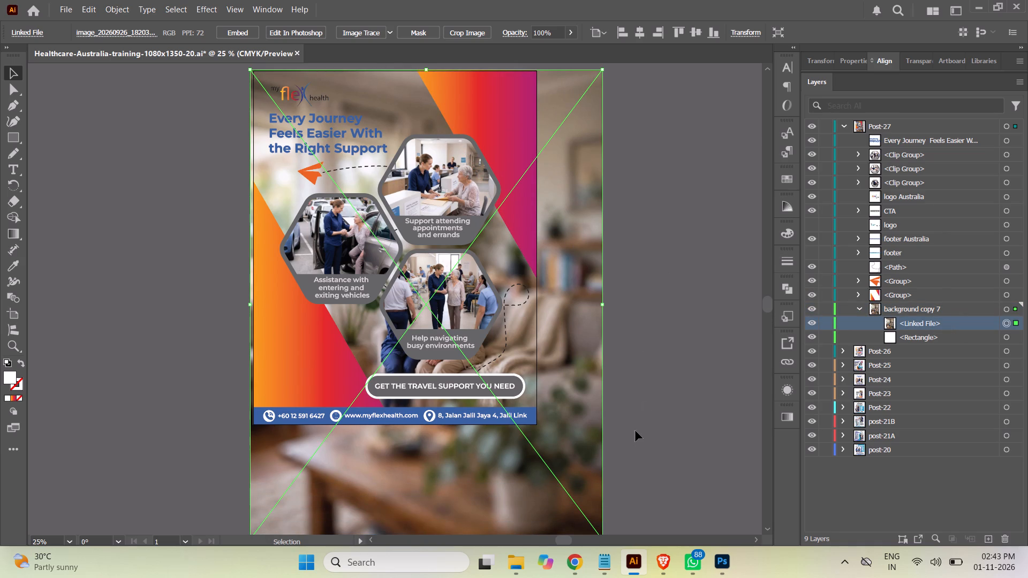
{"action": "scroll", "coordinate": [619, 337], "scroll_direction": "down", "scroll_amount": 3}
{"action": "scroll", "coordinate": [615, 334], "scroll_direction": "up", "scroll_amount": 1}
{"action": "scroll", "coordinate": [615, 334], "scroll_direction": "down", "scroll_amount": 1}
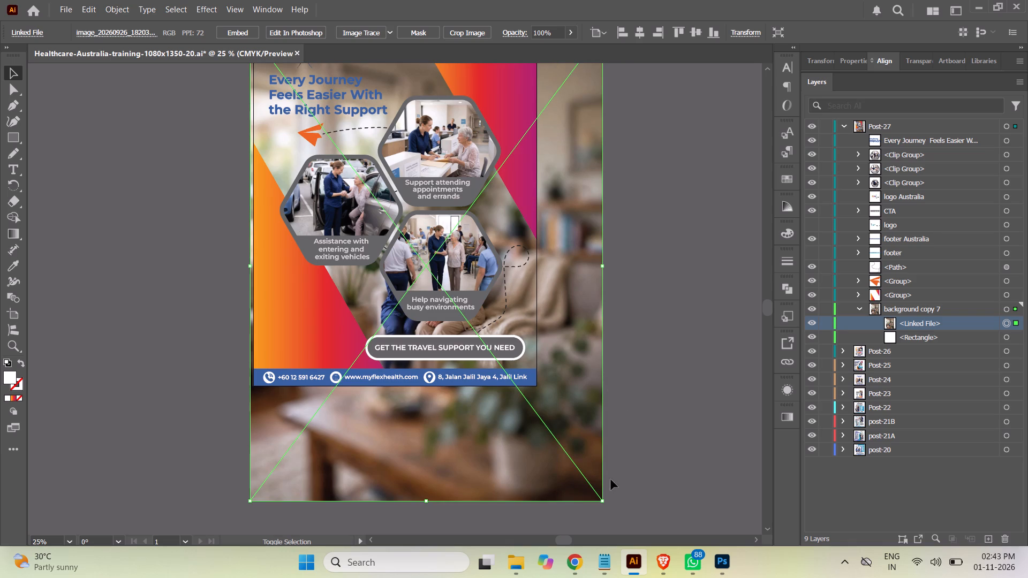
{"action": "left_click_drag", "start_coordinate": [603, 501], "coordinate": [570, 428], "text": "shift"}
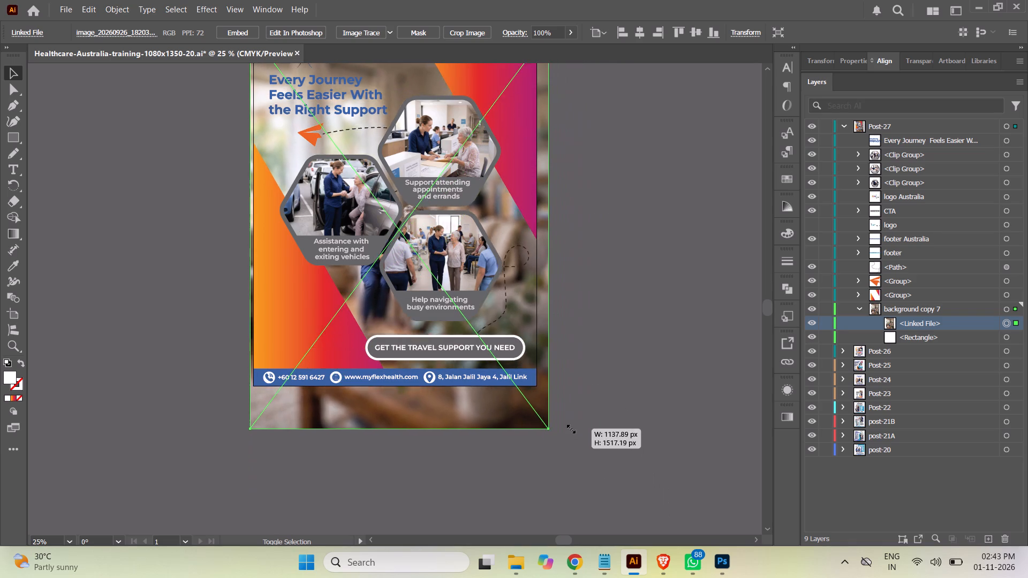
{"action": "left_click_drag", "start_coordinate": [570, 428], "coordinate": [566, 414], "text": "shift"}
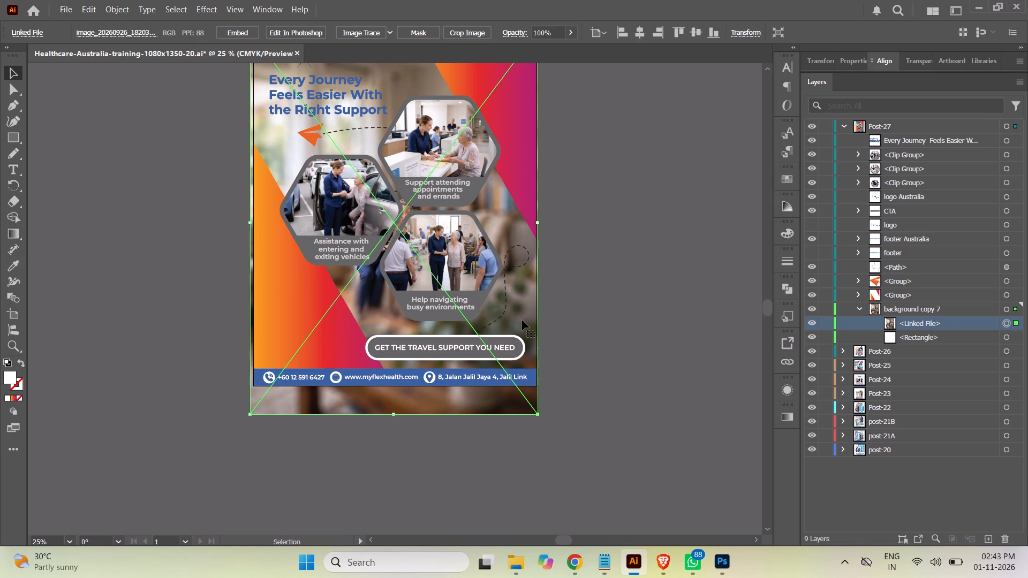
Enlarge the linked photo proportionally from its top-left corner so it extends well beyond the artboard's top and left edges.
{"action": "scroll", "coordinate": [525, 321], "scroll_direction": "down", "scroll_amount": 2}
{"action": "scroll", "coordinate": [525, 321], "scroll_direction": "up", "scroll_amount": 5}
{"action": "scroll", "coordinate": [525, 321], "scroll_direction": "down", "scroll_amount": 2}
{"action": "scroll", "coordinate": [525, 321], "scroll_direction": "up", "scroll_amount": 11}
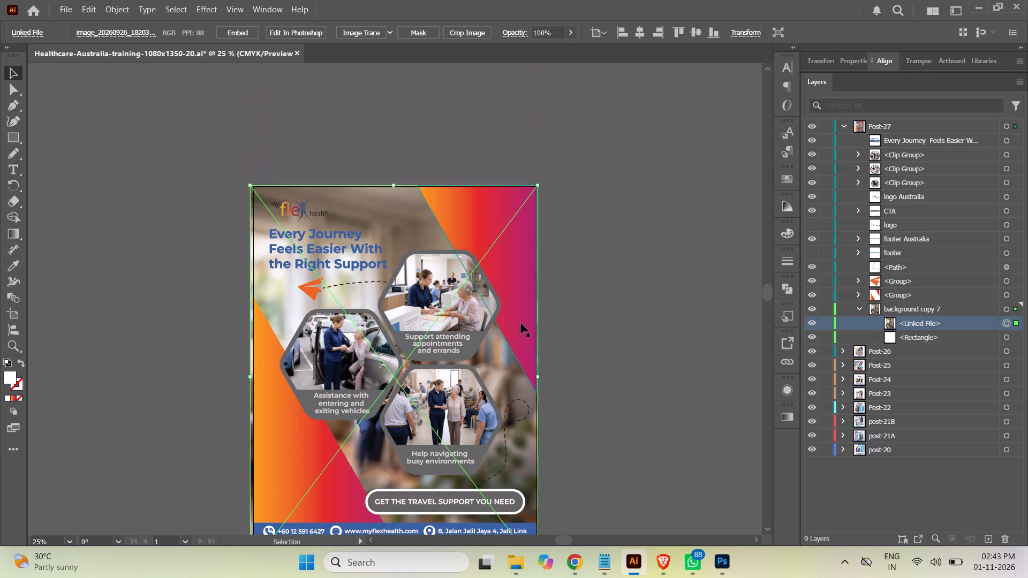
{"action": "left_click", "coordinate": [252, 181], "text": "shift"}
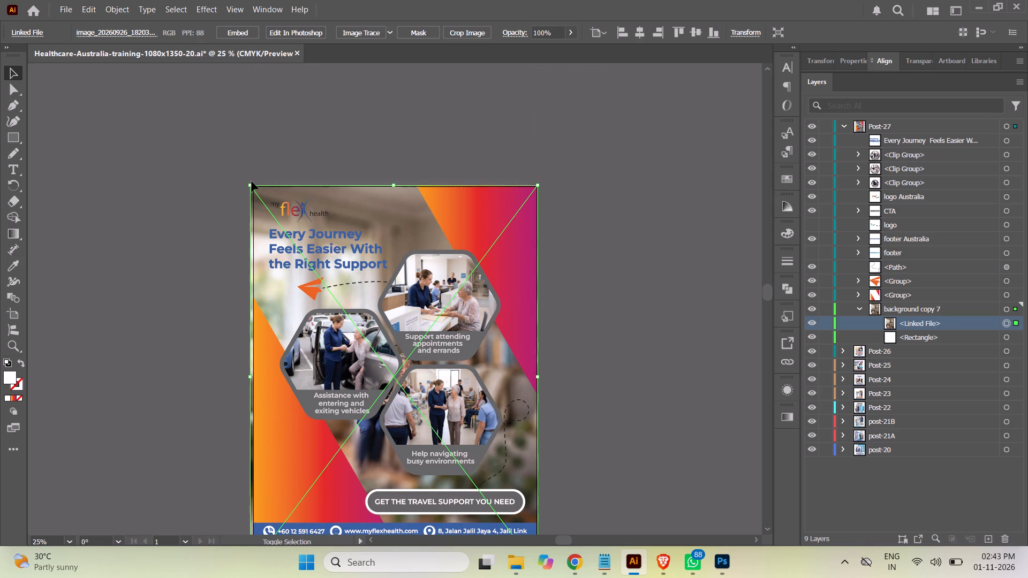
{"action": "left_click_drag", "start_coordinate": [252, 186], "coordinate": [77, 73], "text": "shift"}
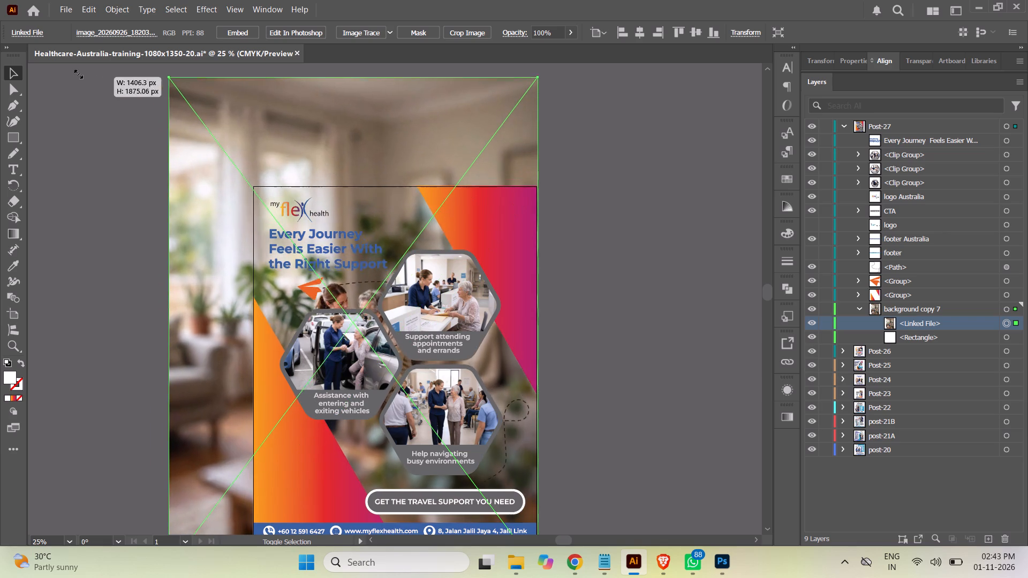
{"action": "left_click_drag", "start_coordinate": [77, 73], "coordinate": [57, 70], "text": "shift"}
Move the enlarged photo up about 95 px so its bottom edge sits just below the artboard's bottom edge.
{"action": "scroll", "coordinate": [572, 262], "scroll_direction": "down", "scroll_amount": 2}
{"action": "scroll", "coordinate": [572, 262], "scroll_direction": "up", "scroll_amount": 3}
{"action": "scroll", "coordinate": [571, 262], "scroll_direction": "down", "scroll_amount": 4}
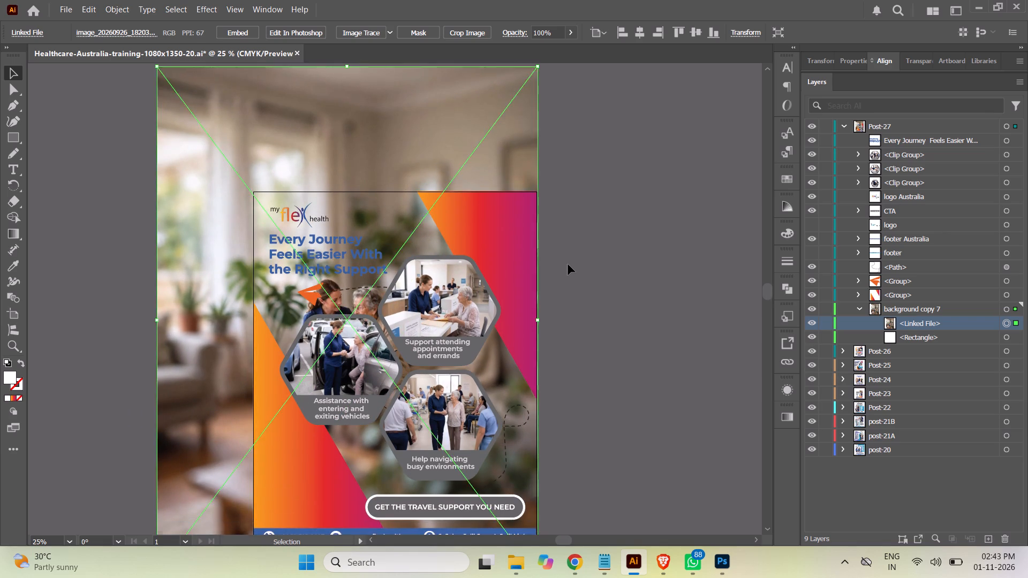
{"action": "scroll", "coordinate": [568, 264], "scroll_direction": "down", "scroll_amount": 2}
{"action": "scroll", "coordinate": [562, 271], "scroll_direction": "up", "scroll_amount": 3}
{"action": "scroll", "coordinate": [565, 274], "scroll_direction": "down", "scroll_amount": 1}
{"action": "scroll", "coordinate": [565, 274], "scroll_direction": "up", "scroll_amount": 1}
{"action": "scroll", "coordinate": [565, 274], "scroll_direction": "down", "scroll_amount": 3}
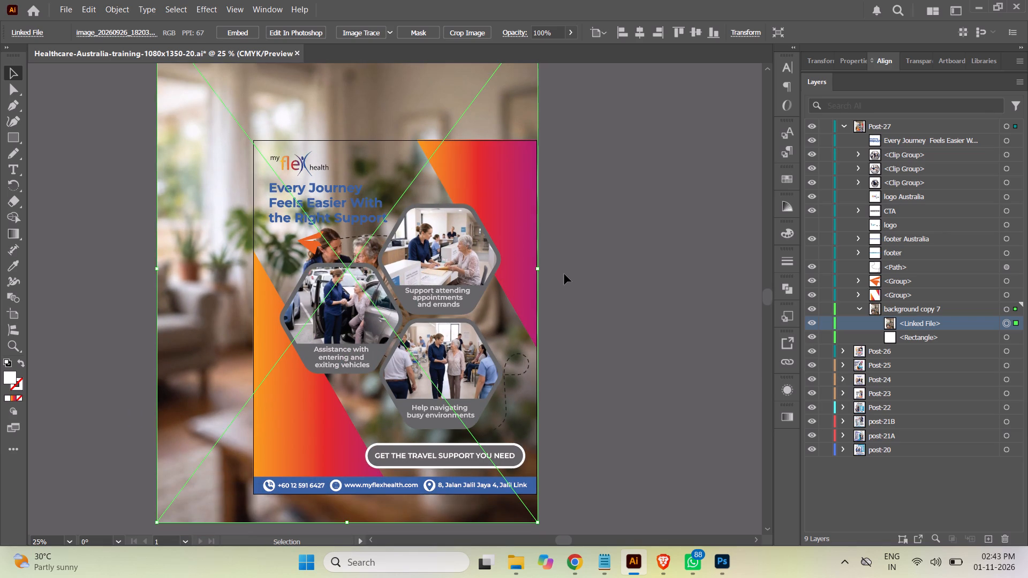
{"action": "scroll", "coordinate": [562, 274], "scroll_direction": "down", "scroll_amount": 1}
{"action": "left_click_drag", "start_coordinate": [201, 343], "coordinate": [203, 318]}
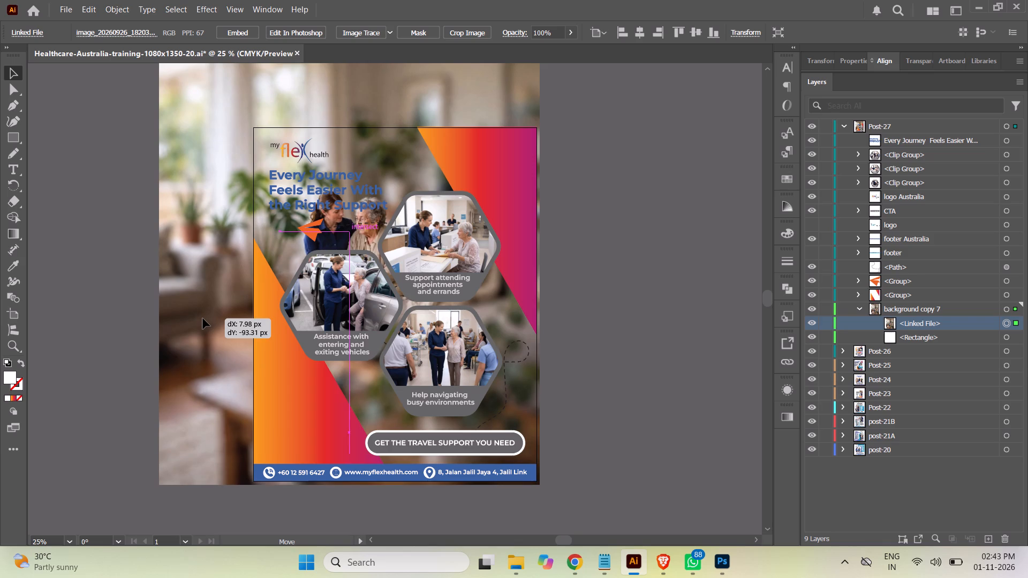
{"action": "left_click_drag", "start_coordinate": [203, 318], "coordinate": [201, 317]}
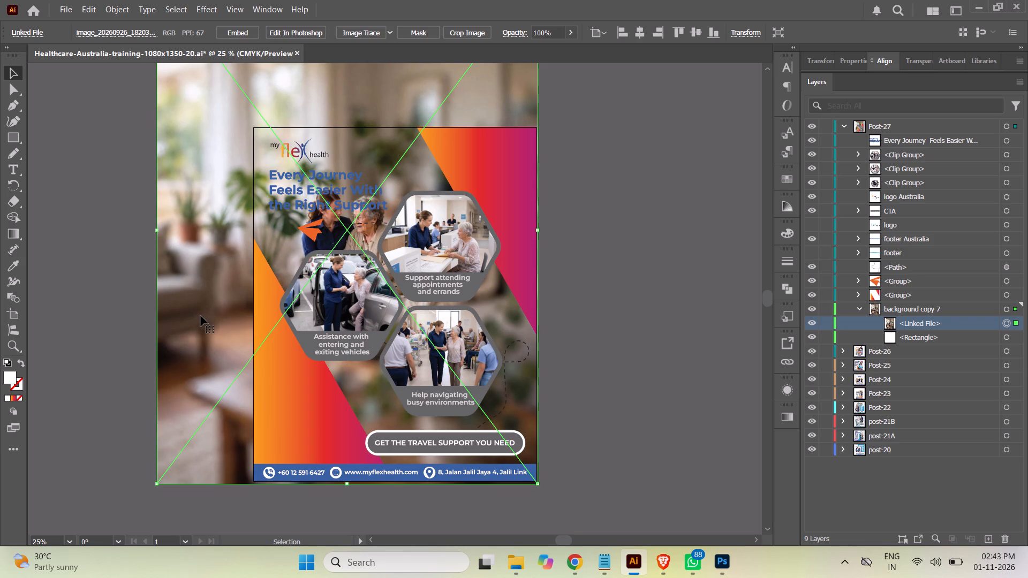
Move the rectangle above the linked photo in the background copy 7 layer's stacking order.
{"action": "right_click", "coordinate": [952, 324]}
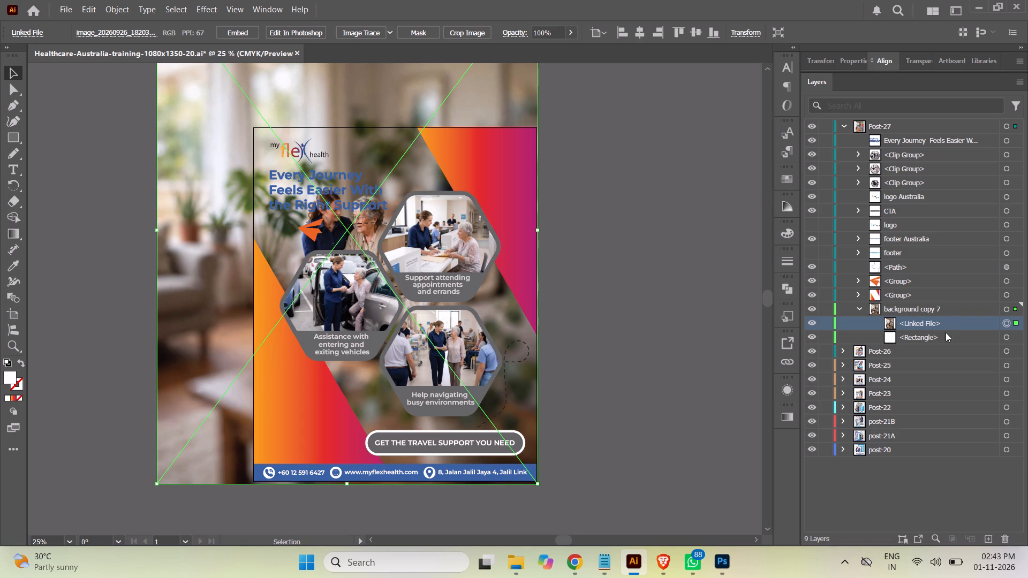
{"action": "left_click", "coordinate": [933, 339]}
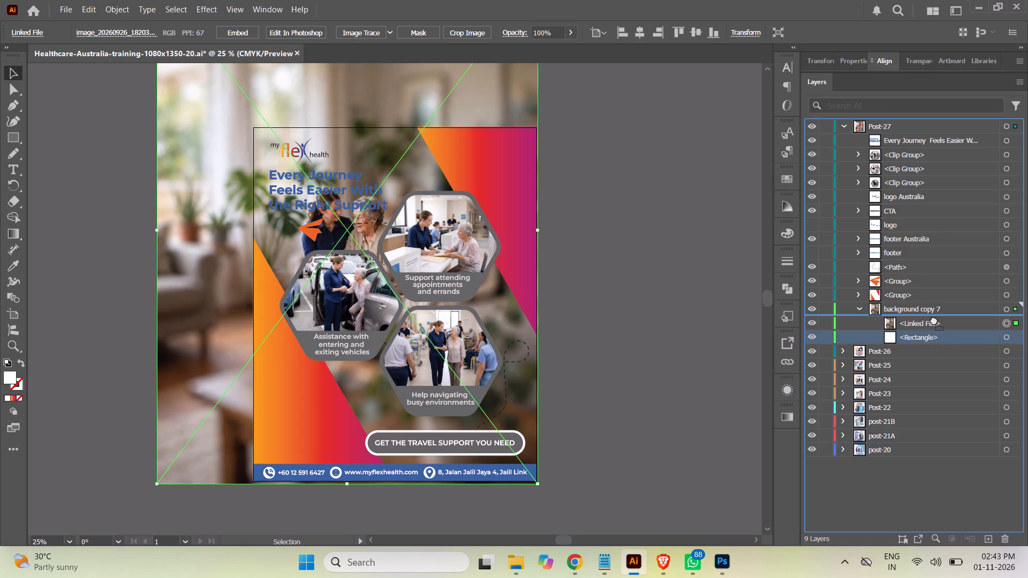
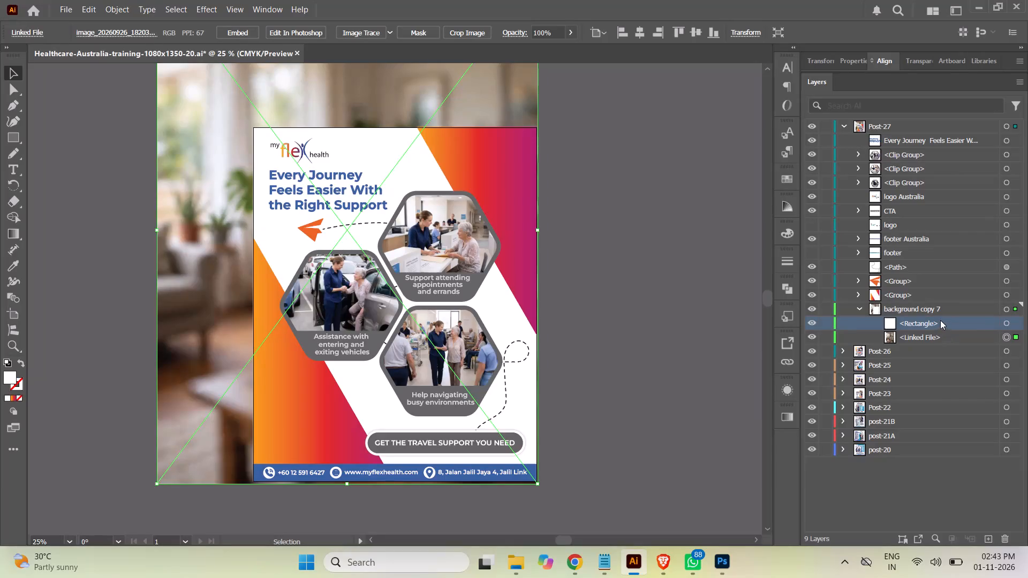
Duplicate the rectangle in the background copy 7 layer and move the linked photo between the two rectangles in the stacking order.
{"action": "left_click_drag", "start_coordinate": [942, 324], "coordinate": [990, 531]}
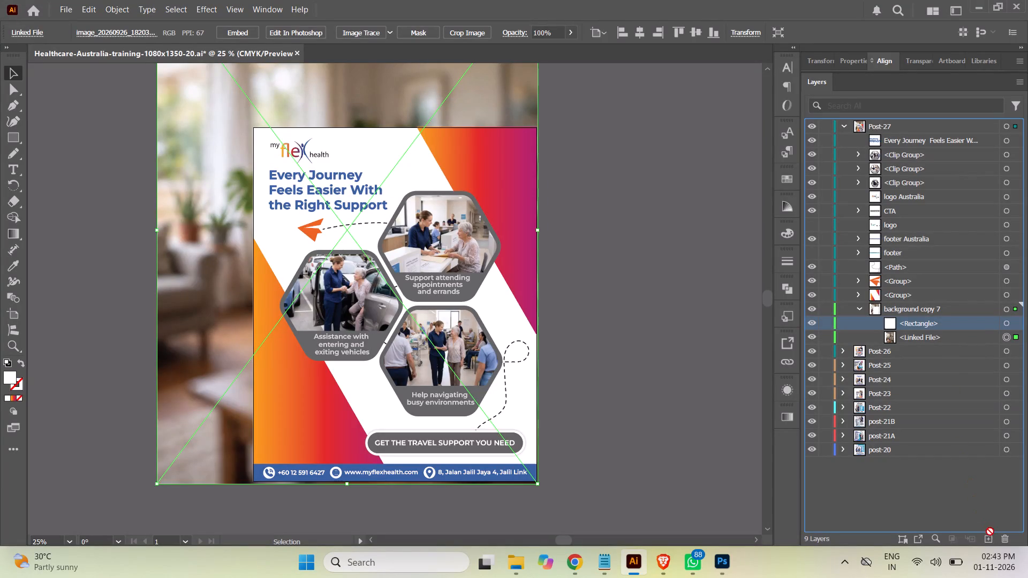
{"action": "left_click_drag", "start_coordinate": [990, 531], "coordinate": [992, 540]}
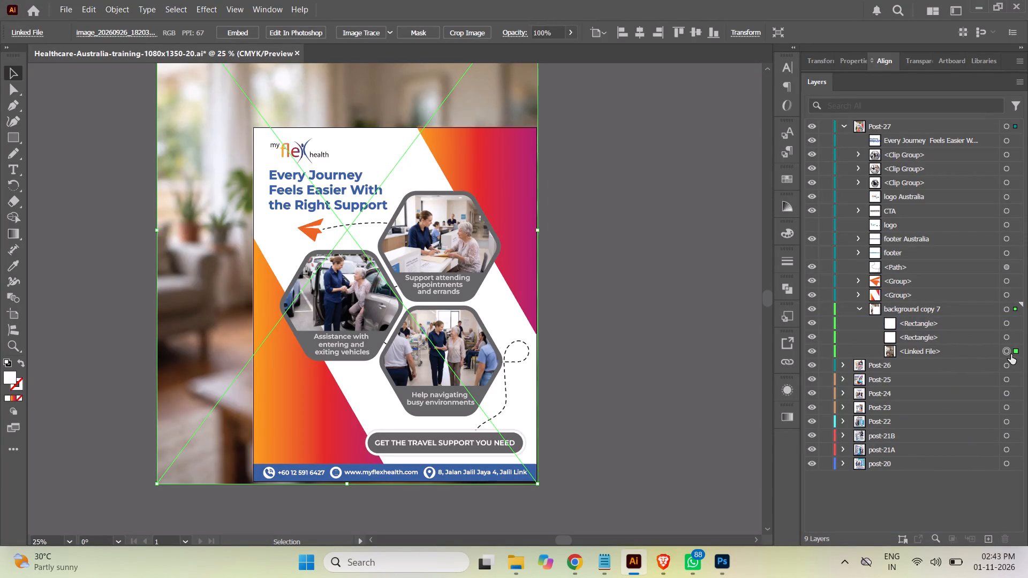
{"action": "left_click", "coordinate": [948, 350]}
{"action": "left_click_drag", "start_coordinate": [943, 352], "coordinate": [943, 332]}
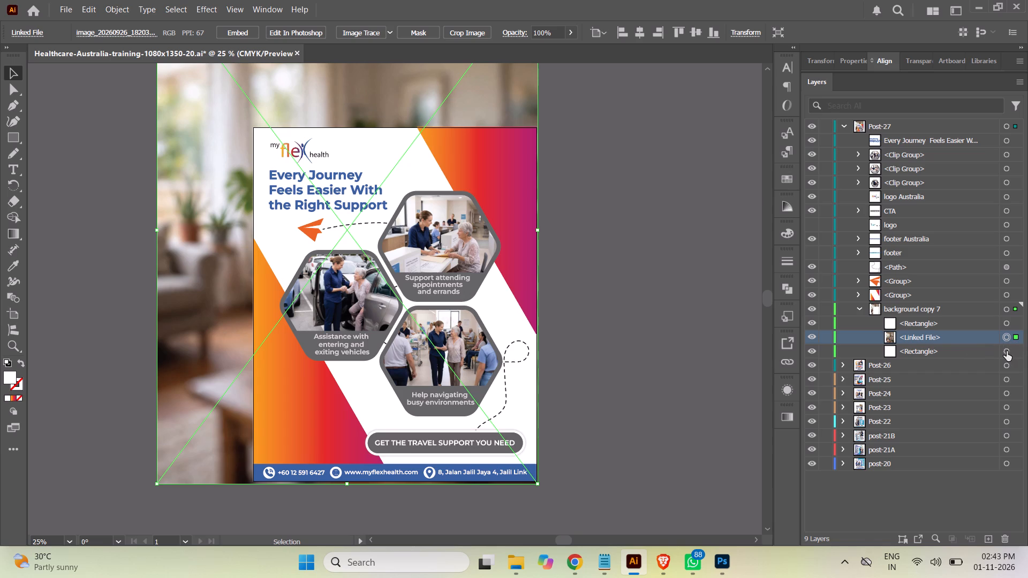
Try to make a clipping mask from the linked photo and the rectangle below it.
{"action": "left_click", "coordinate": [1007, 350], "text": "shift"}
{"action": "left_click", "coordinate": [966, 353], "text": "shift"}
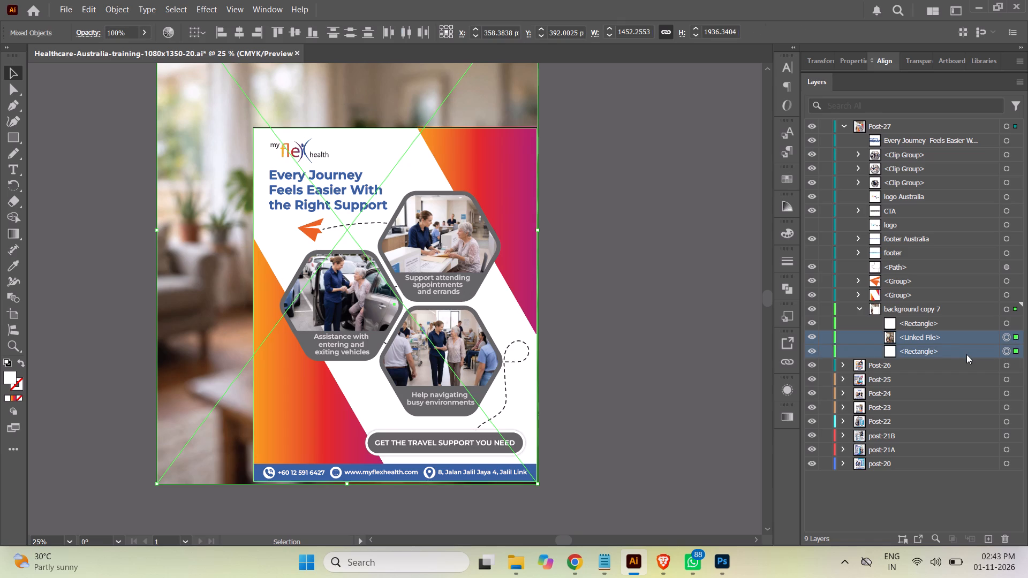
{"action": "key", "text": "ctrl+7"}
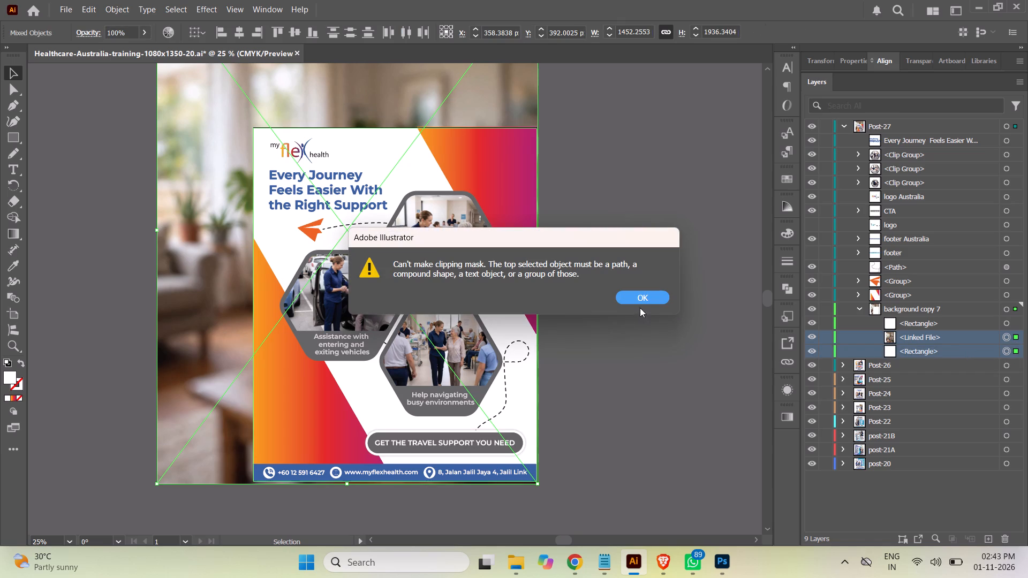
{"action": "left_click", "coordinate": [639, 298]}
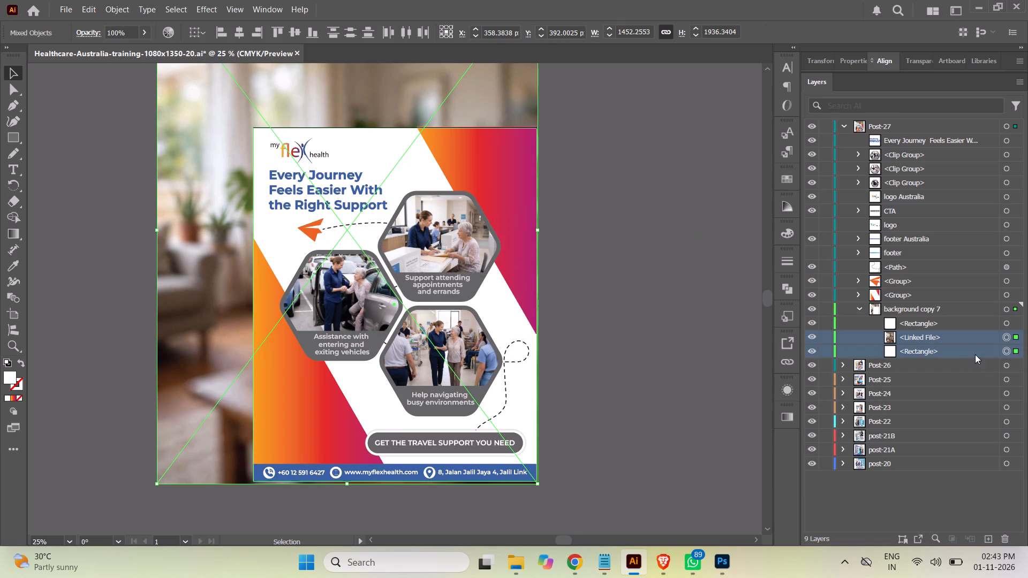
Make a clipping mask from the linked photo and the rectangle directly above it in background copy 7.
{"action": "left_click", "coordinate": [1004, 353]}
{"action": "left_click", "coordinate": [1006, 324], "text": "shift"}
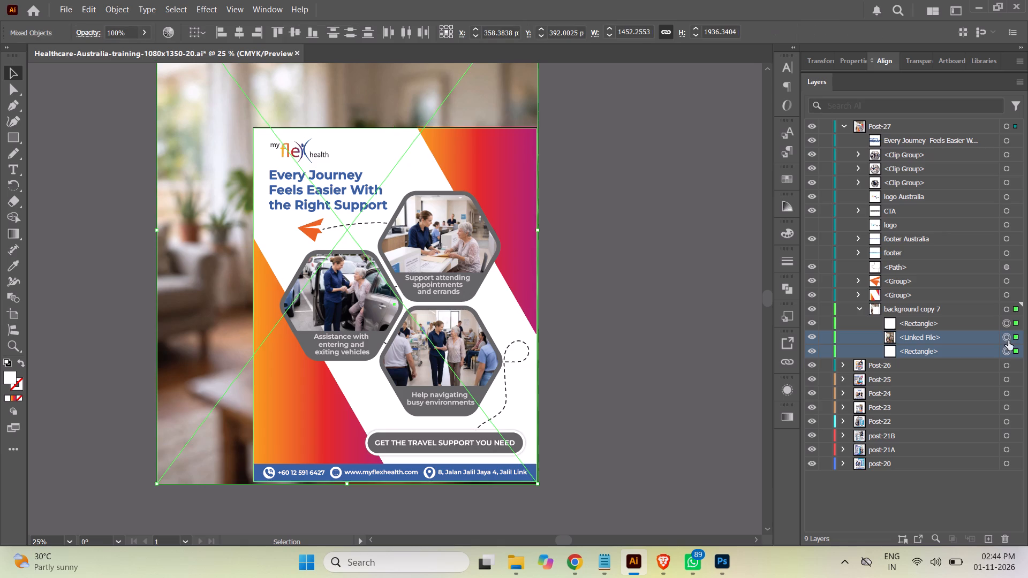
{"action": "left_click", "coordinate": [1006, 336], "text": "shift"}
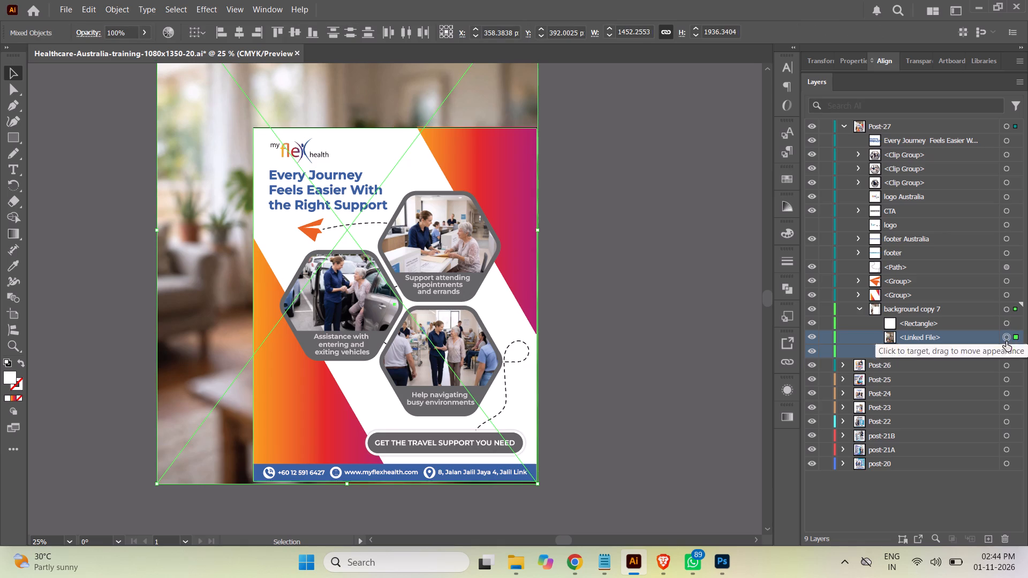
{"action": "left_click", "coordinate": [1004, 349], "text": "ctrl"}
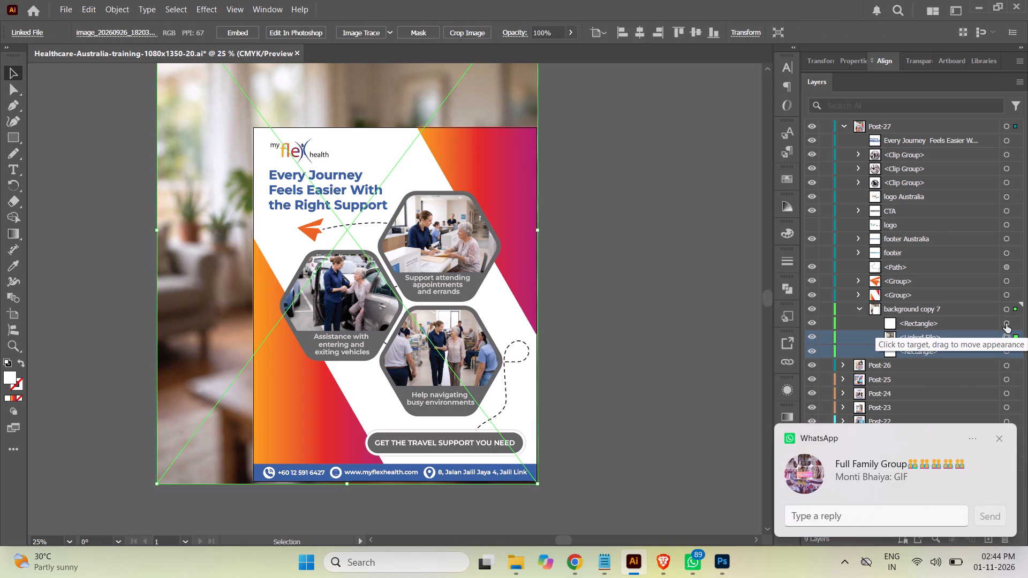
{"action": "left_click", "coordinate": [1006, 323], "text": "shift"}
{"action": "left_click", "coordinate": [981, 323]}
{"action": "left_click", "coordinate": [964, 336], "text": "shift"}
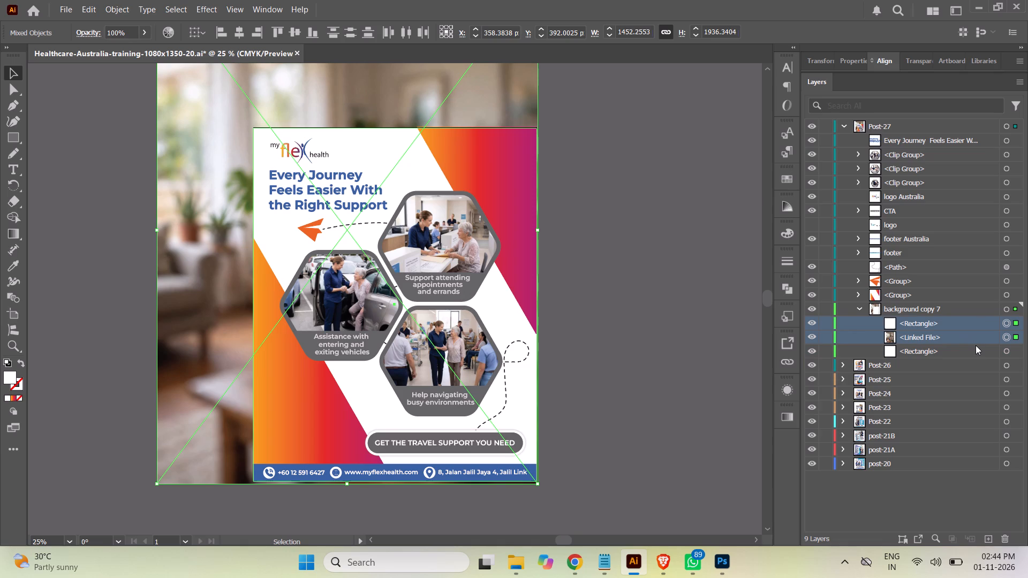
{"action": "key", "text": "ctrl+7"}
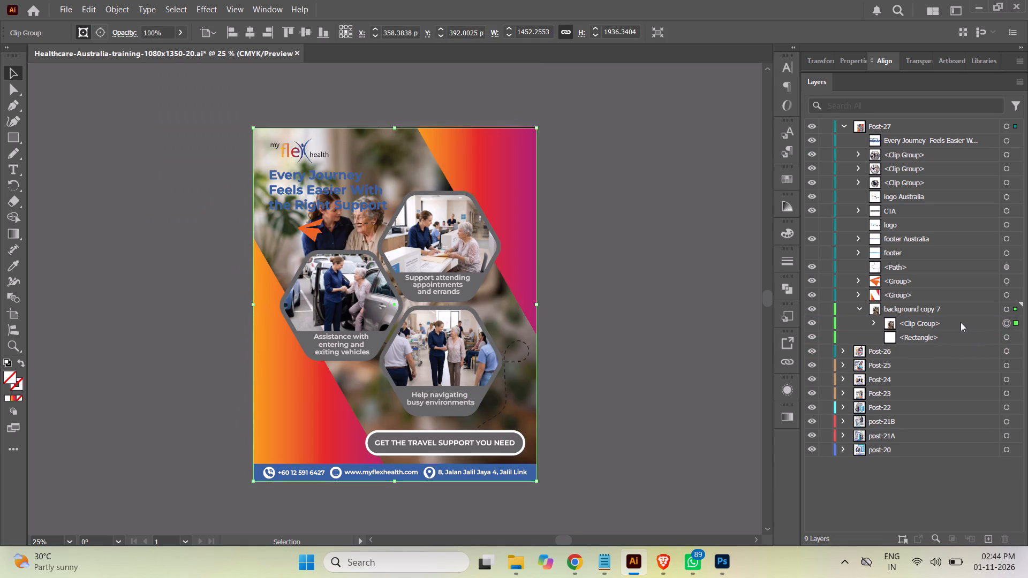
Move the clipped photo group below the remaining white rectangle in the background copy 7 layer.
{"action": "left_click_drag", "start_coordinate": [961, 322], "coordinate": [965, 343]}
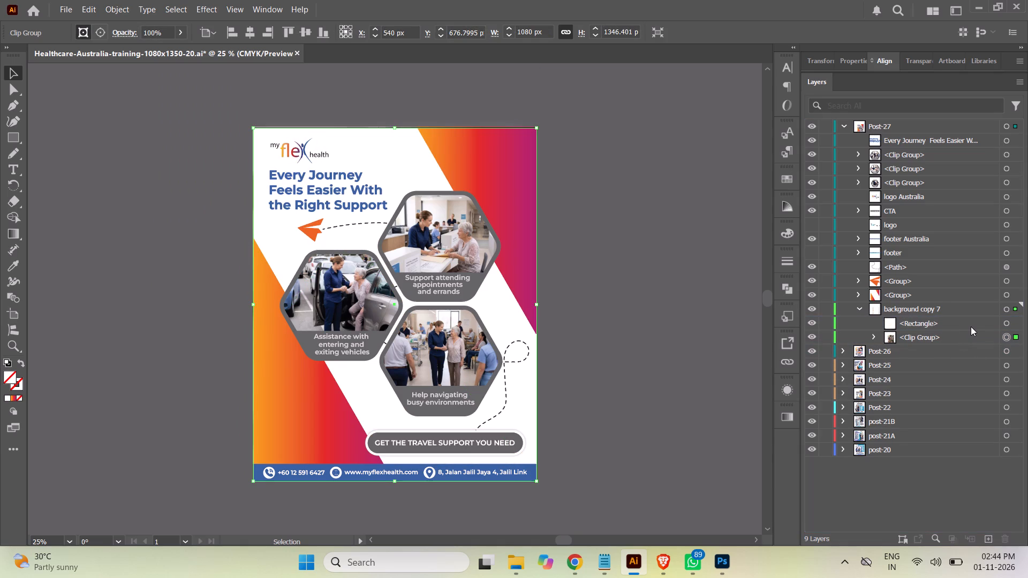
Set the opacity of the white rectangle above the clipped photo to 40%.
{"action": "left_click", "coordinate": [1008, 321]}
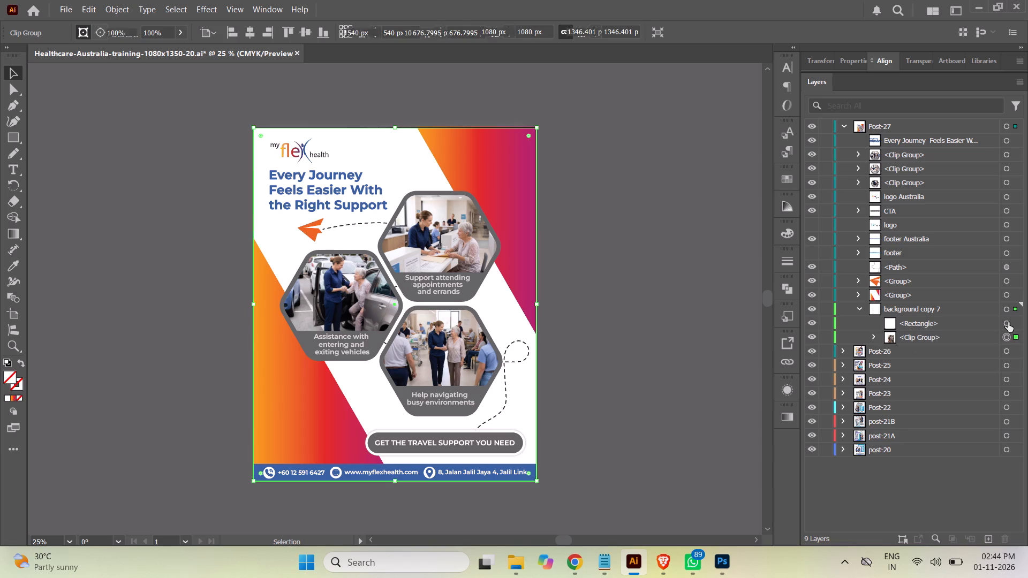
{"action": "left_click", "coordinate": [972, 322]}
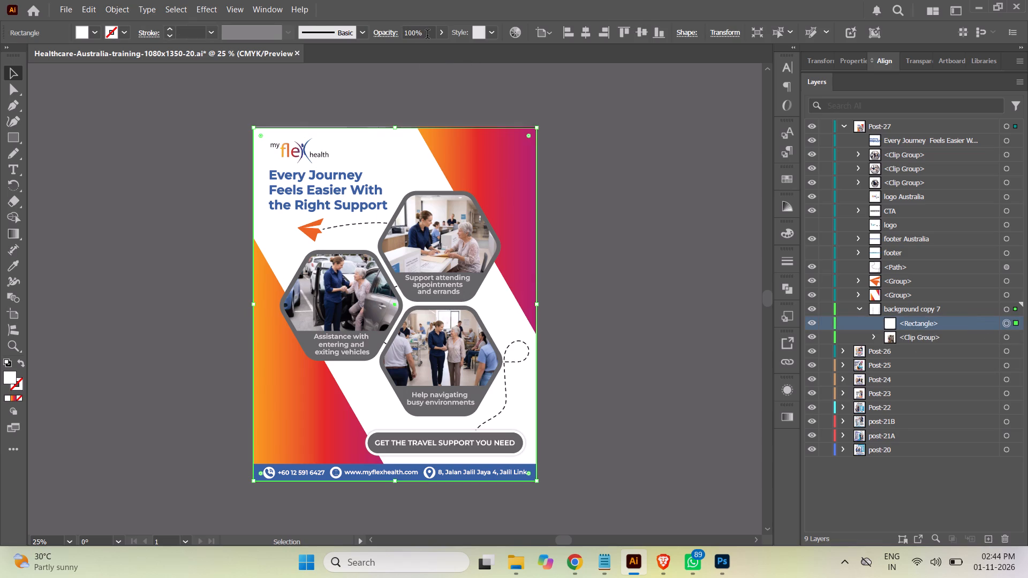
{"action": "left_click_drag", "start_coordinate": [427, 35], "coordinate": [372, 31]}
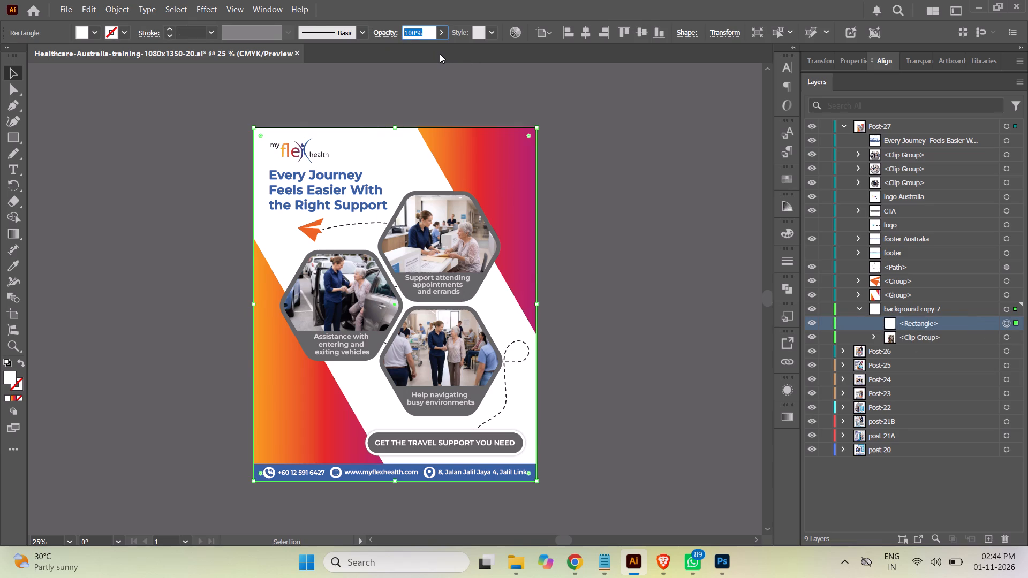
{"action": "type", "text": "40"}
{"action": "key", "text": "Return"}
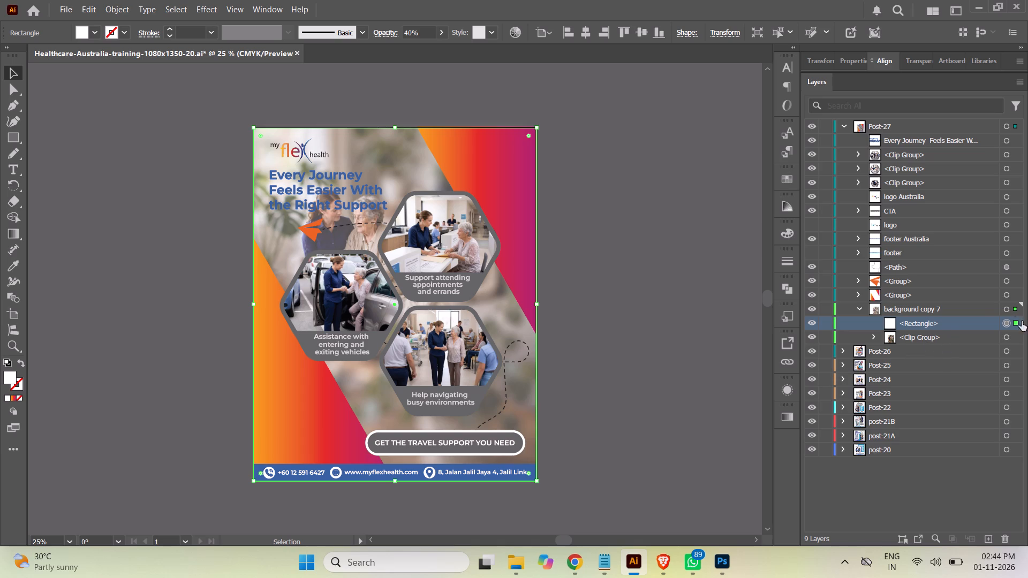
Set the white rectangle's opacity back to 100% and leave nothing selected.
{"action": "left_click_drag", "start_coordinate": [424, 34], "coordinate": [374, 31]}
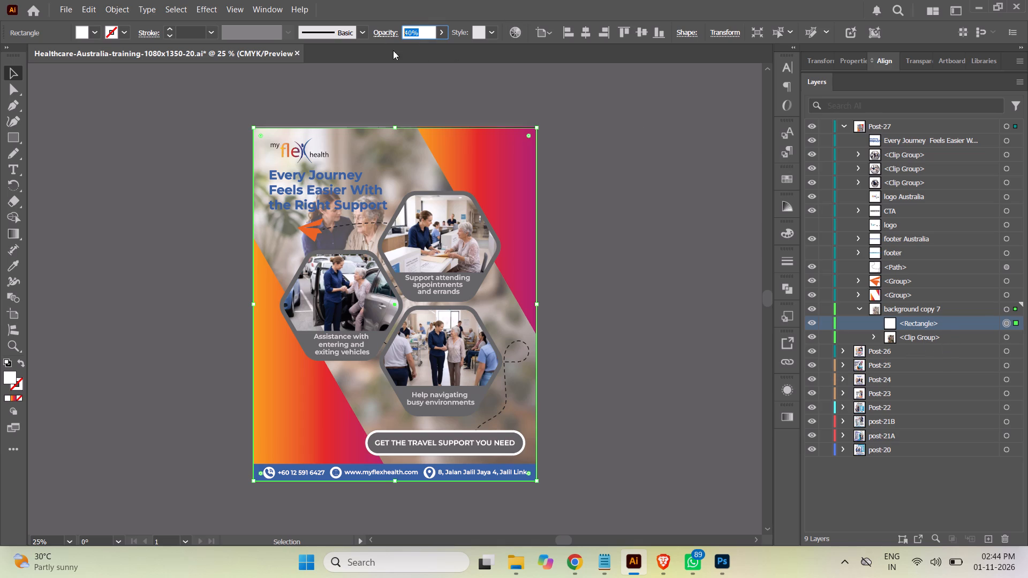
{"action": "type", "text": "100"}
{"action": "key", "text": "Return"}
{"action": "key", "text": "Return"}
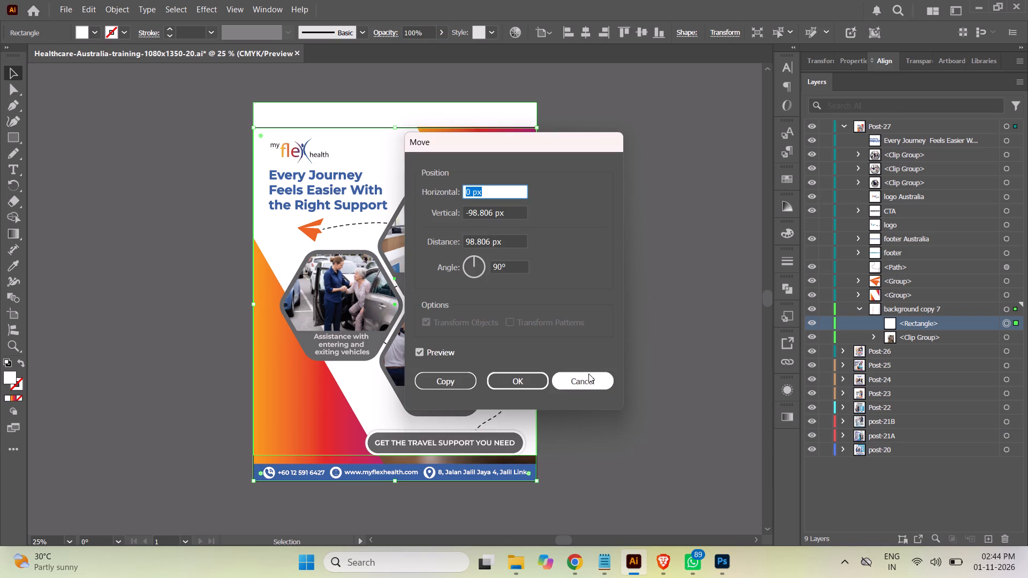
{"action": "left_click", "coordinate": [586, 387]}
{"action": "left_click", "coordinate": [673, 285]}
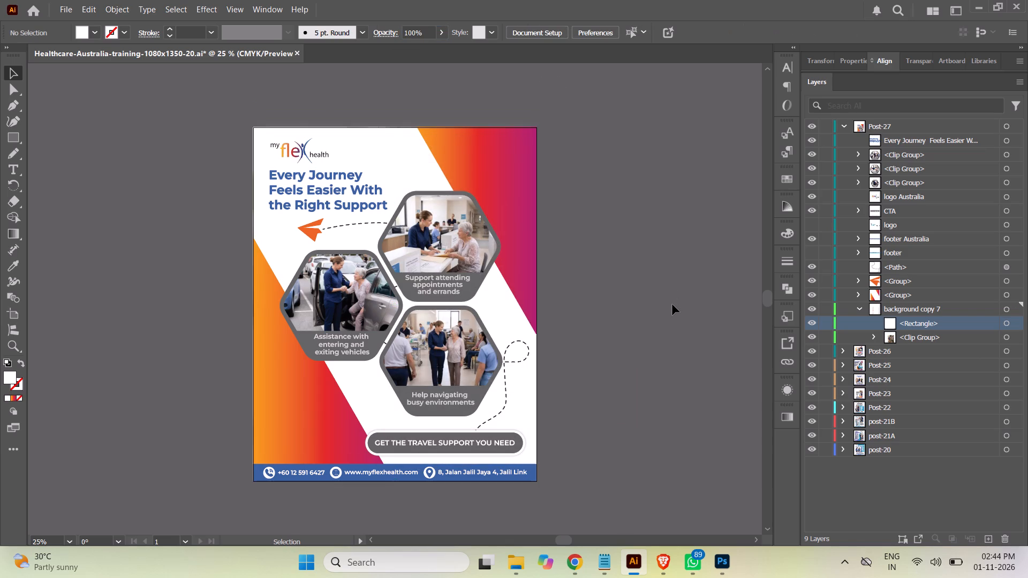
Save the document.
{"action": "key", "text": "ctrl+s"}
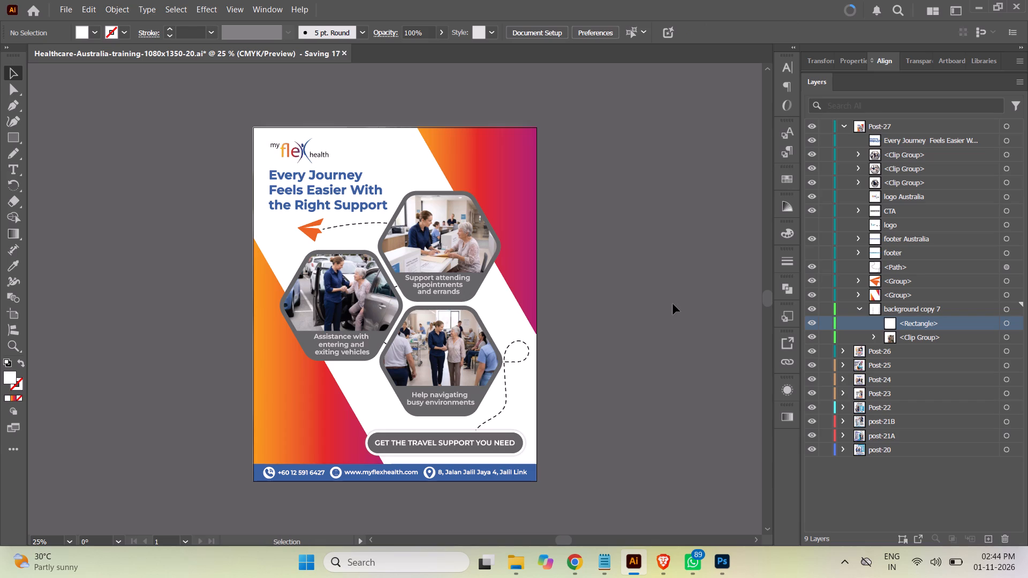
Collapse the background copy 7 sublayer and the Post-27 layer in the layer list.
{"action": "left_click", "coordinate": [860, 307]}
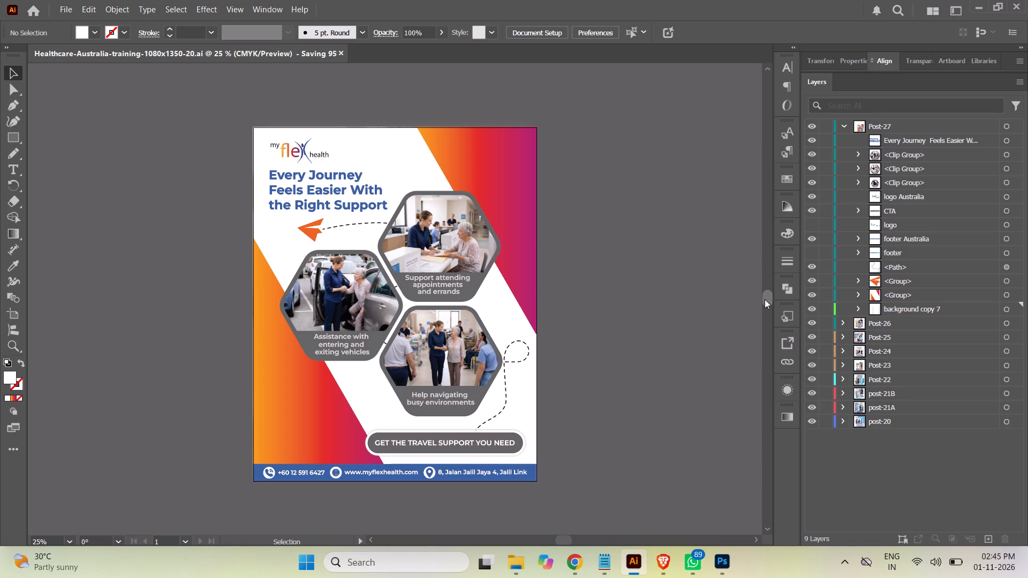
{"action": "left_click", "coordinate": [841, 122]}
{"action": "left_click", "coordinate": [653, 149]}
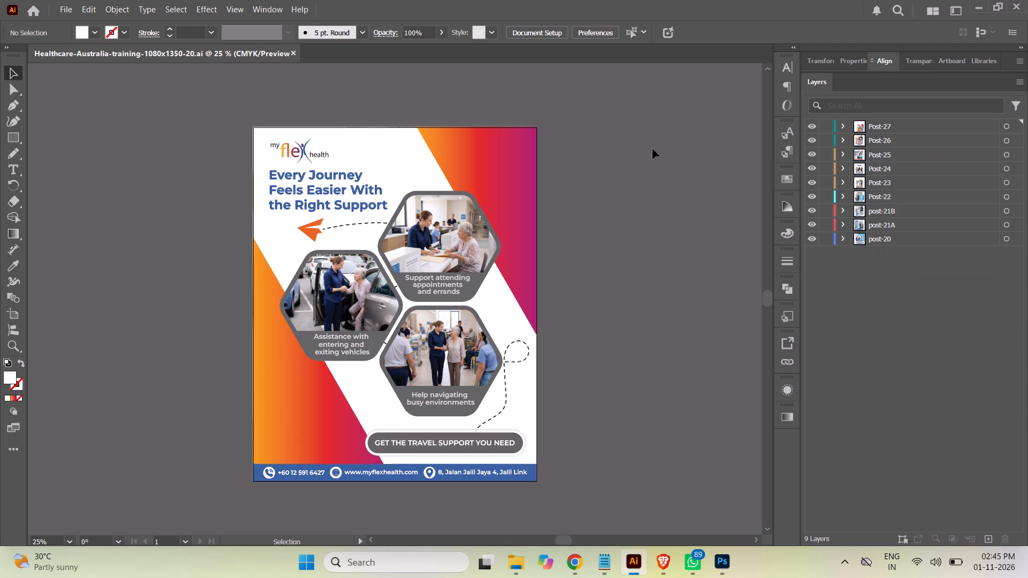
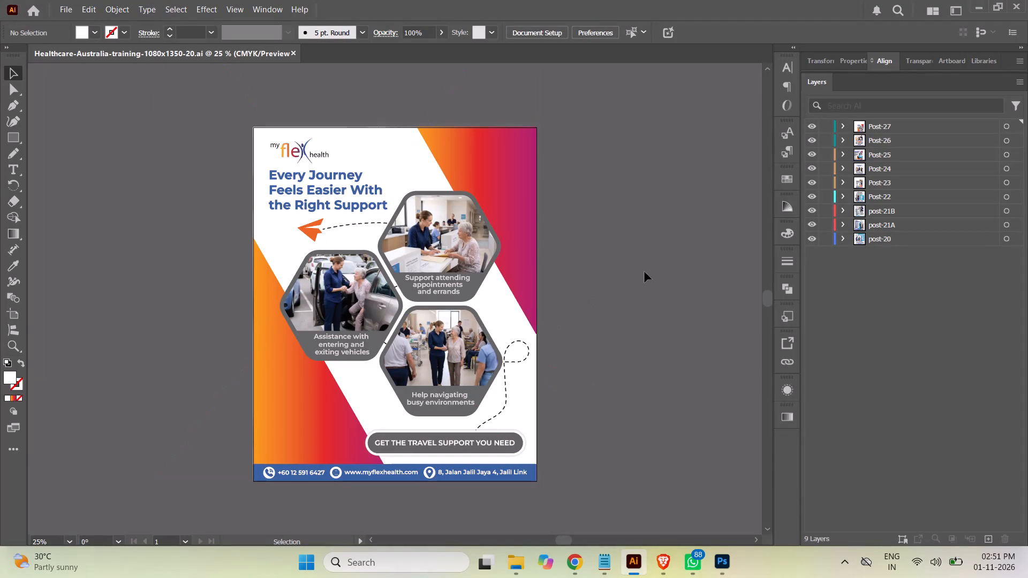
Check the Free Care Giving Training brief in Chrome and the Pinterest ATTENTION post references in Brave, and return to Illustrator.
{"action": "left_click", "coordinate": [580, 564]}
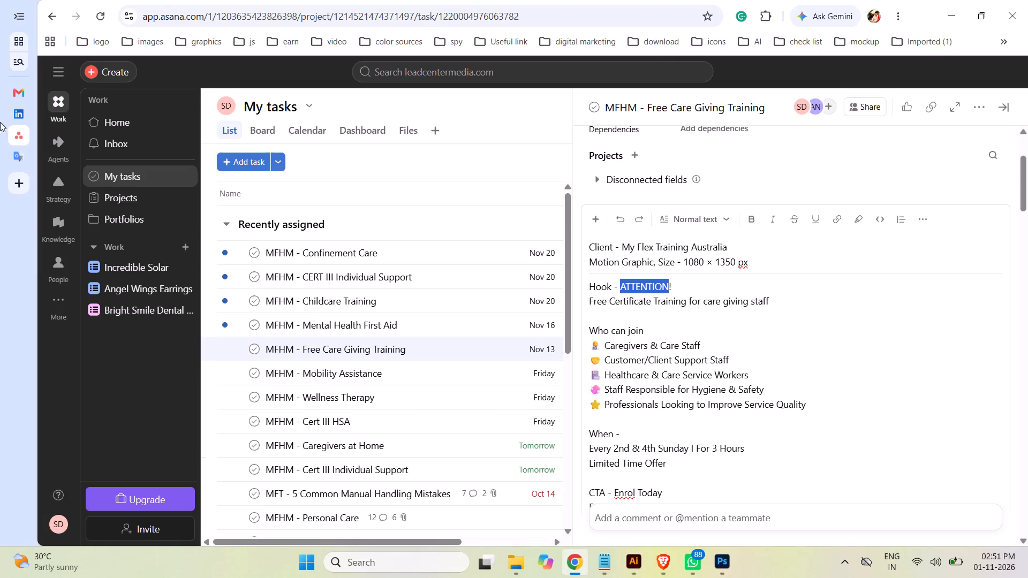
{"action": "left_click", "coordinate": [662, 562]}
{"action": "scroll", "coordinate": [793, 302], "scroll_direction": "up", "scroll_amount": 2}
{"action": "scroll", "coordinate": [794, 300], "scroll_direction": "down", "scroll_amount": 1}
{"action": "scroll", "coordinate": [794, 300], "scroll_direction": "up", "scroll_amount": 2}
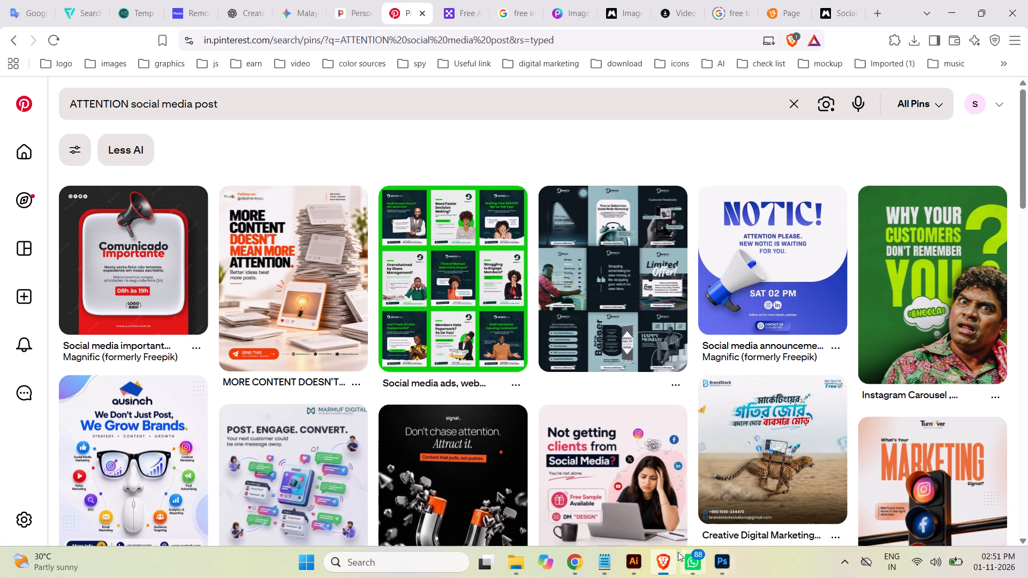
{"action": "left_click", "coordinate": [633, 561]}
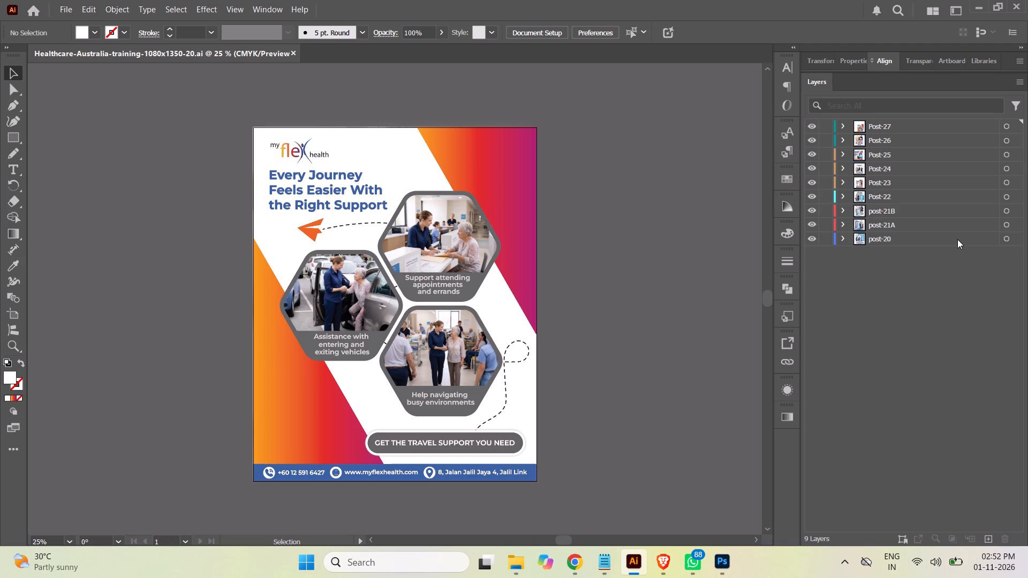
Duplicate the whole Post-27 layer with its artwork and rename the copy Post-28.
{"action": "left_click", "coordinate": [915, 128]}
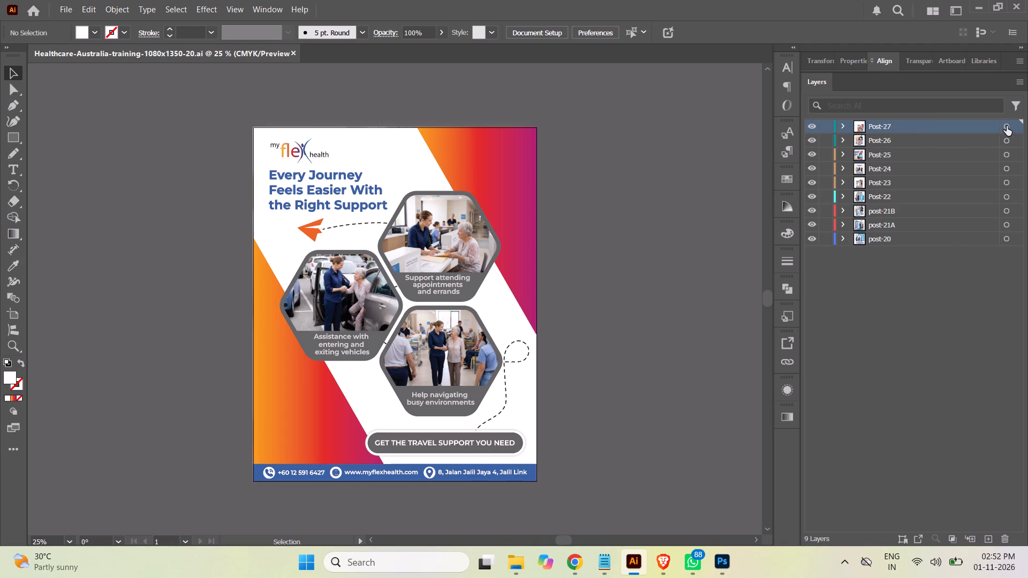
{"action": "left_click", "coordinate": [1007, 126]}
{"action": "left_click_drag", "start_coordinate": [951, 127], "coordinate": [953, 354]}
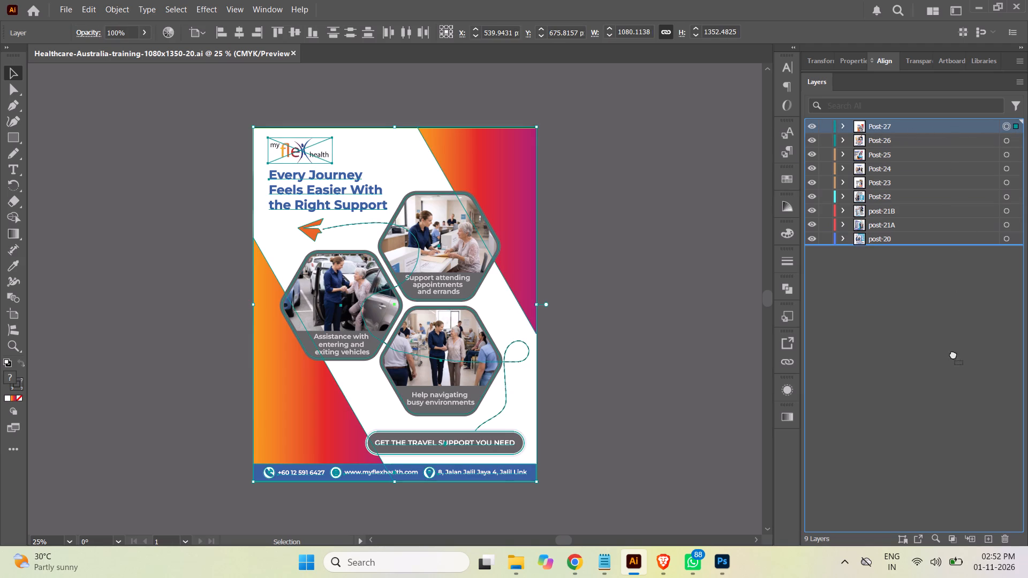
{"action": "left_click_drag", "start_coordinate": [953, 354], "coordinate": [992, 538]}
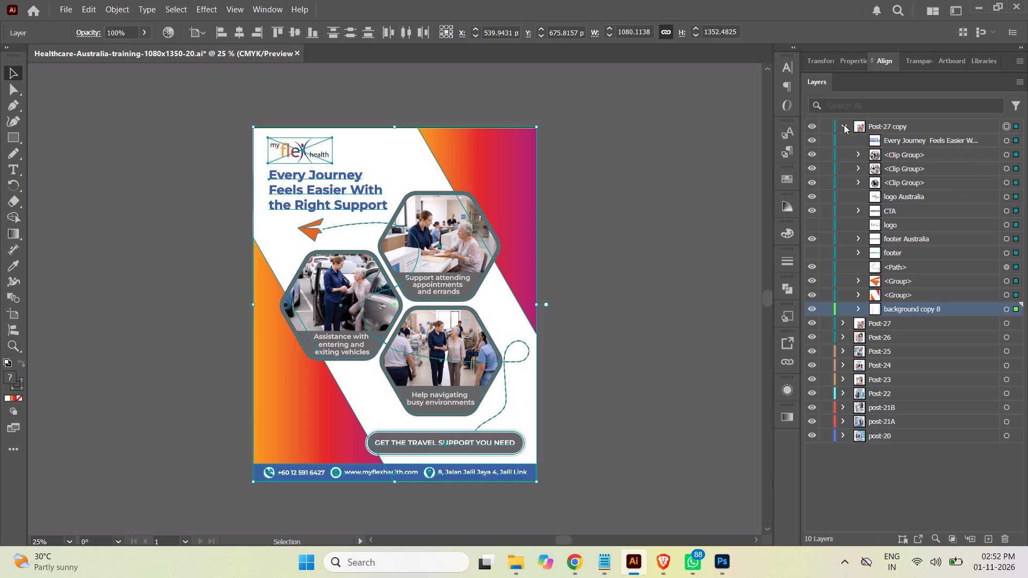
{"action": "double_click", "coordinate": [889, 124]}
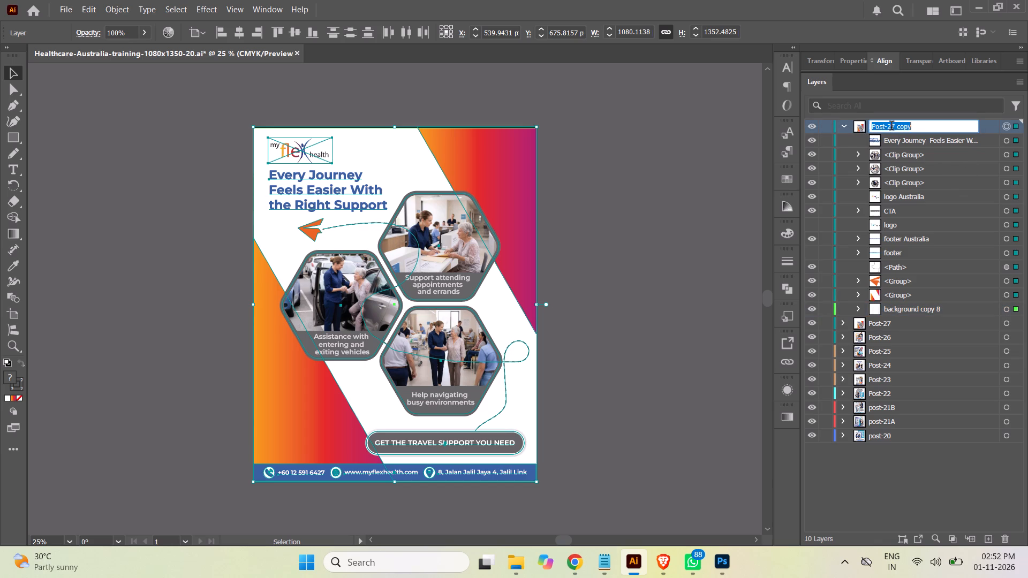
{"action": "left_click_drag", "start_coordinate": [891, 127], "coordinate": [1008, 132]}
{"action": "key", "text": "8"}
{"action": "left_click", "coordinate": [735, 161]}
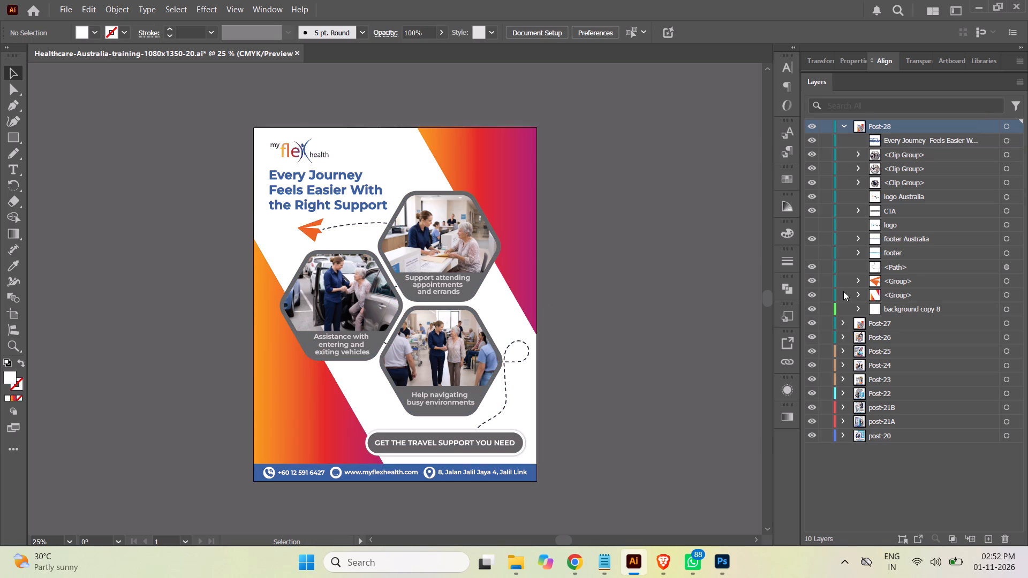
Delete the dashed path, the paper-plane and gradient shape groups, and the three hexagon photo clip groups from Post-28.
{"action": "left_click", "coordinate": [930, 265]}
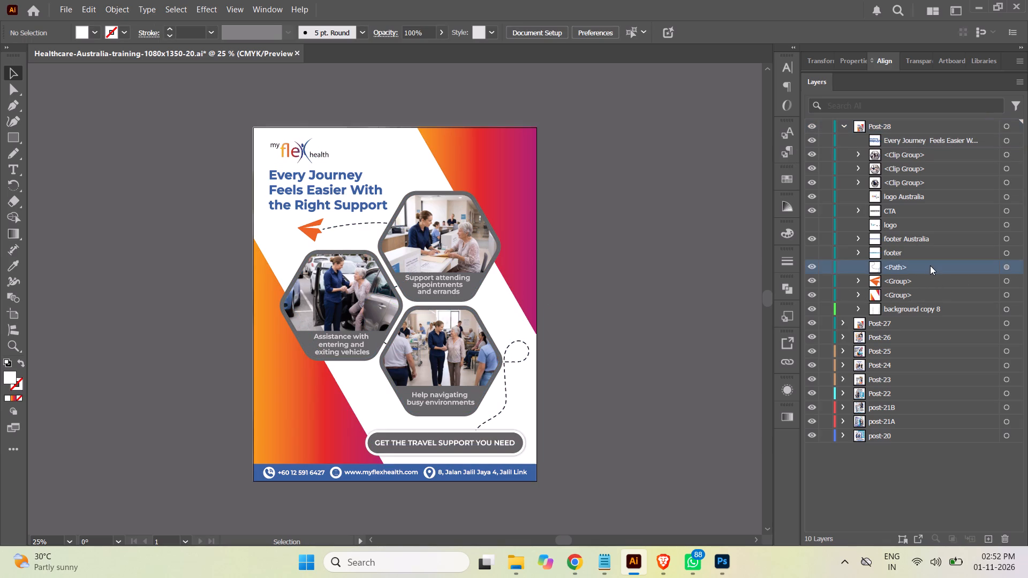
{"action": "left_click", "coordinate": [919, 294], "text": "shift"}
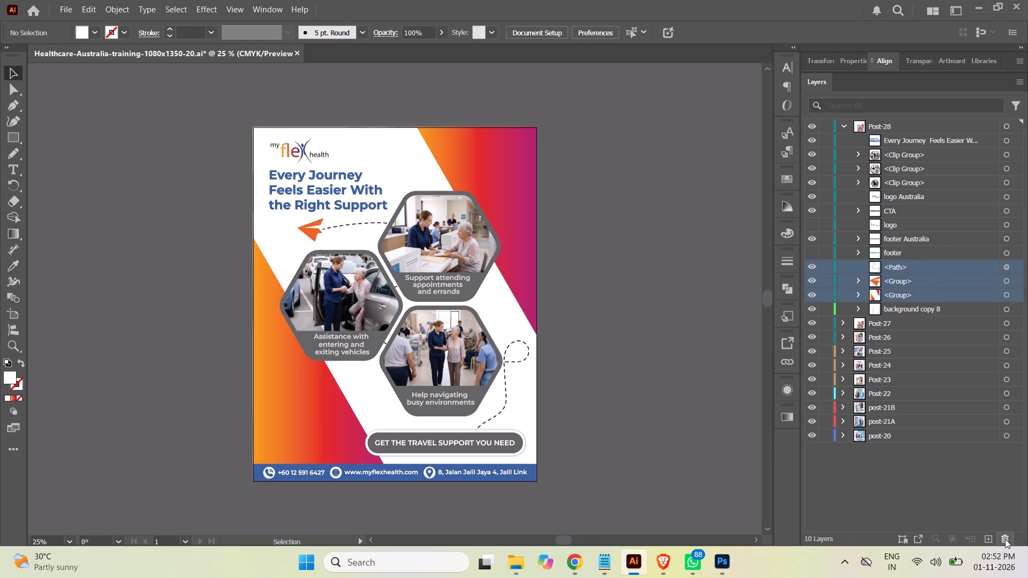
{"action": "left_click", "coordinate": [1005, 539]}
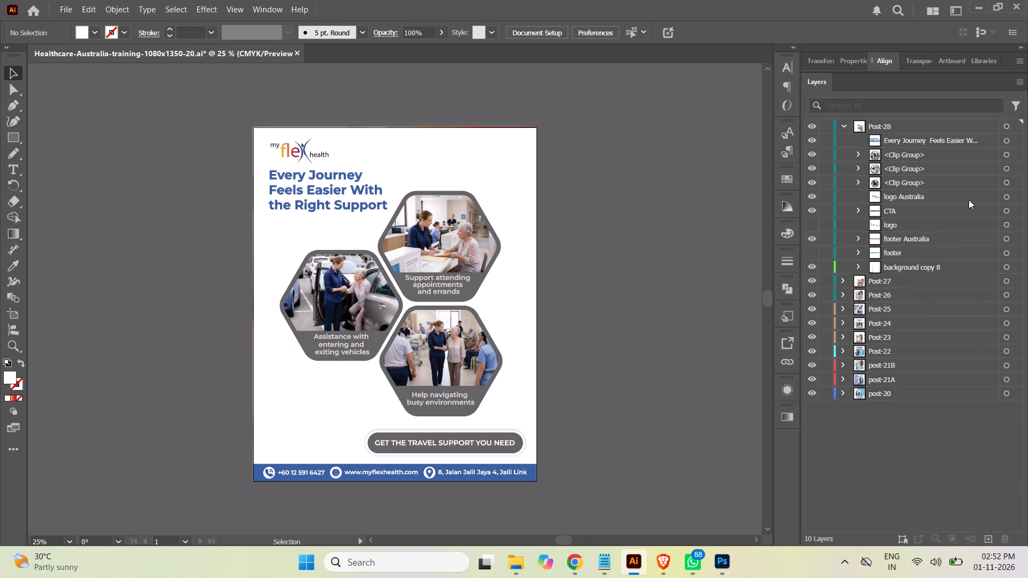
{"action": "left_click", "coordinate": [921, 156]}
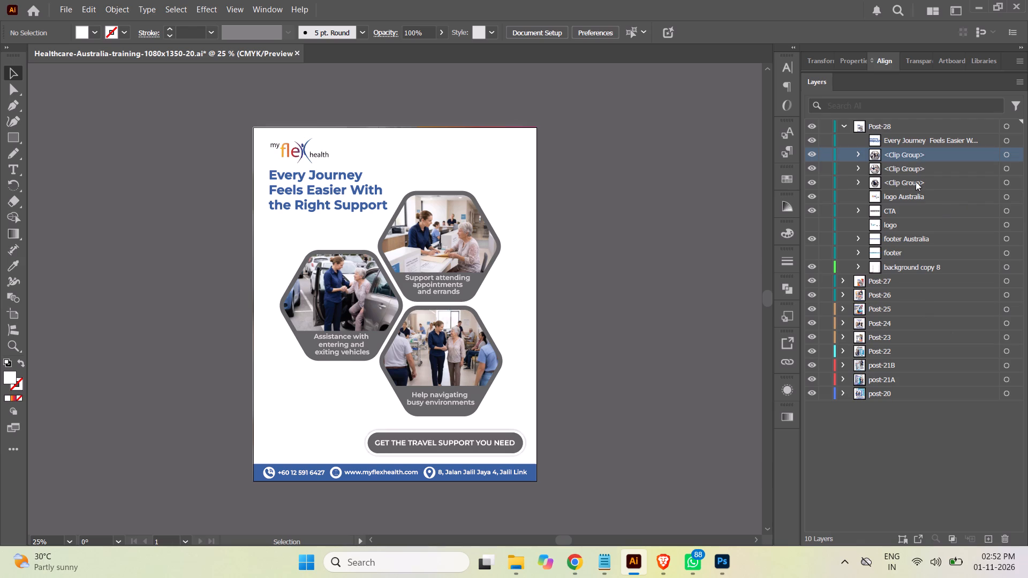
{"action": "left_click", "coordinate": [916, 181], "text": "shift"}
{"action": "left_click", "coordinate": [1006, 540]}
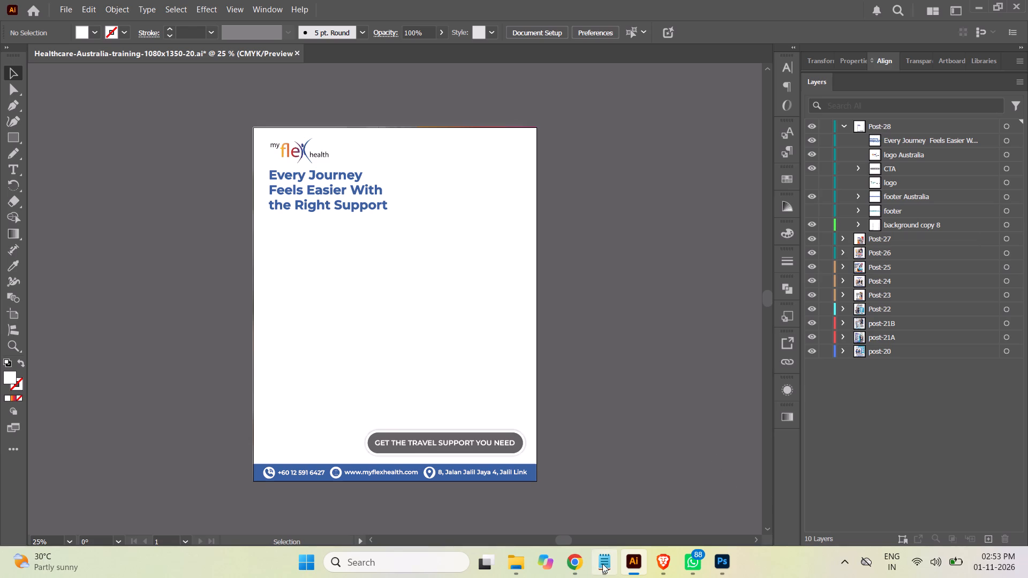
{"action": "left_click", "coordinate": [664, 562]}
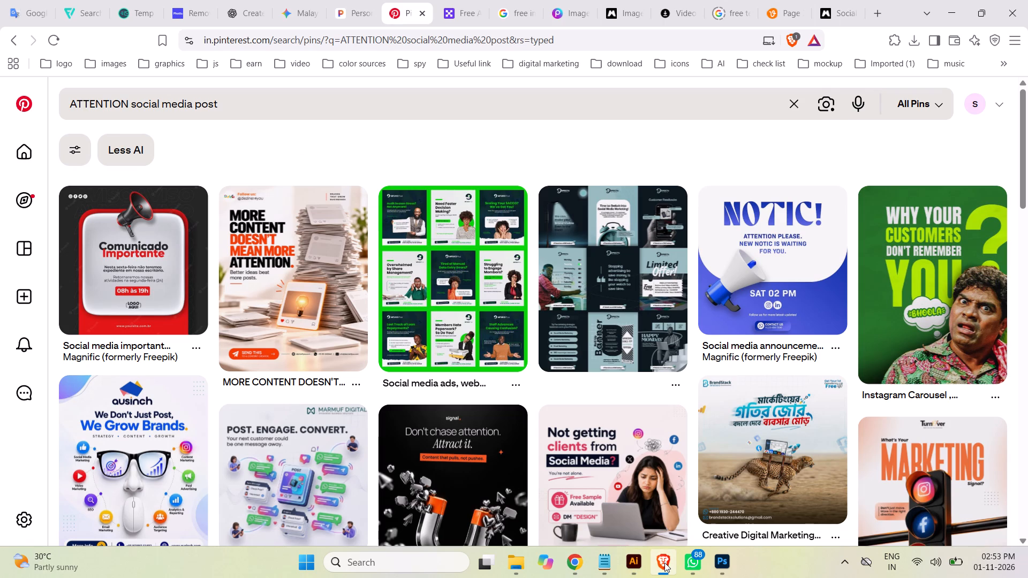
{"action": "left_click", "coordinate": [664, 562]}
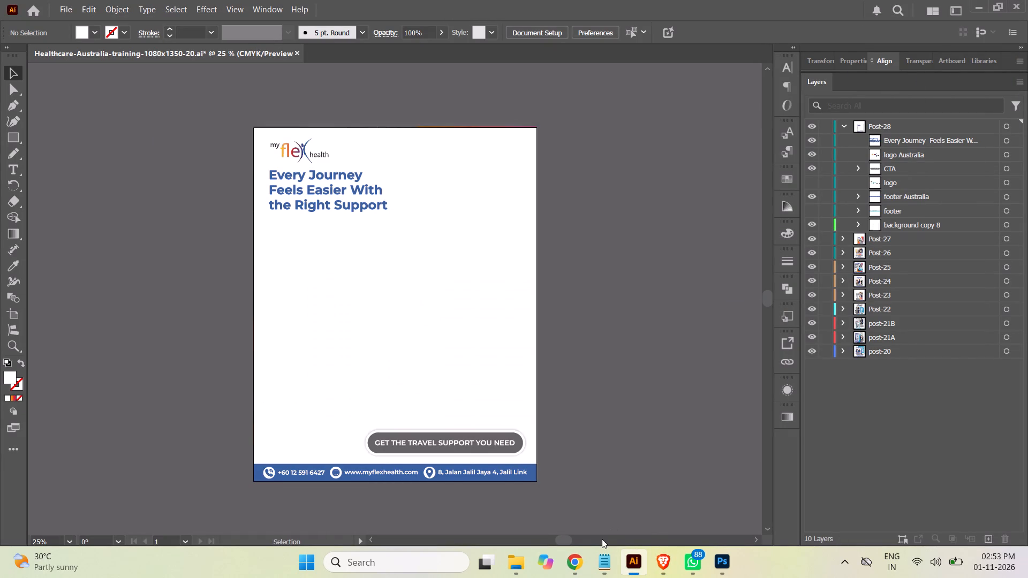
{"action": "left_click", "coordinate": [579, 564]}
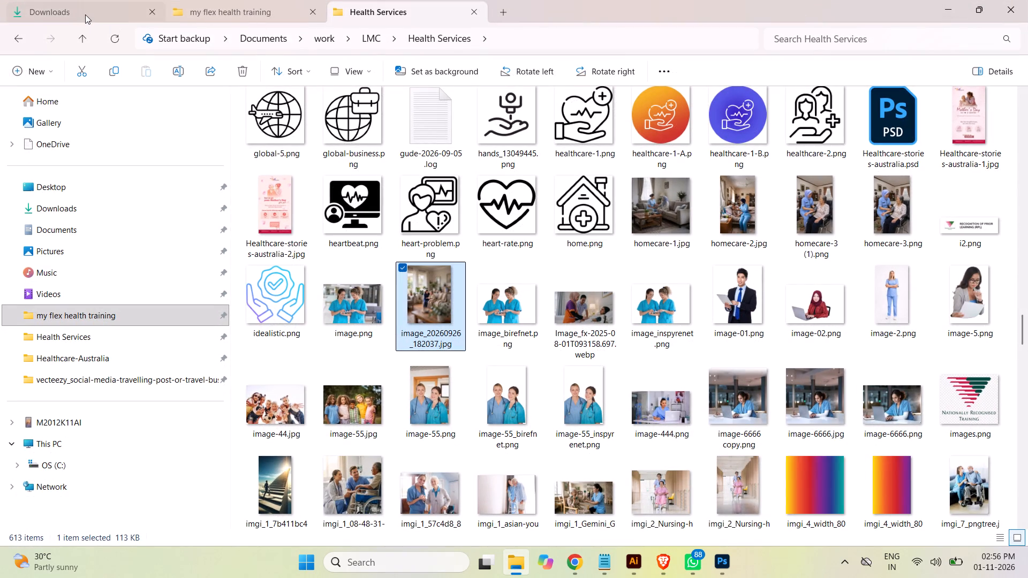
{"action": "left_click", "coordinate": [85, 14]}
{"action": "left_click", "coordinate": [340, 171]}
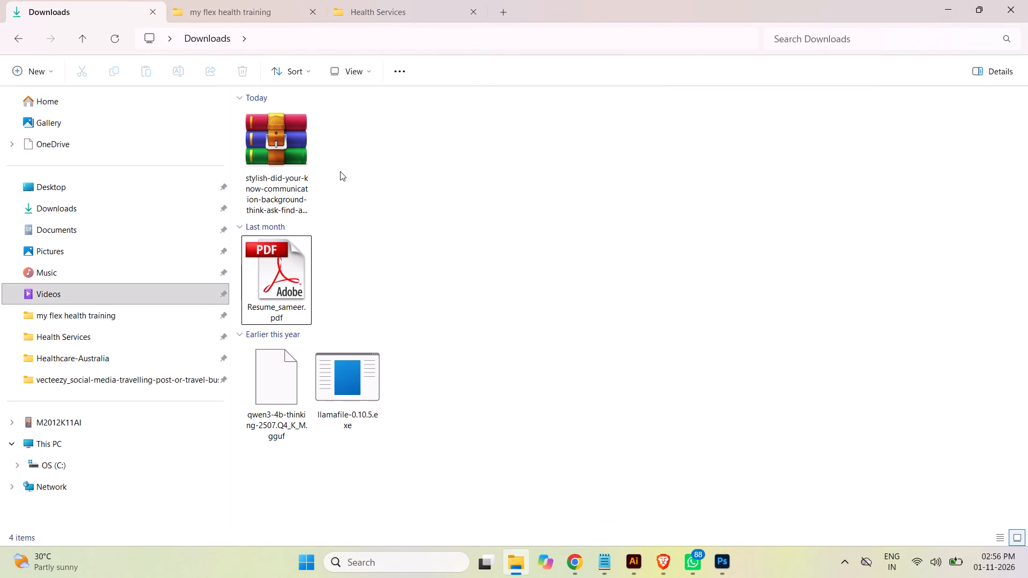
{"action": "left_click", "coordinate": [312, 151]}
{"action": "left_click", "coordinate": [277, 163]}
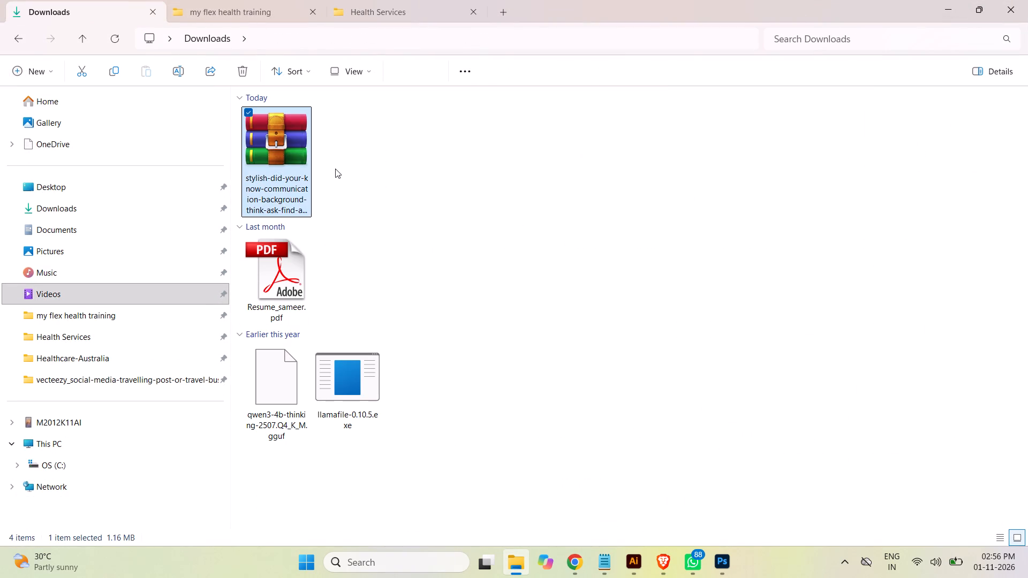
{"action": "key", "text": "ctrl+x"}
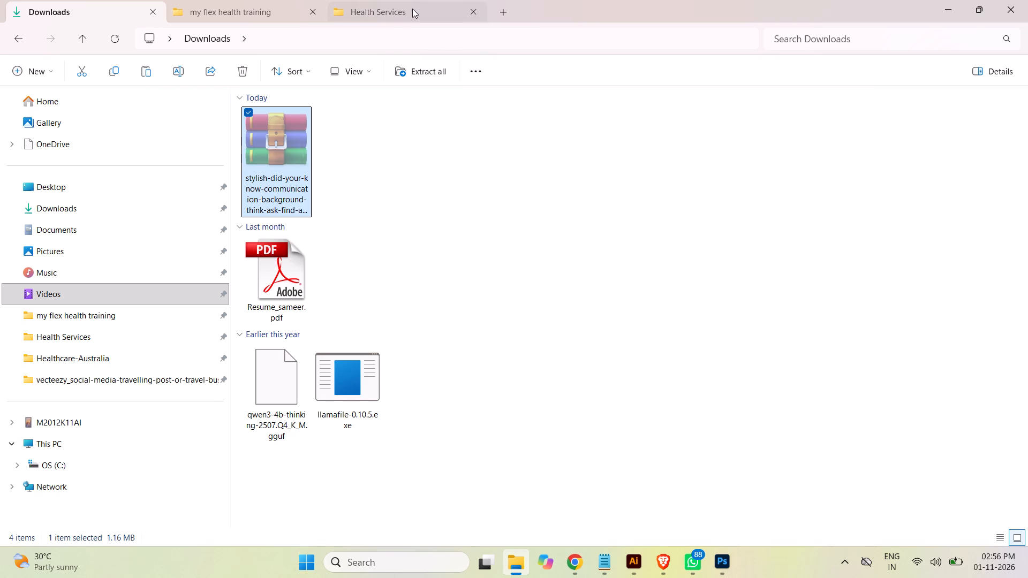
{"action": "left_click", "coordinate": [502, 10]}
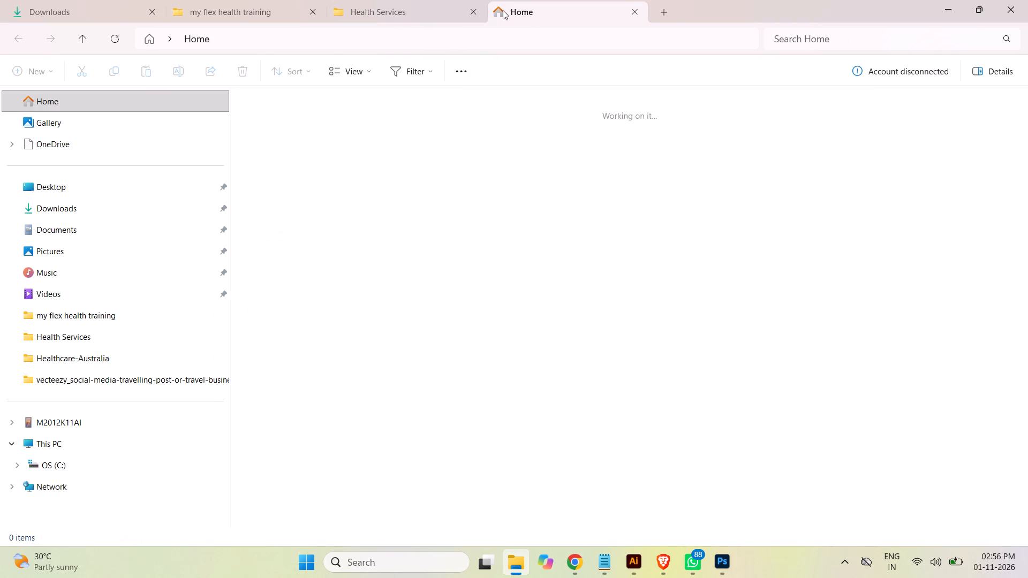
{"action": "left_click", "coordinate": [63, 231]}
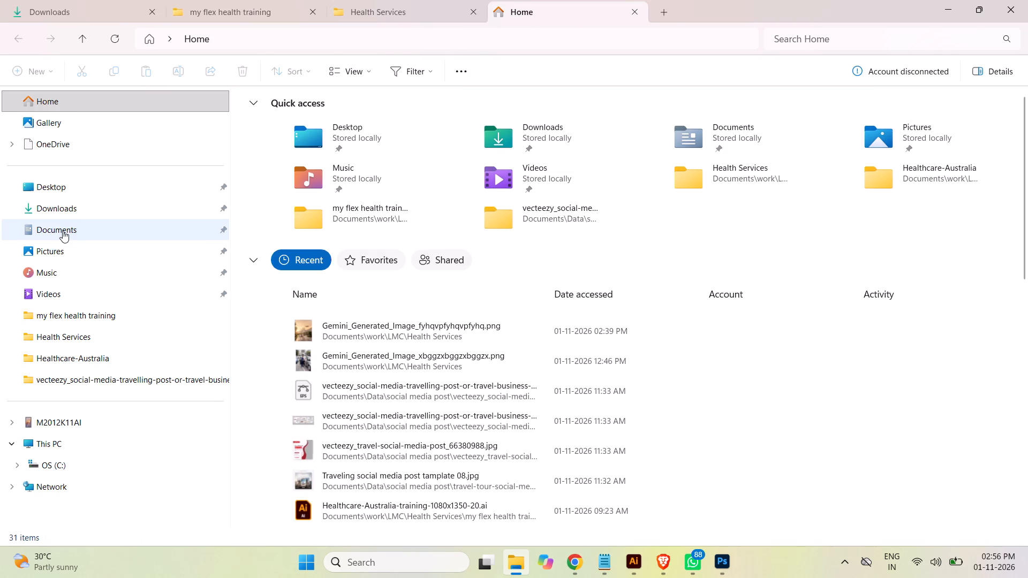
{"action": "double_click", "coordinate": [455, 147]}
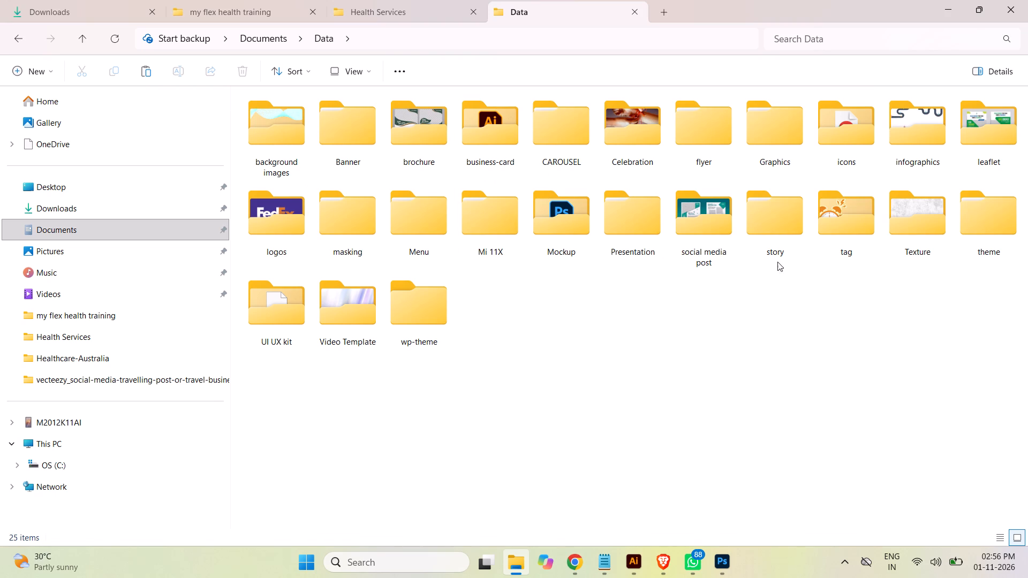
{"action": "double_click", "coordinate": [708, 227]}
{"action": "scroll", "coordinate": [863, 320], "scroll_direction": "down", "scroll_amount": 9}
{"action": "scroll", "coordinate": [847, 311], "scroll_direction": "up", "scroll_amount": 4}
{"action": "scroll", "coordinate": [846, 310], "scroll_direction": "down", "scroll_amount": 1}
{"action": "scroll", "coordinate": [846, 310], "scroll_direction": "up", "scroll_amount": 1}
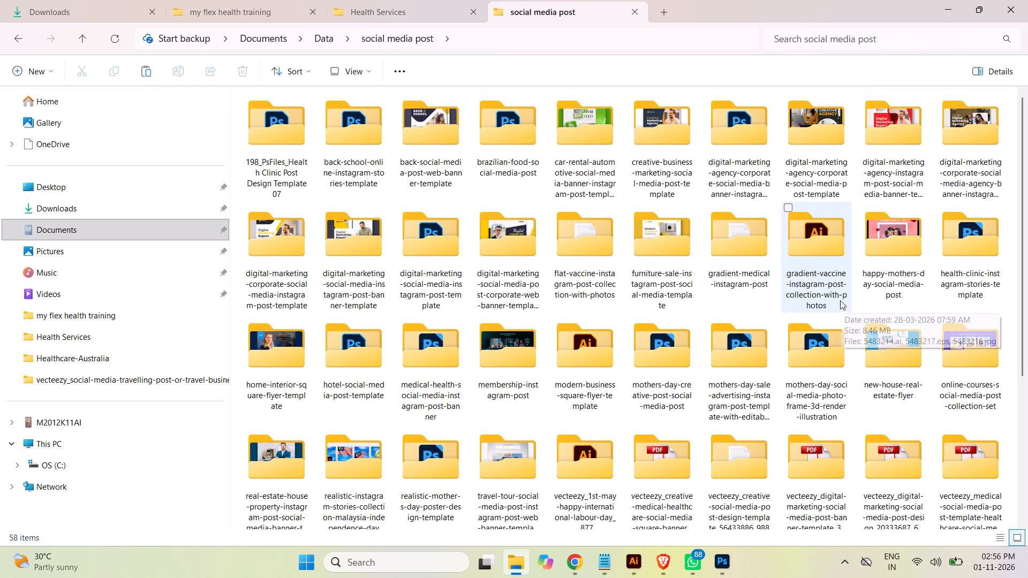
{"action": "scroll", "coordinate": [876, 346], "scroll_direction": "down", "scroll_amount": 7}
{"action": "left_click", "coordinate": [929, 492]}
{"action": "key", "text": "ctrl+v"}
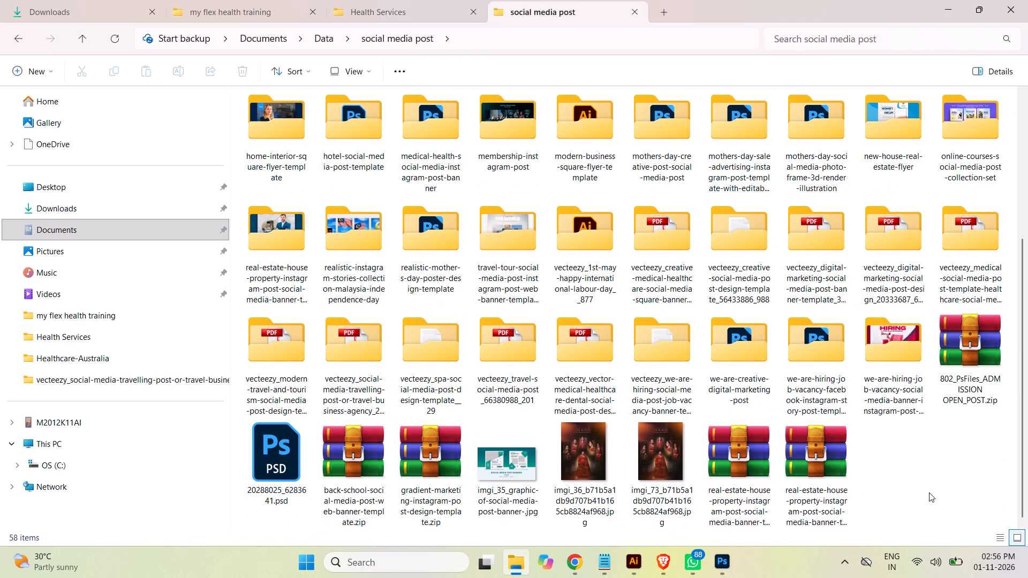
Extract the did-you-know archive in place and permanently delete the original zip file.
{"action": "left_click", "coordinate": [966, 469]}
{"action": "right_click", "coordinate": [905, 473]}
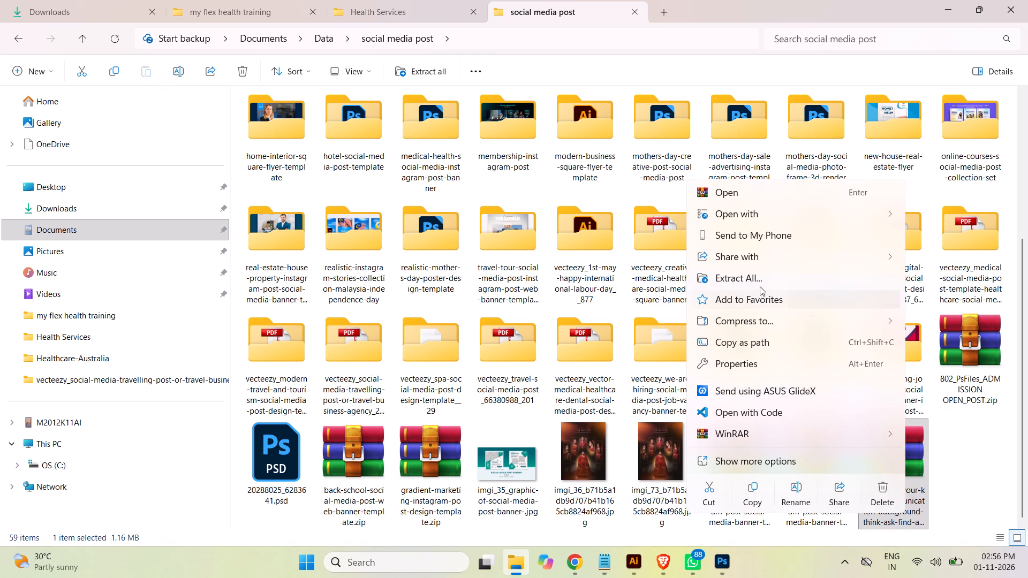
{"action": "left_click", "coordinate": [753, 275]}
{"action": "left_click", "coordinate": [625, 414]}
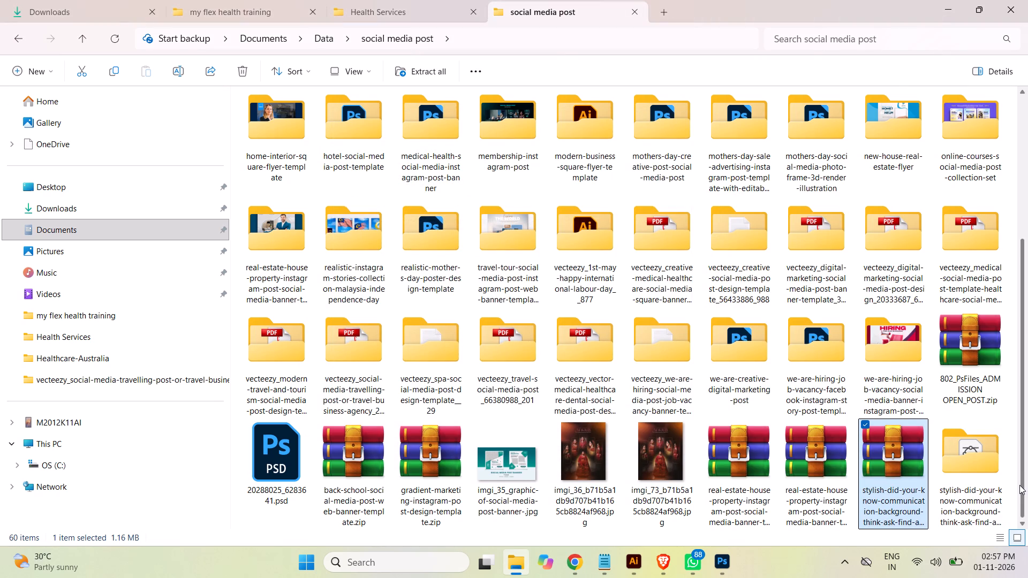
{"action": "key", "text": "shift+Delete"}
{"action": "left_click", "coordinate": [559, 317]}
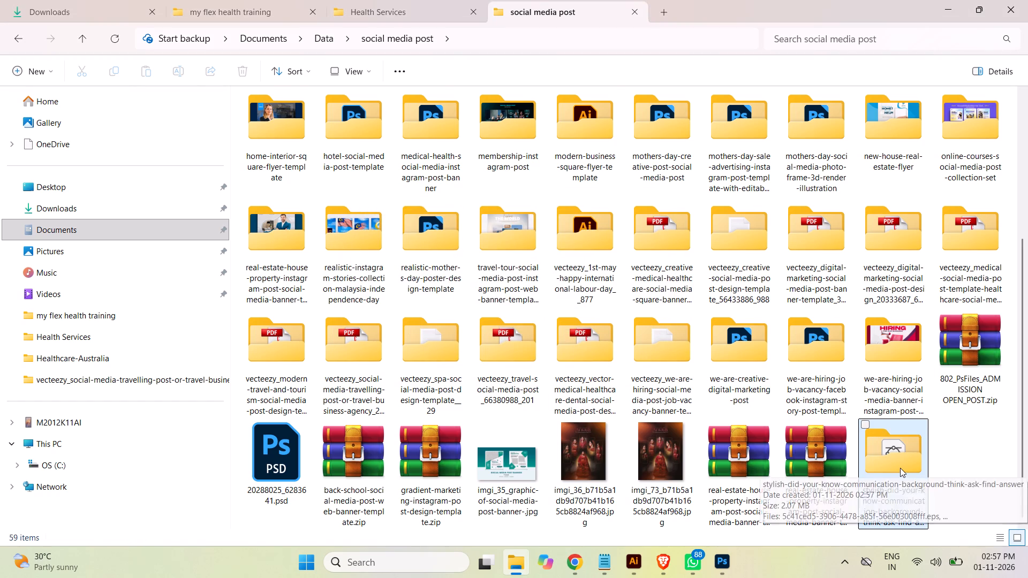
Open the EPS file from the extracted did-you-know folder in Illustrator.
{"action": "double_click", "coordinate": [900, 468]}
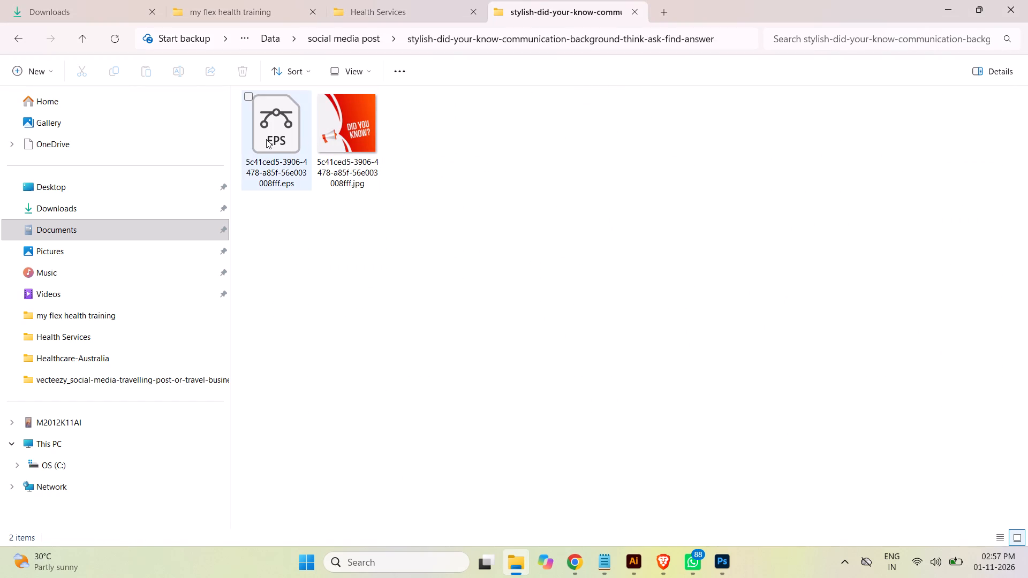
{"action": "double_click", "coordinate": [266, 139]}
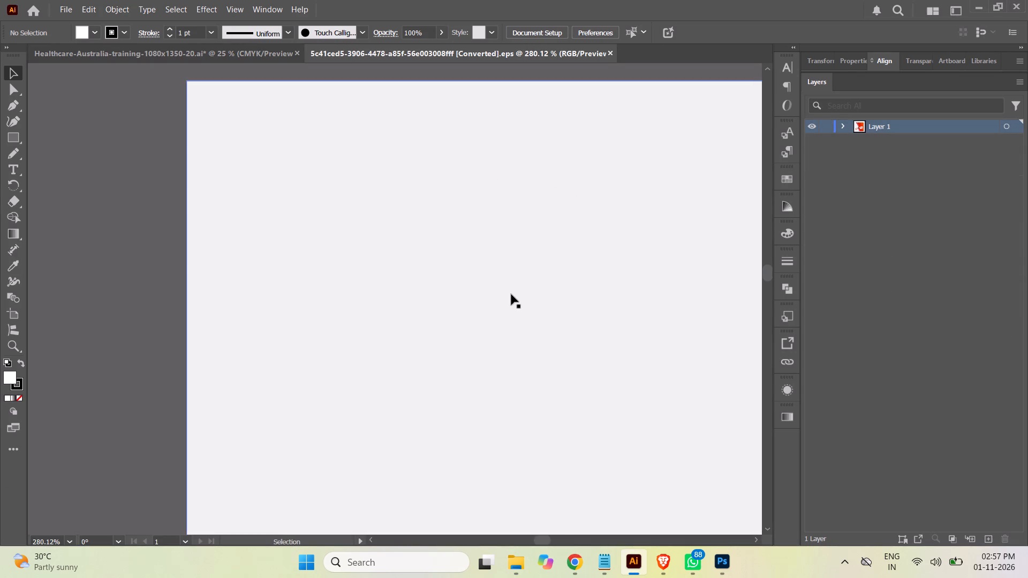
Expand the vector's layer structure and hide the "DID YOU KNOW?" text group and the plain background path.
{"action": "key", "text": "ctrl+minus"}
{"action": "key", "text": "ctrl+minus"}
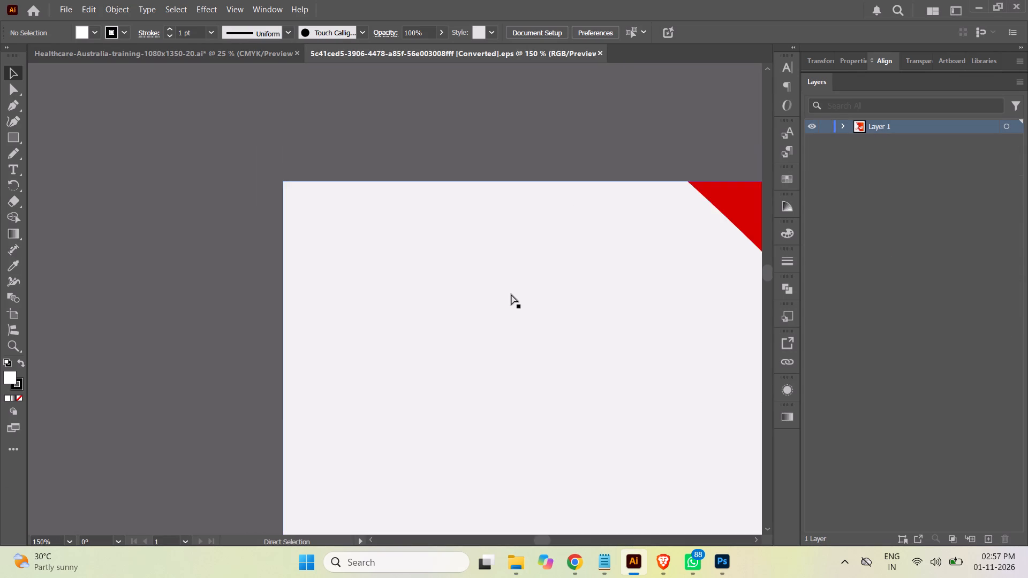
{"action": "key", "text": "ctrl+minus"}
{"action": "key", "text": "ctrl+minus"}
{"action": "key", "text": "ctrl+minus"}
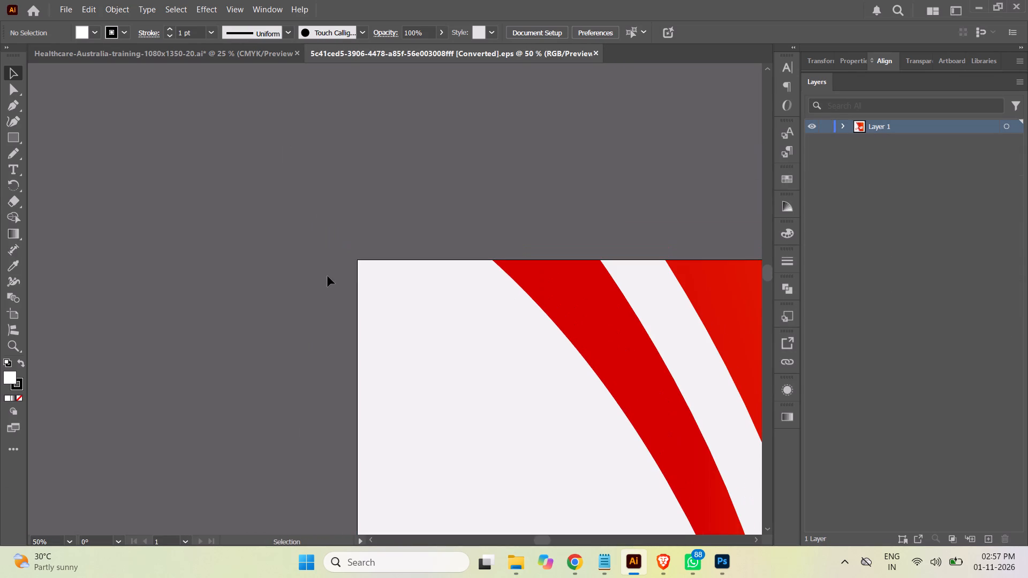
{"action": "scroll", "coordinate": [328, 276], "scroll_direction": "down", "scroll_amount": 8}
{"action": "scroll", "coordinate": [346, 276], "scroll_direction": "up", "scroll_amount": 4}
{"action": "scroll", "coordinate": [346, 276], "scroll_direction": "down", "scroll_amount": 3}
{"action": "scroll", "coordinate": [346, 275], "scroll_direction": "up", "scroll_amount": 1}
{"action": "scroll", "coordinate": [481, 283], "scroll_direction": "down", "scroll_amount": 3}
{"action": "scroll", "coordinate": [483, 285], "scroll_direction": "up", "scroll_amount": 1}
{"action": "scroll", "coordinate": [483, 285], "scroll_direction": "down", "scroll_amount": 5}
{"action": "scroll", "coordinate": [411, 276], "scroll_direction": "up", "scroll_amount": 2}
{"action": "scroll", "coordinate": [400, 276], "scroll_direction": "down", "scroll_amount": 5}
{"action": "scroll", "coordinate": [412, 279], "scroll_direction": "up", "scroll_amount": 1}
{"action": "scroll", "coordinate": [413, 279], "scroll_direction": "down", "scroll_amount": 7}
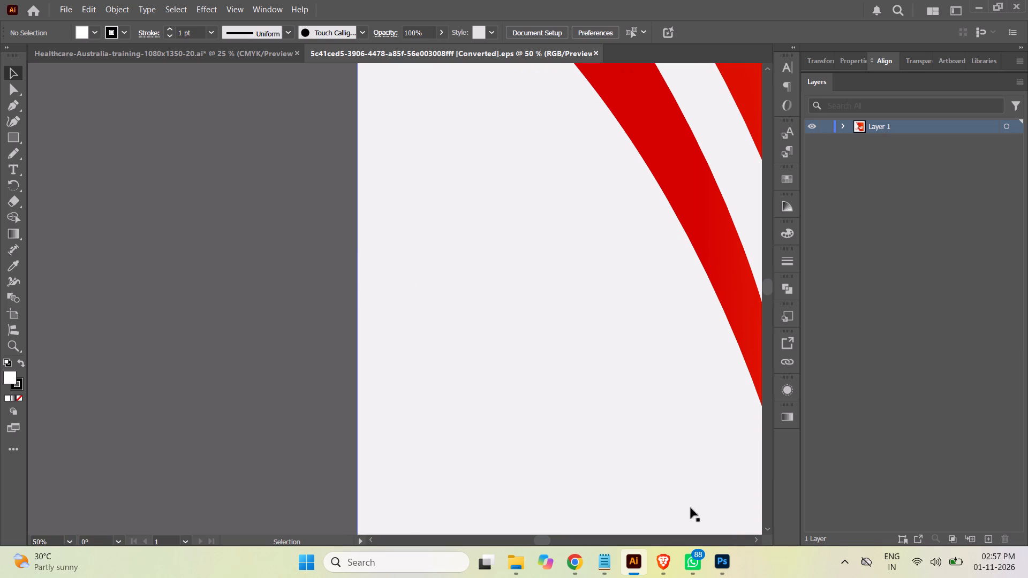
{"action": "triple_click", "coordinate": [754, 540]}
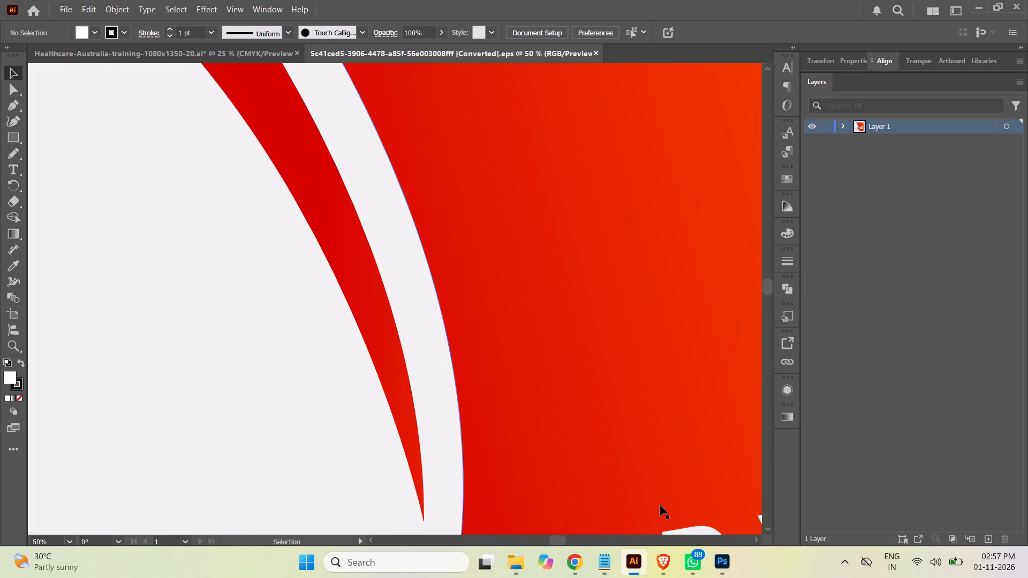
{"action": "key", "text": "ctrl+minus"}
{"action": "key", "text": "ctrl+minus"}
{"action": "key", "text": "ctrl+minus"}
{"action": "key", "text": "ctrl+minus"}
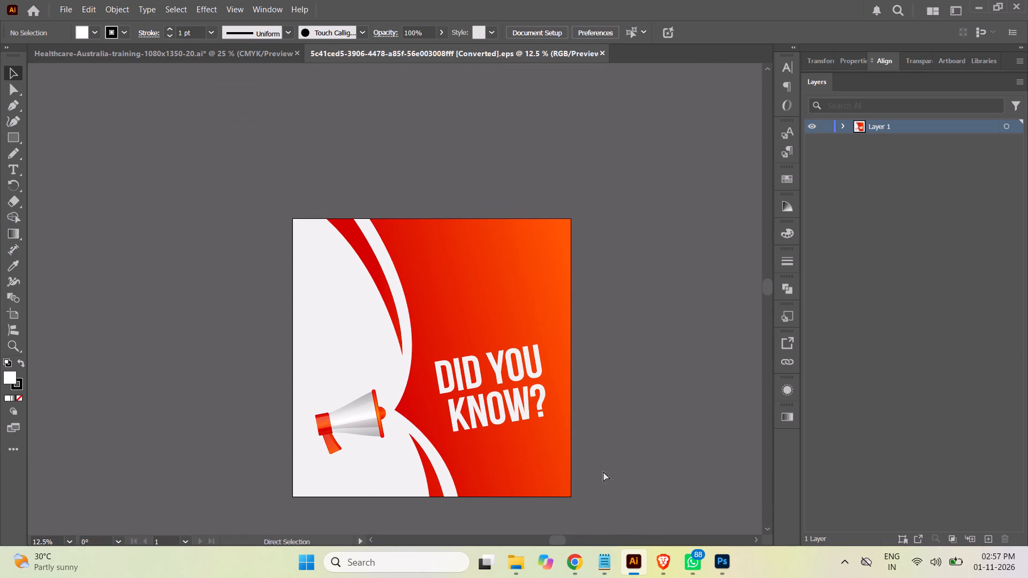
{"action": "left_click", "coordinate": [843, 125]}
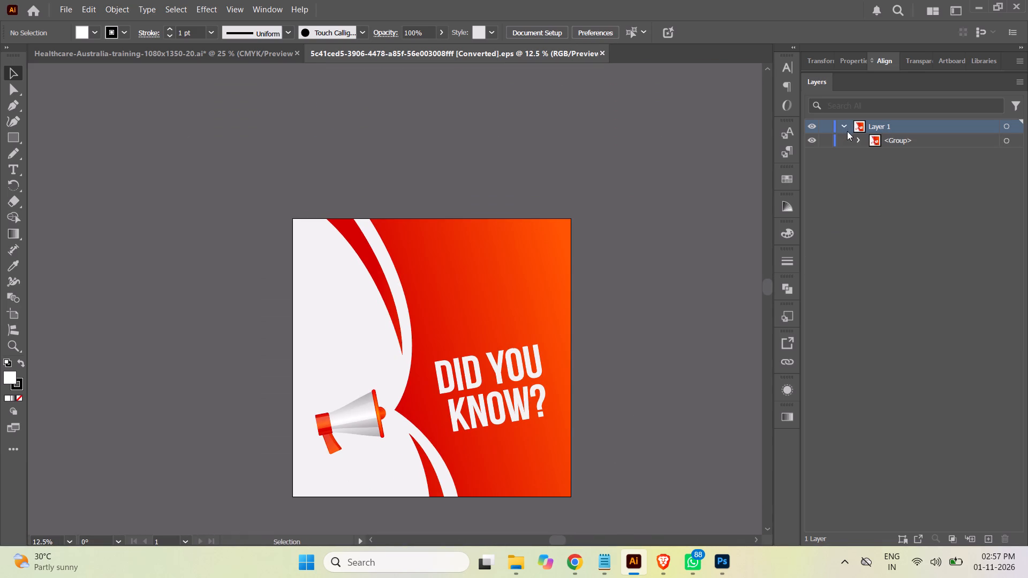
{"action": "left_click", "coordinate": [858, 143]}
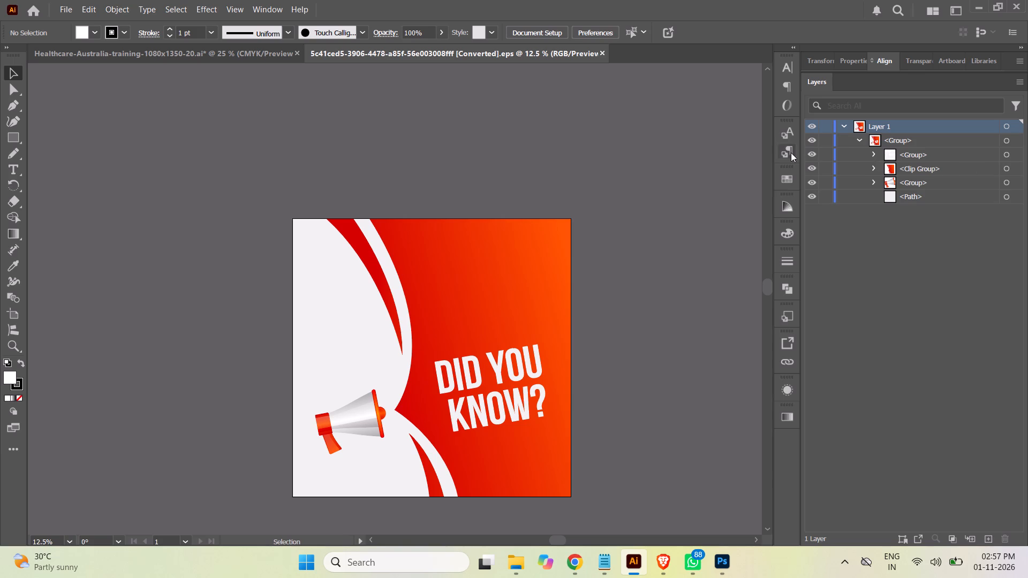
{"action": "left_click", "coordinate": [814, 155]}
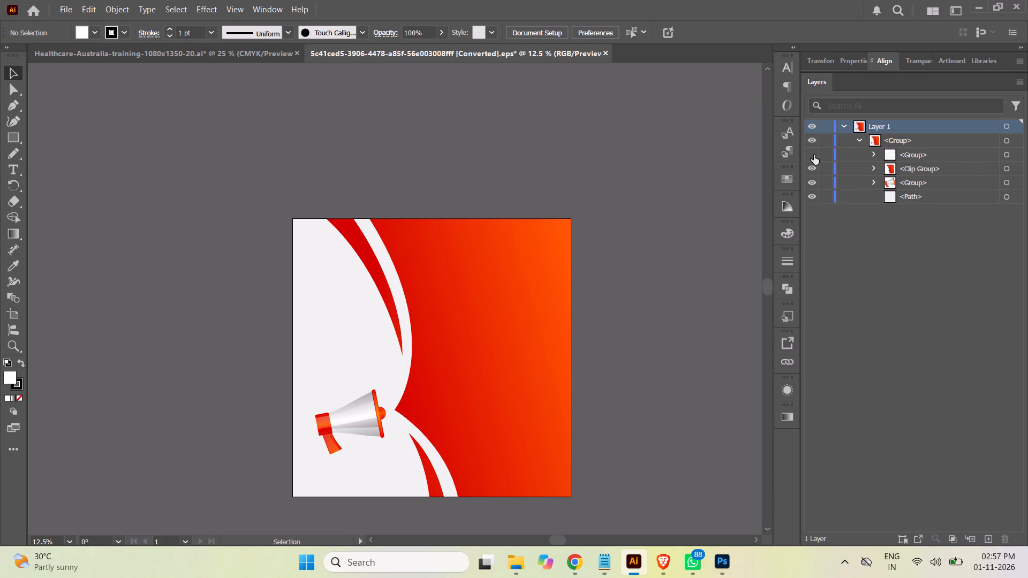
{"action": "left_click", "coordinate": [812, 197]}
Copy the red curved clip group and the megaphone group into Healthcare-Australia-training-1080x1350-20.ai, above the headline in Post-28.
{"action": "left_click", "coordinate": [1003, 167]}
{"action": "left_click", "coordinate": [1007, 187], "text": "shift"}
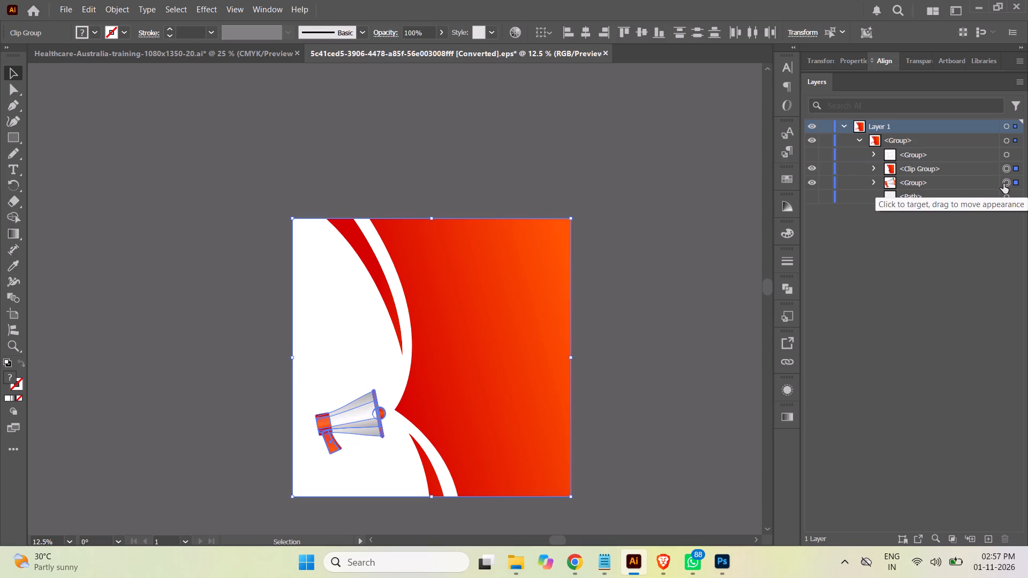
{"action": "key", "text": "ctrl+c"}
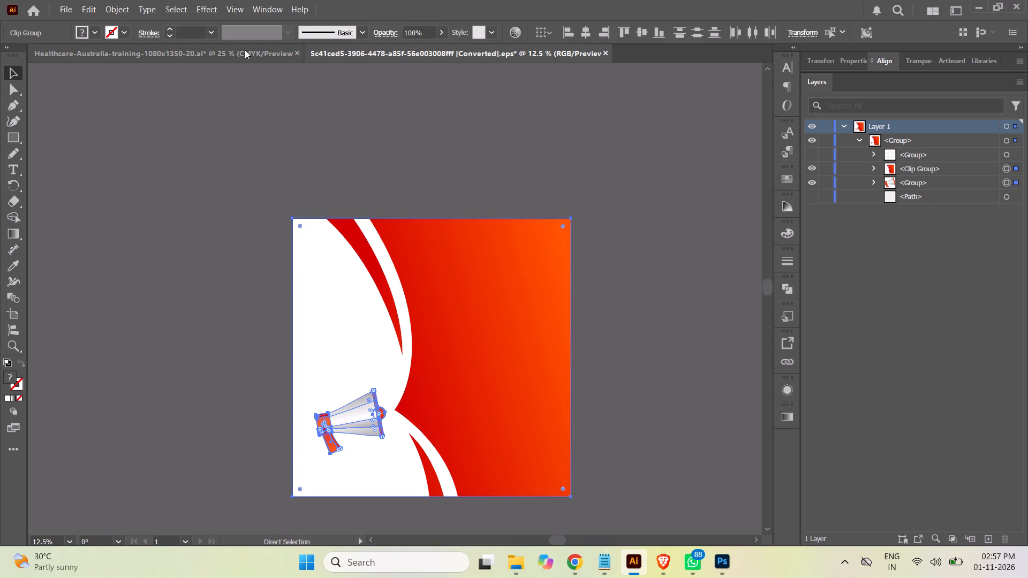
{"action": "left_click", "coordinate": [226, 51]}
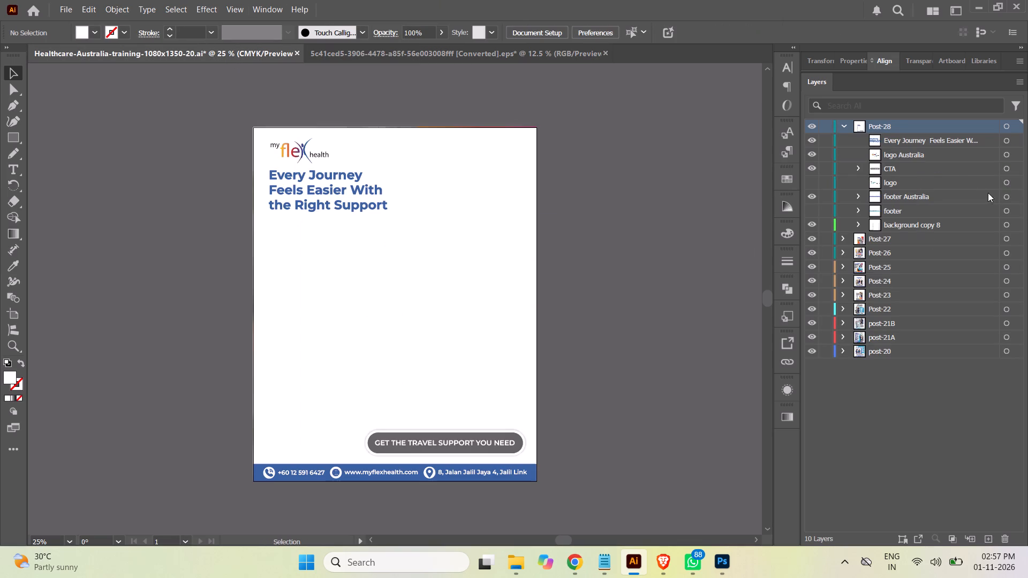
{"action": "left_click", "coordinate": [976, 140]}
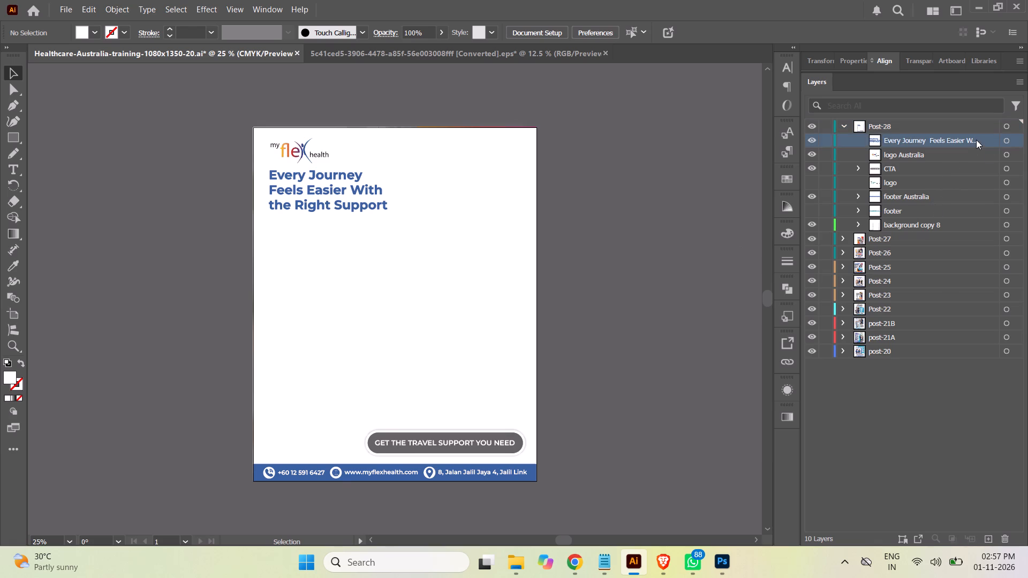
{"action": "key", "text": "ctrl+v"}
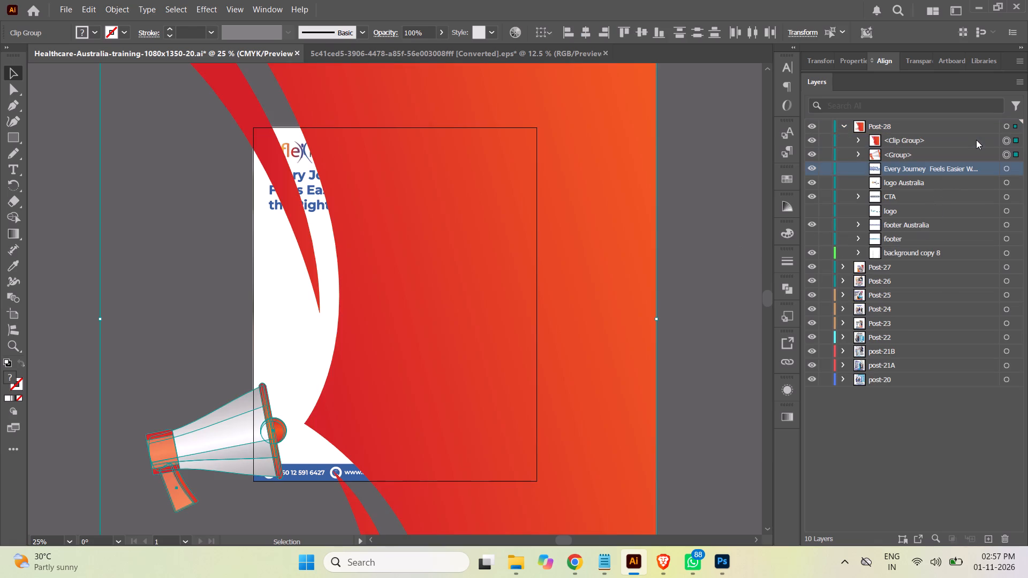
Scale the pasted red curves and megaphone together down to about 1362 by 1604 px, fitting the artboard's height above the blue footer.
{"action": "key", "text": "ctrl+minus"}
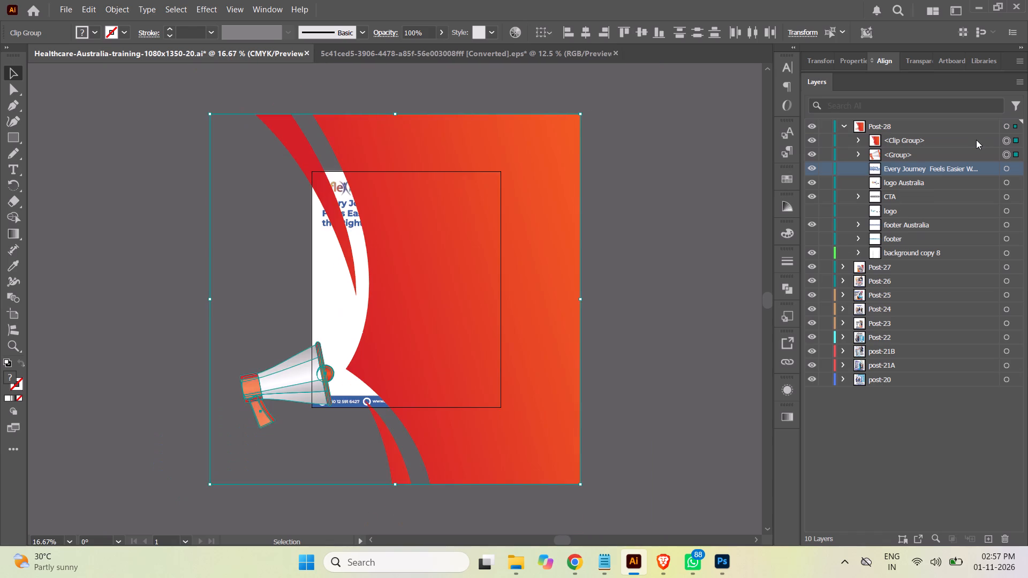
{"action": "key", "text": "ctrl+minus"}
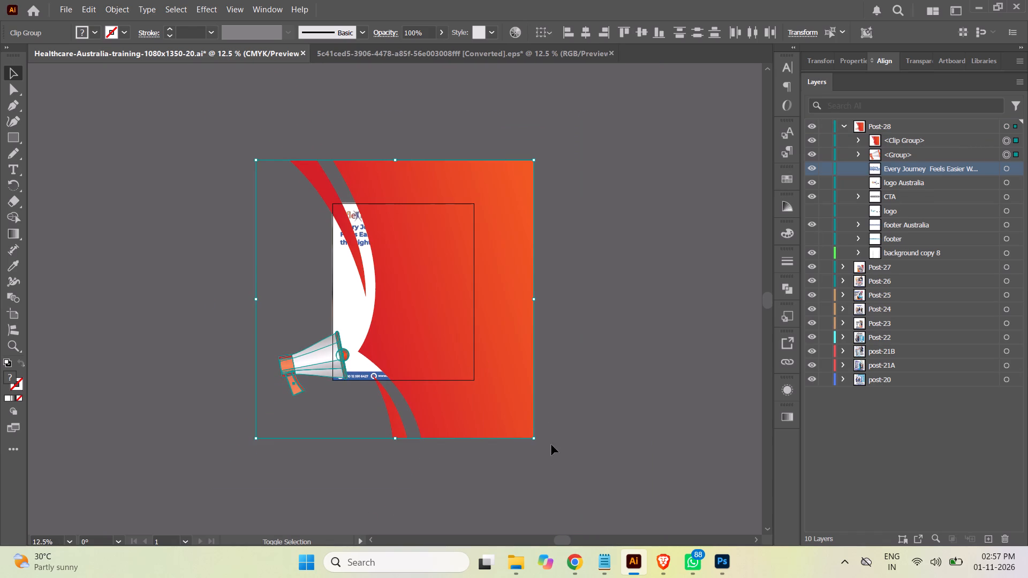
{"action": "left_click_drag", "start_coordinate": [533, 437], "coordinate": [477, 381], "text": "shift"}
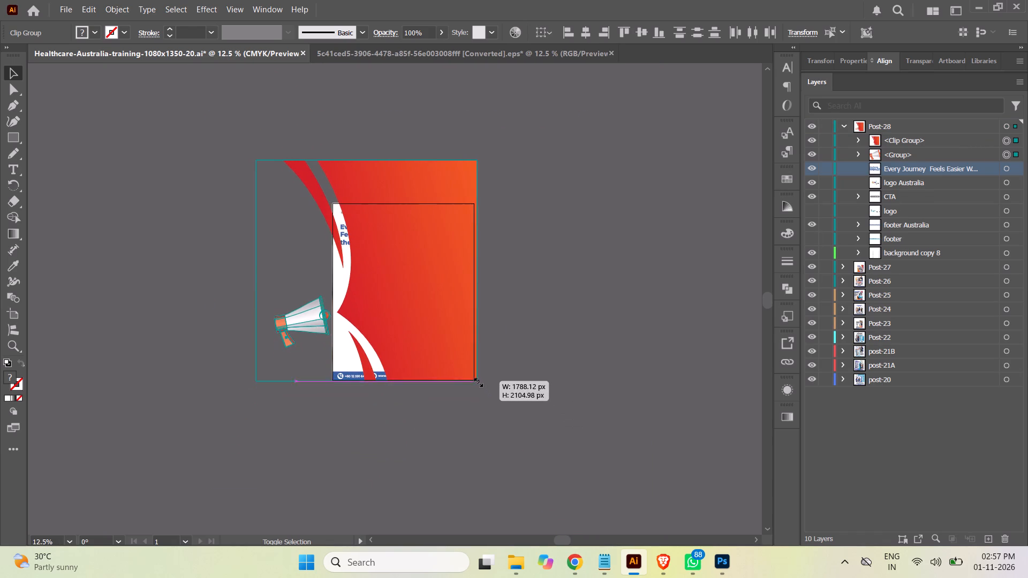
{"action": "left_click_drag", "start_coordinate": [477, 381], "coordinate": [469, 368], "text": "shift"}
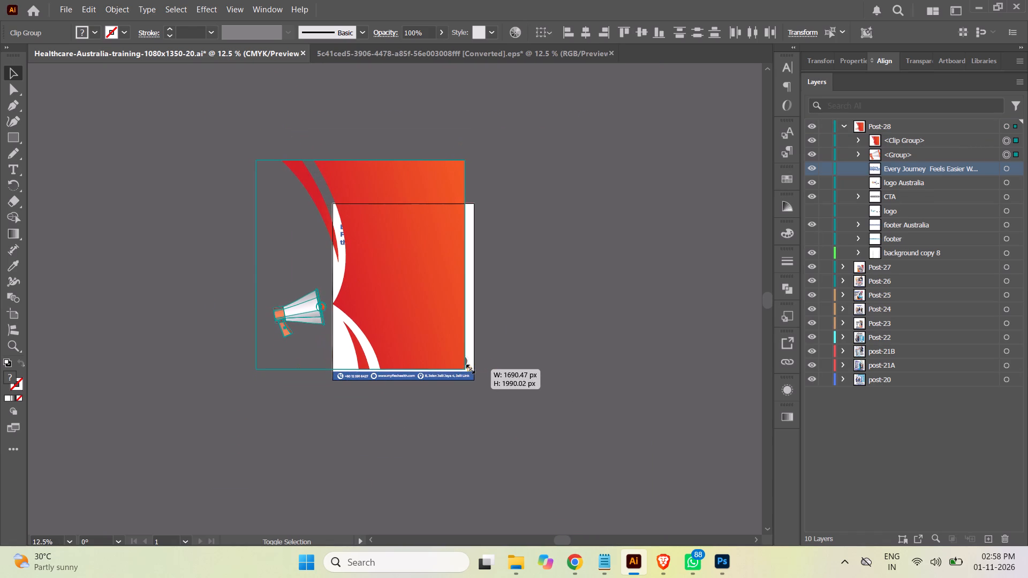
{"action": "left_click_drag", "start_coordinate": [469, 368], "coordinate": [473, 371], "text": "shift"}
{"action": "left_click_drag", "start_coordinate": [256, 159], "coordinate": [297, 191], "text": "shift"}
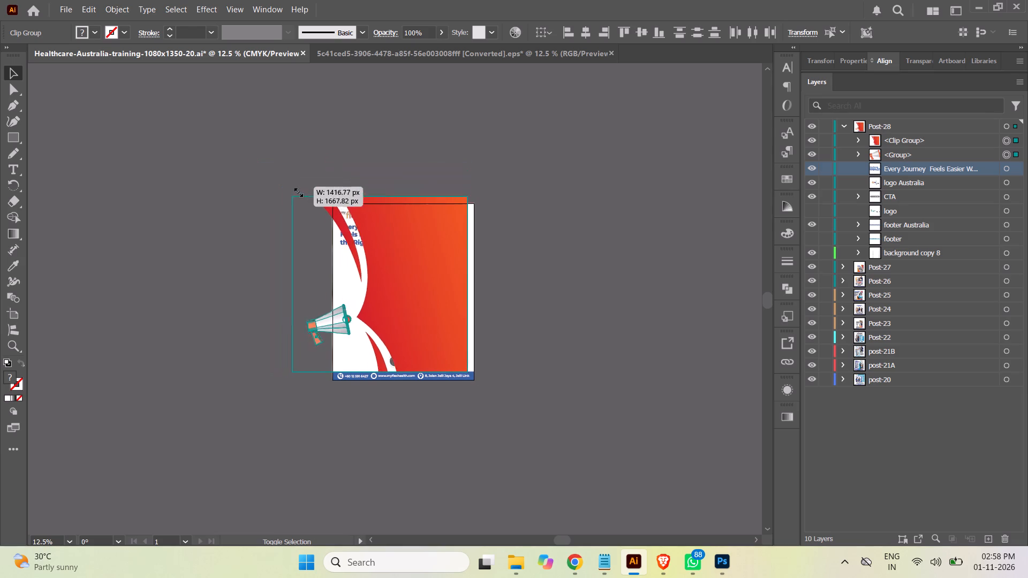
{"action": "left_click_drag", "start_coordinate": [297, 191], "coordinate": [300, 189], "text": "shift"}
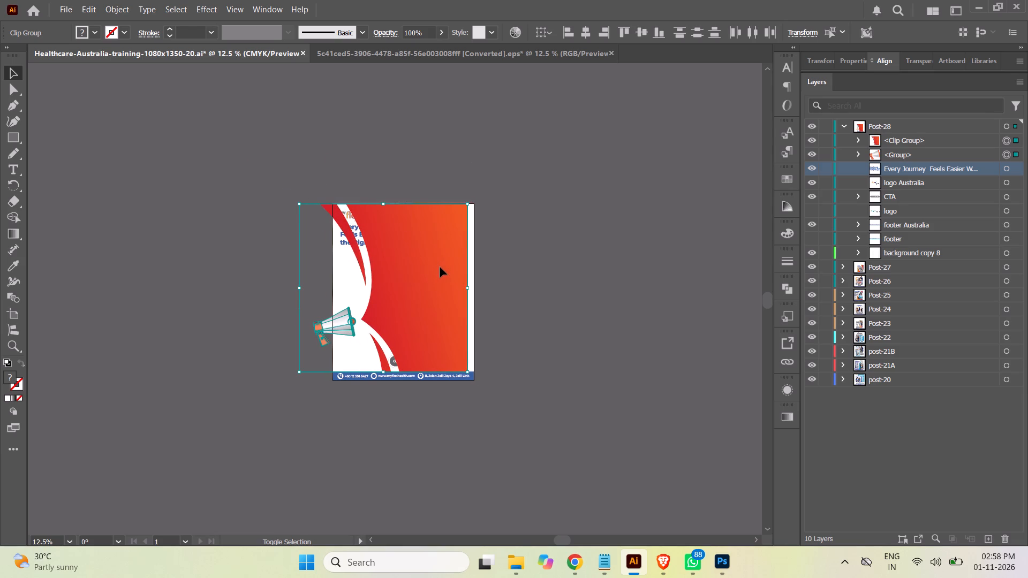
{"action": "key", "text": "ctrl+equal"}
{"action": "key", "text": "ctrl+equal"}
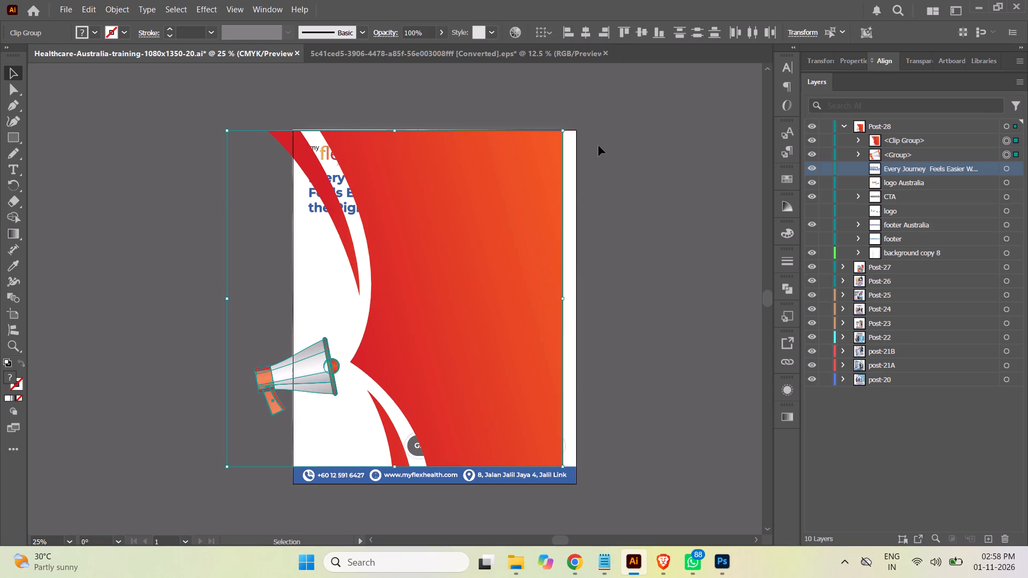
{"action": "left_click", "coordinate": [565, 128], "text": "shift"}
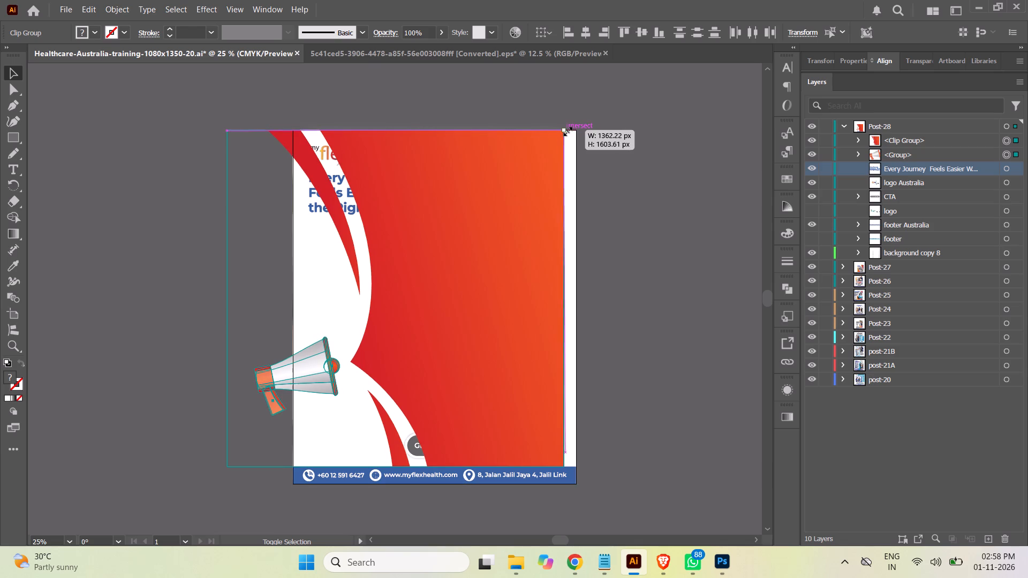
Move the curves and megaphone right so the upper swoosh starts at the artboard's top-left corner and the artwork's base meets the footer.
{"action": "left_click_drag", "start_coordinate": [524, 278], "coordinate": [538, 279]}
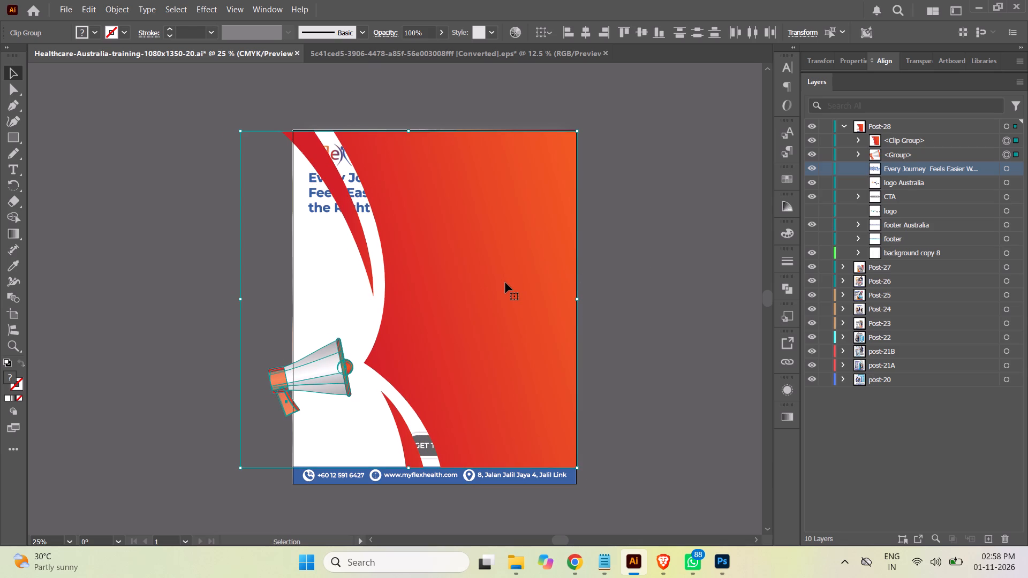
{"action": "left_click_drag", "start_coordinate": [505, 283], "coordinate": [517, 280]}
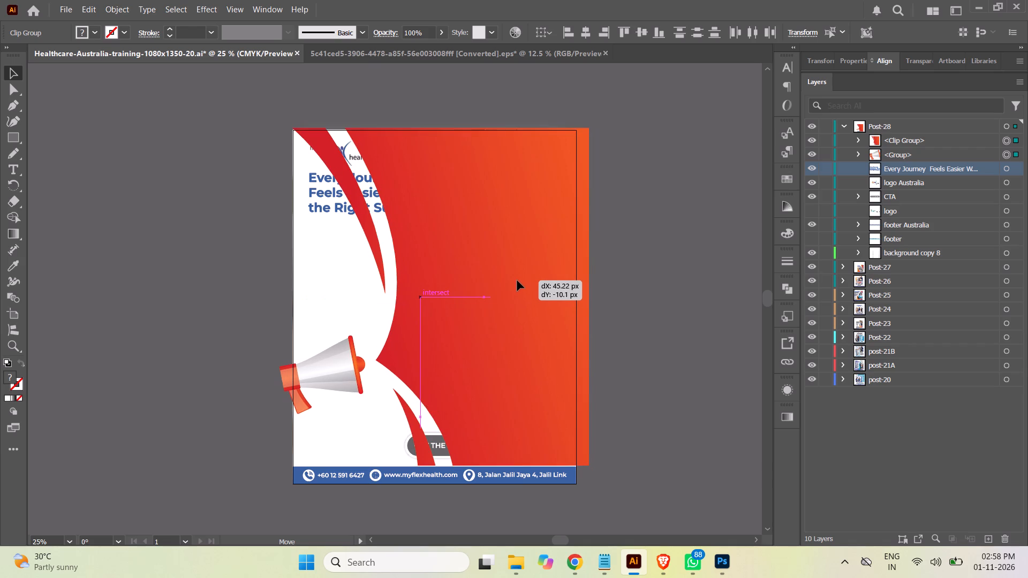
{"action": "left_click_drag", "start_coordinate": [517, 280], "coordinate": [517, 283]}
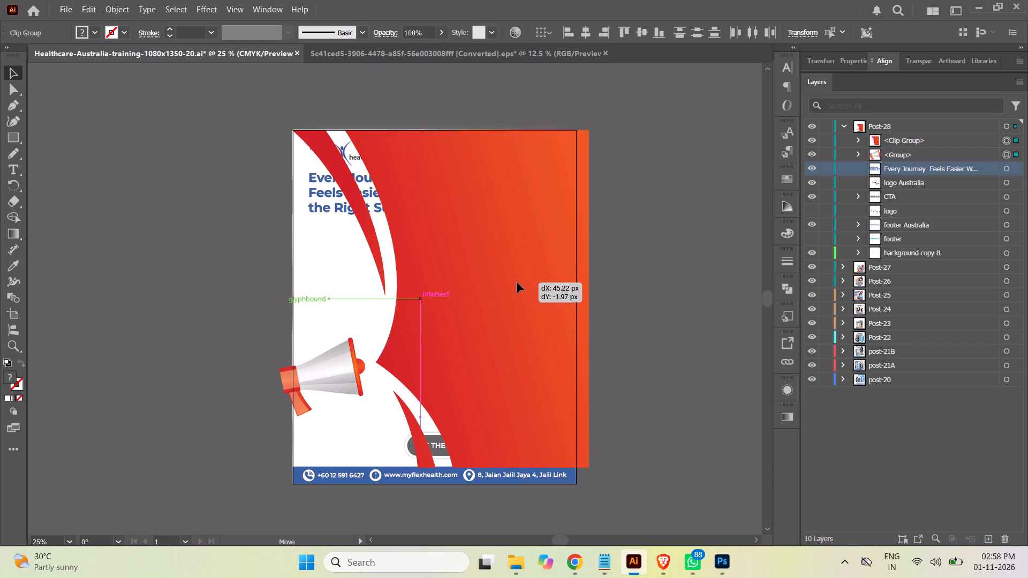
{"action": "left_click_drag", "start_coordinate": [517, 283], "coordinate": [517, 282]}
{"action": "left_click", "coordinate": [656, 314]}
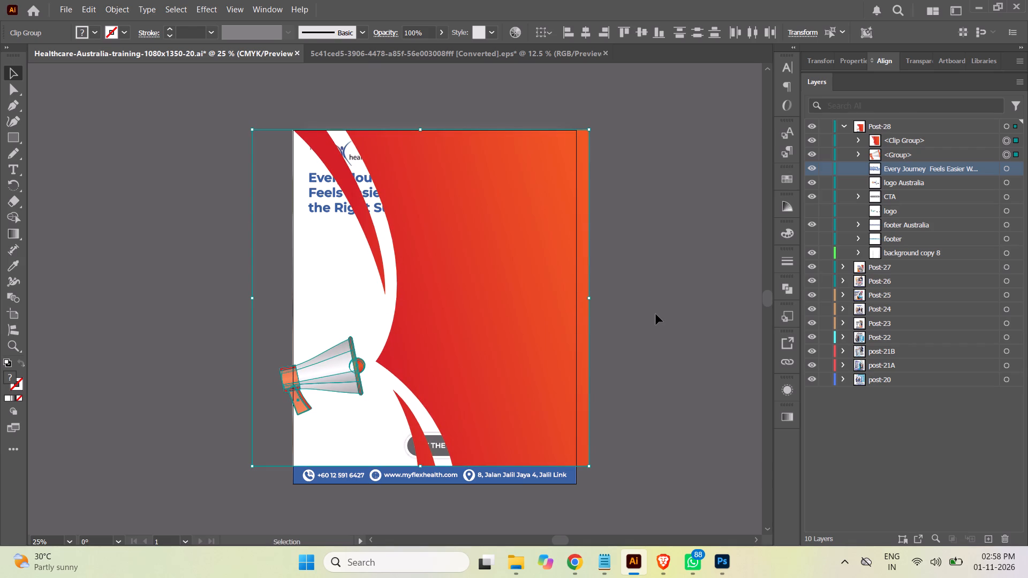
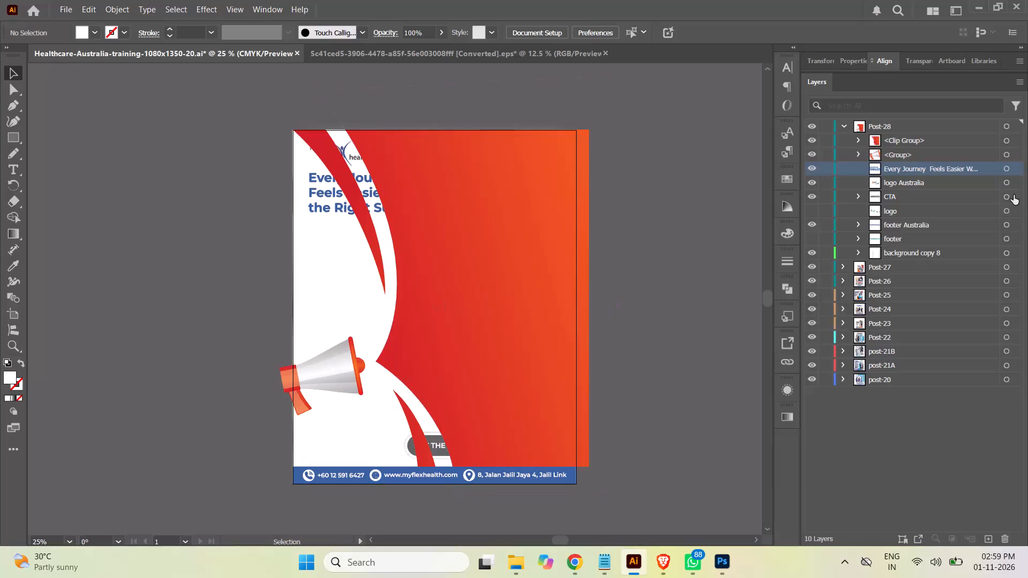
Move the red curves and megaphone together about 225 px horizontally to the right, clearing the logo and keeping their base on the footer.
{"action": "left_click", "coordinate": [1004, 140]}
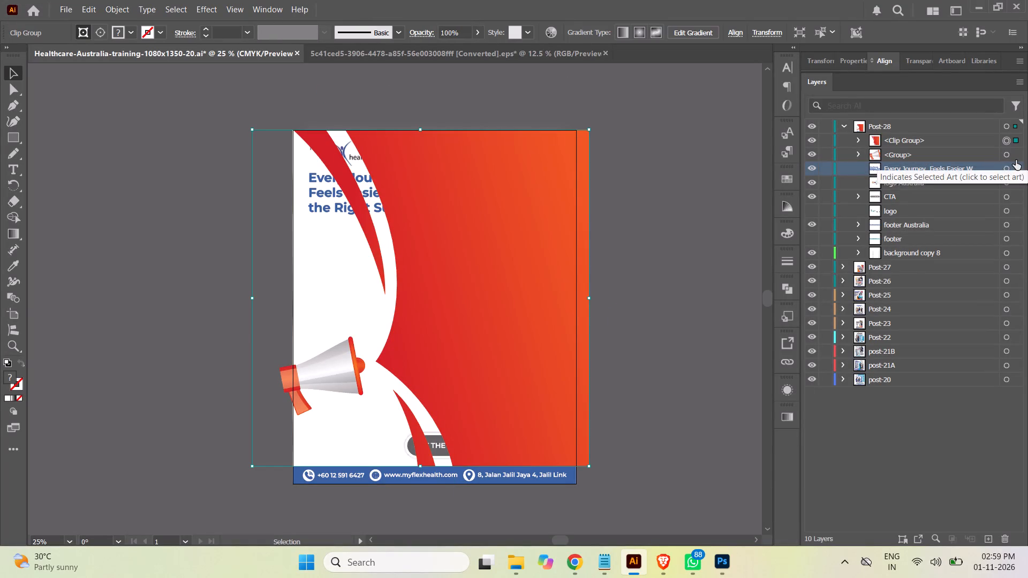
{"action": "left_click", "coordinate": [1005, 156], "text": "shift"}
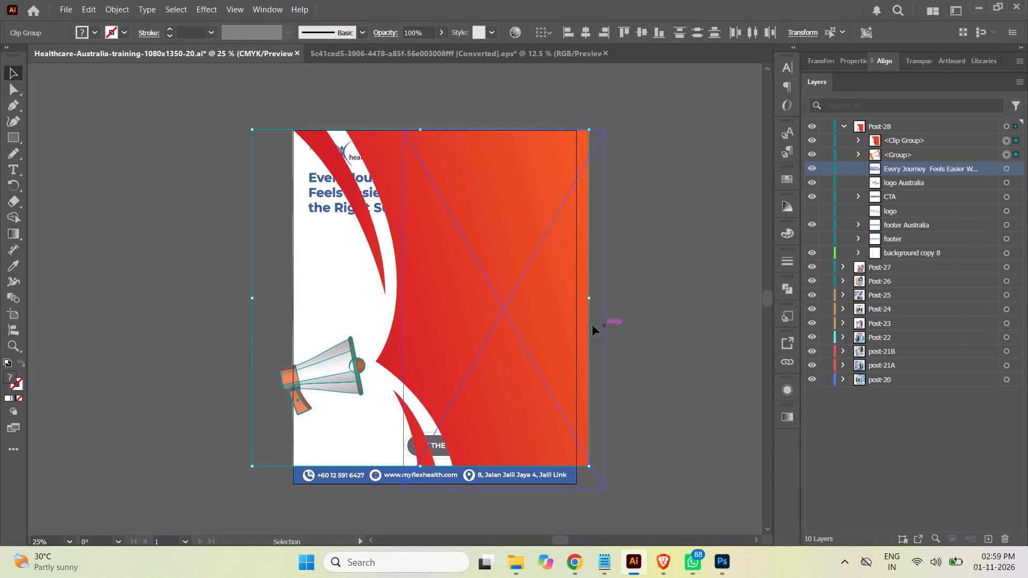
{"action": "left_click_drag", "start_coordinate": [513, 338], "coordinate": [526, 341]}
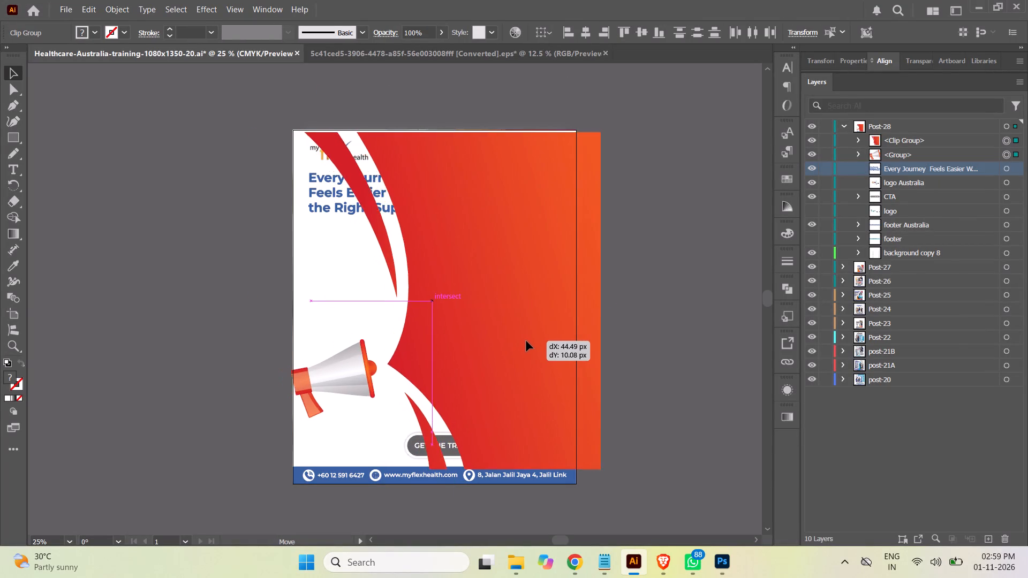
{"action": "left_click_drag", "start_coordinate": [526, 341], "coordinate": [562, 341]}
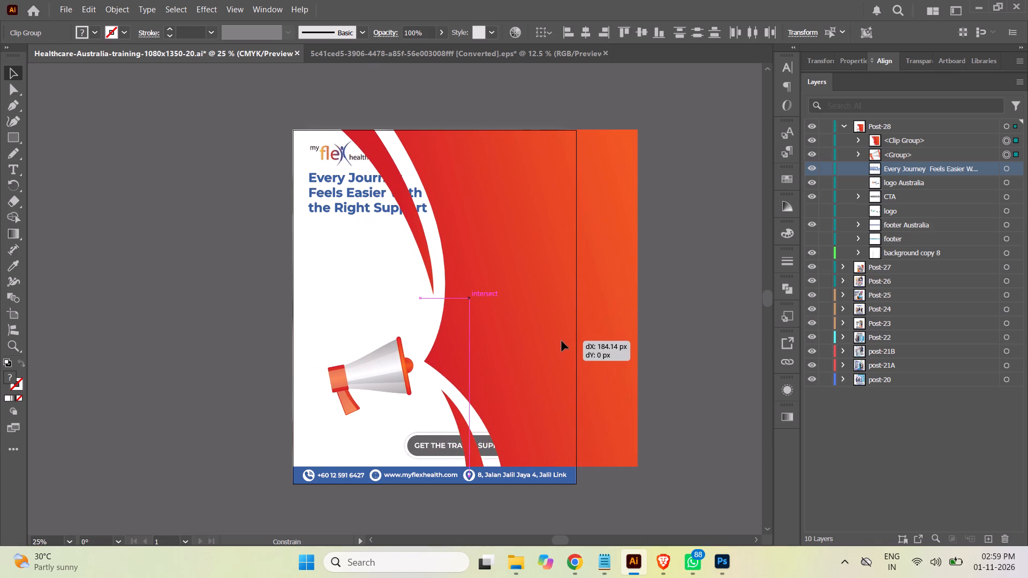
{"action": "left_click_drag", "start_coordinate": [562, 341], "coordinate": [575, 343]}
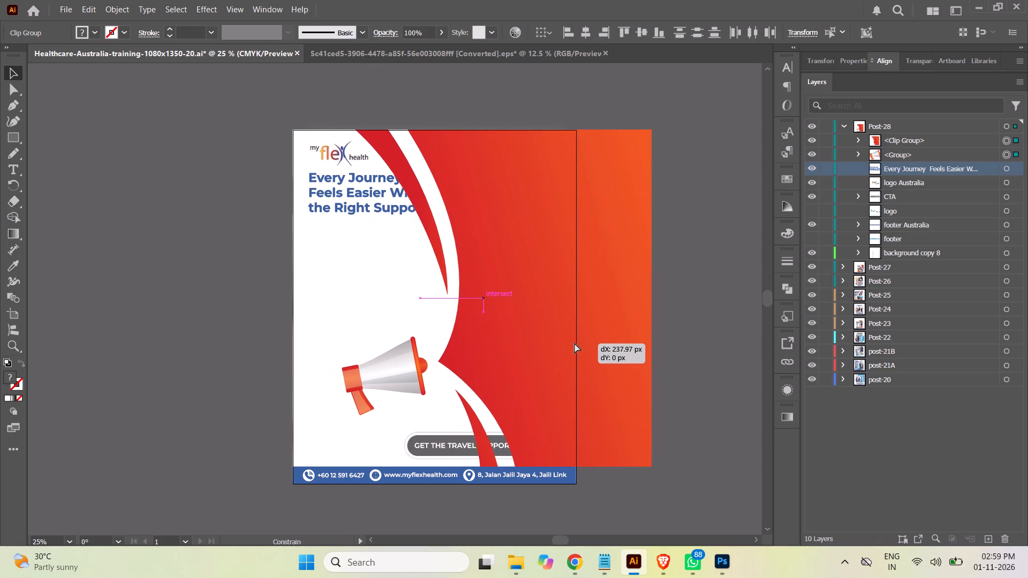
{"action": "left_click_drag", "start_coordinate": [575, 343], "coordinate": [572, 343]}
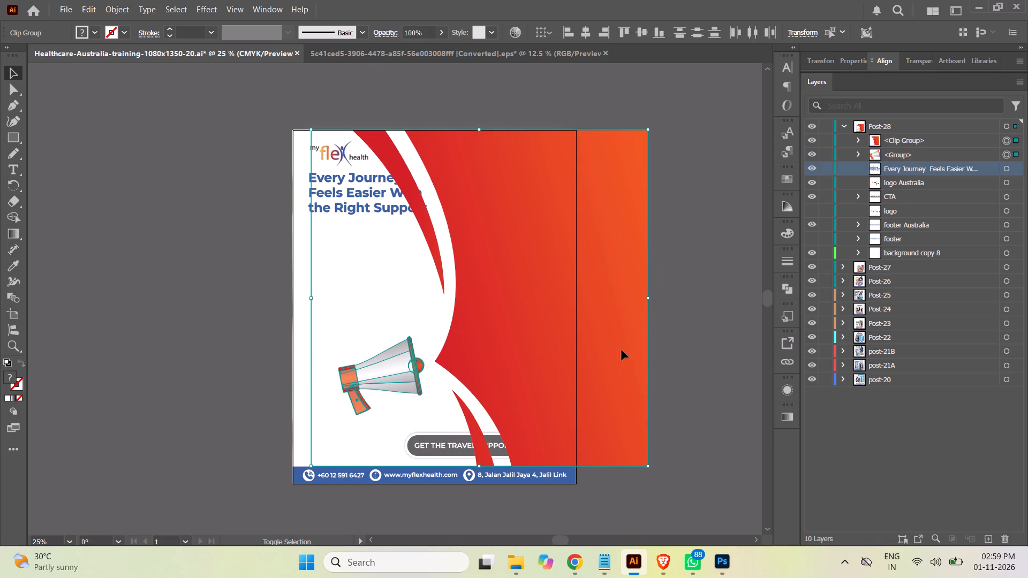
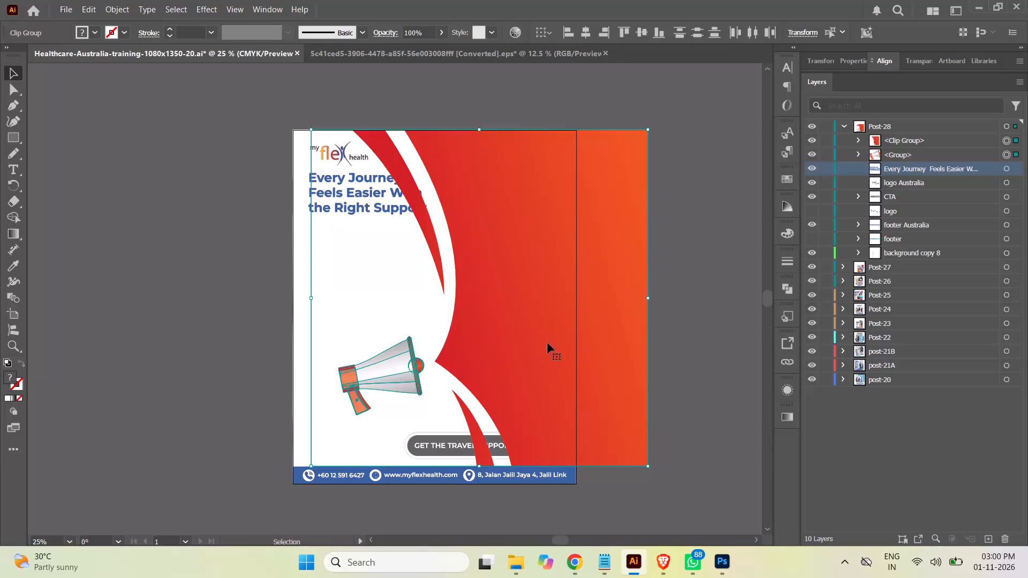
Pull both right-hand anchor points of the red curves' clipping path horizontally inward to the artboard's right edge, trimming the red overhang.
{"action": "left_click", "coordinate": [740, 261]}
{"action": "left_click", "coordinate": [862, 138]}
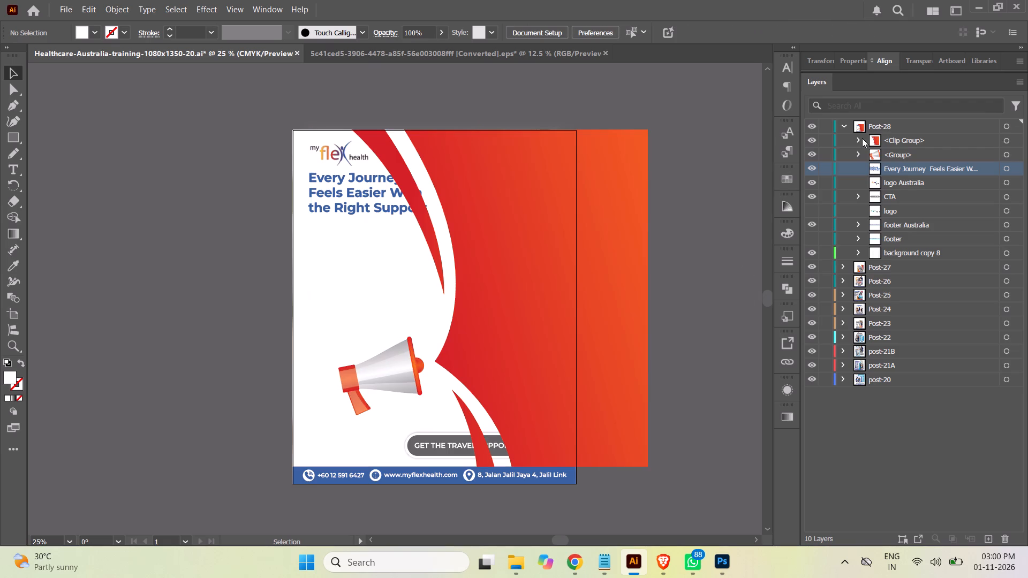
{"action": "left_click", "coordinate": [1004, 199]}
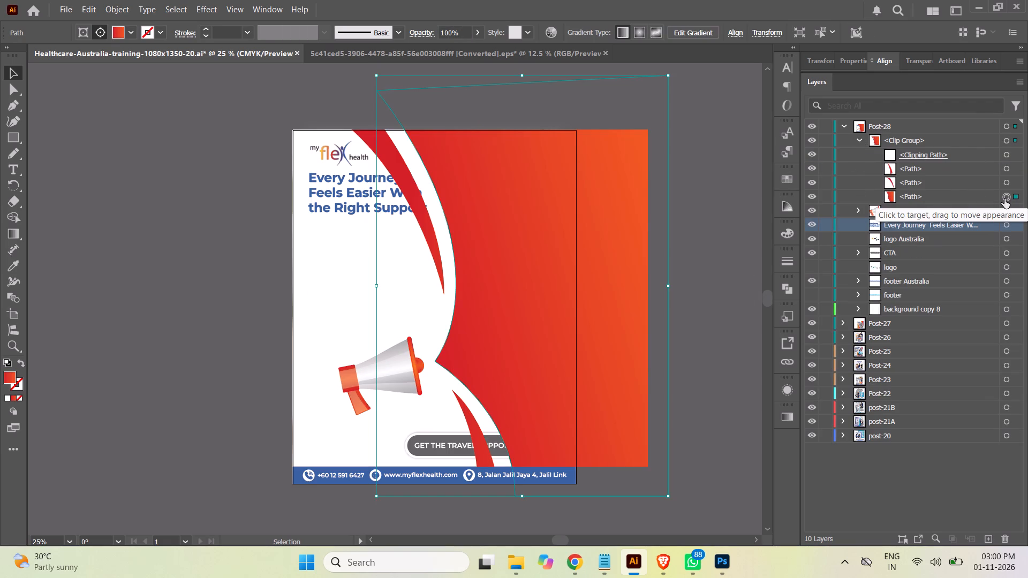
{"action": "left_click", "coordinate": [12, 91]}
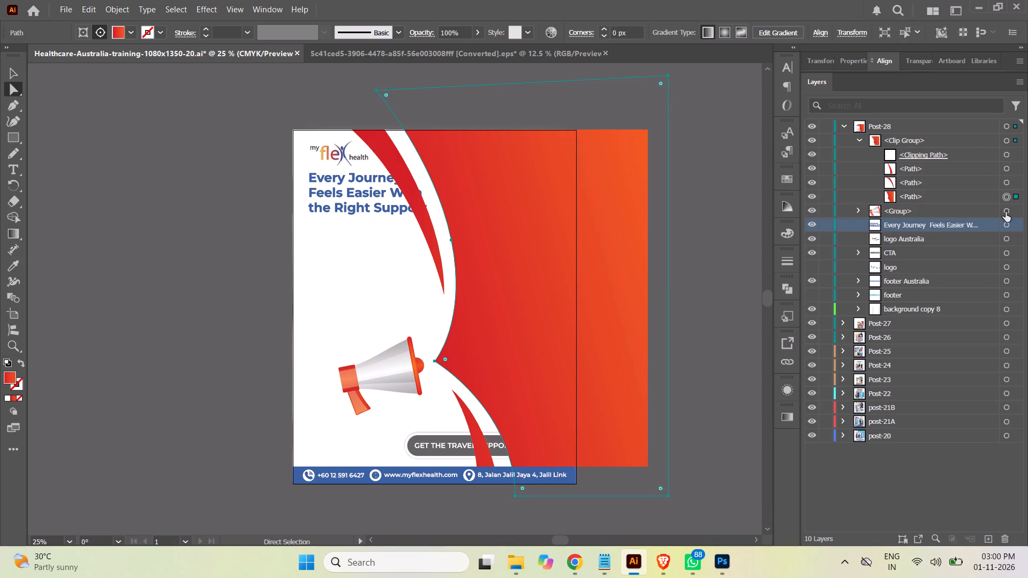
{"action": "left_click", "coordinate": [1007, 197]}
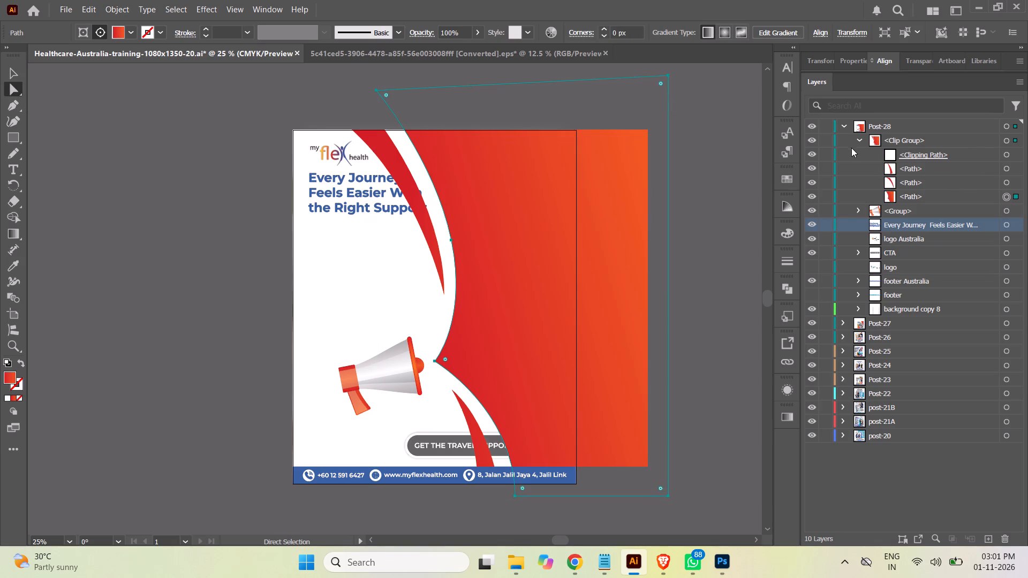
{"action": "left_click", "coordinate": [858, 139]}
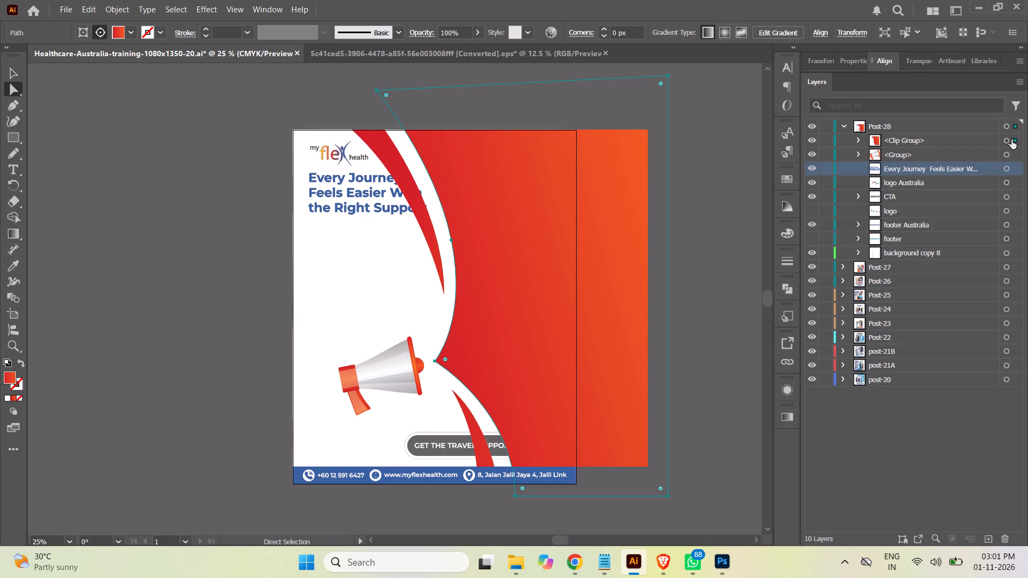
{"action": "left_click", "coordinate": [1003, 142]}
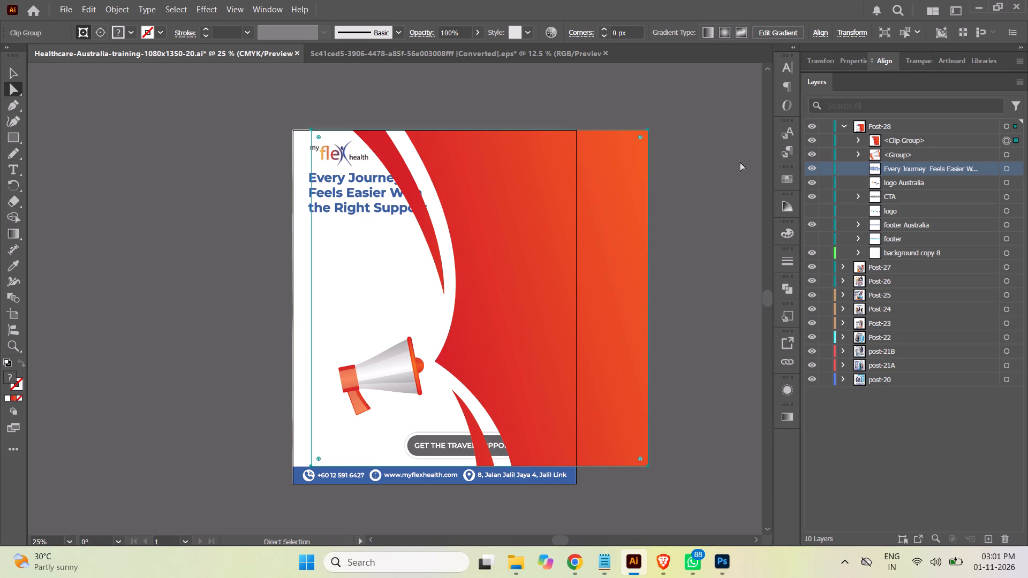
{"action": "left_click", "coordinate": [857, 140]}
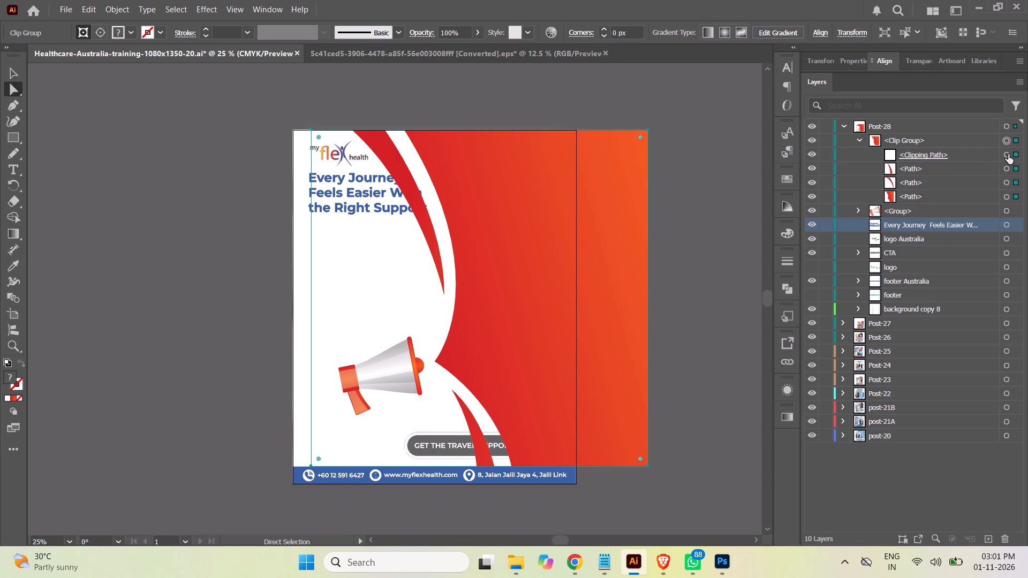
{"action": "left_click", "coordinate": [1006, 154]}
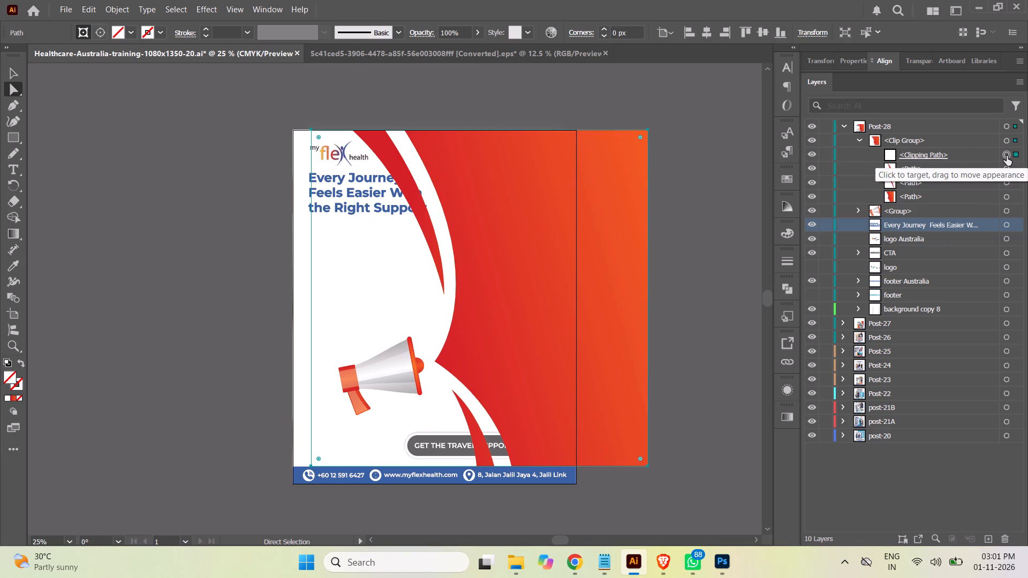
{"action": "left_click", "coordinate": [1007, 156]}
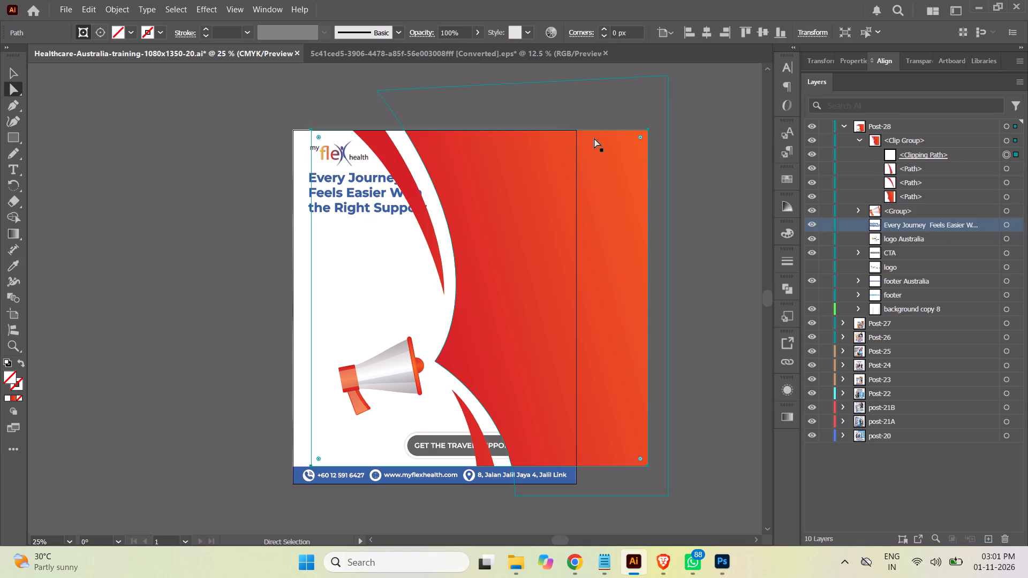
{"action": "left_click", "coordinate": [649, 130]}
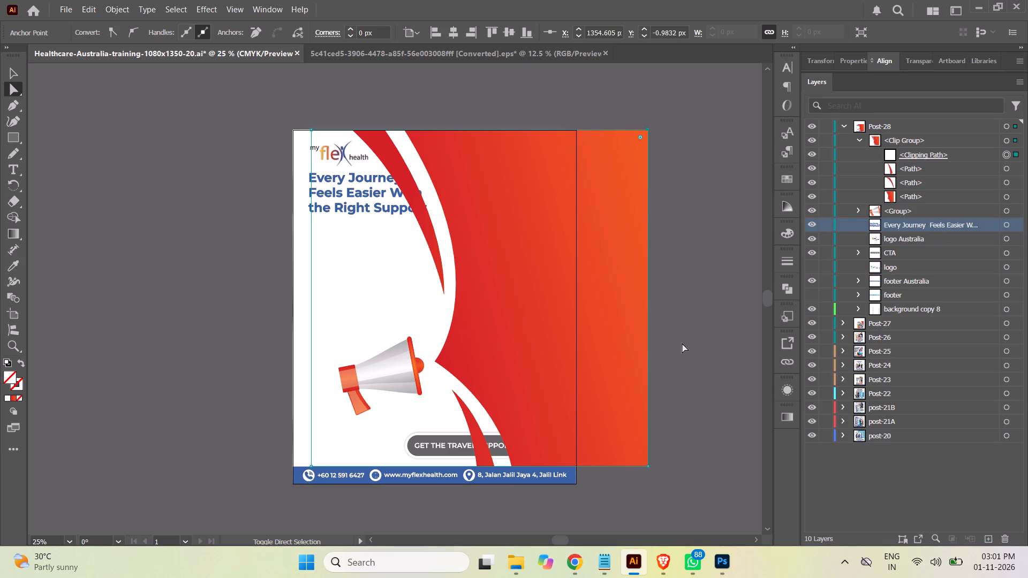
{"action": "left_click", "coordinate": [648, 467], "text": "shift"}
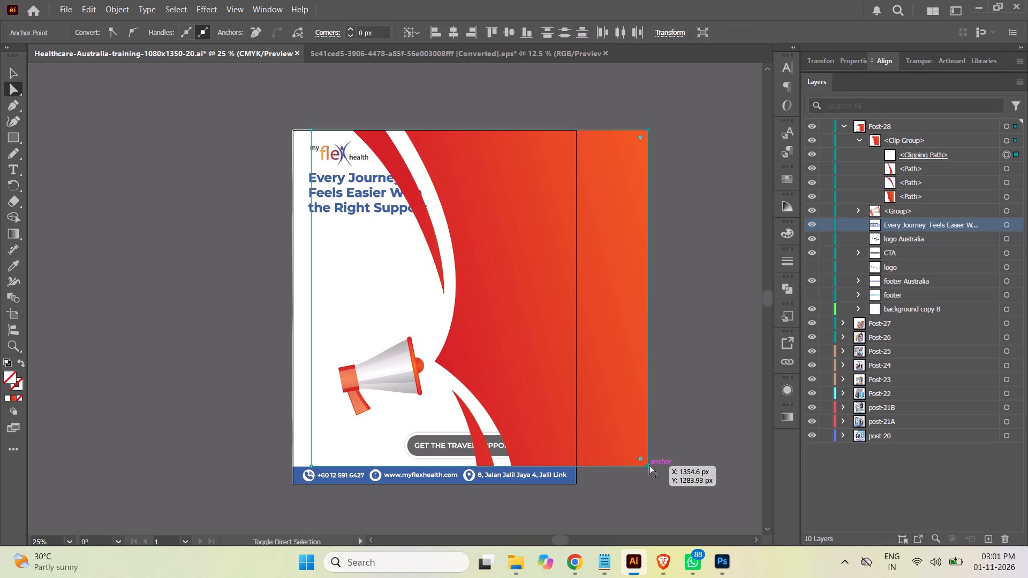
{"action": "left_click_drag", "start_coordinate": [648, 468], "coordinate": [587, 466]}
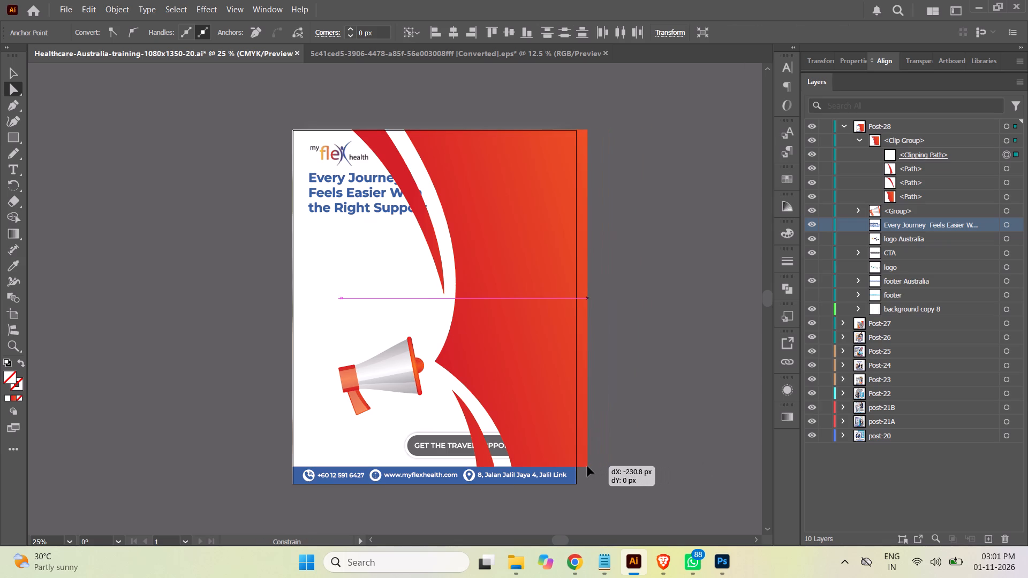
{"action": "left_click_drag", "start_coordinate": [587, 466], "coordinate": [575, 467]}
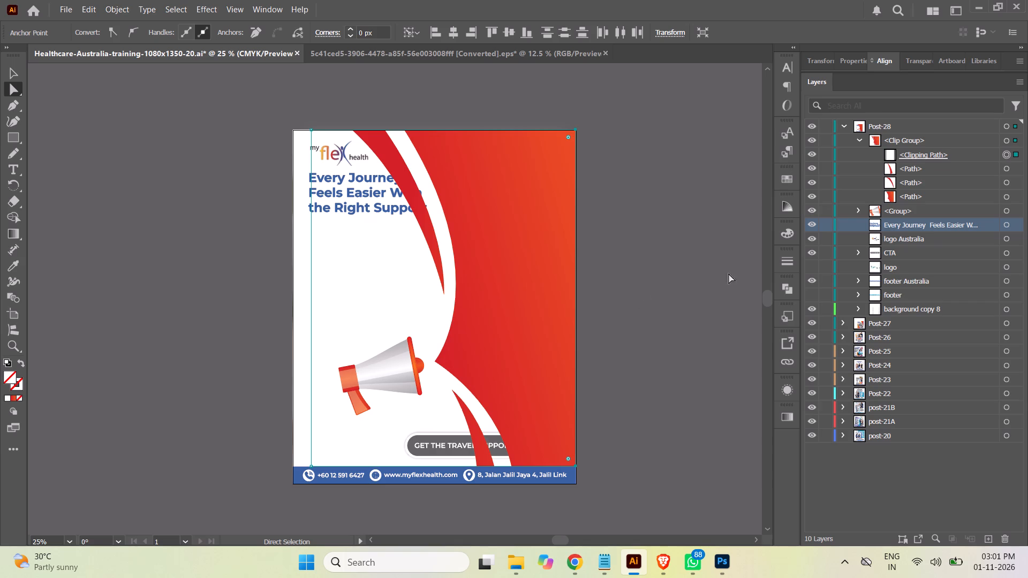
{"action": "left_click", "coordinate": [11, 72]}
{"action": "left_click", "coordinate": [154, 226]}
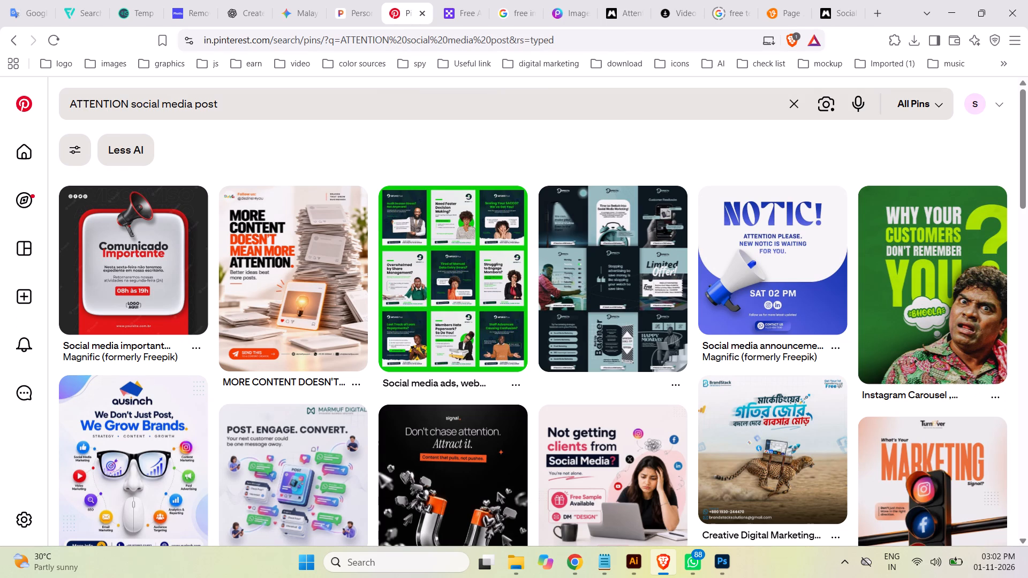
{"action": "scroll", "coordinate": [826, 229], "scroll_direction": "down", "scroll_amount": 2}
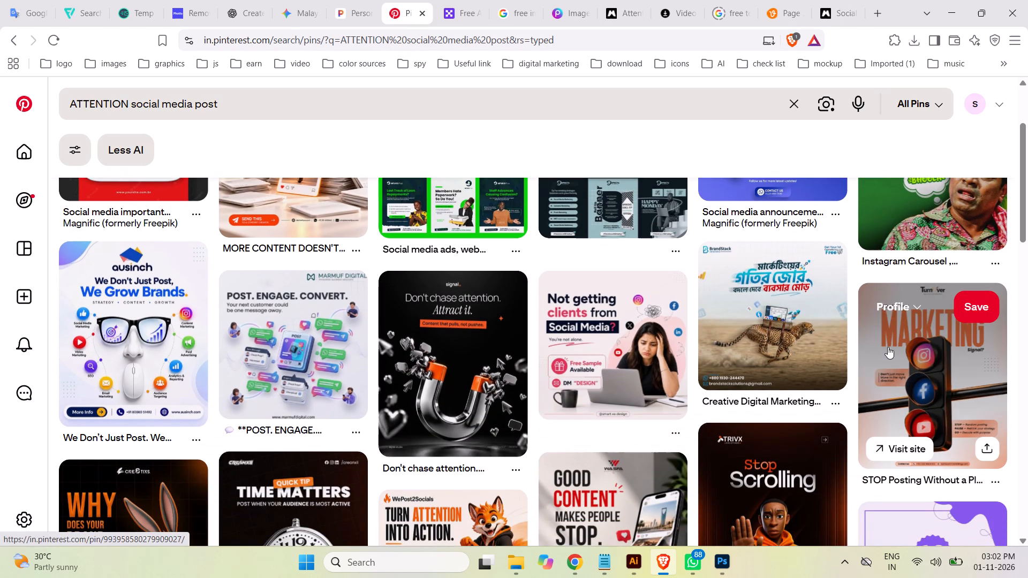
{"action": "scroll", "coordinate": [1027, 252], "scroll_direction": "down", "scroll_amount": 1}
{"action": "scroll", "coordinate": [1027, 252], "scroll_direction": "up", "scroll_amount": 1}
{"action": "scroll", "coordinate": [1027, 252], "scroll_direction": "down", "scroll_amount": 2}
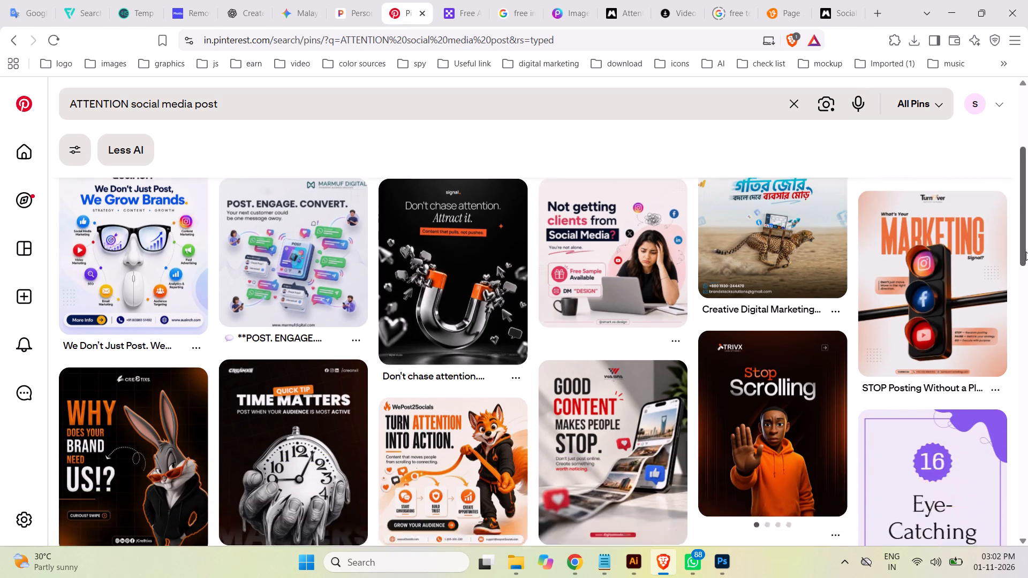
{"action": "scroll", "coordinate": [1026, 252], "scroll_direction": "down", "scroll_amount": 2}
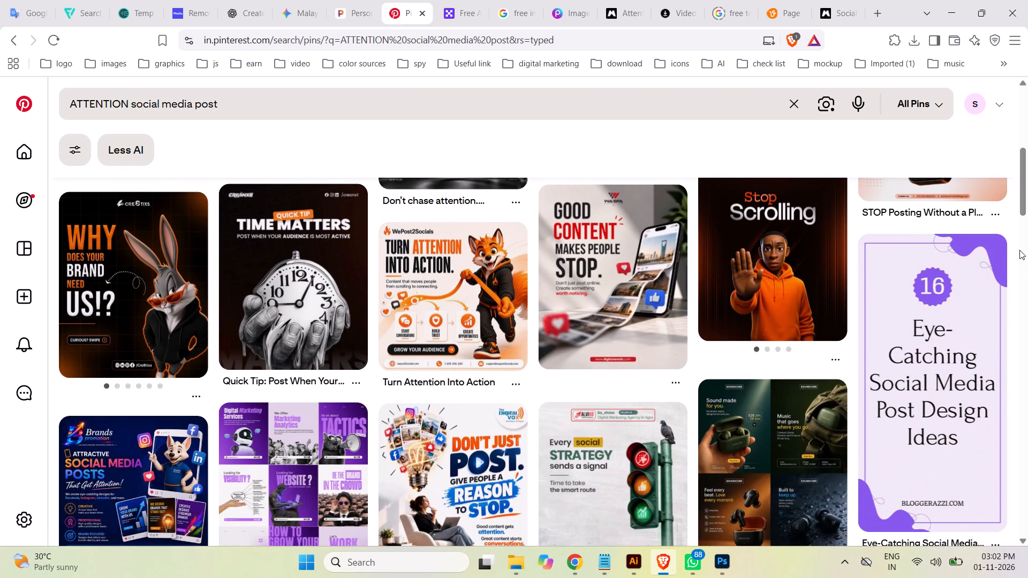
{"action": "scroll", "coordinate": [1019, 250], "scroll_direction": "down", "scroll_amount": 2}
{"action": "scroll", "coordinate": [1019, 250], "scroll_direction": "up", "scroll_amount": 4}
{"action": "scroll", "coordinate": [1019, 250], "scroll_direction": "down", "scroll_amount": 2}
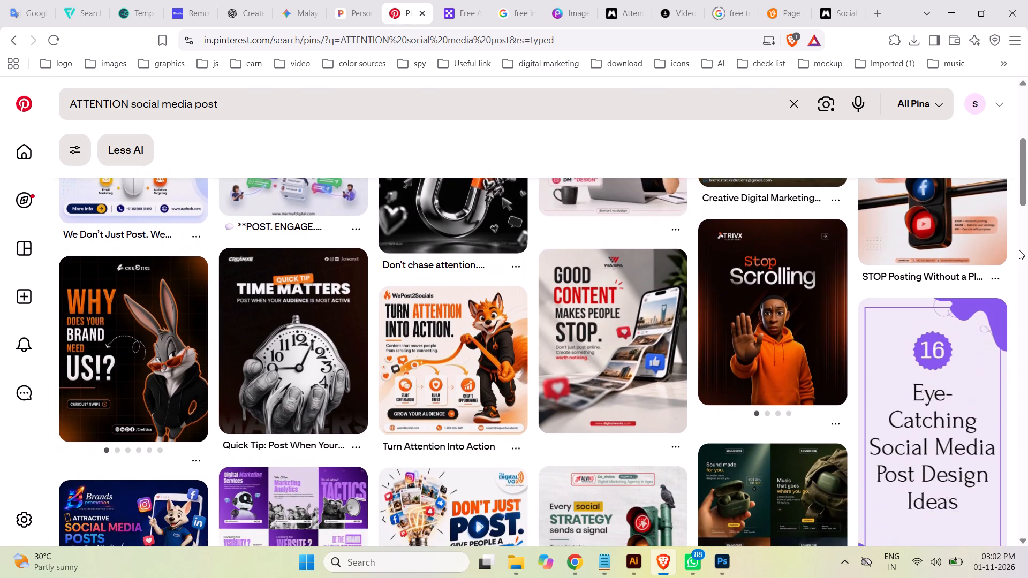
{"action": "scroll", "coordinate": [1019, 250], "scroll_direction": "down", "scroll_amount": 4}
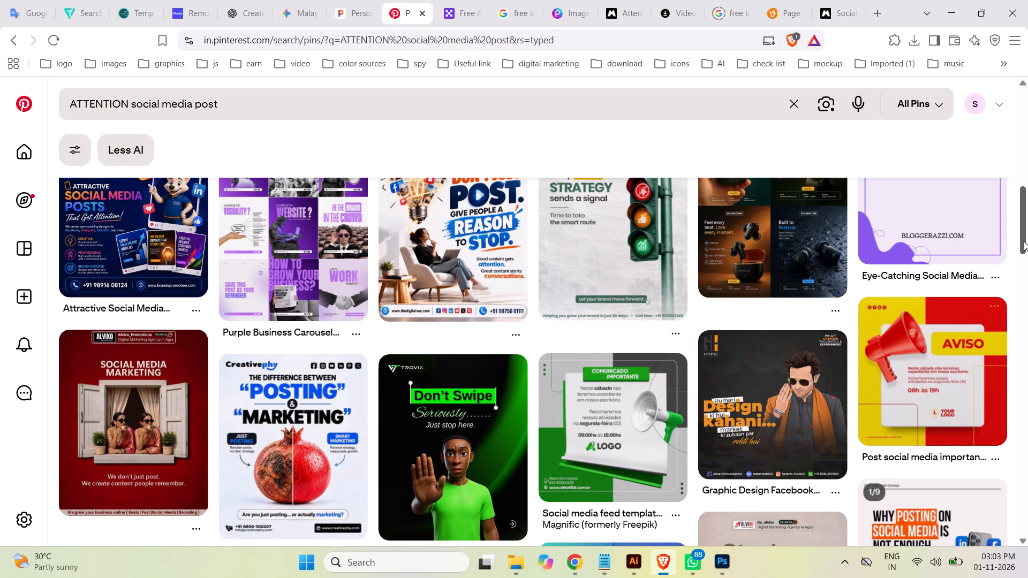
{"action": "scroll", "coordinate": [1022, 240], "scroll_direction": "down", "scroll_amount": 4}
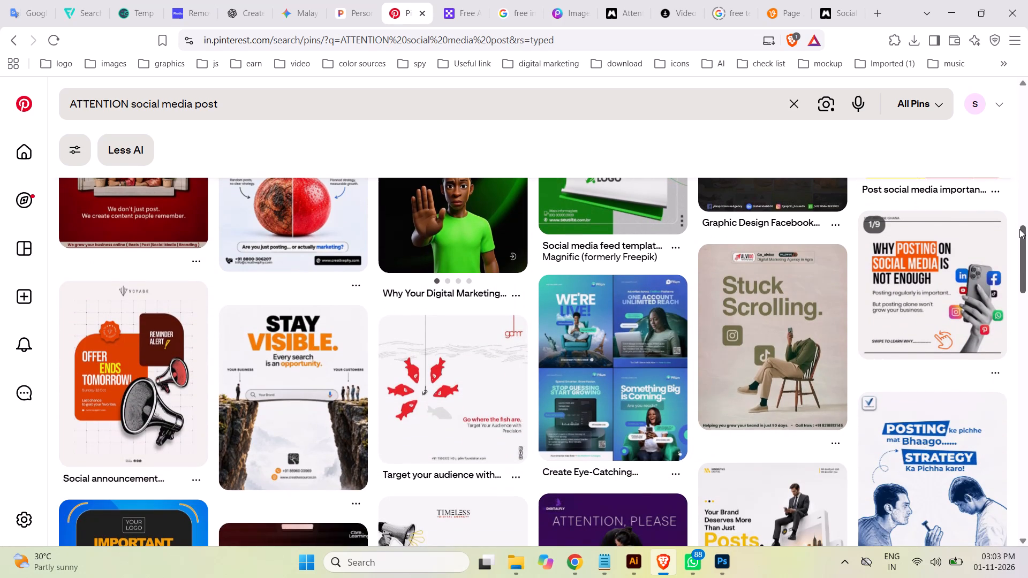
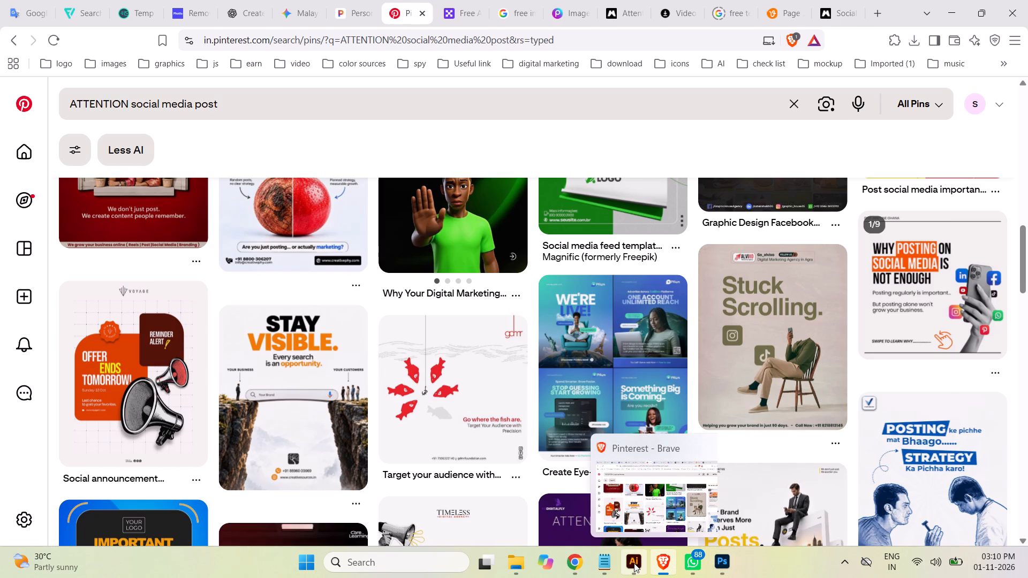
{"action": "left_click", "coordinate": [575, 561]}
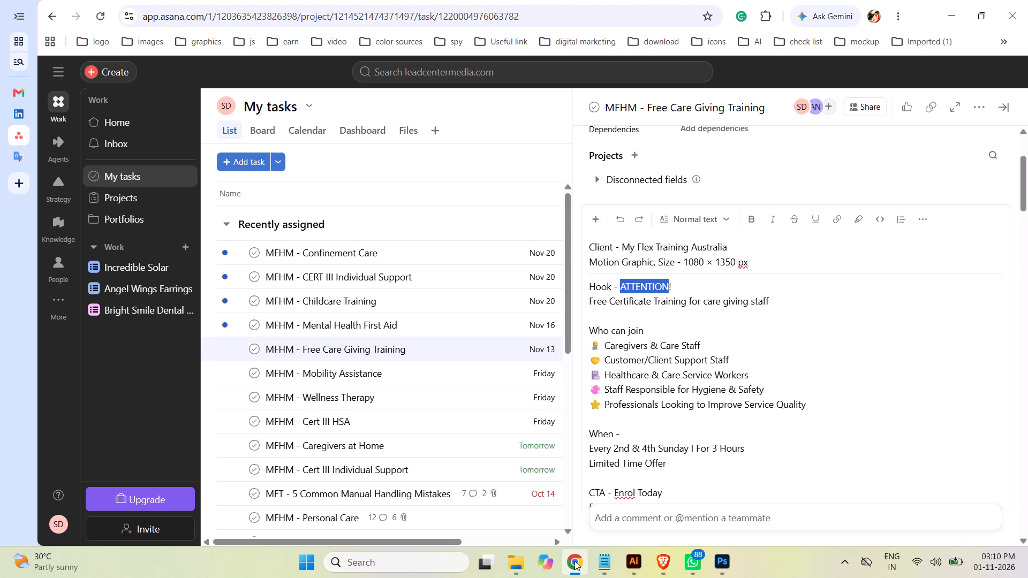
{"action": "left_click", "coordinate": [575, 561]}
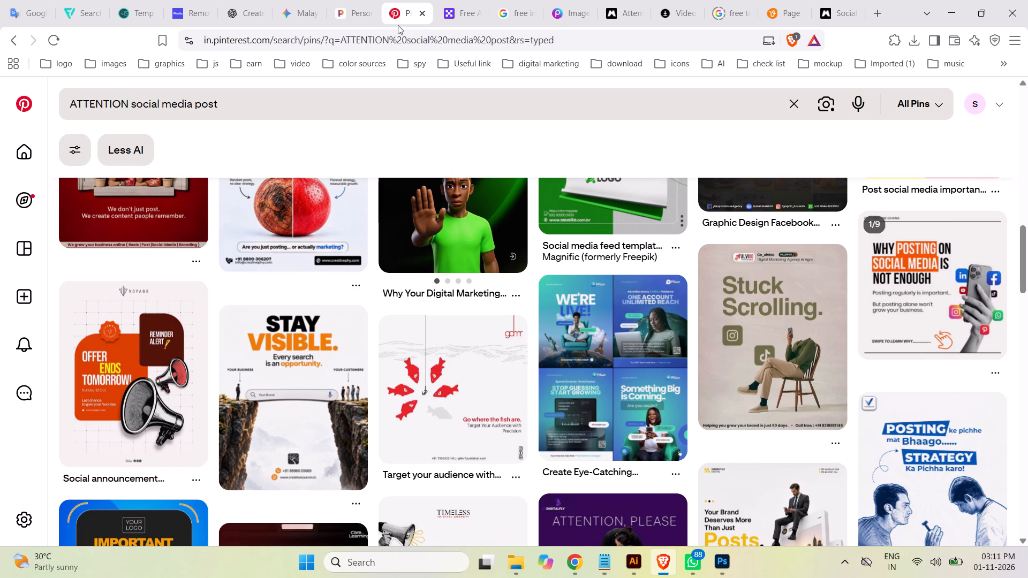
{"action": "scroll", "coordinate": [637, 561], "scroll_direction": "down", "scroll_amount": 1}
Switch to Illustrator and collapse the red curves' clip group in the Post-28 layer, rechecking the Pinterest references.
{"action": "left_click", "coordinate": [637, 561]}
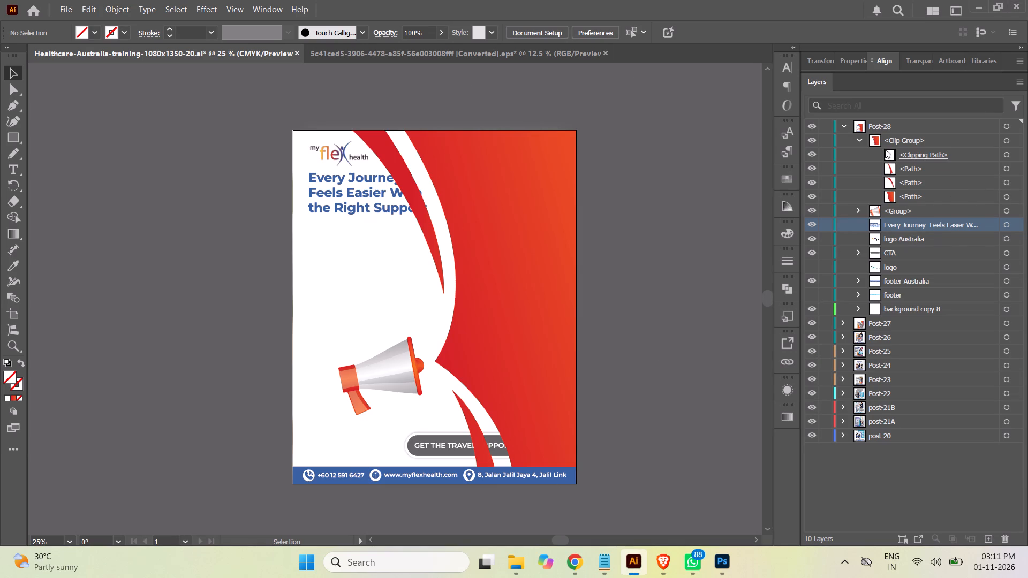
{"action": "left_click", "coordinate": [859, 139]}
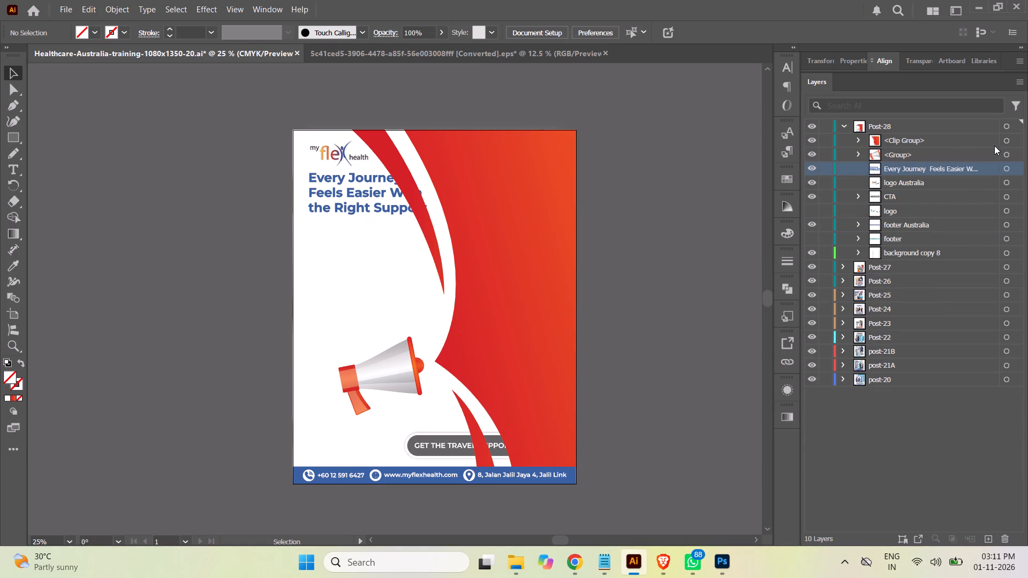
{"action": "left_click", "coordinate": [669, 564]}
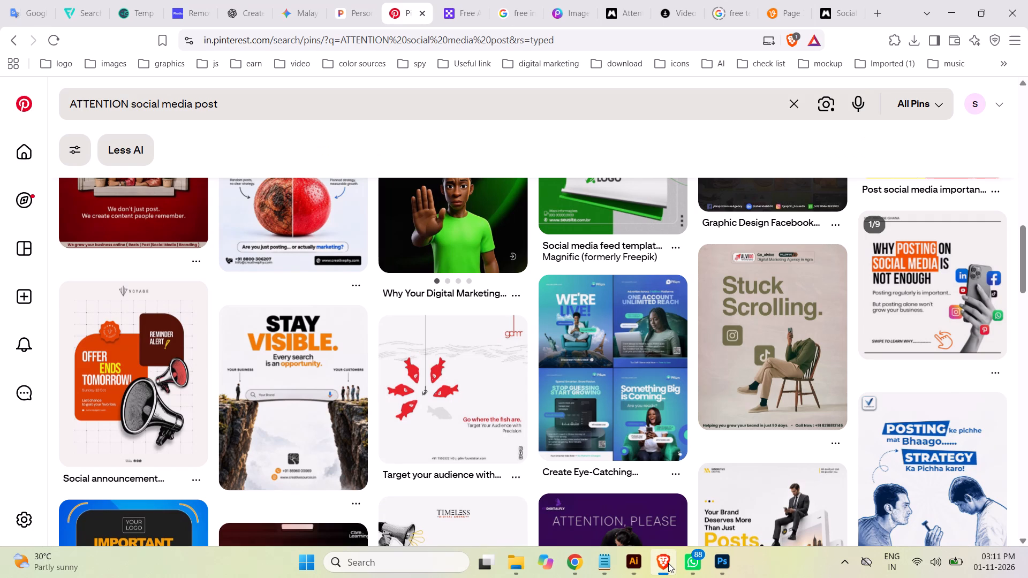
{"action": "left_click", "coordinate": [668, 563]}
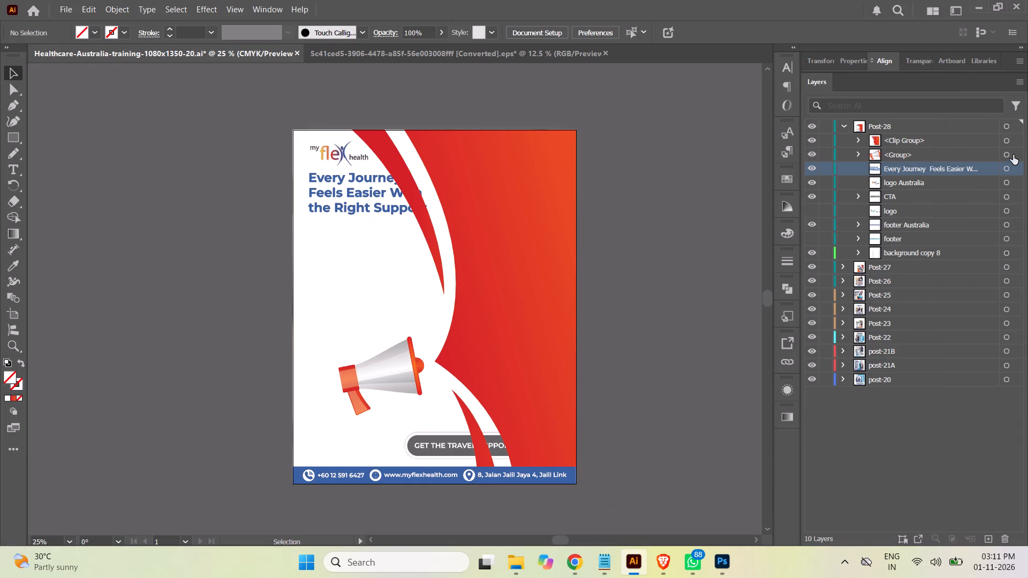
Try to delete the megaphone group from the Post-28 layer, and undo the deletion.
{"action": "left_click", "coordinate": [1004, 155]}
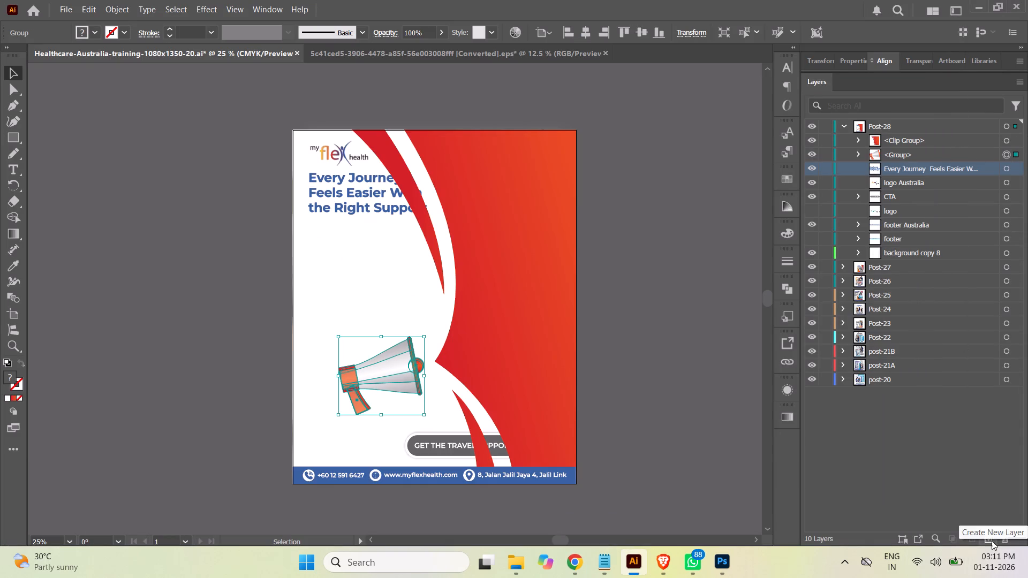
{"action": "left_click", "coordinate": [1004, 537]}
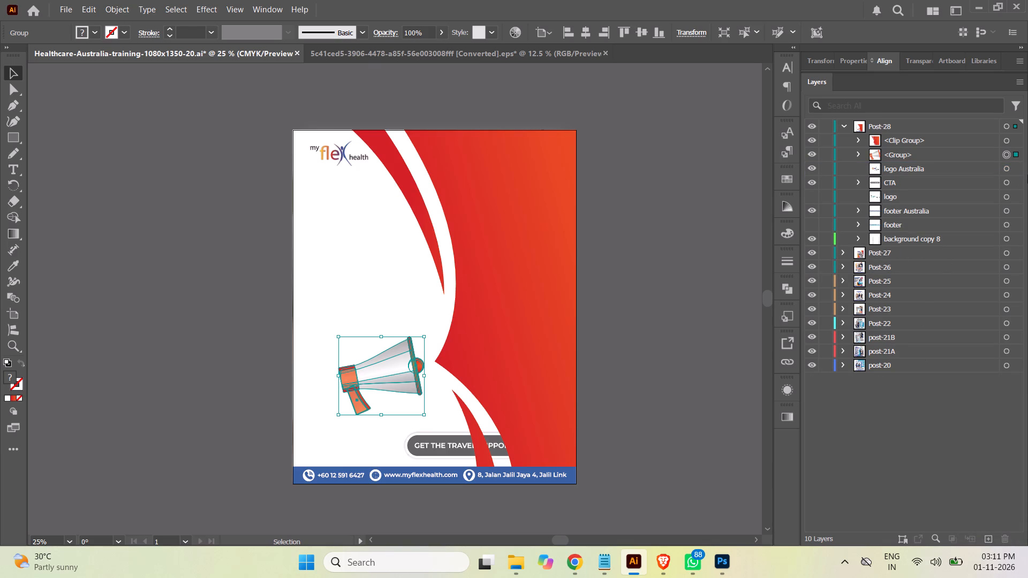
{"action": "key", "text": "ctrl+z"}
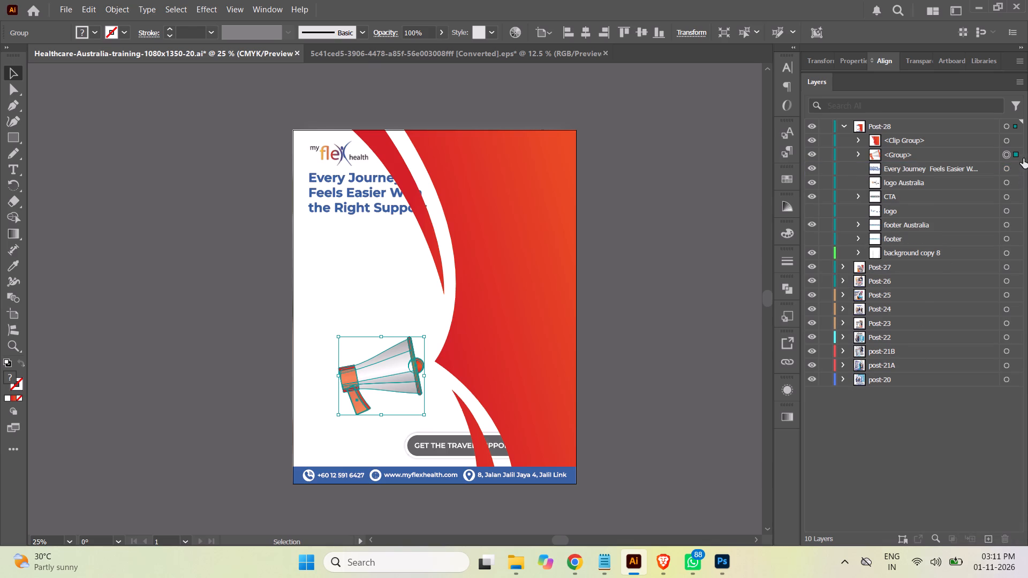
Delete the megaphone group and the red curves' clip group together from the Post-28 layer.
{"action": "left_click", "coordinate": [949, 155]}
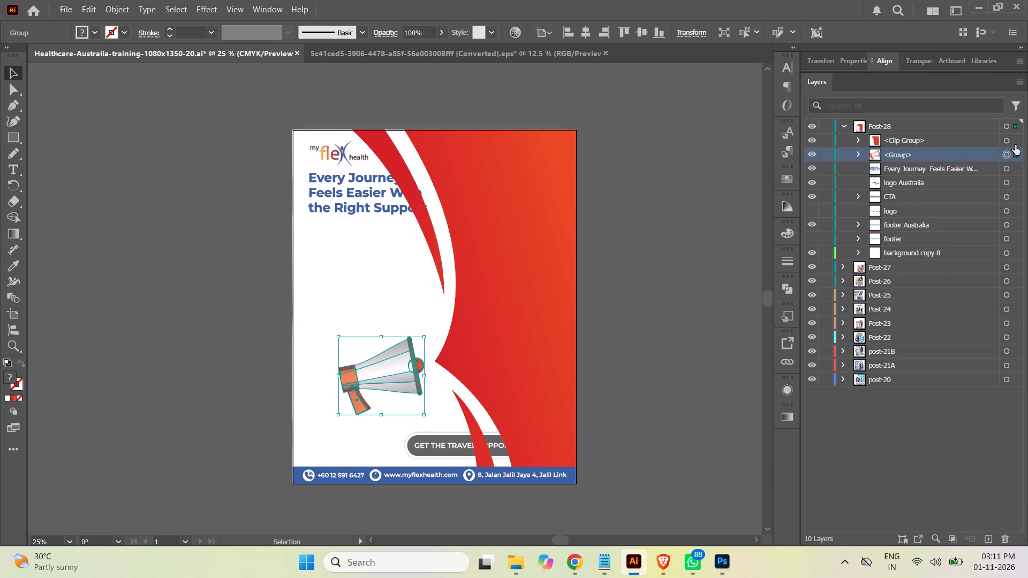
{"action": "left_click", "coordinate": [1004, 141], "text": "shift"}
{"action": "left_click", "coordinate": [969, 143], "text": "shift"}
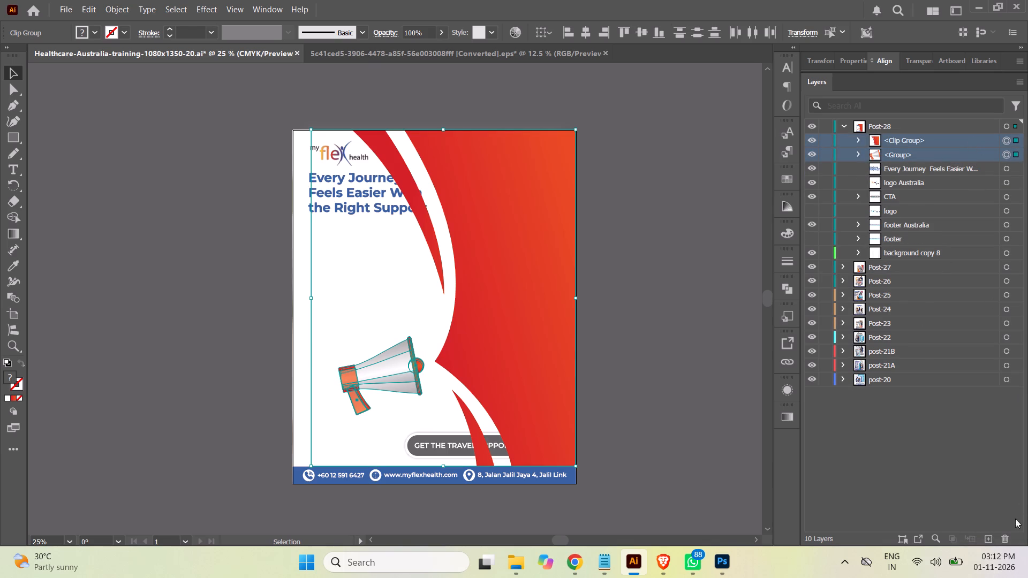
{"action": "left_click", "coordinate": [1009, 539]}
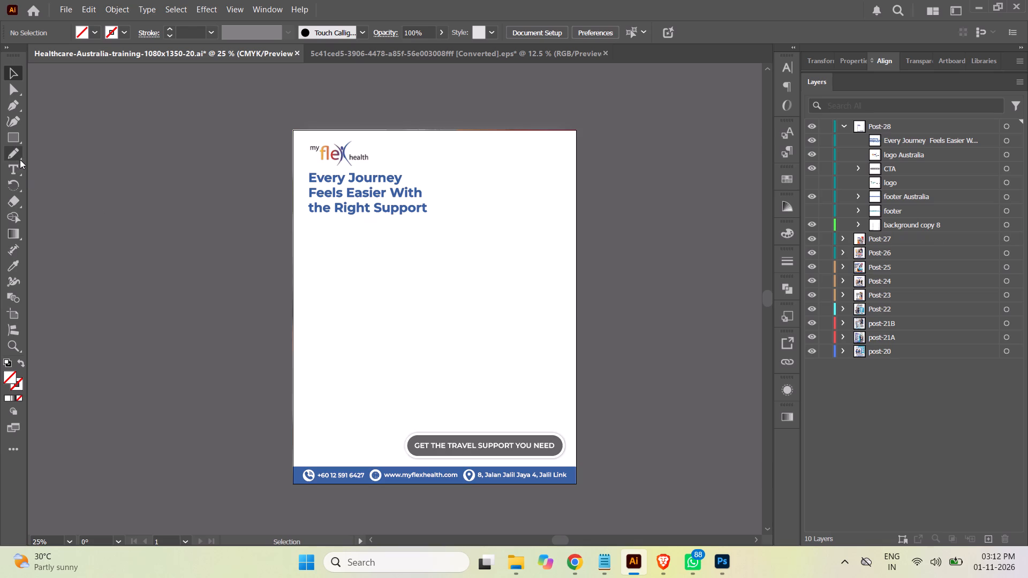
Draw an unfilled rectangle about 512 × 654 px below the headline and round all its corners to about 46 px.
{"action": "left_click", "coordinate": [10, 138]}
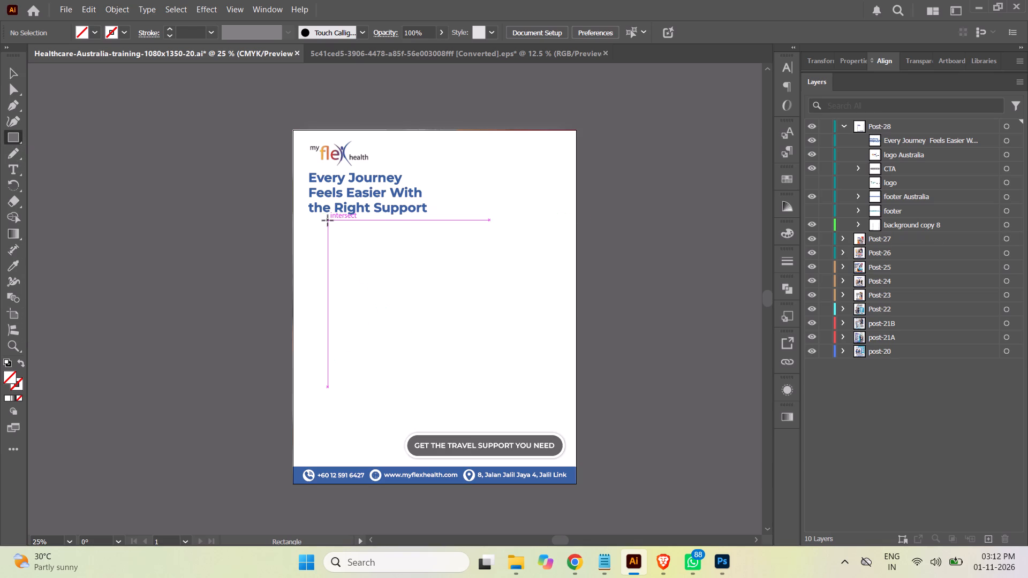
{"action": "left_click_drag", "start_coordinate": [328, 220], "coordinate": [455, 390]}
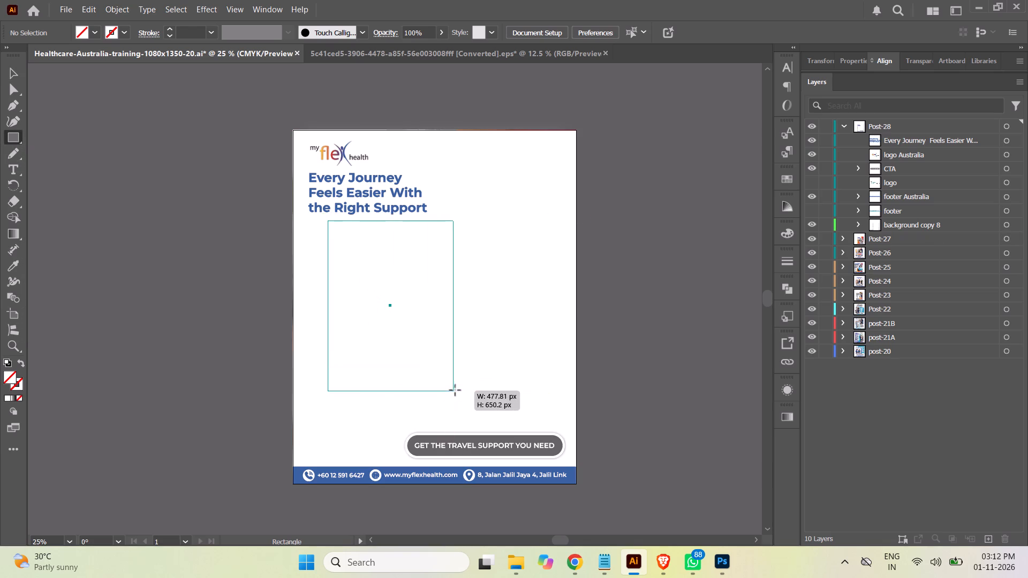
{"action": "left_click_drag", "start_coordinate": [455, 390], "coordinate": [465, 392]}
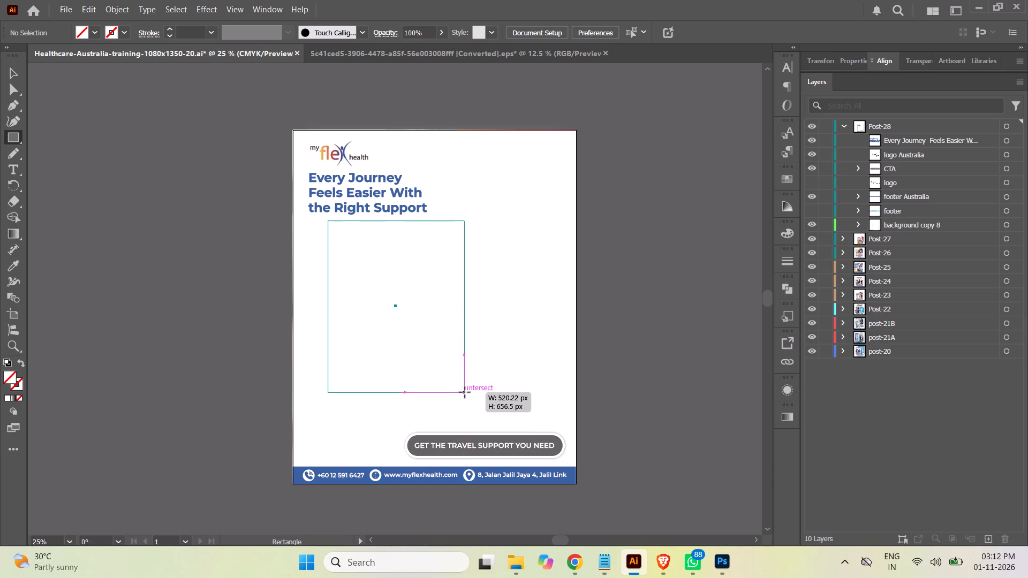
{"action": "left_click_drag", "start_coordinate": [465, 392], "coordinate": [462, 392]}
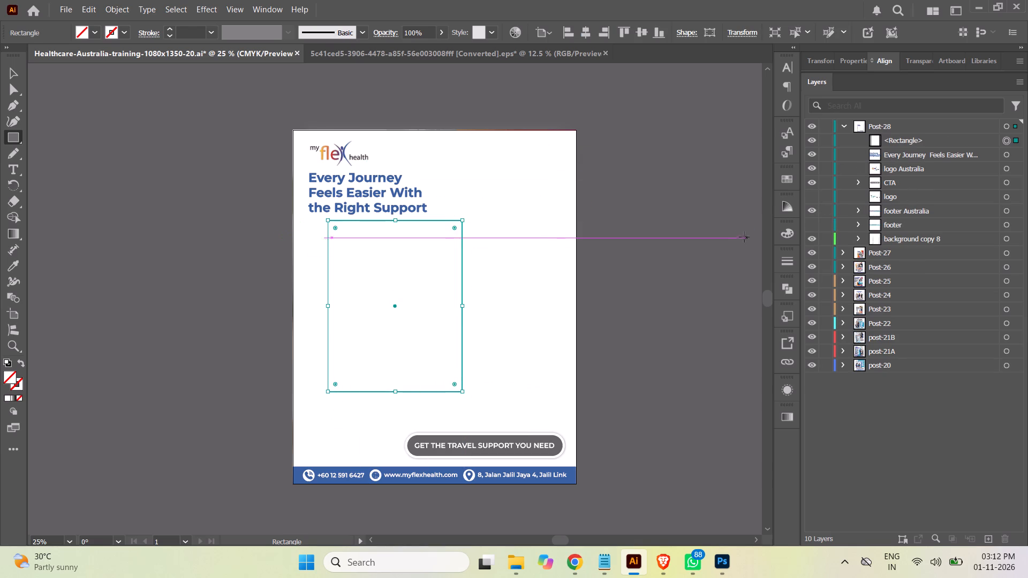
{"action": "left_click", "coordinate": [666, 567]}
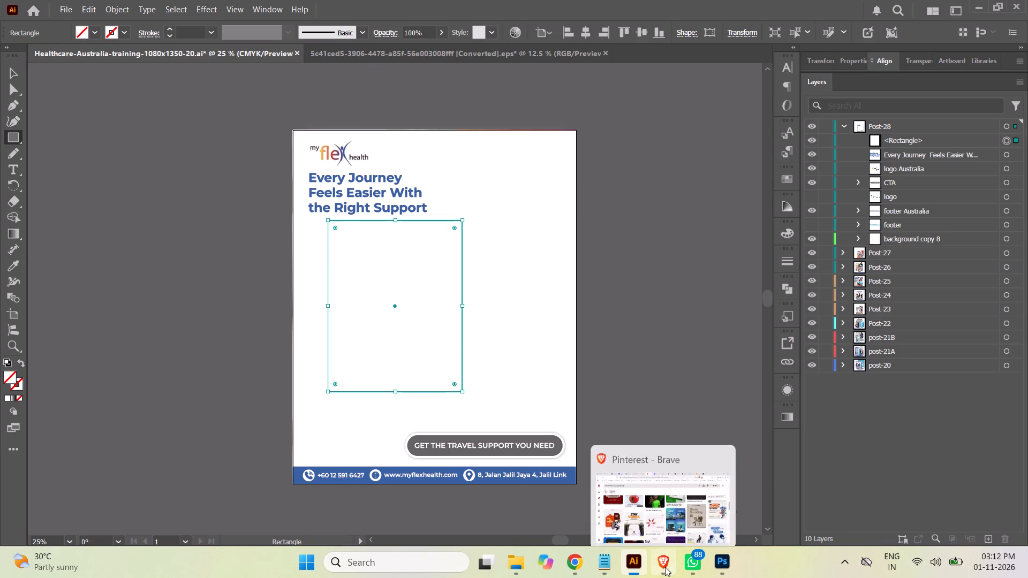
{"action": "left_click", "coordinate": [665, 567]}
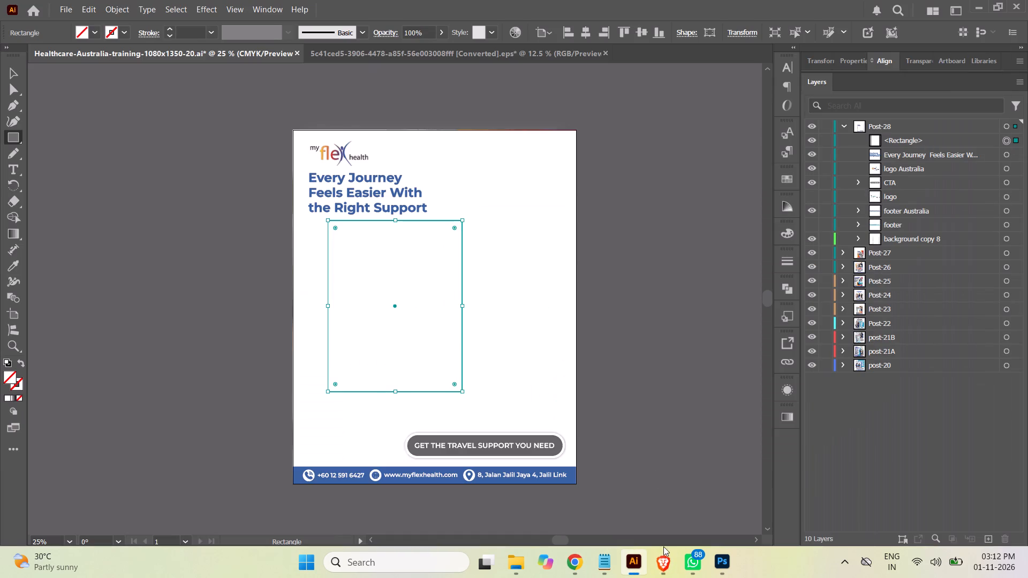
{"action": "left_click", "coordinate": [337, 229]}
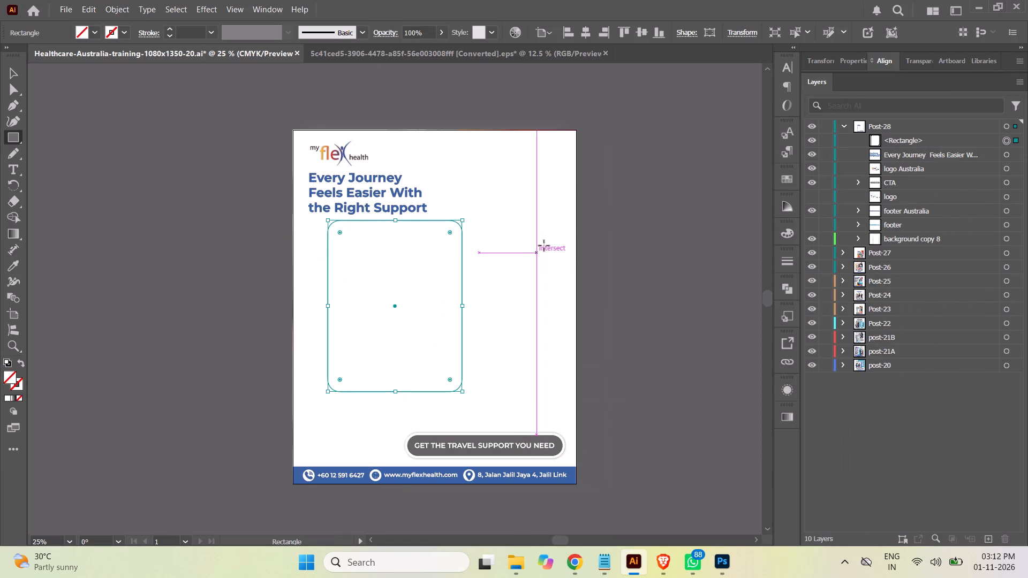
Set the rectangle's top-left corner radius to 45 px.
{"action": "left_click", "coordinate": [817, 63]}
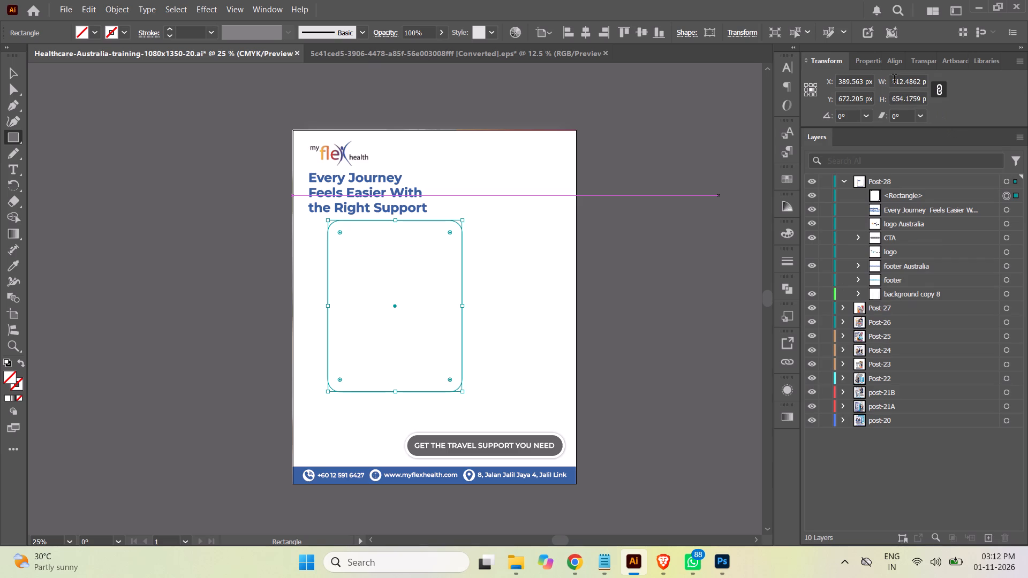
{"action": "left_click", "coordinate": [868, 60]}
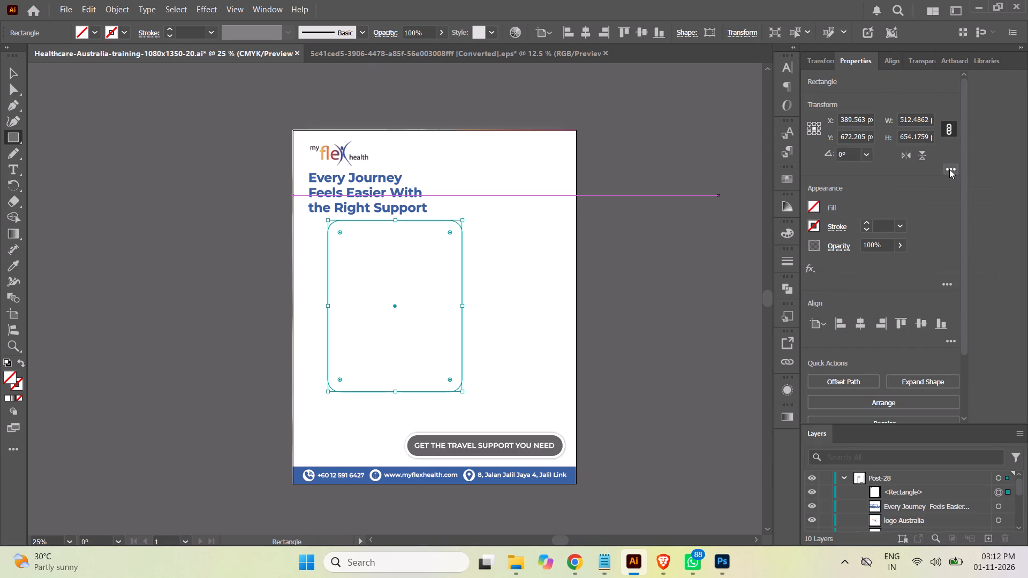
{"action": "left_click", "coordinate": [949, 169]}
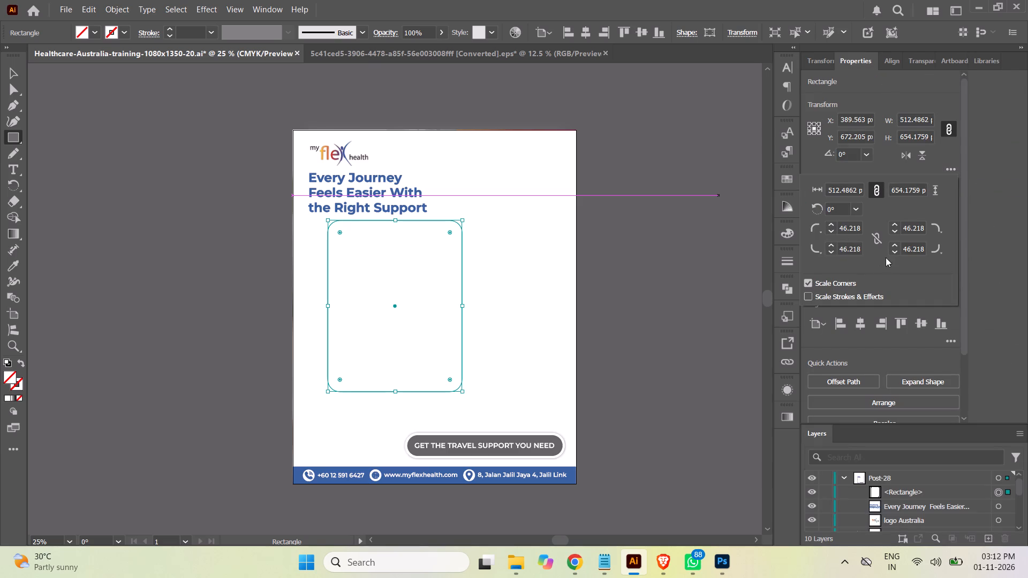
{"action": "left_click", "coordinate": [845, 229]}
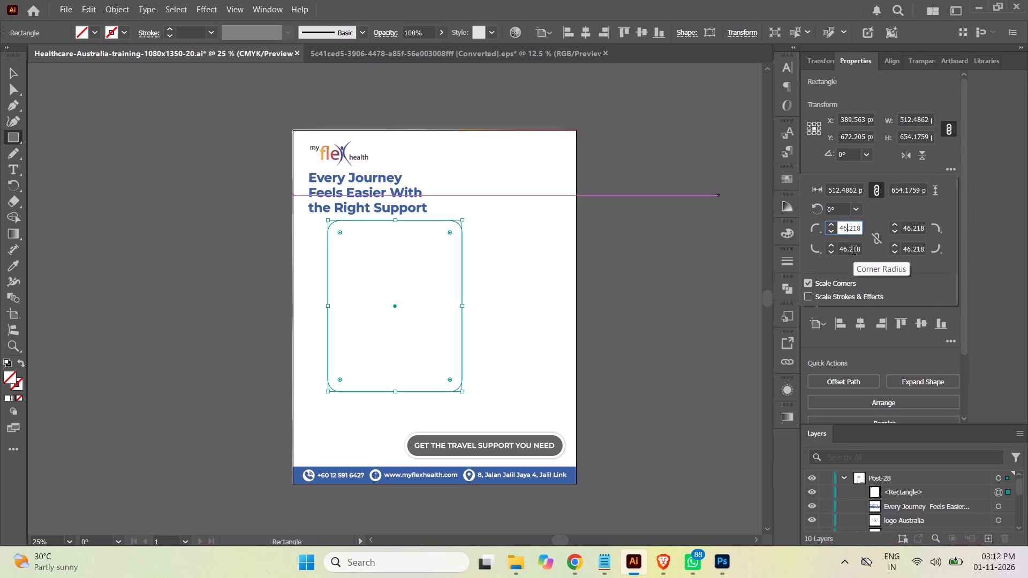
{"action": "key", "text": "ctrl+a"}
{"action": "type", "text": "45"}
{"action": "key", "text": "Return"}
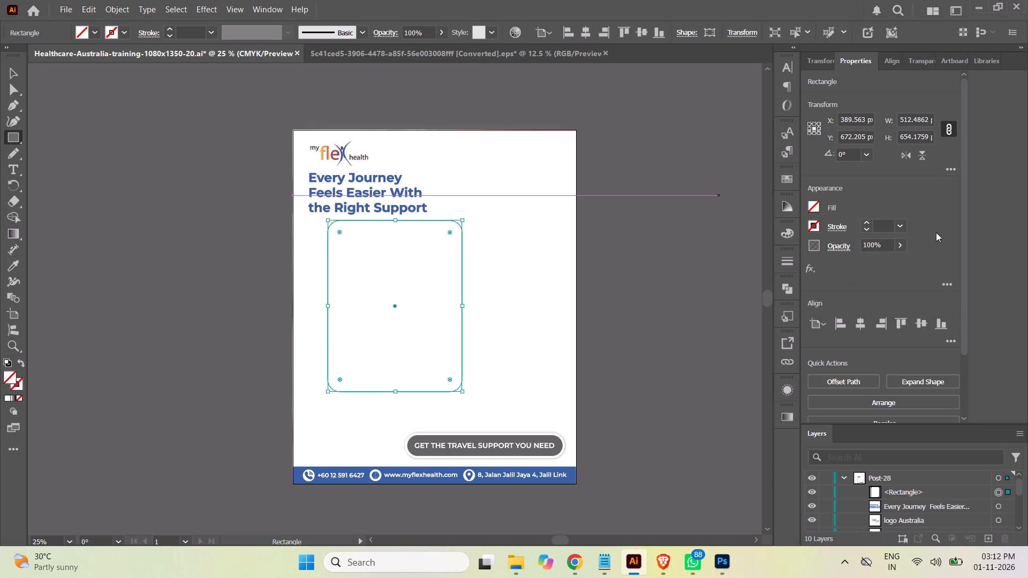
Link the rectangle's corner radius values and set the bottom-left radius to 45 px so the right corners follow.
{"action": "left_click", "coordinate": [948, 169]}
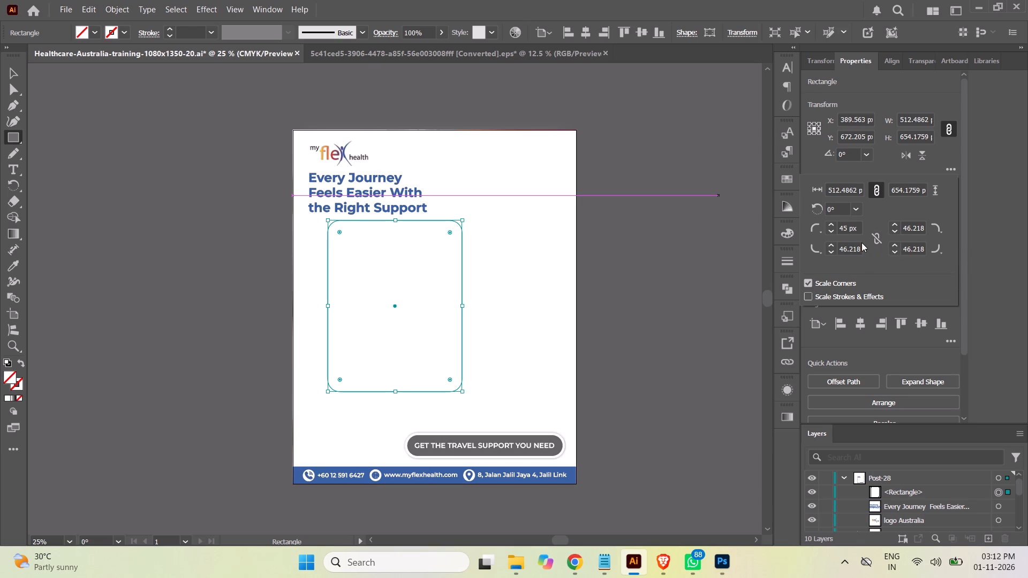
{"action": "left_click", "coordinate": [845, 249]}
{"action": "left_click", "coordinate": [874, 238]}
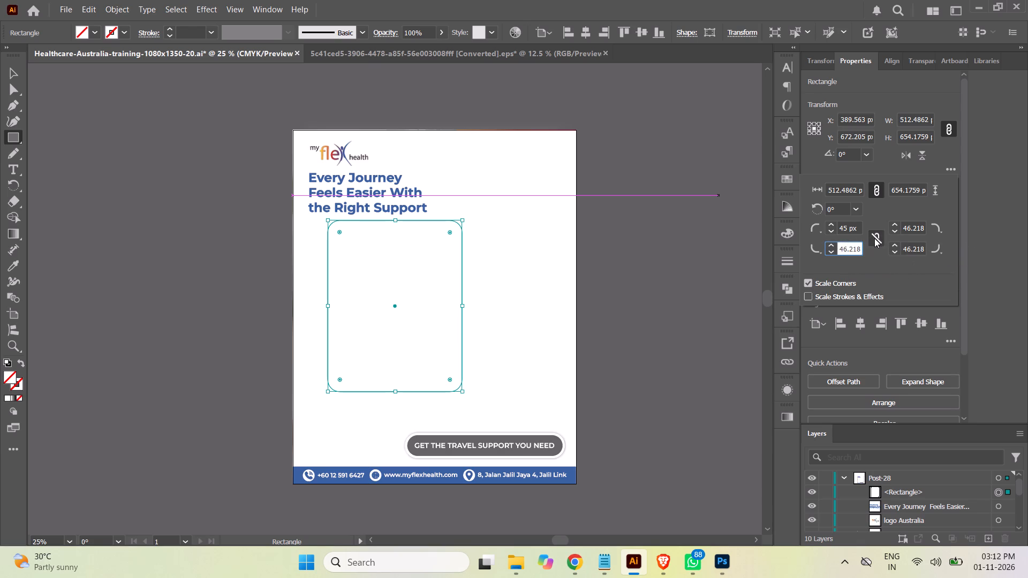
{"action": "left_click", "coordinate": [850, 226]}
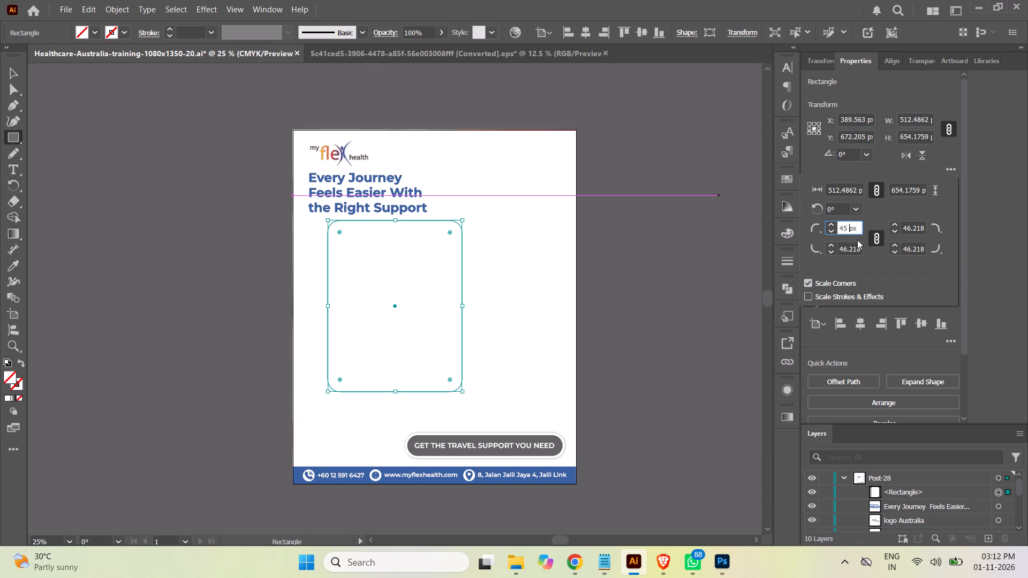
{"action": "key", "text": "ctrl+a"}
{"action": "type", "text": "45"}
{"action": "key", "text": "Return"}
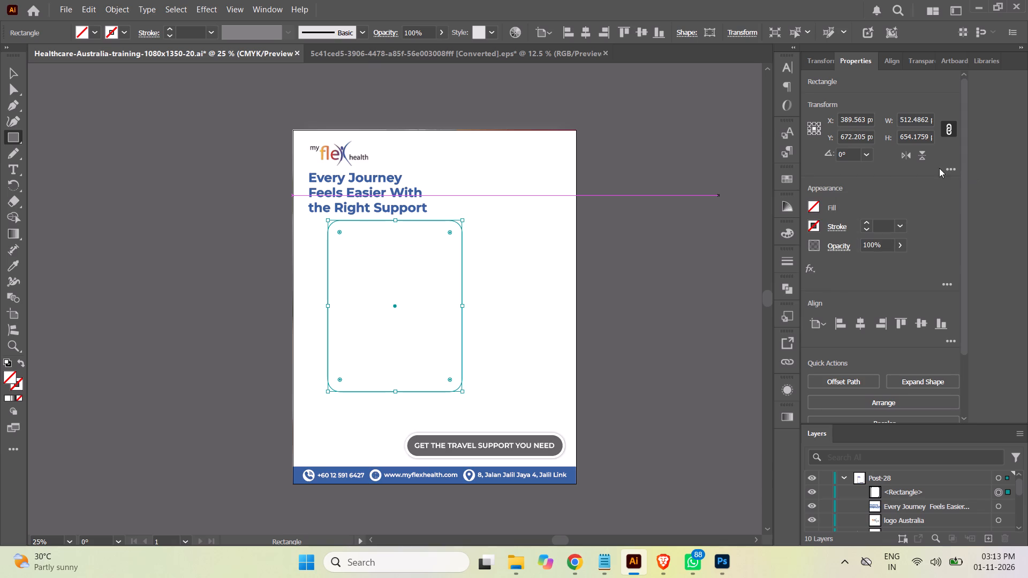
{"action": "left_click", "coordinate": [955, 174]}
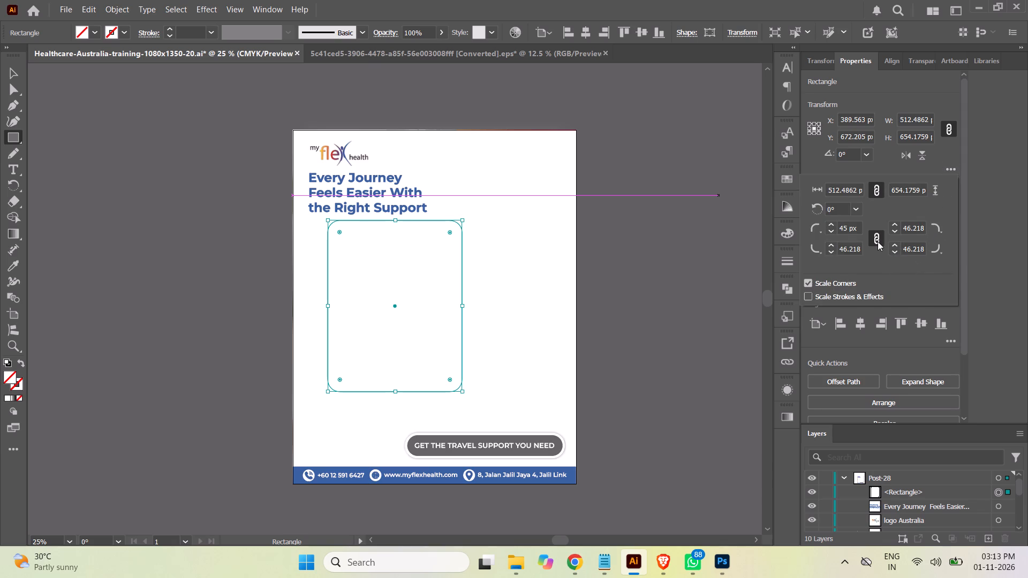
{"action": "left_click", "coordinate": [852, 253]}
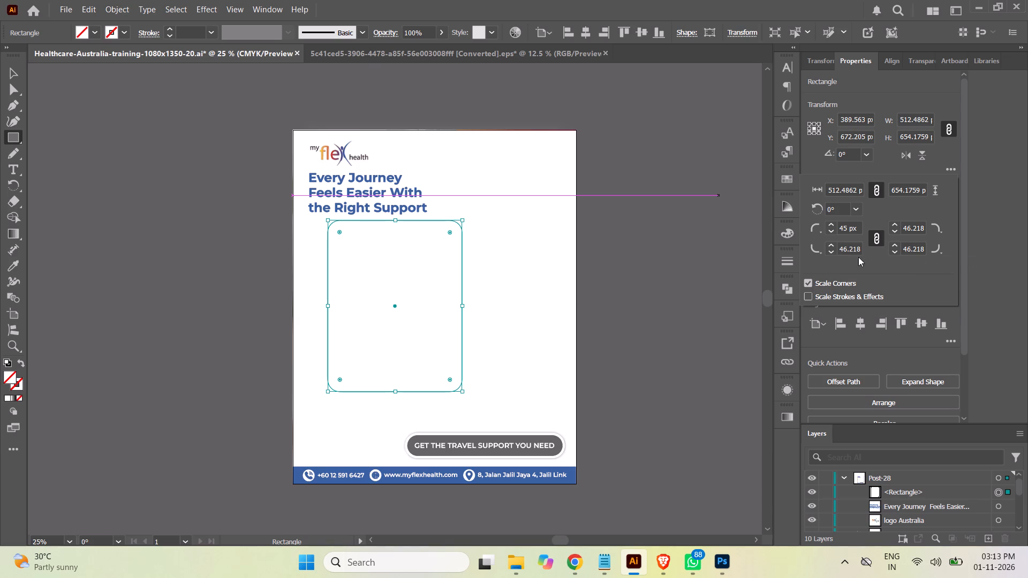
{"action": "left_click", "coordinate": [853, 249]}
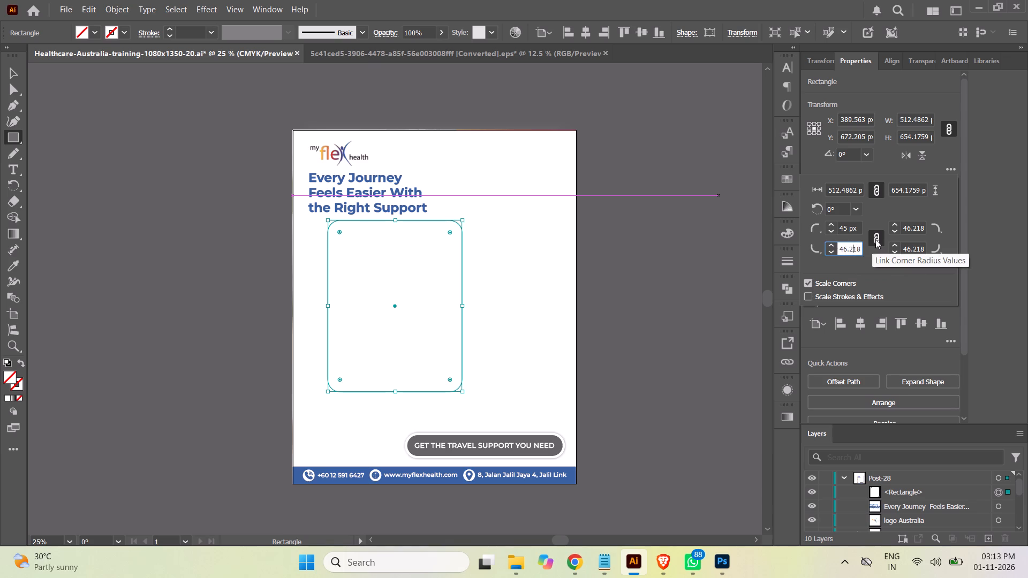
{"action": "key", "text": "ctrl+a"}
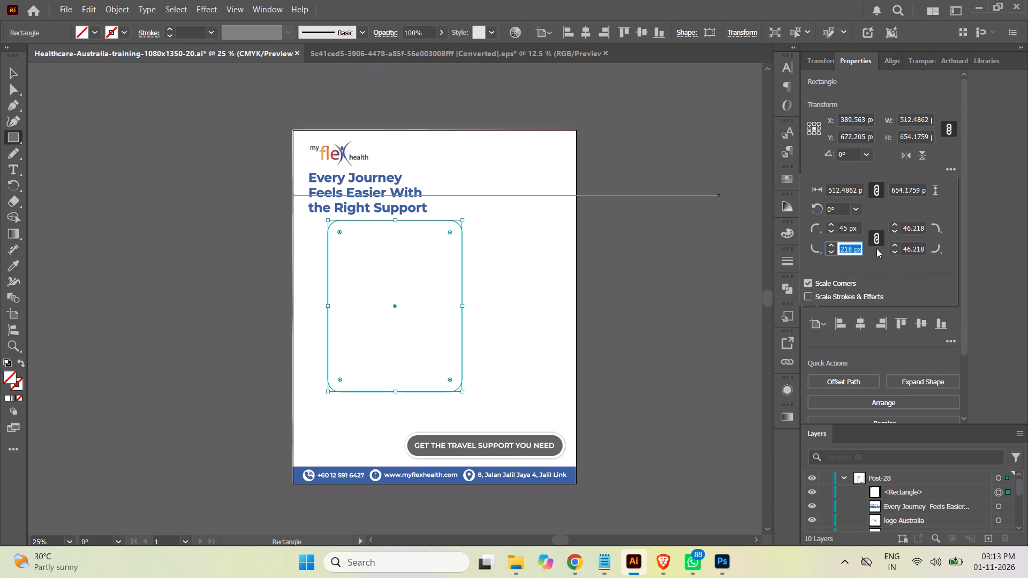
{"action": "type", "text": "45"}
{"action": "left_click", "coordinate": [910, 228]}
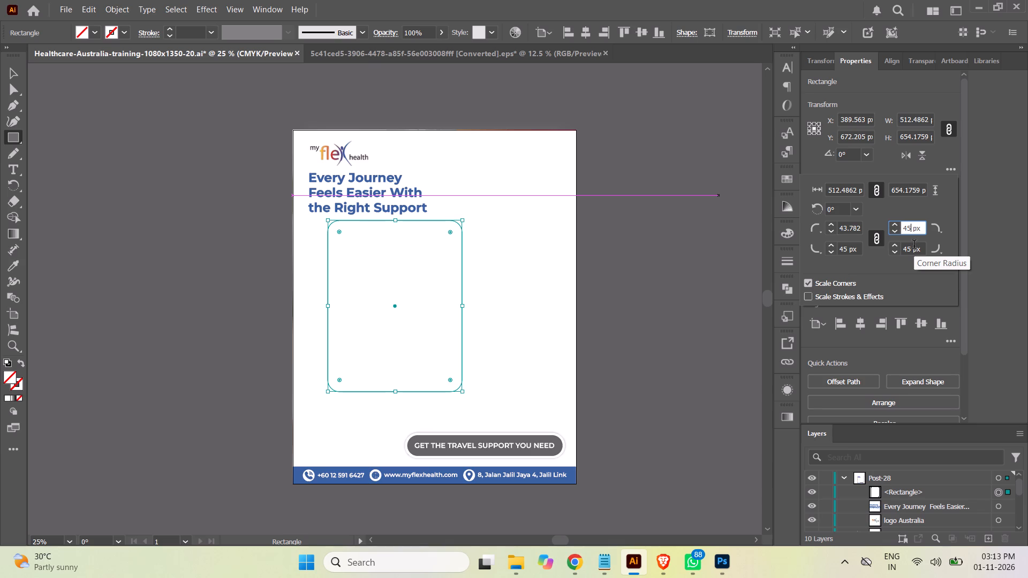
Unlink the corner radius values and set only the rectangle's top-left corner radius to 45 px.
{"action": "left_click", "coordinate": [875, 242]}
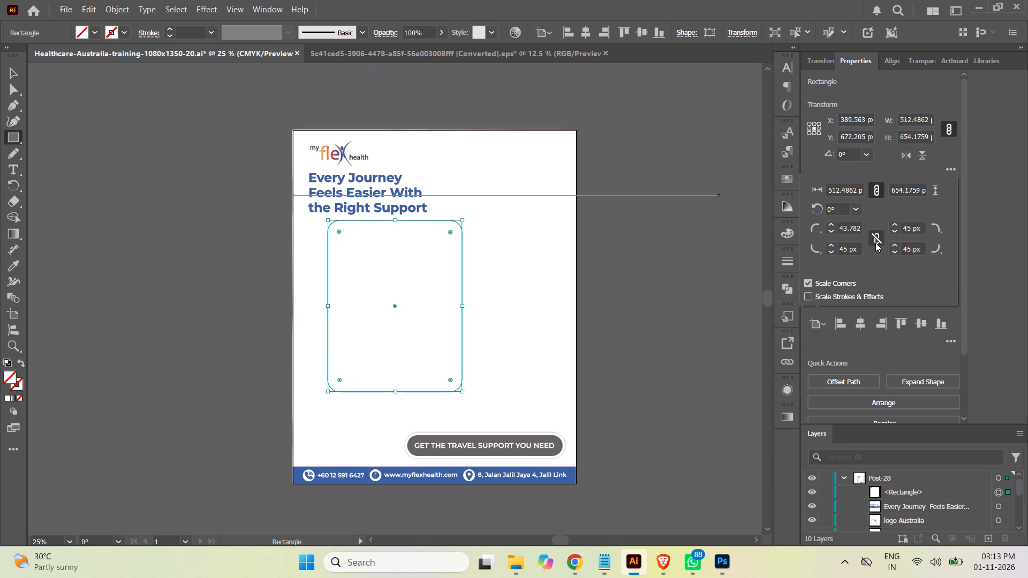
{"action": "left_click", "coordinate": [849, 230]}
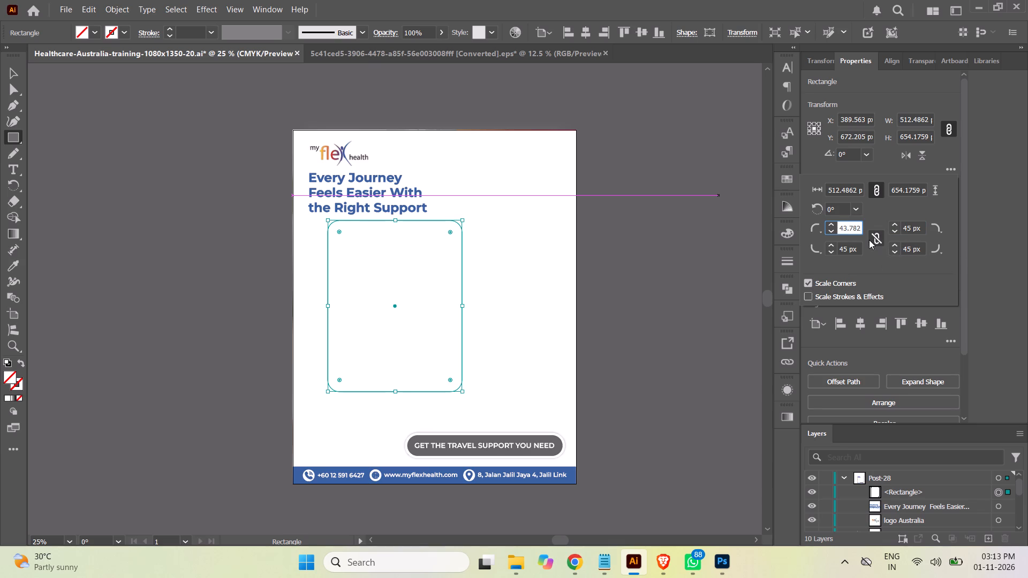
{"action": "key", "text": "ctrl+a"}
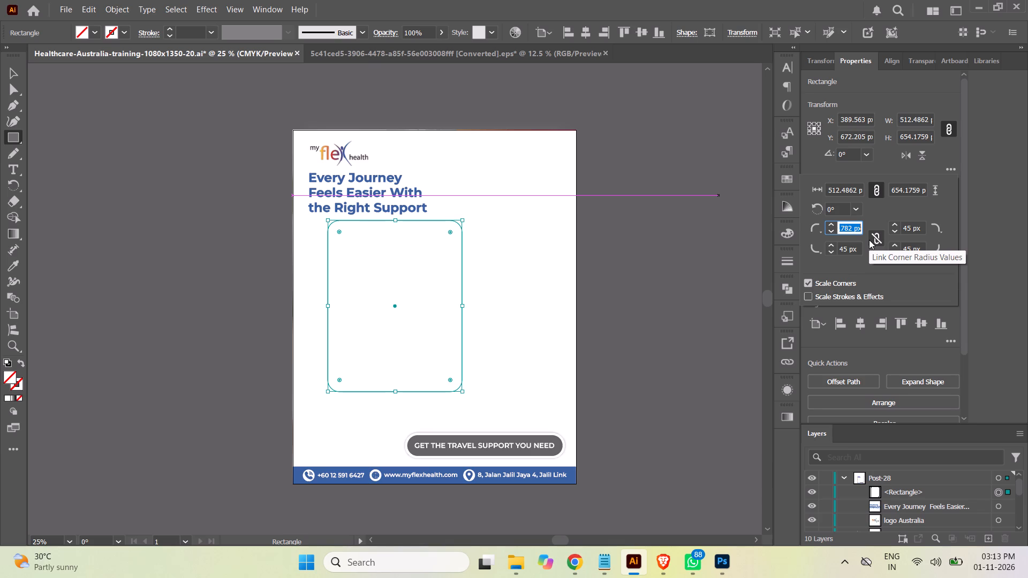
{"action": "type", "text": "45"}
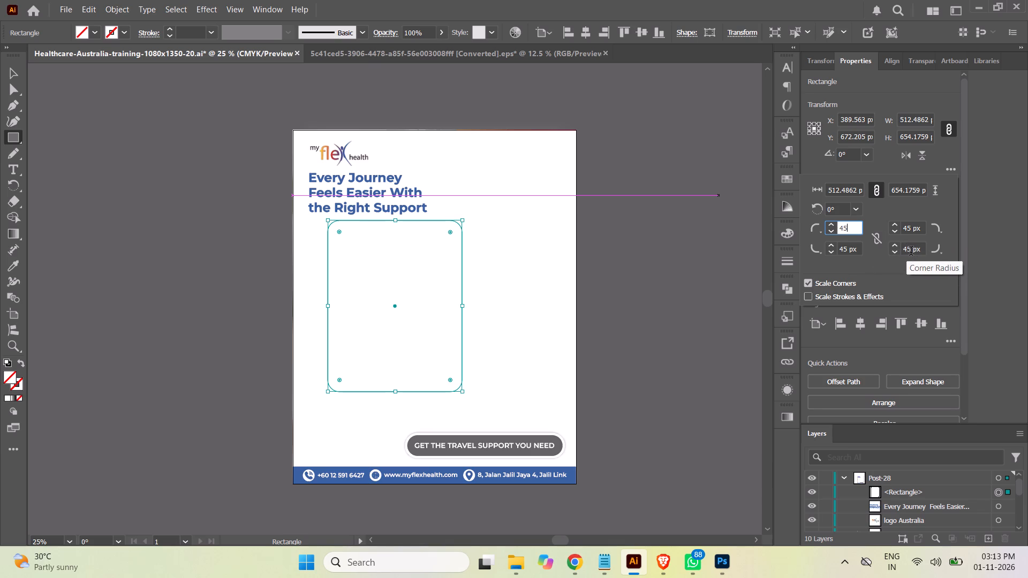
{"action": "left_click", "coordinate": [882, 268]}
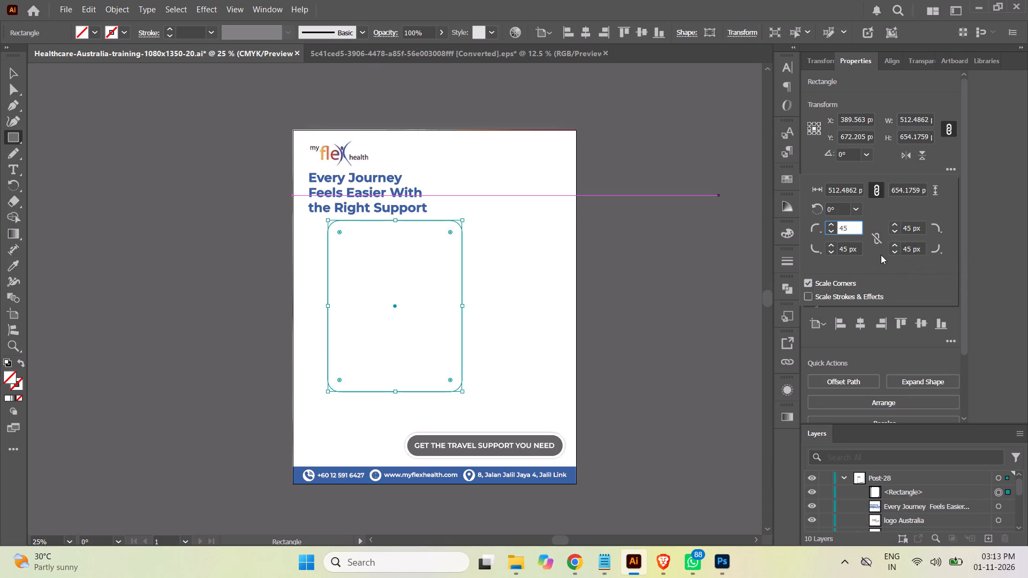
Enlarge only the rectangle's top-left corner radius, trying 85 px and 105 px before settling on 125 px, and deselect it.
{"action": "left_click_drag", "start_coordinate": [849, 231], "coordinate": [827, 230]}
{"action": "type", "text": "85"}
{"action": "key", "text": "Return"}
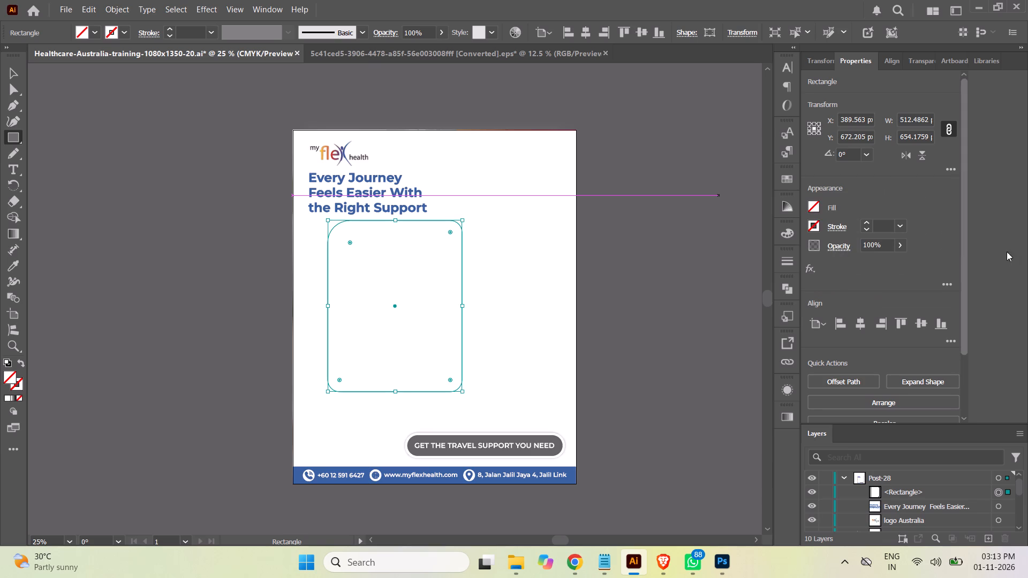
{"action": "left_click", "coordinate": [948, 171]}
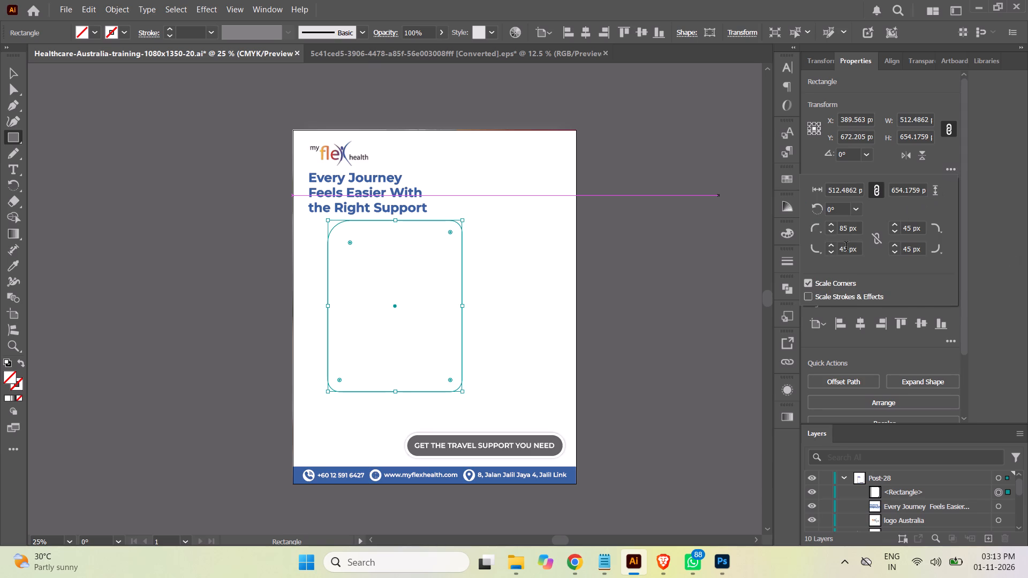
{"action": "left_click_drag", "start_coordinate": [848, 227], "coordinate": [834, 228]}
{"action": "left_click", "coordinate": [845, 231]}
{"action": "left_click_drag", "start_coordinate": [849, 227], "coordinate": [827, 229]}
{"action": "type", "text": "10"}
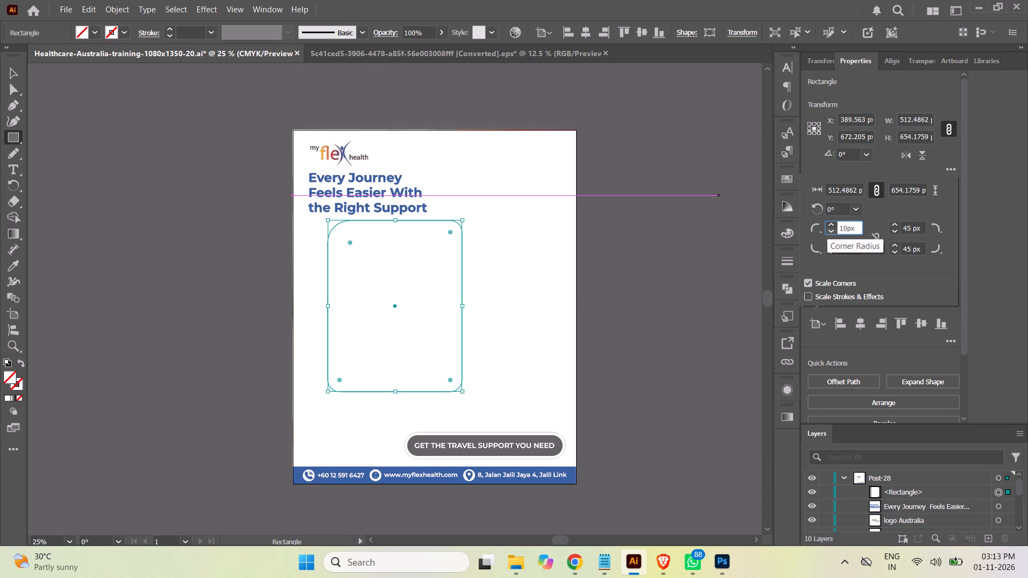
{"action": "key", "text": "5"}
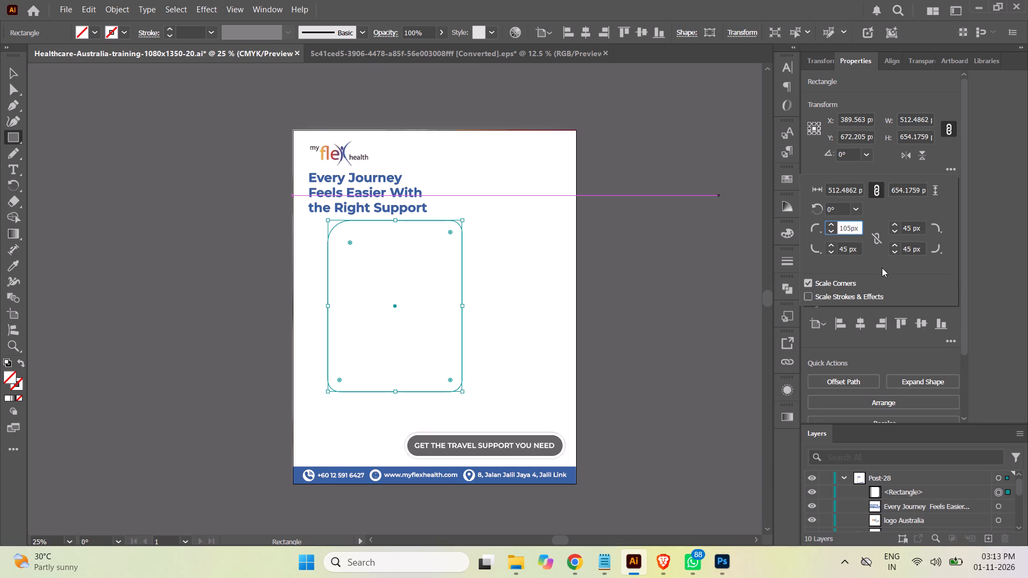
{"action": "left_click", "coordinate": [882, 265]}
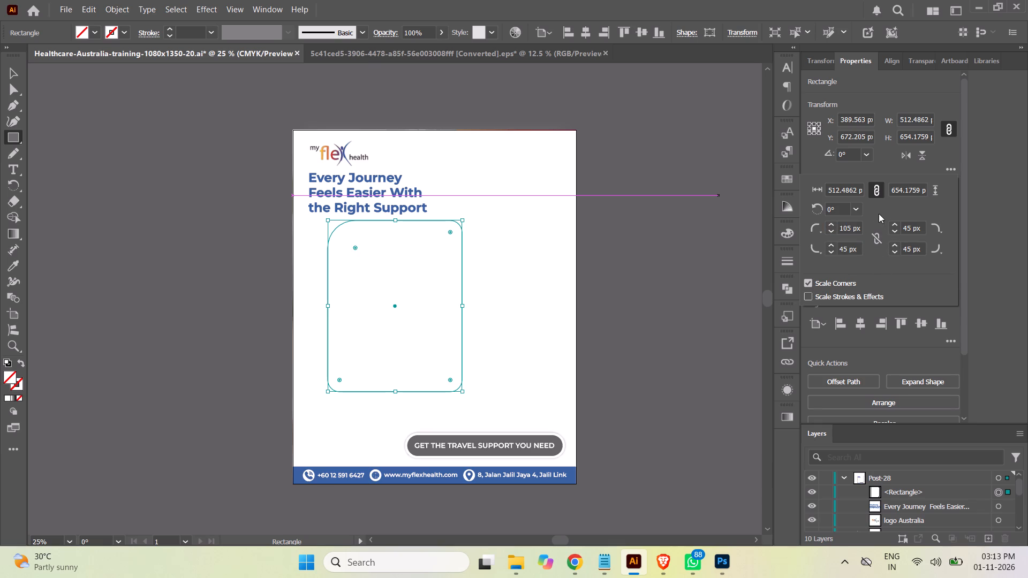
{"action": "left_click", "coordinate": [849, 229]}
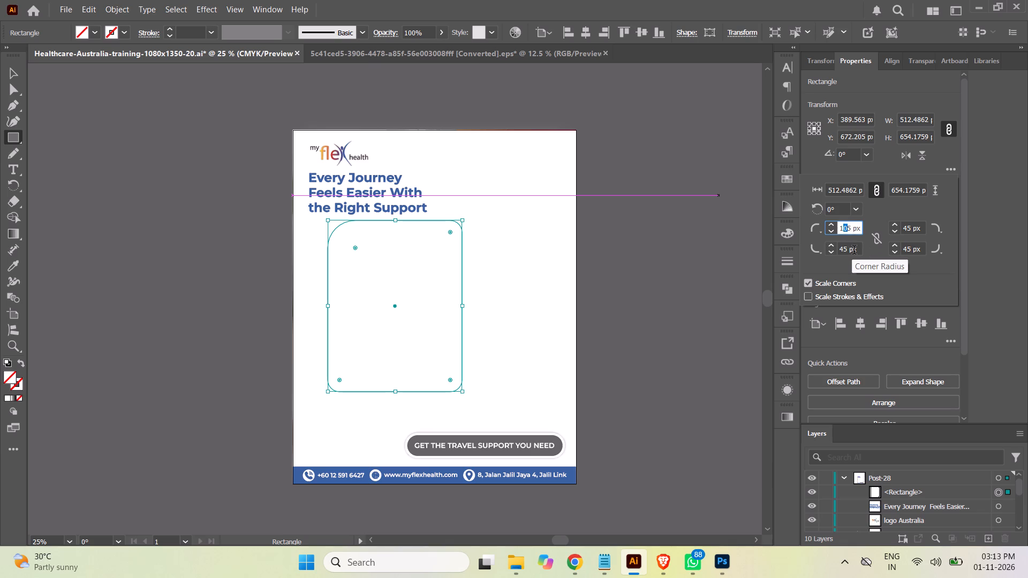
{"action": "key", "text": "2"}
{"action": "key", "text": "Return"}
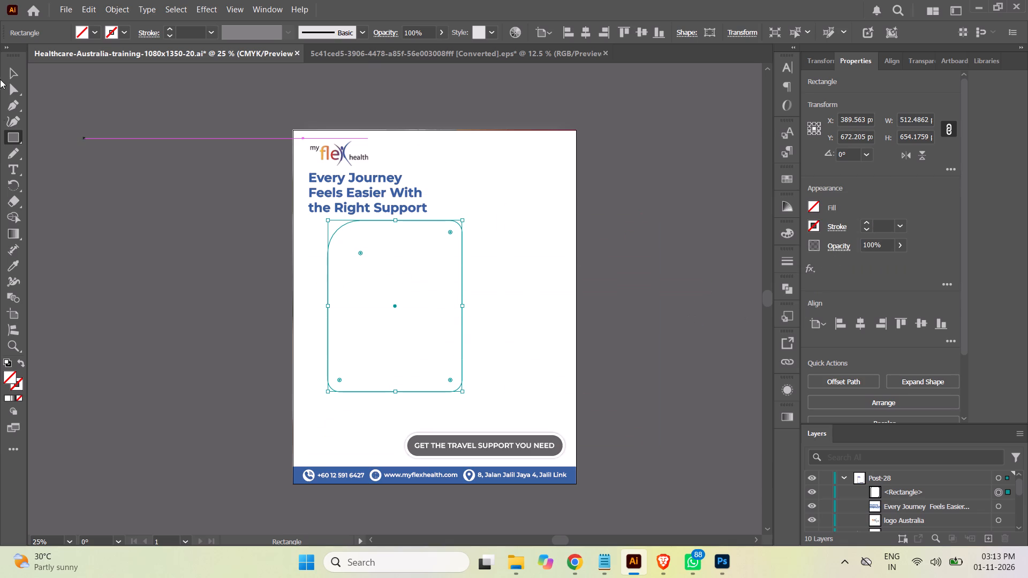
{"action": "left_click", "coordinate": [17, 73]}
{"action": "left_click", "coordinate": [614, 284]}
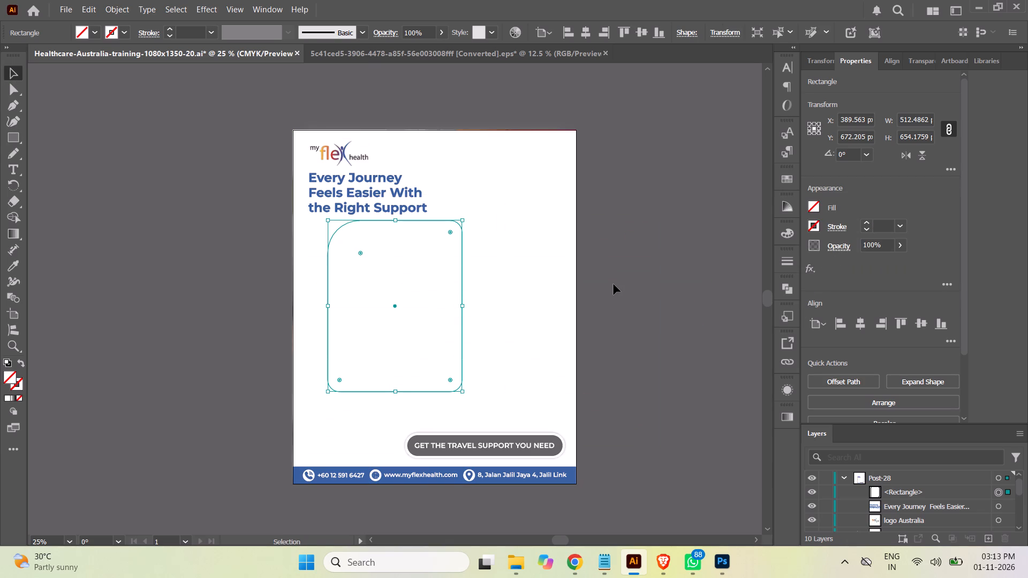
Select the rectangle in the Post-28 layer and apply the orange-red-magenta gradient graphic style to it.
{"action": "left_click", "coordinate": [815, 60]}
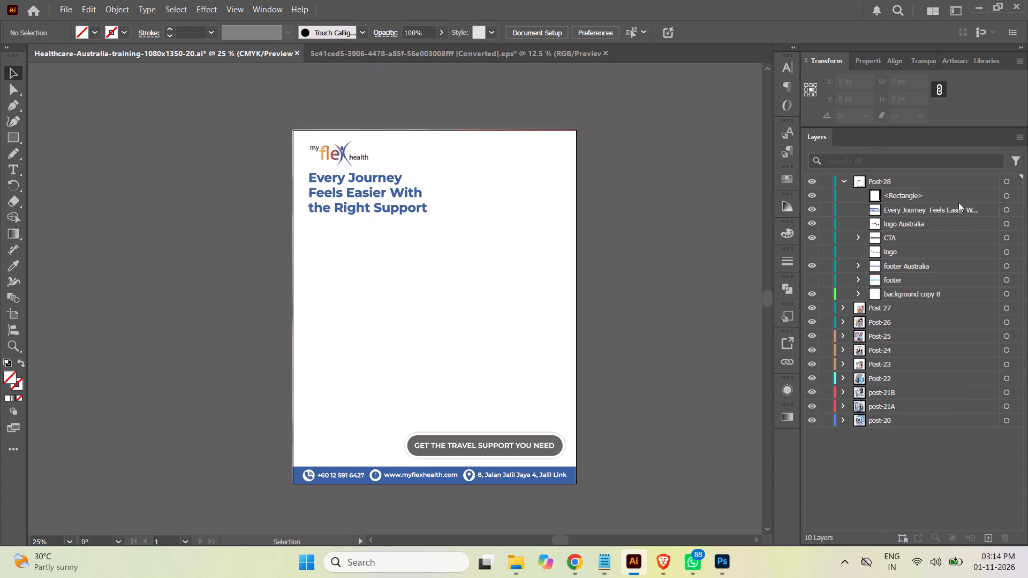
{"action": "left_click", "coordinate": [1006, 195]}
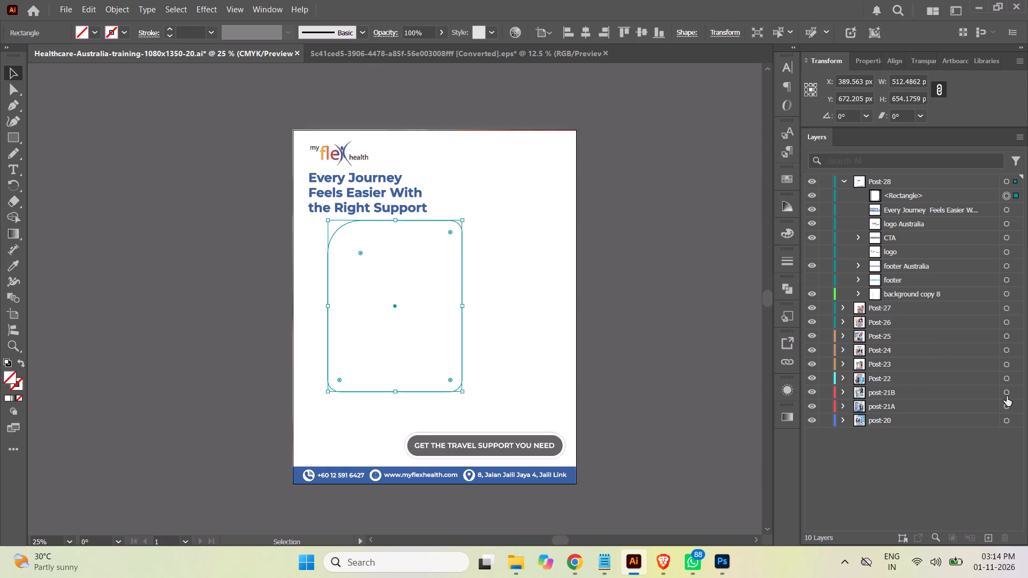
{"action": "left_click", "coordinate": [493, 34]}
{"action": "left_click", "coordinate": [441, 87]}
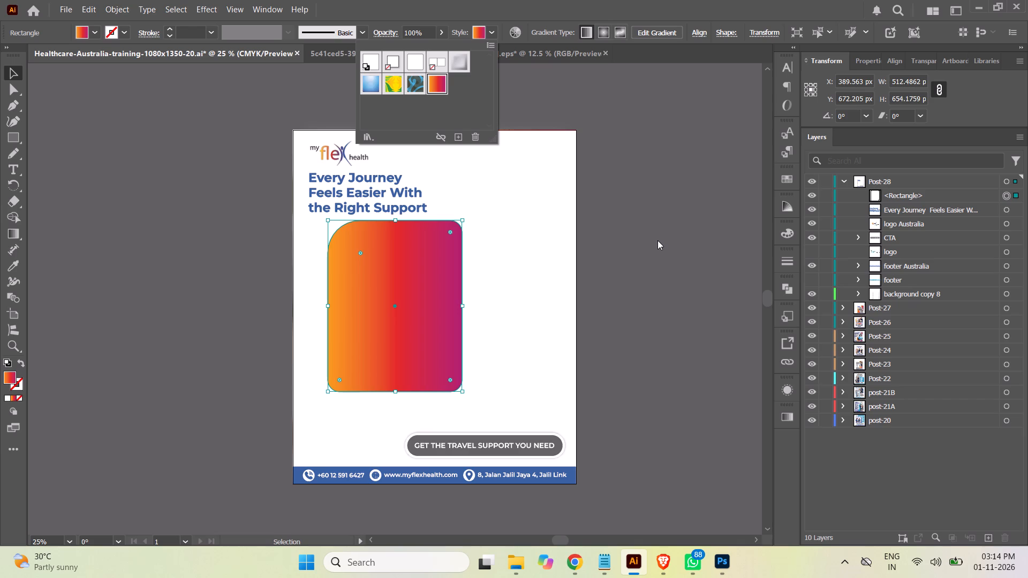
Set the rectangle's linear gradient angle to 45°.
{"action": "left_click", "coordinate": [789, 421]}
{"action": "left_click", "coordinate": [788, 421]}
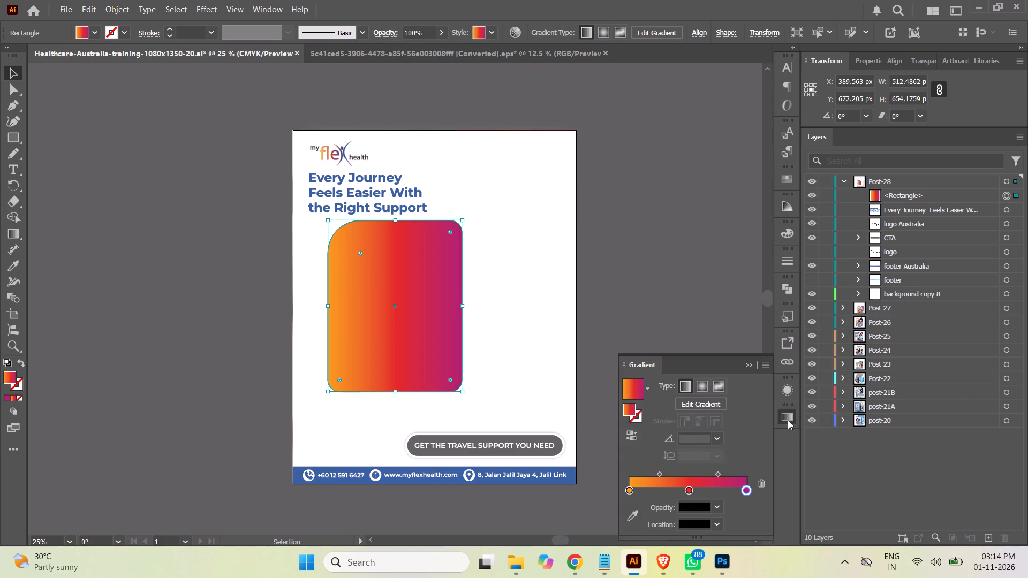
{"action": "left_click_drag", "start_coordinate": [686, 439], "coordinate": [666, 446]}
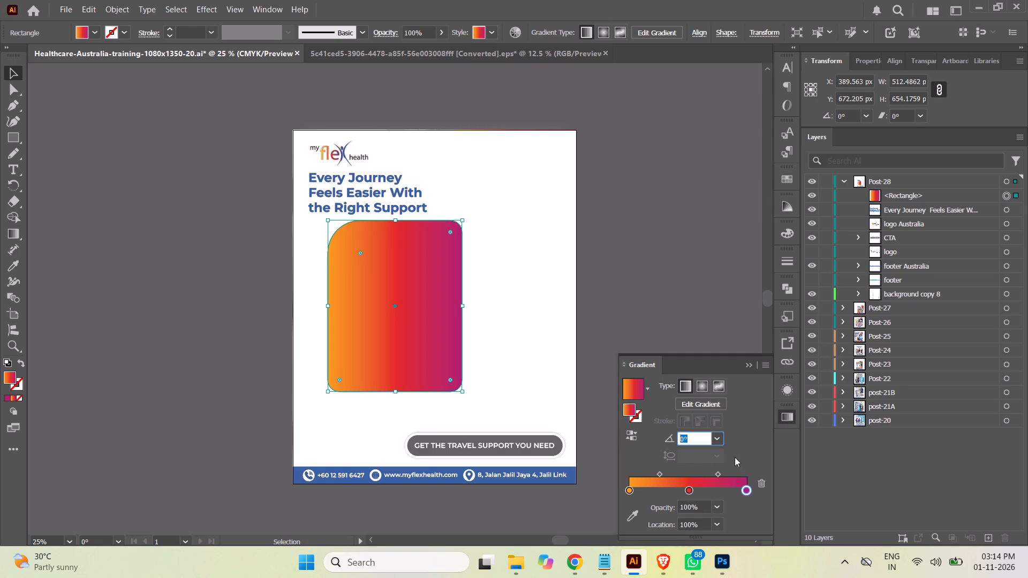
{"action": "type", "text": "45"}
{"action": "key", "text": "Return"}
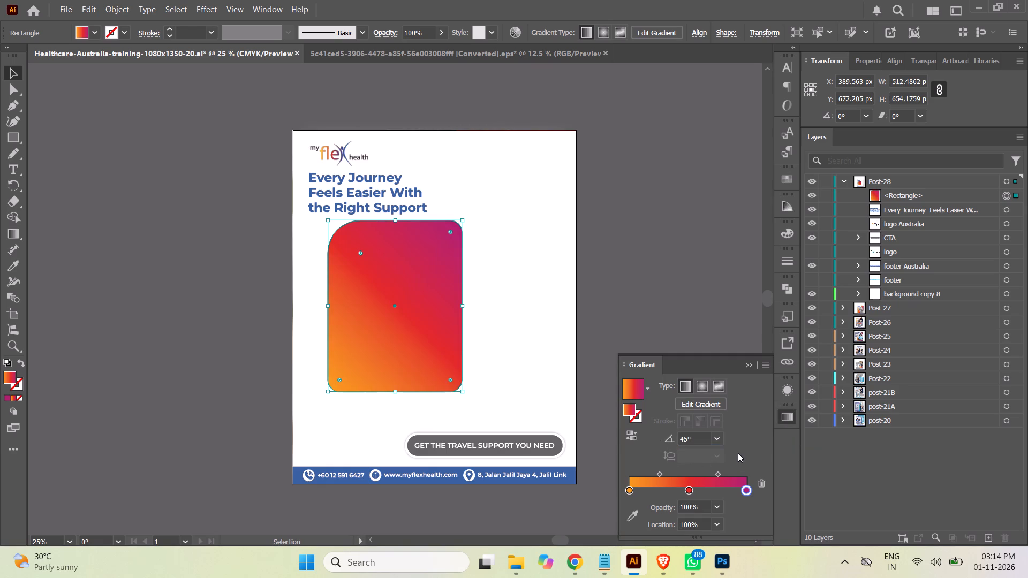
{"action": "left_click", "coordinate": [750, 367]}
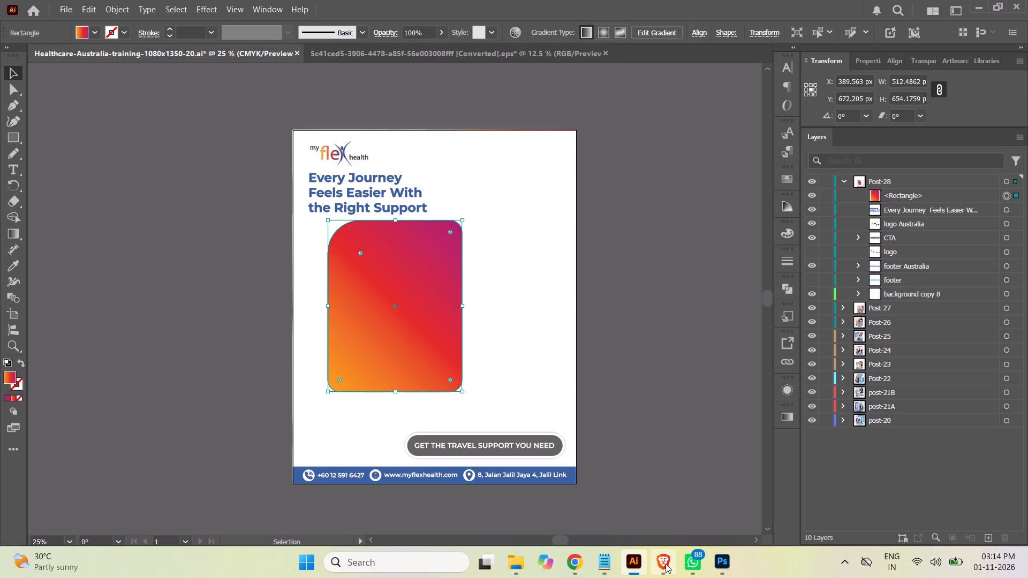
After a brief check of the Pinterest ATTENTION post references in the browser, duplicate the gradient rectangle in the Post-28 layer.
{"action": "left_click", "coordinate": [666, 564]}
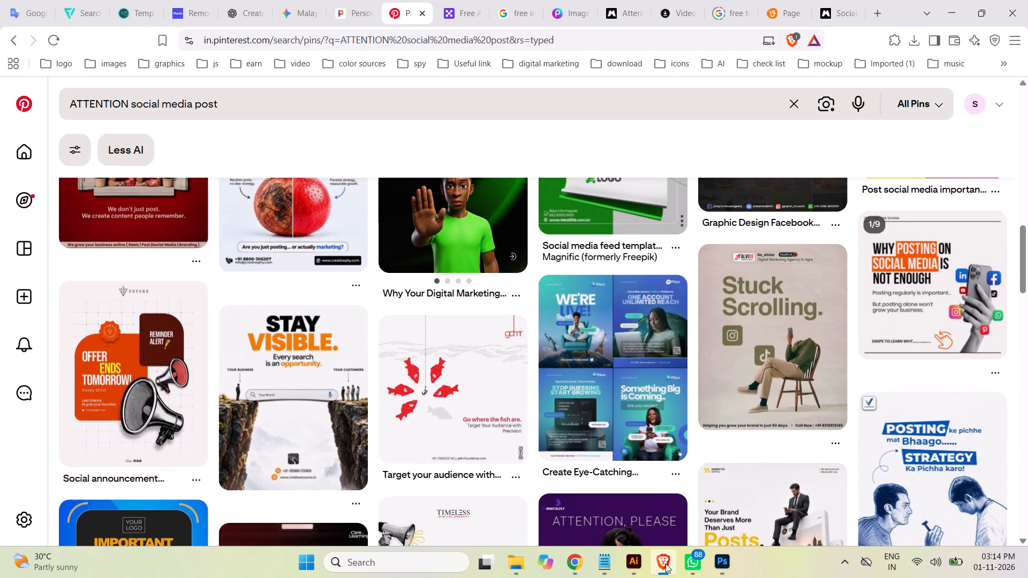
{"action": "left_click", "coordinate": [666, 564]}
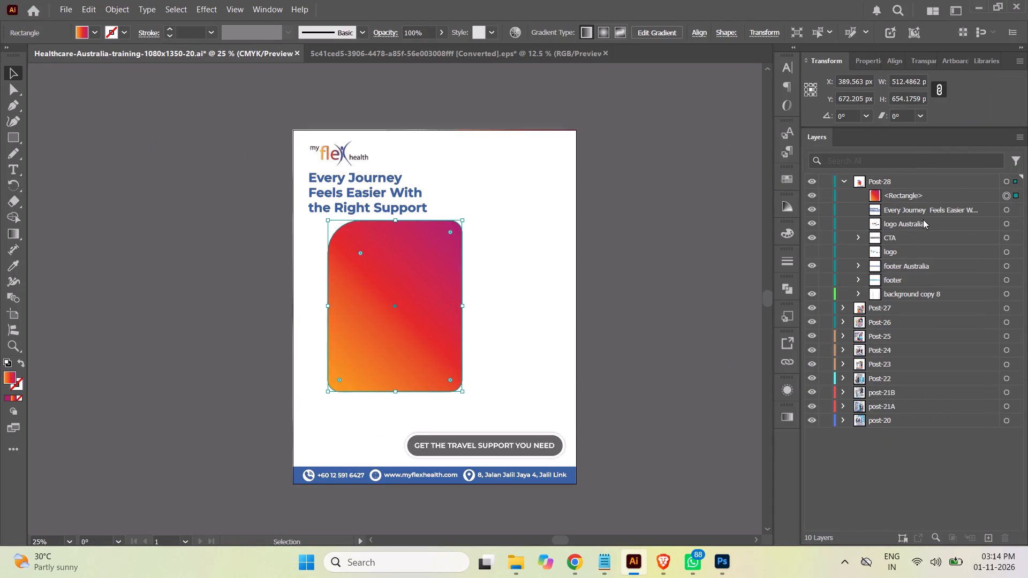
{"action": "left_click", "coordinate": [934, 195]}
{"action": "left_click_drag", "start_coordinate": [928, 195], "coordinate": [988, 534]}
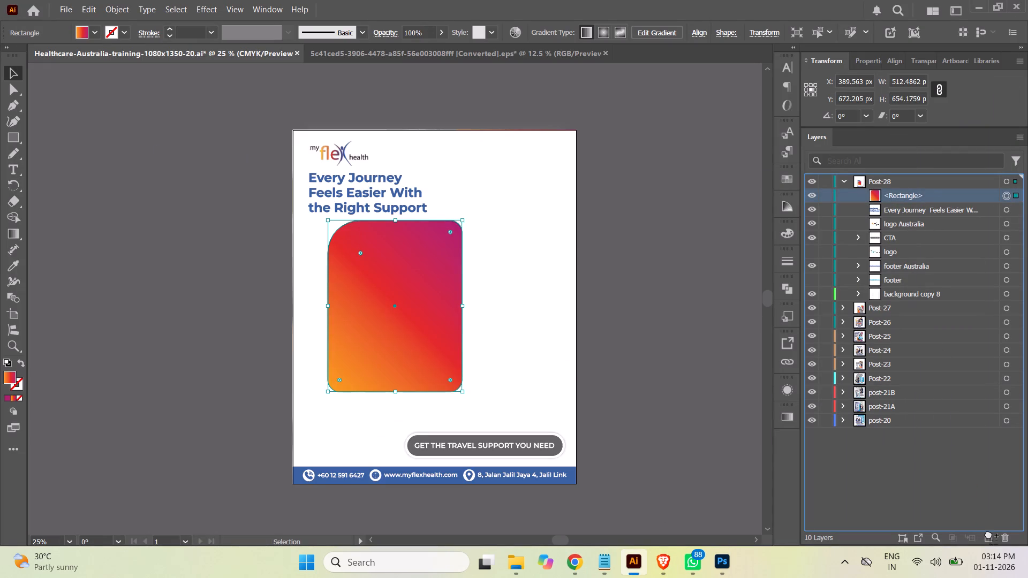
Scale the duplicated gradient rectangle down proportionally and mirror it horizontally, leaving it about 399 × 505 px with its largest rounded corner at upper right.
{"action": "left_click_drag", "start_coordinate": [988, 534], "coordinate": [990, 535]}
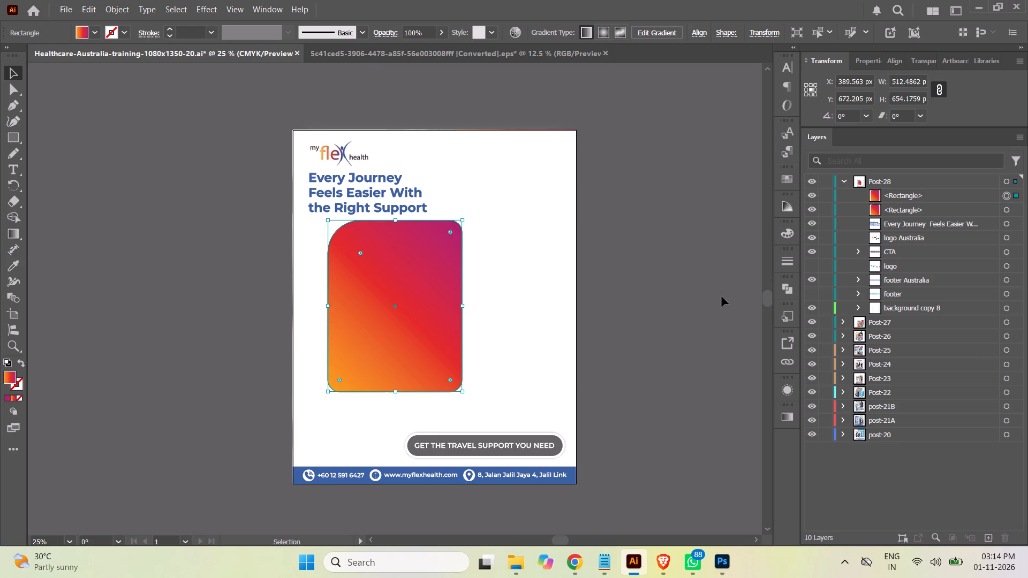
{"action": "left_click_drag", "start_coordinate": [325, 393], "coordinate": [334, 383], "text": "shift"}
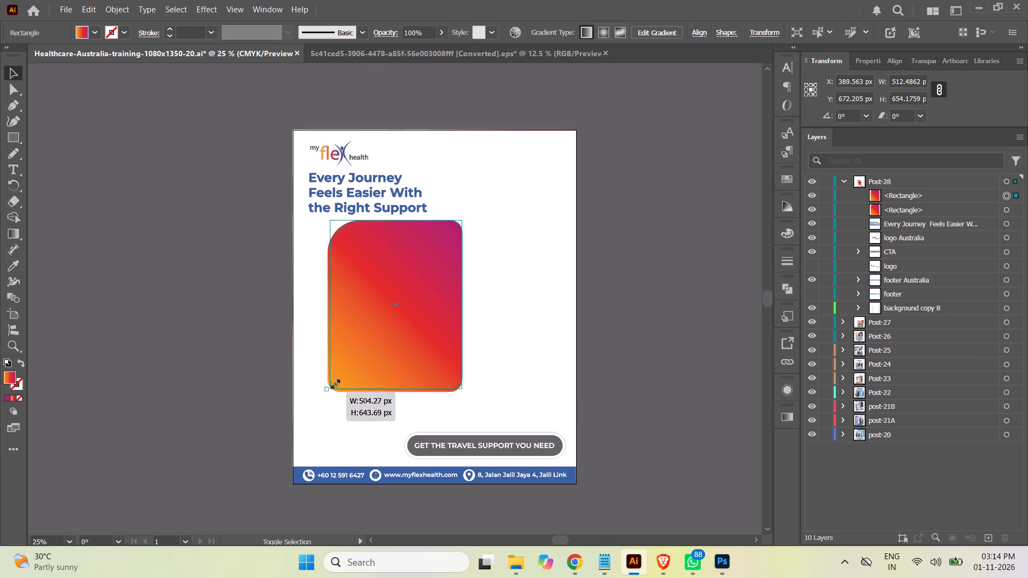
{"action": "left_click_drag", "start_coordinate": [334, 383], "coordinate": [355, 353], "text": "shift"}
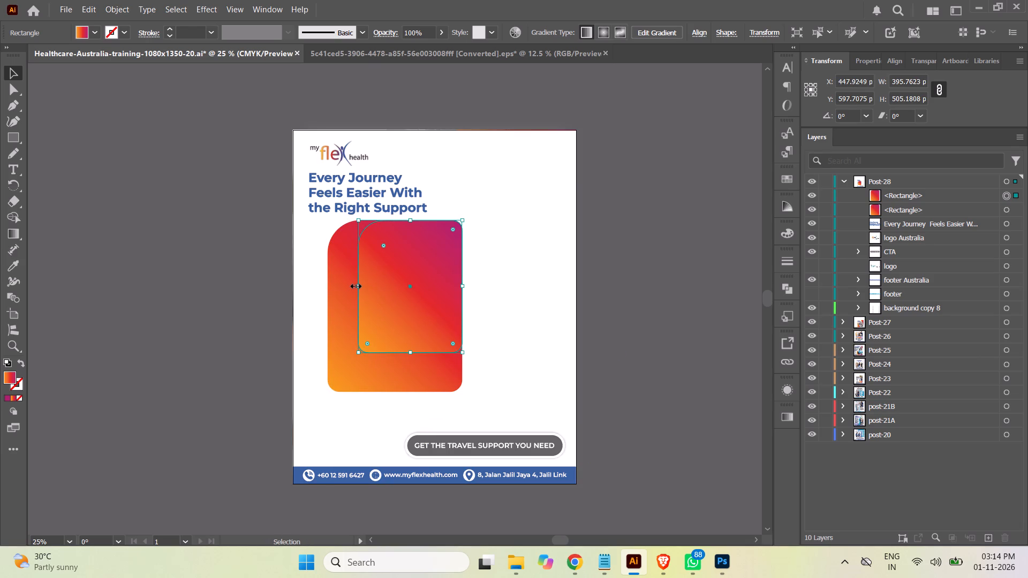
{"action": "left_click_drag", "start_coordinate": [354, 285], "coordinate": [460, 284], "text": "alt"}
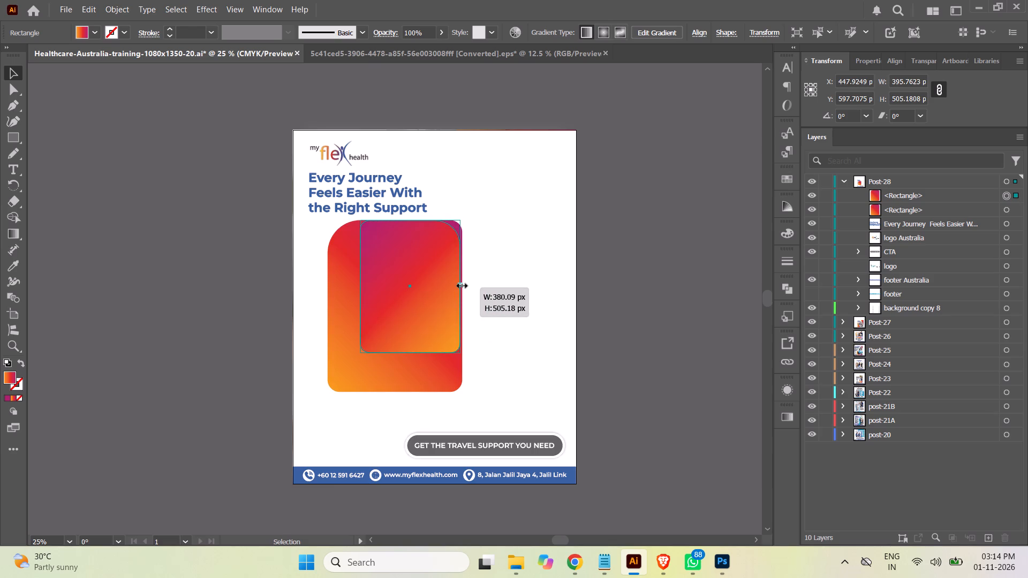
{"action": "left_click_drag", "start_coordinate": [460, 284], "coordinate": [462, 284], "text": "alt"}
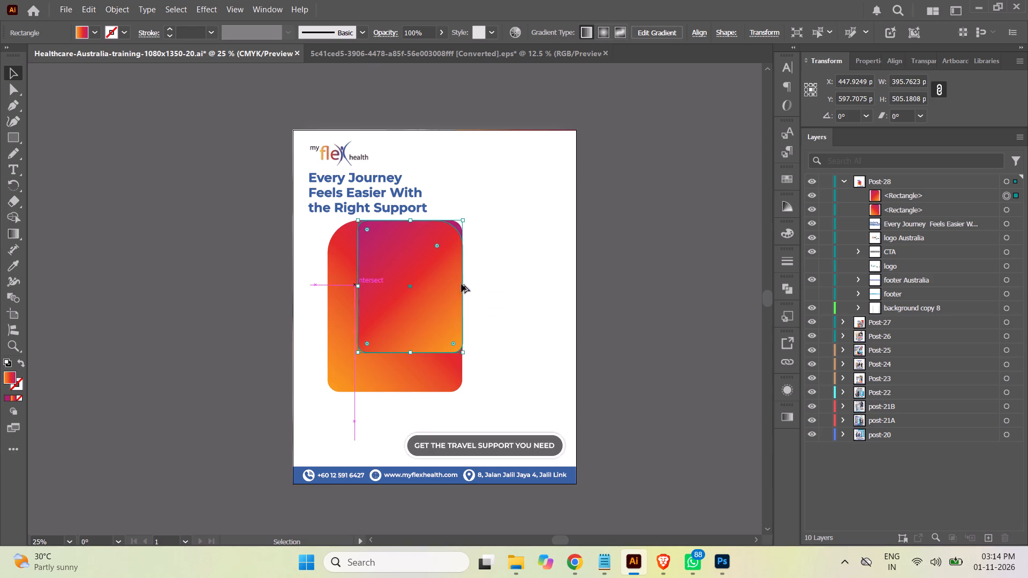
Move the smaller mirrored rectangle to about X 767, Y 465 px, overlapping the large rectangle's upper-right corner, and deselect it.
{"action": "left_click_drag", "start_coordinate": [430, 299], "coordinate": [517, 260]}
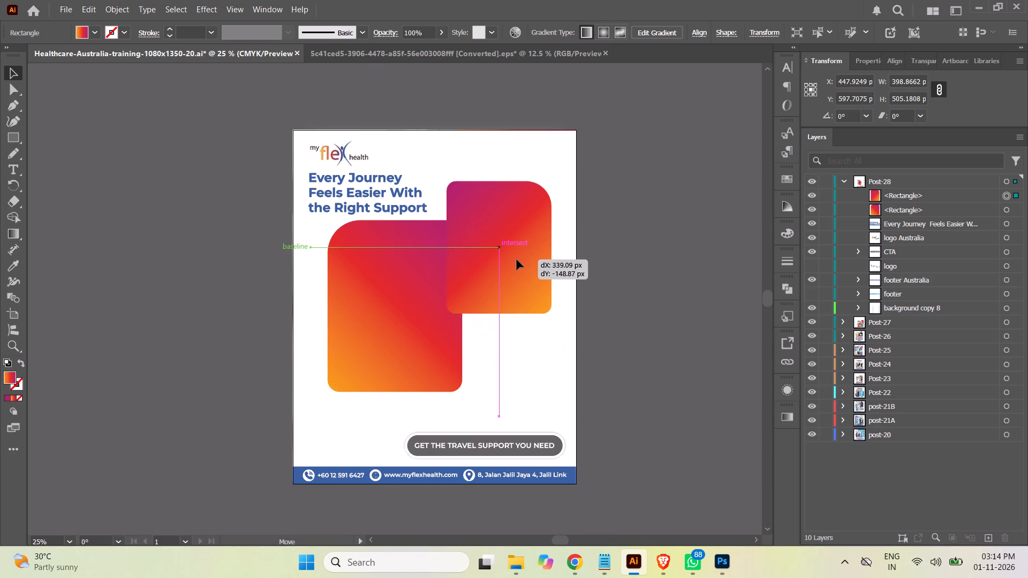
{"action": "left_click_drag", "start_coordinate": [517, 260], "coordinate": [511, 264]}
{"action": "left_click", "coordinate": [511, 264]}
{"action": "left_click", "coordinate": [666, 320]}
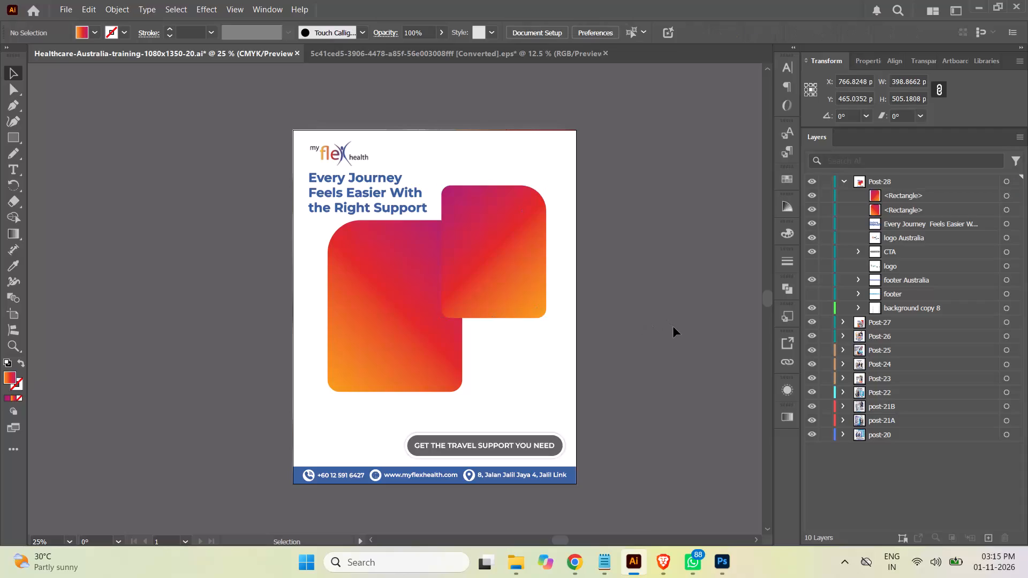
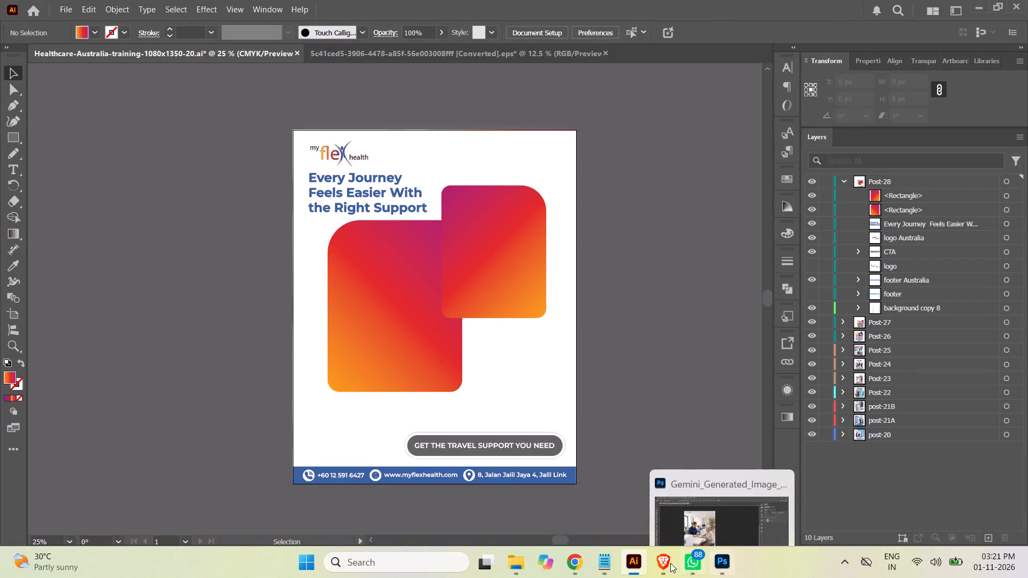
Replace the Post-28 headline with the hook text "ATTENTION!" copied from the Free Care Giving Training task brief in Asana.
{"action": "left_click", "coordinate": [573, 561]}
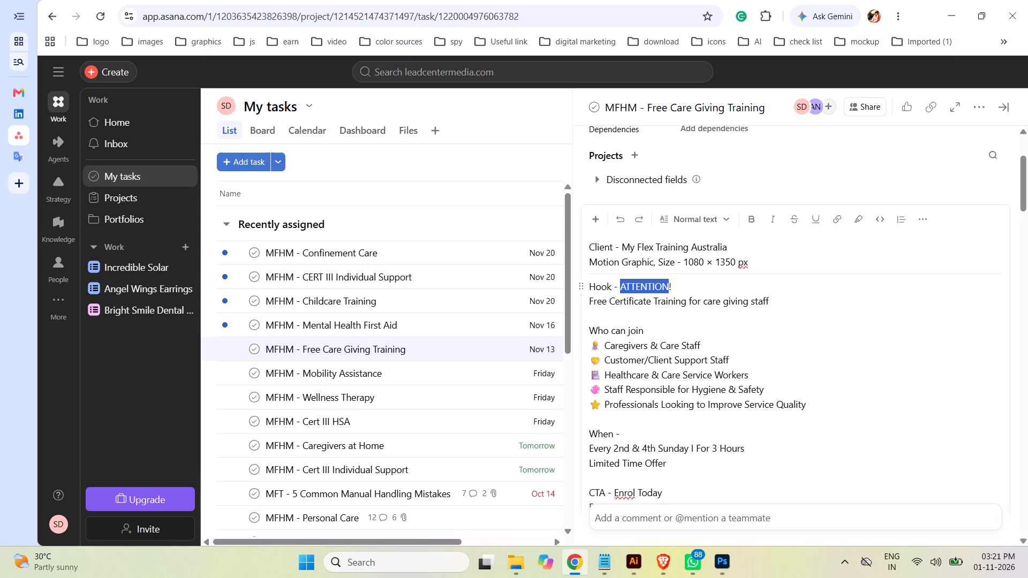
{"action": "left_click_drag", "start_coordinate": [671, 285], "coordinate": [621, 286]}
{"action": "key", "text": "ctrl+c"}
{"action": "left_click", "coordinate": [639, 564]}
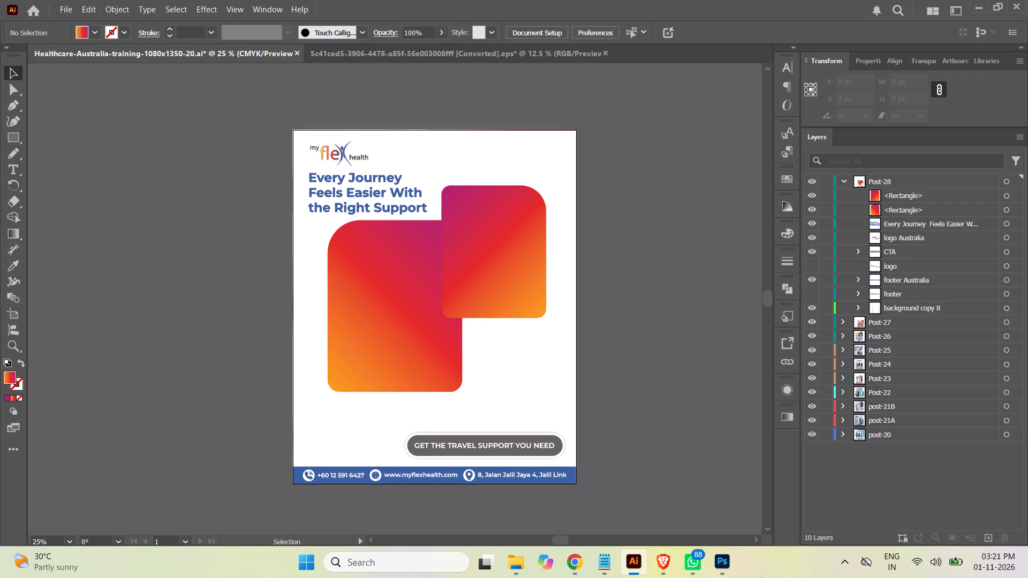
{"action": "left_click", "coordinate": [1006, 225]}
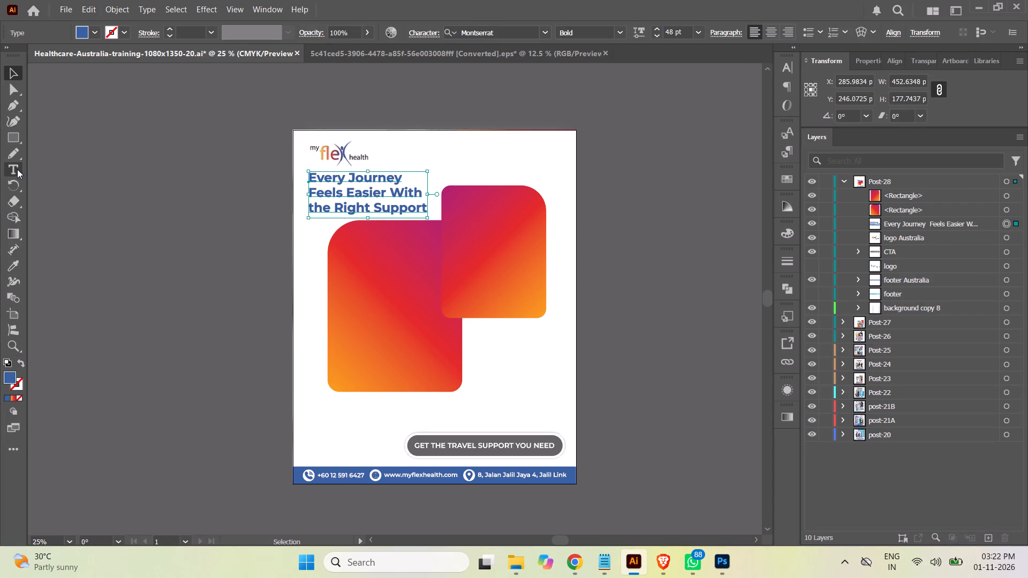
{"action": "left_click", "coordinate": [16, 168]}
{"action": "left_click", "coordinate": [369, 197]}
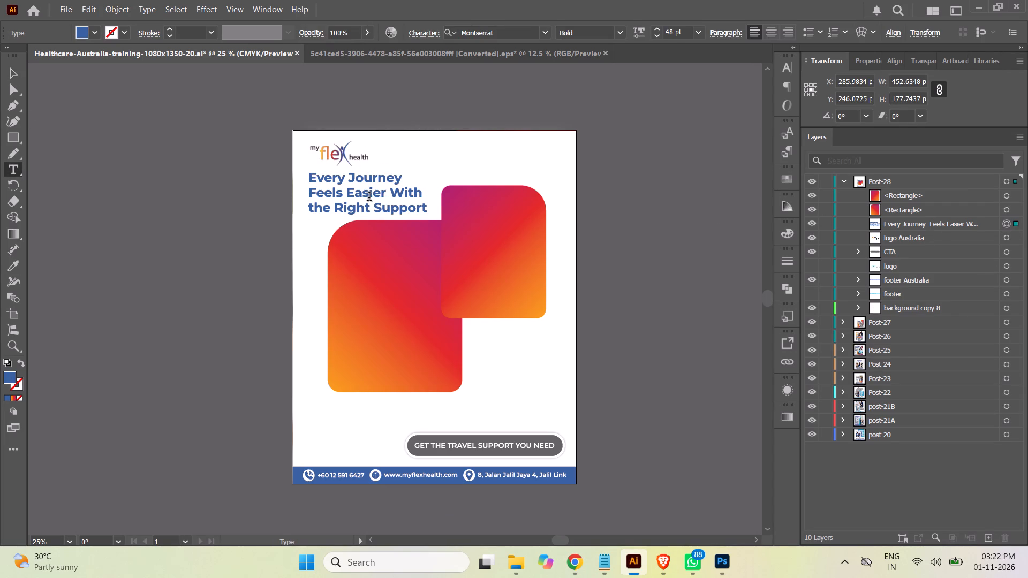
{"action": "key", "text": "ctrl+a"}
{"action": "key", "text": "ctrl+v"}
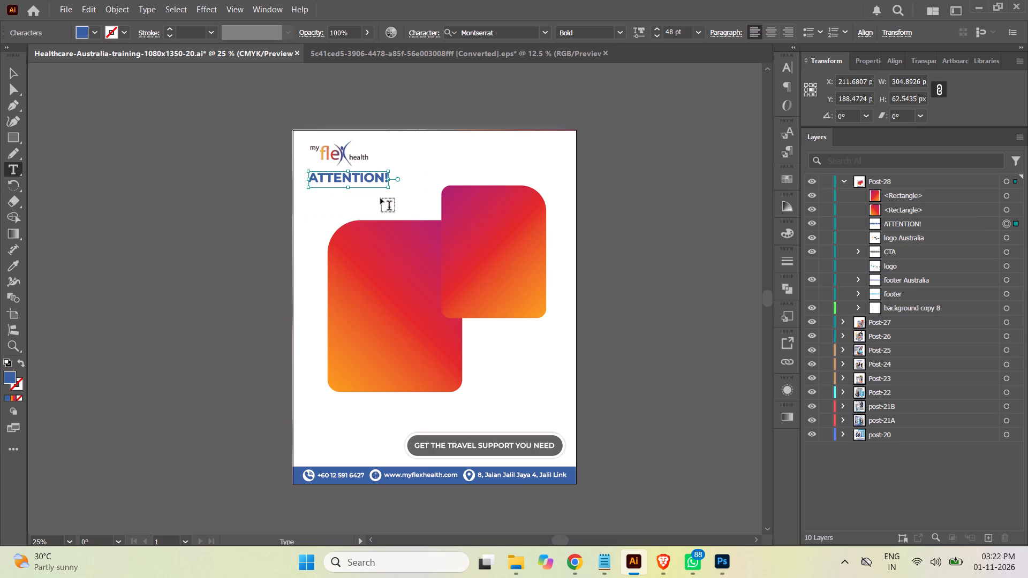
Move the ATTENTION! text onto the smaller rectangle at about X 726, Y 285 px and bring it to the top of the Post-28 layer.
{"action": "left_click", "coordinate": [17, 73]}
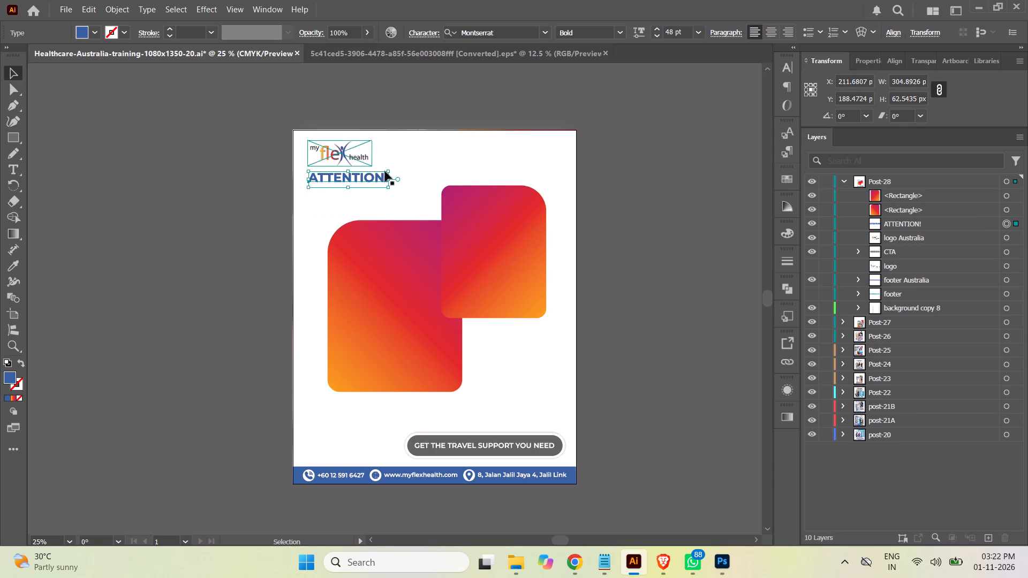
{"action": "left_click_drag", "start_coordinate": [368, 177], "coordinate": [502, 199]}
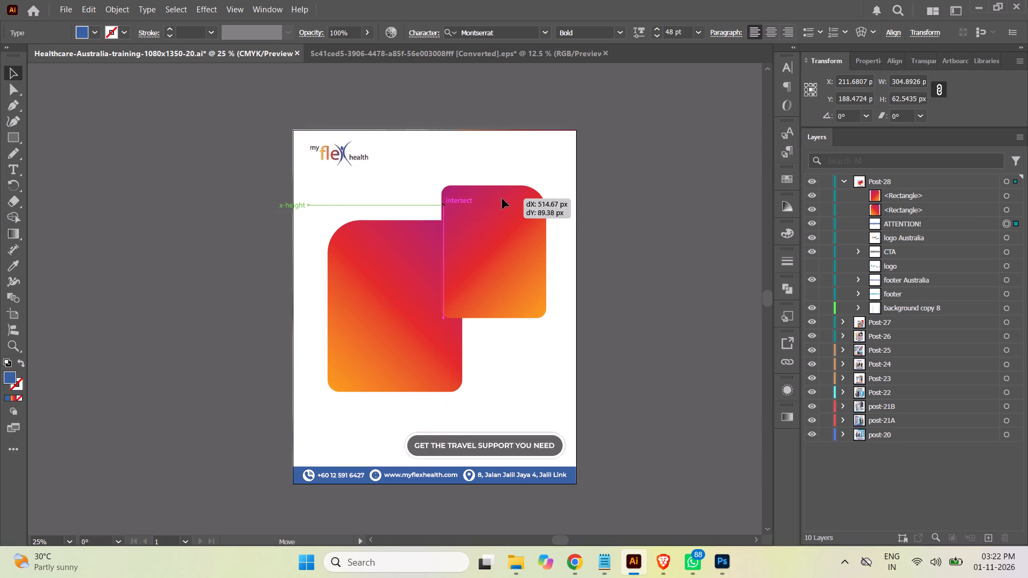
{"action": "left_click_drag", "start_coordinate": [502, 199], "coordinate": [502, 201]}
{"action": "left_click_drag", "start_coordinate": [935, 226], "coordinate": [934, 204]}
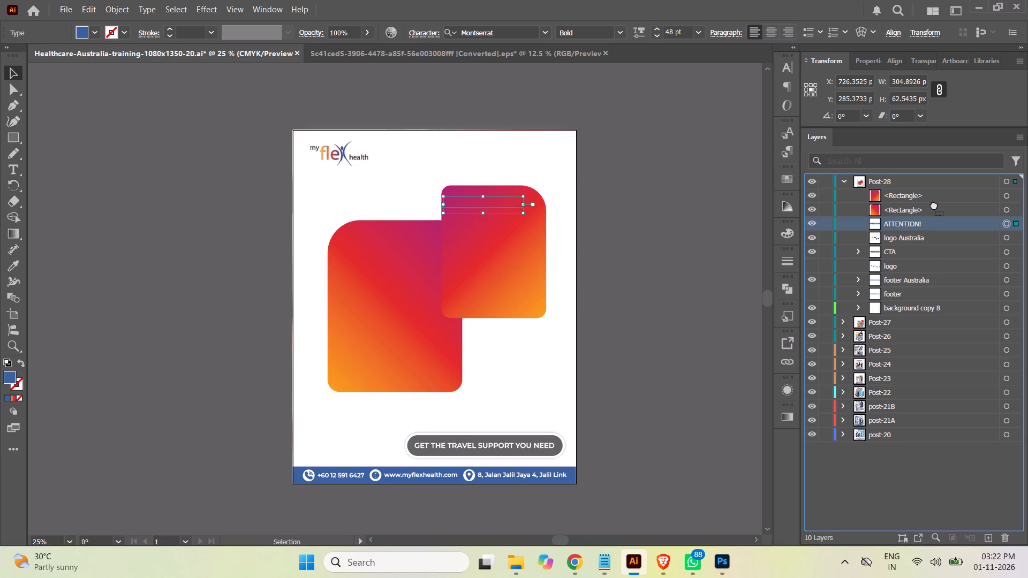
{"action": "left_click_drag", "start_coordinate": [934, 204], "coordinate": [932, 190]}
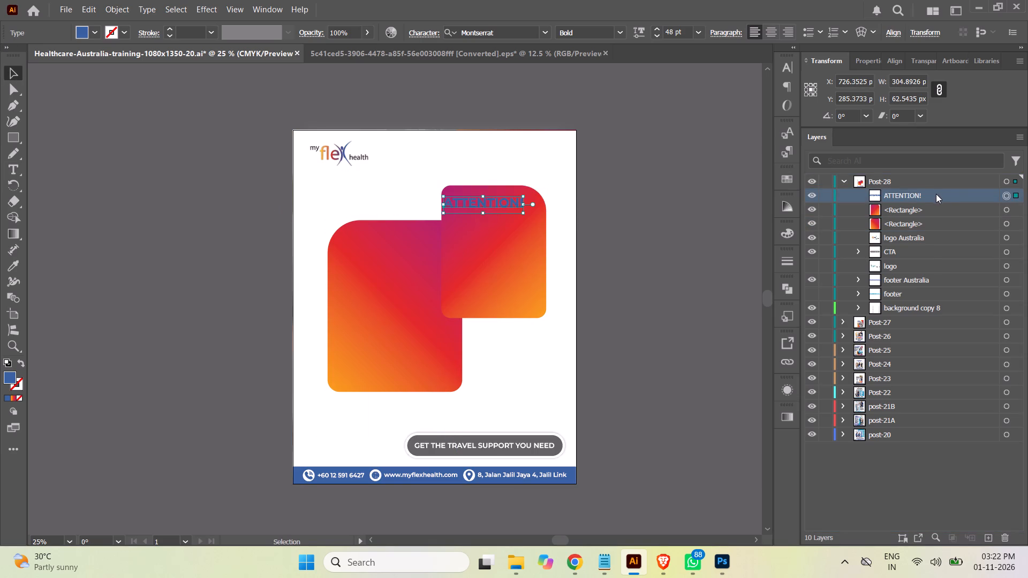
Set the ATTENTION! text's fill color to white, ffffff.
{"action": "left_click", "coordinate": [98, 33]}
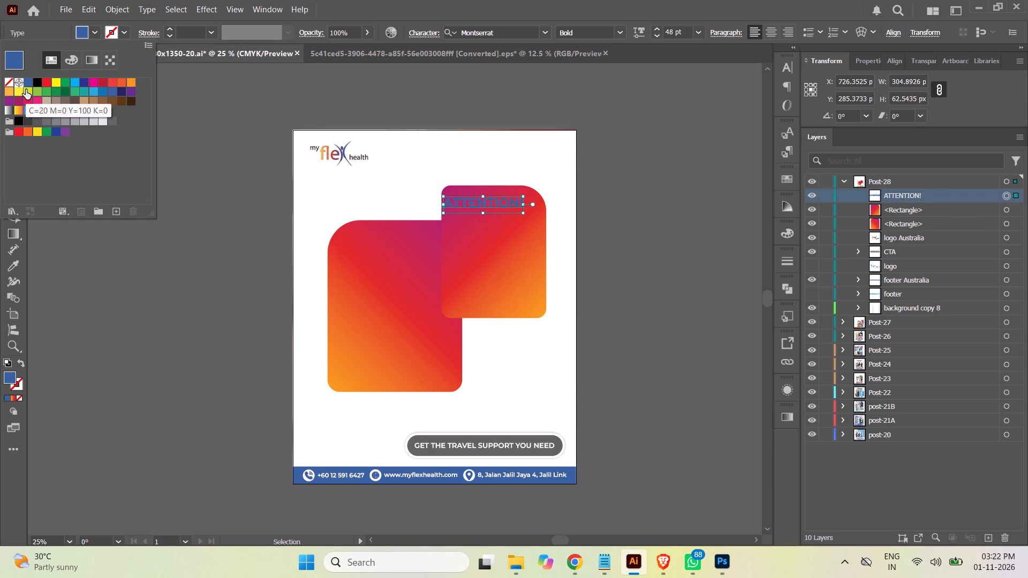
{"action": "left_click", "coordinate": [102, 121]}
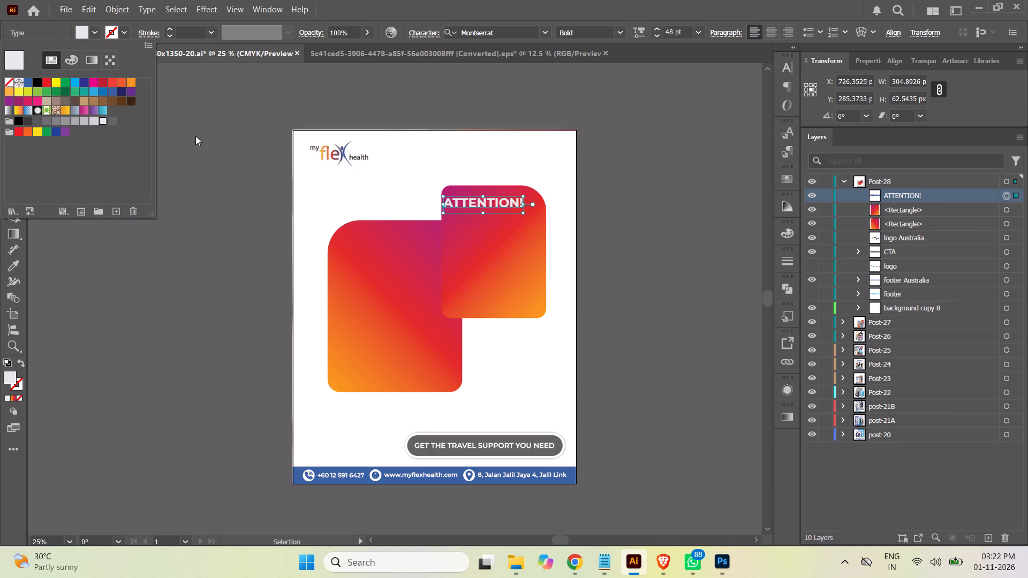
{"action": "double_click", "coordinate": [9, 378]}
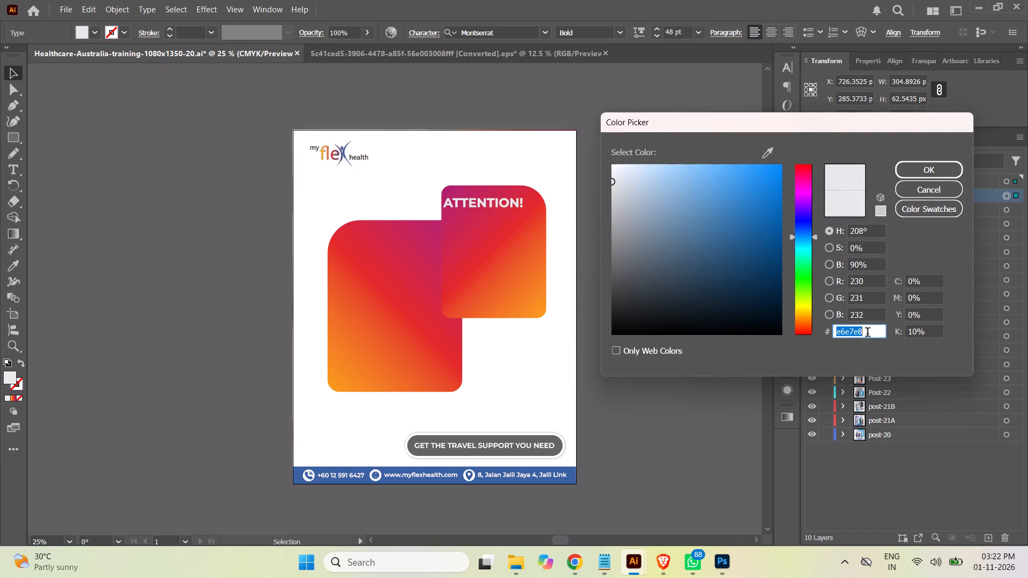
{"action": "type", "text": "ffffffffff"}
{"action": "left_click", "coordinate": [933, 169]}
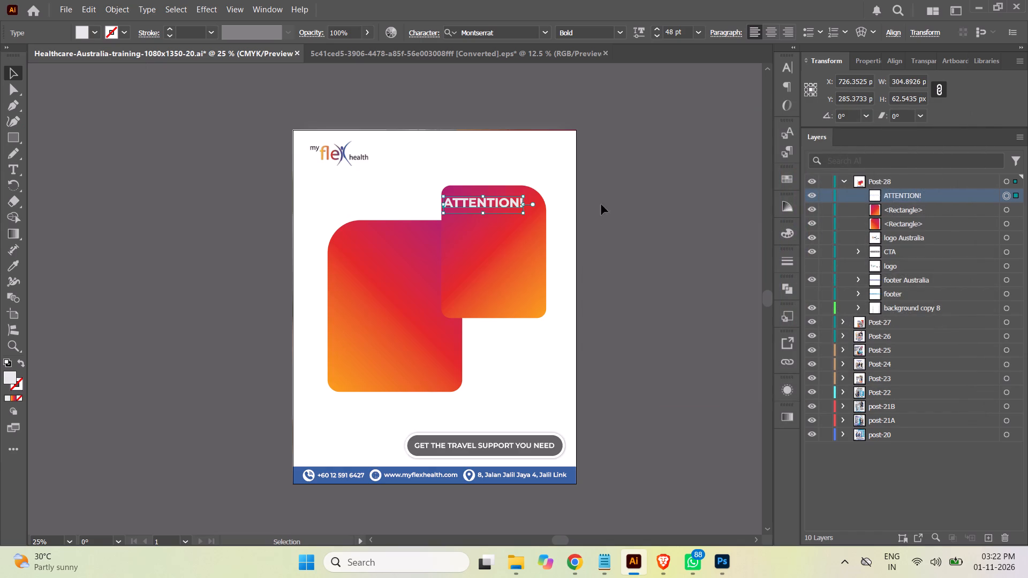
{"action": "left_click", "coordinate": [11, 377]}
{"action": "double_click", "coordinate": [10, 376]}
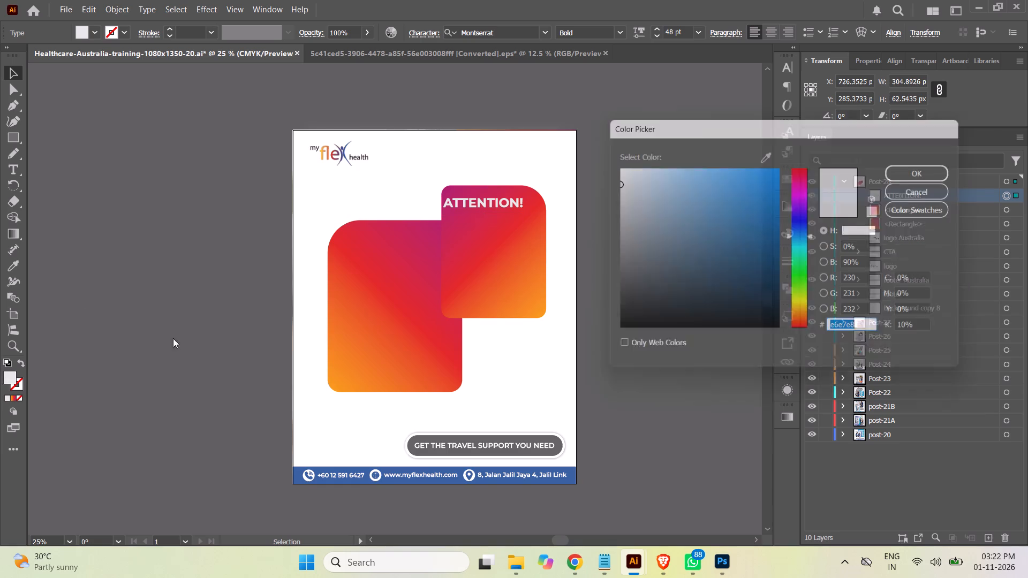
{"action": "left_click_drag", "start_coordinate": [625, 188], "coordinate": [600, 149]}
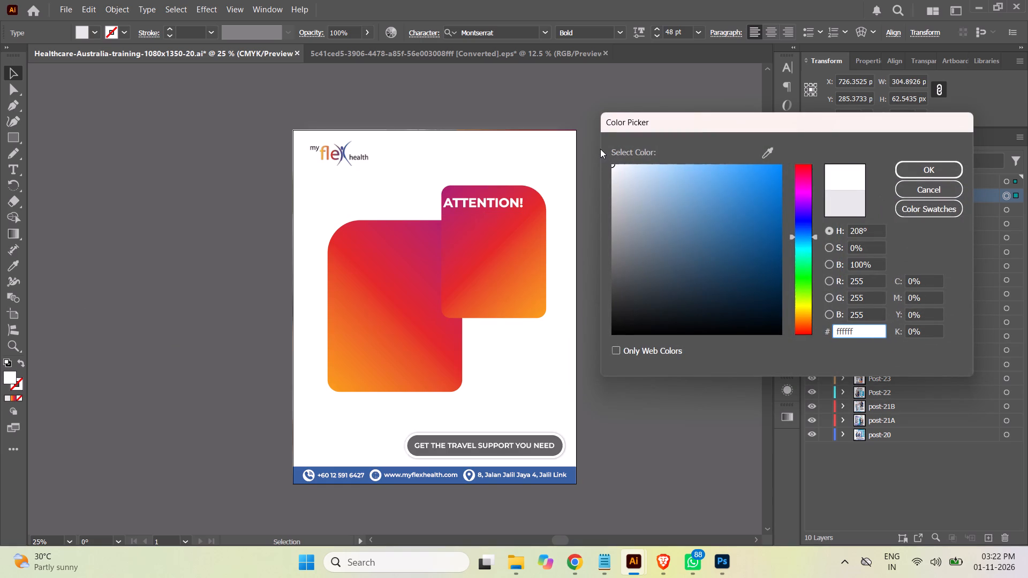
{"action": "left_click", "coordinate": [915, 173]}
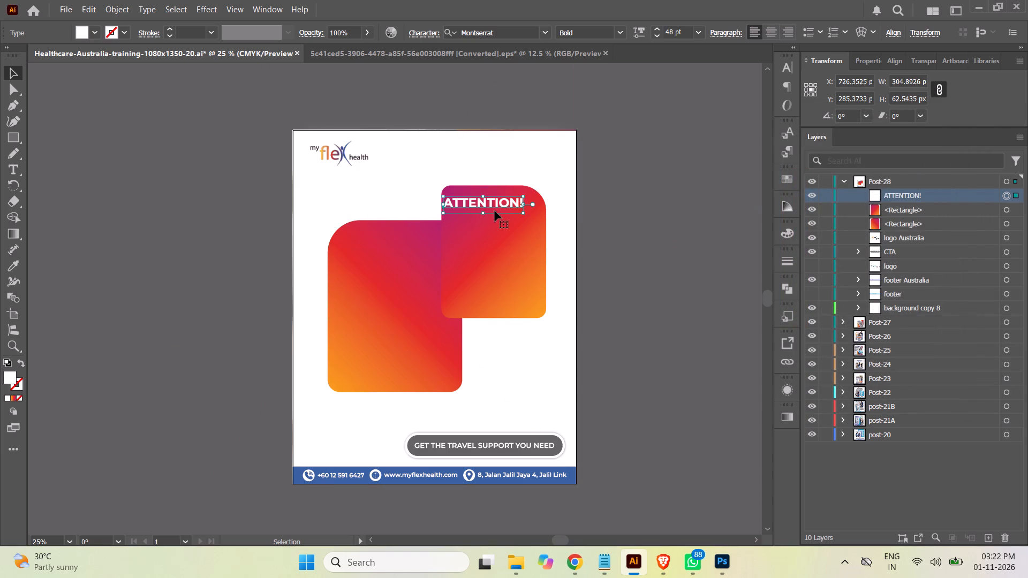
Shift the ATTENTION! text to about X 759, Y 296 px near the smaller rectangle's top and deselect it.
{"action": "left_click_drag", "start_coordinate": [497, 204], "coordinate": [506, 208]}
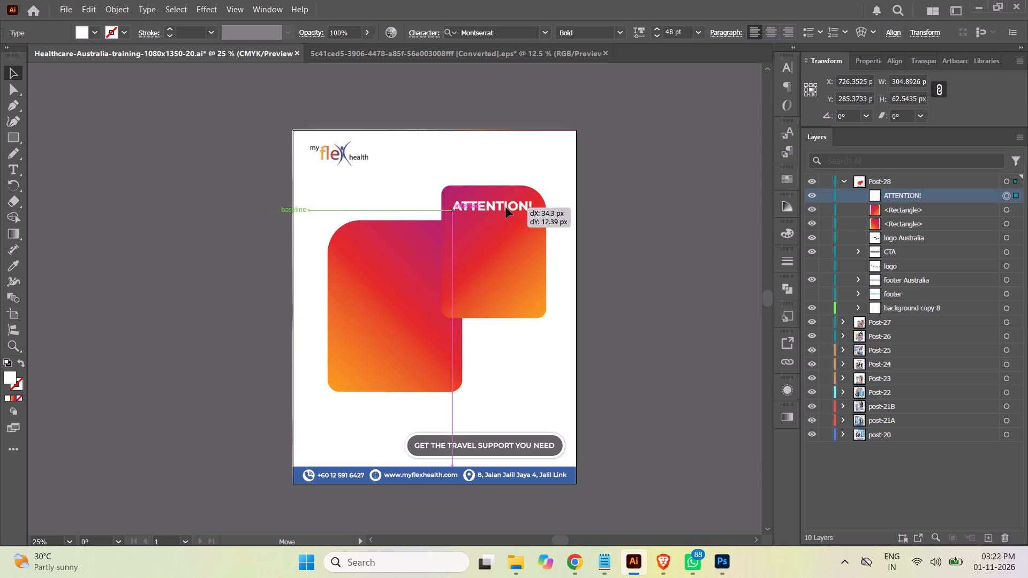
{"action": "left_click_drag", "start_coordinate": [506, 208], "coordinate": [505, 207]}
{"action": "left_click", "coordinate": [684, 238]}
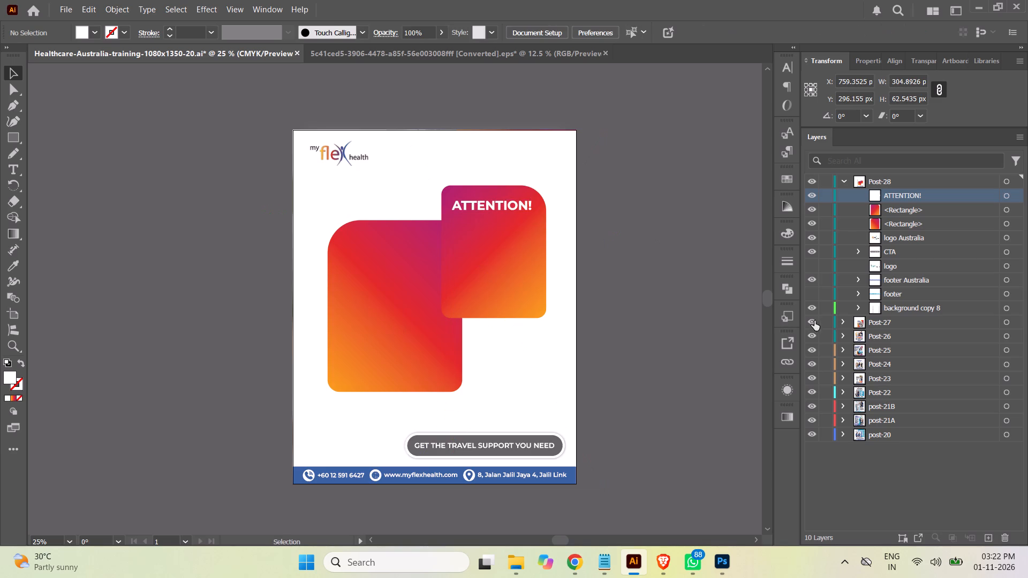
Duplicate the ATTENTION! text and move one copy straight down to about Y 368 px, directly beneath the other.
{"action": "left_click", "coordinate": [1007, 197]}
{"action": "left_click_drag", "start_coordinate": [964, 198], "coordinate": [987, 537]}
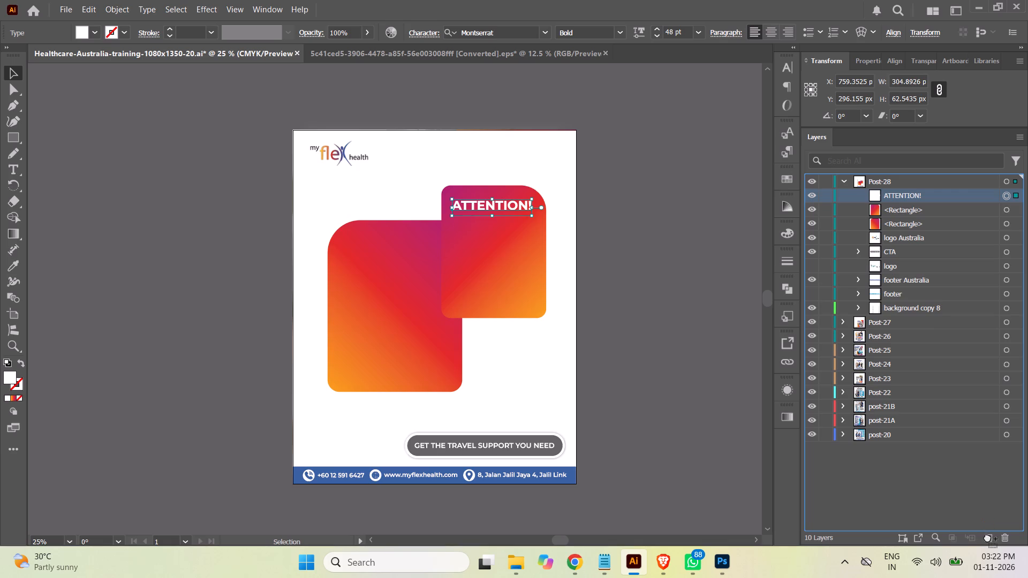
{"action": "left_click_drag", "start_coordinate": [987, 537], "coordinate": [988, 537]}
{"action": "left_click", "coordinate": [1006, 210]}
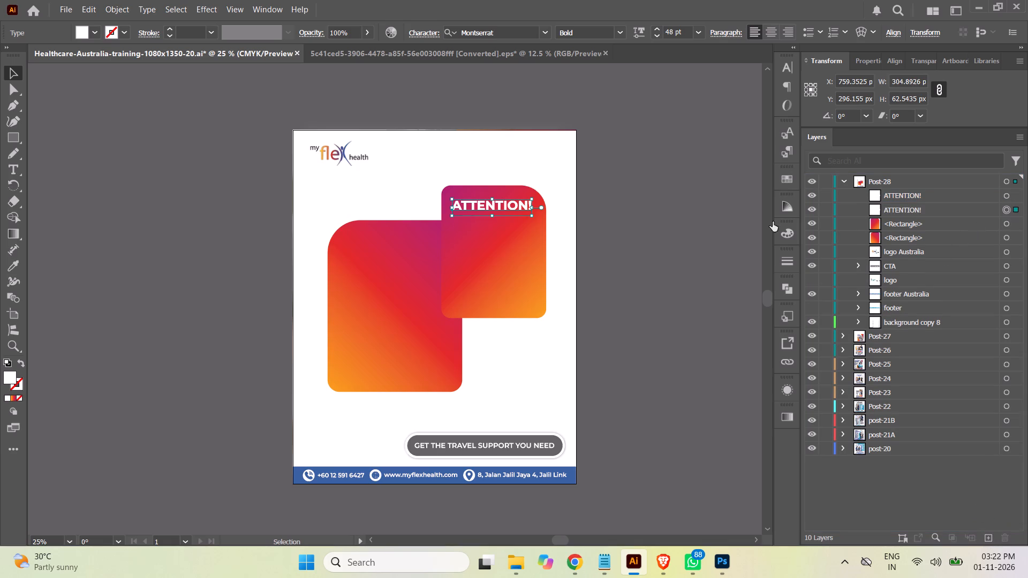
{"action": "left_click_drag", "start_coordinate": [505, 207], "coordinate": [505, 220]}
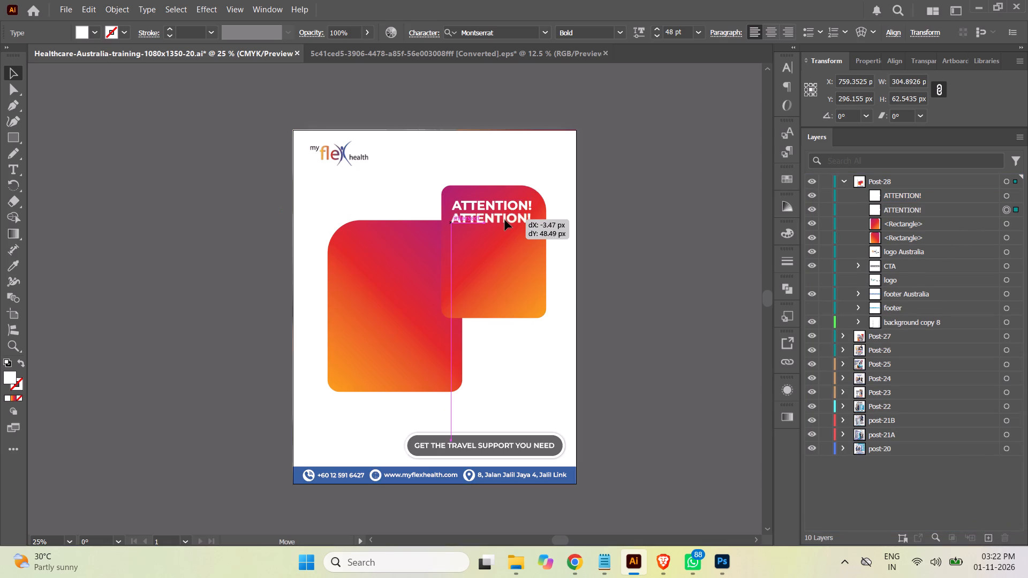
{"action": "left_click_drag", "start_coordinate": [505, 220], "coordinate": [503, 226]}
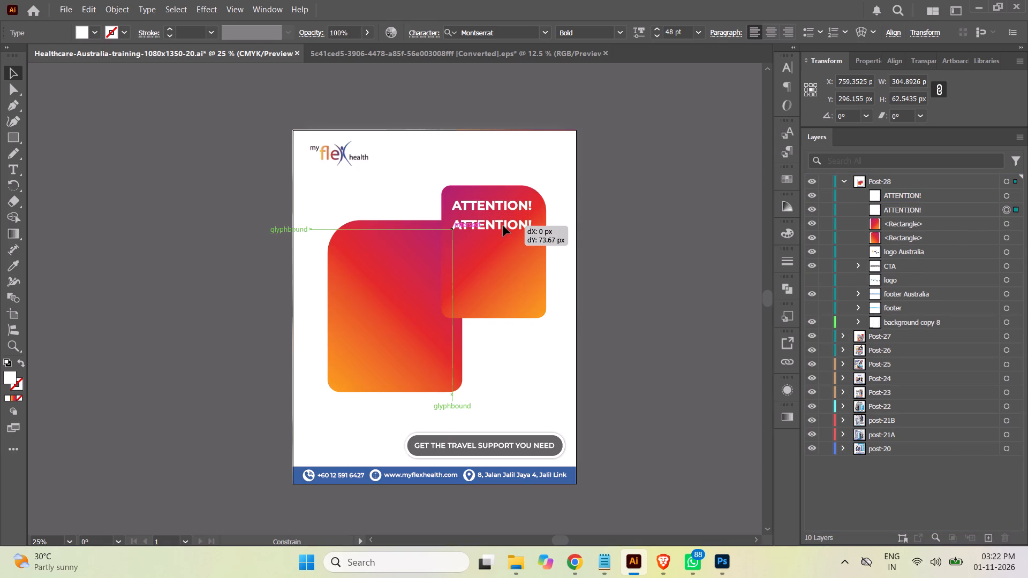
{"action": "left_click_drag", "start_coordinate": [503, 226], "coordinate": [503, 225]}
Copy the line "Free Certificate Training for care giving staff" from the Asana task brief and return to Illustrator.
{"action": "left_click", "coordinate": [575, 567]}
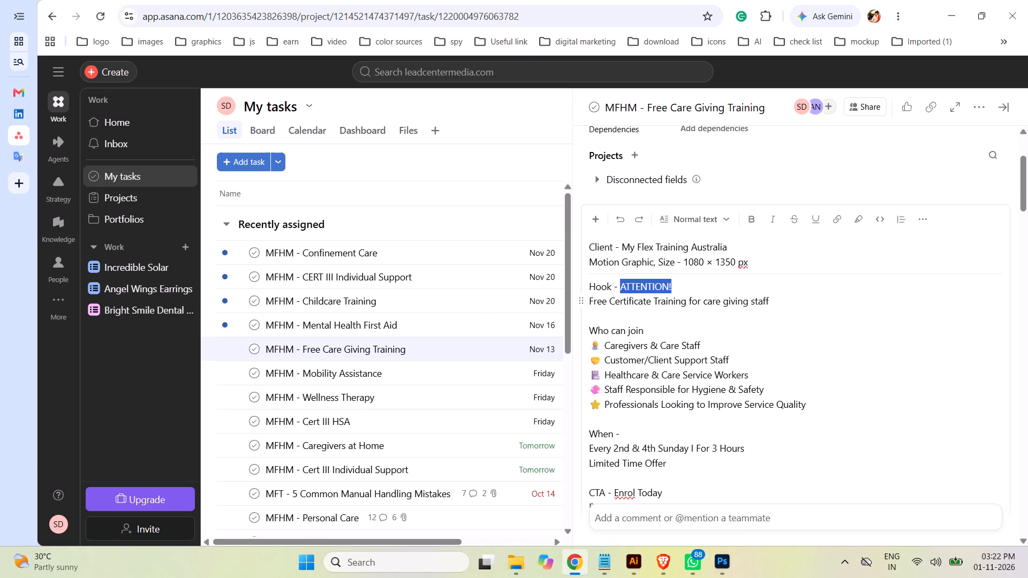
{"action": "left_click_drag", "start_coordinate": [590, 299], "coordinate": [785, 298]}
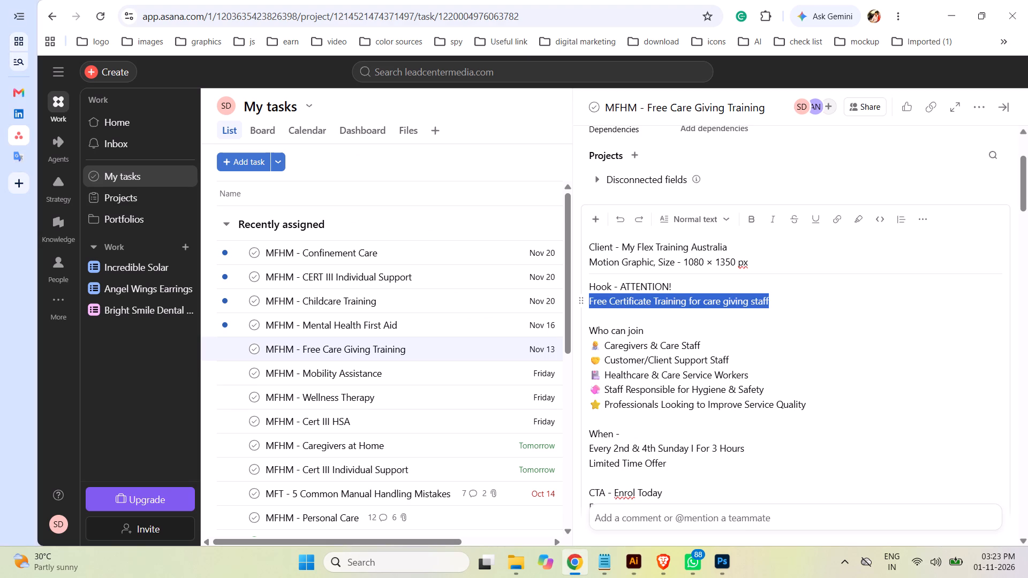
{"action": "key", "text": "ctrl+c"}
{"action": "left_click", "coordinate": [724, 562]}
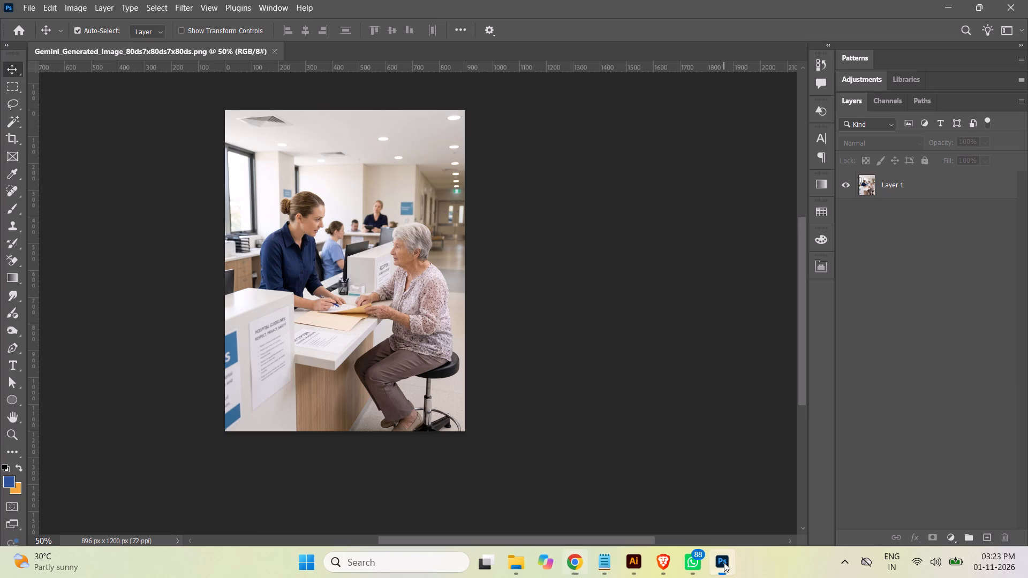
{"action": "left_click", "coordinate": [639, 560]}
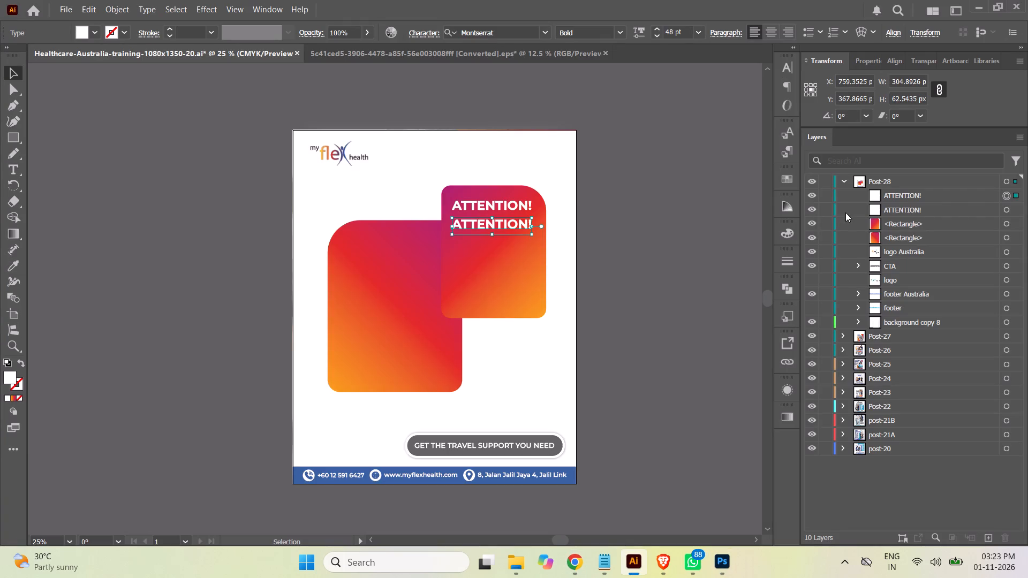
Move the upper ATTENTION! text above its lower copy in the Post-28 layer order.
{"action": "left_click", "coordinate": [1006, 210]}
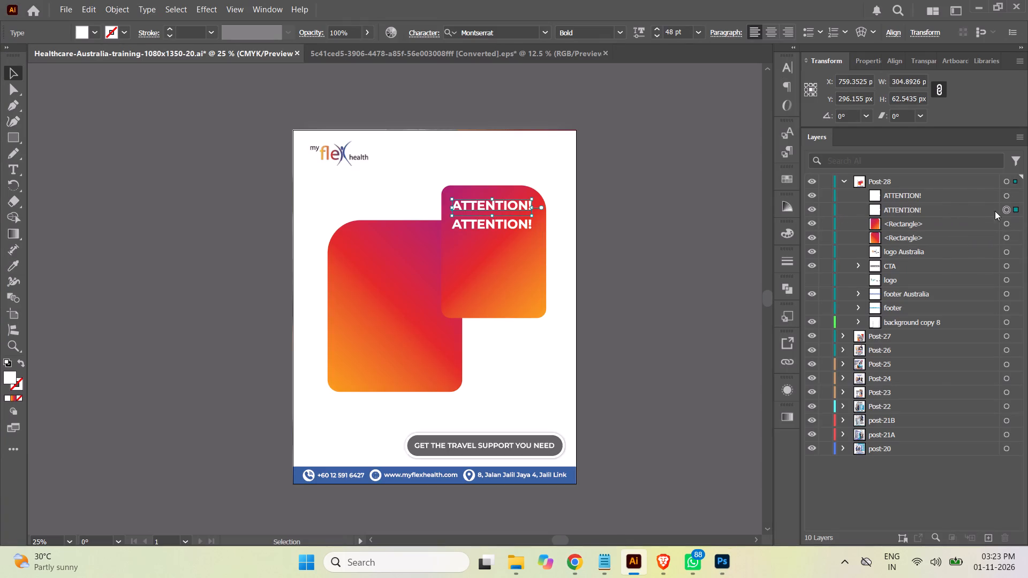
{"action": "left_click", "coordinate": [947, 212]}
{"action": "left_click_drag", "start_coordinate": [947, 212], "coordinate": [948, 190]}
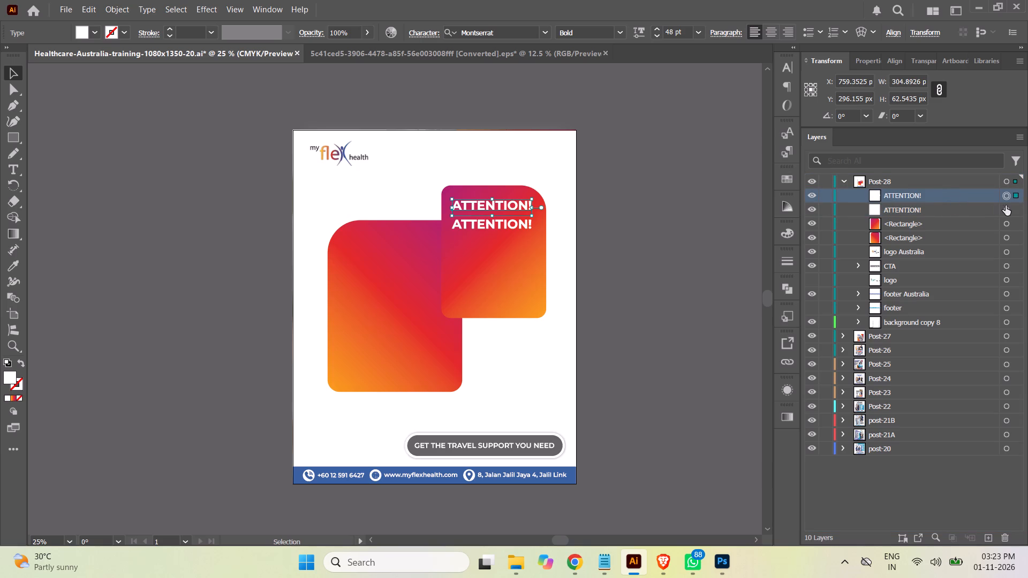
Replace the lower ATTENTION! copy's text with "Free Certificate Training for care giving staff".
{"action": "left_click", "coordinate": [1005, 212]}
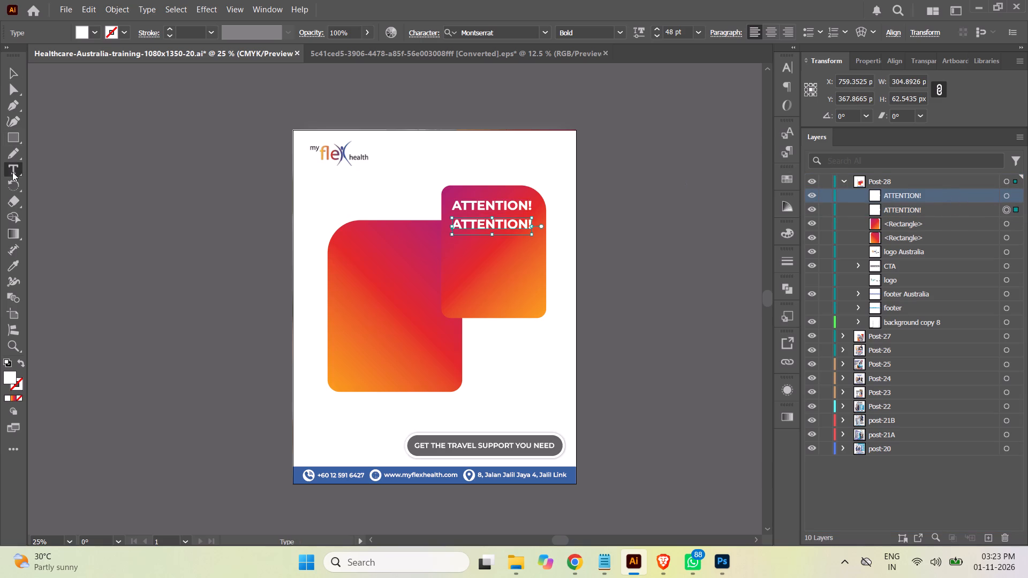
{"action": "left_click", "coordinate": [12, 172]}
{"action": "left_click", "coordinate": [502, 227]}
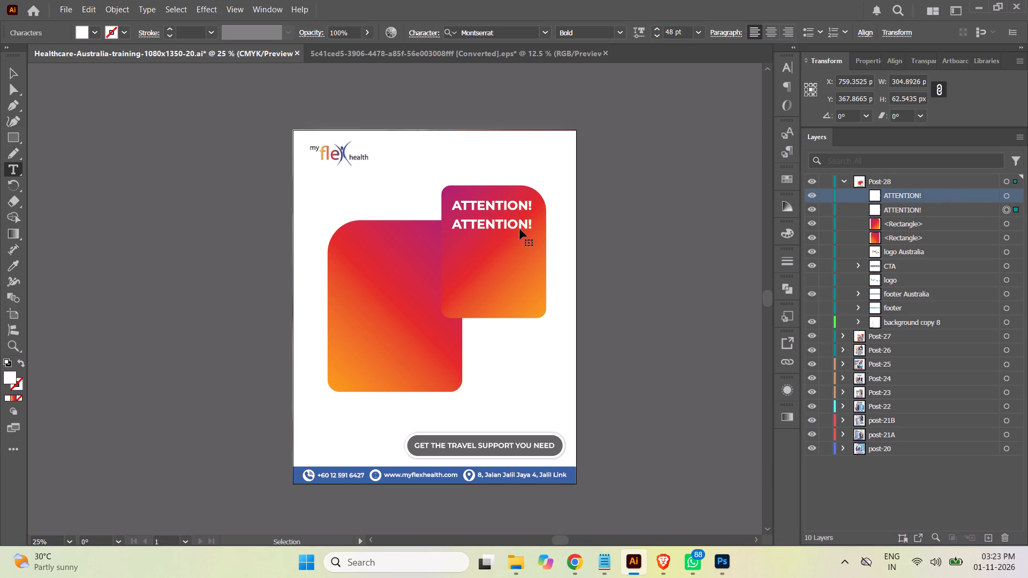
{"action": "key", "text": "ctrl+a"}
{"action": "key", "text": "ctrl+v"}
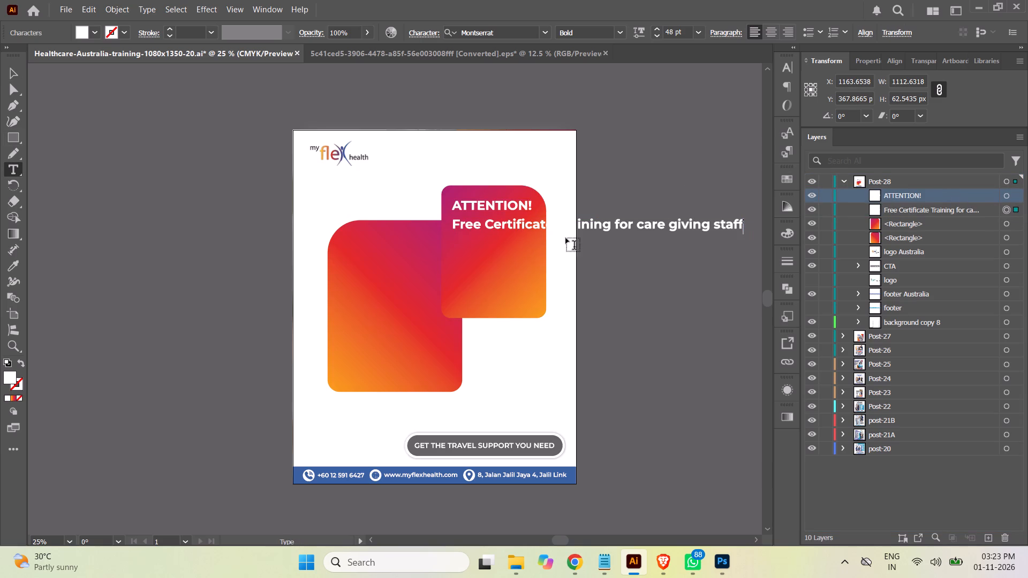
Reduce the font size of the "Free Certificate Training for care giving staff" text to 39 pt.
{"action": "key", "text": "ctrl+a"}
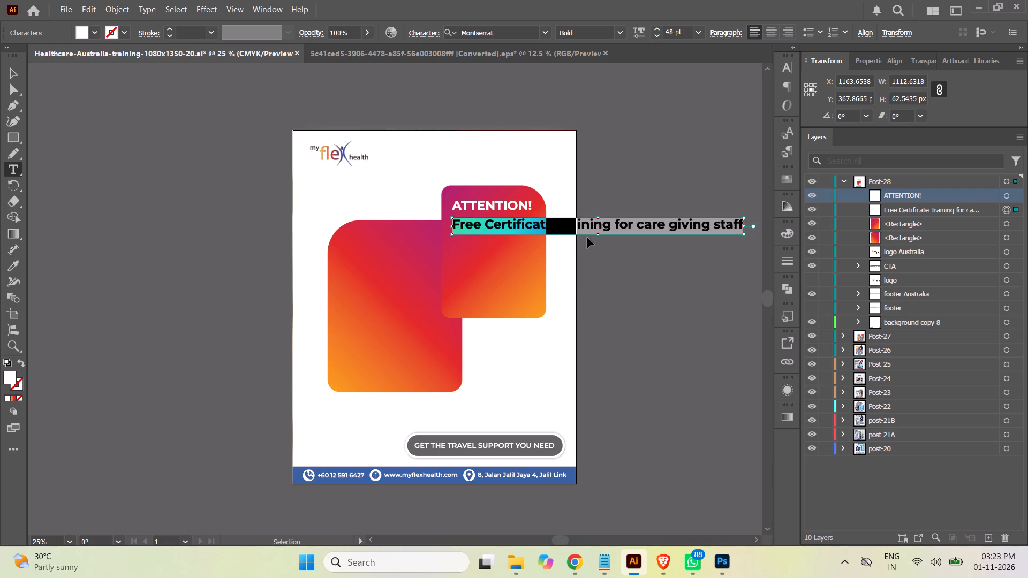
{"action": "left_click", "coordinate": [688, 34]}
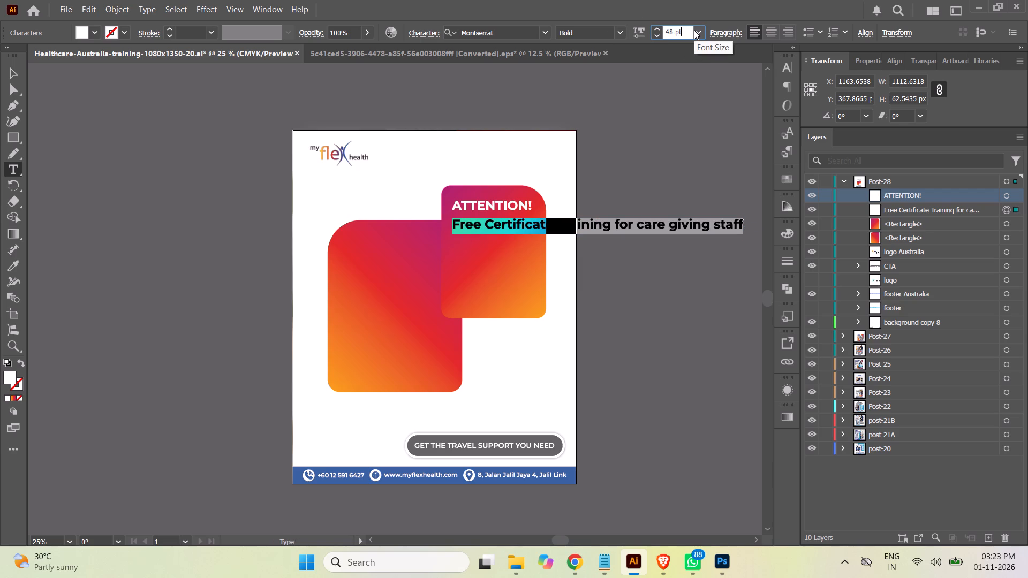
{"action": "key", "text": "Down"}
{"action": "key", "text": "Down"}
{"action": "key", "text": "Down"}
{"action": "key", "text": "Down"}
{"action": "key", "text": "Down"}
{"action": "key", "text": "Down"}
{"action": "key", "text": "Down"}
{"action": "key", "text": "Down"}
{"action": "key", "text": "Down"}
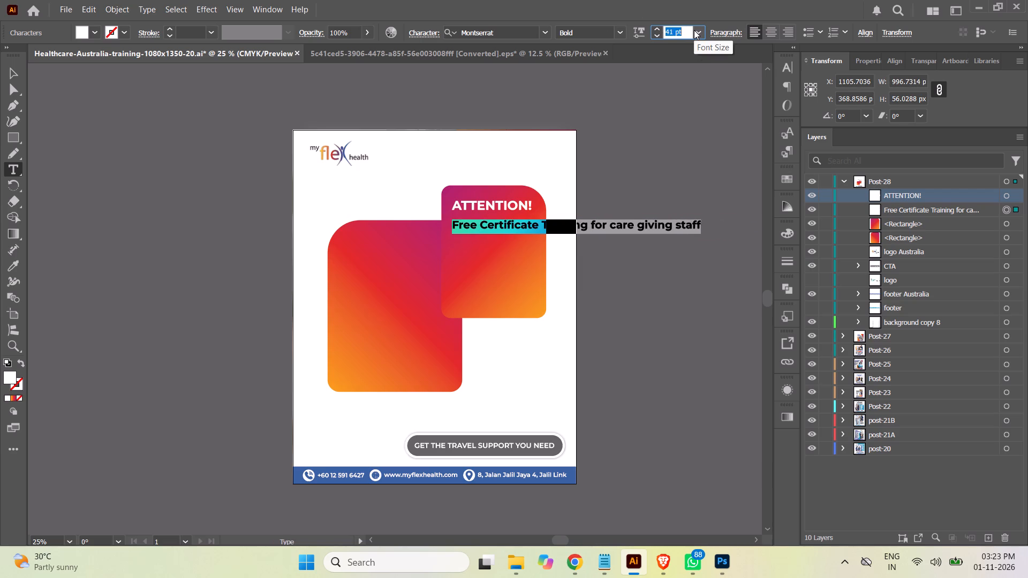
{"action": "key", "text": "Down"}
{"action": "key", "text": "Down"}
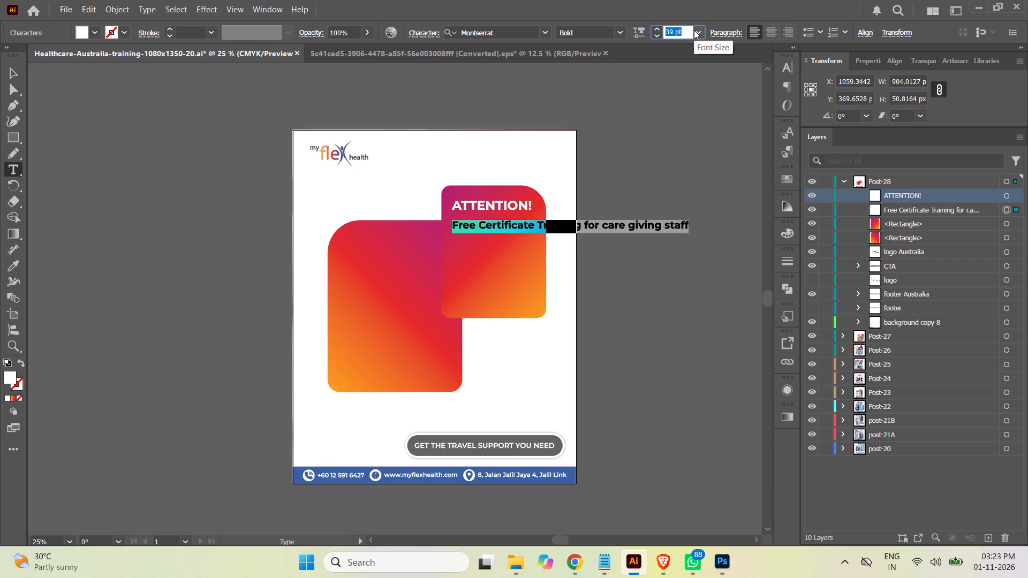
Break the certificate text into three lines: "Free Certificate", "Training for care" and "giving staff".
{"action": "left_click", "coordinate": [538, 226]}
{"action": "key", "text": "Return"}
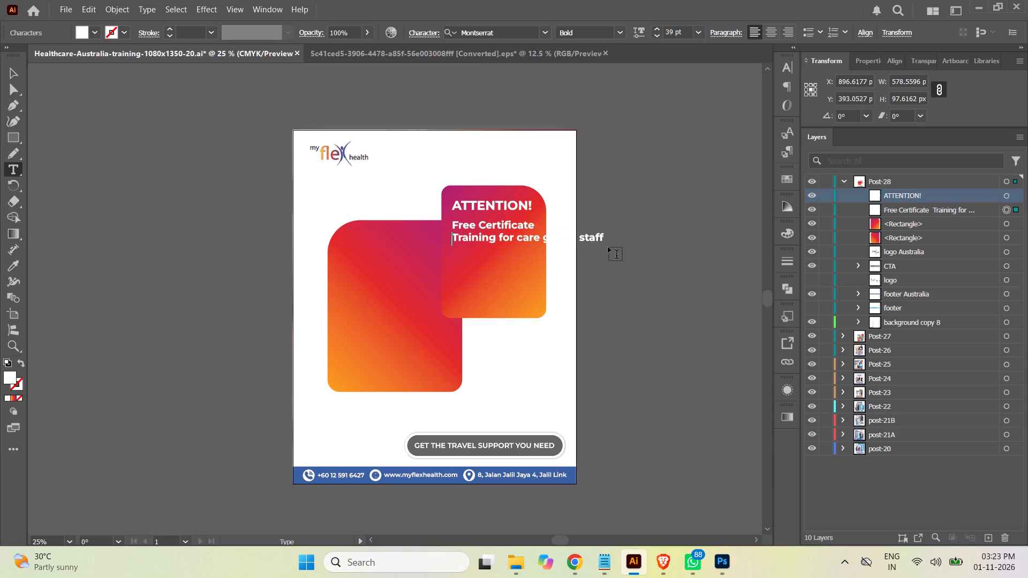
{"action": "left_click", "coordinate": [543, 239]}
{"action": "key", "text": "Return"}
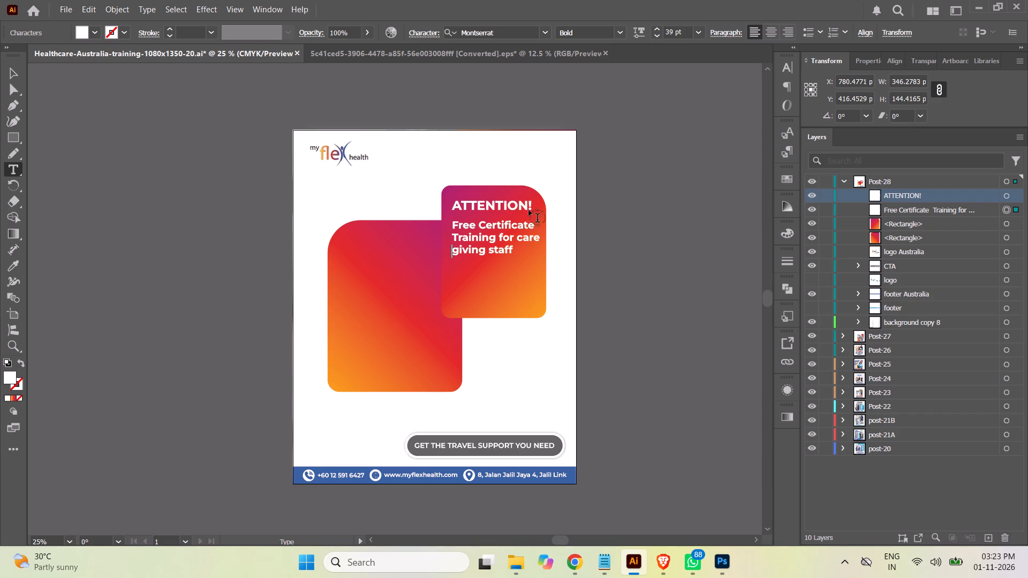
{"action": "left_click", "coordinate": [10, 73]}
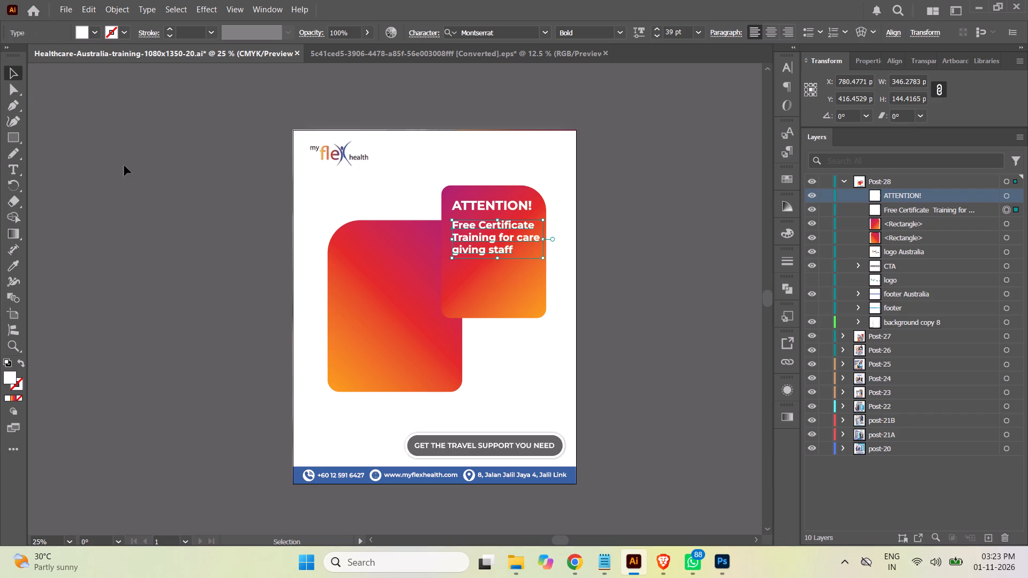
{"action": "left_click", "coordinate": [662, 268]}
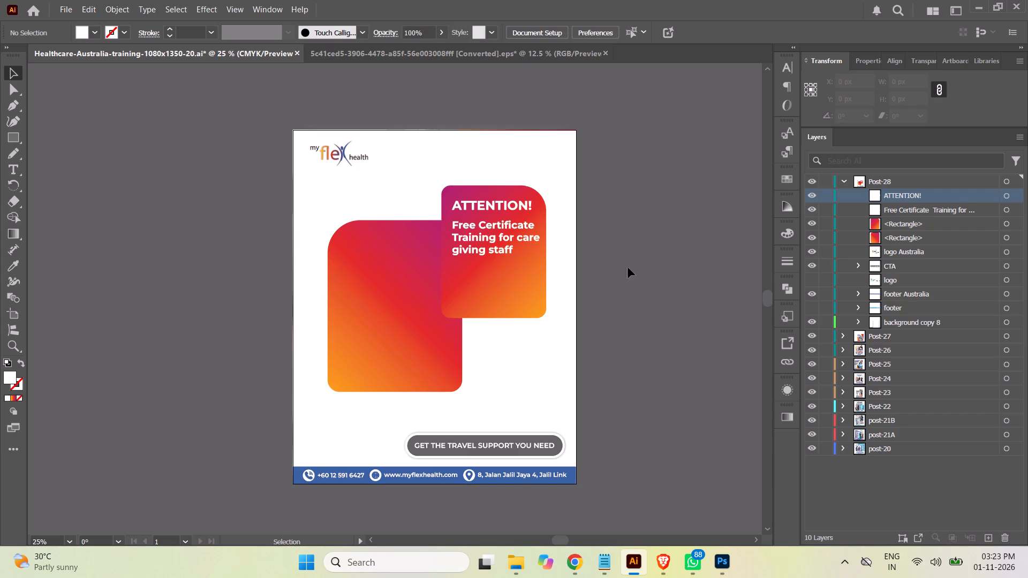
Move the three-line certificate text up about 18 px, closer beneath ATTENTION!.
{"action": "left_click", "coordinate": [1007, 211]}
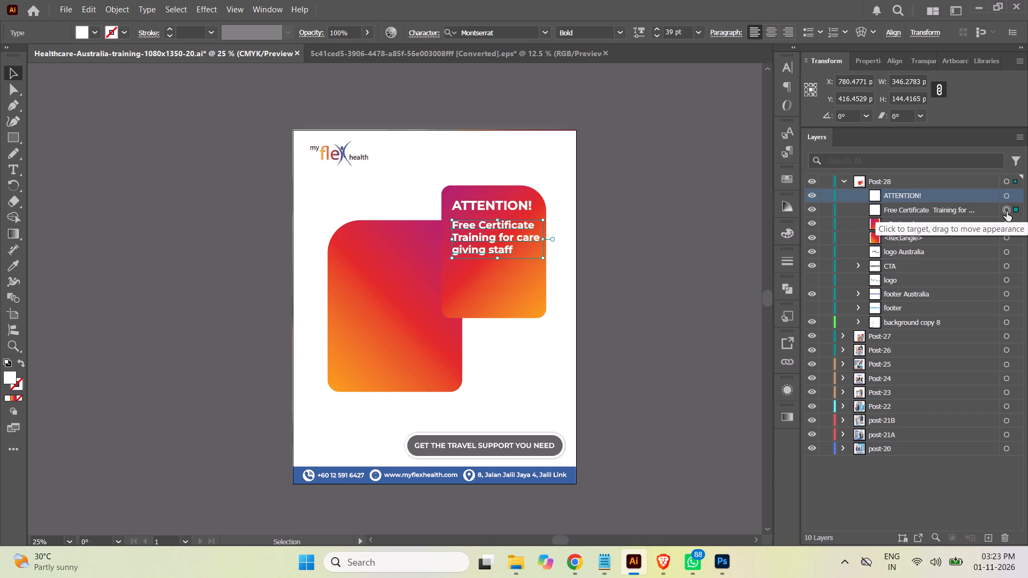
{"action": "key", "text": "shift+Up"}
{"action": "key", "text": "shift+Up"}
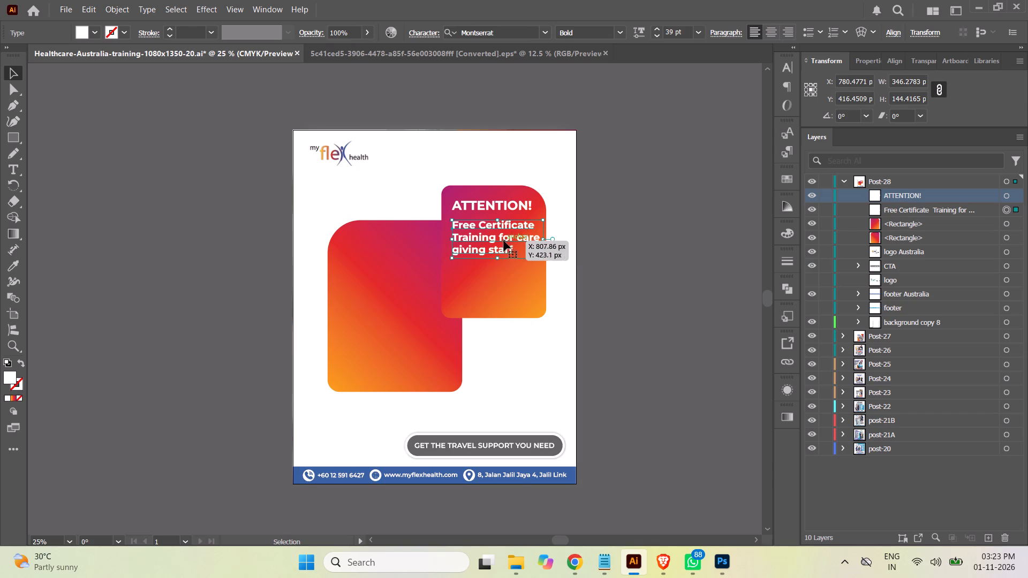
{"action": "left_click", "coordinate": [505, 237]}
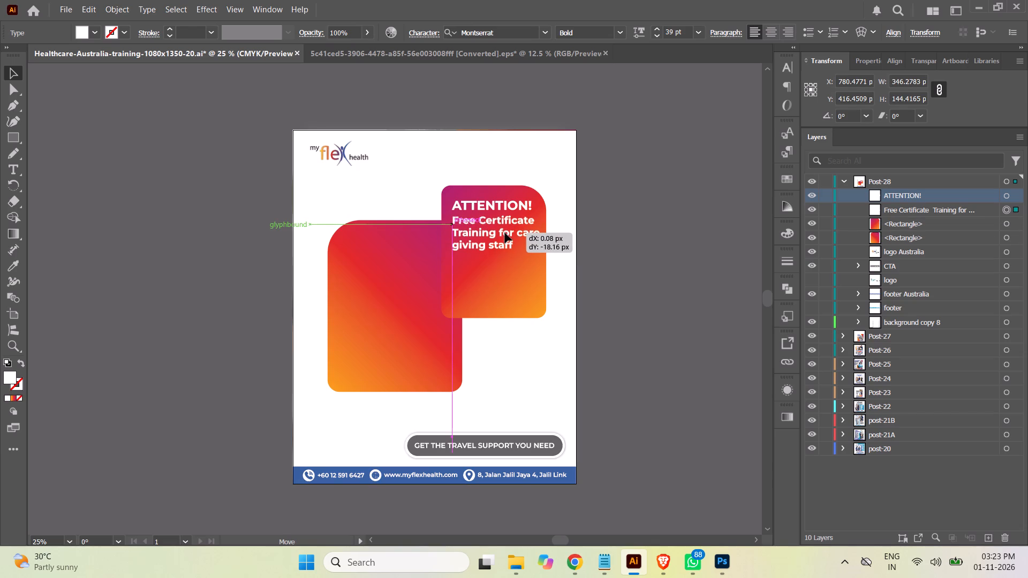
{"action": "left_click", "coordinate": [692, 300]}
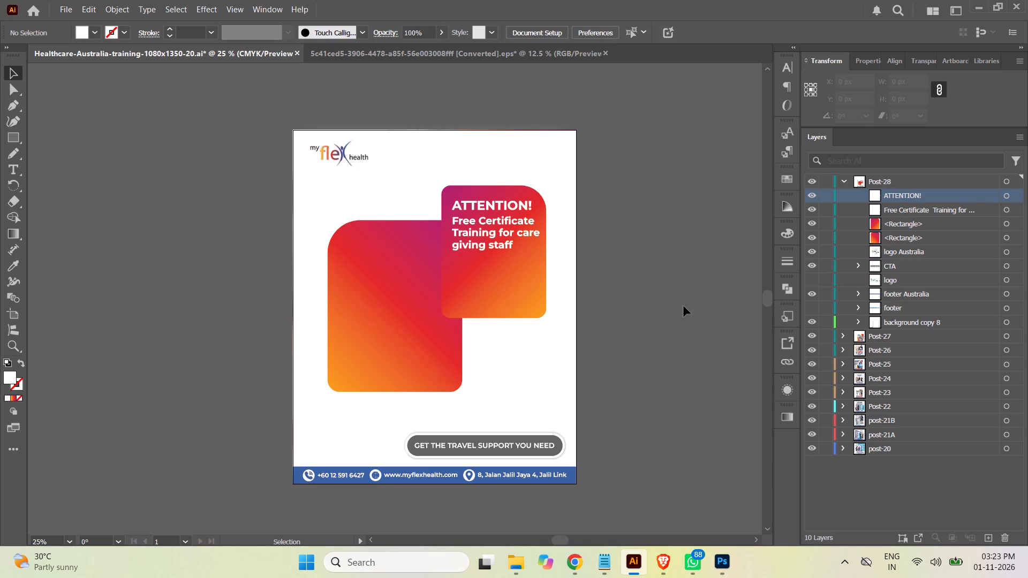
Set the opacity of the three-line certificate text to 80%.
{"action": "left_click", "coordinate": [1008, 208]}
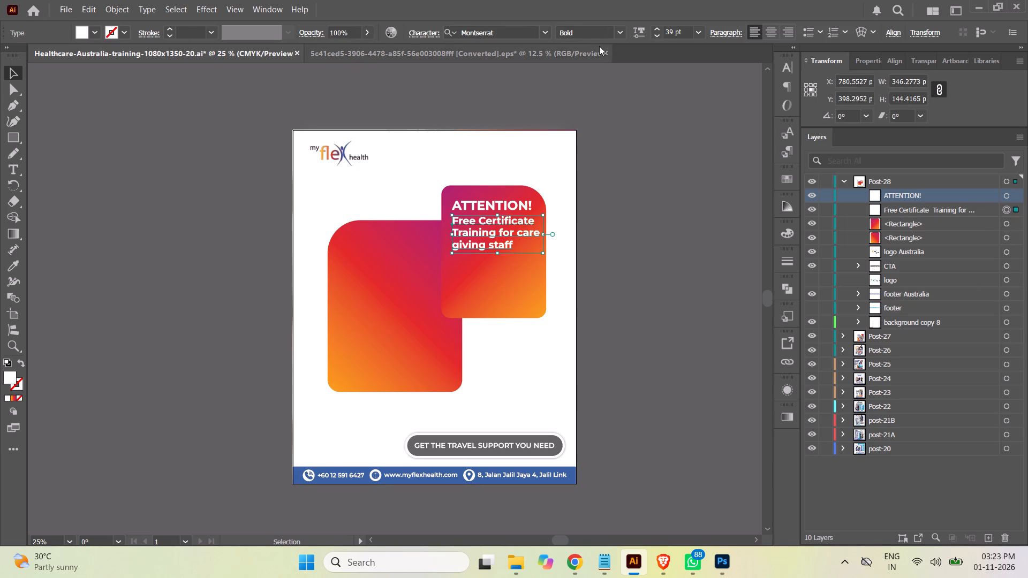
{"action": "left_click_drag", "start_coordinate": [348, 32], "coordinate": [294, 36]}
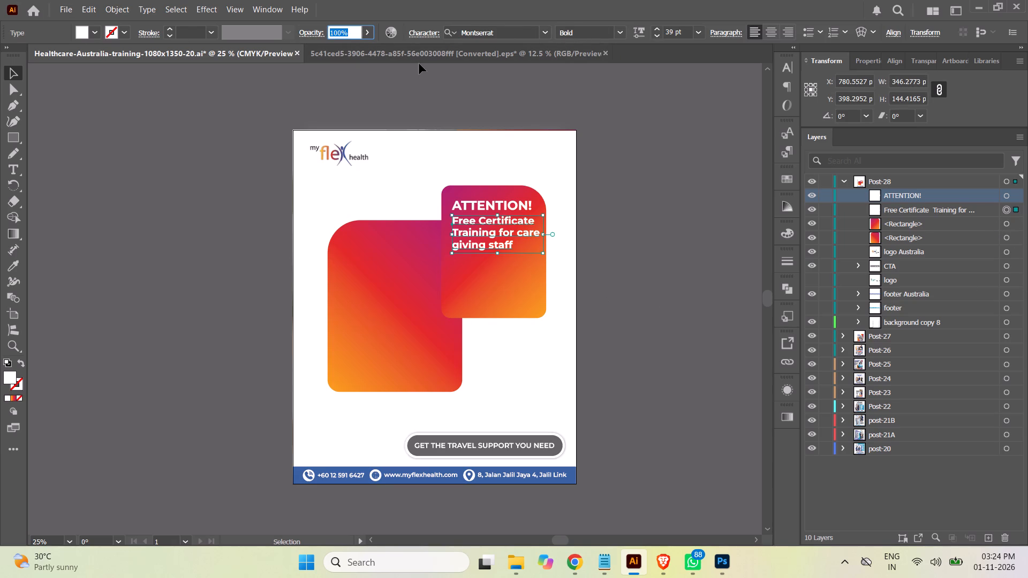
{"action": "type", "text": "80"}
{"action": "key", "text": "Return"}
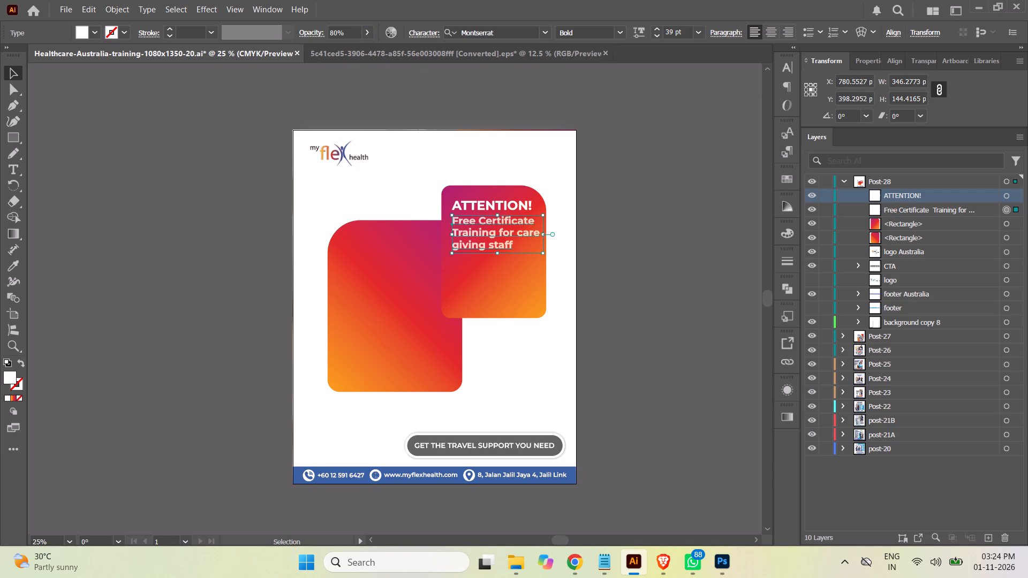
{"action": "left_click", "coordinate": [671, 227]}
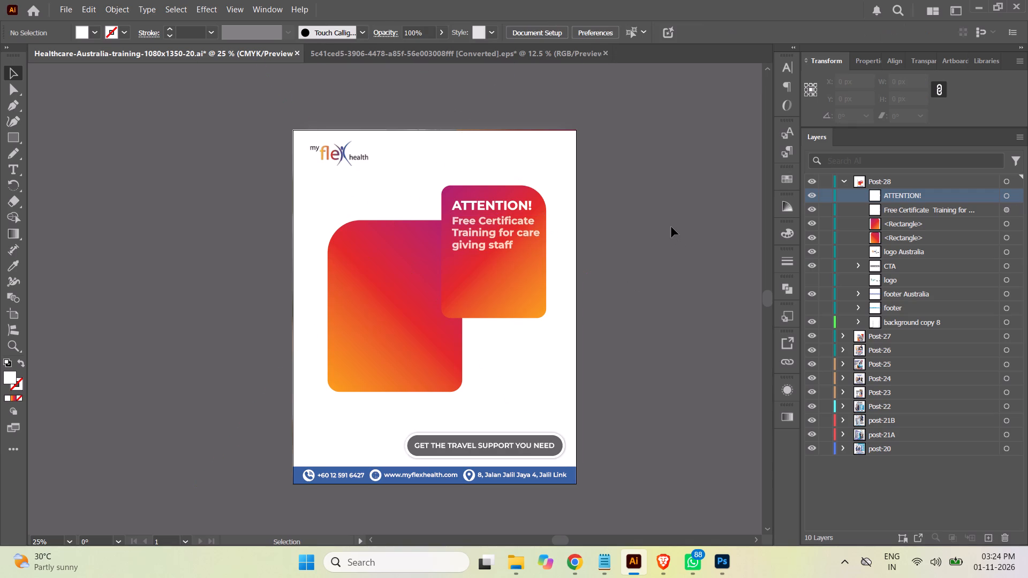
Change the certificate text's Montserrat font style to SemiBold.
{"action": "left_click", "coordinate": [1008, 212]}
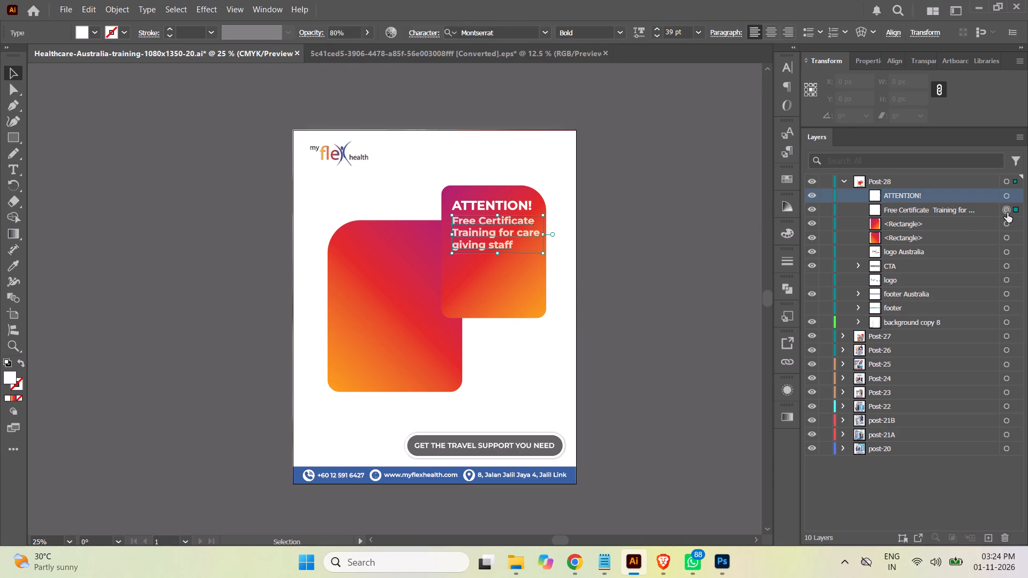
{"action": "left_click", "coordinate": [621, 33]}
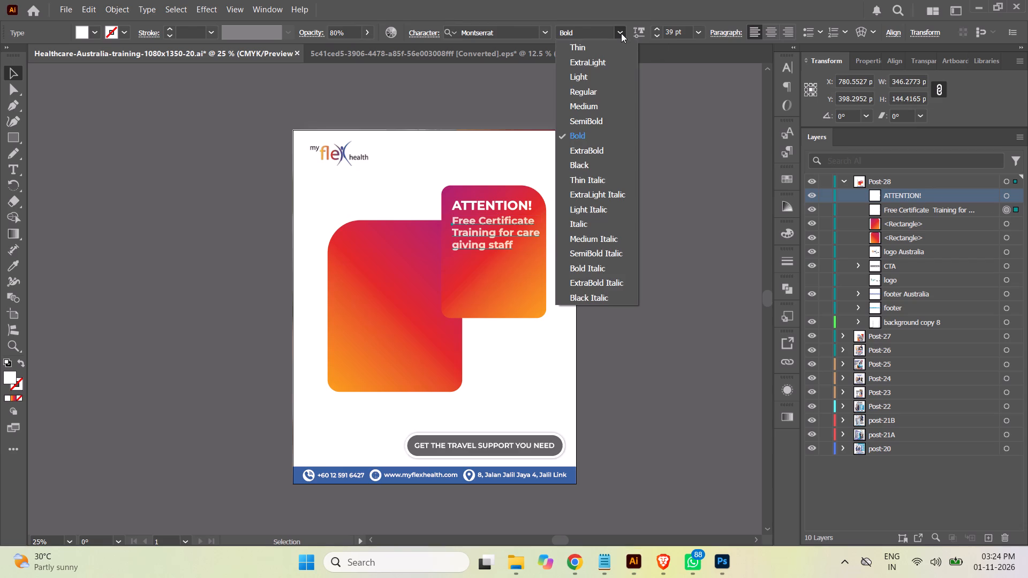
{"action": "left_click", "coordinate": [586, 122]}
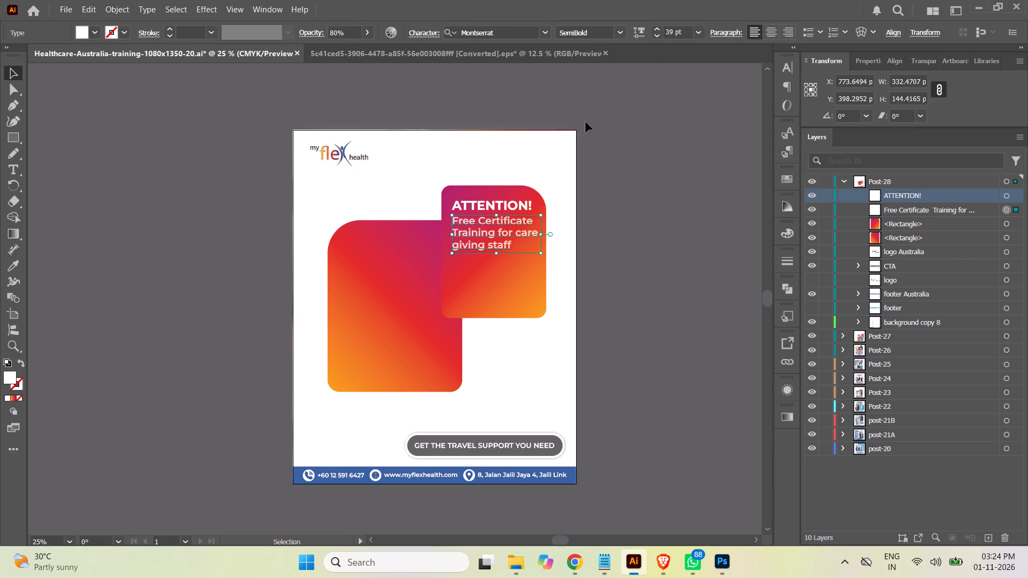
{"action": "left_click", "coordinate": [664, 188]}
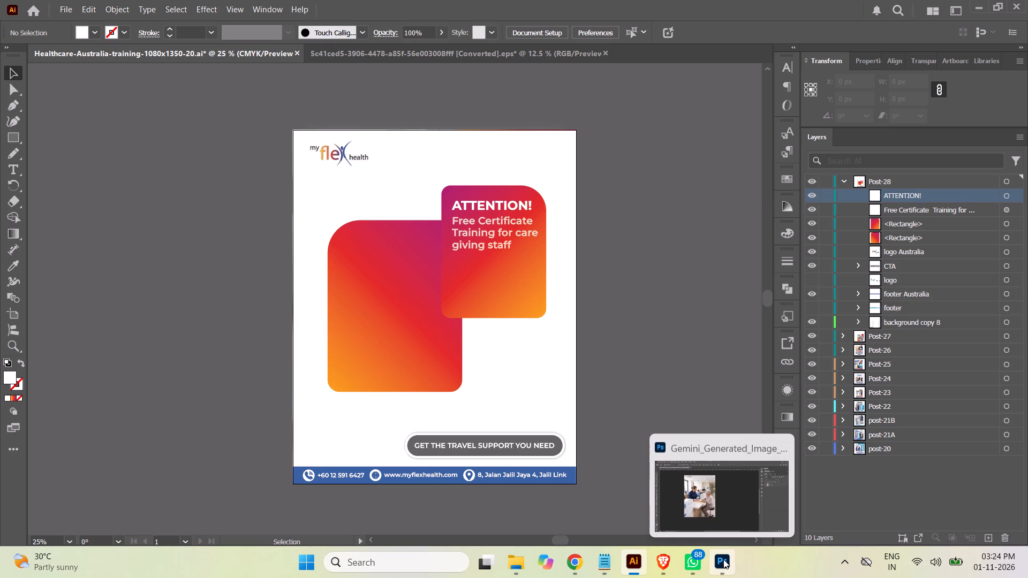
Review the photo in Photoshop, the Free Care Giving Training brief in Asana and the Pinterest references, and return to Illustrator.
{"action": "left_click", "coordinate": [723, 559]}
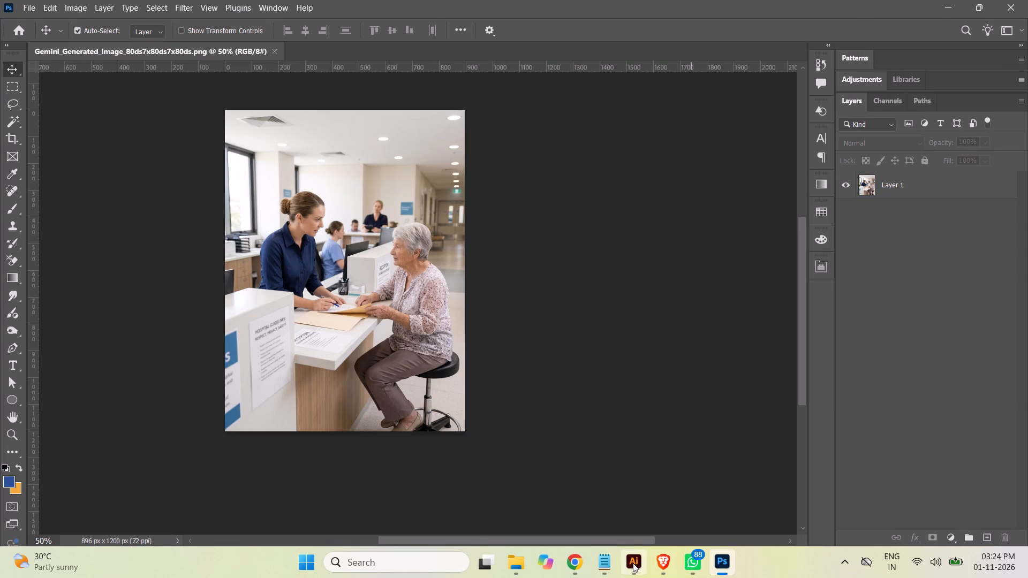
{"action": "left_click", "coordinate": [575, 559]}
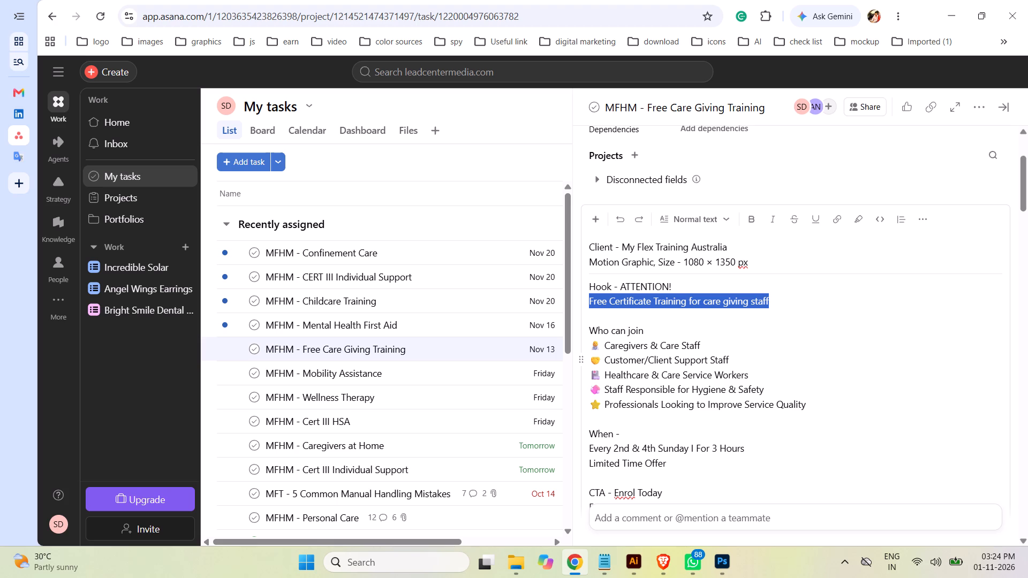
{"action": "left_click", "coordinate": [636, 560]}
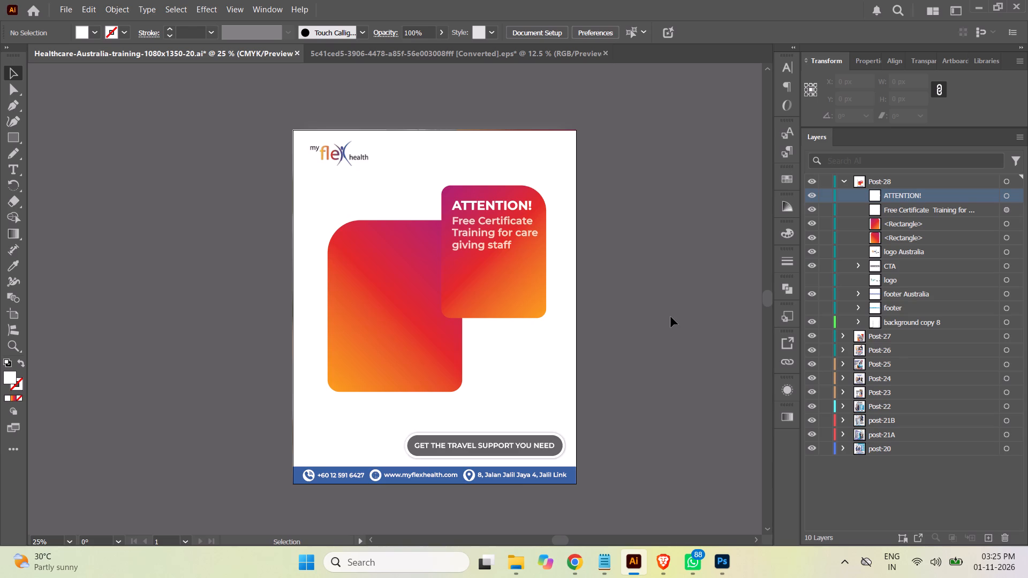
{"action": "left_click", "coordinate": [664, 562]}
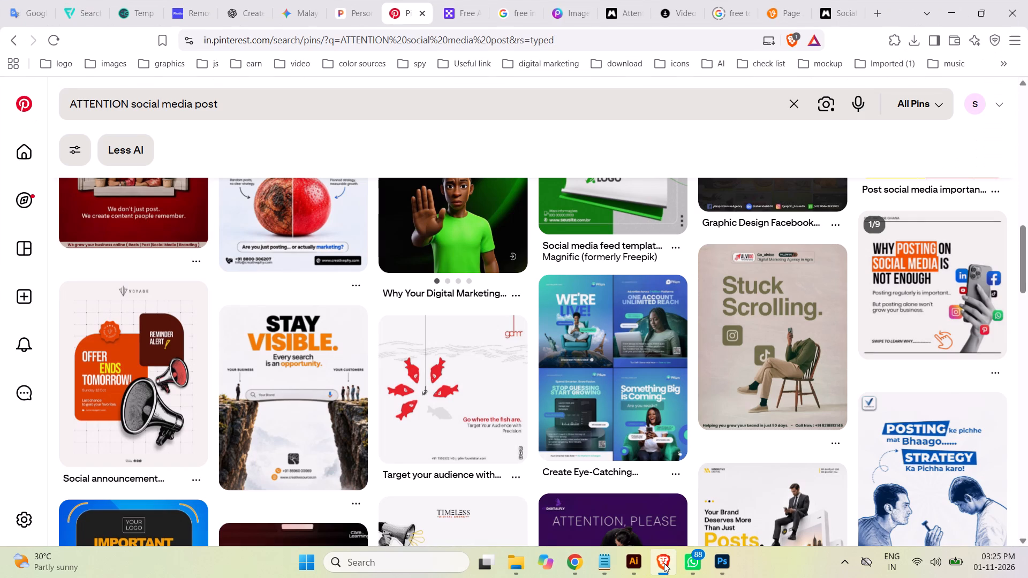
{"action": "left_click", "coordinate": [664, 563]}
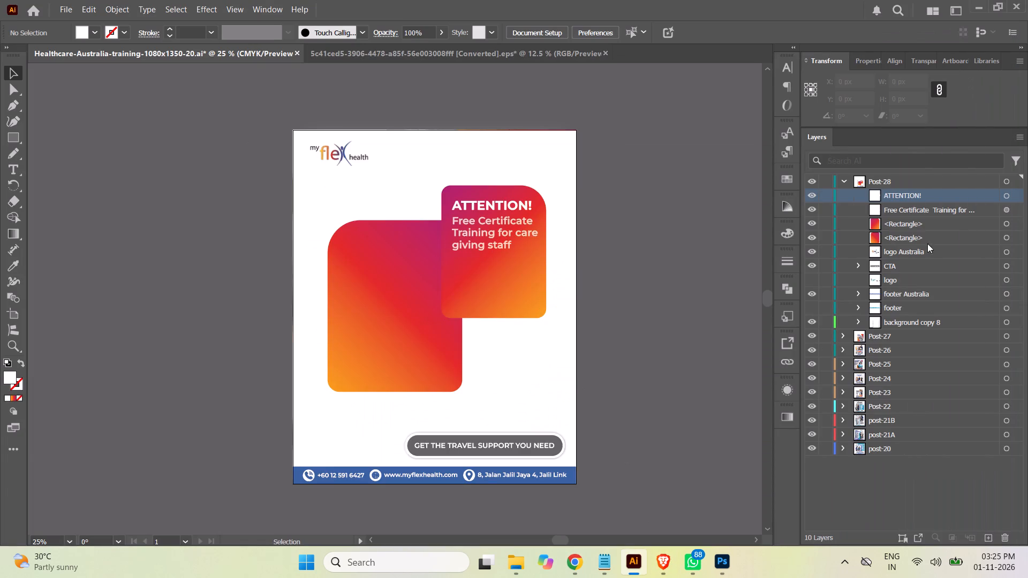
Move the ATTENTION! and certificate texts together down about 97 px inside the smaller gradient rectangle.
{"action": "left_click", "coordinate": [1006, 211], "text": "shift"}
{"action": "left_click", "coordinate": [1007, 198], "text": "shift"}
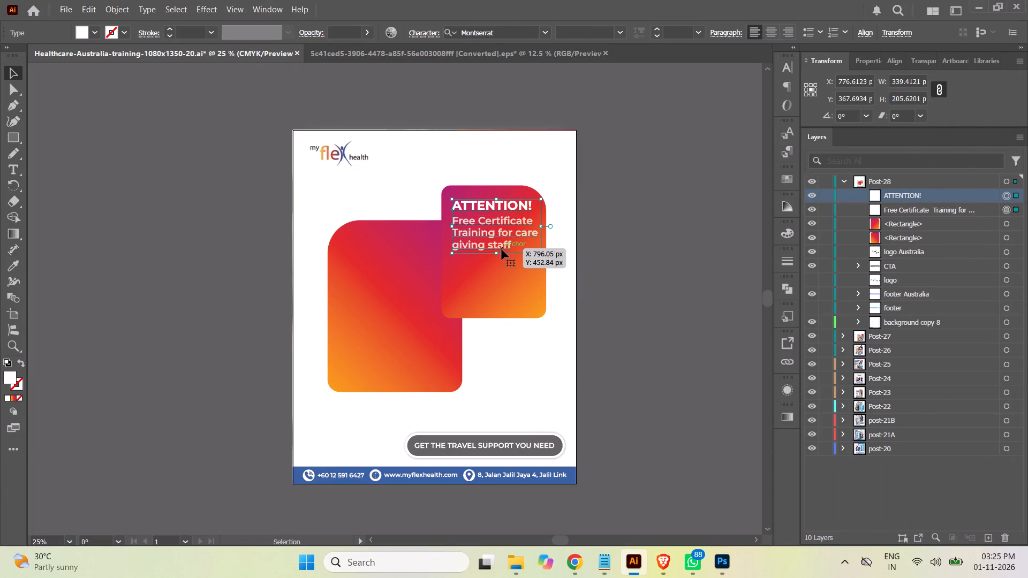
{"action": "left_click_drag", "start_coordinate": [500, 248], "coordinate": [501, 273]}
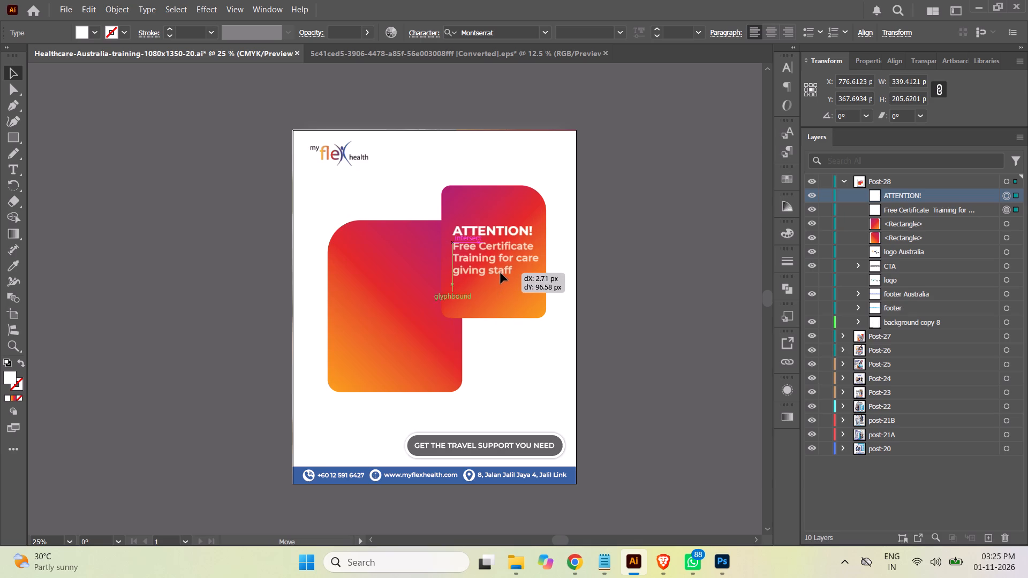
{"action": "left_click_drag", "start_coordinate": [501, 273], "coordinate": [501, 273]}
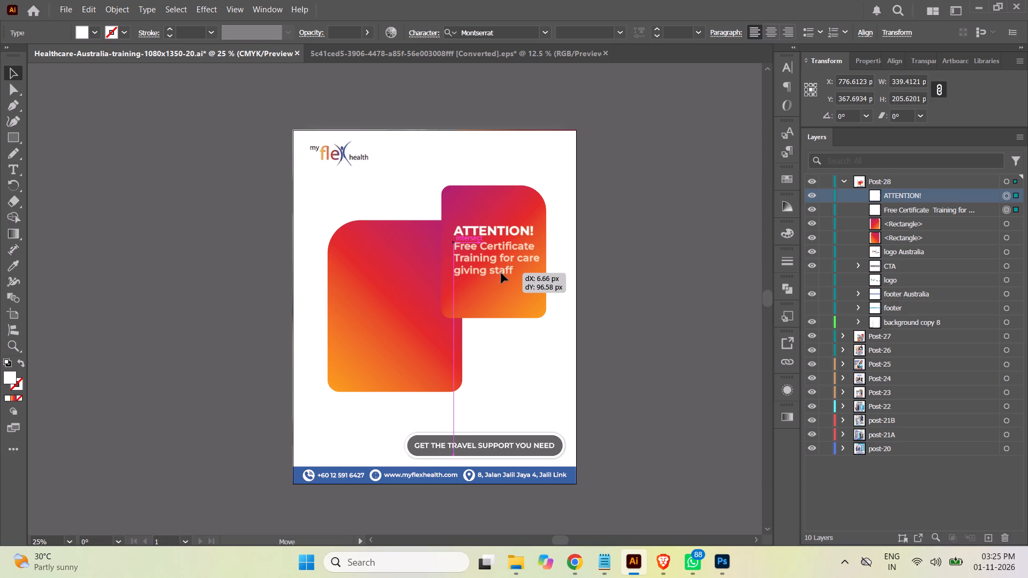
{"action": "left_click_drag", "start_coordinate": [501, 273], "coordinate": [498, 273]}
{"action": "left_click", "coordinate": [622, 273]}
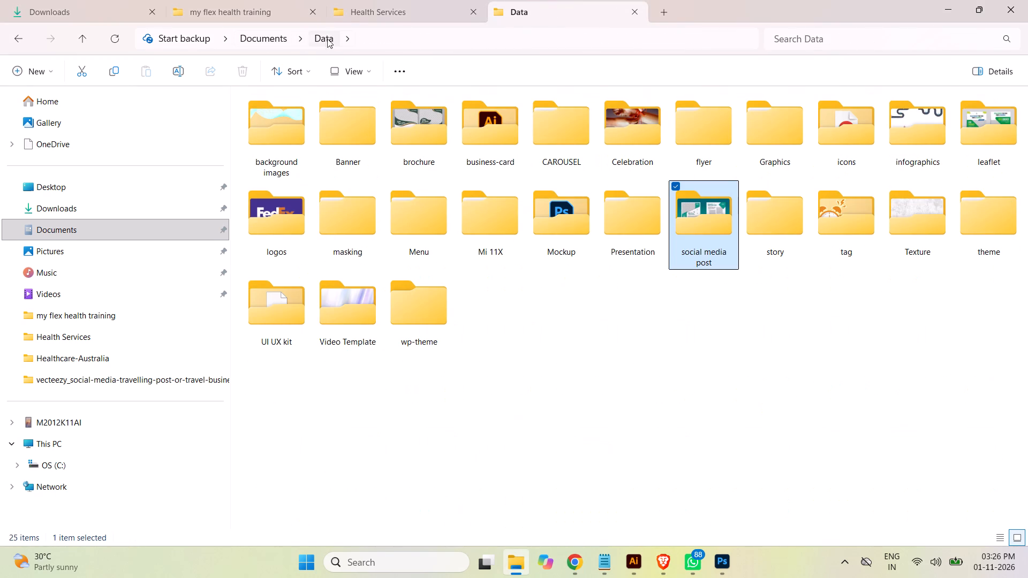
{"action": "double_click", "coordinate": [849, 143]}
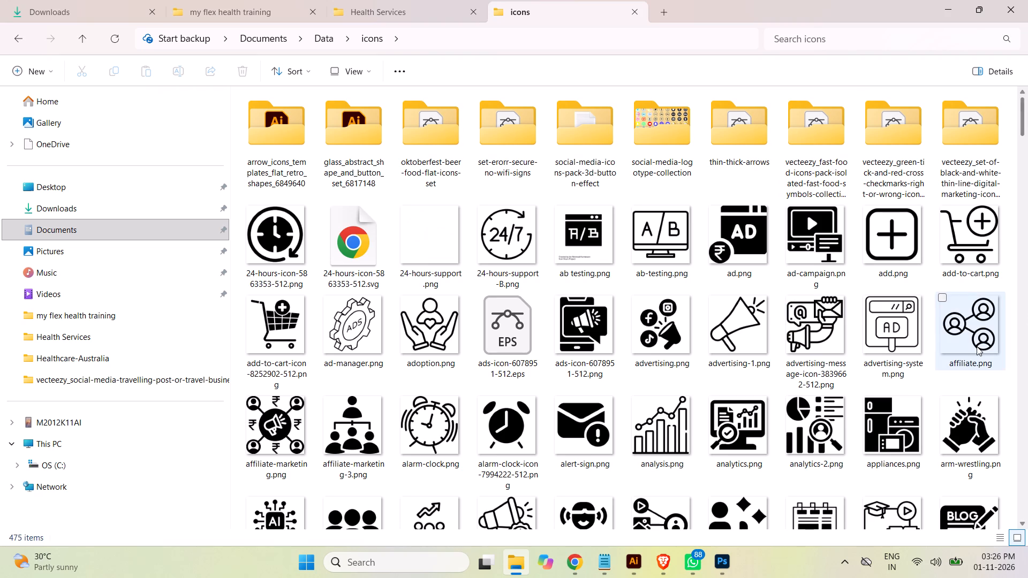
{"action": "left_click", "coordinate": [63, 11]}
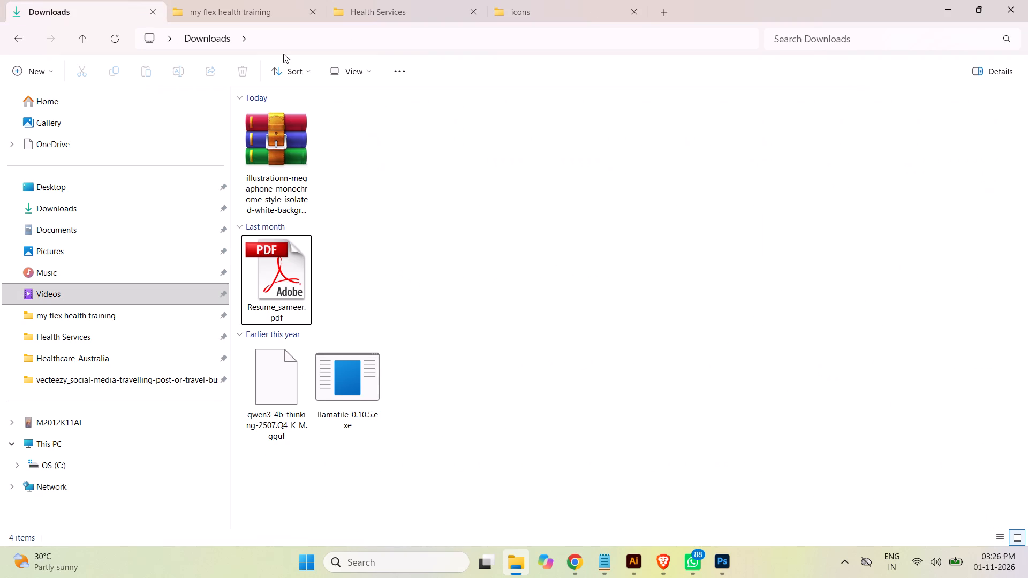
{"action": "left_click", "coordinate": [296, 151]}
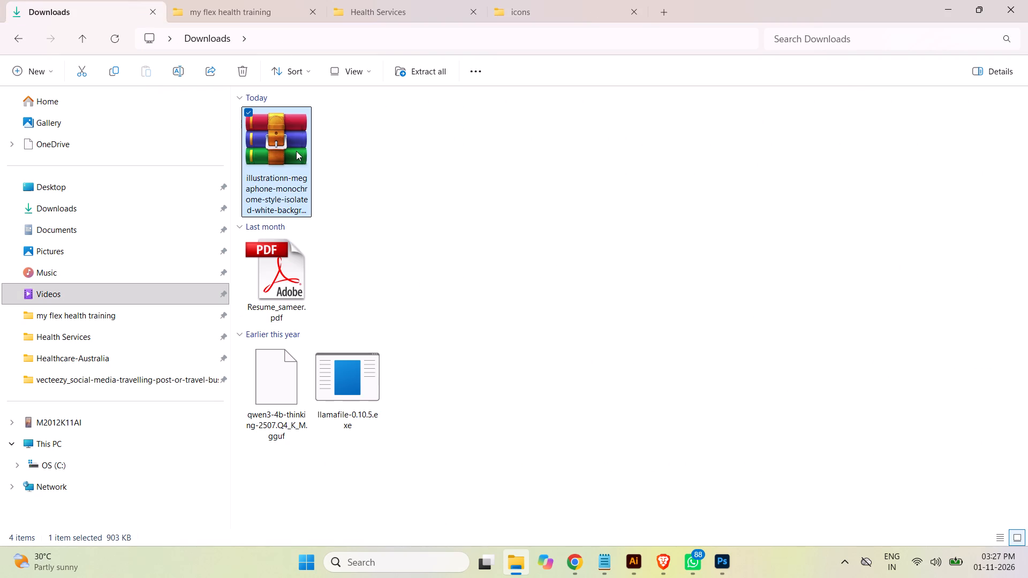
{"action": "right_click", "coordinate": [296, 151]}
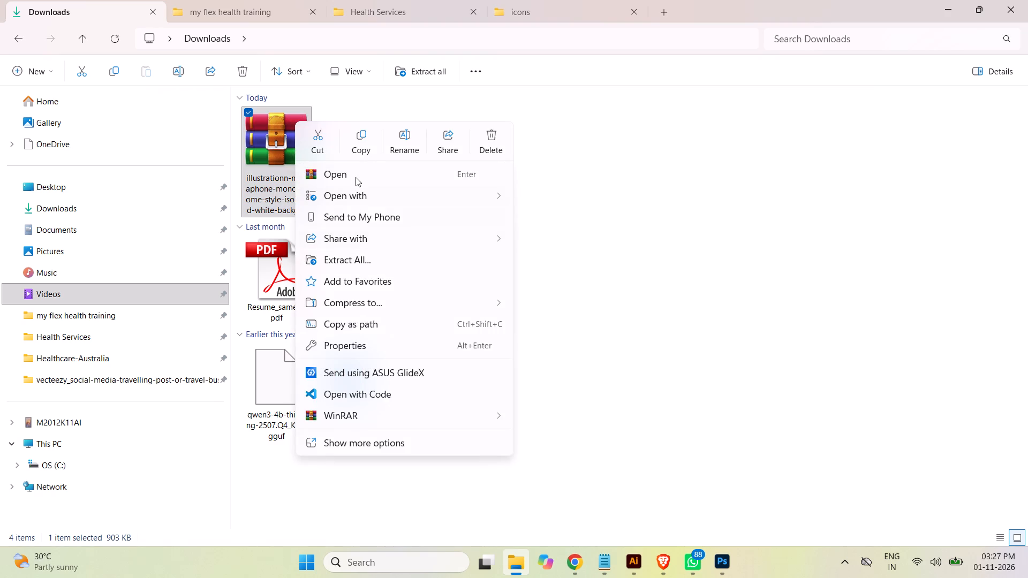
{"action": "left_click", "coordinate": [318, 138]}
{"action": "left_click", "coordinate": [548, 7]}
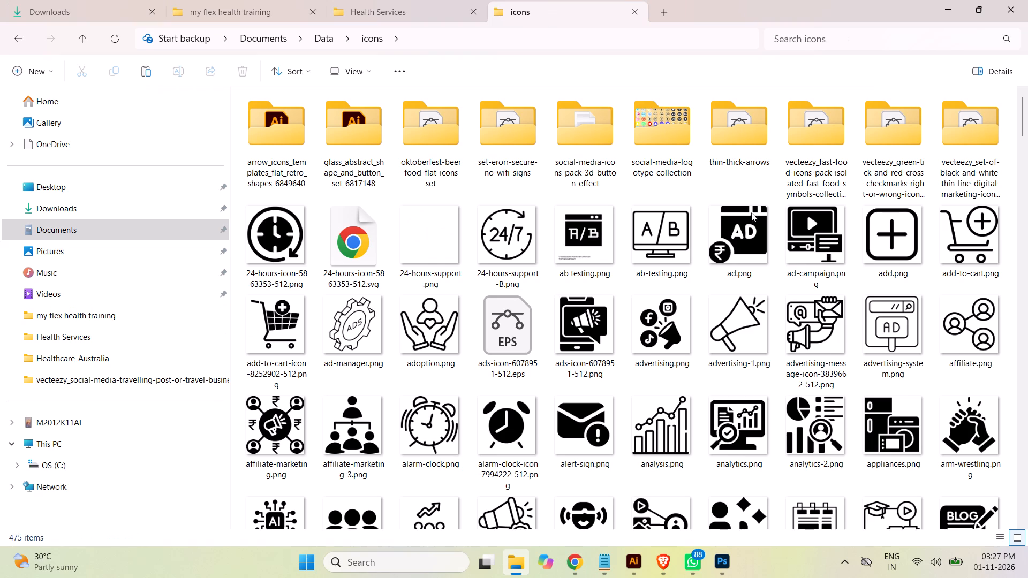
{"action": "scroll", "coordinate": [1015, 318], "scroll_direction": "down", "scroll_amount": 2}
{"action": "scroll", "coordinate": [1015, 318], "scroll_direction": "up", "scroll_amount": 2}
{"action": "scroll", "coordinate": [1015, 318], "scroll_direction": "down", "scroll_amount": 20}
{"action": "scroll", "coordinate": [1001, 329], "scroll_direction": "down", "scroll_amount": 2}
{"action": "scroll", "coordinate": [1001, 329], "scroll_direction": "up", "scroll_amount": 2}
{"action": "scroll", "coordinate": [1001, 329], "scroll_direction": "down", "scroll_amount": 1}
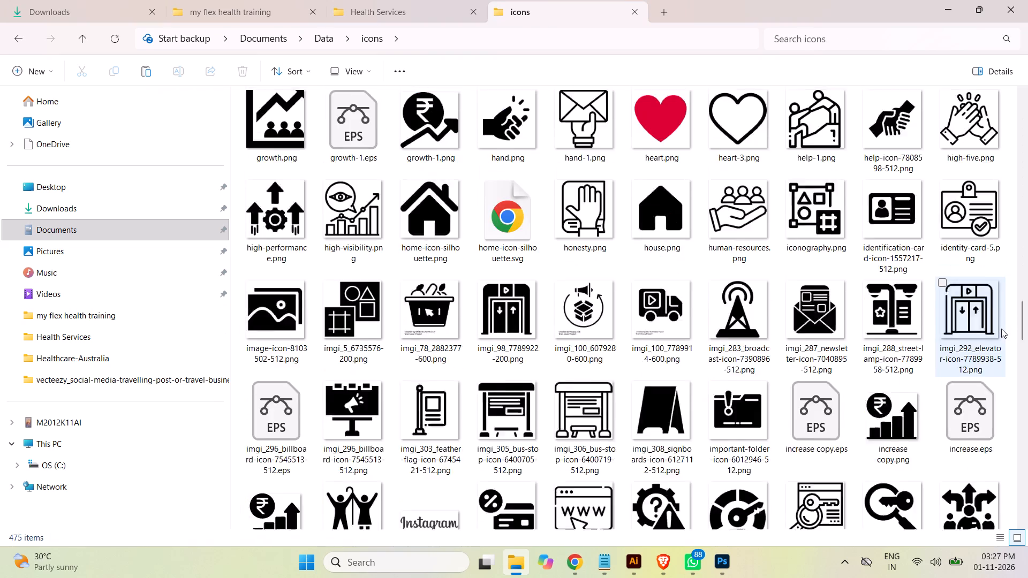
{"action": "scroll", "coordinate": [1001, 329], "scroll_direction": "down", "scroll_amount": 1}
{"action": "scroll", "coordinate": [1001, 329], "scroll_direction": "up", "scroll_amount": 1}
{"action": "scroll", "coordinate": [1001, 329], "scroll_direction": "down", "scroll_amount": 1}
{"action": "key", "text": "ctrl+v"}
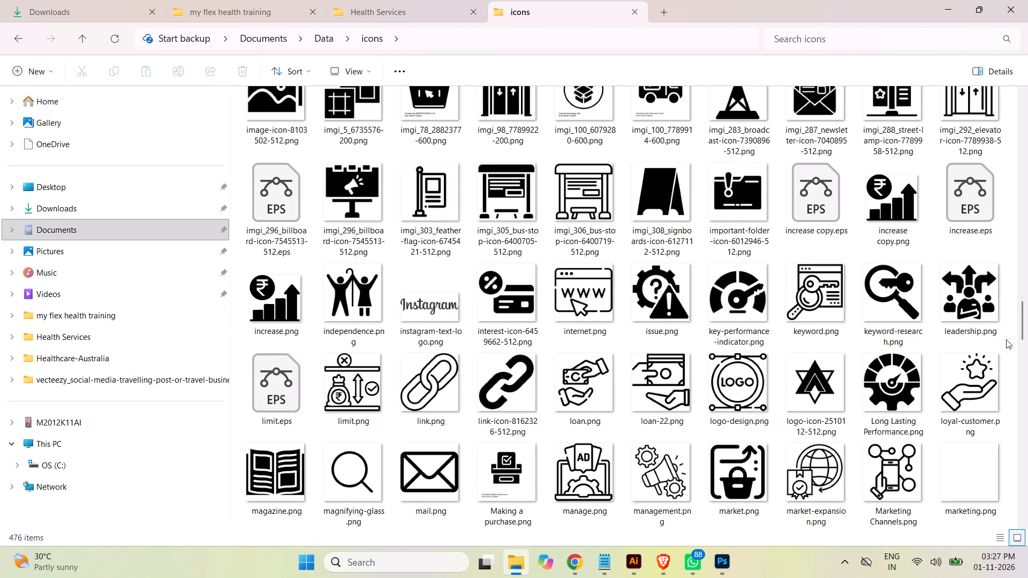
Extract the megaphone illustration archive into its own subfolder within the icons folder.
{"action": "left_click", "coordinate": [798, 464]}
{"action": "right_click", "coordinate": [676, 475]}
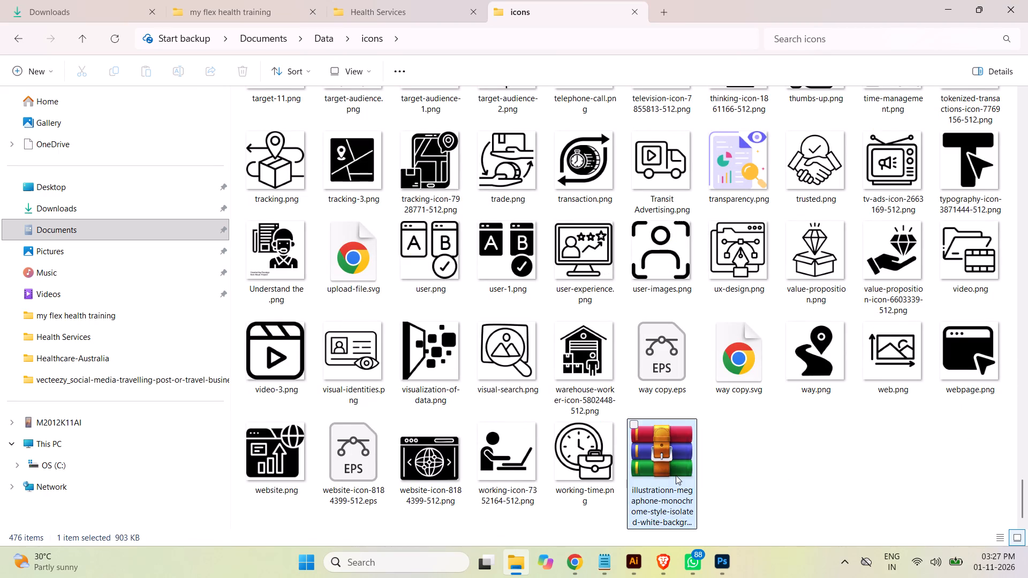
{"action": "left_click", "coordinate": [744, 280]}
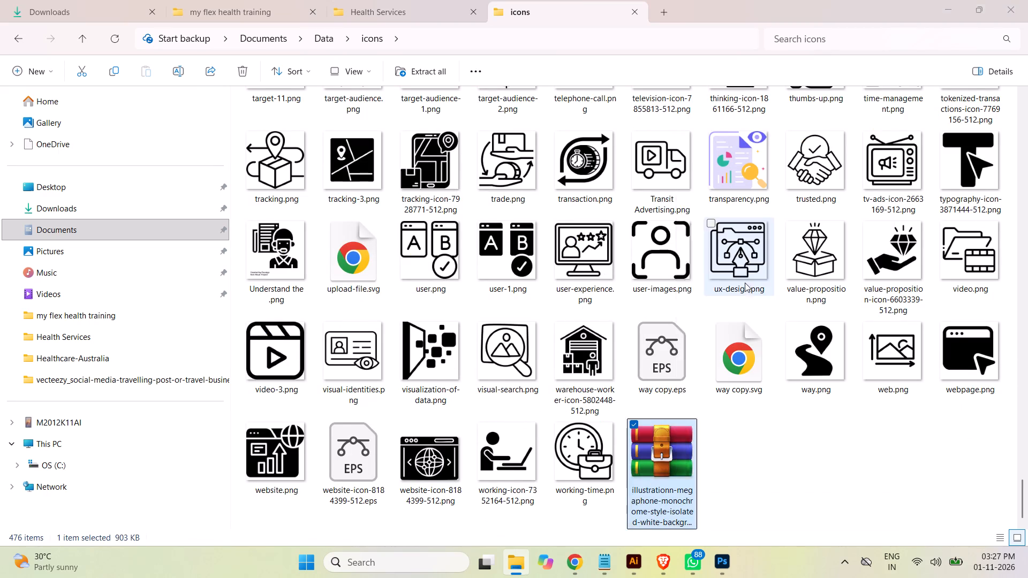
{"action": "left_click", "coordinate": [622, 414]}
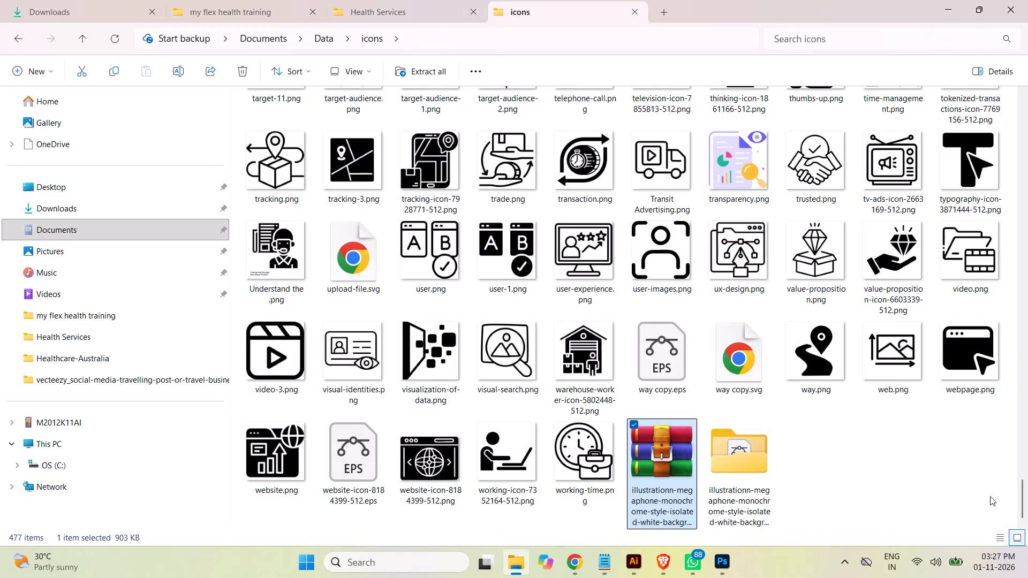
Permanently delete the megaphone illustration archive from the icons folder, keeping its extracted folder.
{"action": "key", "text": "shift+Delete"}
{"action": "left_click", "coordinate": [562, 317]}
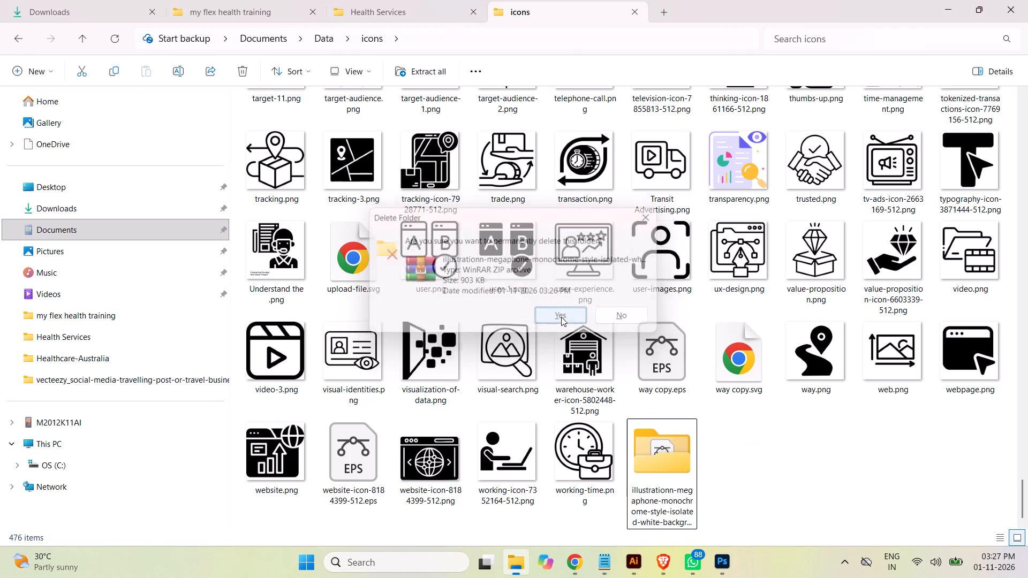
Open 38767.eps from the extracted megaphone folder in Illustrator and copy all artwork on its Object layer.
{"action": "double_click", "coordinate": [657, 453]}
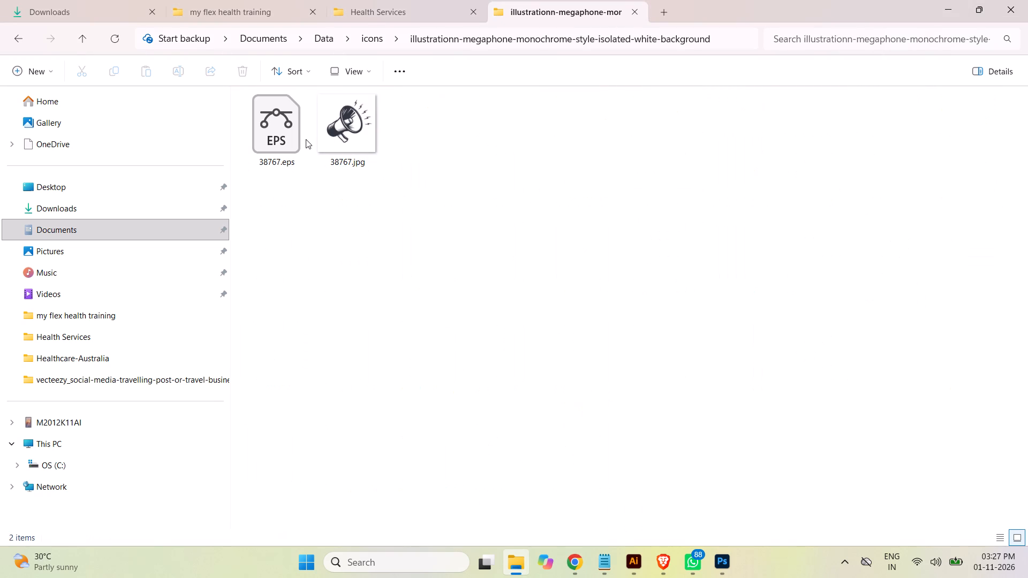
{"action": "double_click", "coordinate": [280, 137]}
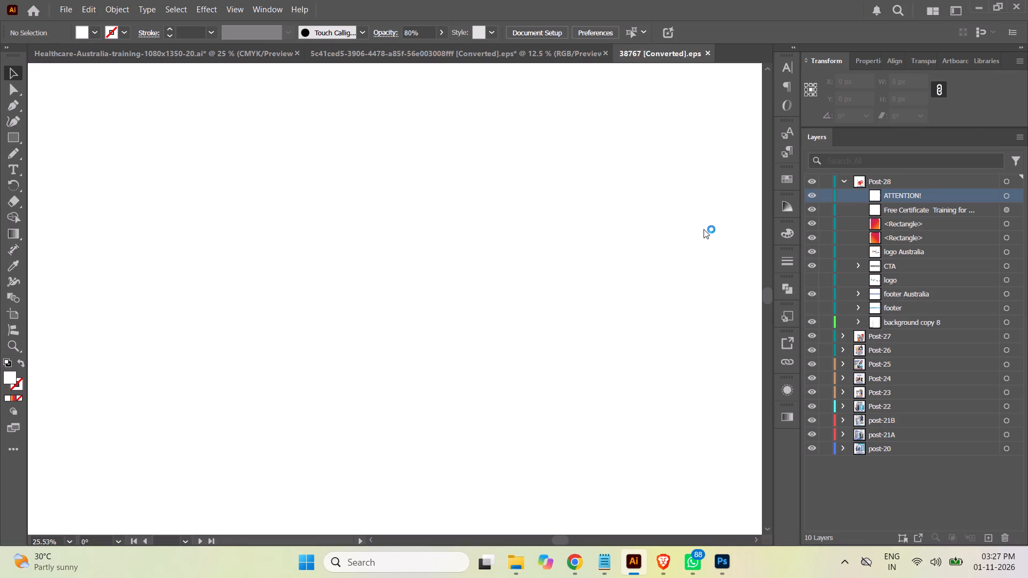
{"action": "left_click", "coordinate": [1008, 182]}
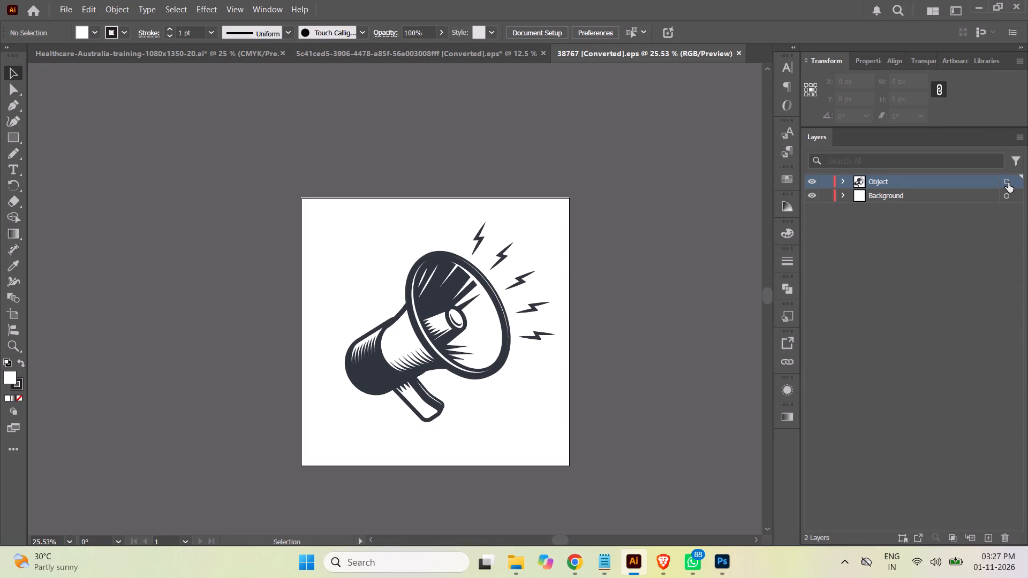
{"action": "key", "text": "ctrl+c"}
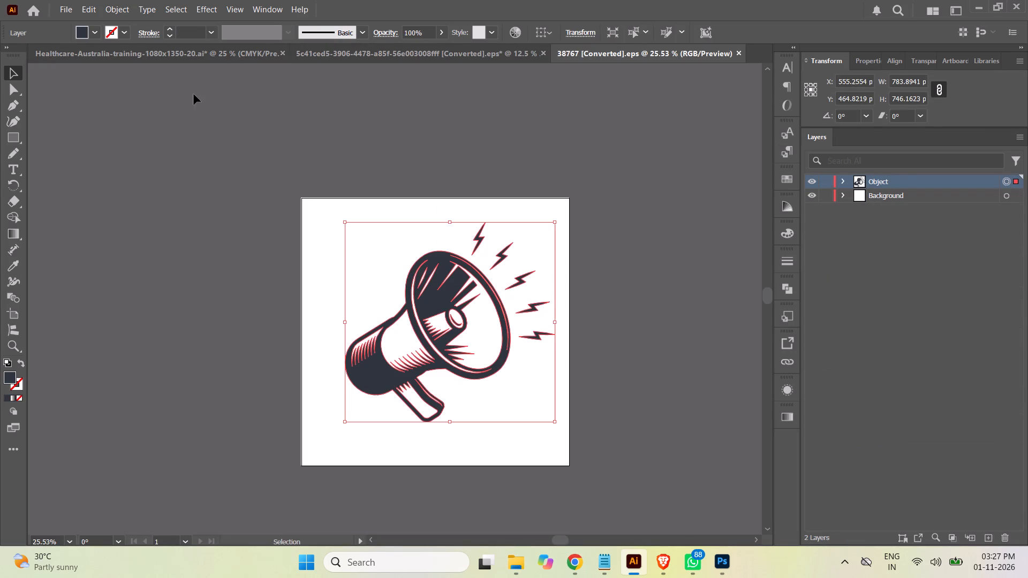
Close the converted EPS document 5c41ced5 containing the red background and the earlier megaphone.
{"action": "left_click", "coordinate": [213, 50]}
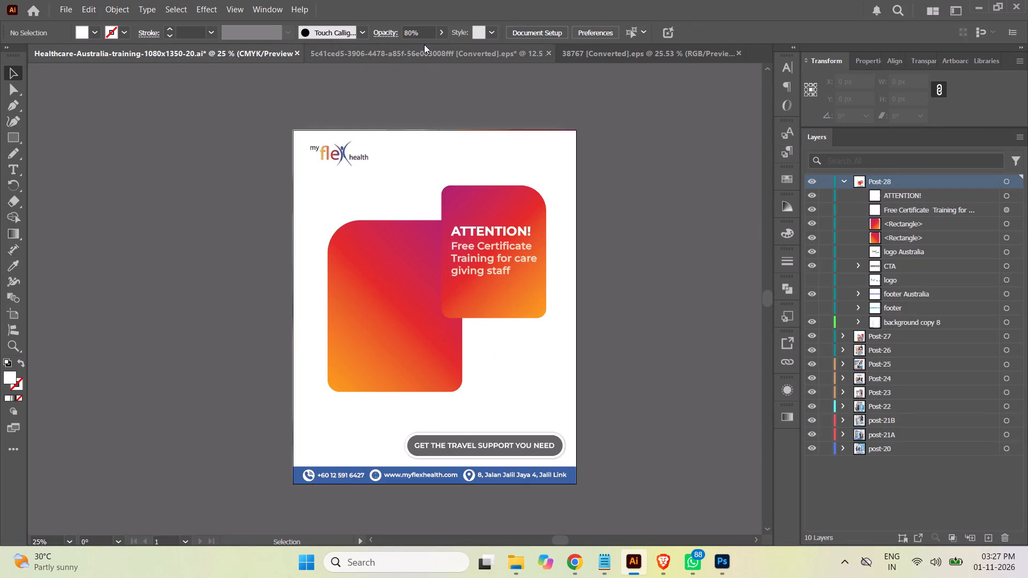
{"action": "left_click", "coordinate": [410, 49]}
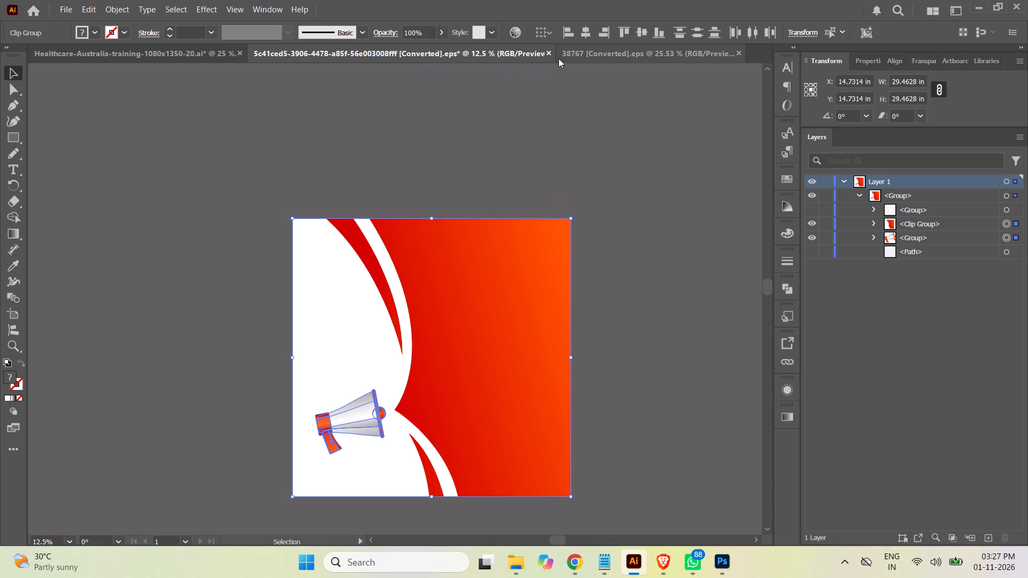
{"action": "left_click", "coordinate": [550, 52]}
{"action": "left_click", "coordinate": [582, 304]}
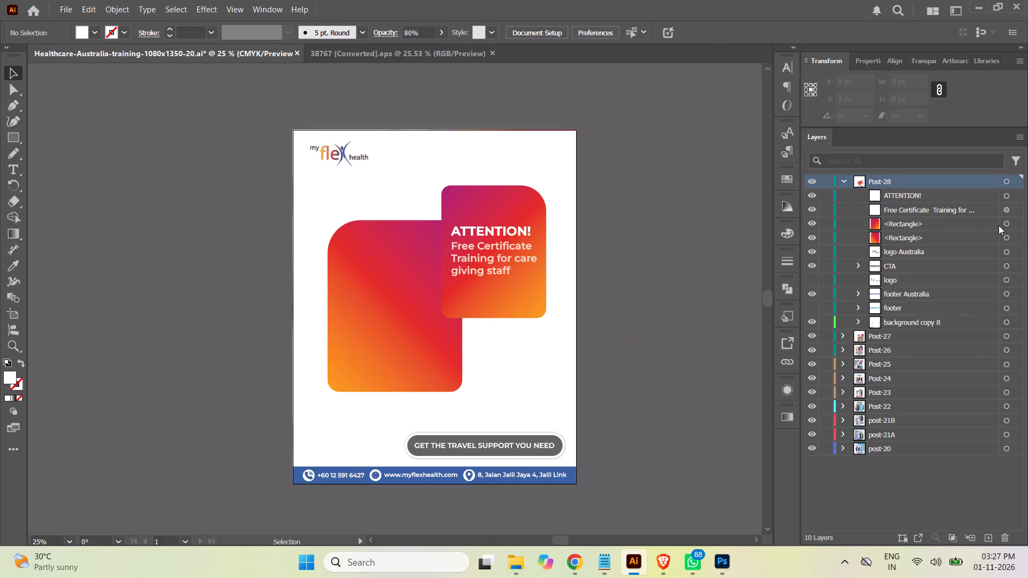
Paste the megaphone into Post-28, scale it to about 541 × 515 px and place it below the ATTENTION! card, overlapping the large gradient rectangle's corner.
{"action": "key", "text": "ctrl+v"}
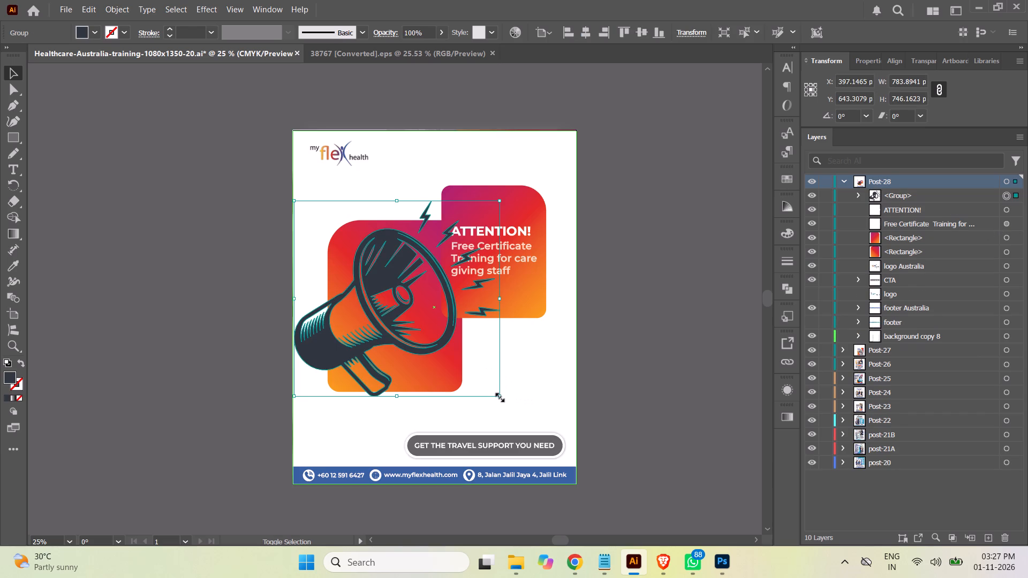
{"action": "left_click_drag", "start_coordinate": [498, 396], "coordinate": [434, 340], "text": "shift"}
{"action": "left_click_drag", "start_coordinate": [380, 303], "coordinate": [439, 359]}
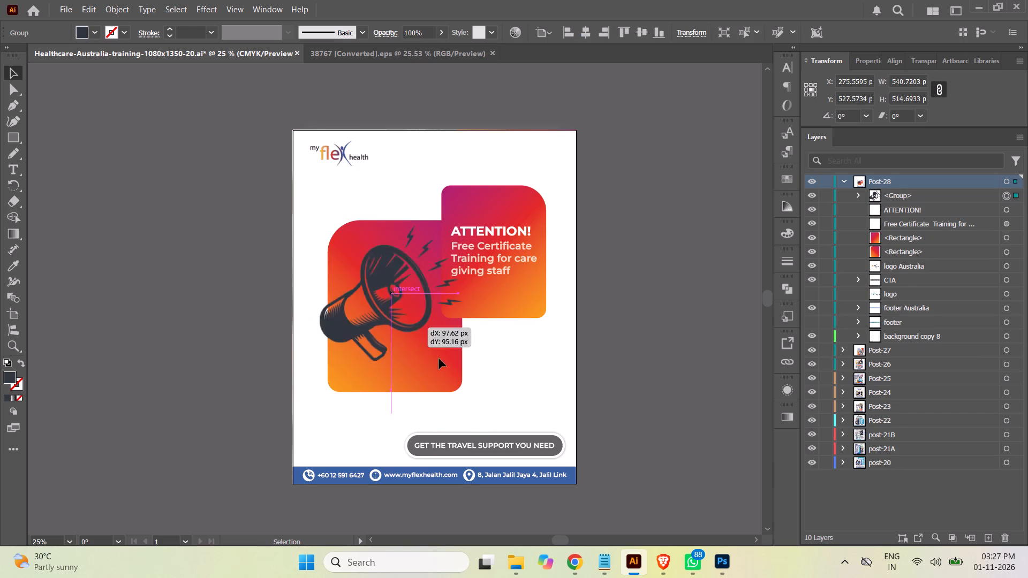
{"action": "left_click_drag", "start_coordinate": [439, 359], "coordinate": [502, 409]}
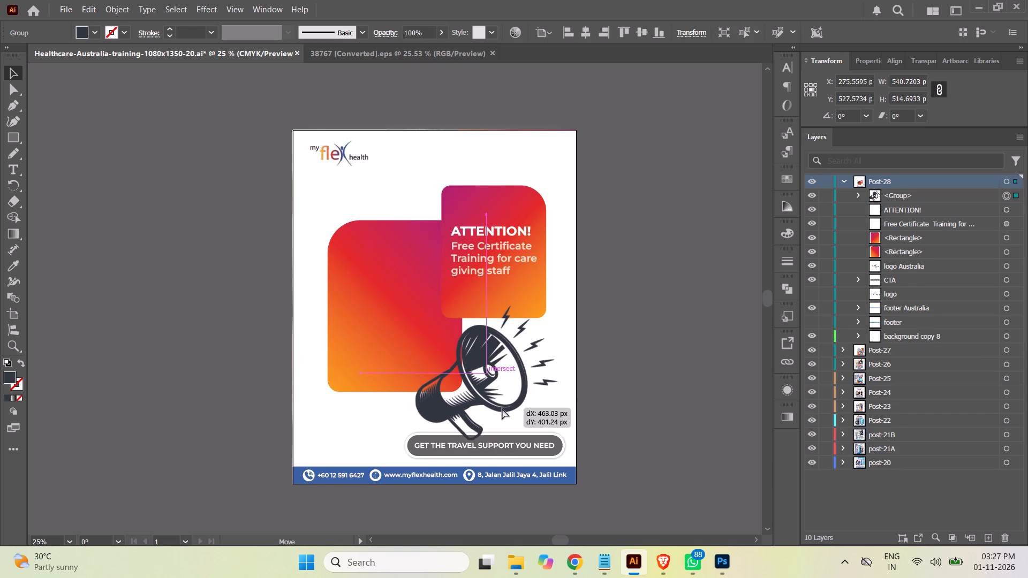
{"action": "left_click_drag", "start_coordinate": [502, 409], "coordinate": [503, 416]}
{"action": "left_click", "coordinate": [650, 406]}
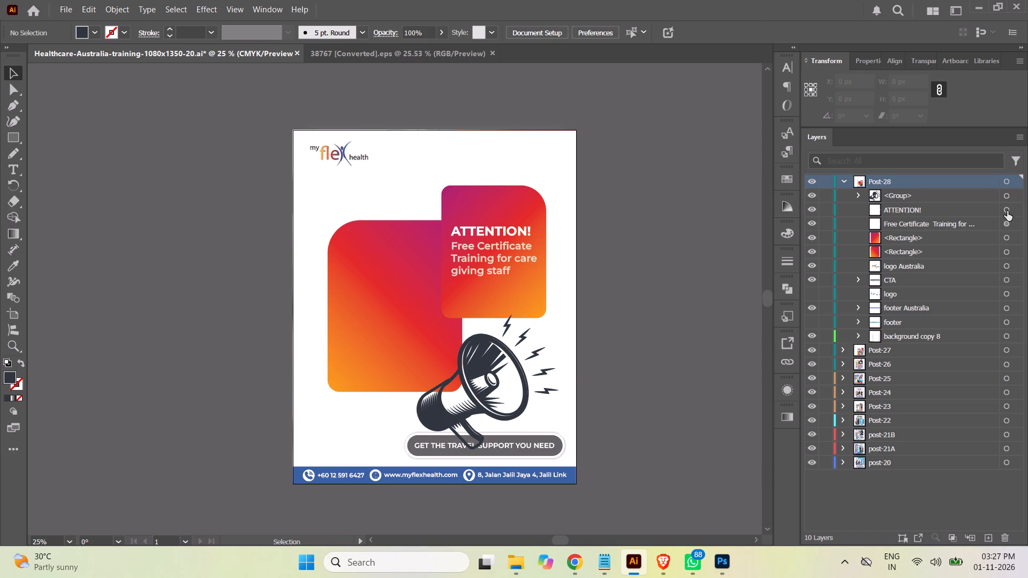
Move the CTA group toward the post's left edge, centred at about X 348, Y 1210 px.
{"action": "left_click", "coordinate": [1004, 280]}
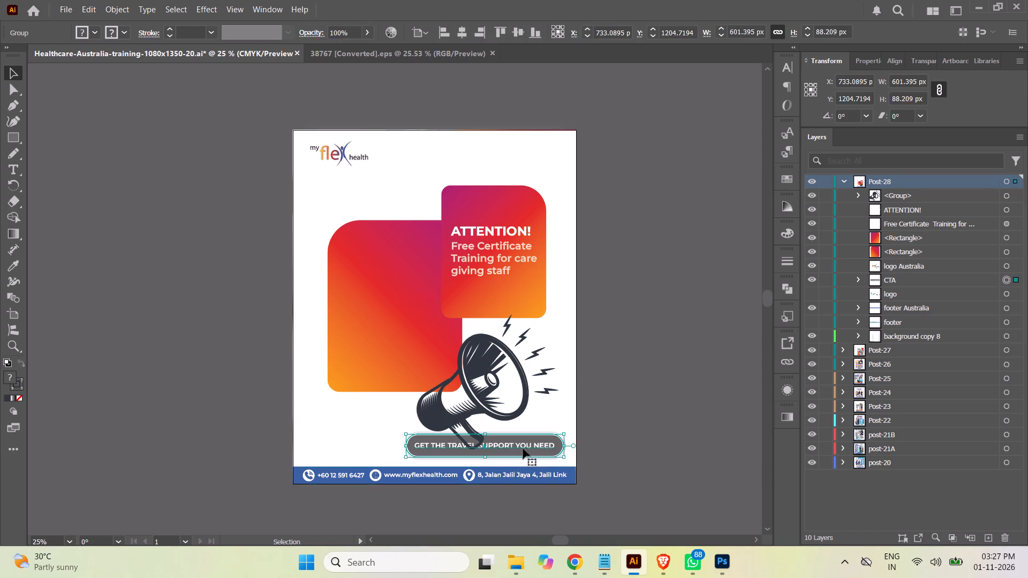
{"action": "left_click_drag", "start_coordinate": [528, 449], "coordinate": [426, 452]}
Replace the CTA button's text with "Enrol Today" copied from the Free Care Giving Training brief in Asana.
{"action": "left_click", "coordinate": [580, 564]}
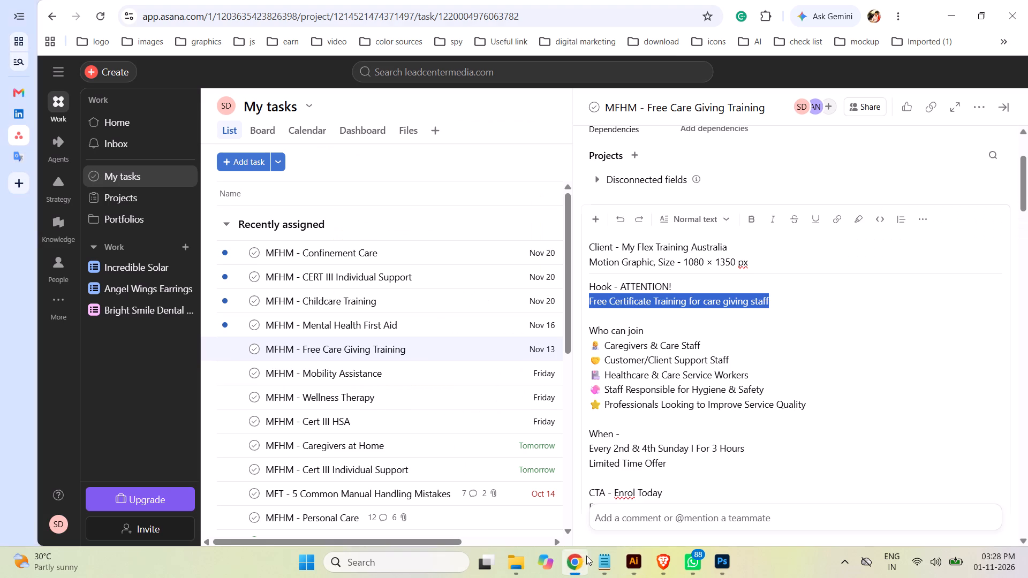
{"action": "scroll", "coordinate": [707, 442], "scroll_direction": "down", "scroll_amount": 1}
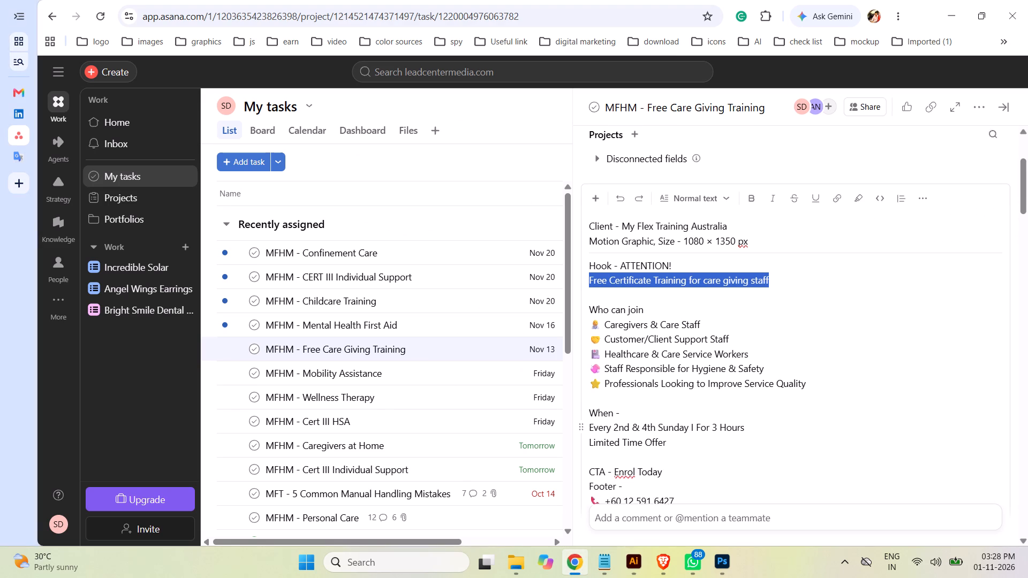
{"action": "left_click_drag", "start_coordinate": [664, 427], "coordinate": [612, 427]}
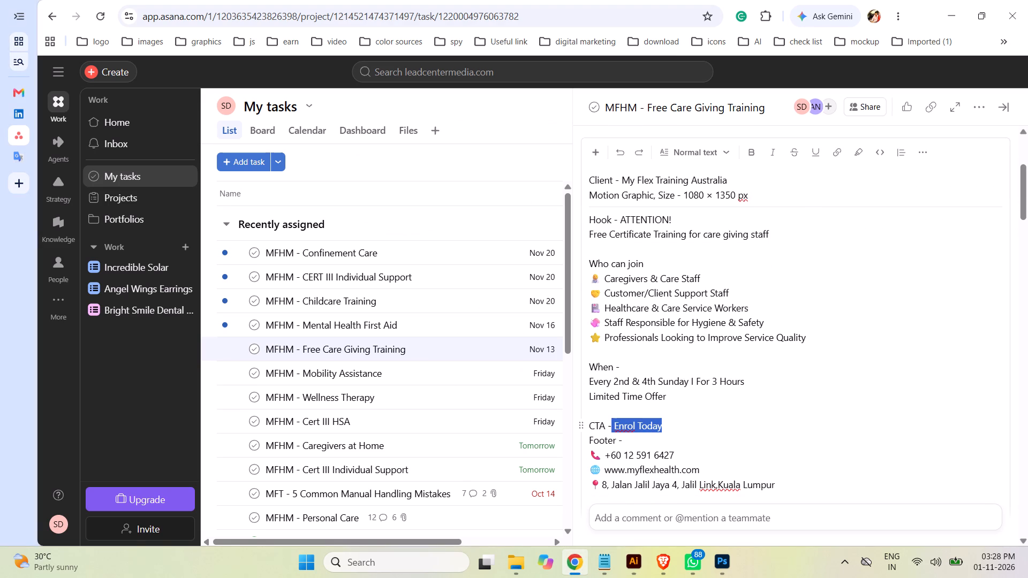
{"action": "left_click_drag", "start_coordinate": [612, 427], "coordinate": [616, 429]}
{"action": "key", "text": "ctrl+c"}
{"action": "left_click", "coordinate": [636, 564]}
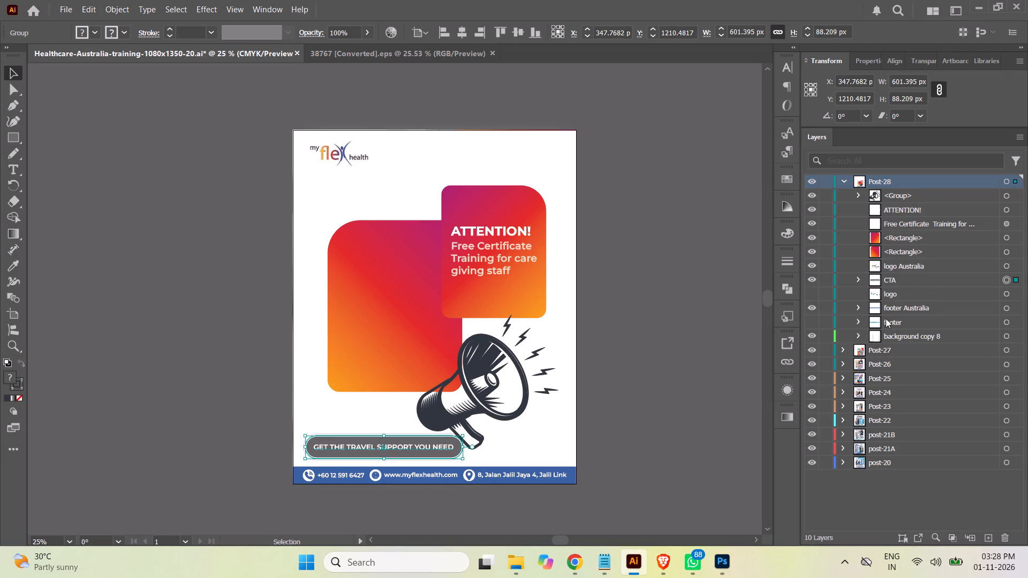
{"action": "left_click", "coordinate": [860, 279]}
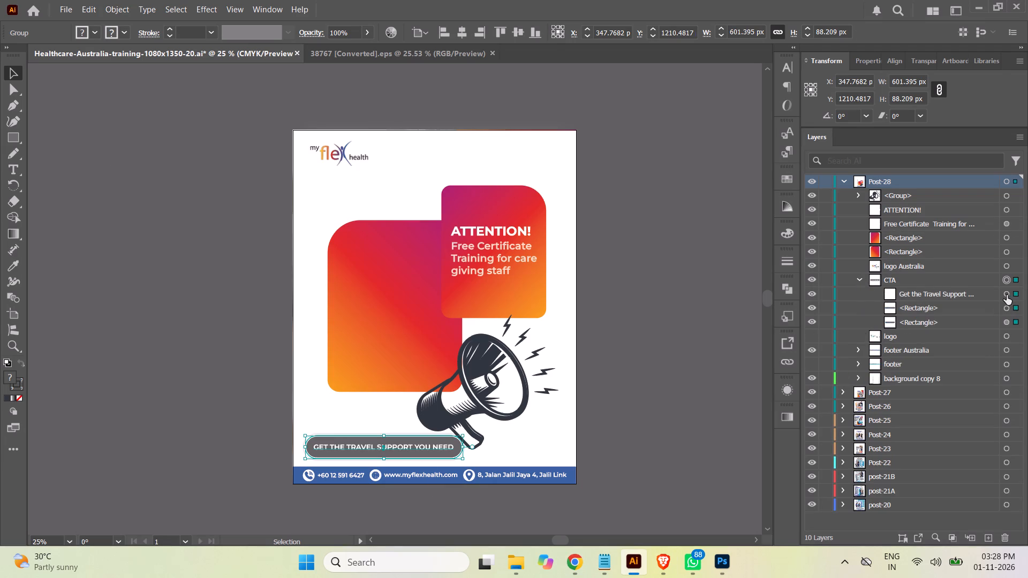
{"action": "left_click", "coordinate": [1006, 295]}
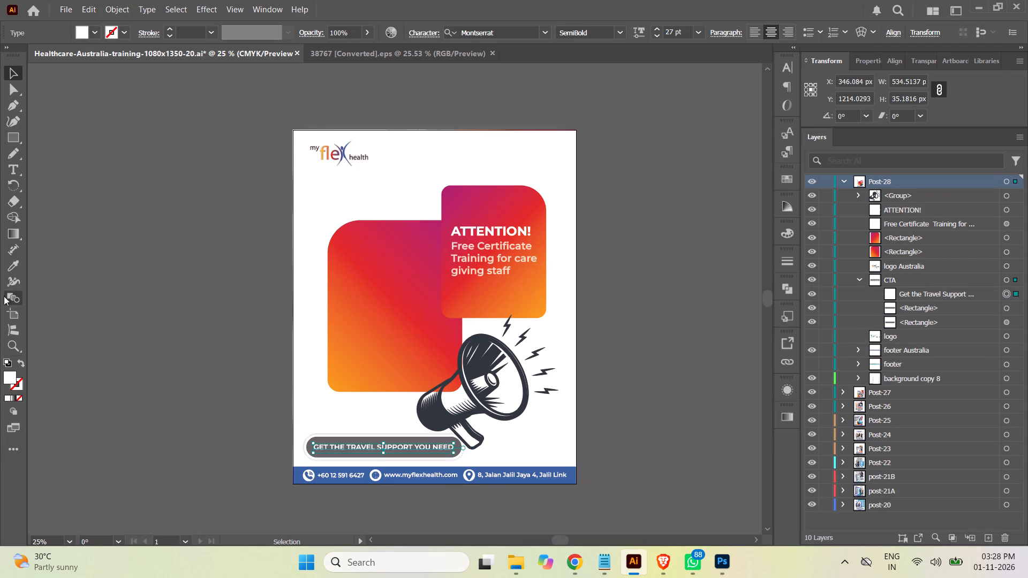
{"action": "left_click", "coordinate": [16, 168]}
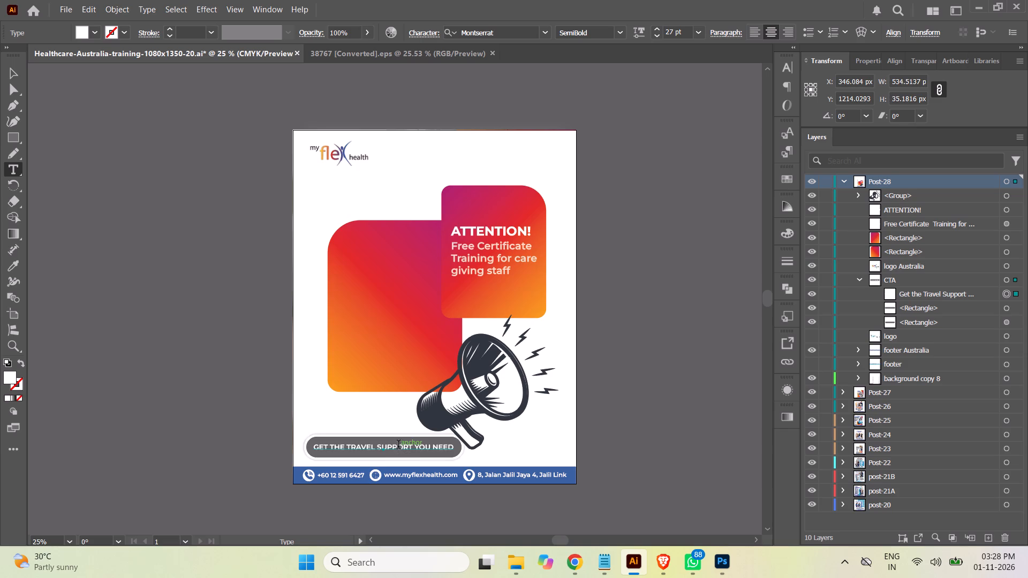
{"action": "left_click", "coordinate": [399, 446]}
{"action": "key", "text": "ctrl+a"}
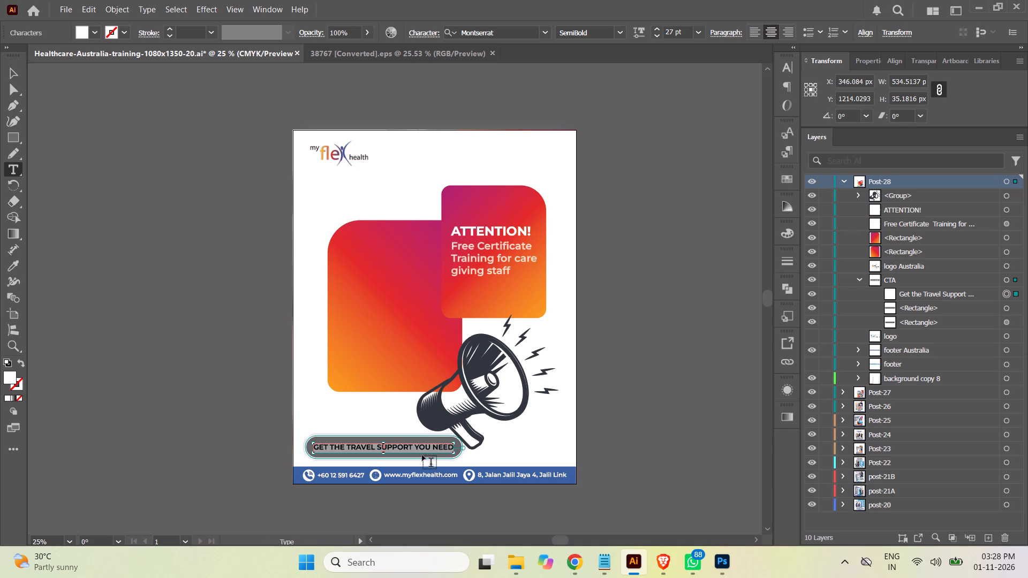
{"action": "key", "text": "ctrl+v"}
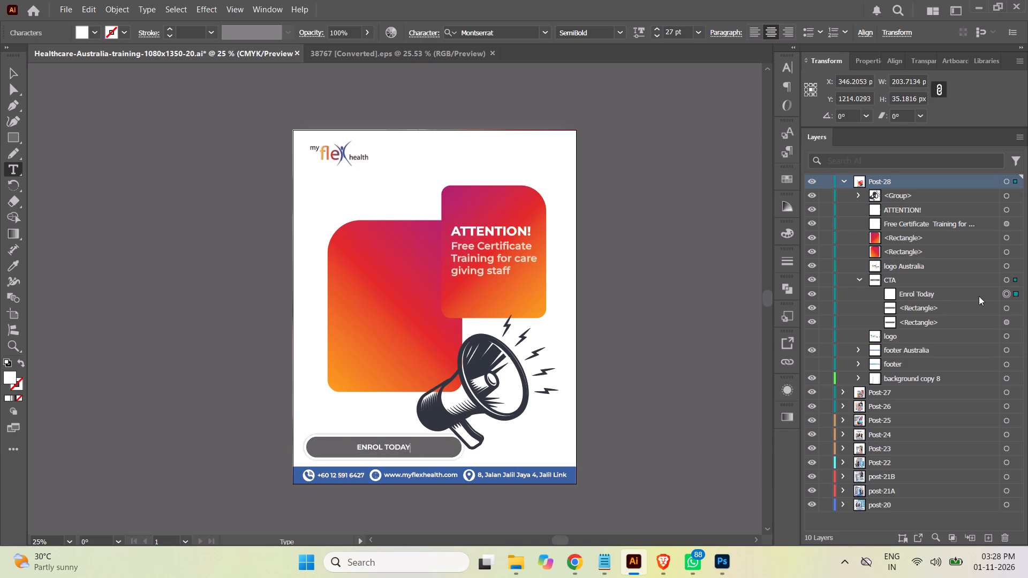
Narrow both CTA background rectangles from each side to about 268 px wide so they fit around the ENROL TODAY text.
{"action": "key", "text": "ctrl+equal"}
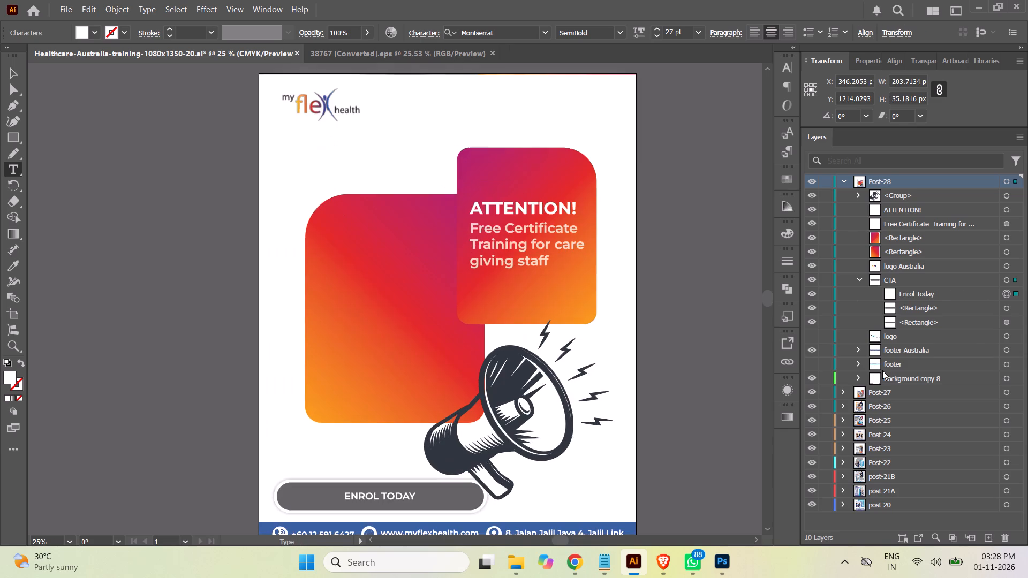
{"action": "key", "text": "ctrl+equal"}
{"action": "scroll", "coordinate": [781, 343], "scroll_direction": "down", "scroll_amount": 2}
{"action": "scroll", "coordinate": [733, 333], "scroll_direction": "up", "scroll_amount": 1}
{"action": "scroll", "coordinate": [727, 330], "scroll_direction": "down", "scroll_amount": 6}
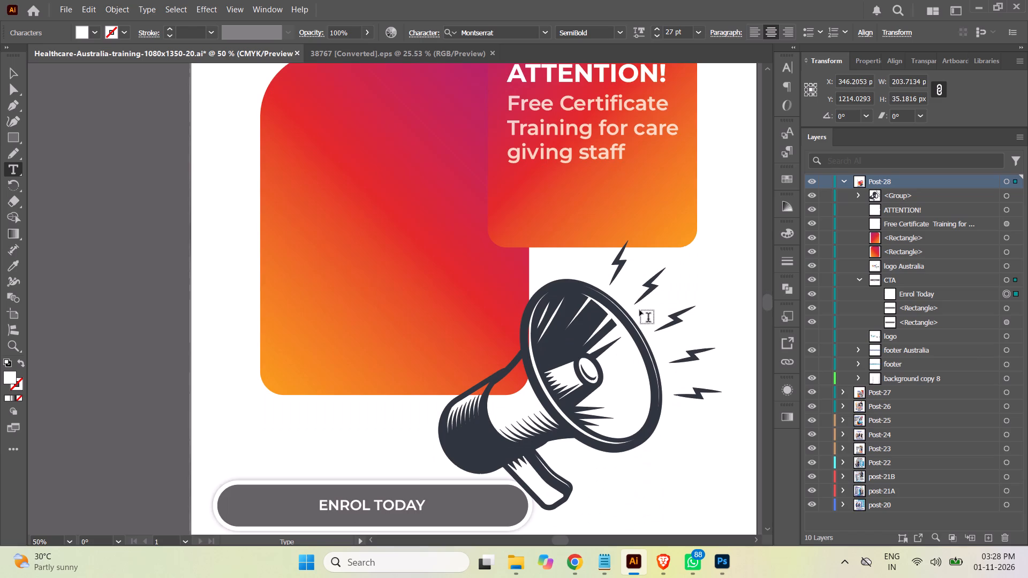
{"action": "scroll", "coordinate": [629, 295], "scroll_direction": "down", "scroll_amount": 1}
{"action": "scroll", "coordinate": [629, 295], "scroll_direction": "up", "scroll_amount": 1}
{"action": "scroll", "coordinate": [627, 297], "scroll_direction": "down", "scroll_amount": 6}
{"action": "scroll", "coordinate": [626, 300], "scroll_direction": "up", "scroll_amount": 2}
{"action": "scroll", "coordinate": [626, 300], "scroll_direction": "down", "scroll_amount": 6}
{"action": "scroll", "coordinate": [641, 296], "scroll_direction": "up", "scroll_amount": 1}
{"action": "scroll", "coordinate": [641, 296], "scroll_direction": "down", "scroll_amount": 5}
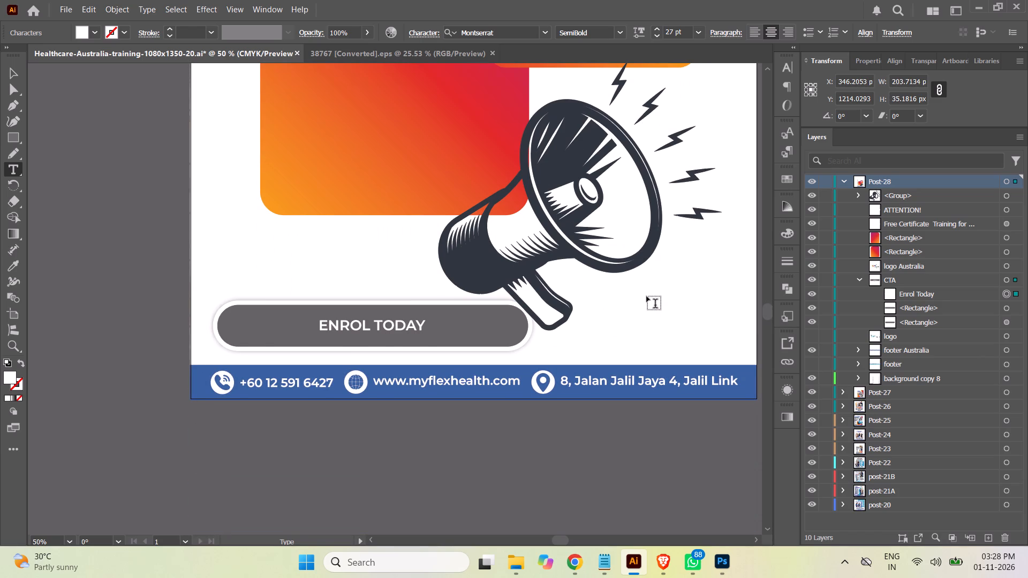
{"action": "left_click", "coordinate": [1007, 310]}
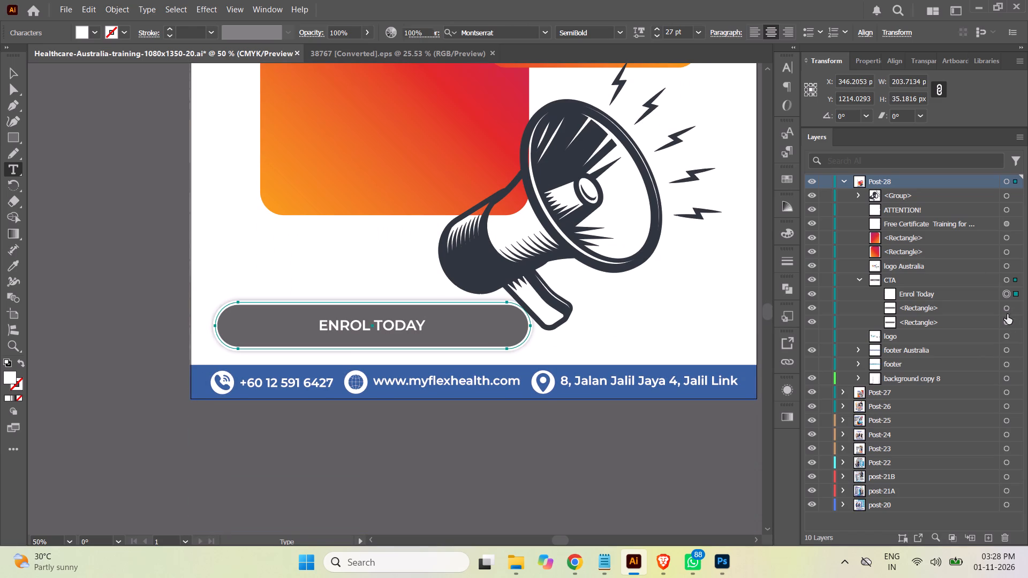
{"action": "left_click", "coordinate": [1005, 322], "text": "shift"}
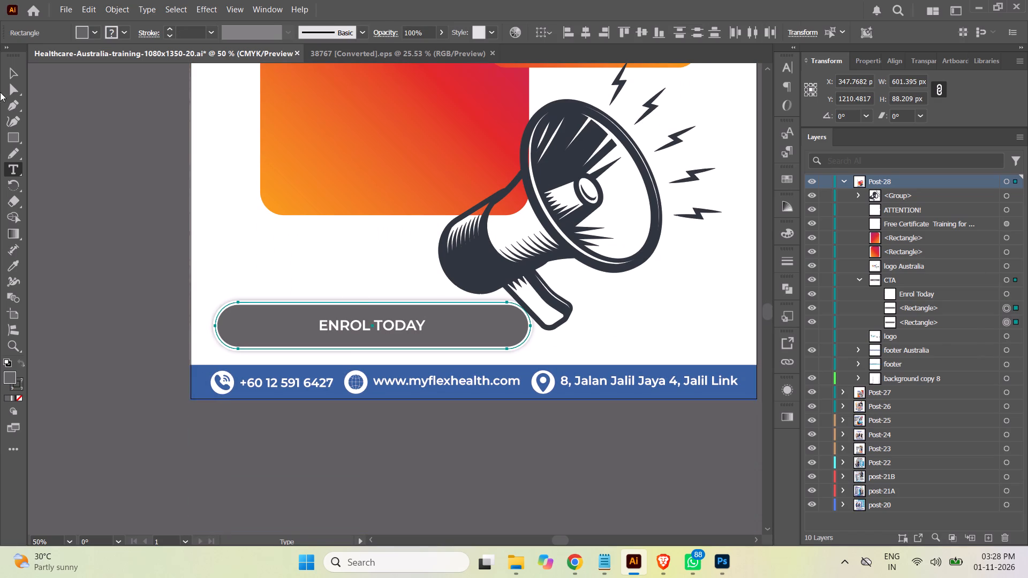
{"action": "left_click", "coordinate": [11, 77]}
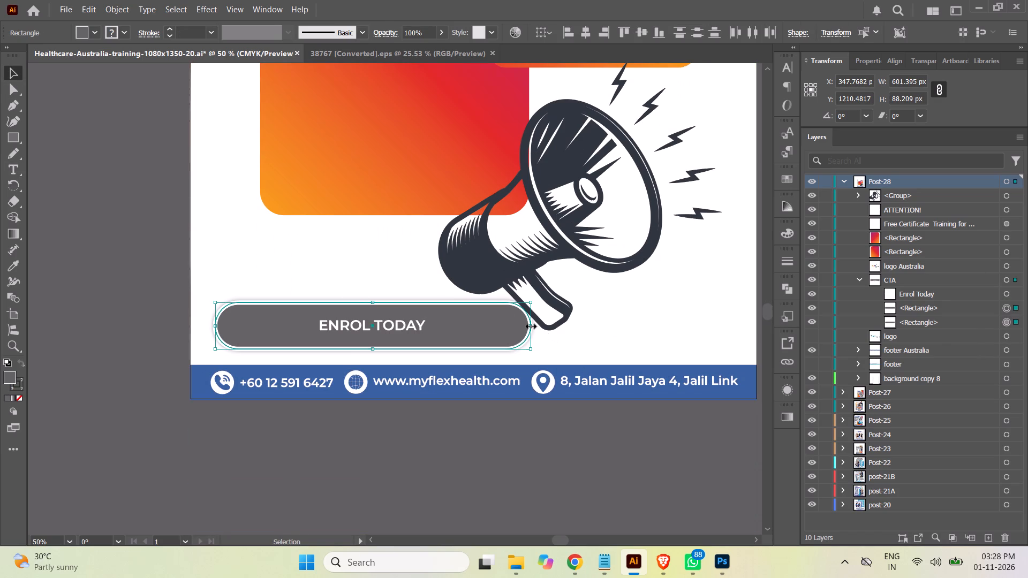
{"action": "left_click_drag", "start_coordinate": [530, 325], "coordinate": [479, 328]}
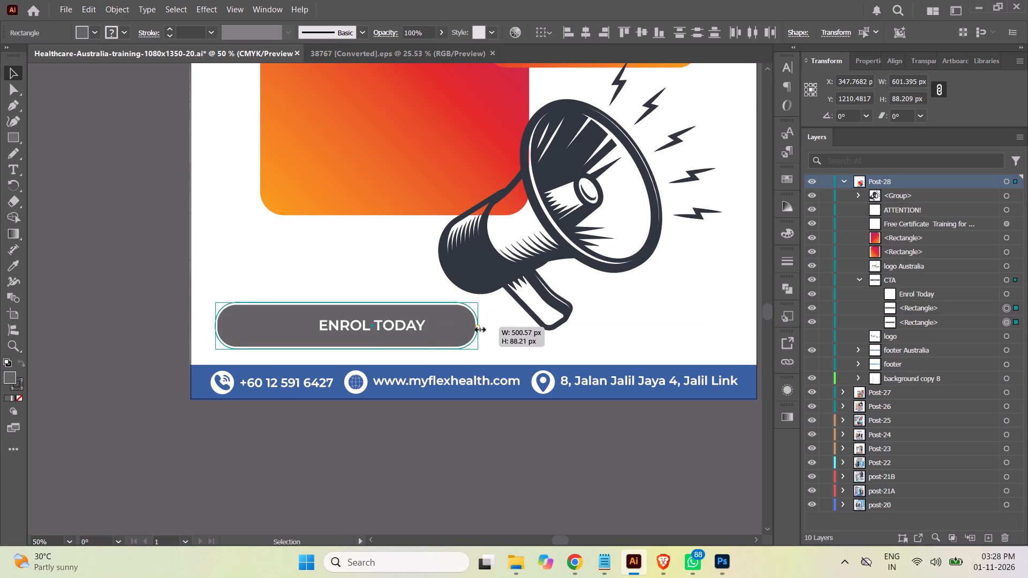
{"action": "left_click_drag", "start_coordinate": [479, 328], "coordinate": [442, 329]}
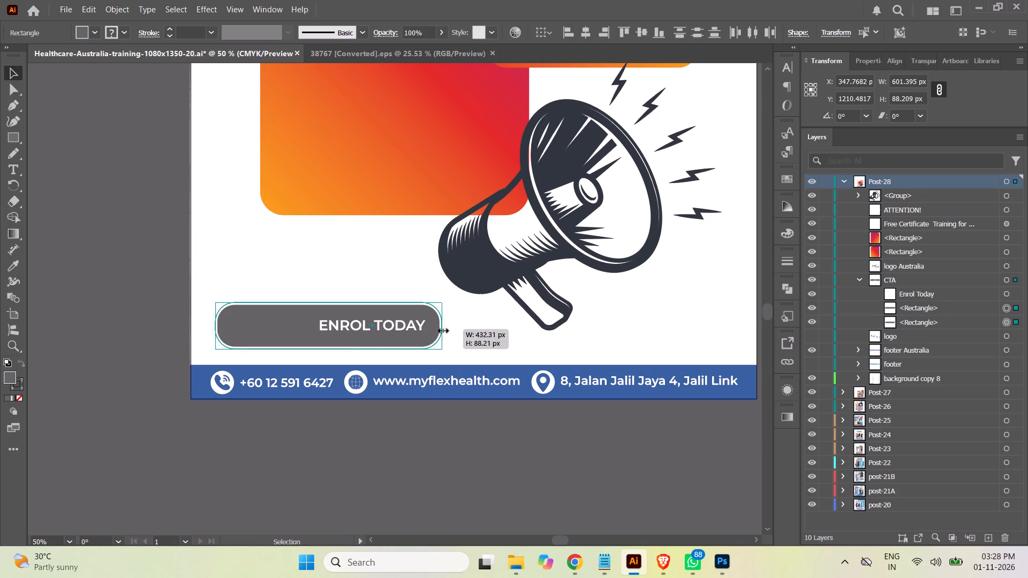
{"action": "left_click_drag", "start_coordinate": [442, 329], "coordinate": [440, 329]}
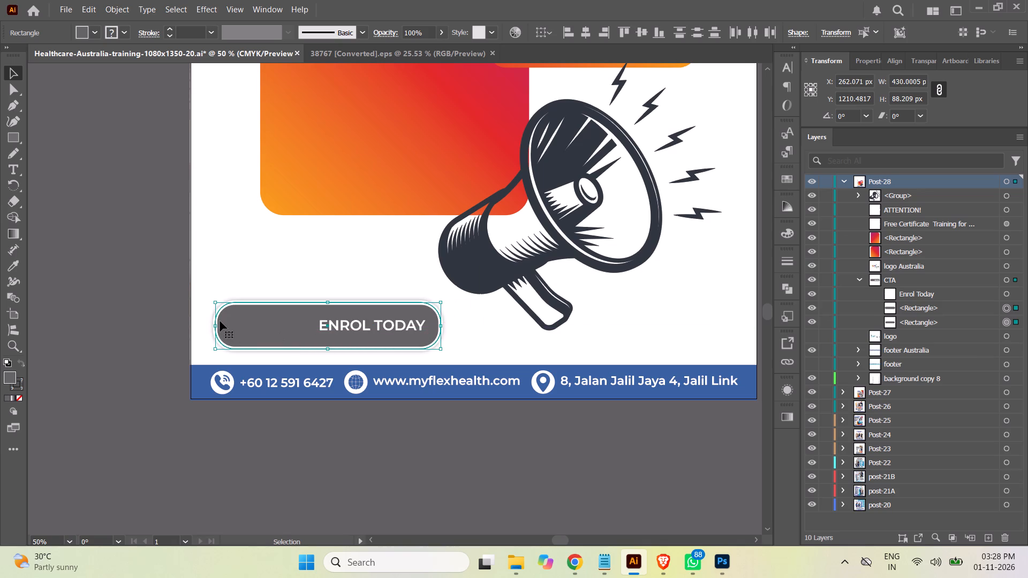
{"action": "left_click_drag", "start_coordinate": [214, 324], "coordinate": [292, 325]}
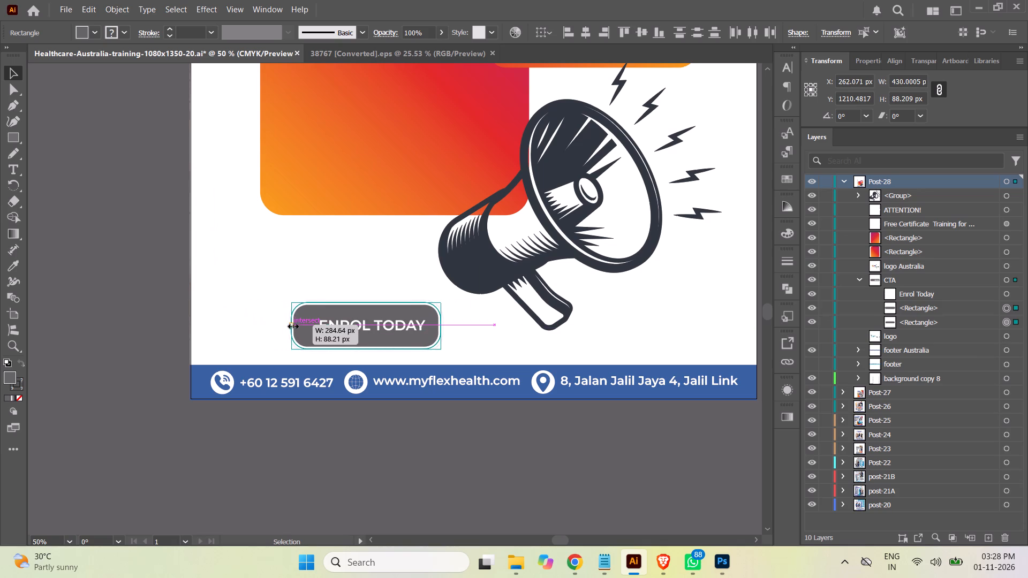
{"action": "left_click_drag", "start_coordinate": [292, 325], "coordinate": [302, 325]}
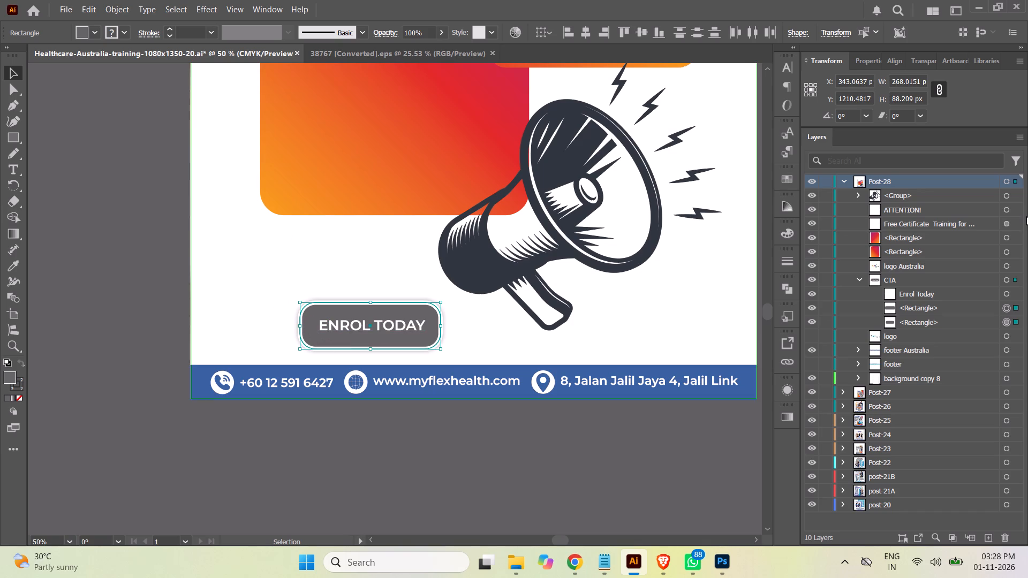
Fully round the corners of both CTA background rectangles so the ENROL TODAY button becomes pill-shaped.
{"action": "left_click", "coordinate": [1004, 309]}
{"action": "left_click_drag", "start_coordinate": [315, 317], "coordinate": [376, 335]}
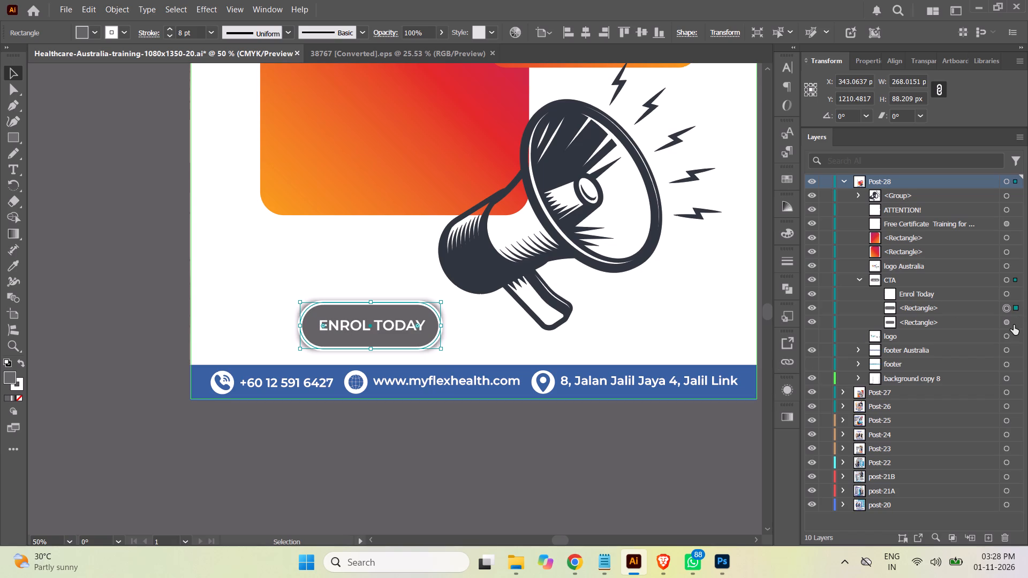
{"action": "left_click", "coordinate": [1006, 323]}
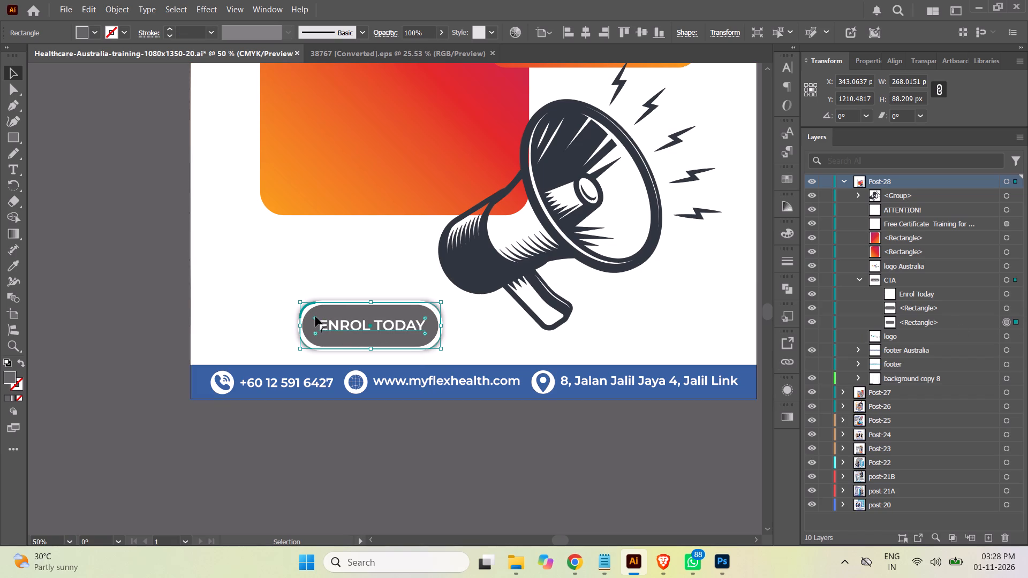
{"action": "left_click_drag", "start_coordinate": [315, 317], "coordinate": [413, 339]}
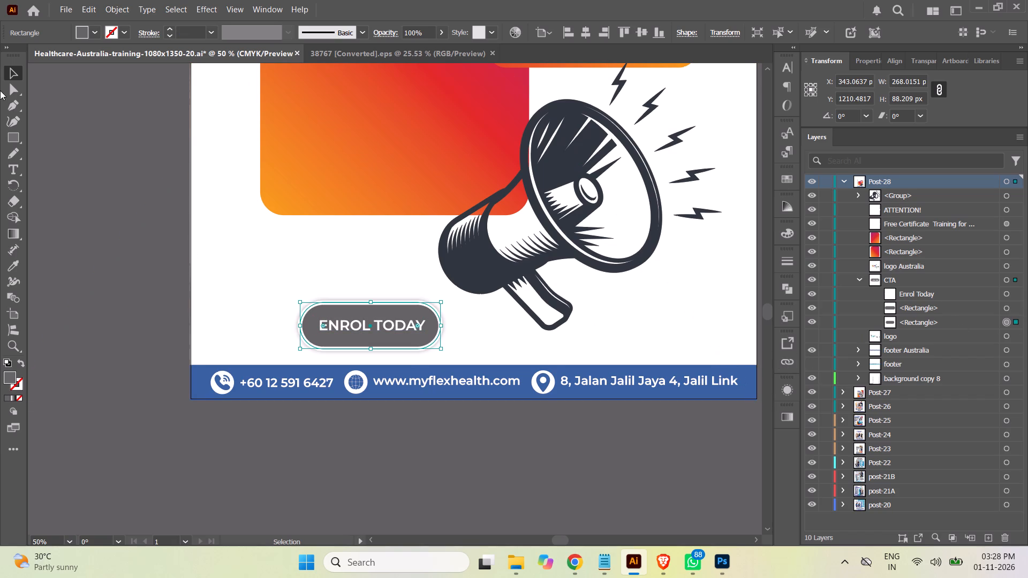
{"action": "left_click", "coordinate": [7, 70]}
{"action": "left_click", "coordinate": [114, 206]}
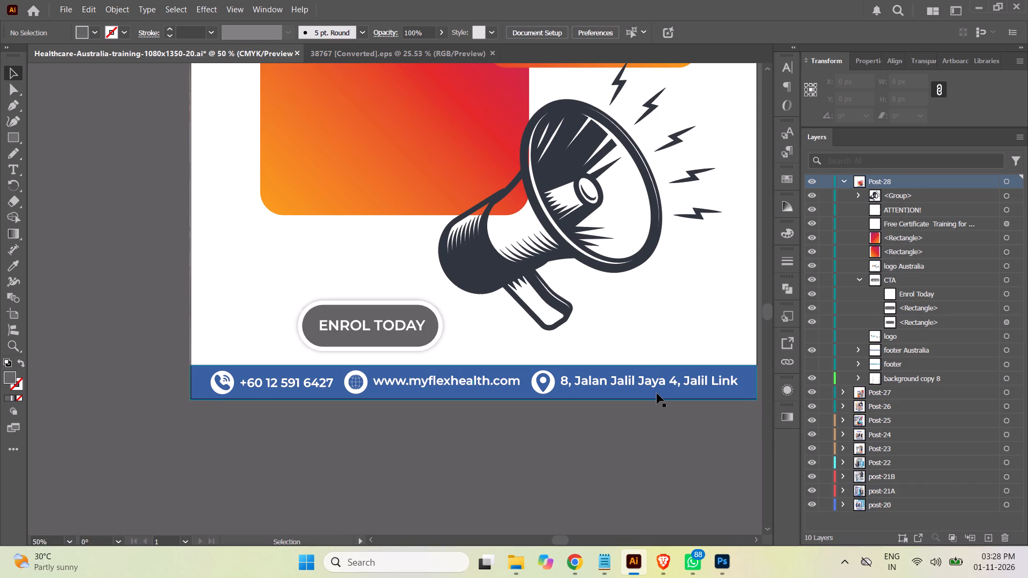
Move the CTA group up and slightly left so it sits just below the large gradient rectangle, beside the megaphone.
{"action": "key", "text": "ctrl+minus"}
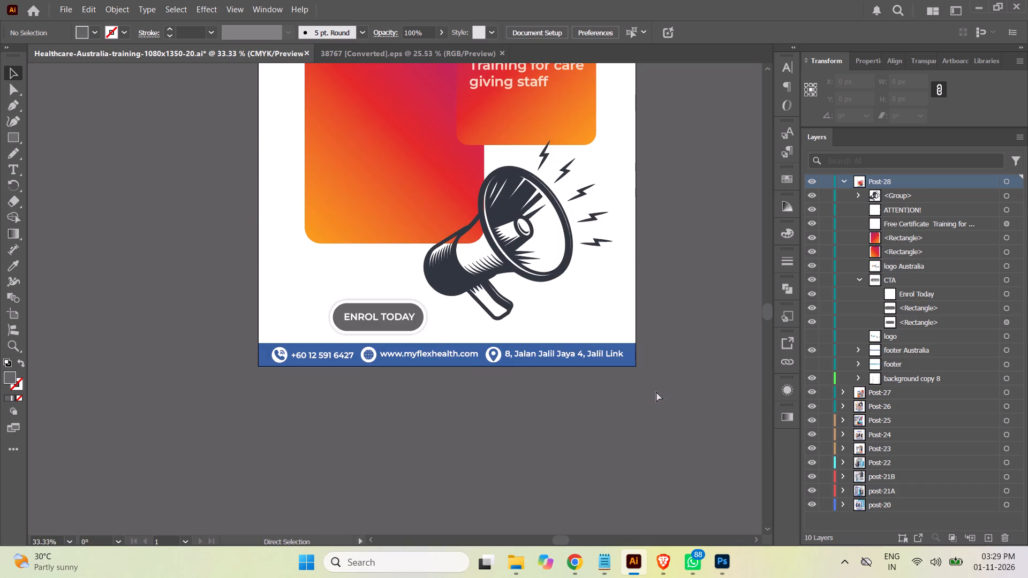
{"action": "key", "text": "ctrl+minus"}
{"action": "scroll", "coordinate": [704, 263], "scroll_direction": "down", "scroll_amount": 2}
{"action": "scroll", "coordinate": [698, 269], "scroll_direction": "up", "scroll_amount": 2}
{"action": "scroll", "coordinate": [698, 269], "scroll_direction": "down", "scroll_amount": 1}
{"action": "scroll", "coordinate": [698, 269], "scroll_direction": "up", "scroll_amount": 2}
{"action": "scroll", "coordinate": [698, 269], "scroll_direction": "down", "scroll_amount": 2}
{"action": "scroll", "coordinate": [698, 268], "scroll_direction": "up", "scroll_amount": 3}
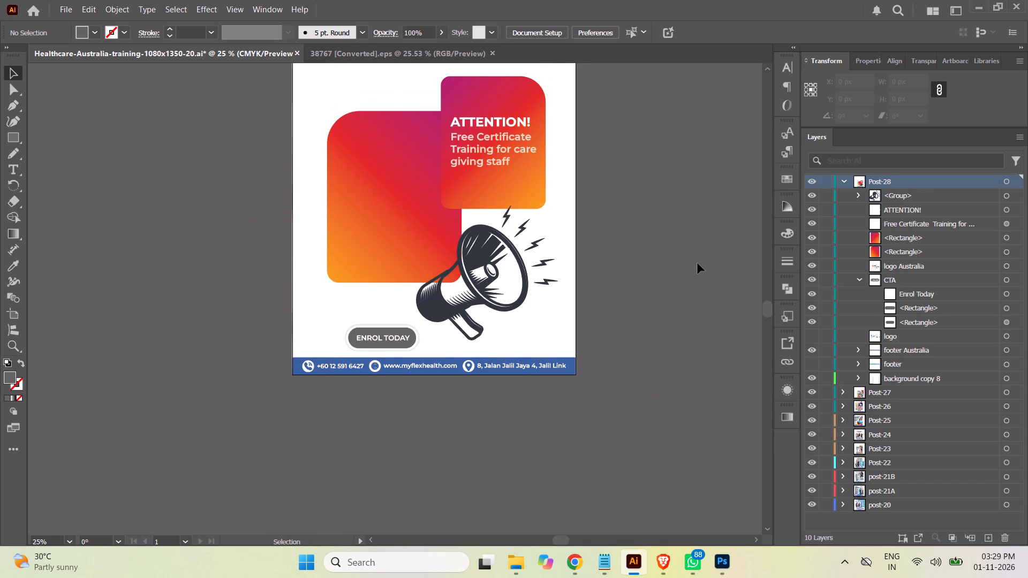
{"action": "scroll", "coordinate": [691, 265], "scroll_direction": "up", "scroll_amount": 7}
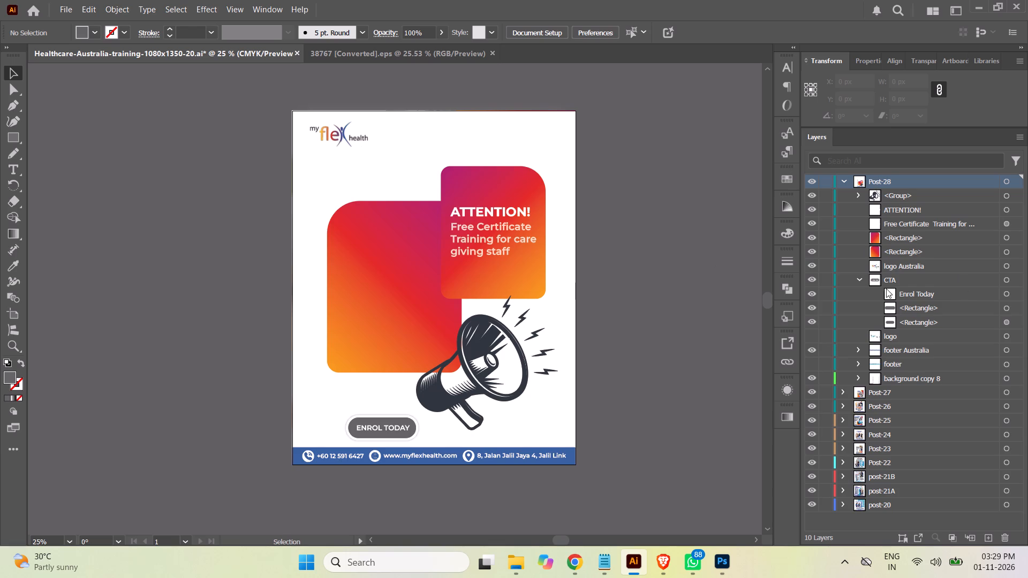
{"action": "left_click", "coordinate": [857, 280]}
{"action": "left_click", "coordinate": [1005, 282]}
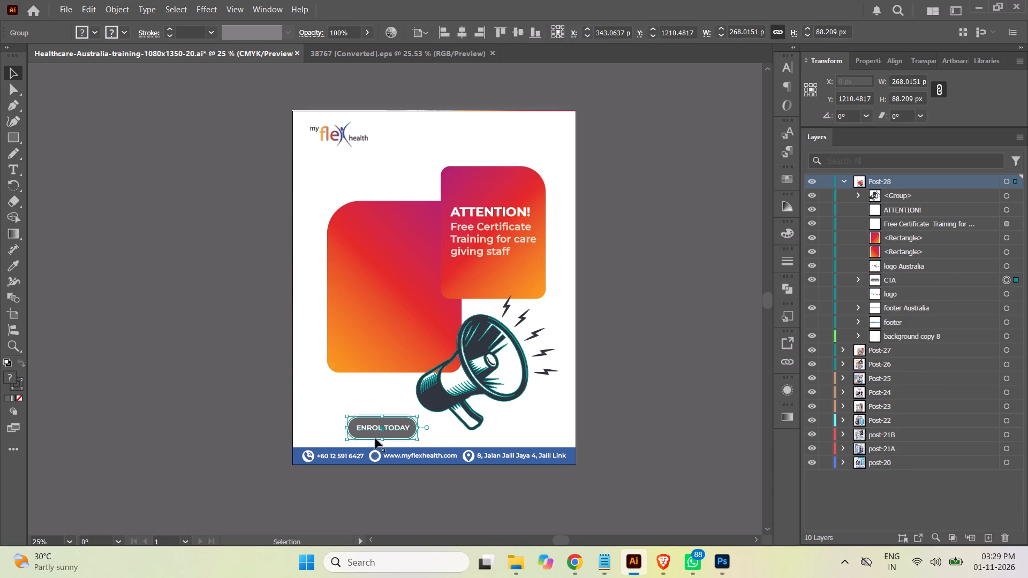
{"action": "left_click_drag", "start_coordinate": [387, 430], "coordinate": [372, 399]}
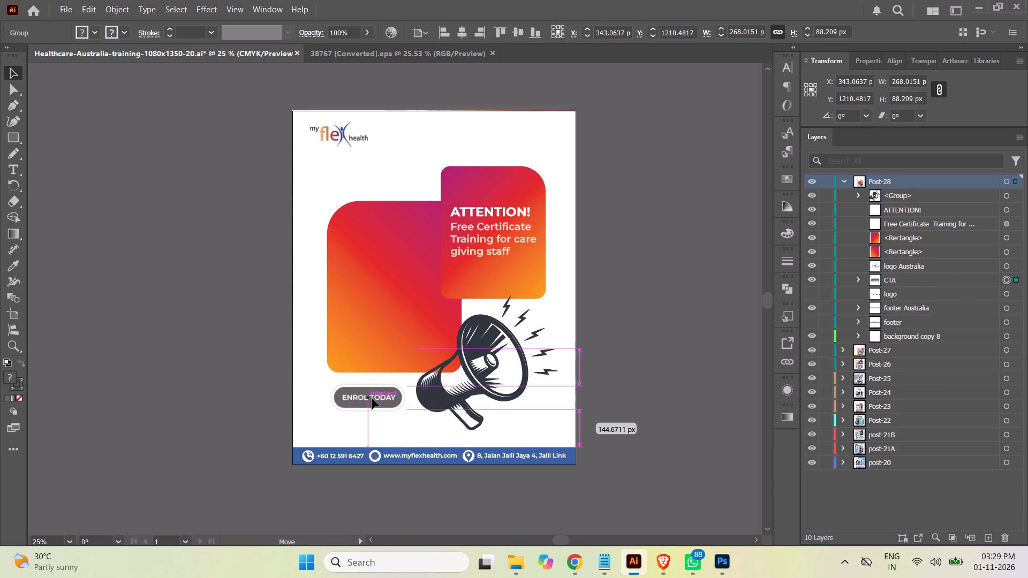
{"action": "left_click_drag", "start_coordinate": [372, 399], "coordinate": [373, 399]}
{"action": "left_click", "coordinate": [677, 382]}
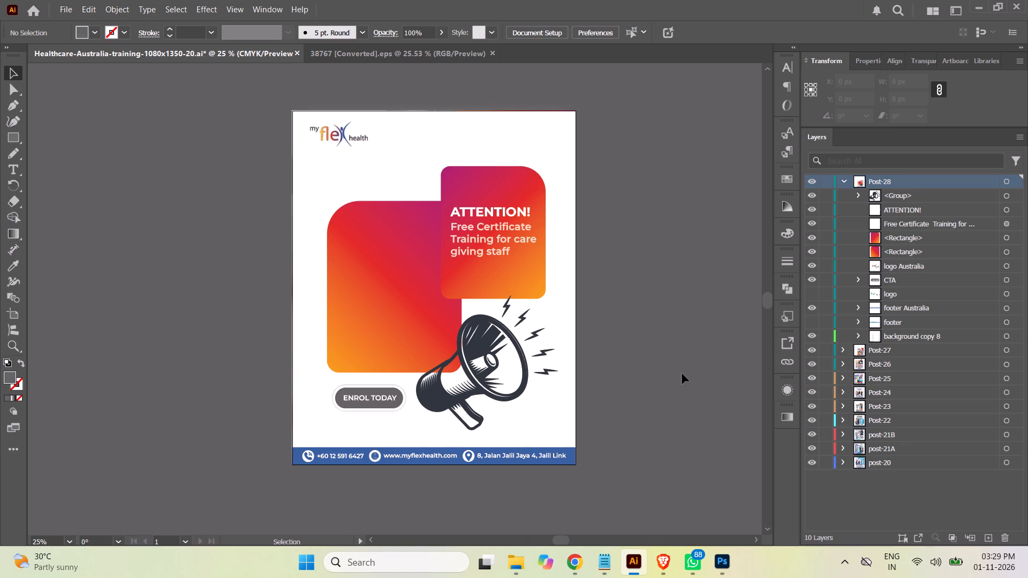
Save the Healthcare-Australia-training document.
{"action": "key", "text": "ctrl+s"}
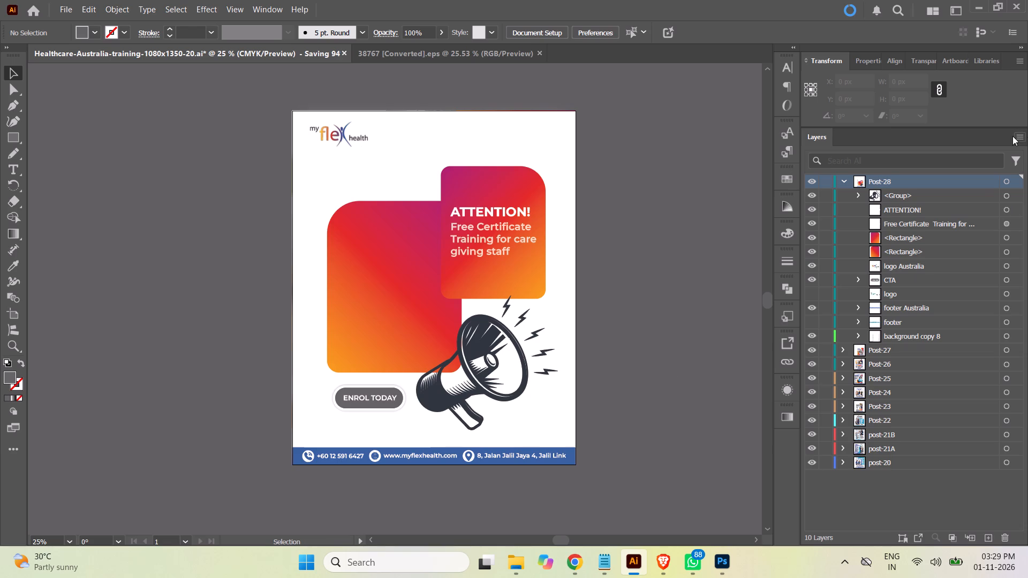
Recolour the megaphone group with the footer bar's blue using the Eyedropper.
{"action": "left_click", "coordinate": [1008, 198]}
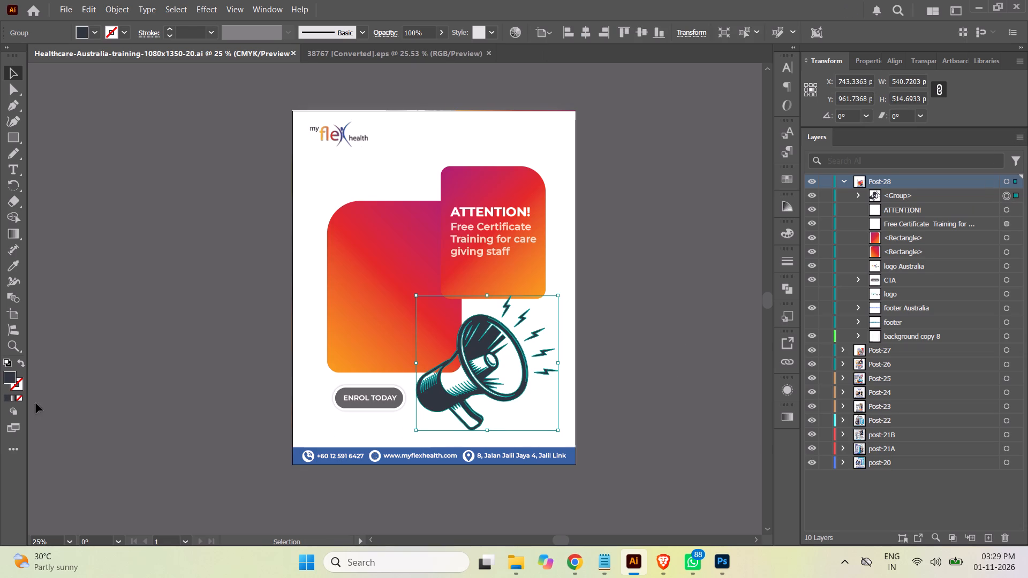
{"action": "left_click", "coordinate": [15, 264]}
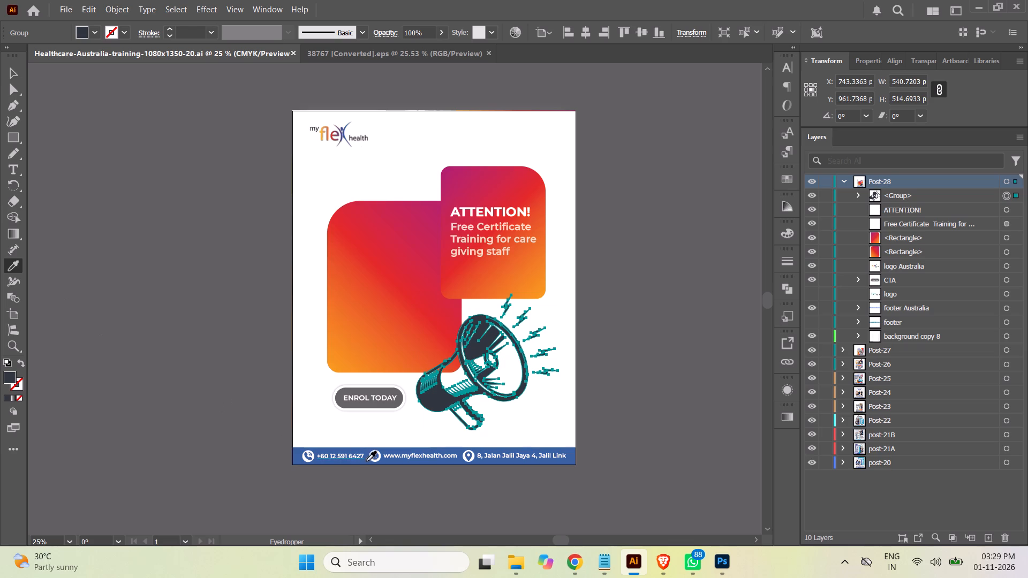
{"action": "left_click", "coordinate": [366, 462]}
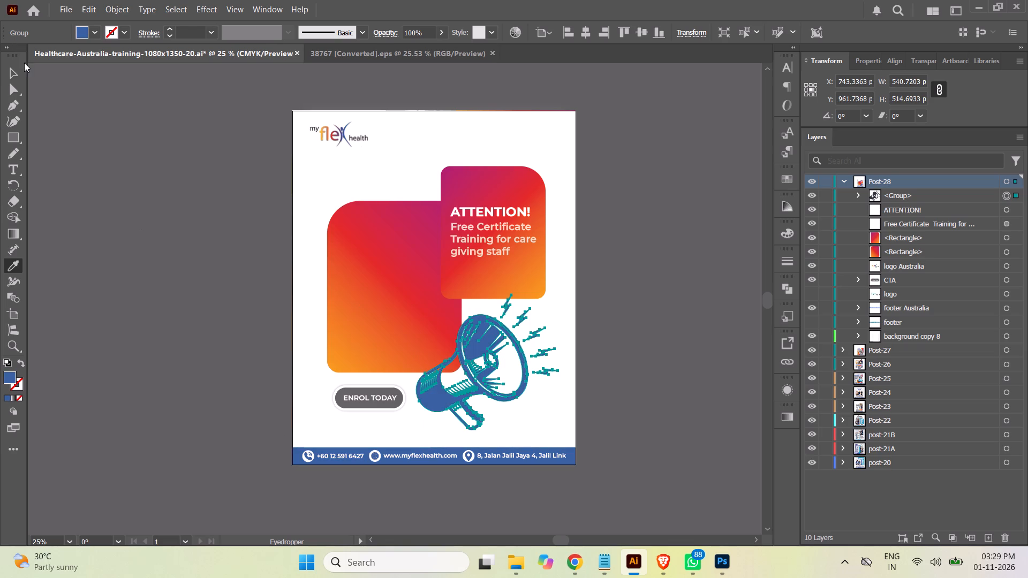
{"action": "left_click", "coordinate": [14, 77]}
{"action": "left_click", "coordinate": [124, 181]}
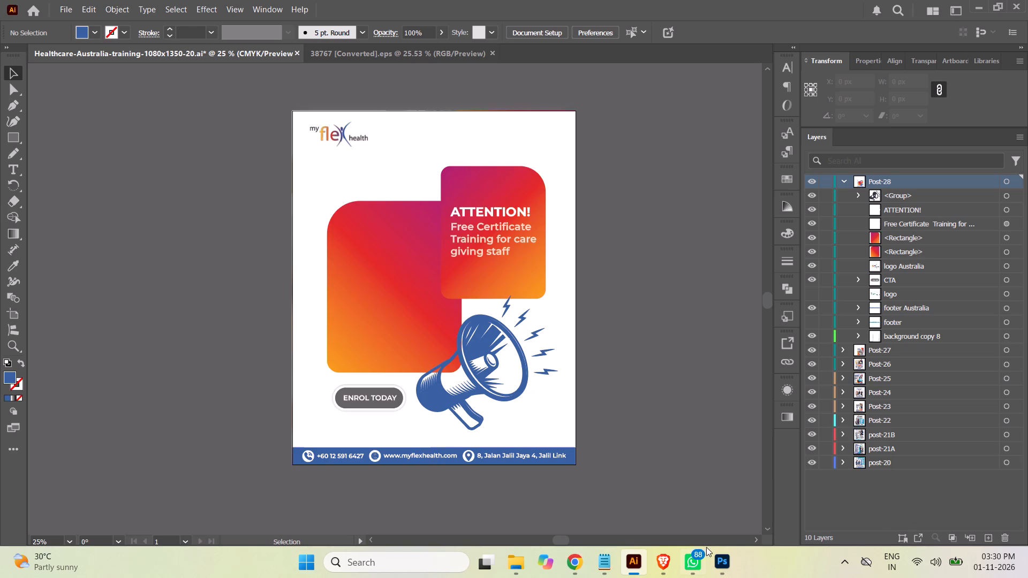
Copy "Who can join" from the Free Care Giving Training brief in Asana and paste it as new text beside the Illustrator artboard.
{"action": "left_click", "coordinate": [576, 560]}
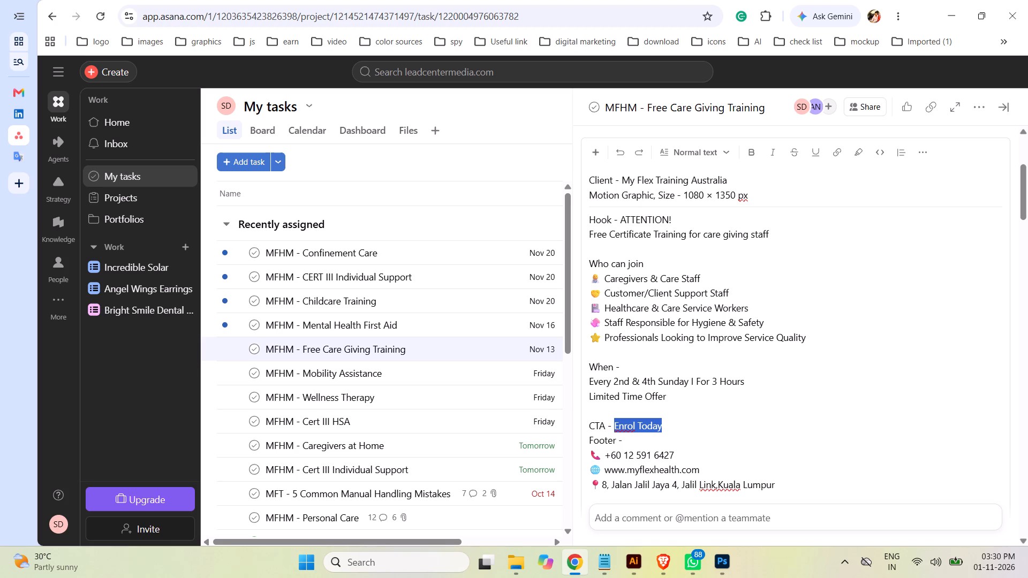
{"action": "left_click", "coordinate": [633, 565]}
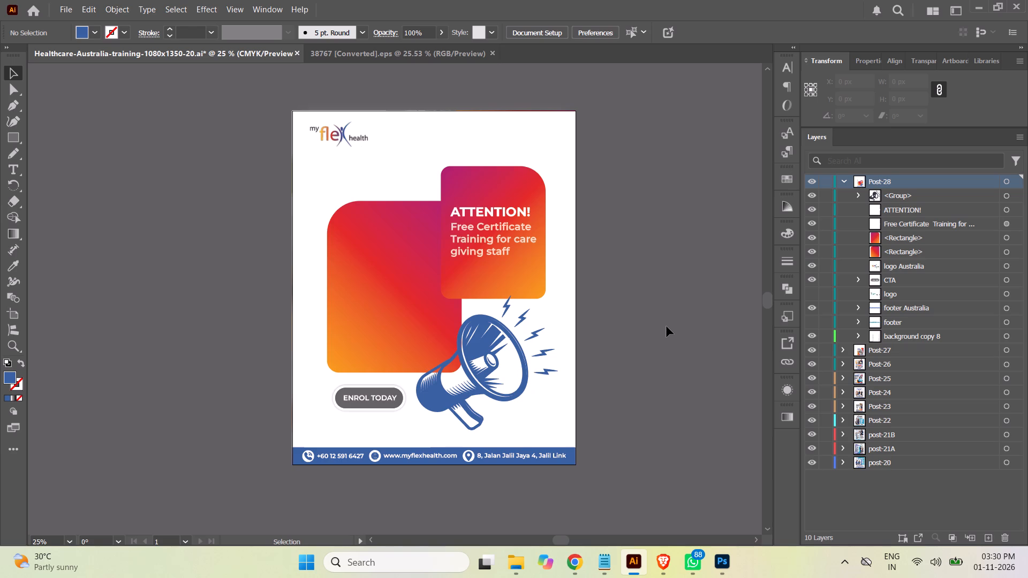
{"action": "left_click", "coordinate": [577, 563]}
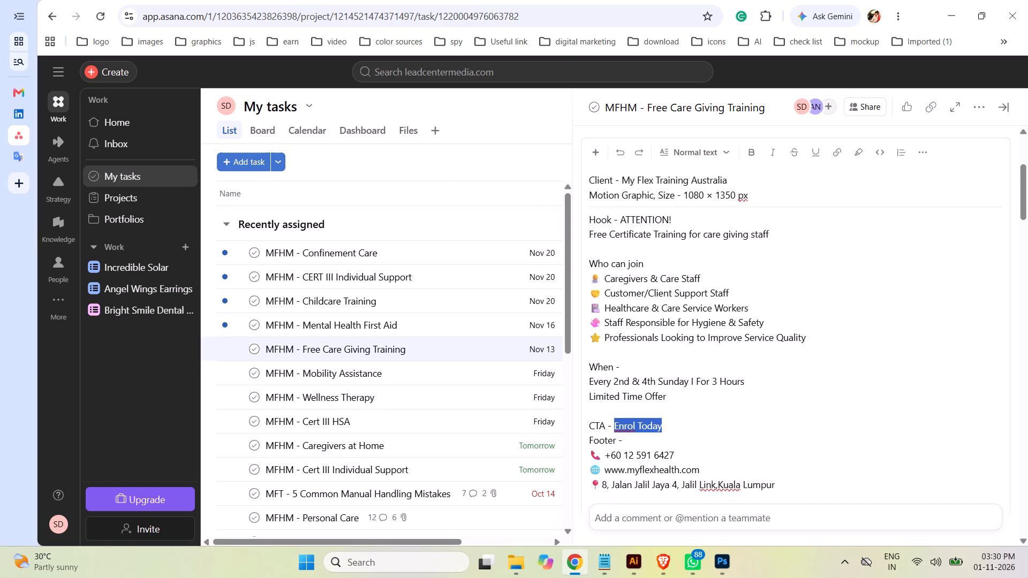
{"action": "left_click_drag", "start_coordinate": [645, 265], "coordinate": [587, 265]}
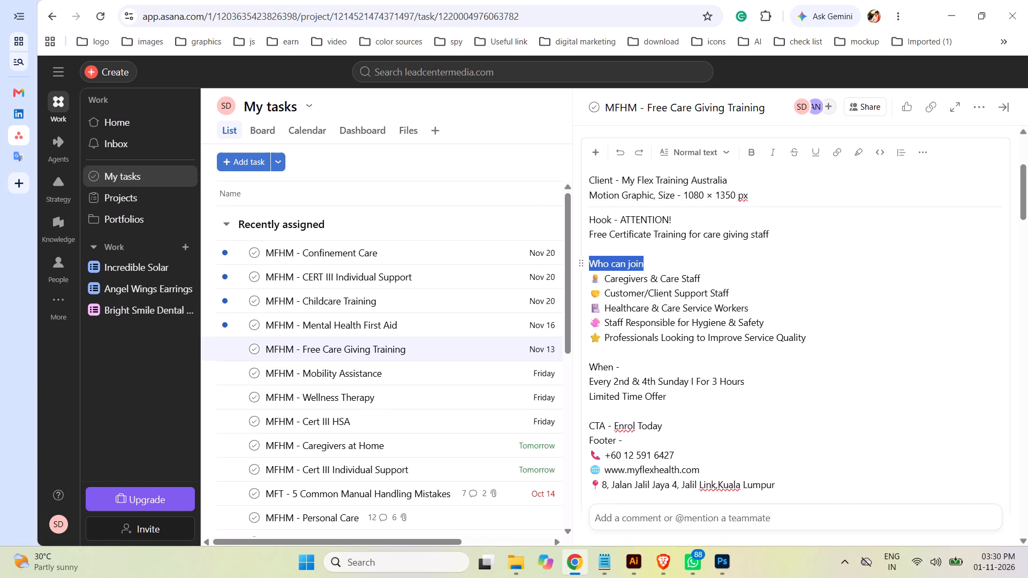
{"action": "key", "text": "ctrl+c"}
{"action": "left_click", "coordinate": [628, 560]}
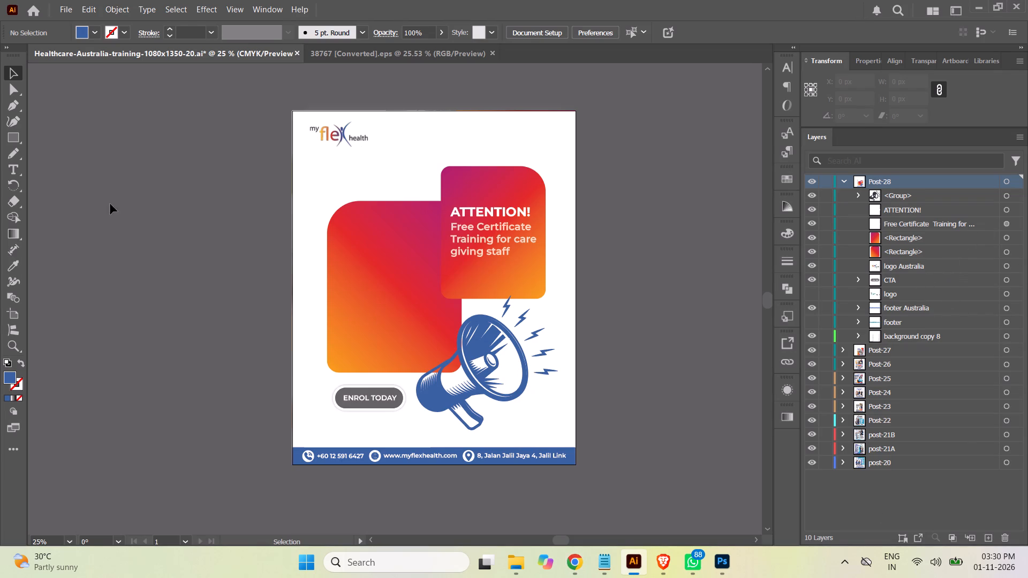
{"action": "left_click", "coordinate": [18, 170]}
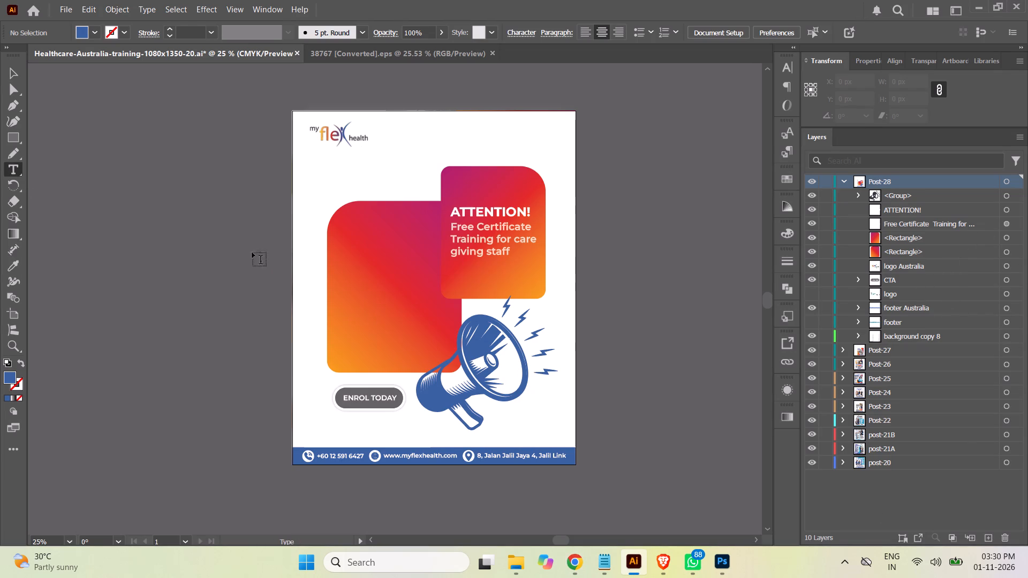
{"action": "left_click", "coordinate": [241, 253]}
{"action": "key", "text": "ctrl+v"}
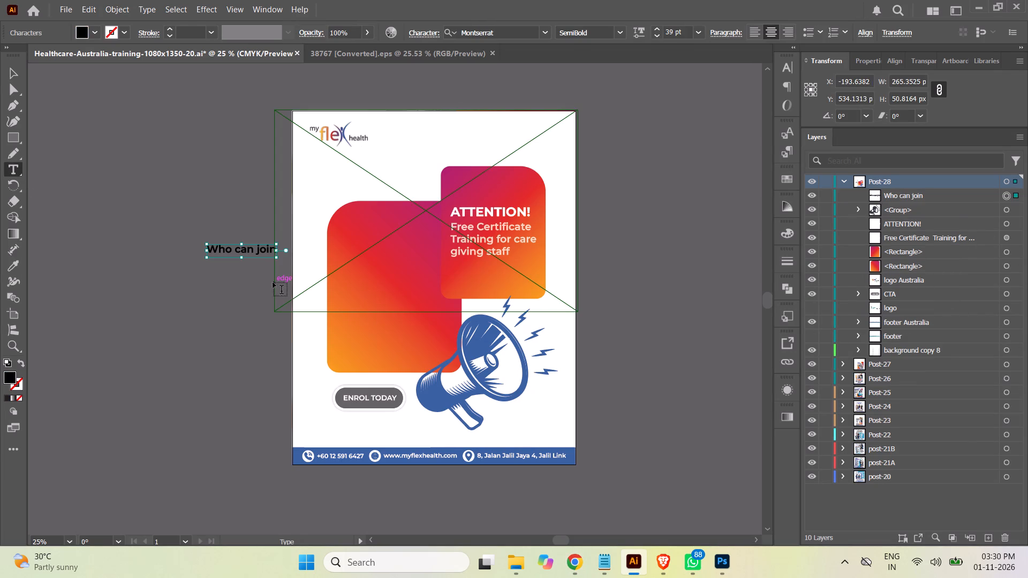
Set the "Who can join" text to Montserrat Regular at 60 pt.
{"action": "key", "text": "ctrl+a"}
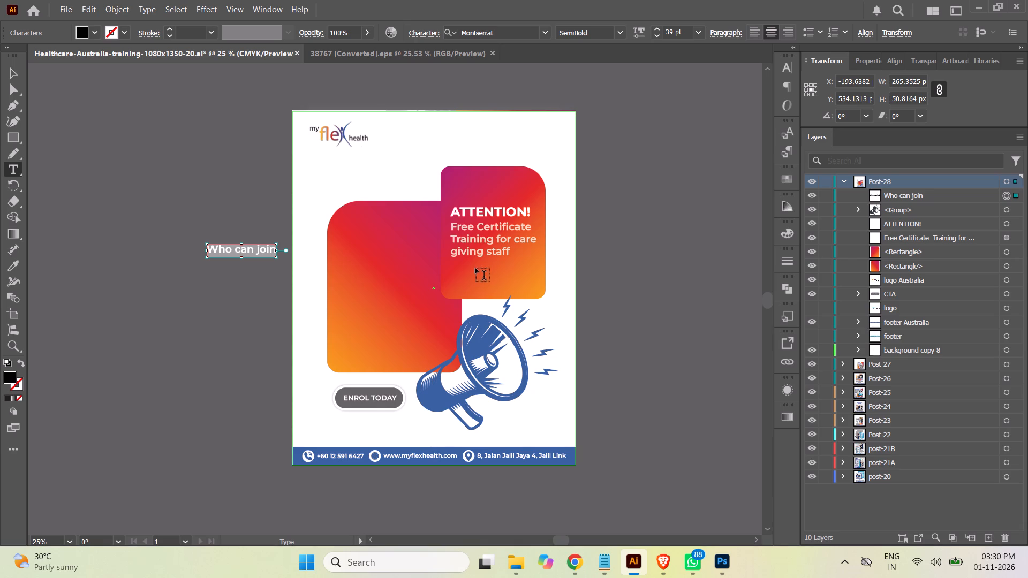
{"action": "left_click", "coordinate": [616, 34]}
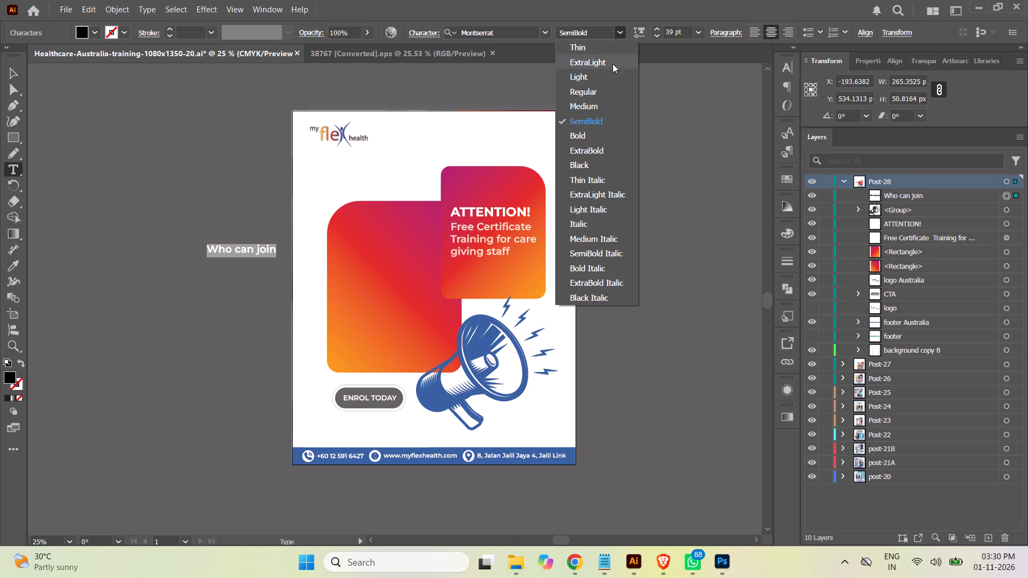
{"action": "left_click", "coordinate": [591, 93]}
{"action": "left_click", "coordinate": [12, 74]}
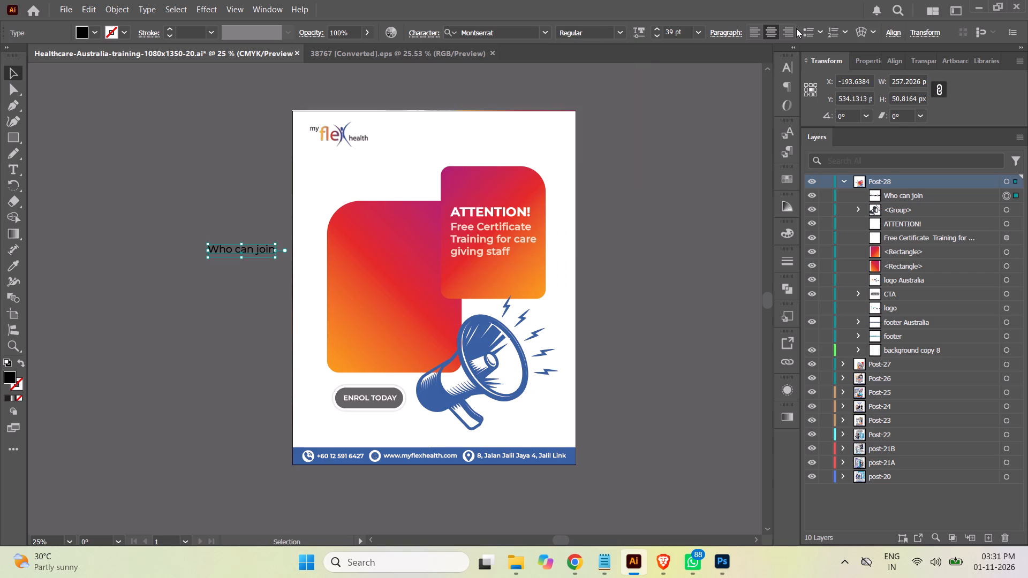
{"action": "left_click", "coordinate": [699, 34]}
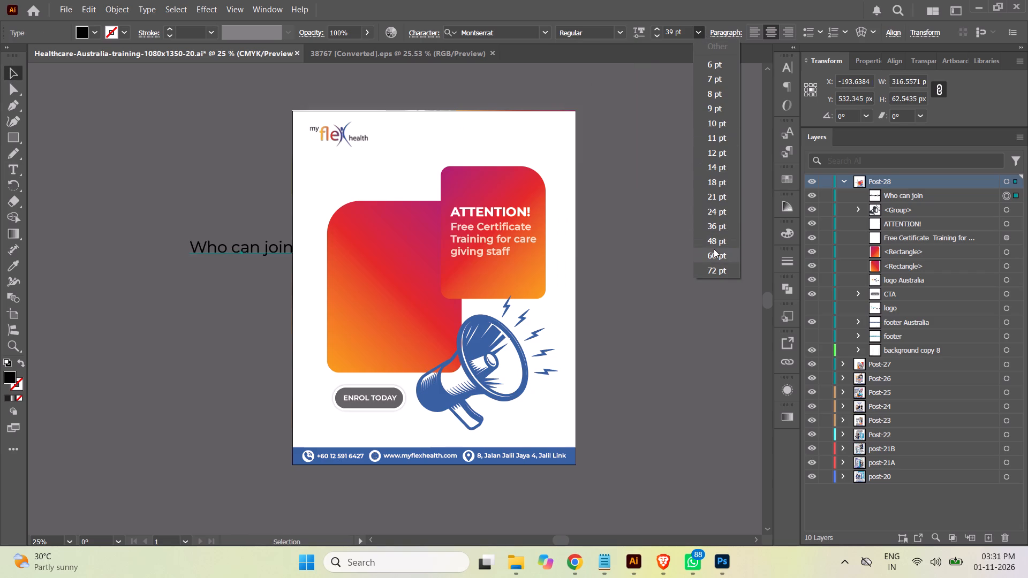
{"action": "left_click", "coordinate": [714, 256]}
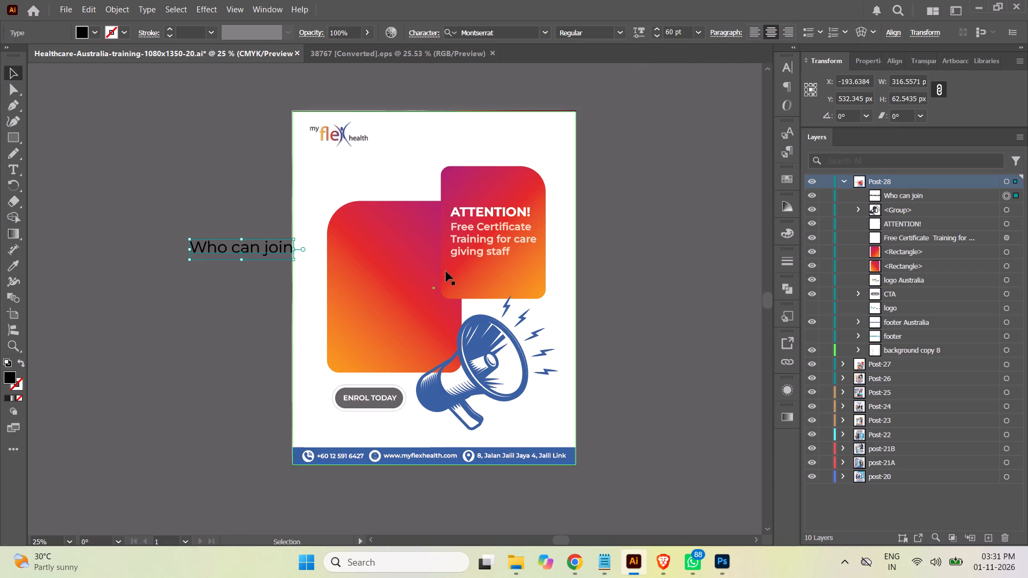
Move the "Who can join" text onto the upper part of the large gradient rectangle, centred at about X 359, Y 498 px.
{"action": "left_click_drag", "start_coordinate": [221, 250], "coordinate": [364, 239]}
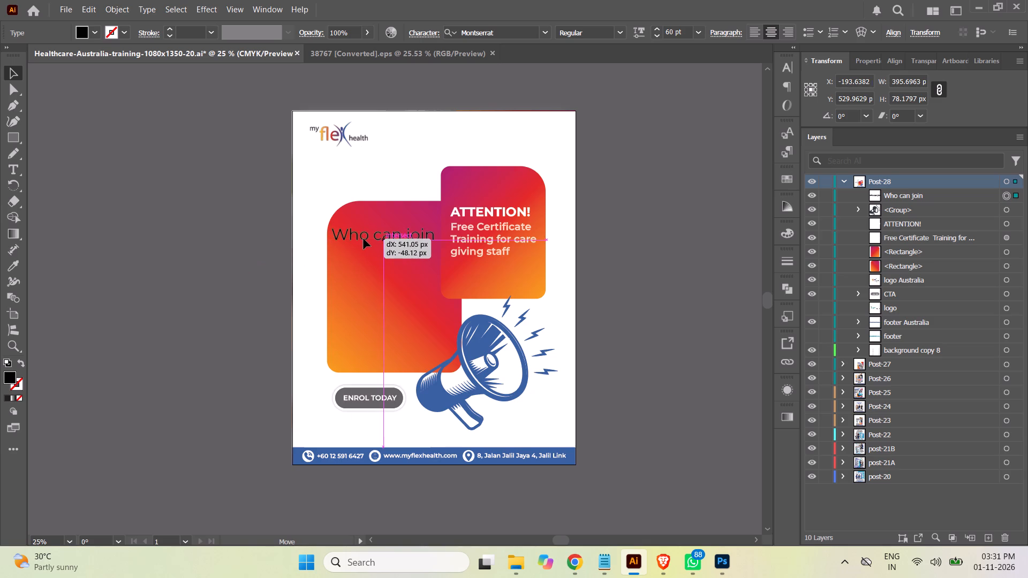
{"action": "left_click_drag", "start_coordinate": [364, 239], "coordinate": [368, 240]}
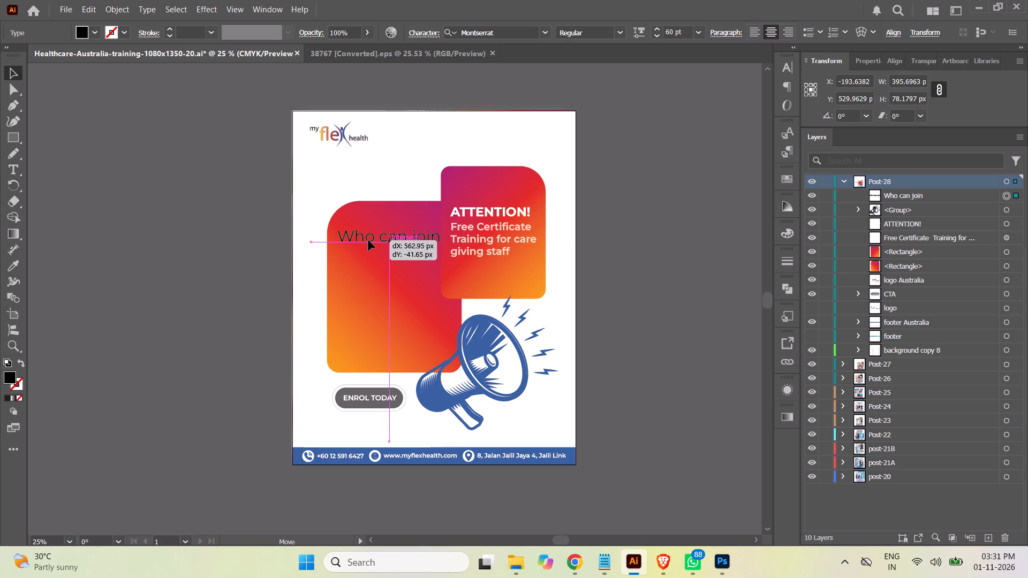
{"action": "left_click_drag", "start_coordinate": [368, 240], "coordinate": [369, 240]}
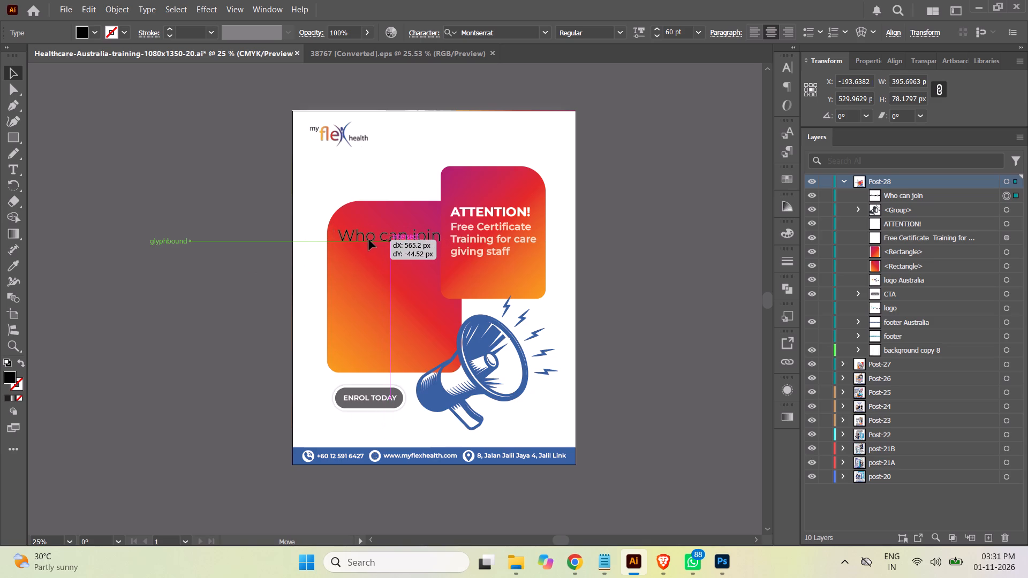
{"action": "left_click_drag", "start_coordinate": [369, 240], "coordinate": [366, 243]}
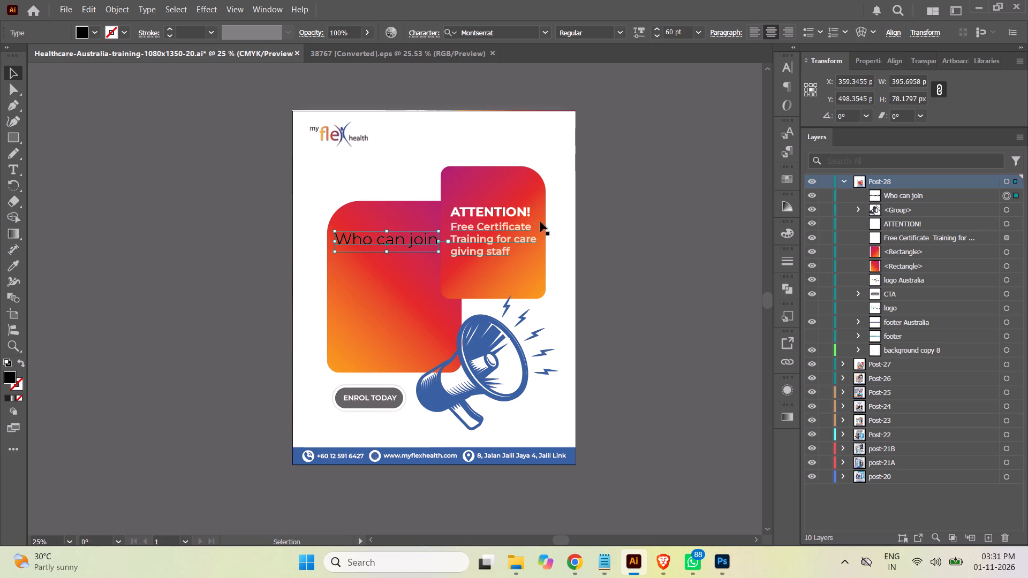
Reduce the "Who can join" text to 49 pt and shift it left to about X 339, Y 502 px.
{"action": "left_click", "coordinate": [686, 33]}
{"action": "key", "text": "Down"}
{"action": "key", "text": "Down"}
{"action": "key", "text": "Down"}
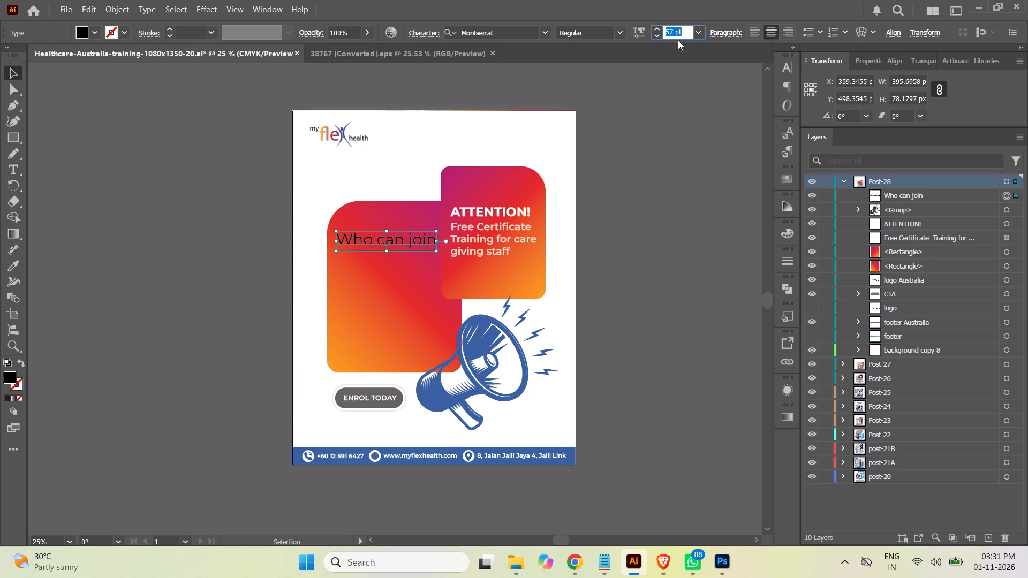
{"action": "key", "text": "Down"}
{"action": "key", "text": "Down"}
{"action": "key", "text": "Down"}
{"action": "key", "text": "Down"}
{"action": "key", "text": "Down"}
{"action": "key", "text": "Down"}
{"action": "key", "text": "Down"}
{"action": "key", "text": "Down"}
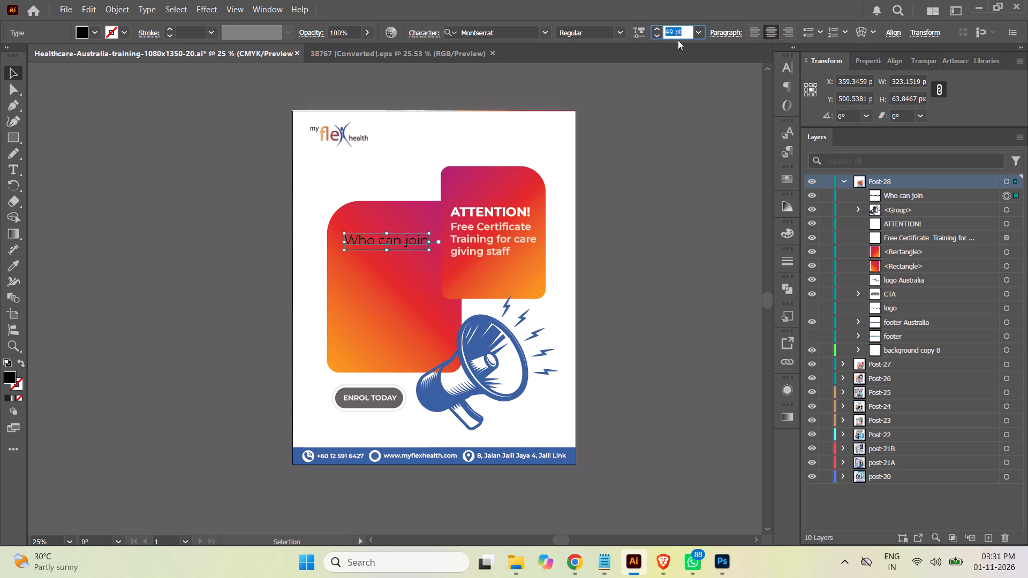
{"action": "left_click_drag", "start_coordinate": [366, 240], "coordinate": [359, 240]}
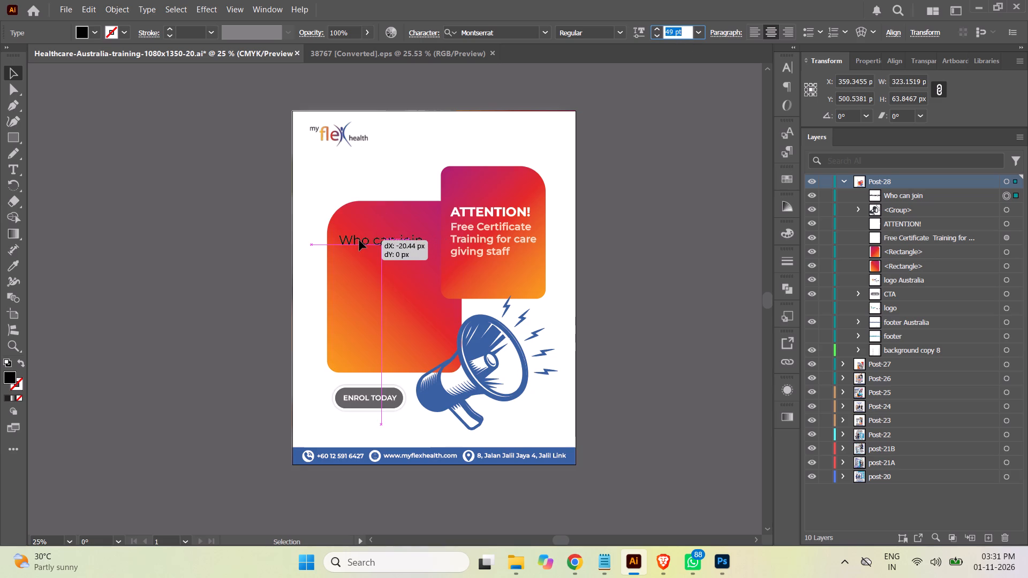
{"action": "left_click_drag", "start_coordinate": [359, 240], "coordinate": [360, 241]}
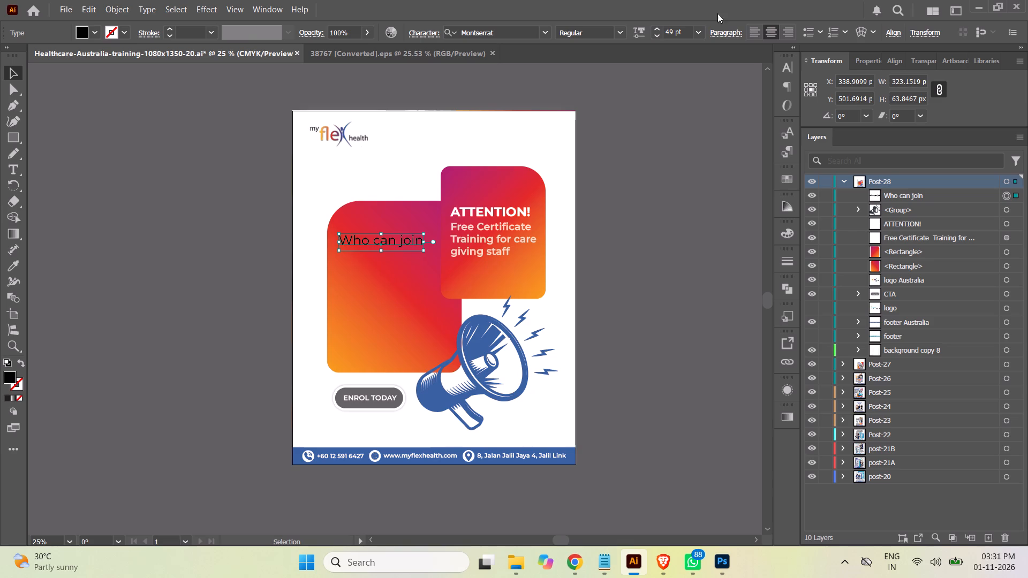
Change the "Who can join" text's fill colour to white (#ffffff).
{"action": "double_click", "coordinate": [11, 376]}
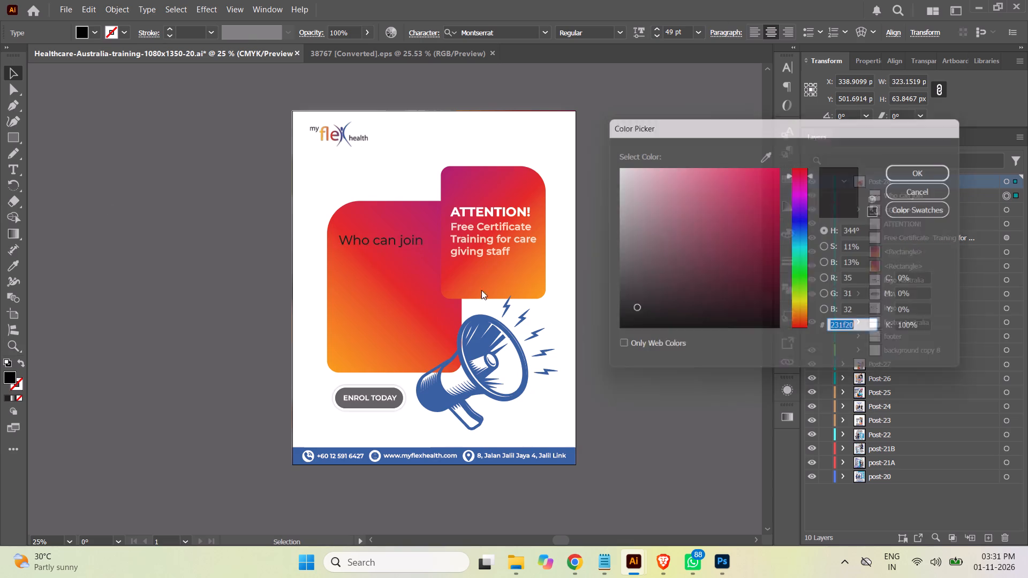
{"action": "left_click_drag", "start_coordinate": [666, 203], "coordinate": [558, 125]}
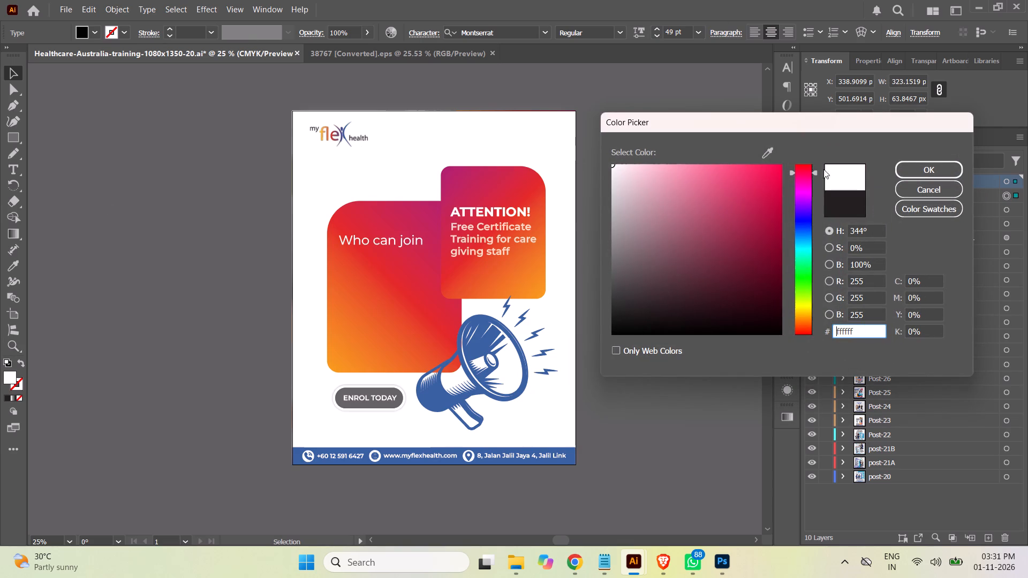
{"action": "left_click", "coordinate": [910, 172]}
{"action": "left_click", "coordinate": [664, 153]}
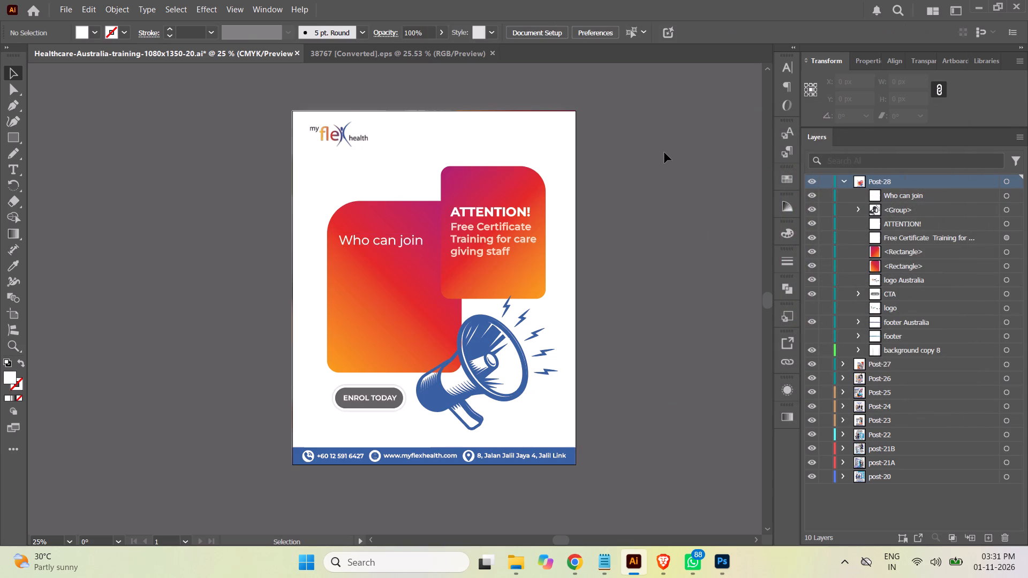
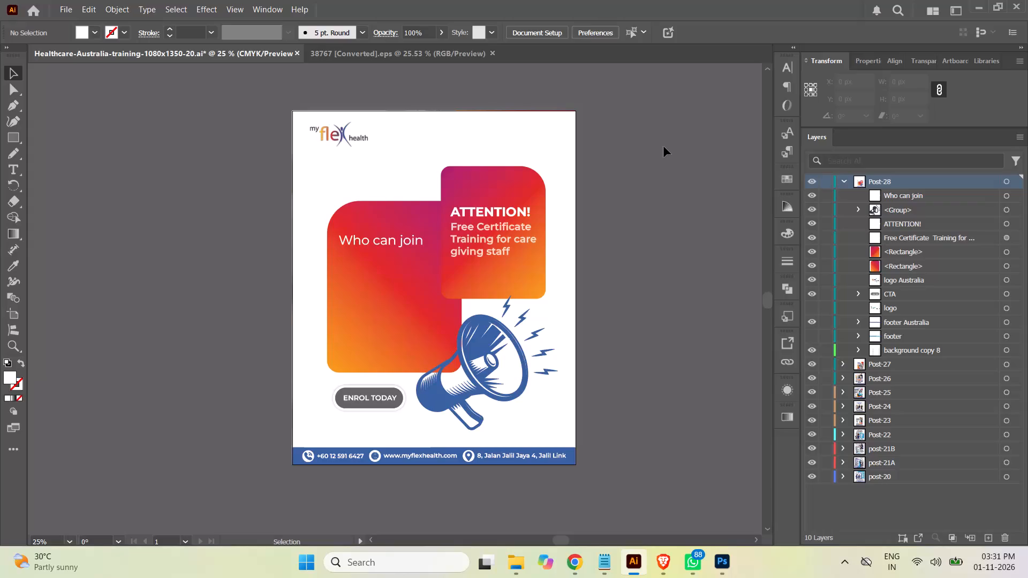
Save the document.
{"action": "key", "text": "ctrl+s"}
Switch to Chrome and copy the line "Caregivers & Care Staff" from the Free Care Giving Training task.
{"action": "left_click", "coordinate": [574, 563]}
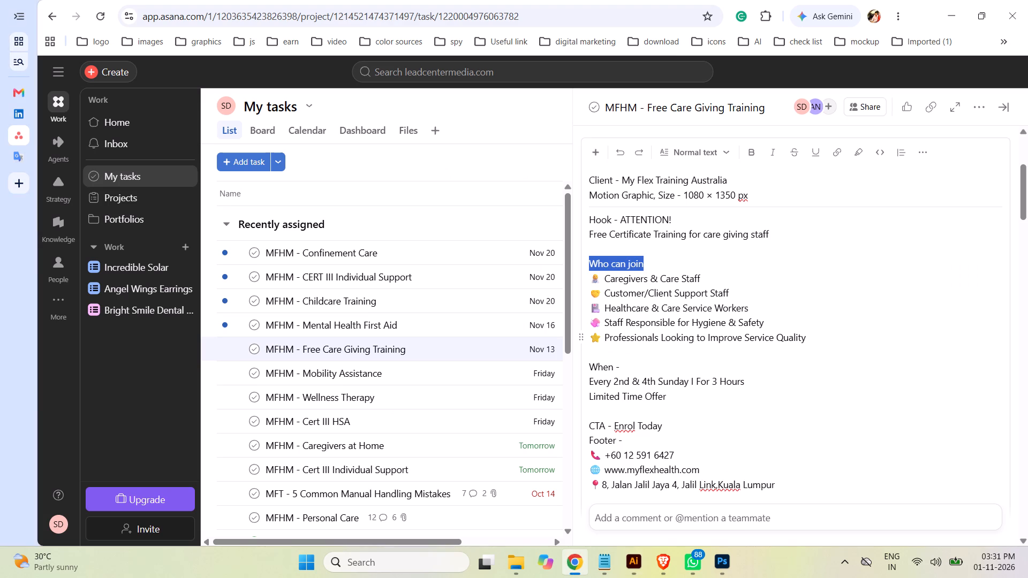
{"action": "left_click_drag", "start_coordinate": [702, 278], "coordinate": [606, 279]}
{"action": "key", "text": "ctrl+c"}
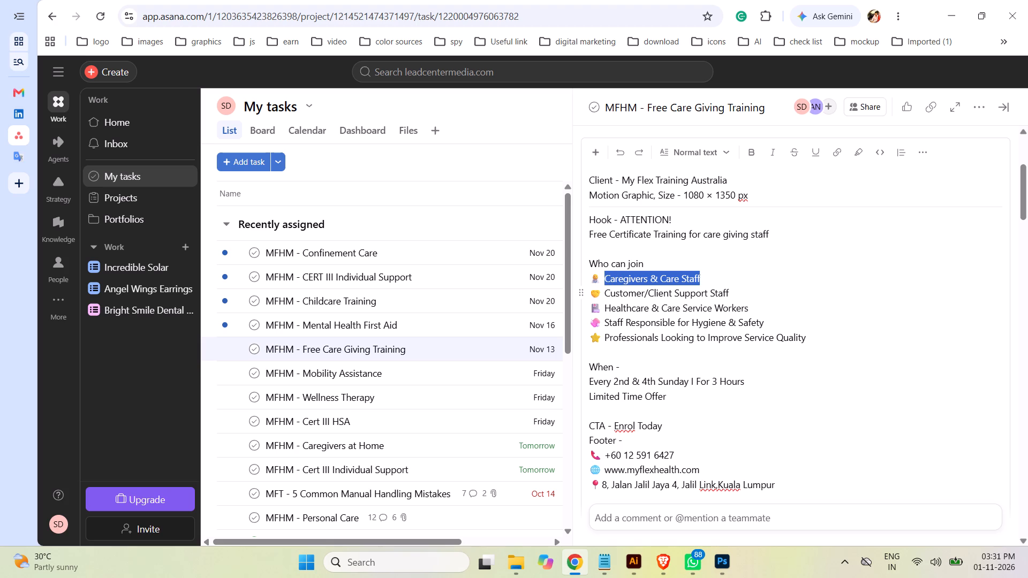
Back in Illustrator, duplicate the "Who can join" text and place the copy directly below it at about X 339, Y 570 px.
{"action": "left_click", "coordinate": [632, 562]}
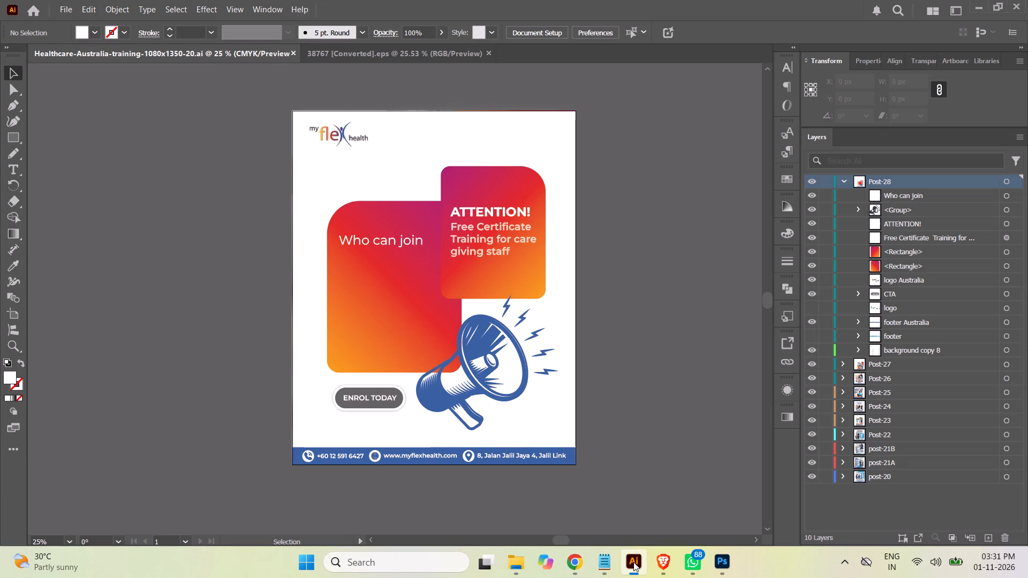
{"action": "left_click", "coordinate": [1008, 196]}
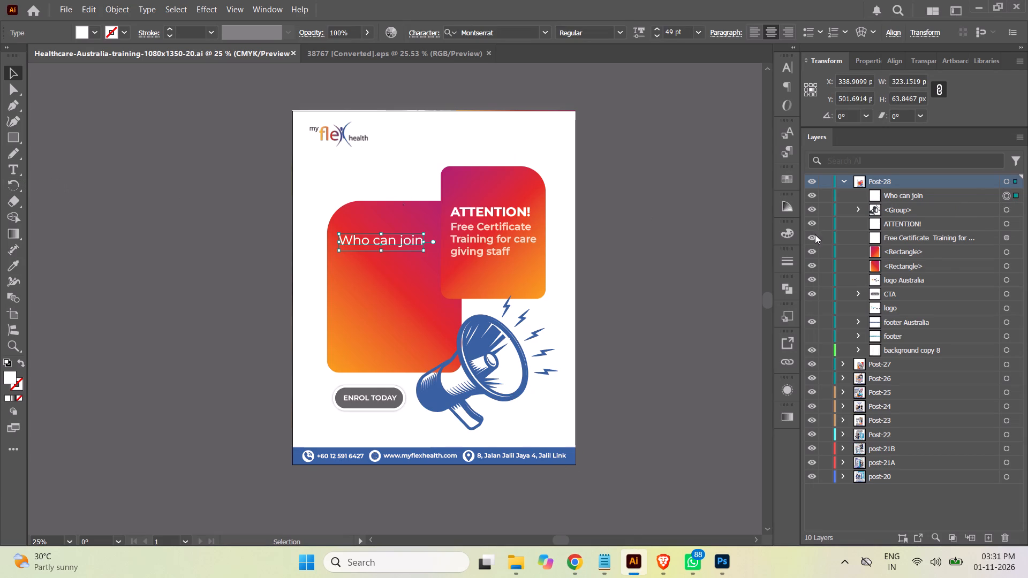
{"action": "left_click", "coordinate": [932, 198]}
{"action": "left_click_drag", "start_coordinate": [932, 197], "coordinate": [960, 468]}
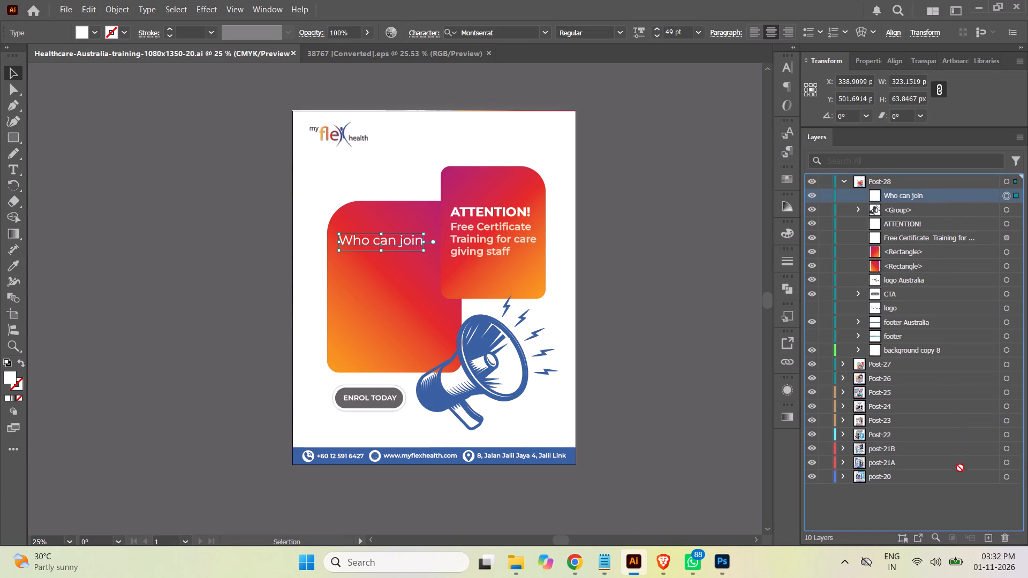
{"action": "left_click_drag", "start_coordinate": [960, 468], "coordinate": [989, 537]}
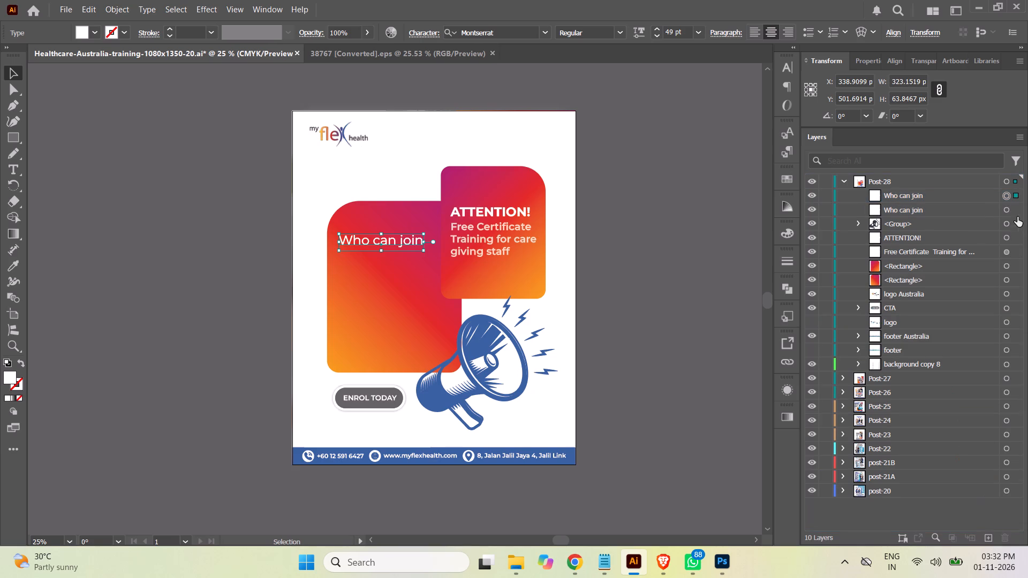
{"action": "left_click", "coordinate": [1009, 210]}
{"action": "left_click_drag", "start_coordinate": [365, 245], "coordinate": [365, 253]}
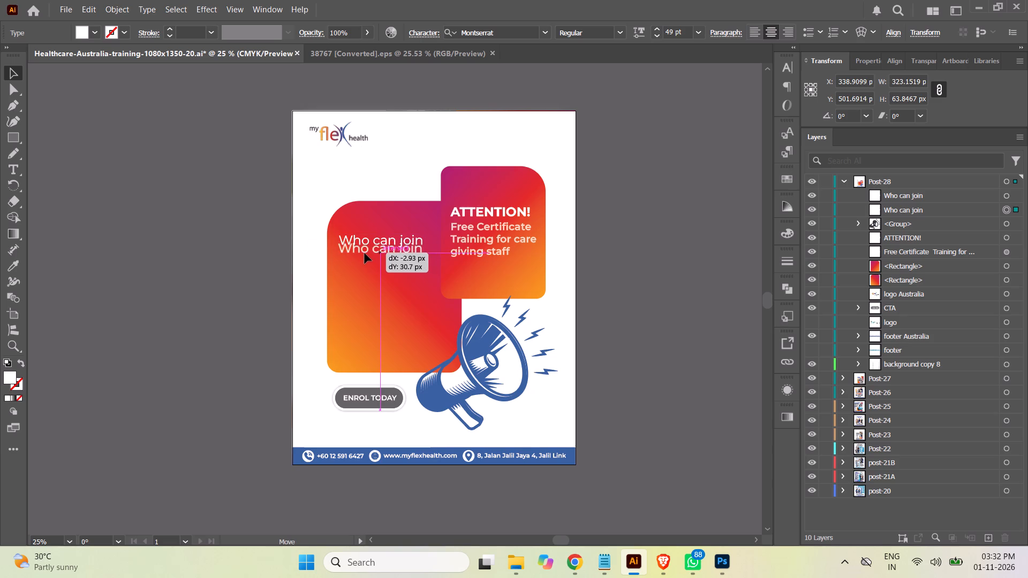
{"action": "left_click_drag", "start_coordinate": [365, 253], "coordinate": [368, 263]}
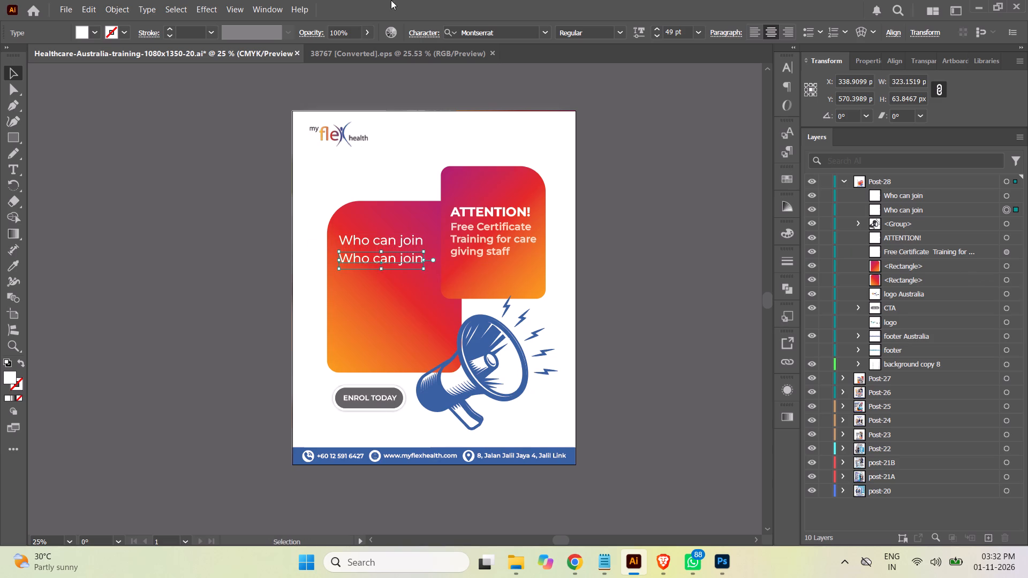
Set the font size of the lower "Who can join" copy to 26 pt.
{"action": "left_click_drag", "start_coordinate": [684, 34], "coordinate": [608, 45]}
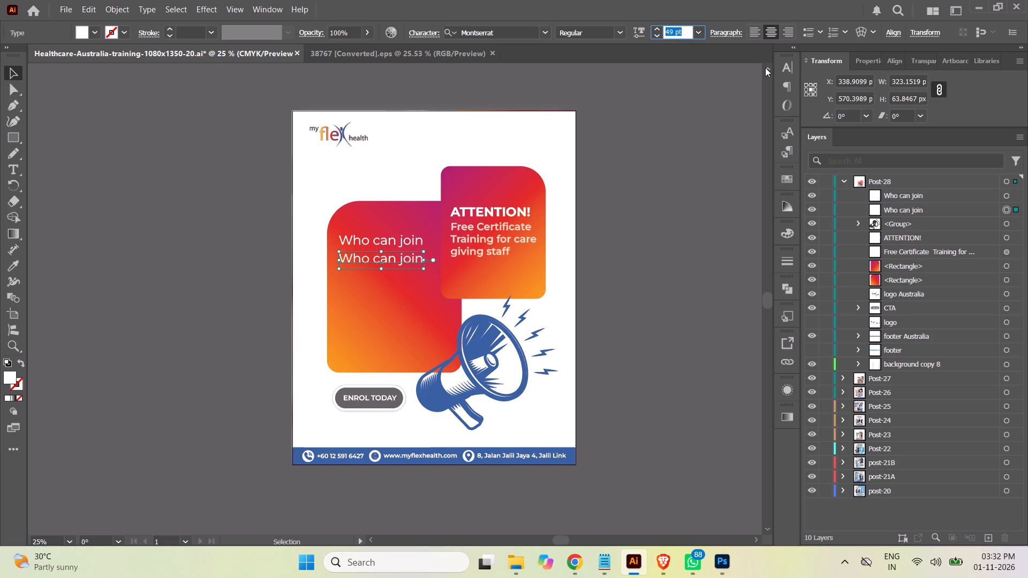
{"action": "type", "text": "26"}
{"action": "key", "text": "Return"}
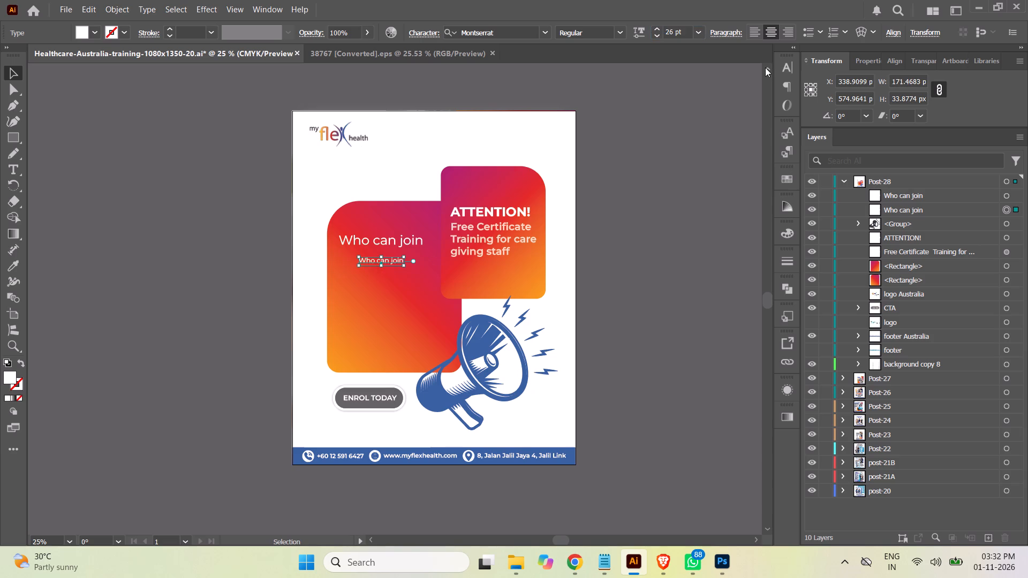
{"action": "left_click_drag", "start_coordinate": [684, 33], "coordinate": [660, 36]}
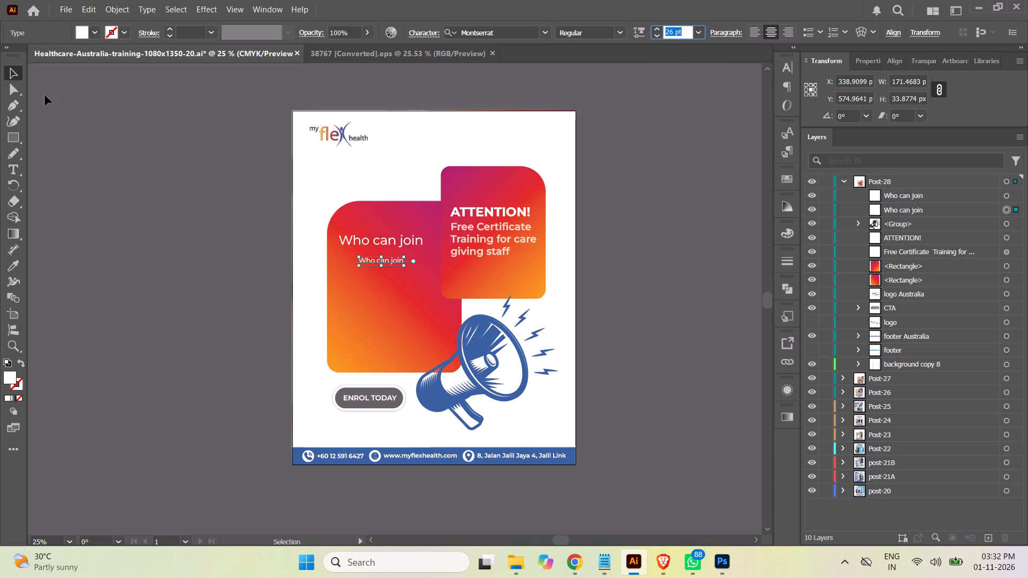
{"action": "left_click", "coordinate": [12, 73]}
Replace the lower "Who can join" copy's text with the copied "Caregivers & Care Staff" and left-align it.
{"action": "left_click", "coordinate": [14, 168]}
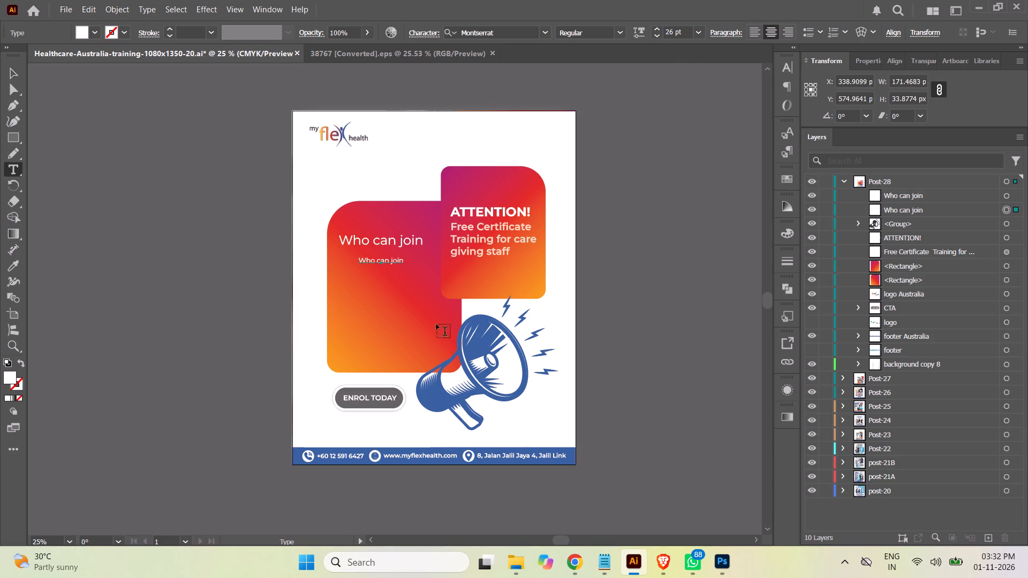
{"action": "left_click", "coordinate": [367, 261]}
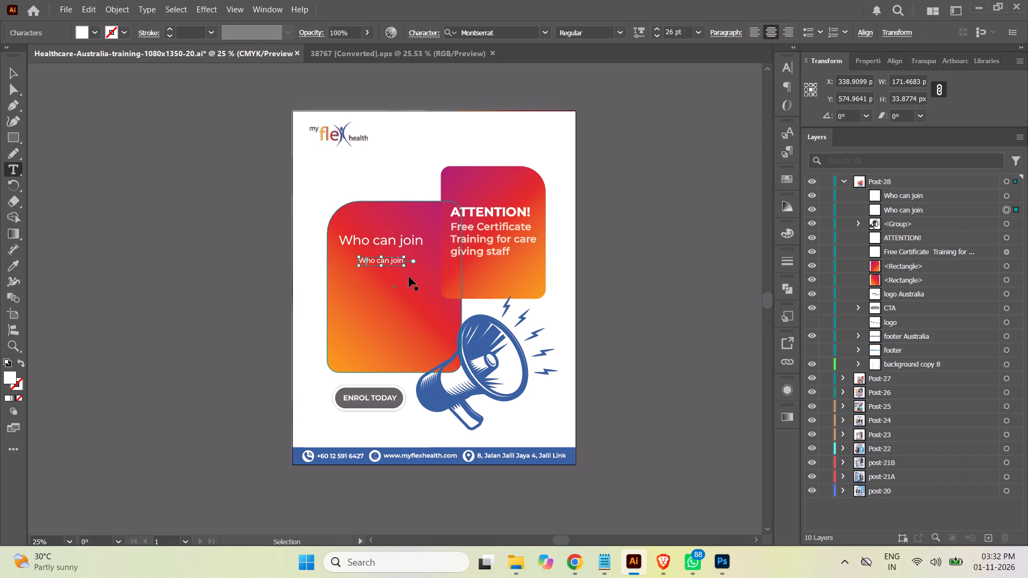
{"action": "key", "text": "ctrl+a"}
{"action": "key", "text": "ctrl+v"}
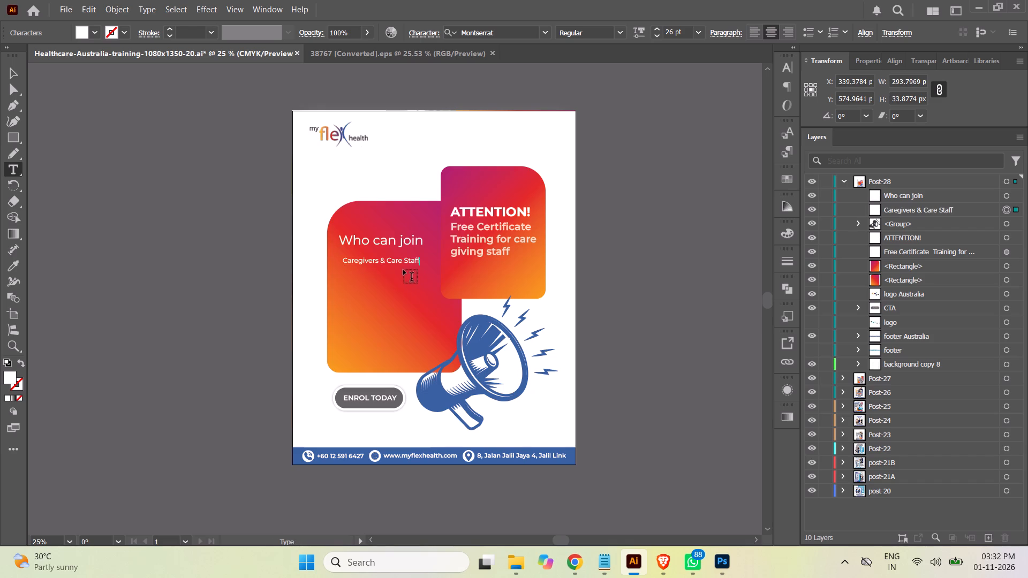
{"action": "key", "text": "ctrl+a"}
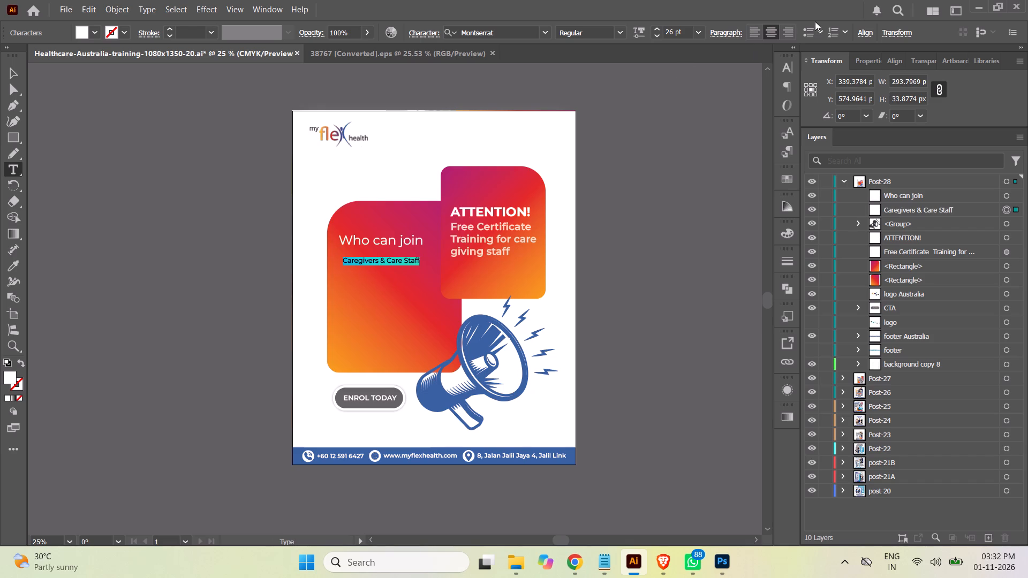
{"action": "left_click", "coordinate": [755, 33]}
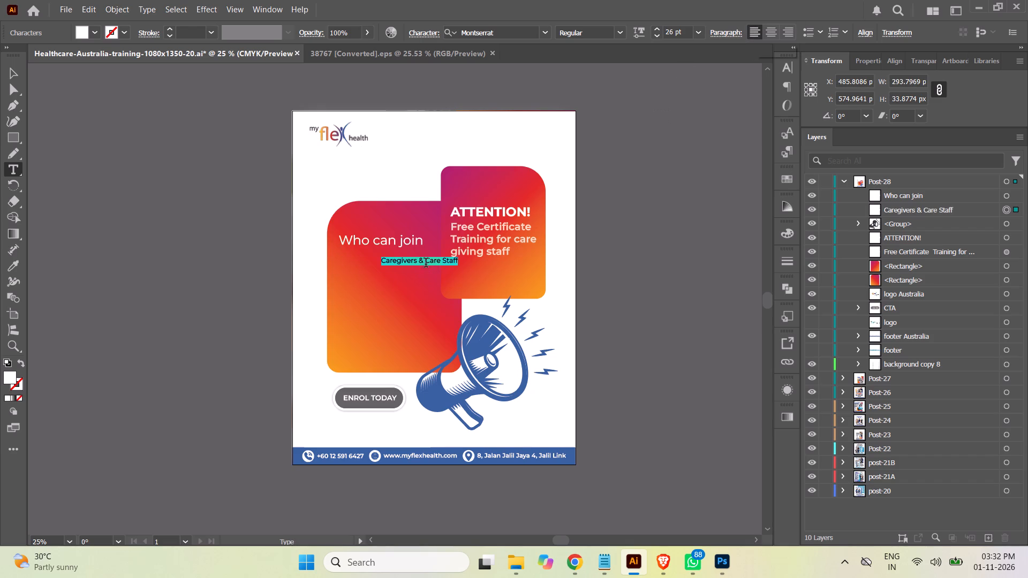
Break the text onto two lines after the "&" and move it under the "Who can join" heading, at about X 322, Y 581 px.
{"action": "left_click", "coordinate": [426, 262]}
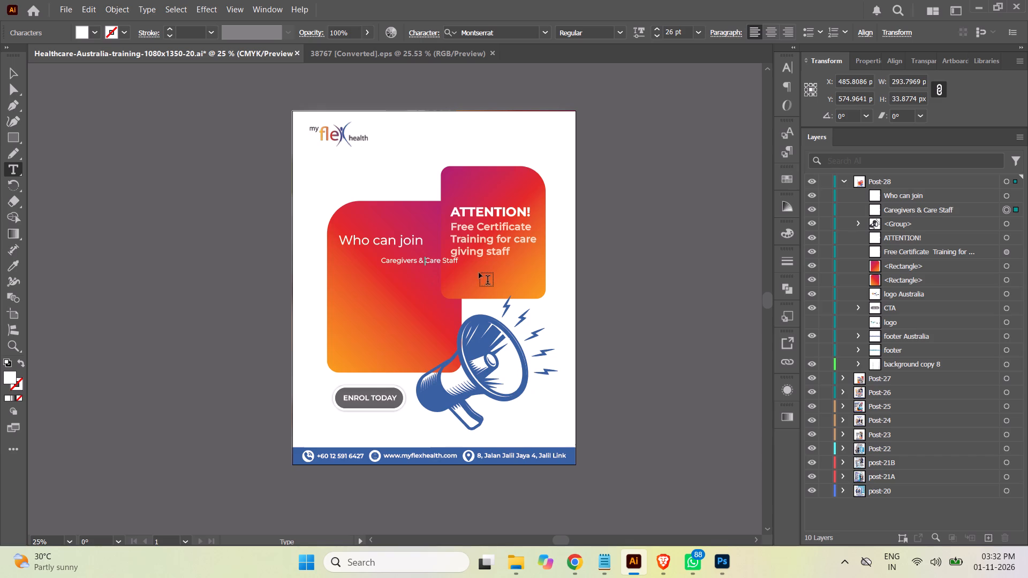
{"action": "key", "text": "Return"}
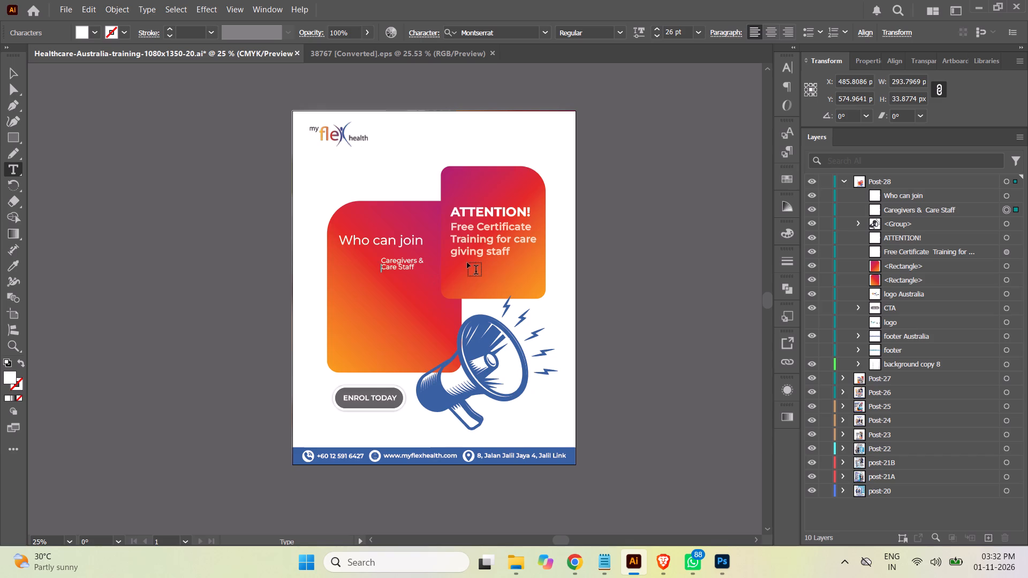
{"action": "left_click", "coordinate": [16, 70]}
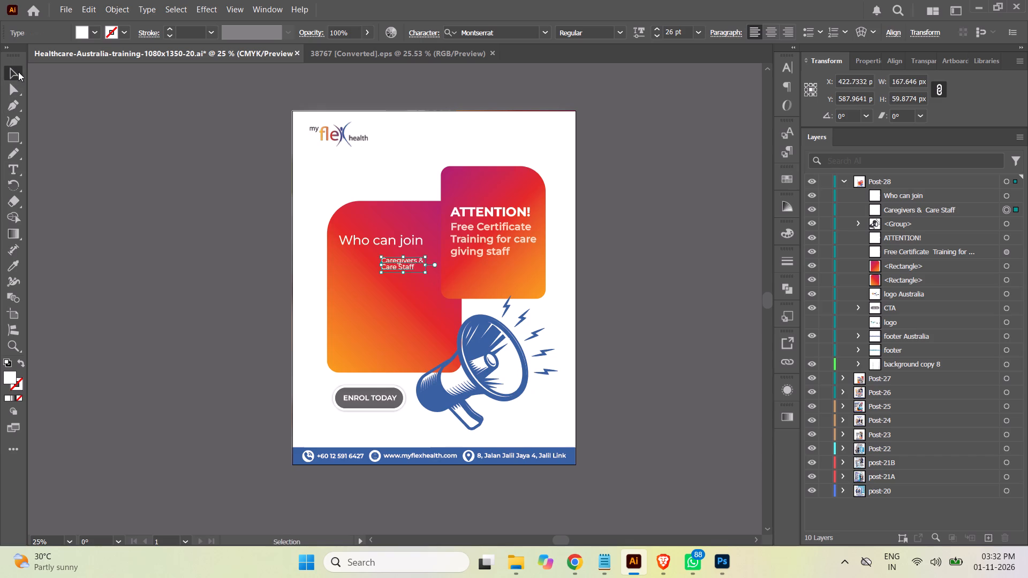
{"action": "left_click_drag", "start_coordinate": [390, 268], "coordinate": [365, 268]}
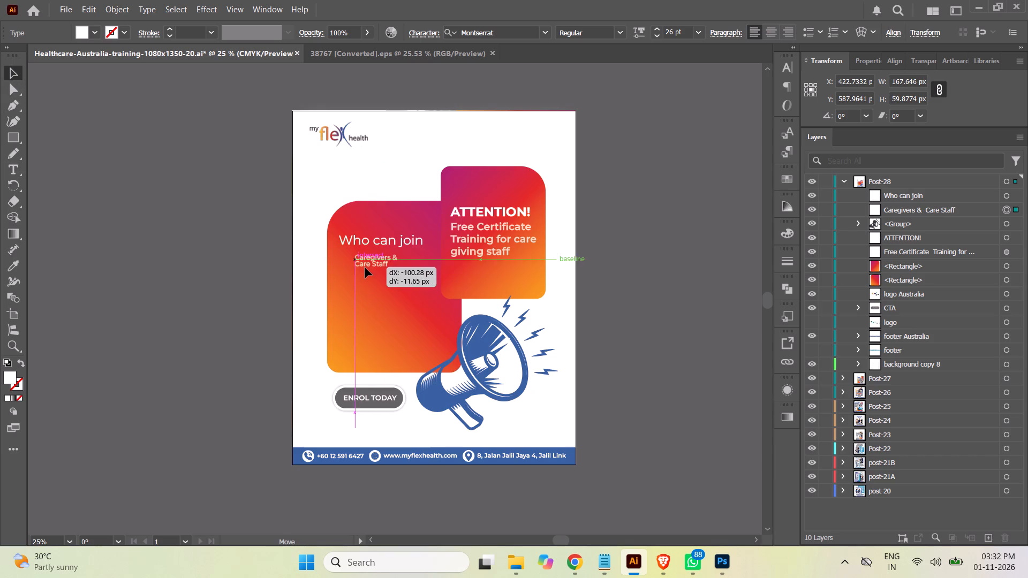
{"action": "left_click_drag", "start_coordinate": [365, 268], "coordinate": [365, 268]}
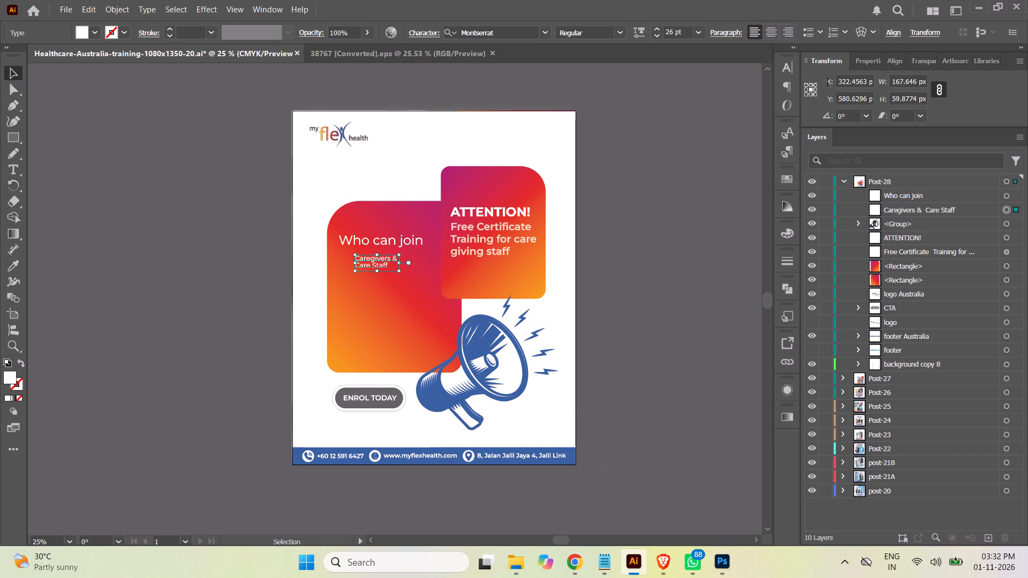
Set the leading of the "Caregivers & Care Staff" text to 35 pt.
{"action": "left_click", "coordinate": [784, 67]}
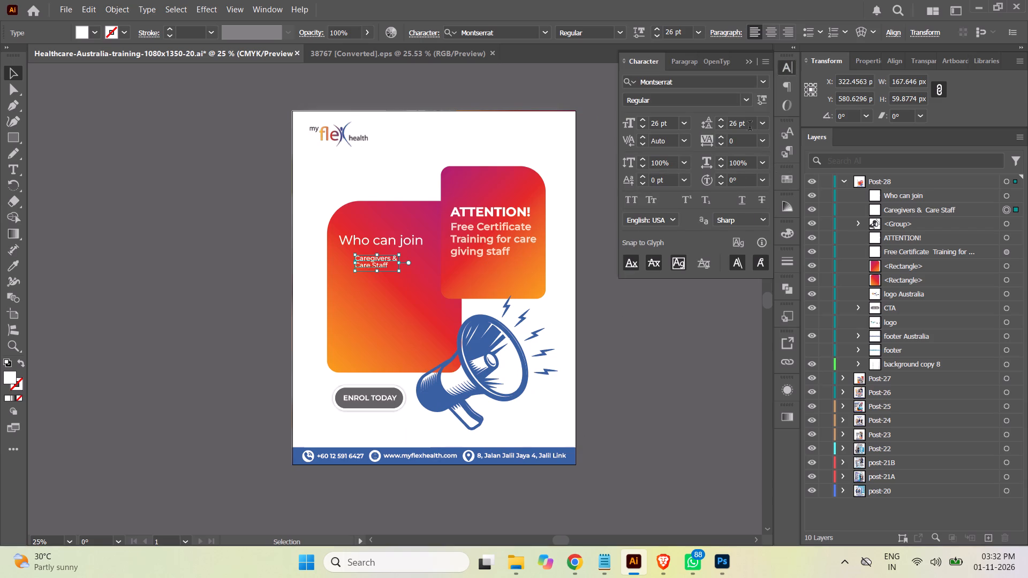
{"action": "left_click", "coordinate": [751, 121]}
{"action": "key", "text": "Up"}
{"action": "key", "text": "Up"}
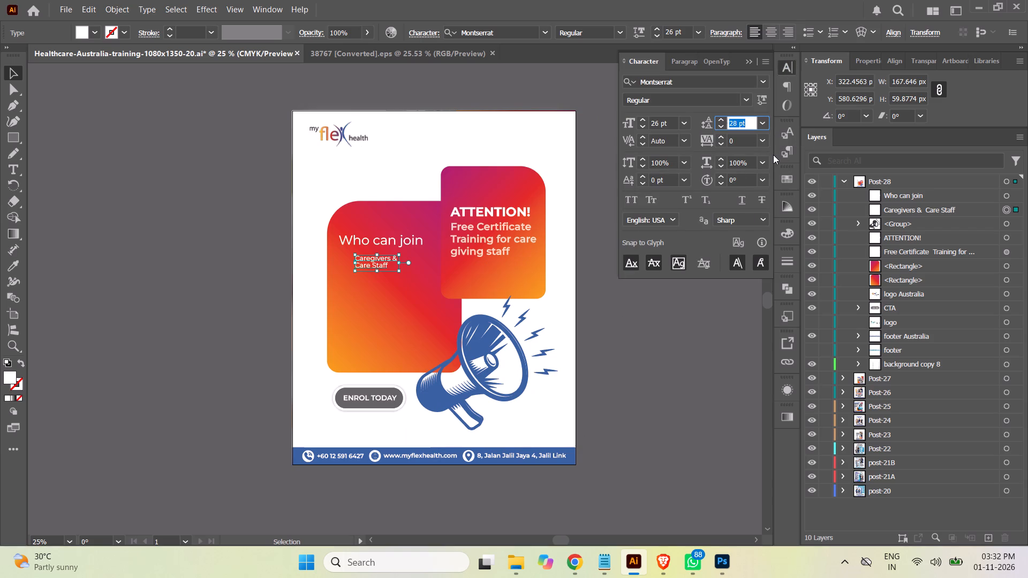
{"action": "key", "text": "Up"}
{"action": "key", "text": "Up"}
{"action": "key", "text": "Up"}
{"action": "key", "text": "Up"}
{"action": "key", "text": "Up"}
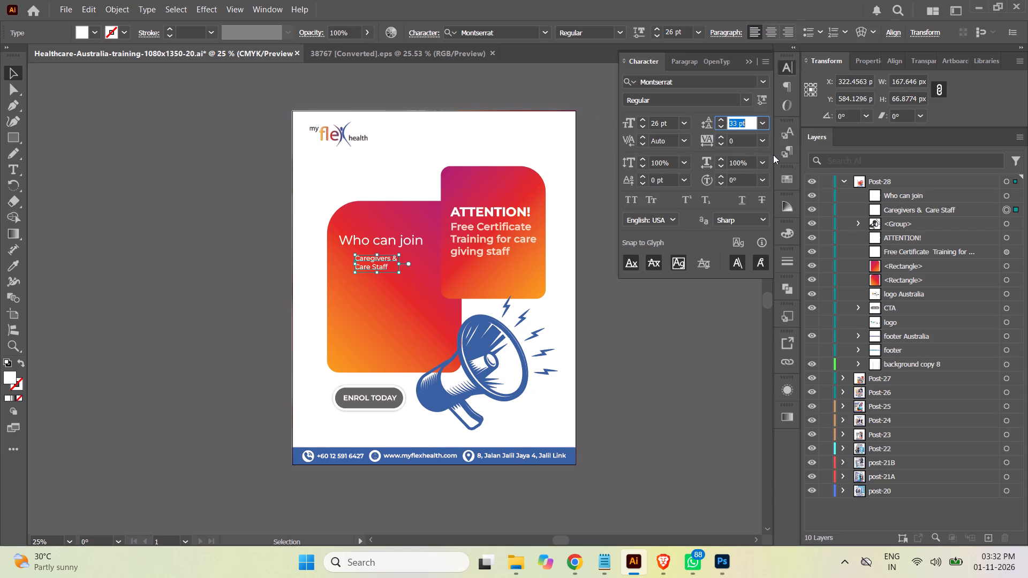
{"action": "key", "text": "Up"}
{"action": "key", "text": "Up"}
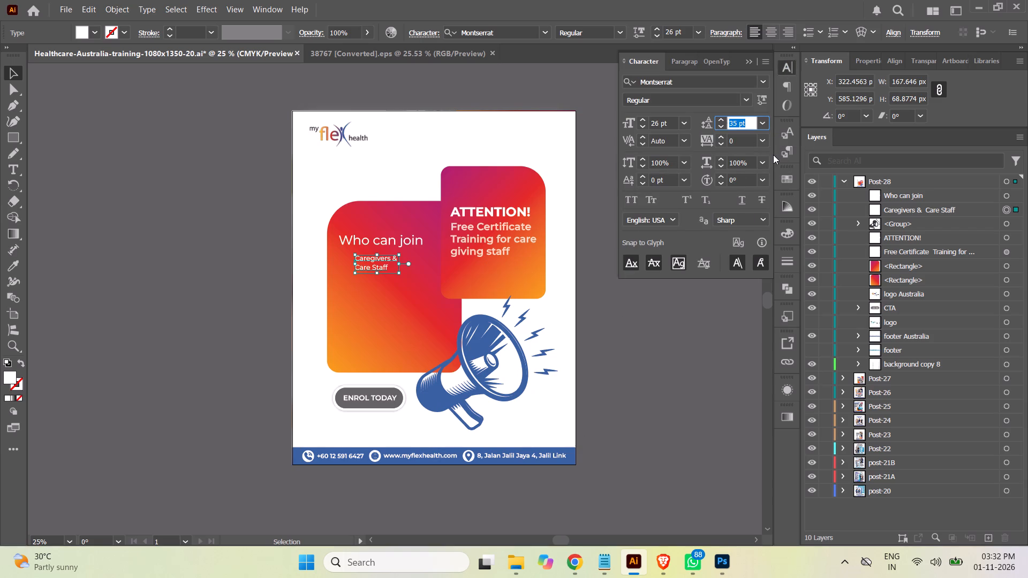
{"action": "left_click", "coordinate": [13, 75]}
{"action": "left_click", "coordinate": [79, 164]}
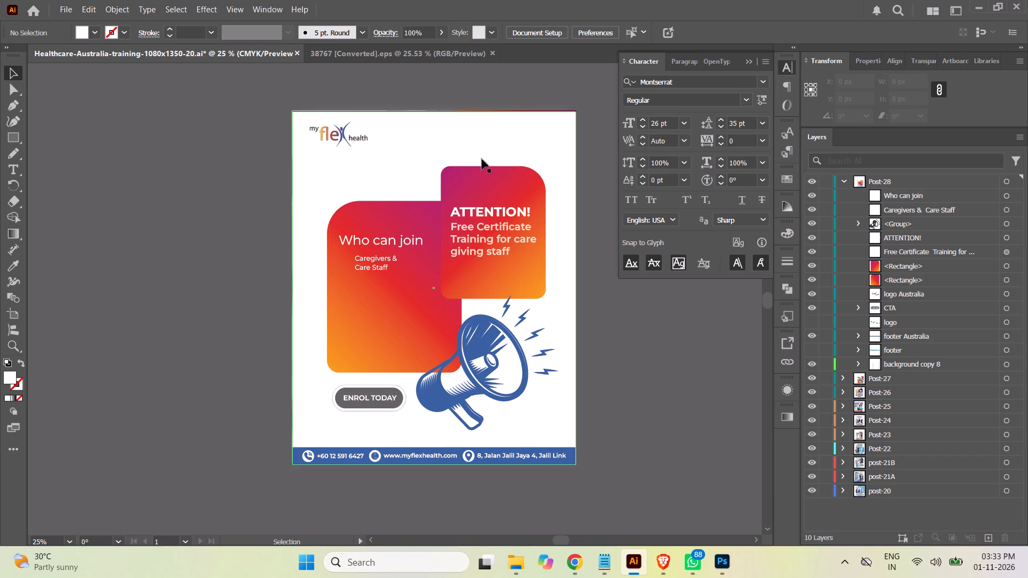
{"action": "left_click", "coordinate": [753, 61]}
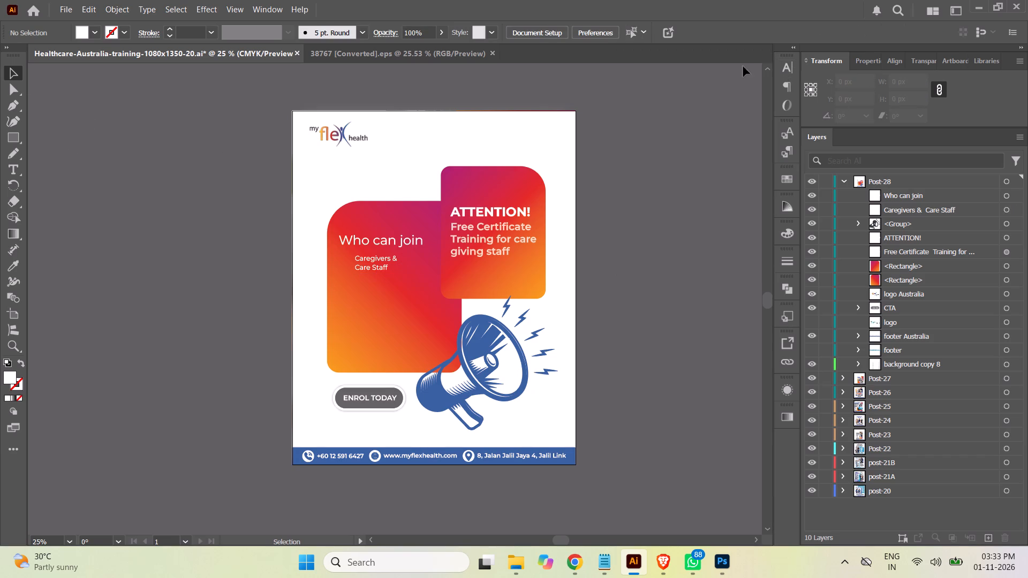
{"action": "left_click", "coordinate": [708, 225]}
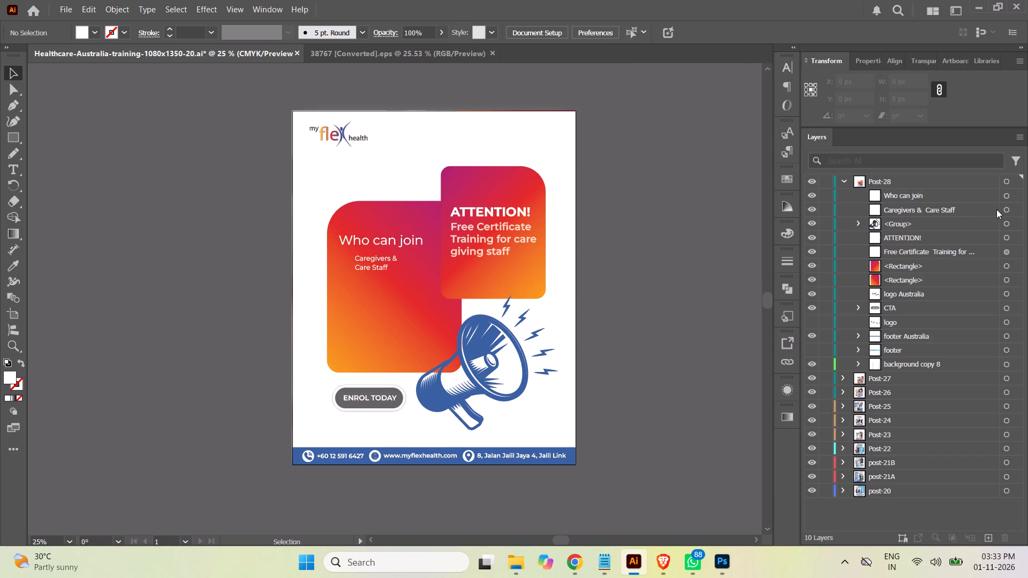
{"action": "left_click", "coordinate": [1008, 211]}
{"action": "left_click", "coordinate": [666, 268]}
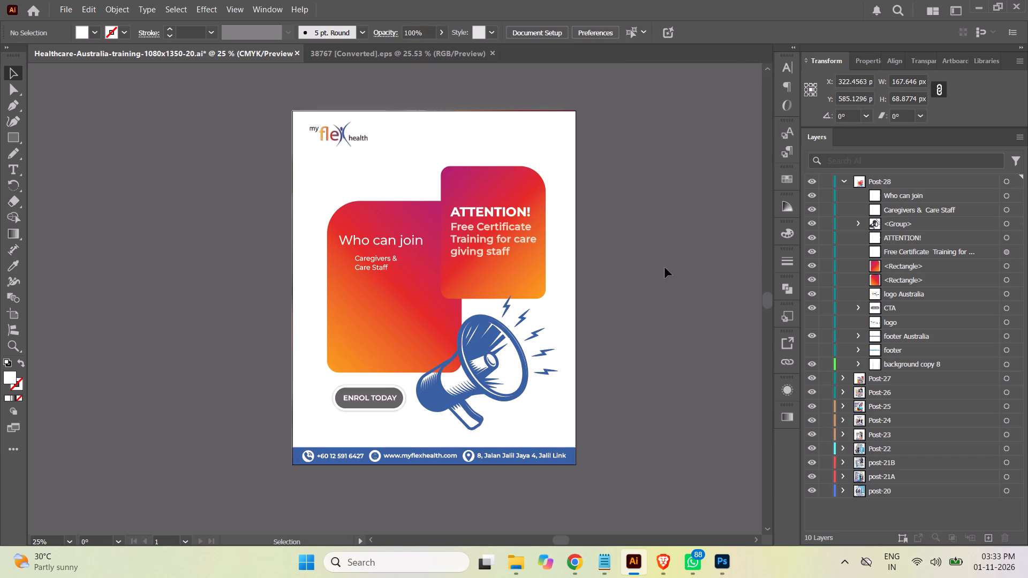
Re-break the "Caregivers & Care Staff" text so the second line starts with the "&": "Caregivers" / "& Care Staff".
{"action": "key", "text": "ctrl+equal"}
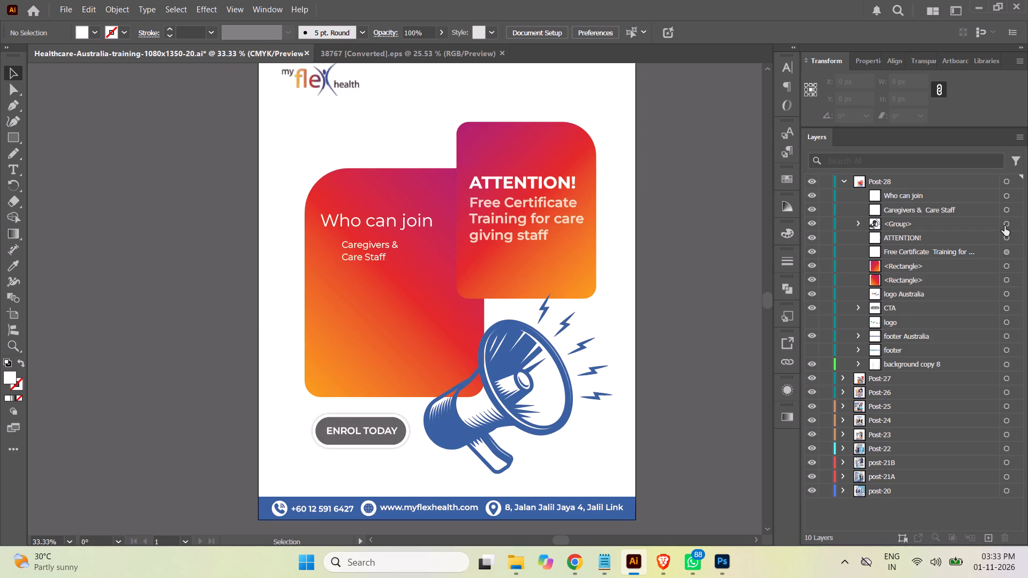
{"action": "left_click", "coordinate": [1006, 207]}
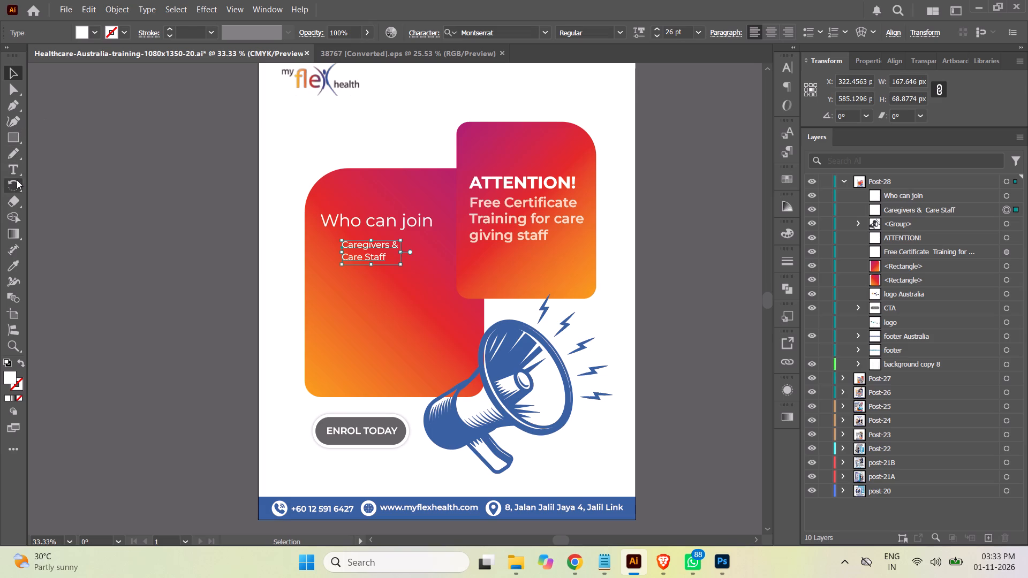
{"action": "left_click", "coordinate": [12, 168]}
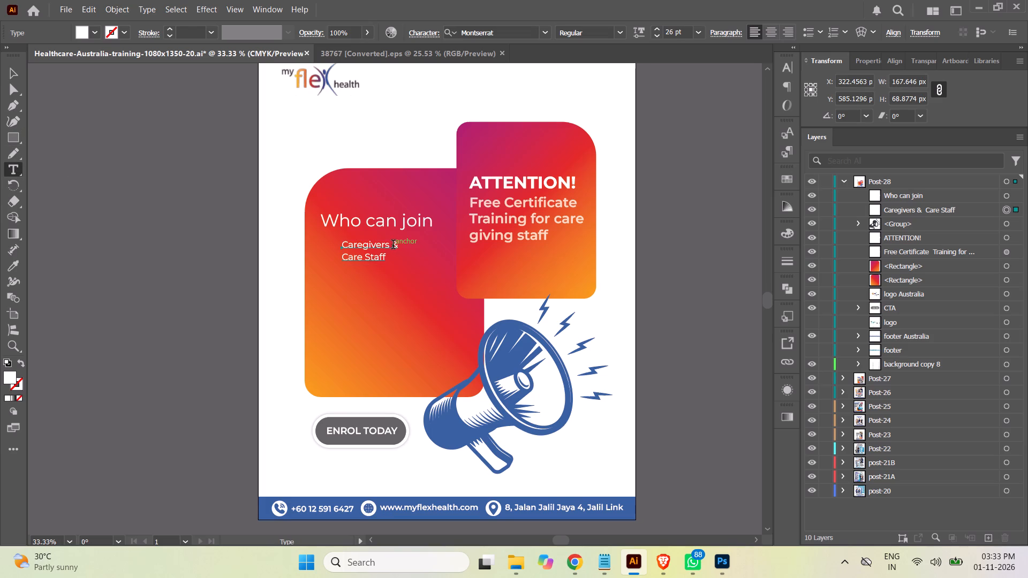
{"action": "left_click", "coordinate": [393, 246]}
{"action": "key", "text": "Return"}
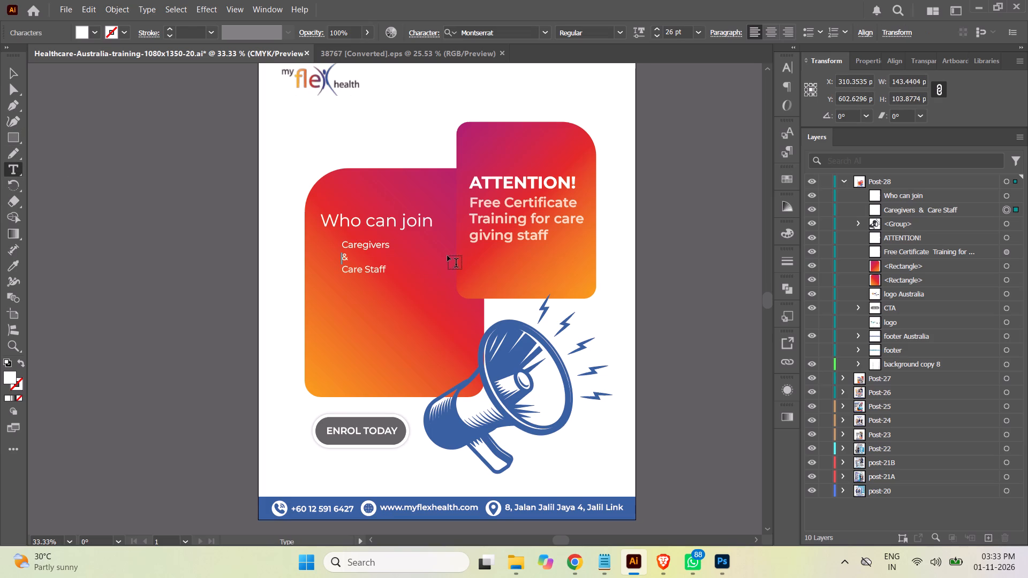
{"action": "key", "text": "Down"}
{"action": "key", "text": "BackSpace"}
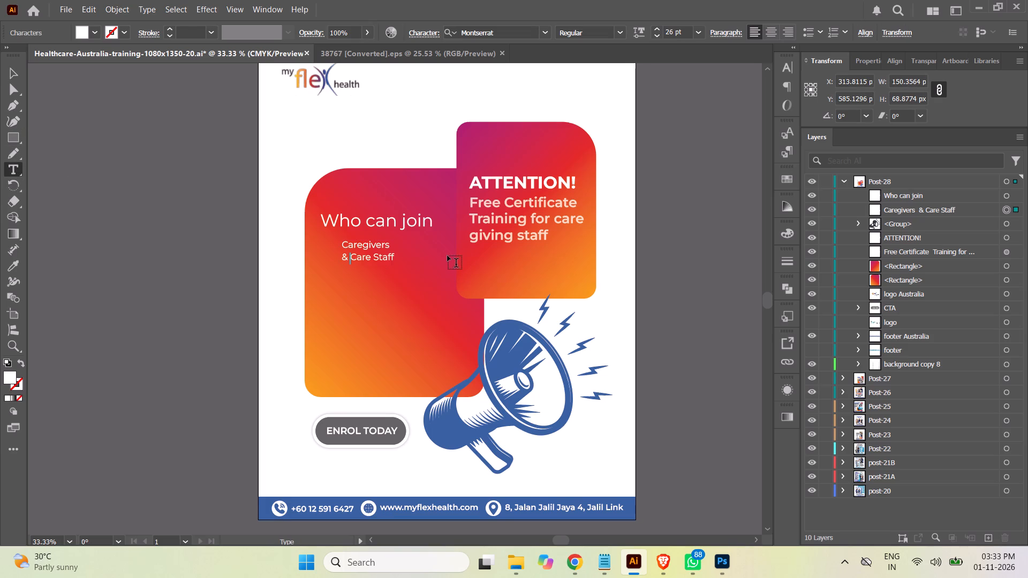
{"action": "left_click", "coordinate": [14, 74]}
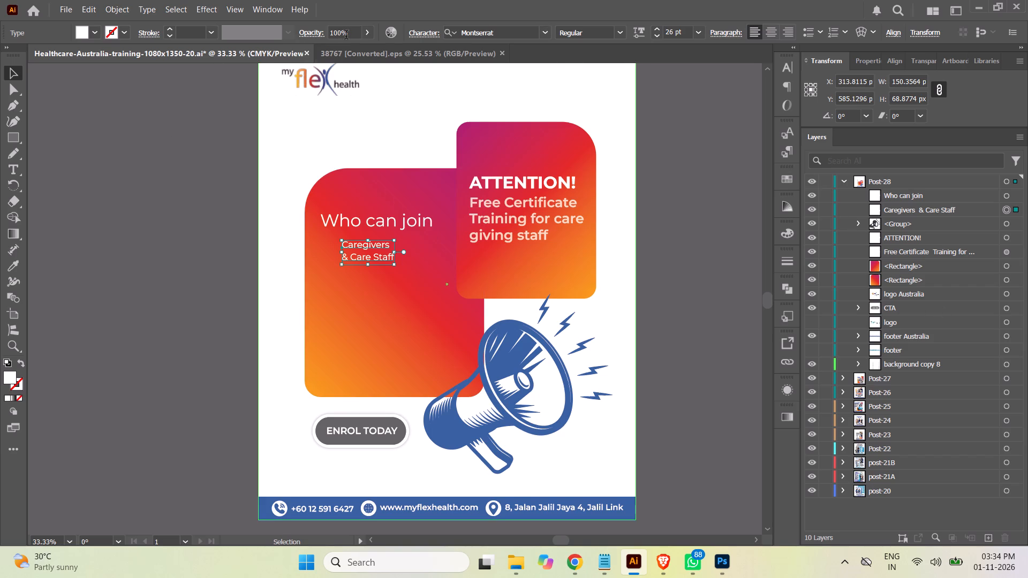
Duplicate the "Caregivers & Care Staff" text and move the copy straight down below the original, at about Y 669 px.
{"action": "left_click", "coordinate": [965, 211]}
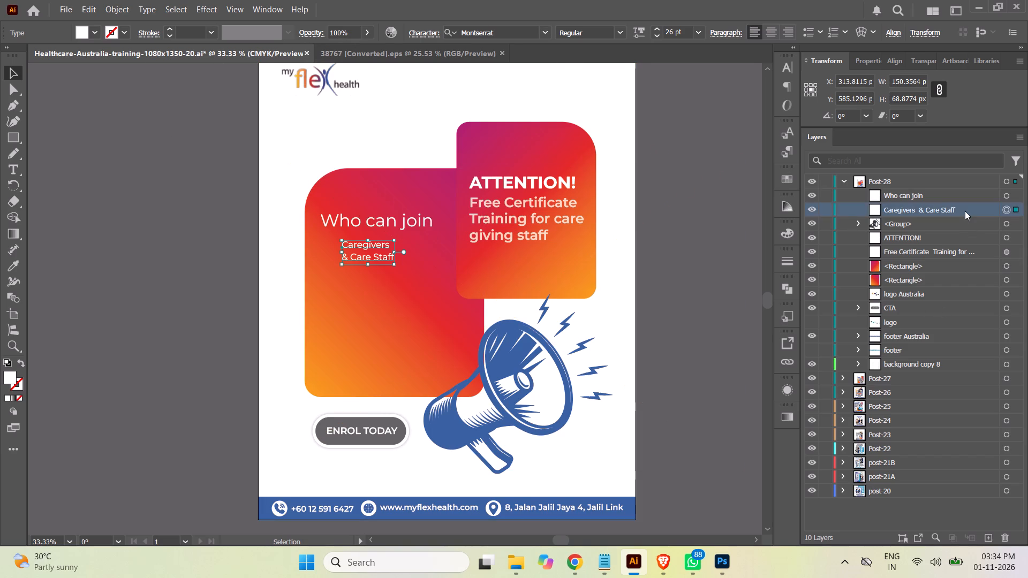
{"action": "left_click_drag", "start_coordinate": [963, 210], "coordinate": [987, 533]}
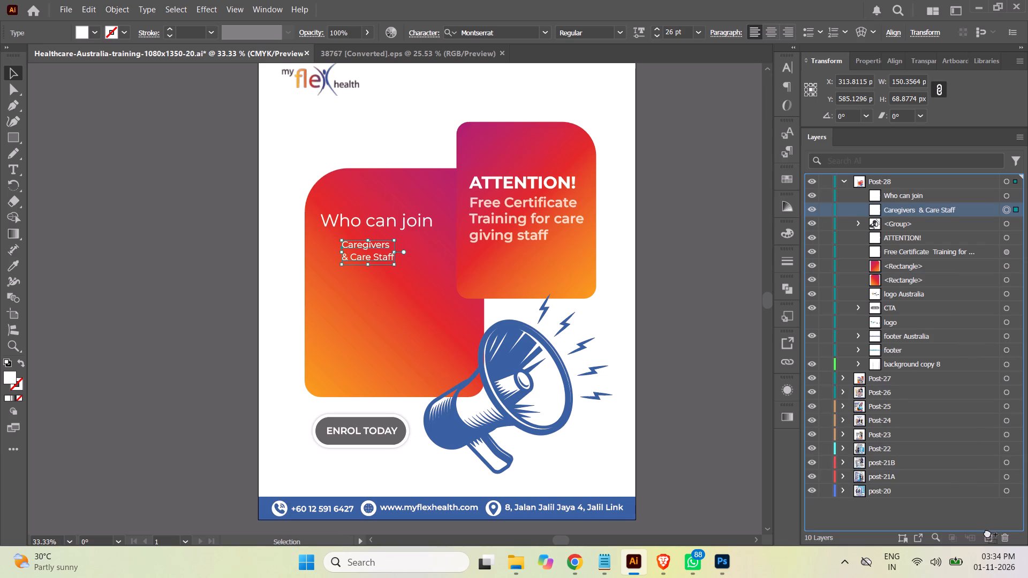
{"action": "left_click_drag", "start_coordinate": [987, 533], "coordinate": [990, 537]}
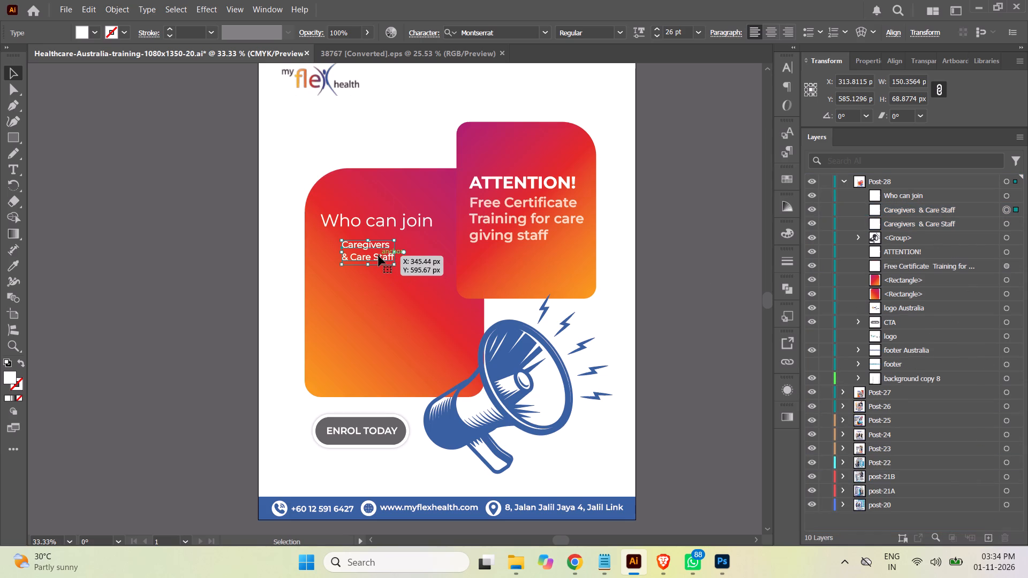
{"action": "left_click_drag", "start_coordinate": [379, 257], "coordinate": [380, 284]}
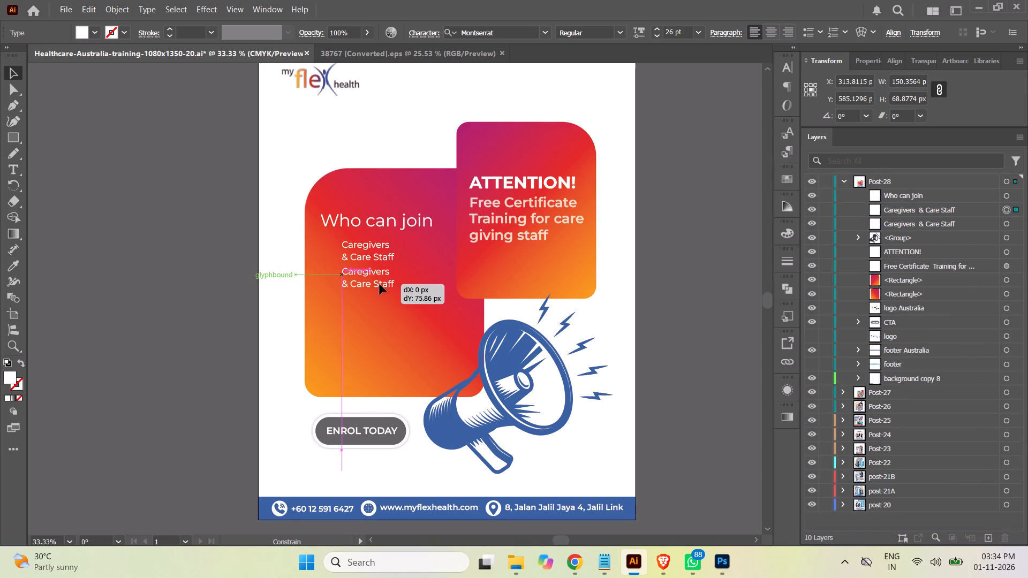
{"action": "left_click_drag", "start_coordinate": [380, 284], "coordinate": [380, 287]}
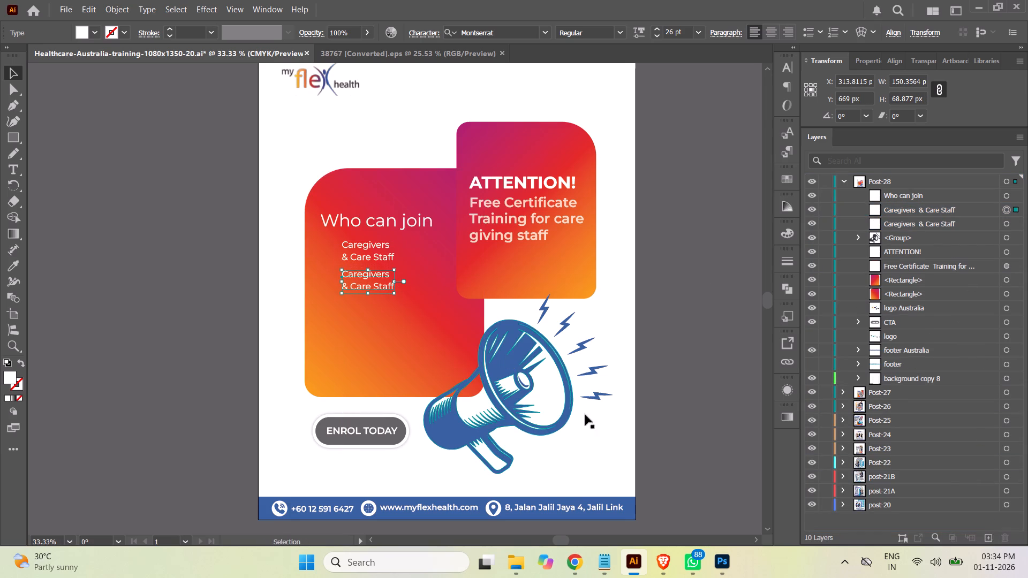
Replace the lower copy's text with "Customer/Client Support Staff" copied from the Asana brief in Chrome, with a line break before "Support".
{"action": "left_click", "coordinate": [568, 565]}
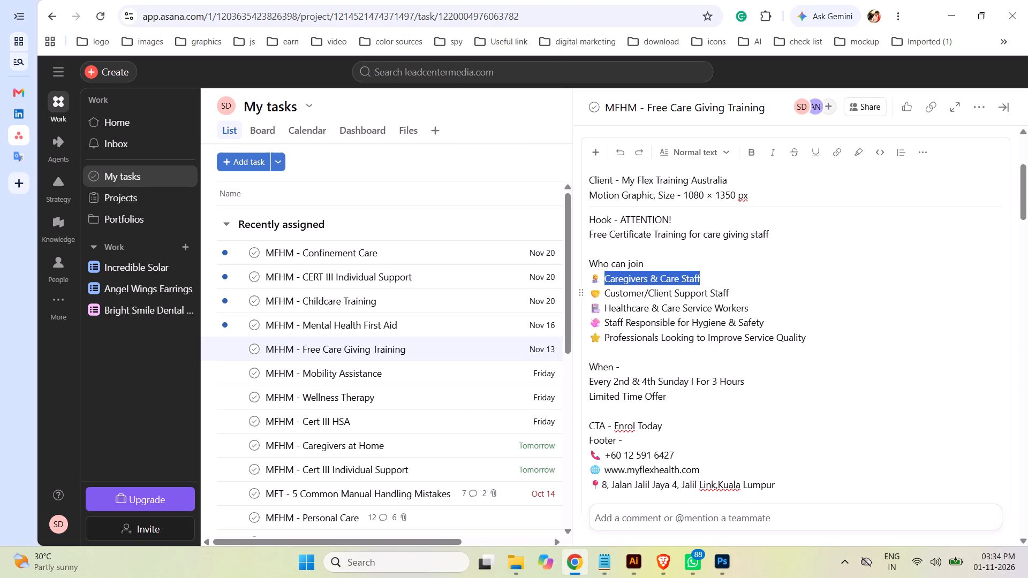
{"action": "left_click_drag", "start_coordinate": [730, 293], "coordinate": [604, 292]}
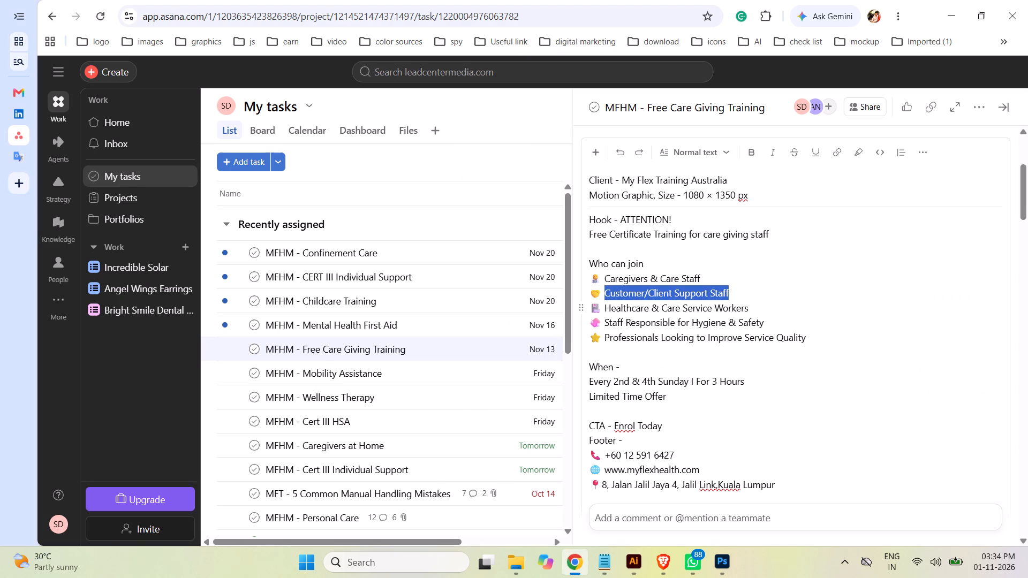
{"action": "key", "text": "ctrl+c"}
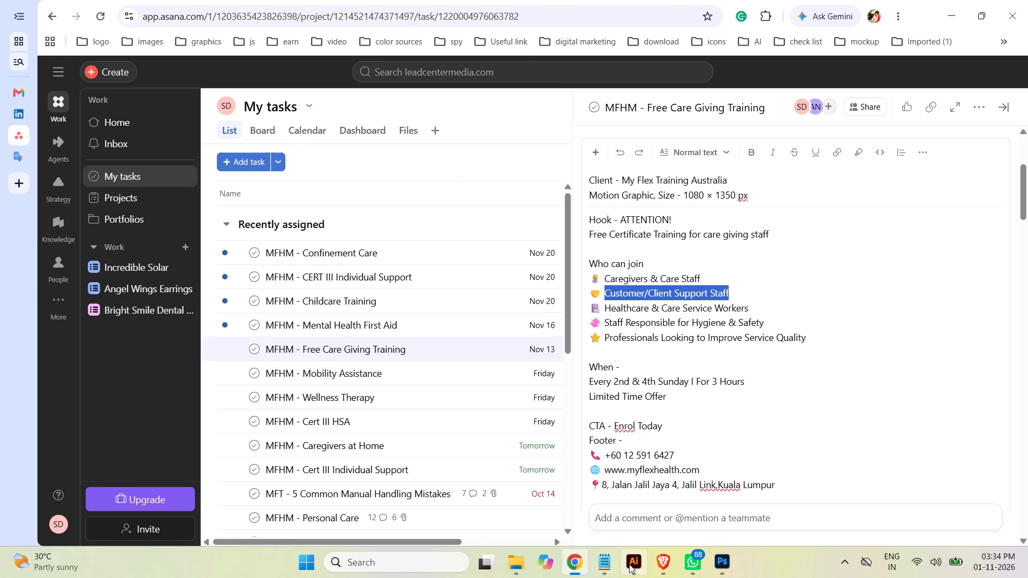
{"action": "left_click", "coordinate": [629, 564]}
{"action": "left_click", "coordinate": [16, 166]}
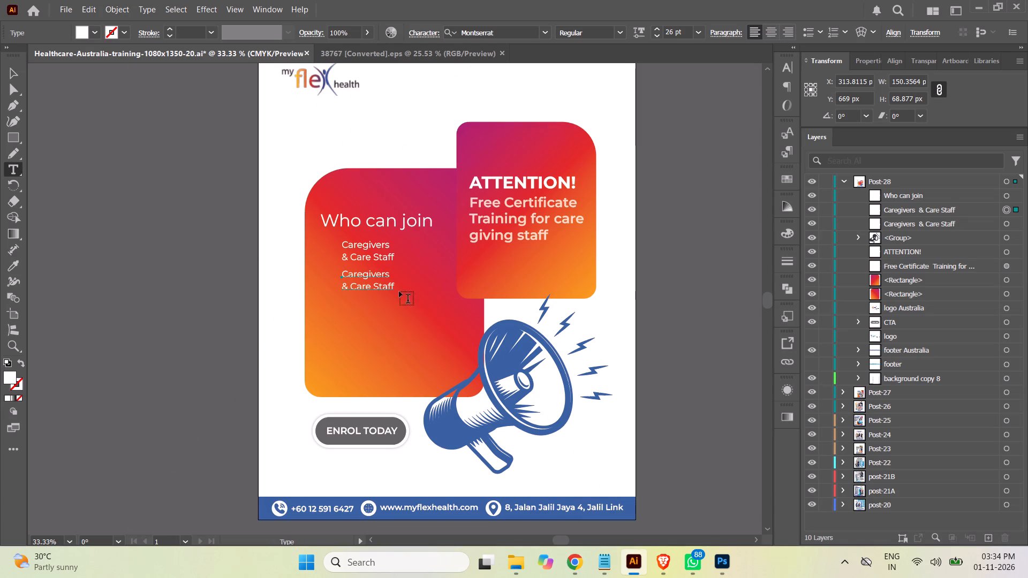
{"action": "left_click", "coordinate": [371, 288]}
{"action": "key", "text": "ctrl+a"}
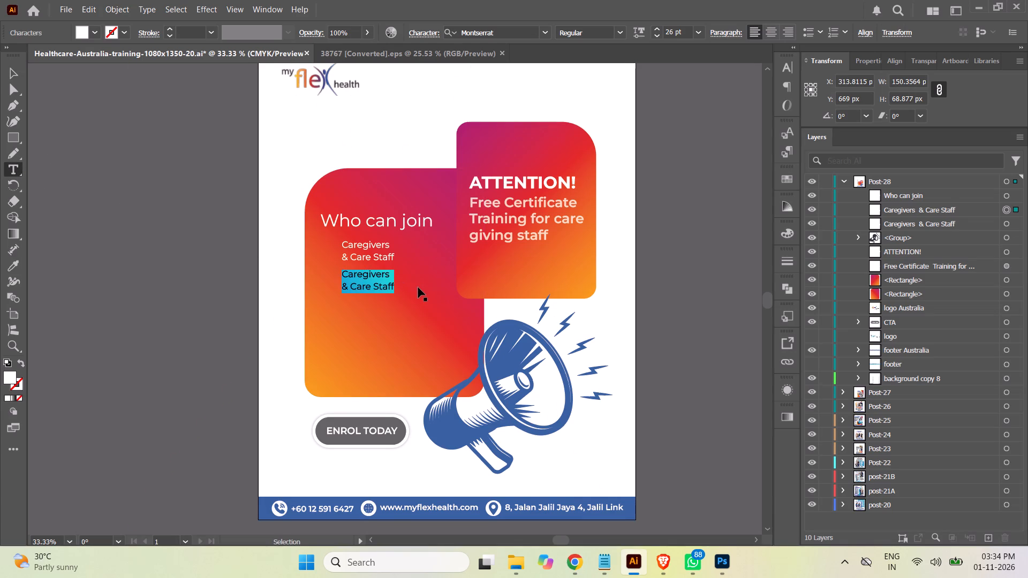
{"action": "key", "text": "ctrl+v"}
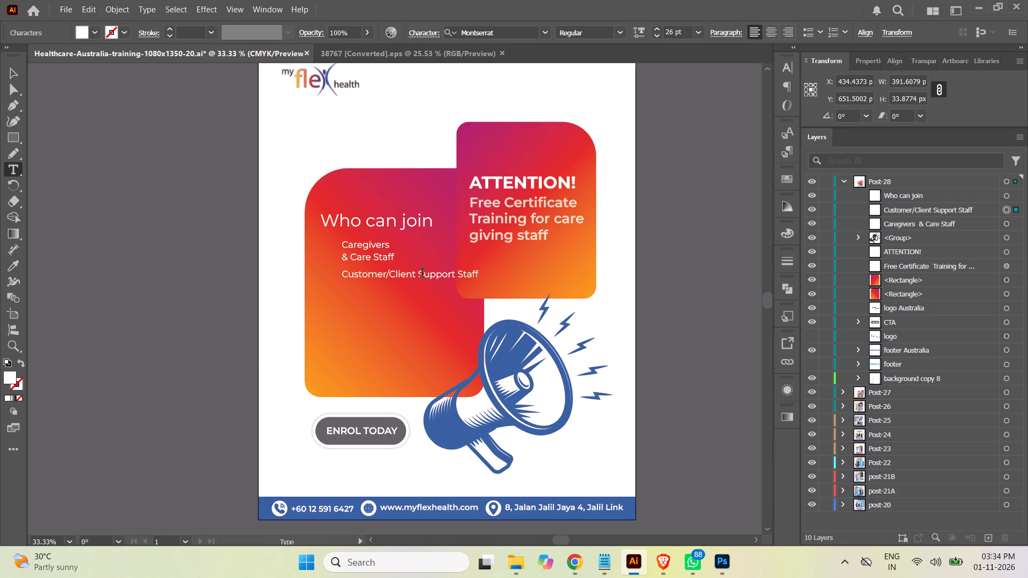
{"action": "left_click", "coordinate": [420, 273]}
{"action": "key", "text": "Return"}
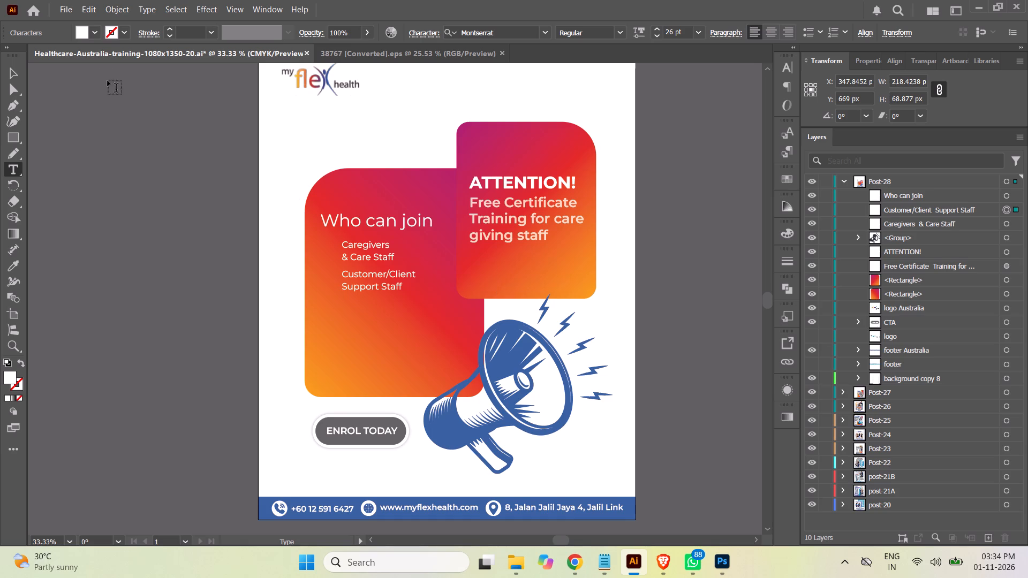
{"action": "left_click", "coordinate": [12, 75]}
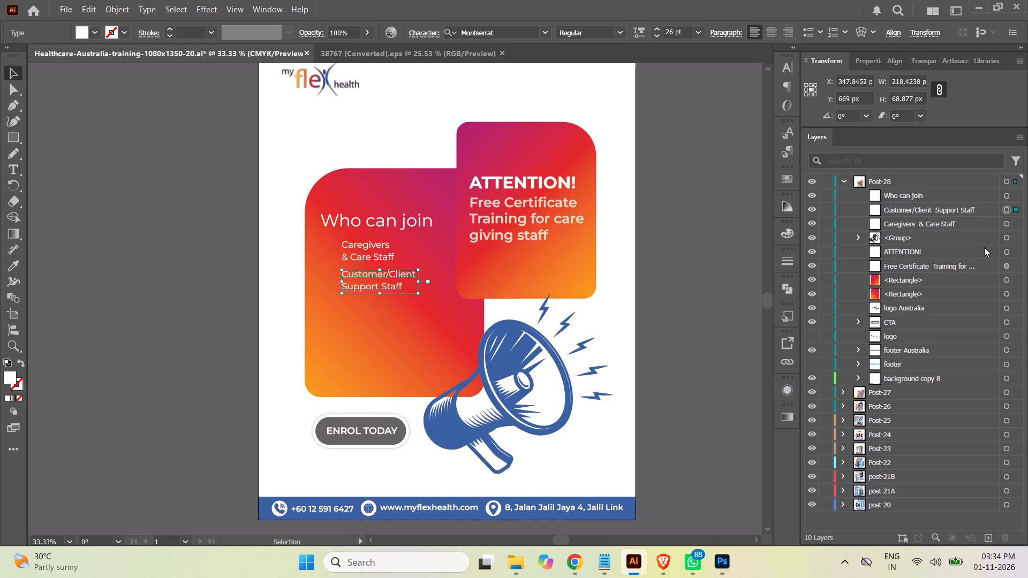
Duplicate the "Customer/Client Support Staff" text and move the copy straight down below it, at about Y 758 px.
{"action": "left_click", "coordinate": [972, 209]}
{"action": "left_click_drag", "start_coordinate": [965, 210], "coordinate": [990, 406]}
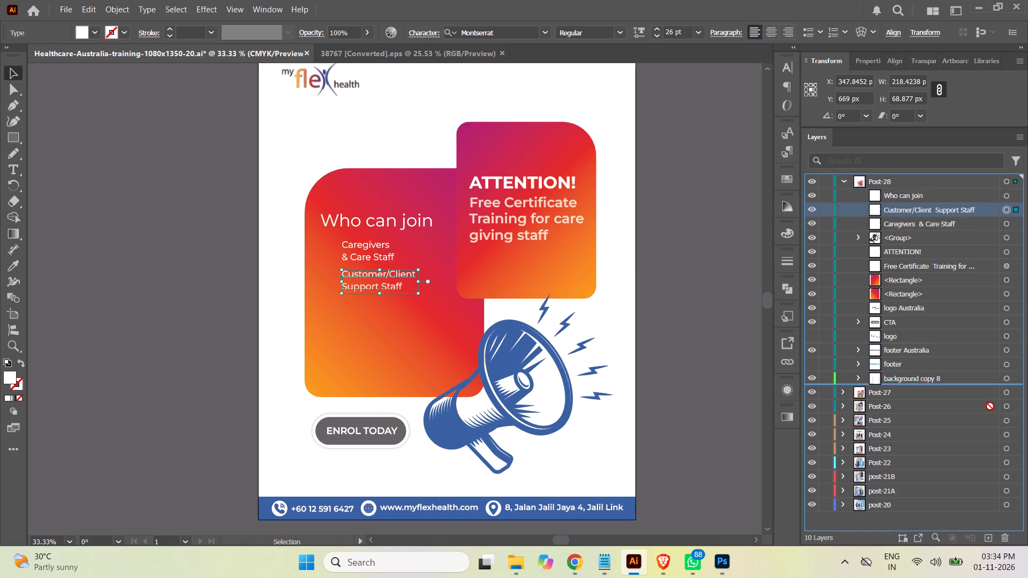
{"action": "left_click_drag", "start_coordinate": [990, 406], "coordinate": [991, 536]}
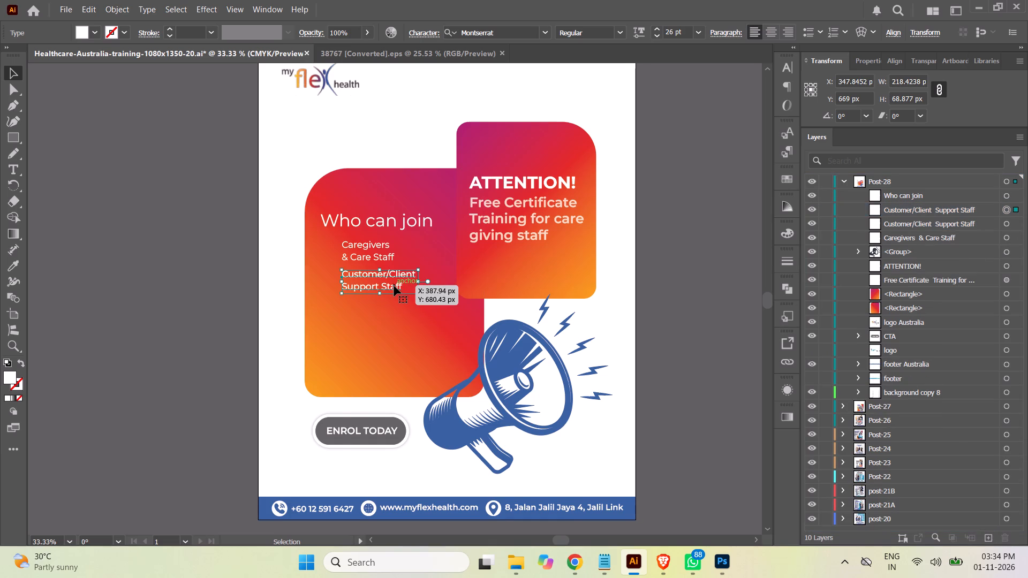
{"action": "left_click_drag", "start_coordinate": [394, 286], "coordinate": [397, 317]}
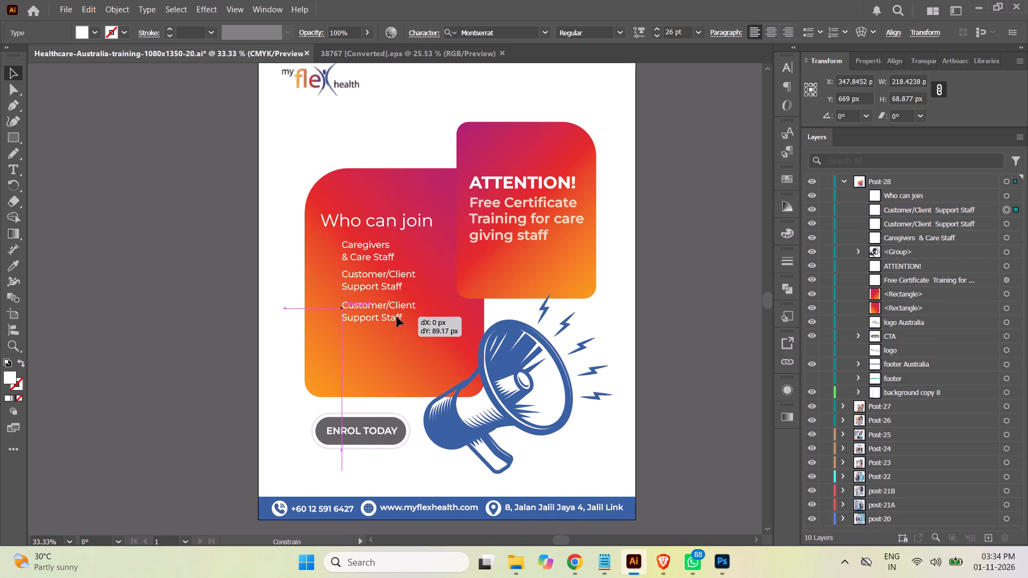
{"action": "left_click_drag", "start_coordinate": [397, 317], "coordinate": [397, 316]}
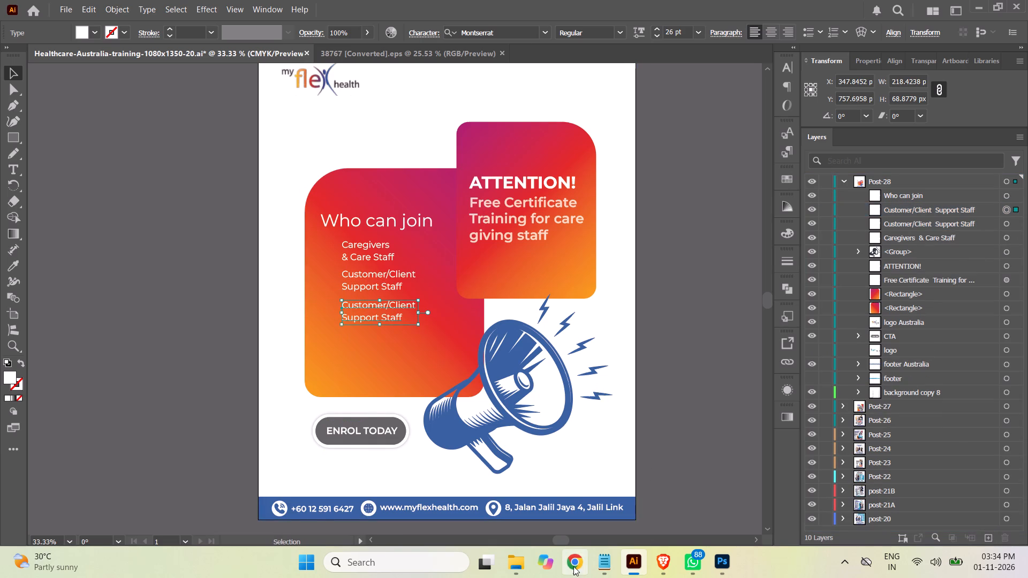
Replace the lowest copy's text with "Healthcare & Care Service Workers" copied from the Asana brief in Chrome, with a line break before "Service".
{"action": "left_click", "coordinate": [573, 566]}
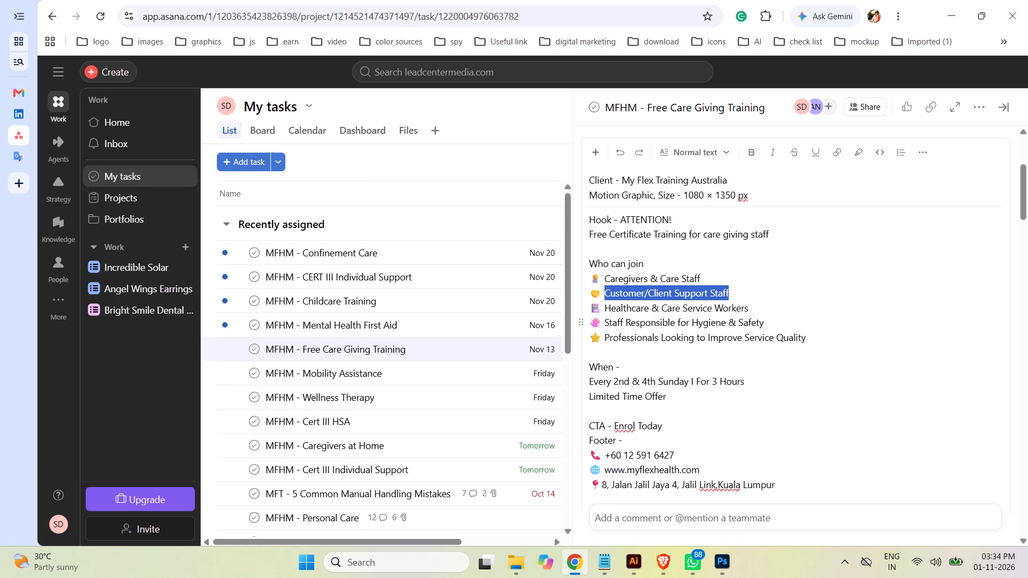
{"action": "left_click_drag", "start_coordinate": [750, 308], "coordinate": [605, 310]}
{"action": "key", "text": "ctrl+c"}
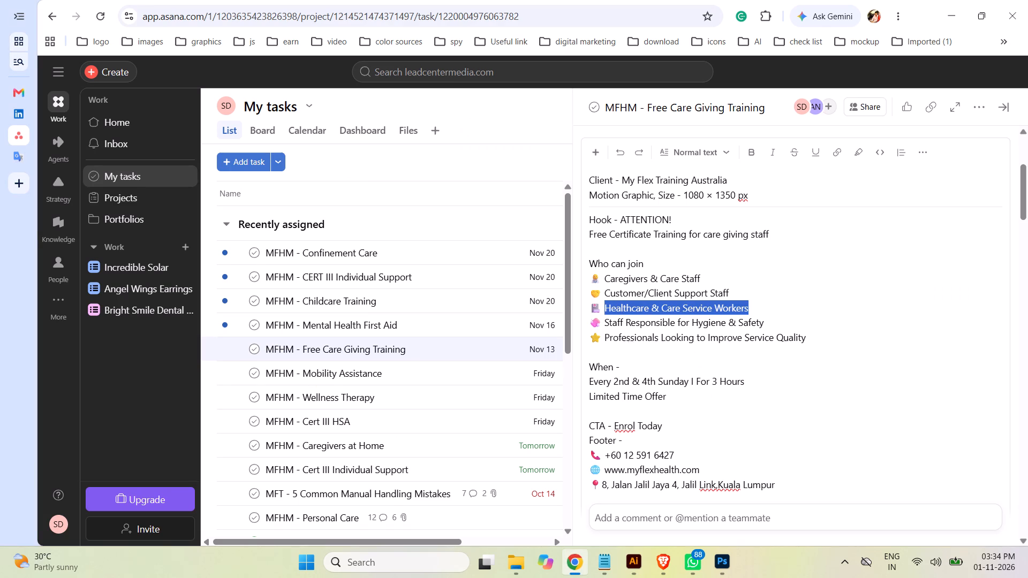
{"action": "left_click", "coordinate": [641, 565]}
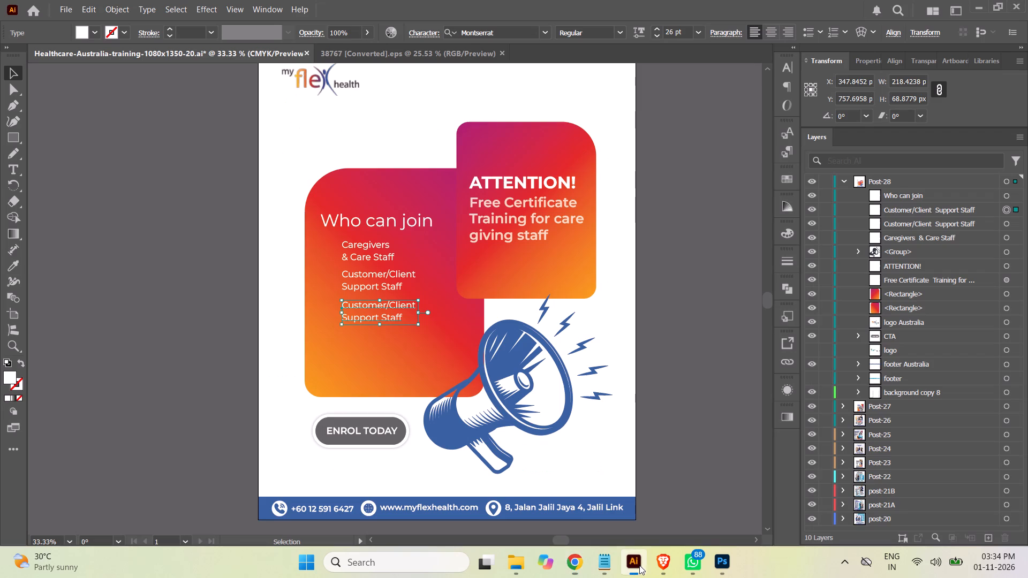
{"action": "left_click", "coordinate": [14, 172]}
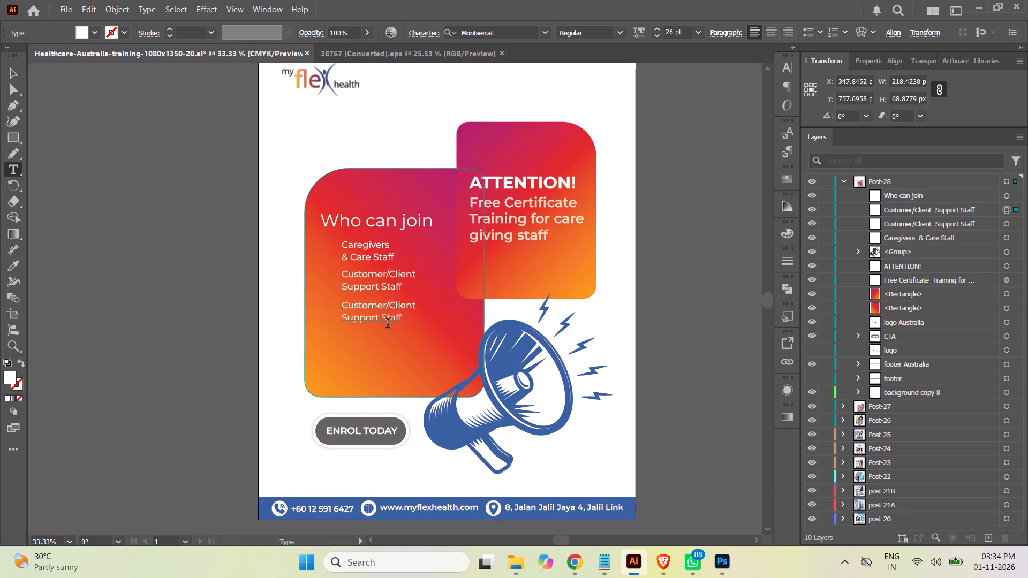
{"action": "left_click", "coordinate": [376, 317]}
{"action": "key", "text": "ctrl+a"}
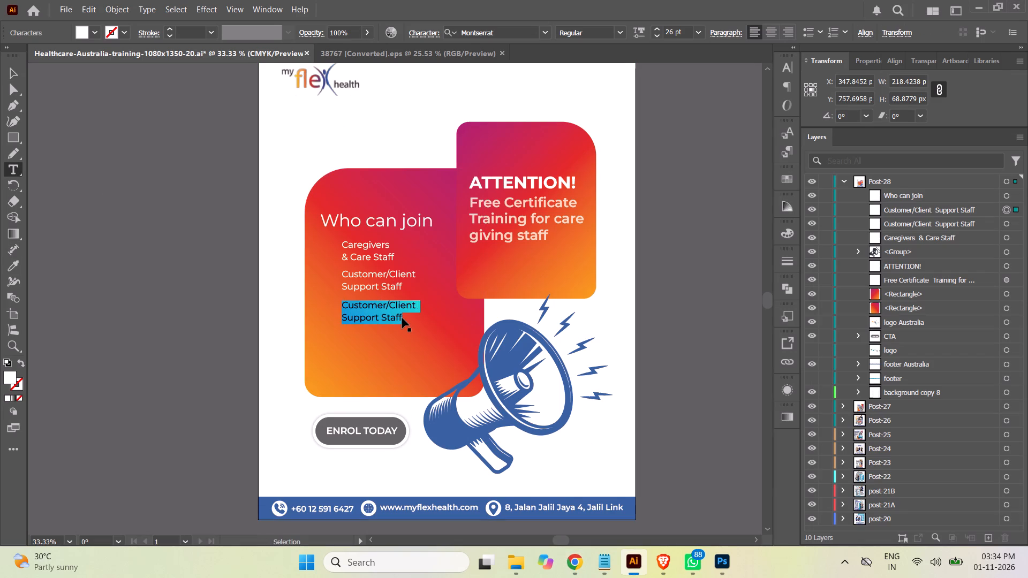
{"action": "key", "text": "ctrl+v"}
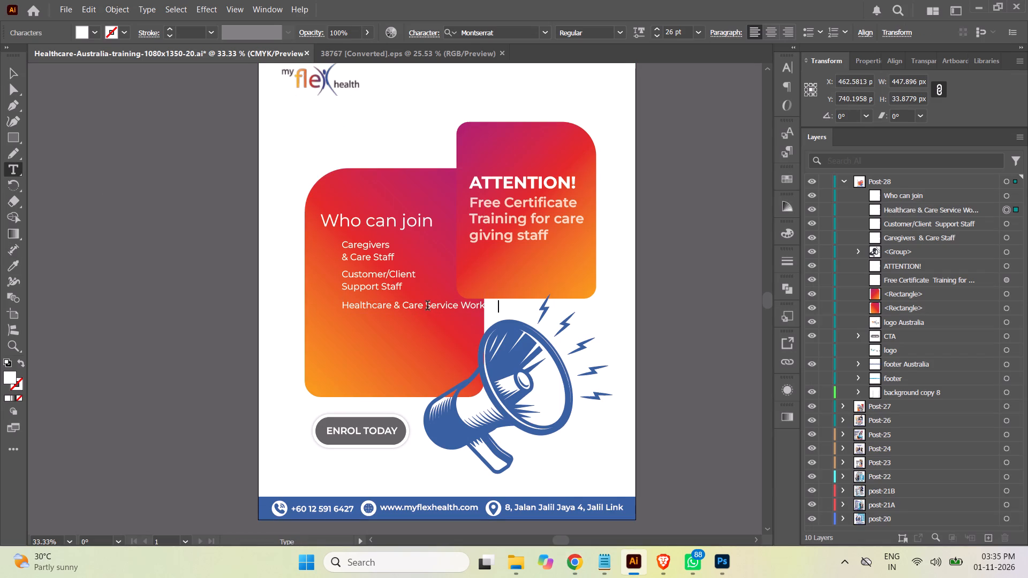
{"action": "left_click", "coordinate": [427, 307]}
{"action": "key", "text": "Return"}
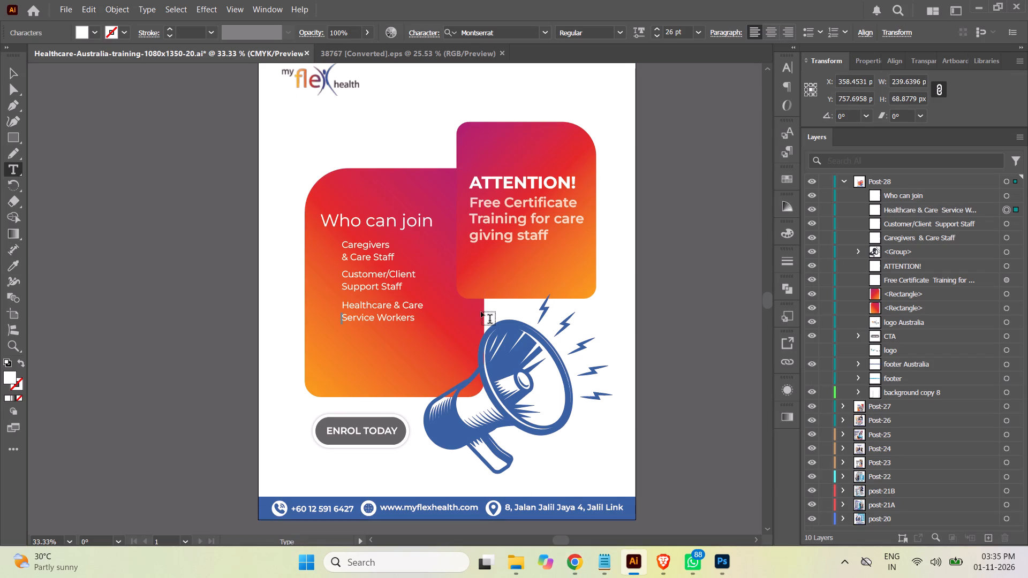
{"action": "left_click", "coordinate": [15, 77]}
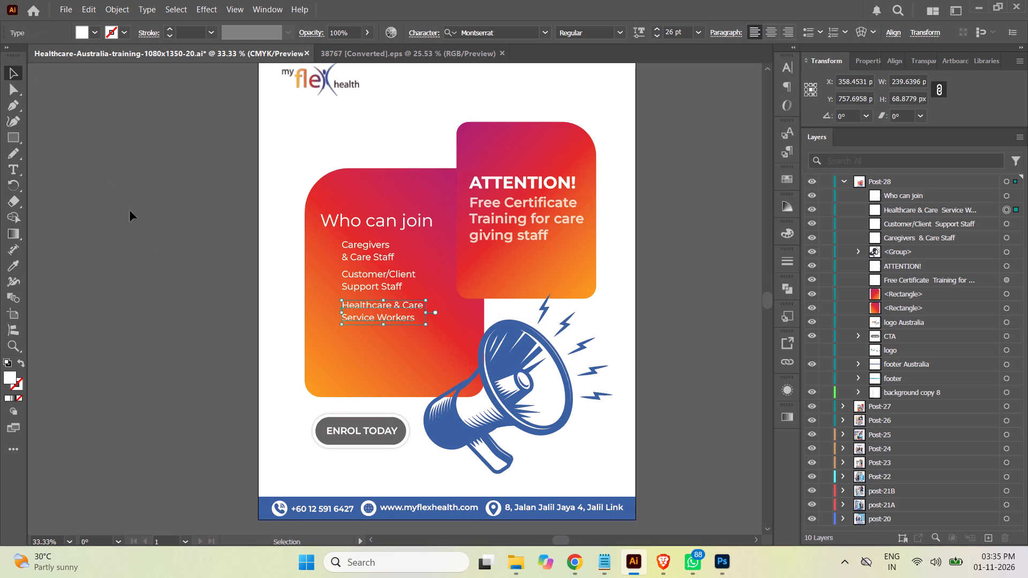
Duplicate the "Healthcare & Care Service Workers" text and move the copy straight down below it, at about Y 839 px.
{"action": "left_click", "coordinate": [947, 209]}
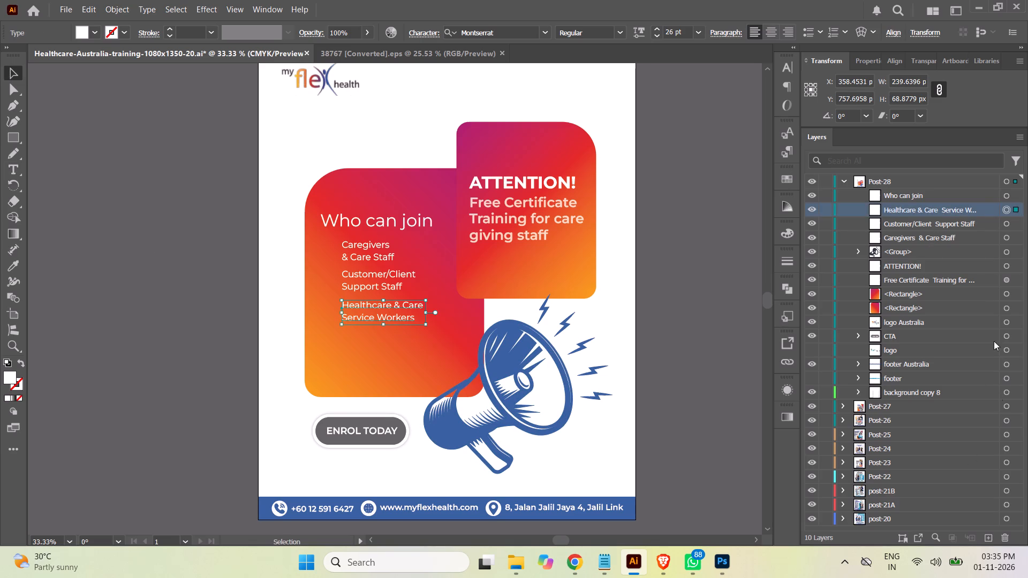
{"action": "left_click_drag", "start_coordinate": [959, 209], "coordinate": [989, 537]}
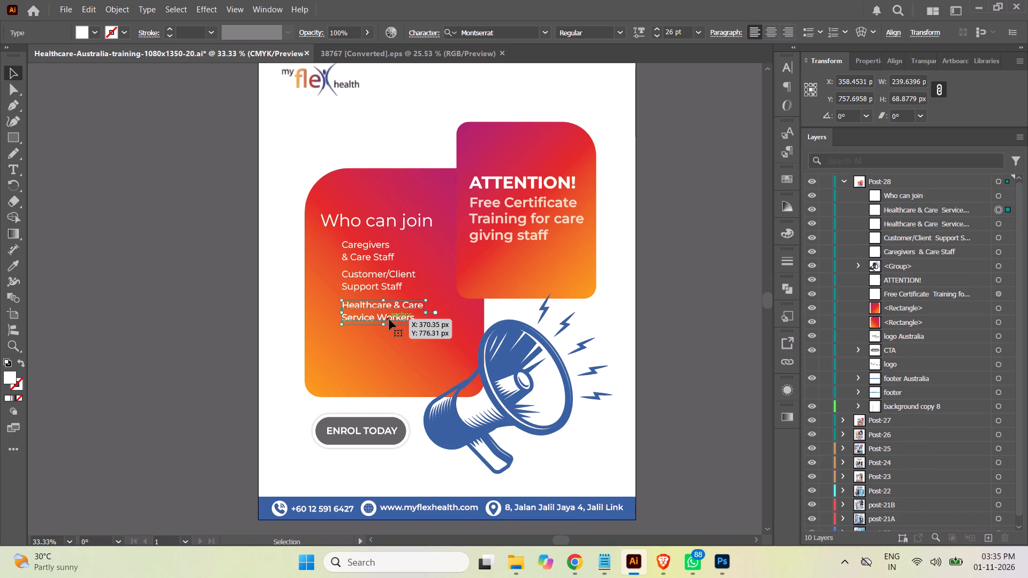
{"action": "left_click_drag", "start_coordinate": [389, 320], "coordinate": [390, 347]}
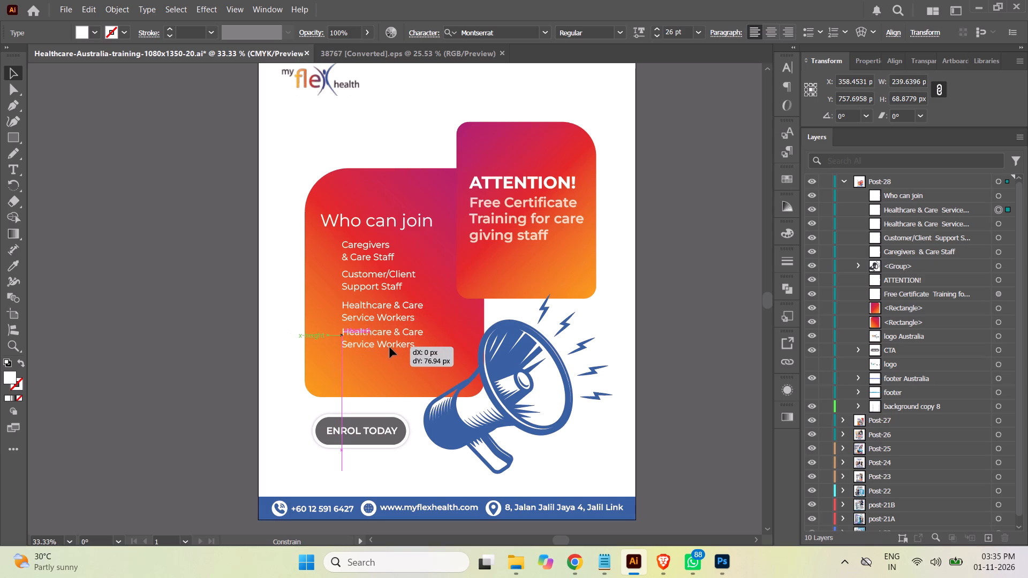
{"action": "left_click_drag", "start_coordinate": [390, 347], "coordinate": [390, 348]}
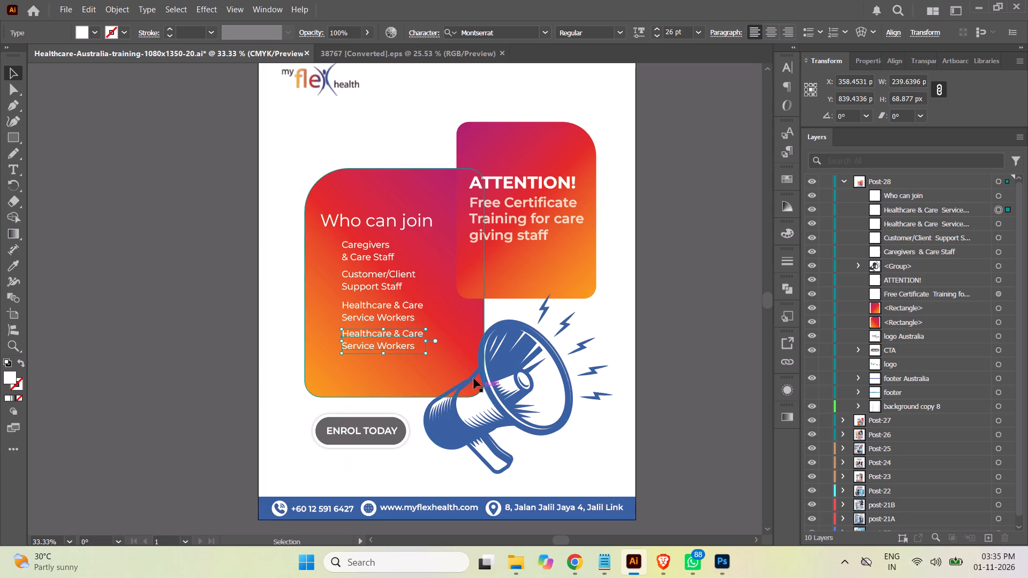
Replace the lowest copy's text with "Staff Responsible for Hygiene & Safety" copied from the Asana brief in Chrome, with a line break before "for".
{"action": "left_click", "coordinate": [575, 564]}
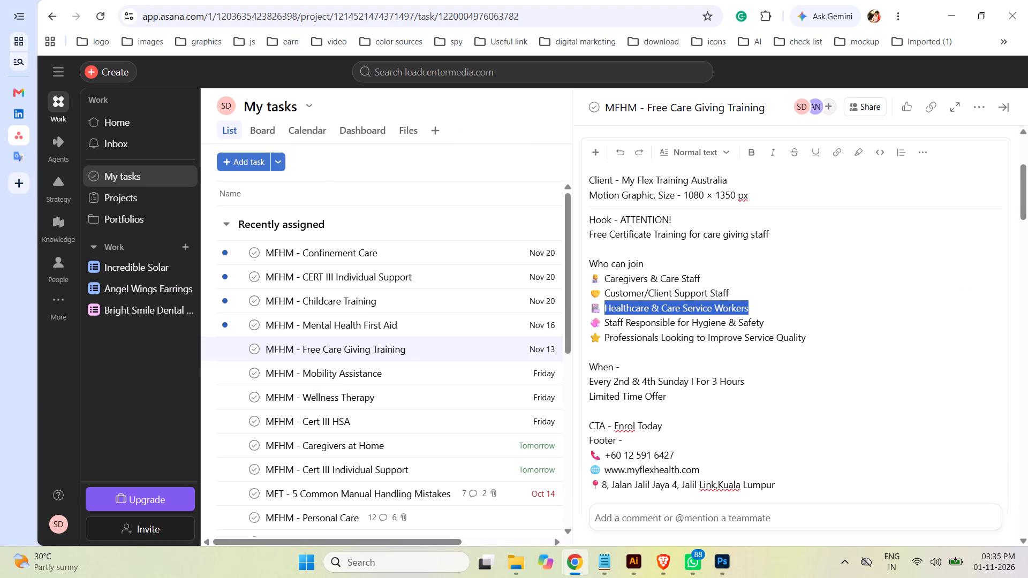
{"action": "left_click_drag", "start_coordinate": [767, 322], "coordinate": [606, 321]}
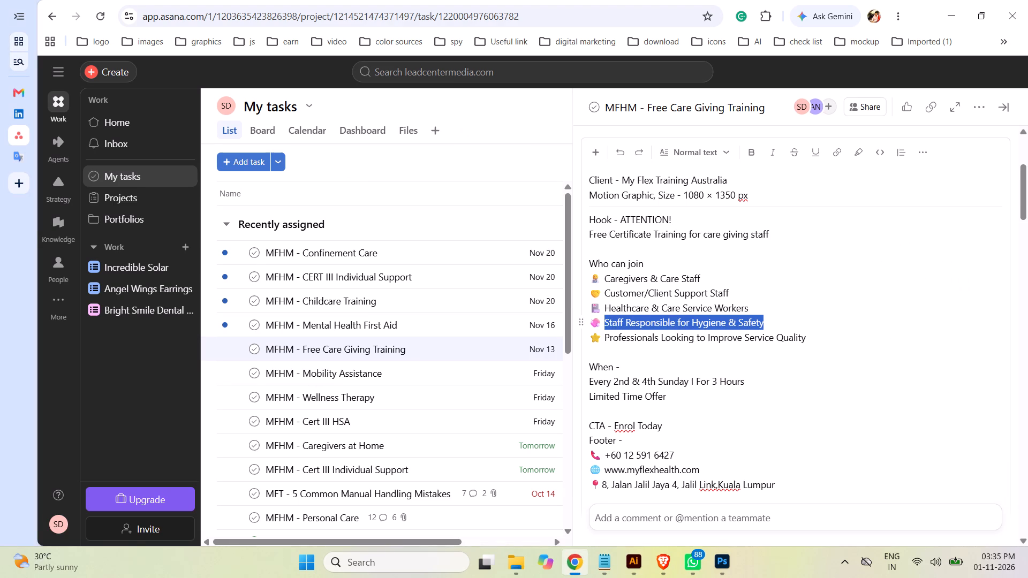
{"action": "key", "text": "ctrl+c"}
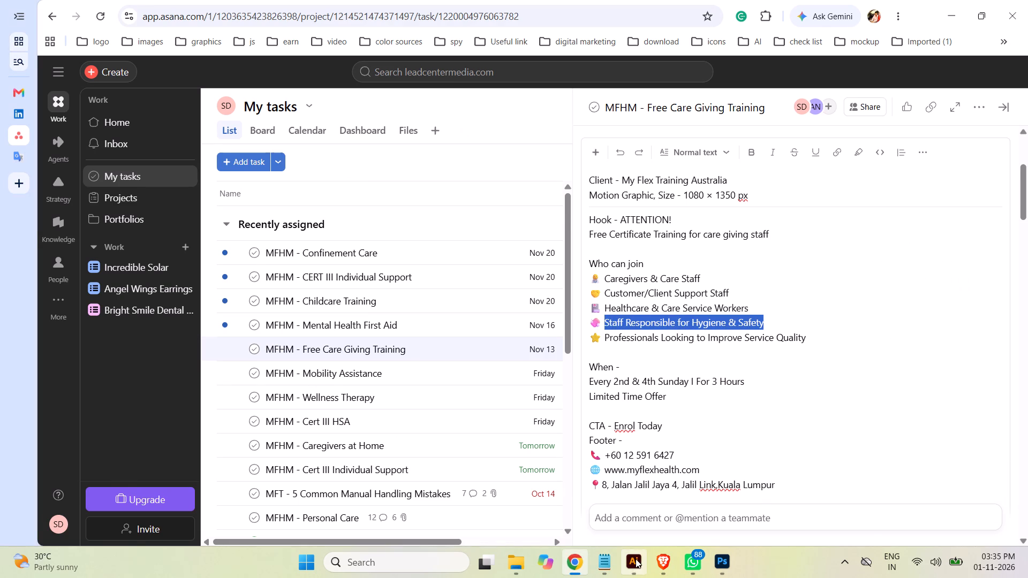
{"action": "left_click", "coordinate": [636, 559]}
{"action": "left_click", "coordinate": [14, 171]}
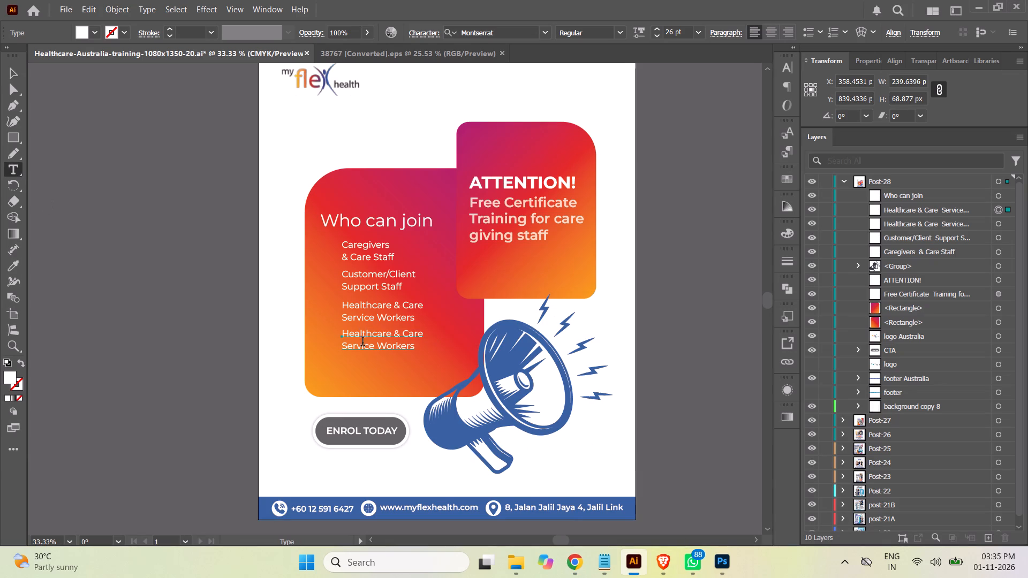
{"action": "left_click", "coordinate": [366, 345]}
{"action": "key", "text": "ctrl+a"}
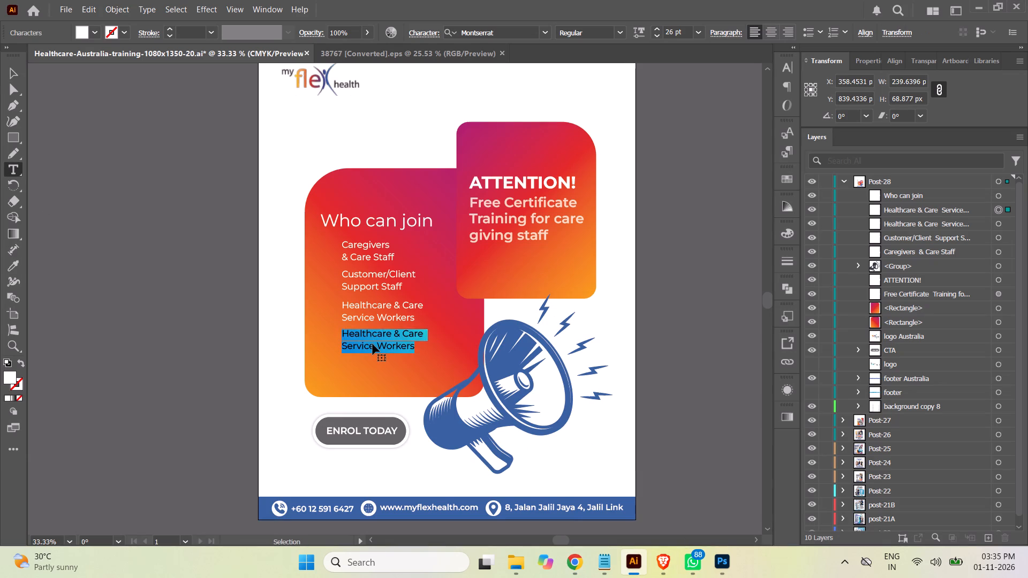
{"action": "key", "text": "ctrl+v"}
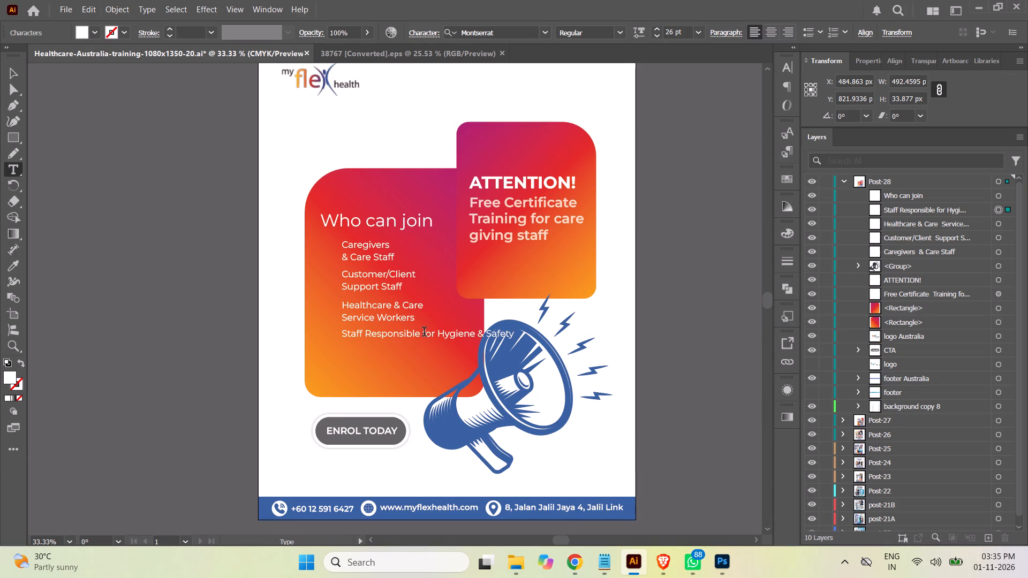
{"action": "left_click", "coordinate": [424, 332]}
{"action": "key", "text": "Left"}
{"action": "key", "text": "Return"}
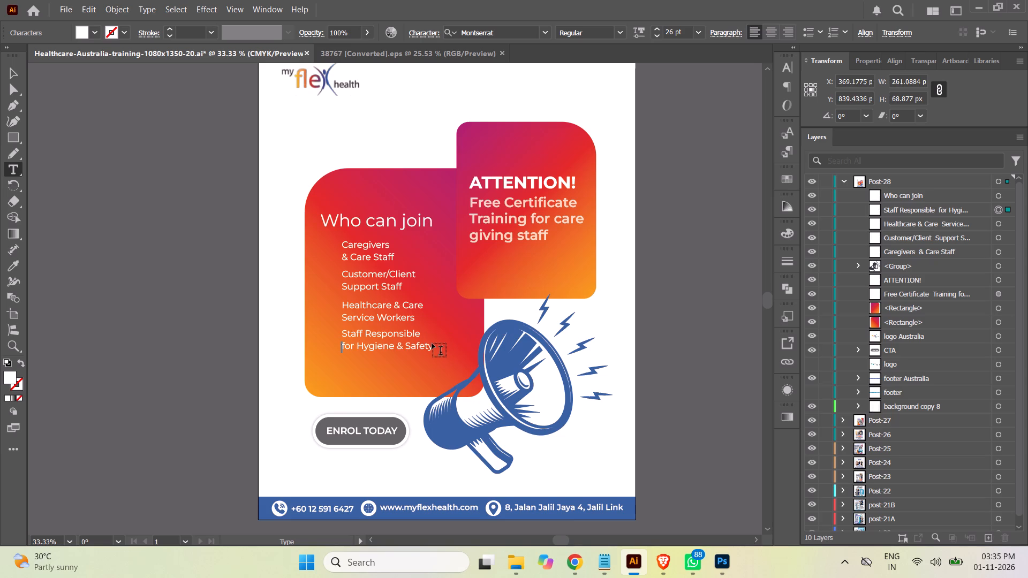
Duplicate the "Staff Responsible for Hygiene & Safety" text and move the copy straight down below it, at about Y 930 px.
{"action": "left_click", "coordinate": [12, 77]}
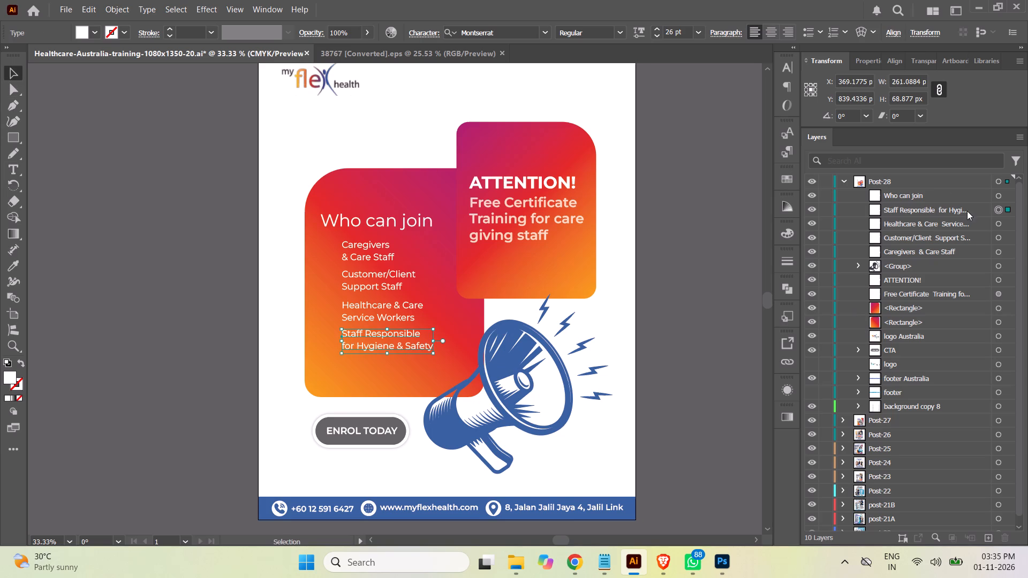
{"action": "left_click_drag", "start_coordinate": [961, 209], "coordinate": [992, 536]}
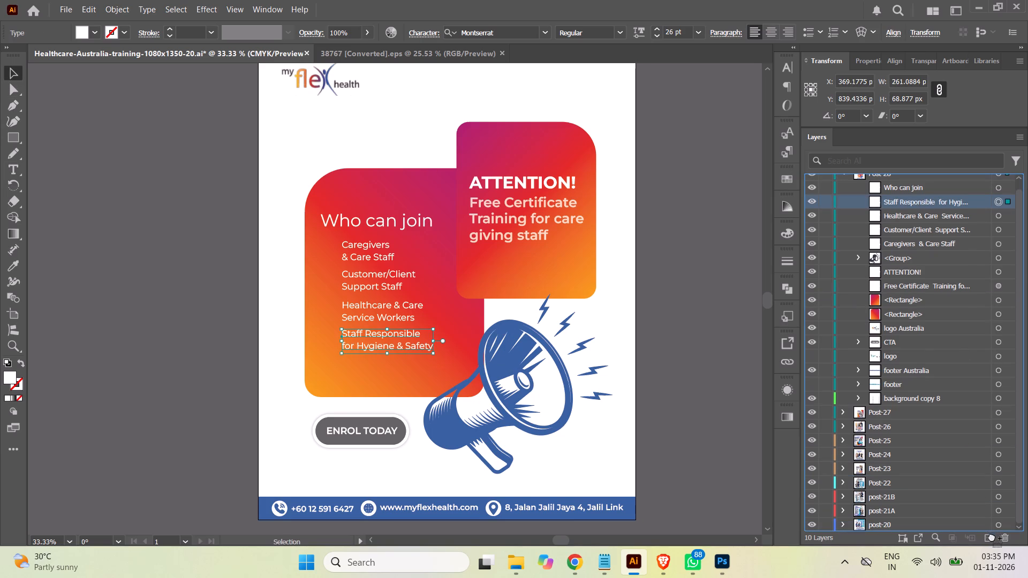
{"action": "left_click_drag", "start_coordinate": [992, 536], "coordinate": [991, 537]}
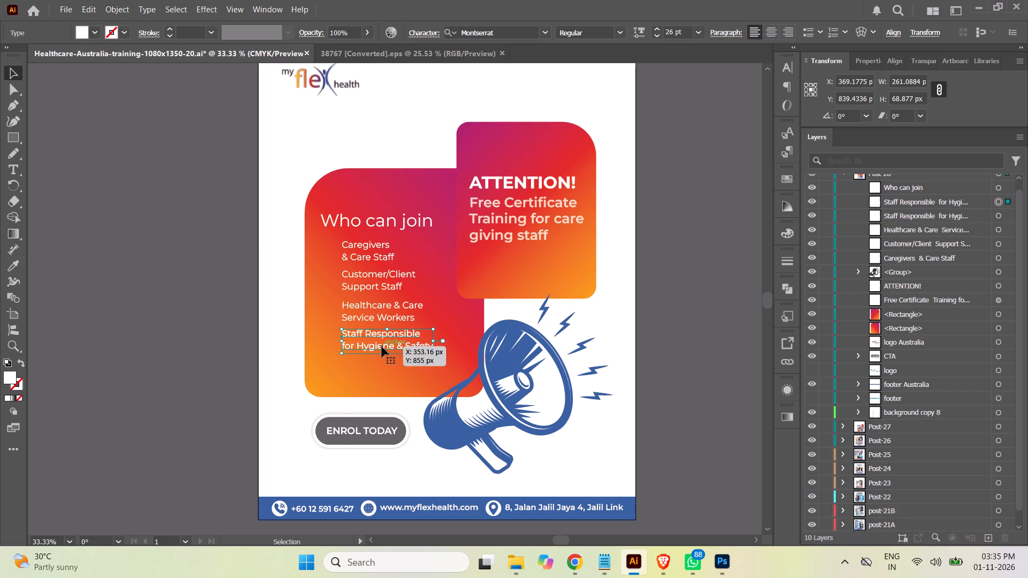
{"action": "left_click_drag", "start_coordinate": [382, 347], "coordinate": [384, 378]}
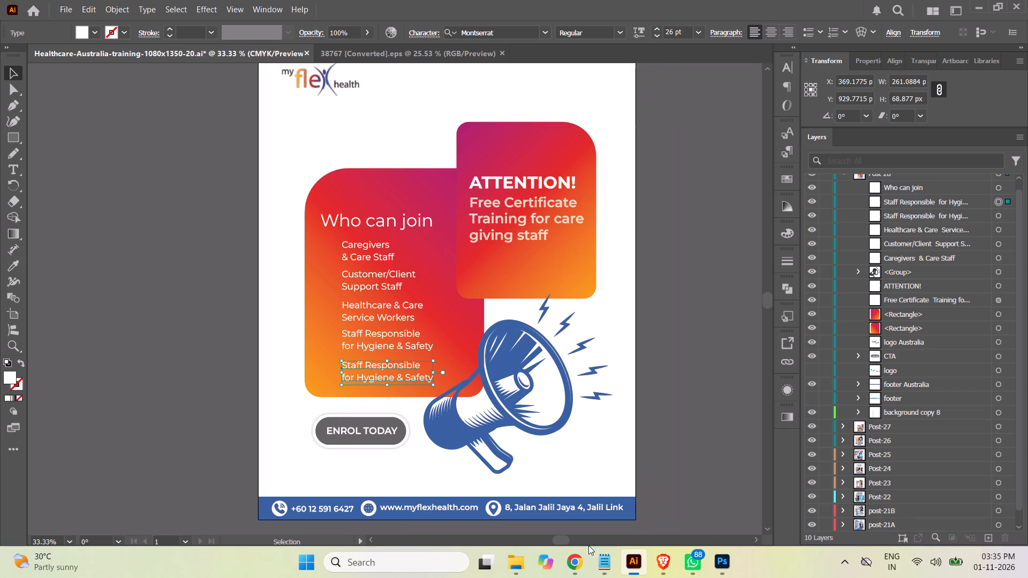
Replace the lowest copy's text with "Professionals Looking to Improve Service Quality" copied from the Asana brief in Chrome, with a line break before "Improve".
{"action": "left_click", "coordinate": [575, 554]}
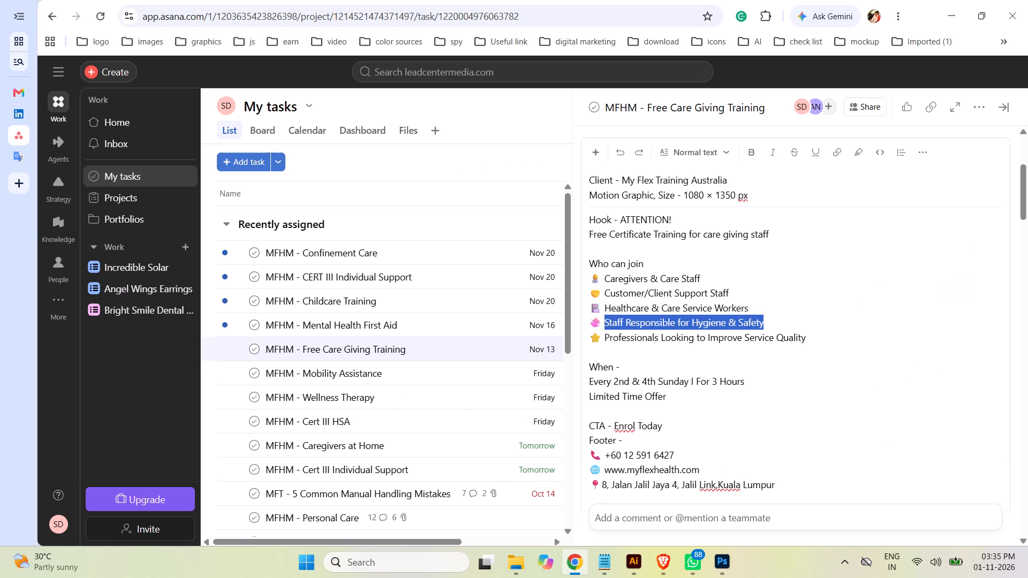
{"action": "left_click_drag", "start_coordinate": [809, 338], "coordinate": [637, 340]}
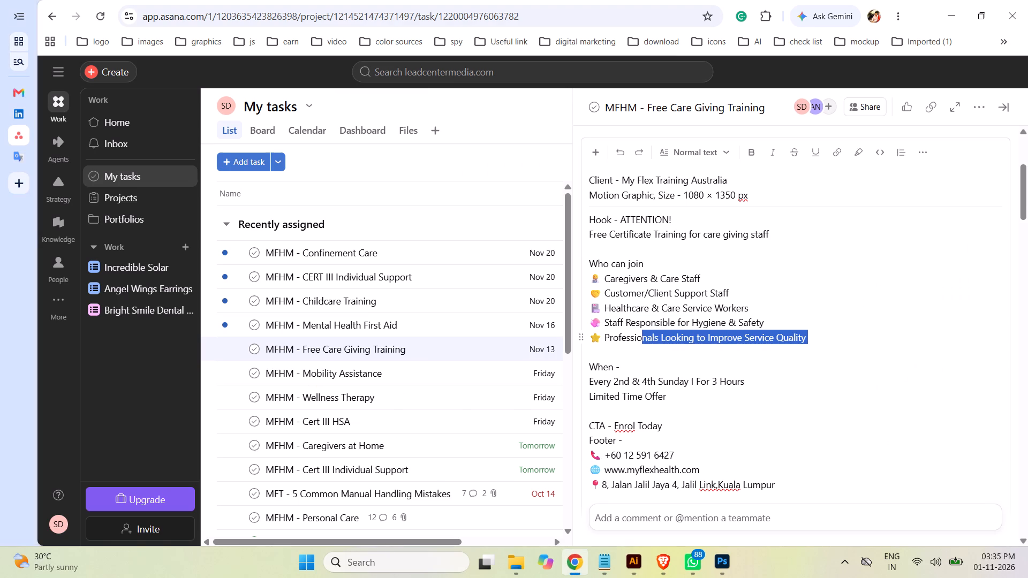
{"action": "left_click_drag", "start_coordinate": [637, 340], "coordinate": [606, 338]}
{"action": "key", "text": "ctrl+c"}
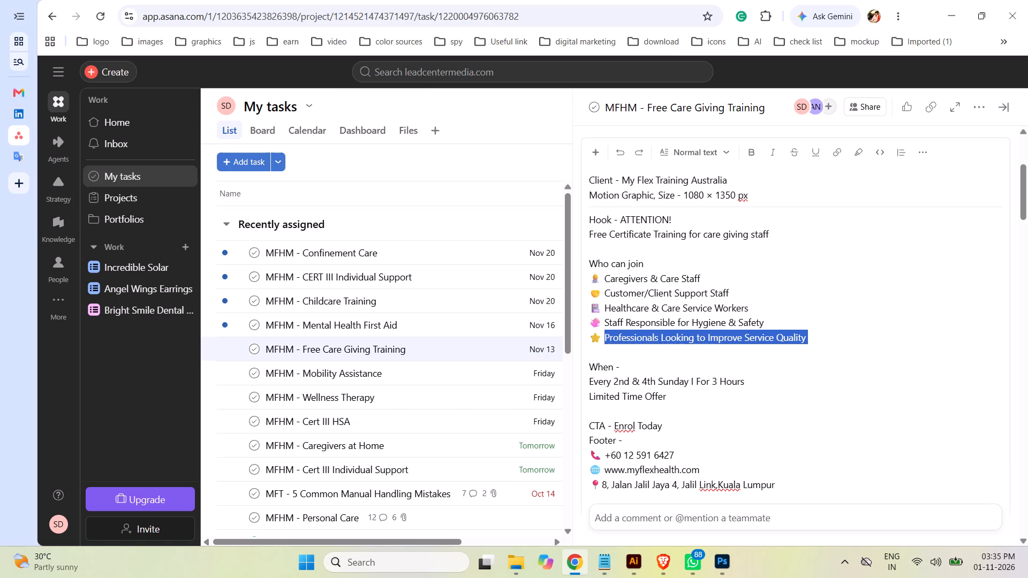
{"action": "left_click", "coordinate": [633, 561]}
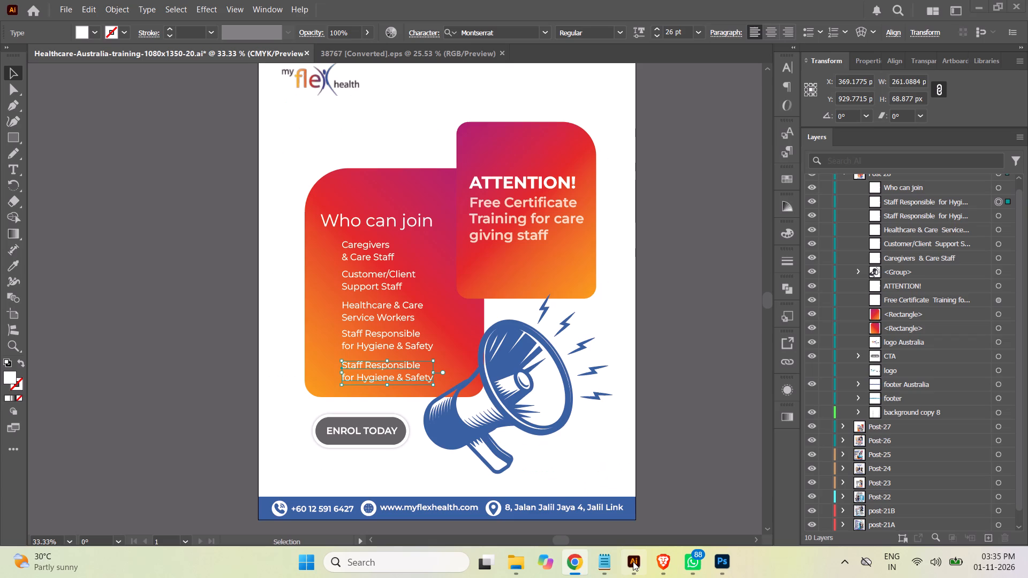
{"action": "left_click", "coordinate": [18, 170]}
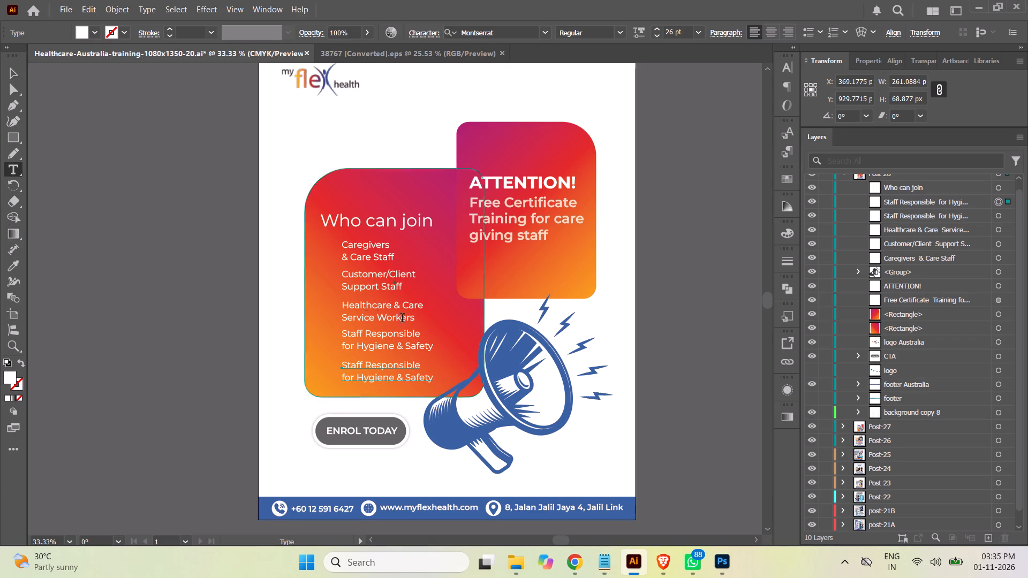
{"action": "left_click", "coordinate": [397, 369]}
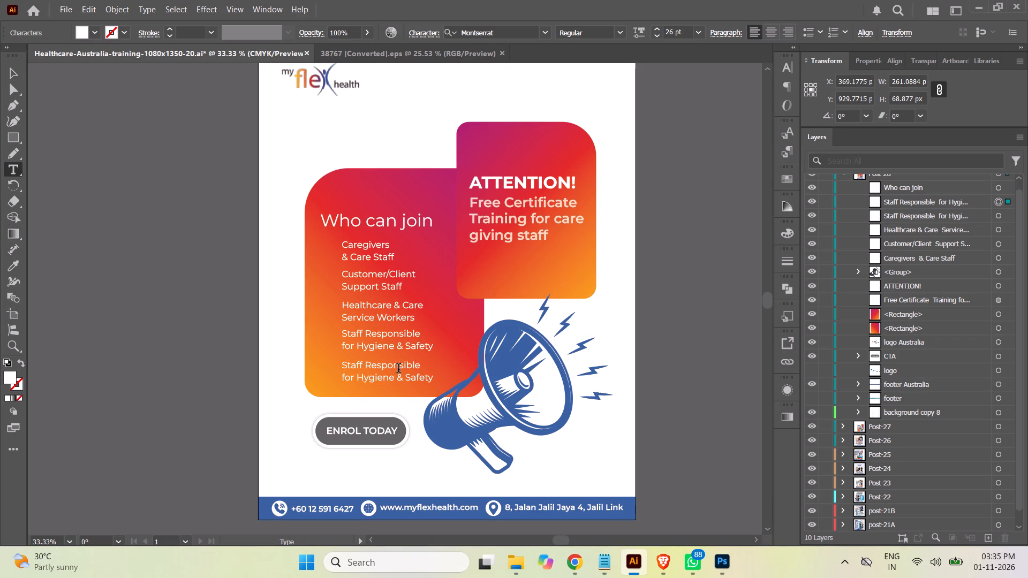
{"action": "key", "text": "ctrl+a"}
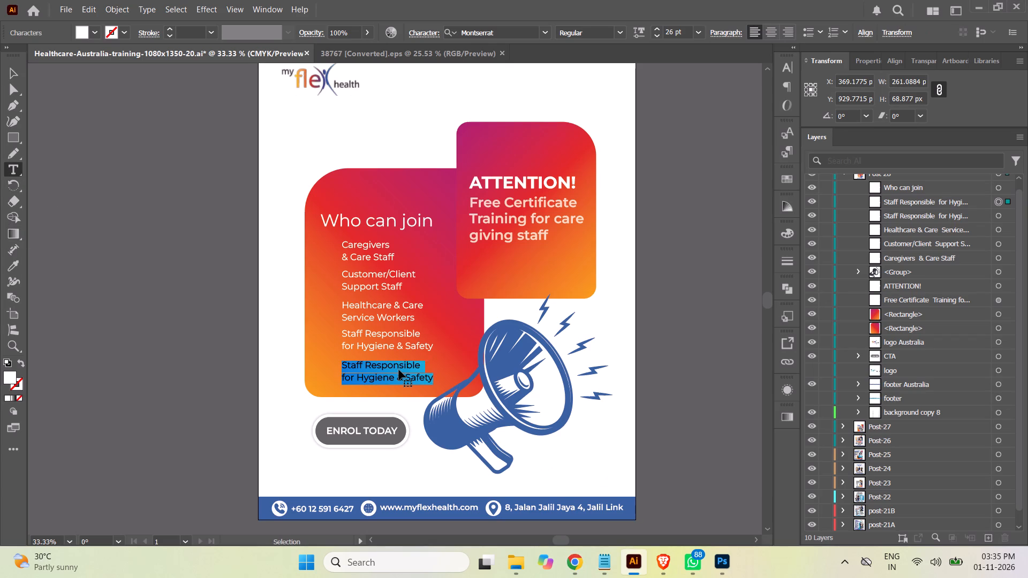
{"action": "key", "text": "ctrl+v"}
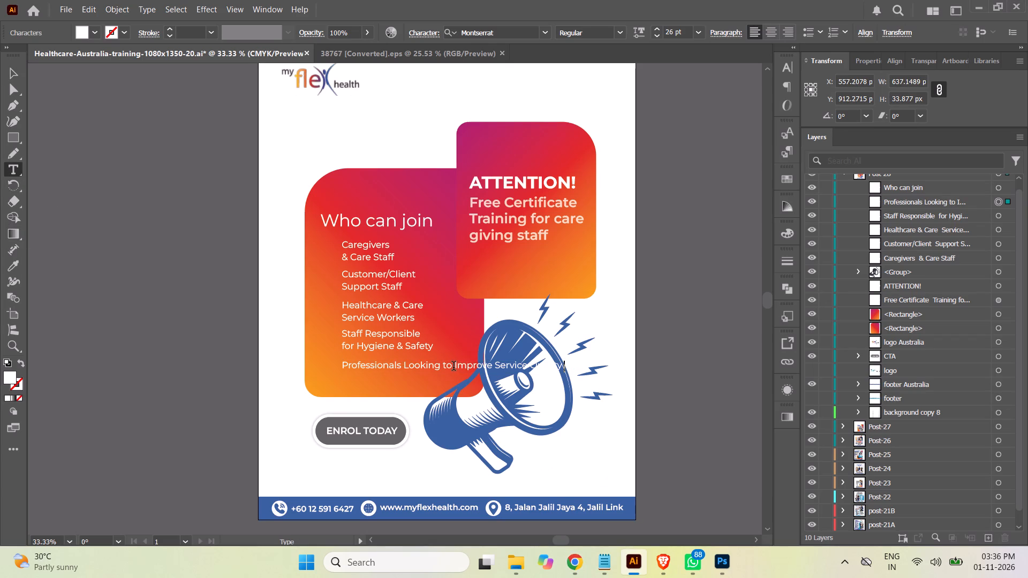
{"action": "left_click", "coordinate": [453, 367]}
{"action": "key", "text": "Return"}
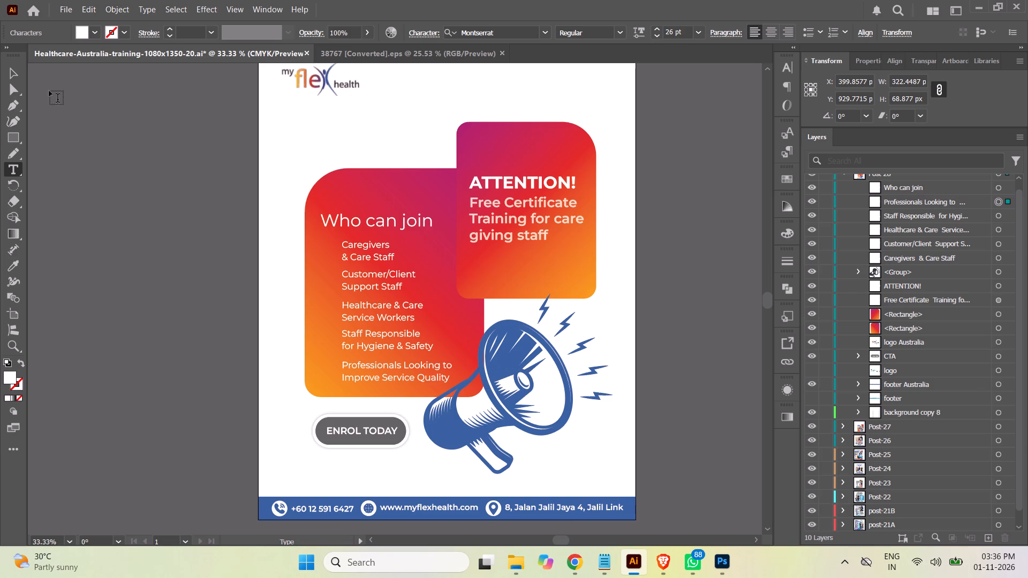
Move the "Who can join" heading and its five audience entries together up about 42 px and slightly right, and save the document.
{"action": "left_click", "coordinate": [11, 72]}
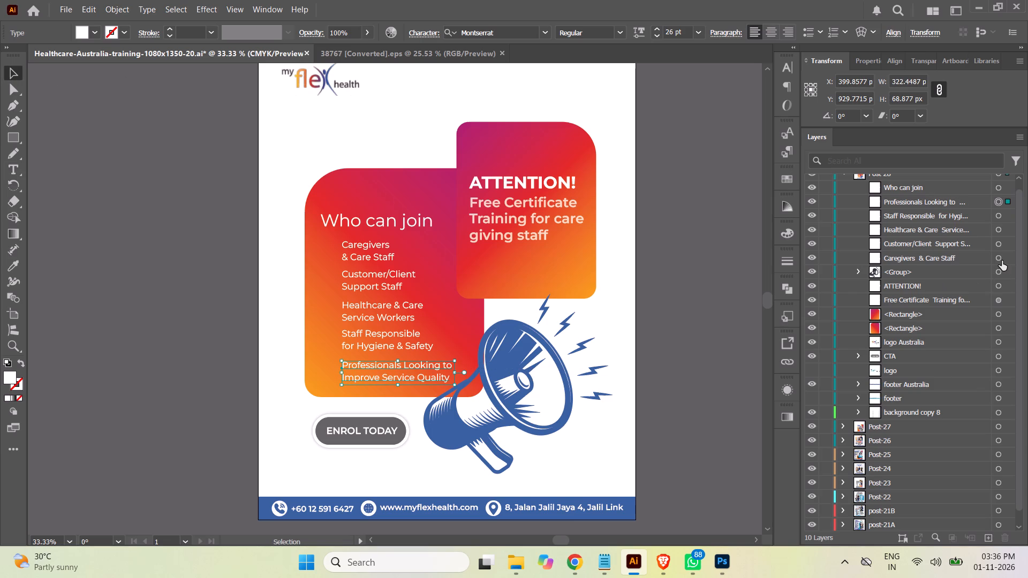
{"action": "left_click", "coordinate": [1000, 258]}
{"action": "left_click", "coordinate": [999, 188], "text": "shift"}
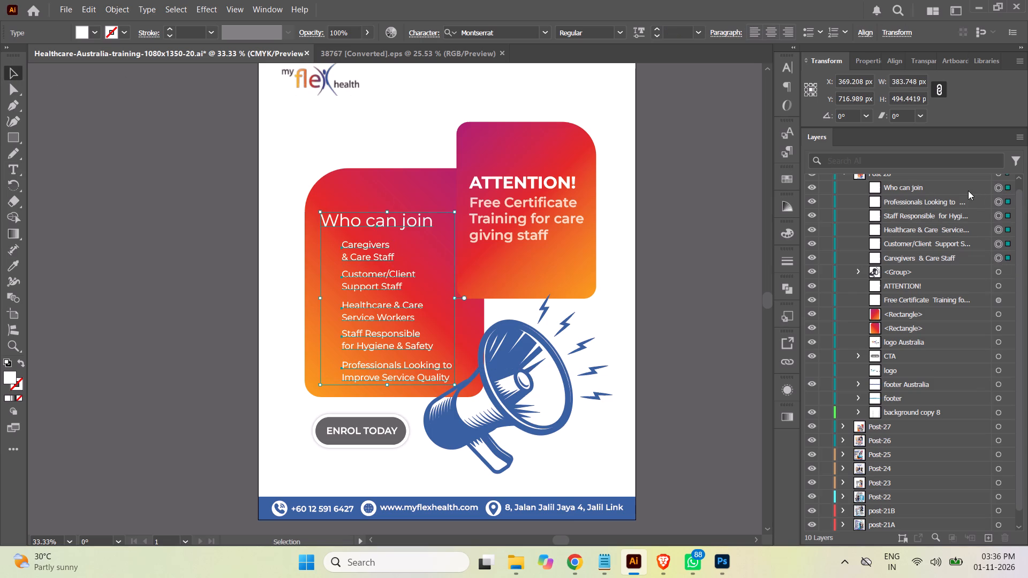
{"action": "left_click", "coordinate": [967, 191]}
{"action": "left_click", "coordinate": [968, 255], "text": "shift"}
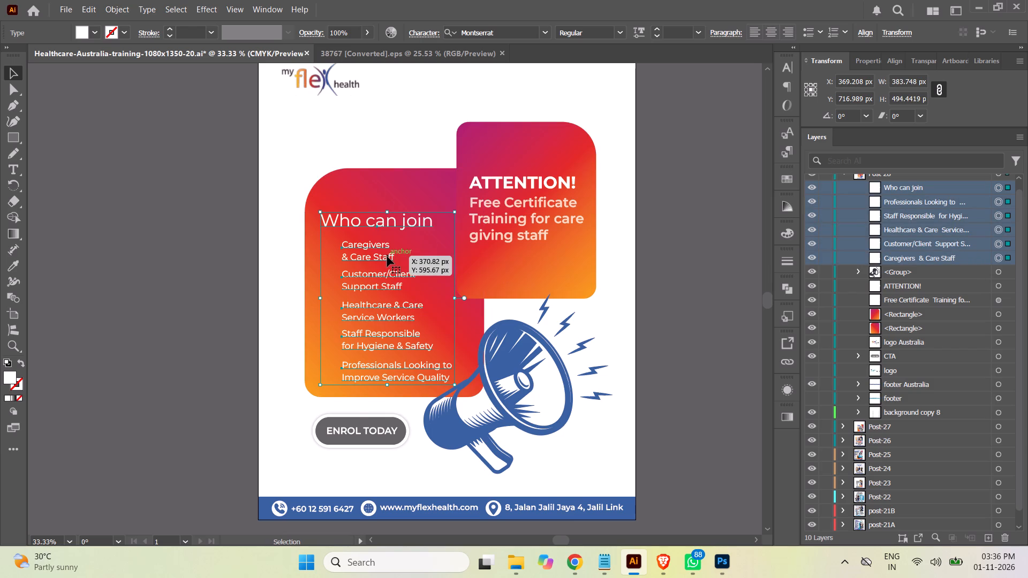
{"action": "left_click_drag", "start_coordinate": [387, 256], "coordinate": [389, 242]}
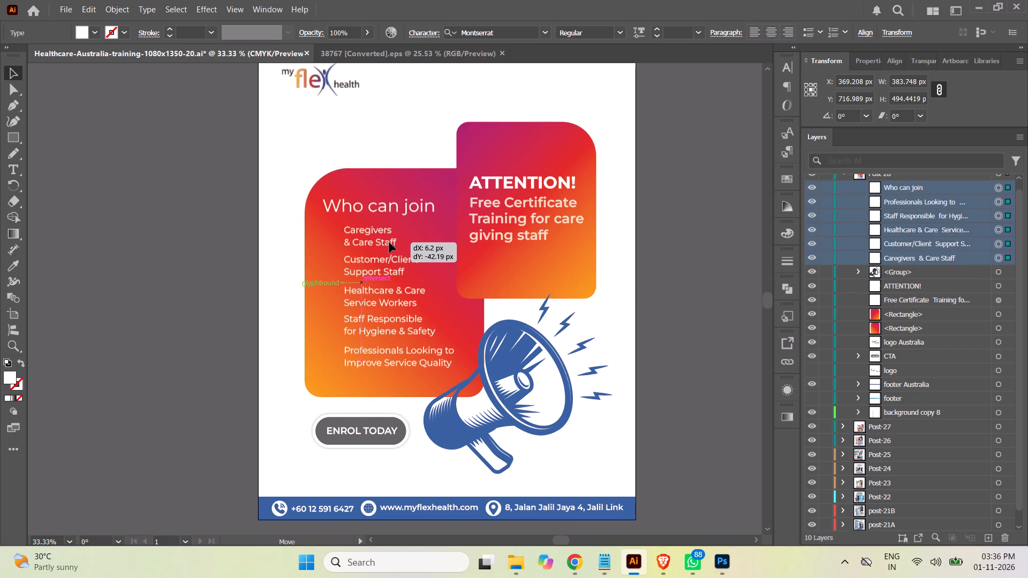
{"action": "left_click_drag", "start_coordinate": [389, 242], "coordinate": [389, 242]}
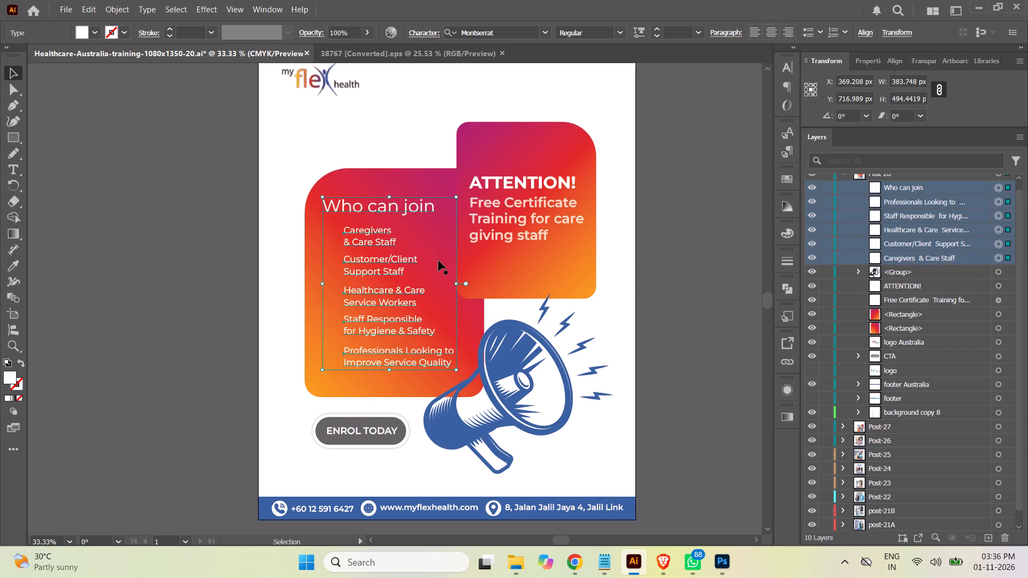
{"action": "left_click", "coordinate": [714, 267]}
{"action": "key", "text": "ctrl+s"}
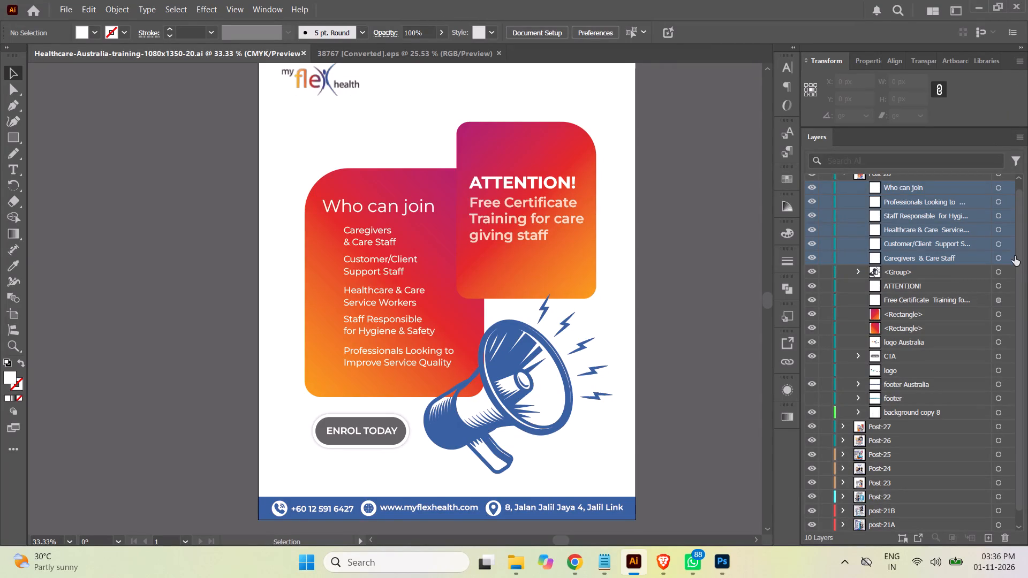
Shift the five audience entries, without the heading, horizontally right to about X 431 px, and save the document.
{"action": "left_click", "coordinate": [998, 201]}
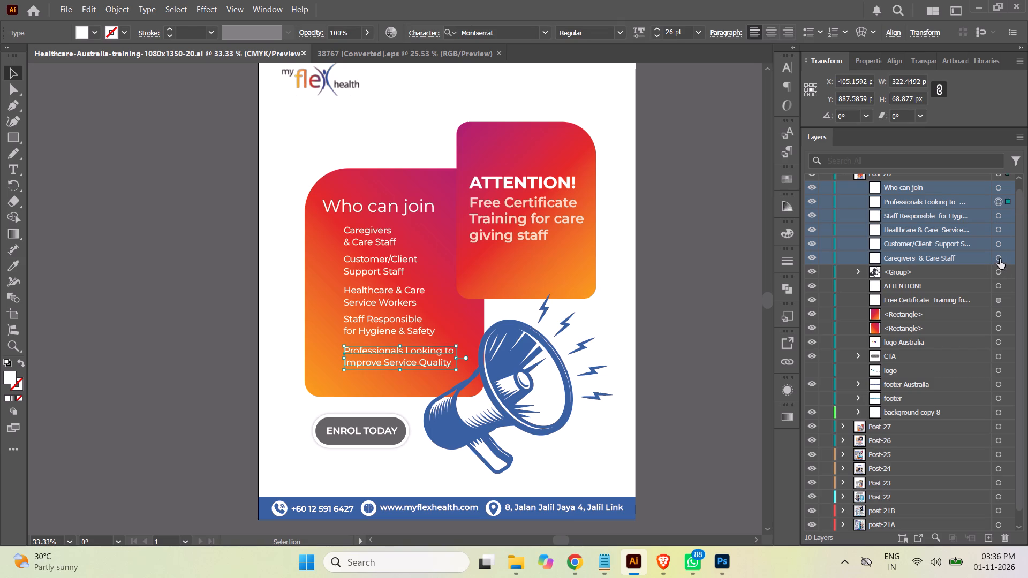
{"action": "left_click", "coordinate": [1000, 259], "text": "shift"}
{"action": "left_click", "coordinate": [977, 202]}
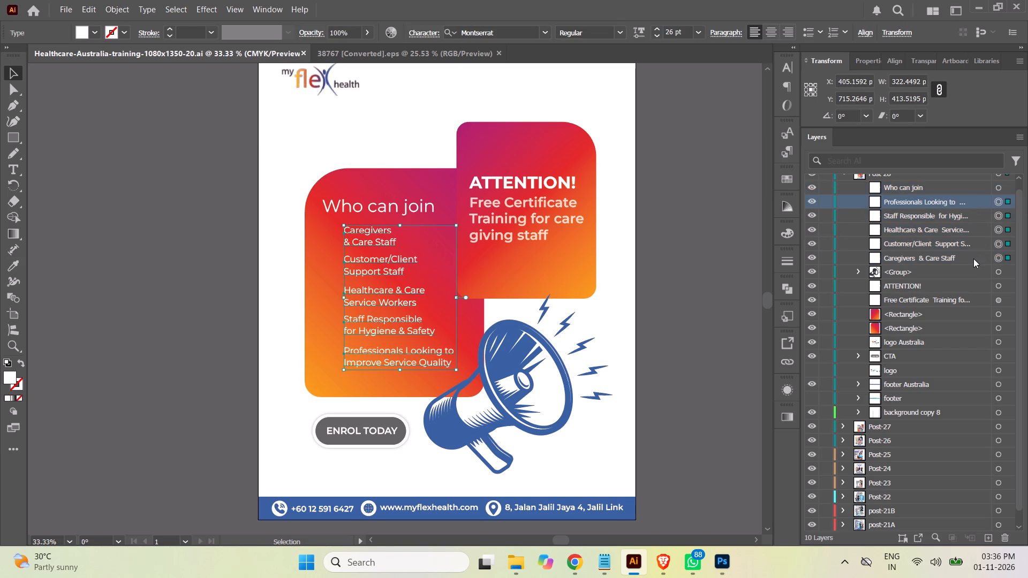
{"action": "left_click", "coordinate": [973, 258], "text": "shift"}
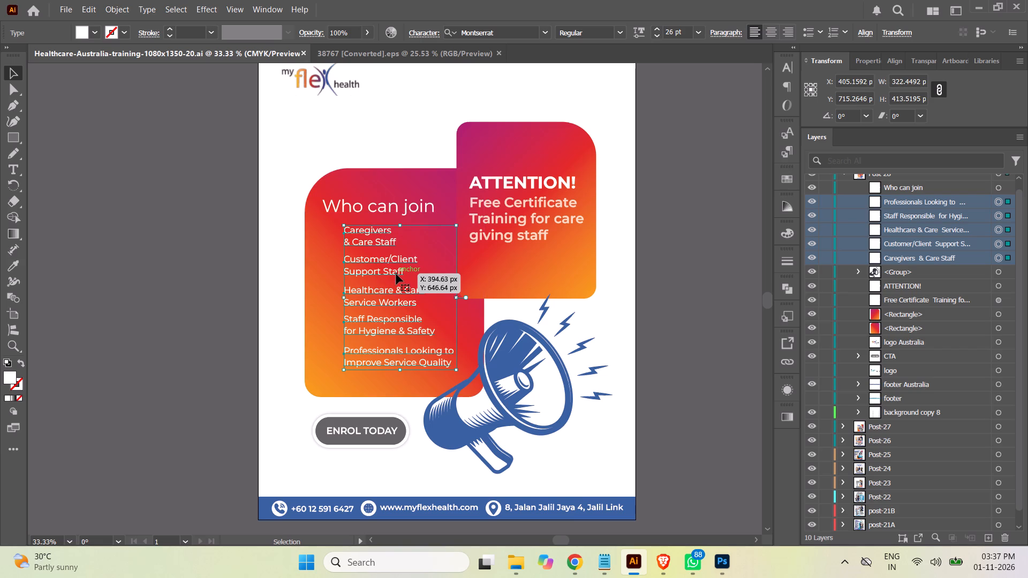
{"action": "left_click_drag", "start_coordinate": [396, 274], "coordinate": [399, 274]}
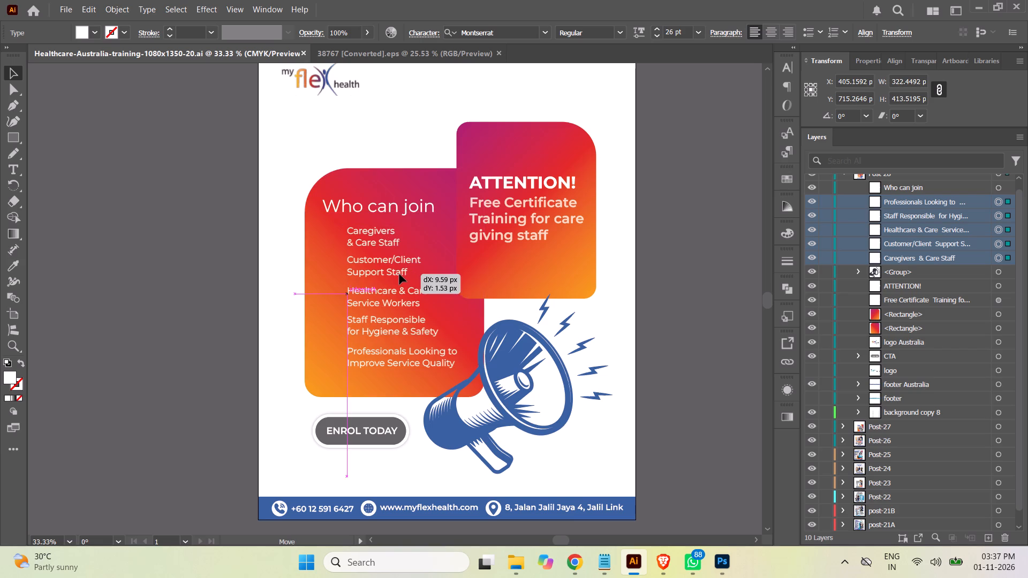
{"action": "left_click_drag", "start_coordinate": [399, 274], "coordinate": [405, 275]}
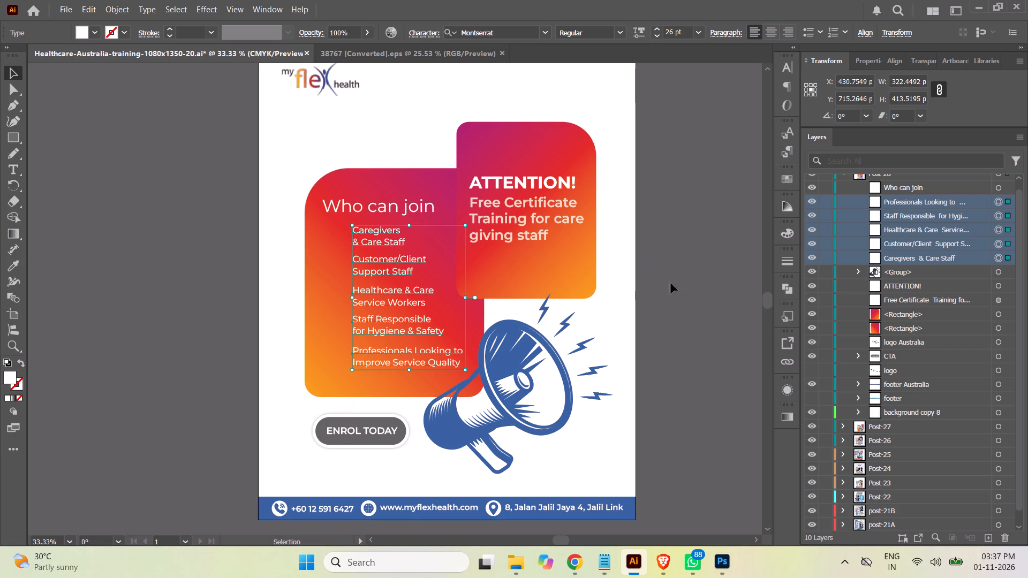
{"action": "left_click", "coordinate": [132, 291]}
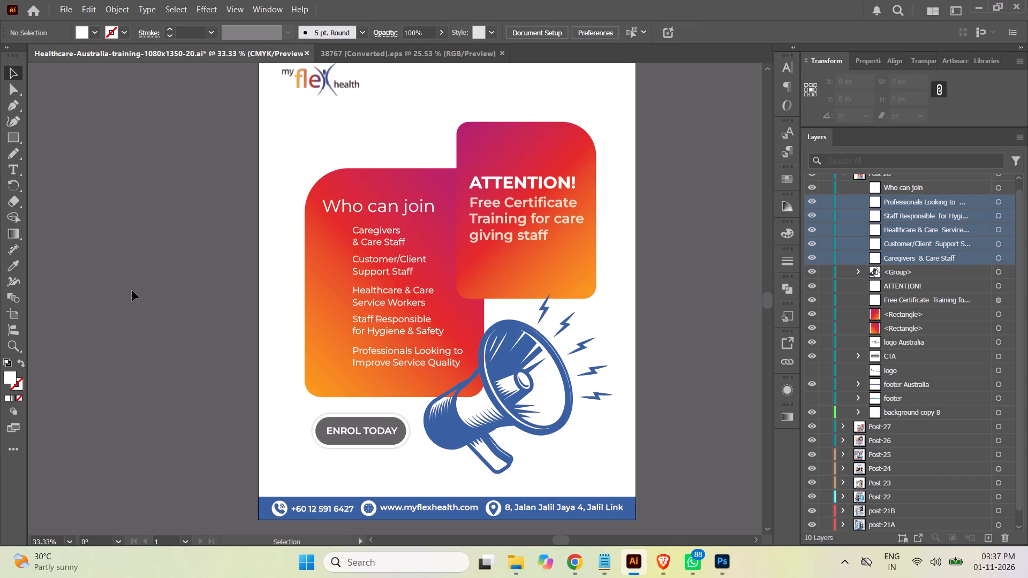
{"action": "key", "text": "ctrl+s"}
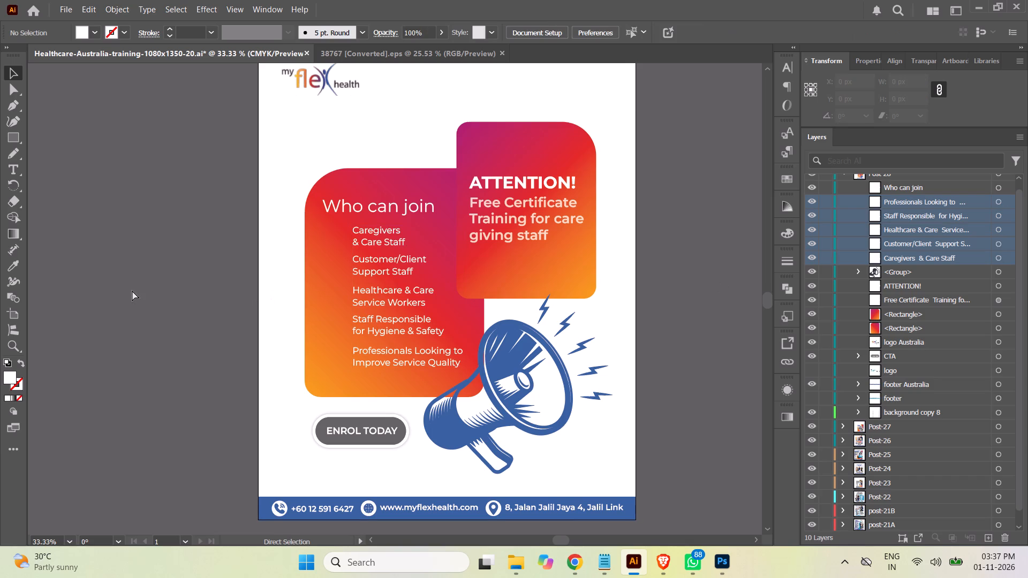
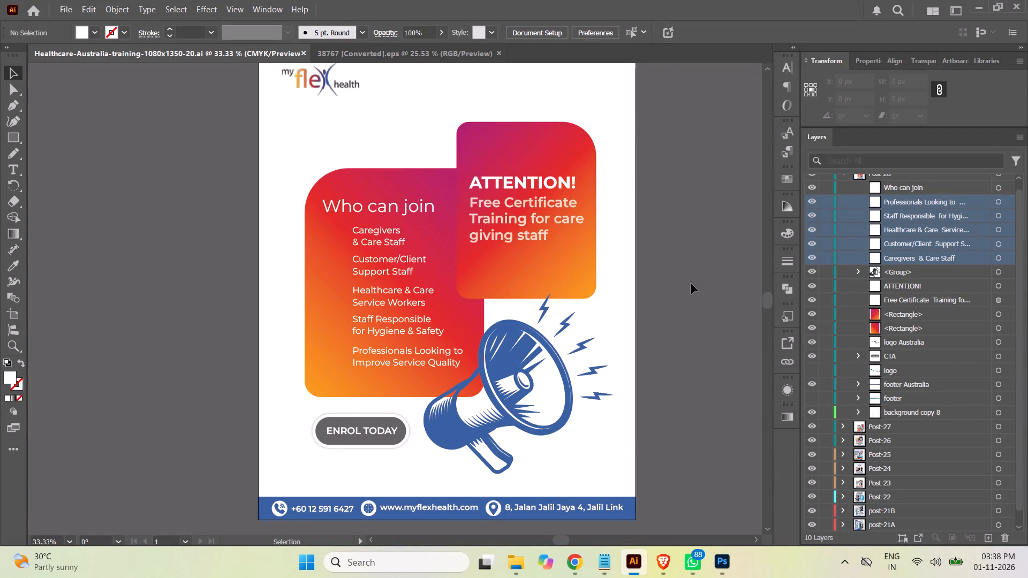
Group the "ATTENTION!" heading with the "Free Certificate Training for care giving staff" text and name the group "Text".
{"action": "scroll", "coordinate": [691, 284], "scroll_direction": "up", "scroll_amount": 2}
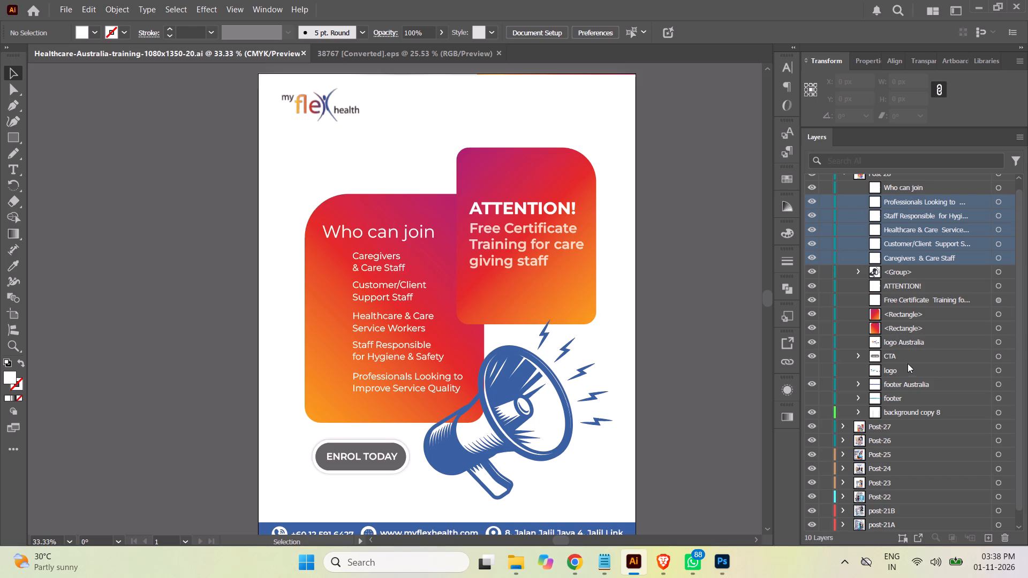
{"action": "left_click", "coordinate": [997, 286]}
{"action": "left_click", "coordinate": [999, 300], "text": "shift"}
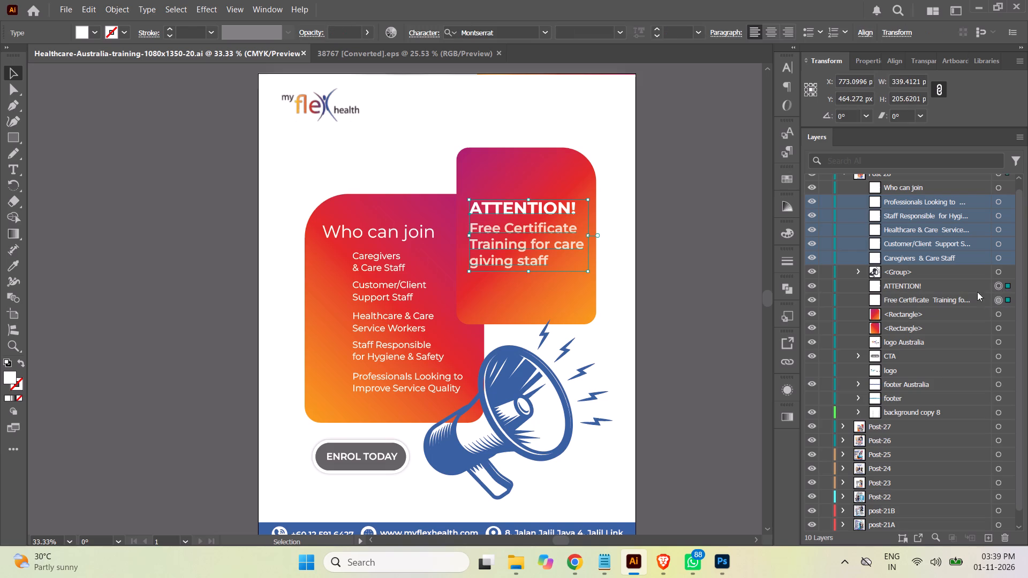
{"action": "left_click", "coordinate": [972, 286]}
{"action": "left_click", "coordinate": [974, 302], "text": "shift"}
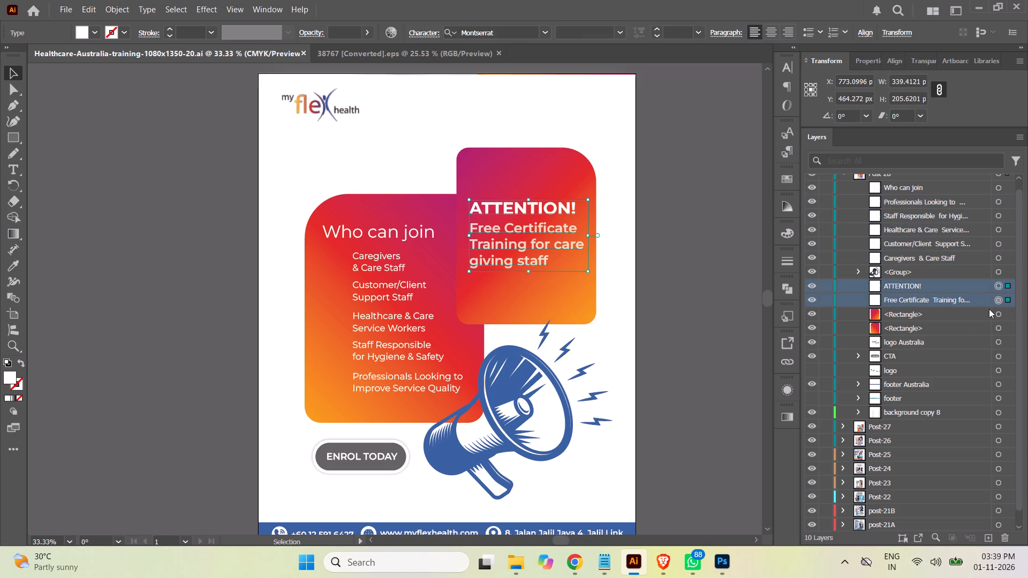
{"action": "key", "text": "ctrl+g"}
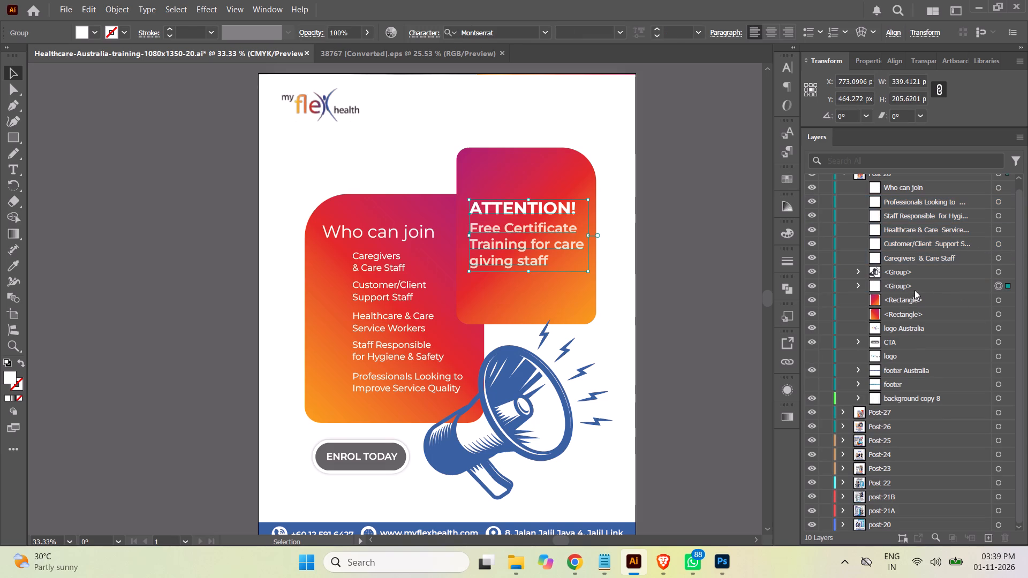
{"action": "double_click", "coordinate": [902, 287]}
{"action": "type", "text": "Text"}
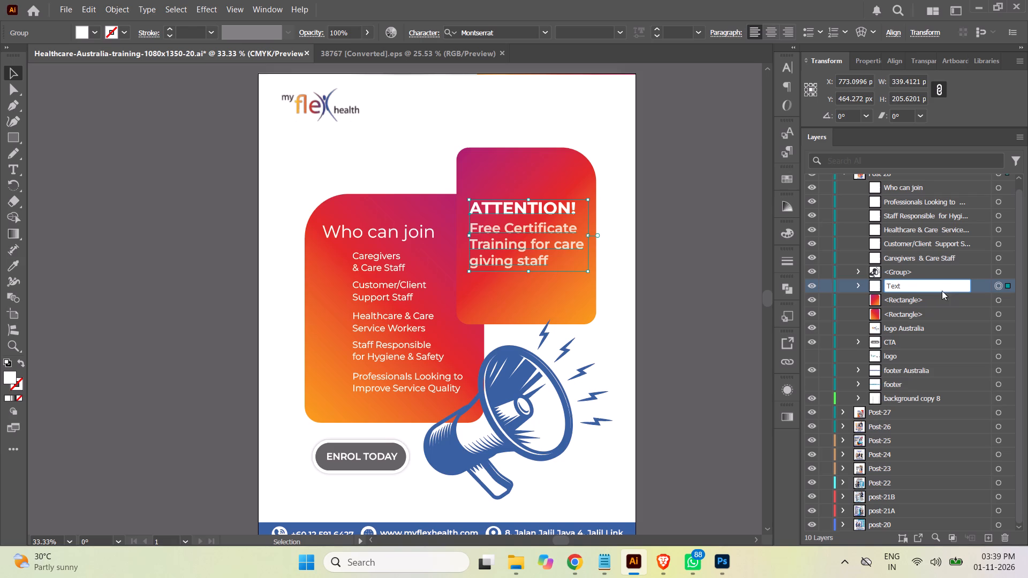
Group the "Who can join" heading with its five audience entries and name the group "Services".
{"action": "left_click", "coordinate": [998, 257]}
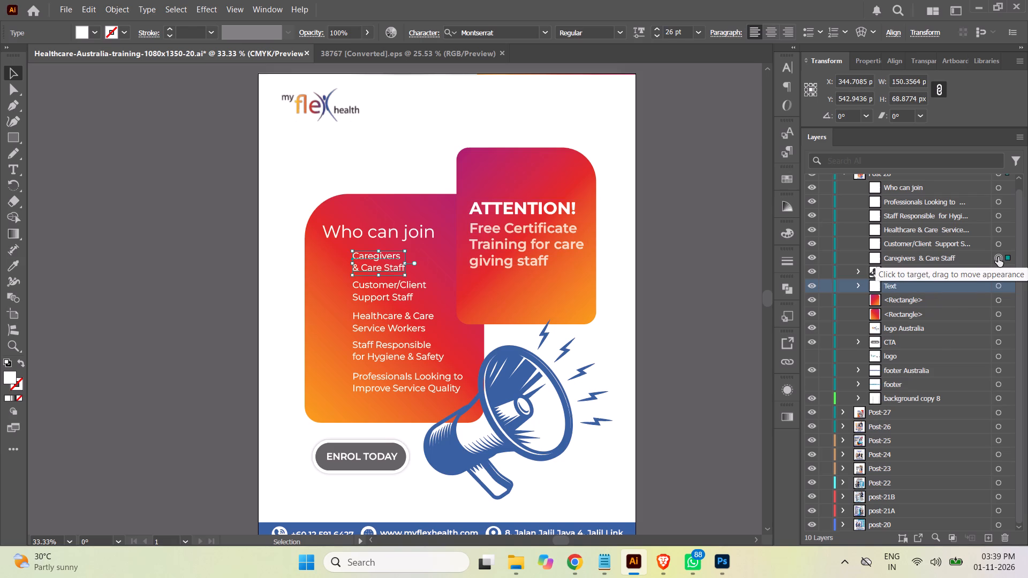
{"action": "left_click", "coordinate": [1000, 188], "text": "shift"}
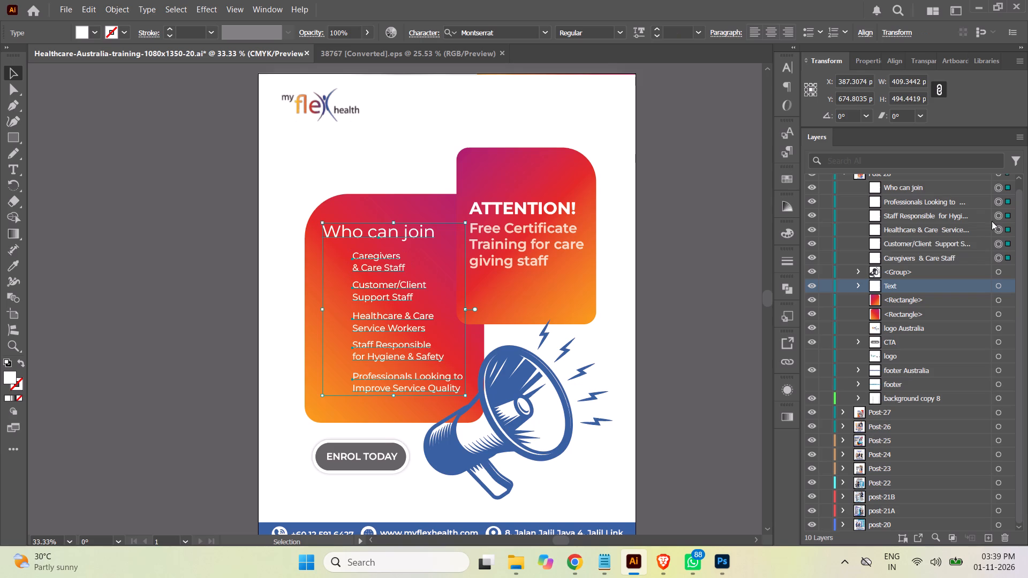
{"action": "left_click", "coordinate": [964, 184]}
{"action": "left_click", "coordinate": [973, 258], "text": "shift"}
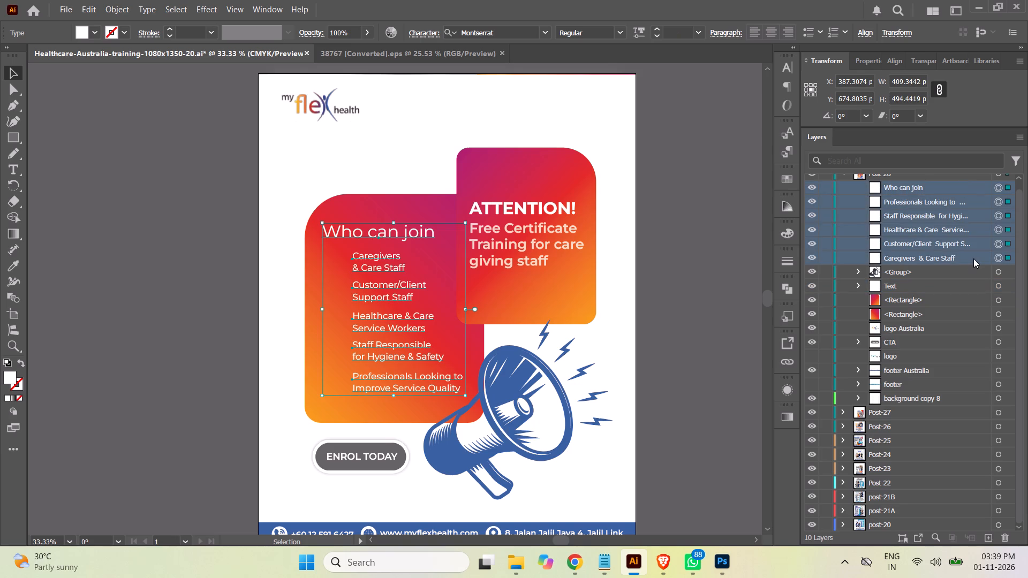
{"action": "key", "text": "ctrl+g"}
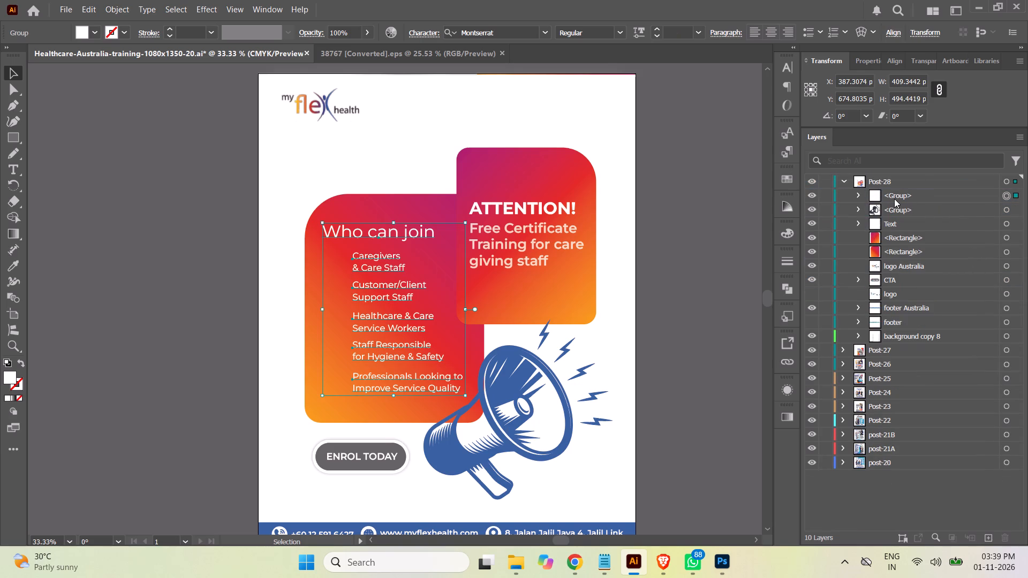
{"action": "double_click", "coordinate": [894, 199]}
{"action": "key", "text": "shift+s"}
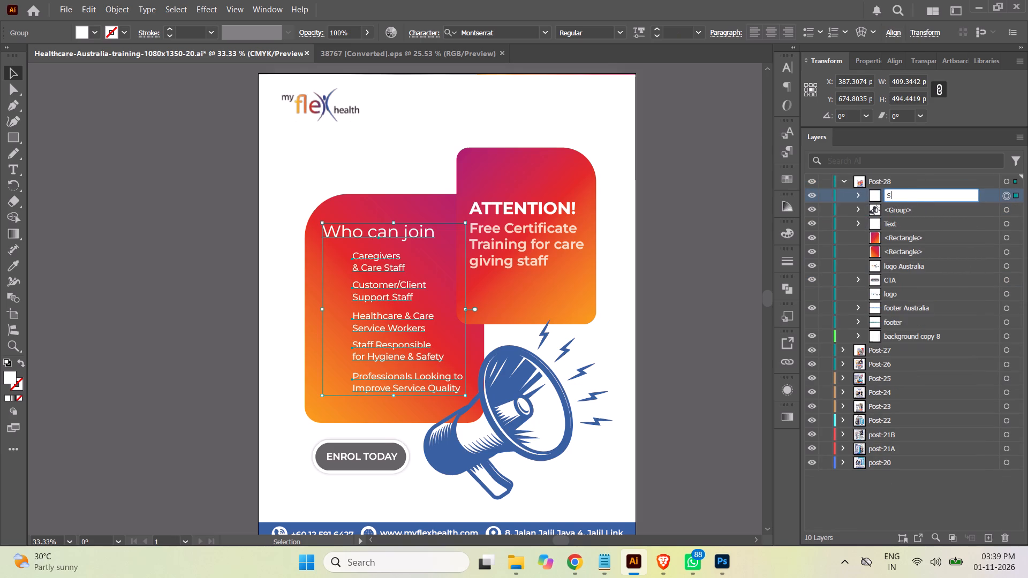
{"action": "type", "text": "ervices"}
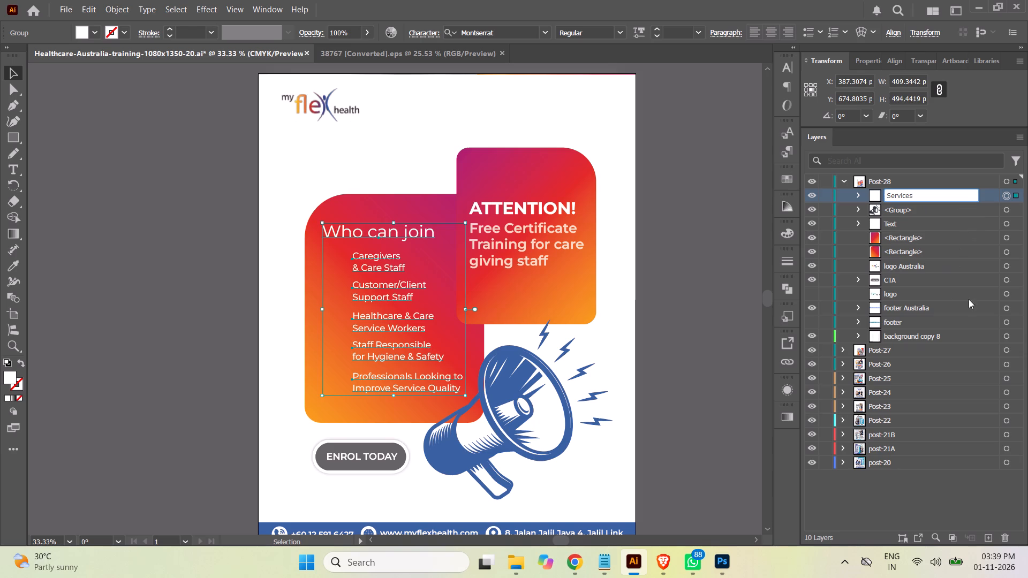
{"action": "left_click", "coordinate": [729, 256]}
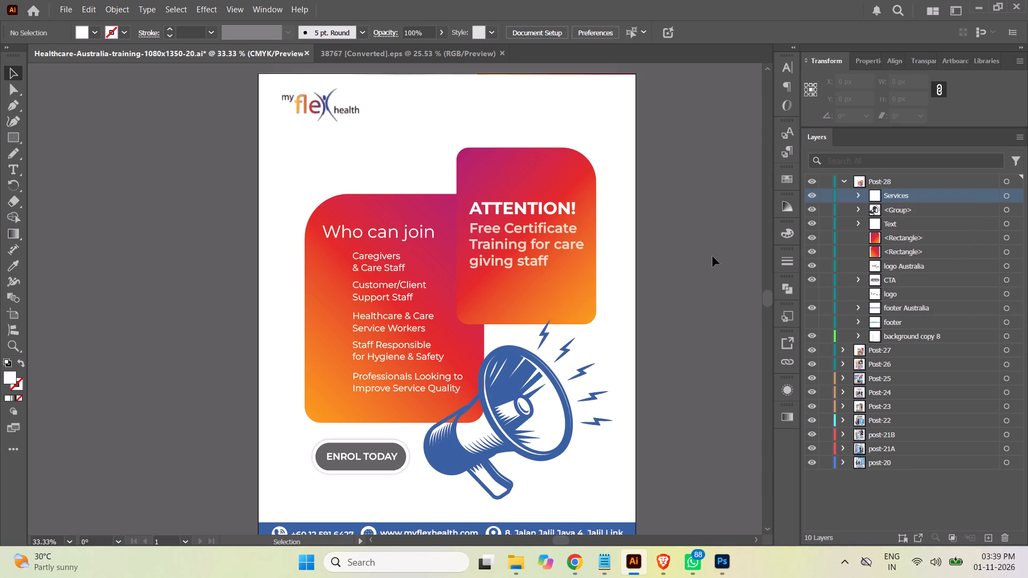
Group the two gradient card rectangles and name the group "Design".
{"action": "left_click", "coordinate": [1007, 239]}
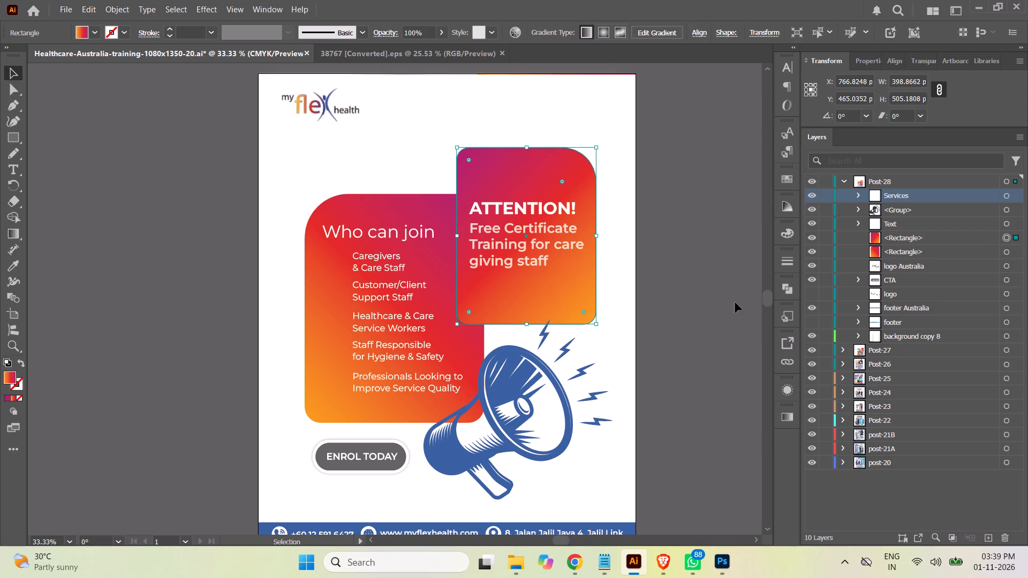
{"action": "left_click", "coordinate": [1003, 251], "text": "shift"}
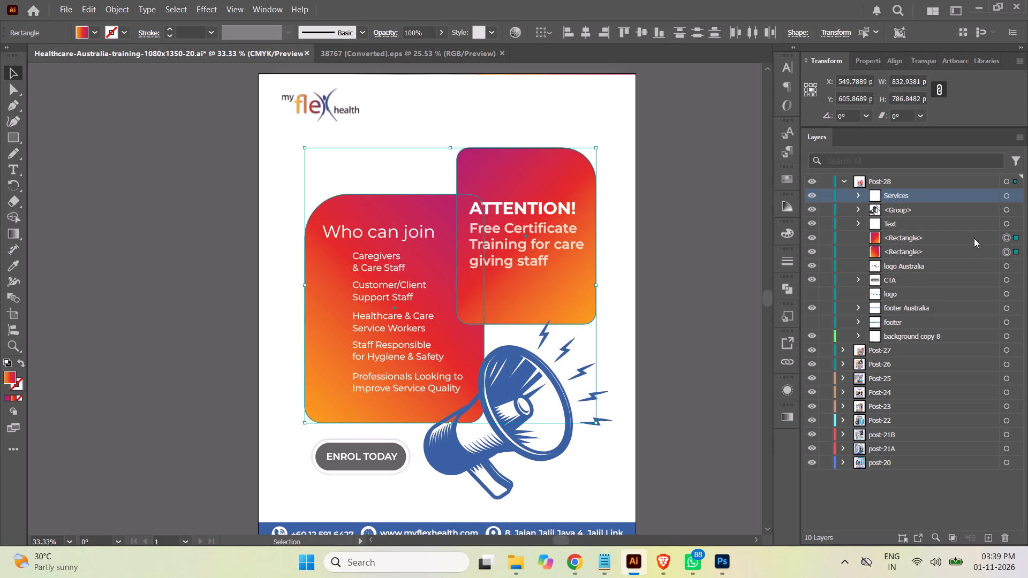
{"action": "left_click", "coordinate": [963, 238]}
{"action": "left_click", "coordinate": [961, 252], "text": "shift"}
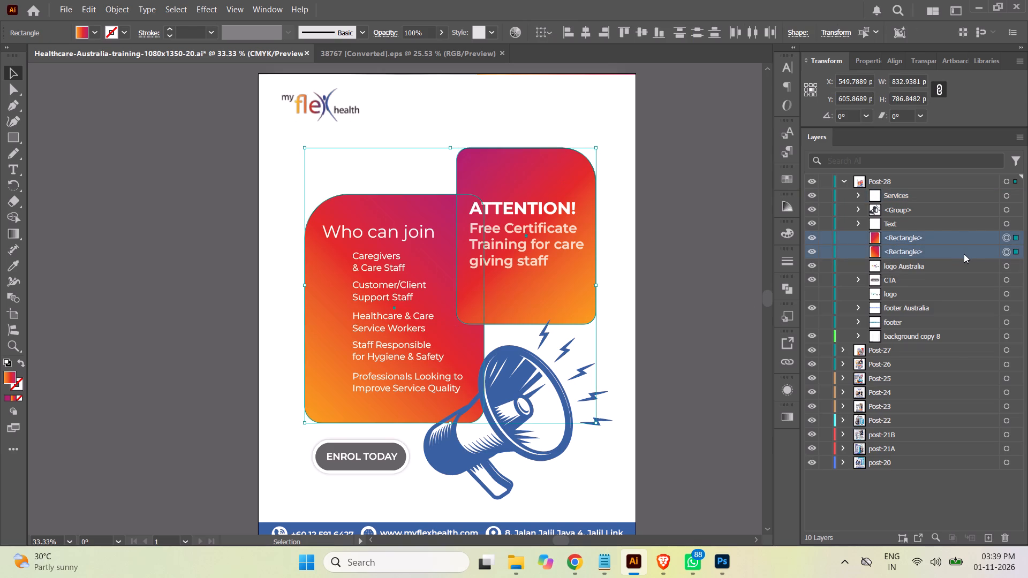
{"action": "key", "text": "ctrl+g"}
{"action": "double_click", "coordinate": [906, 238]}
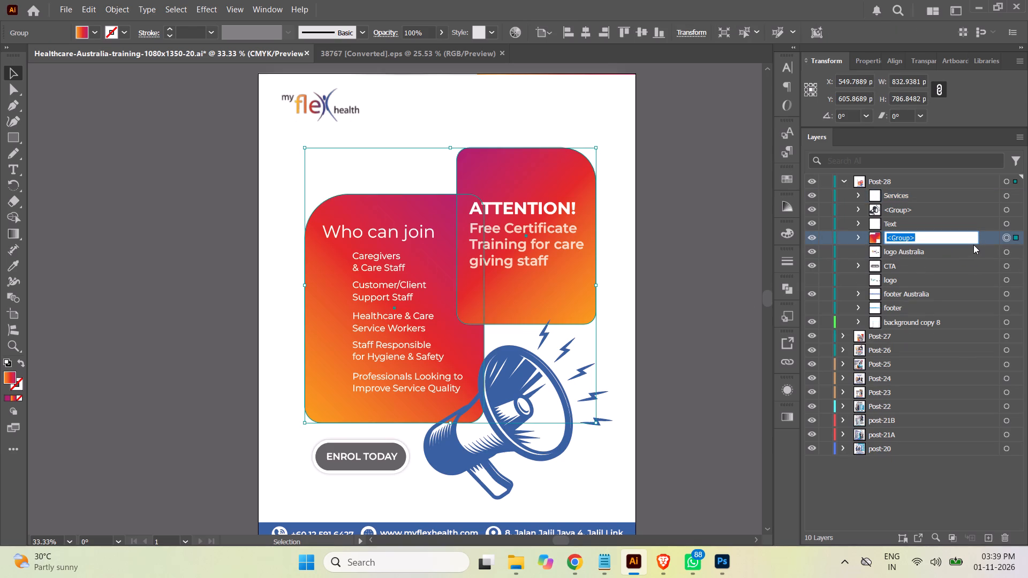
{"action": "key", "text": "shift+d"}
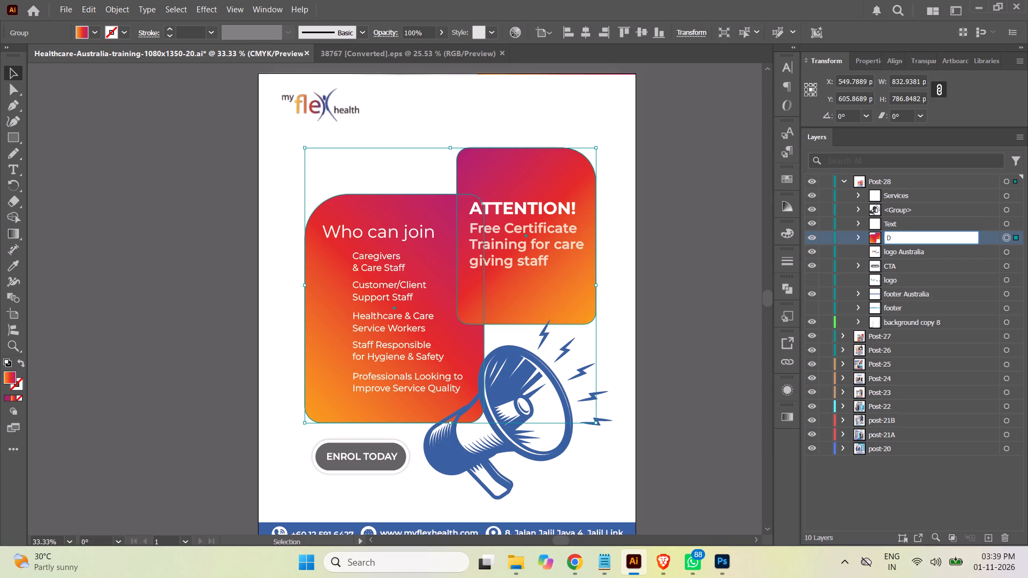
{"action": "key", "text": "e"}
{"action": "type", "text": "sign"}
{"action": "left_click", "coordinate": [722, 263]}
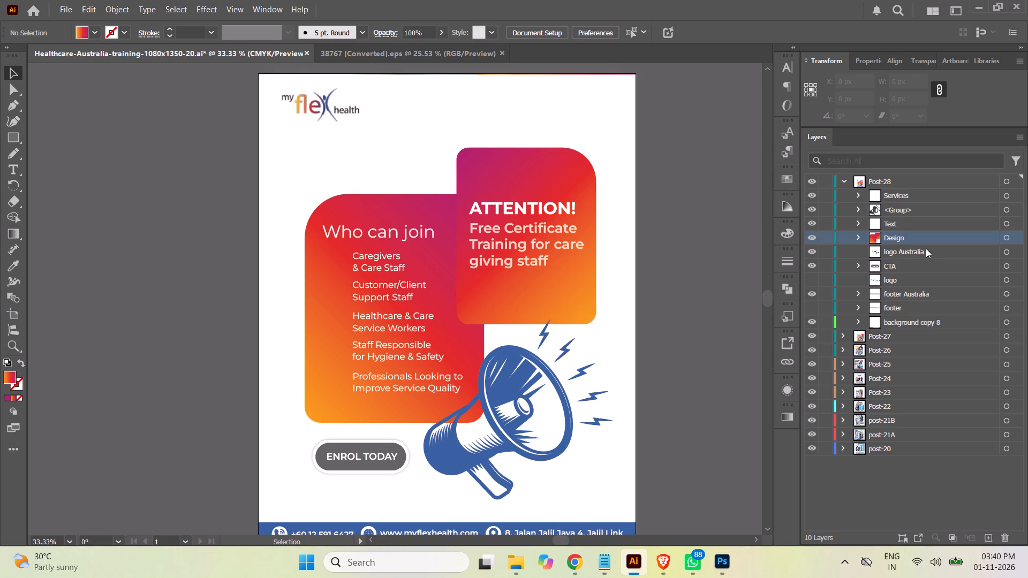
Draw a white square of about 67 px beside the "Caregivers & Care Staff" entry, under the start of the "Who can join" heading.
{"action": "left_click", "coordinate": [859, 197]}
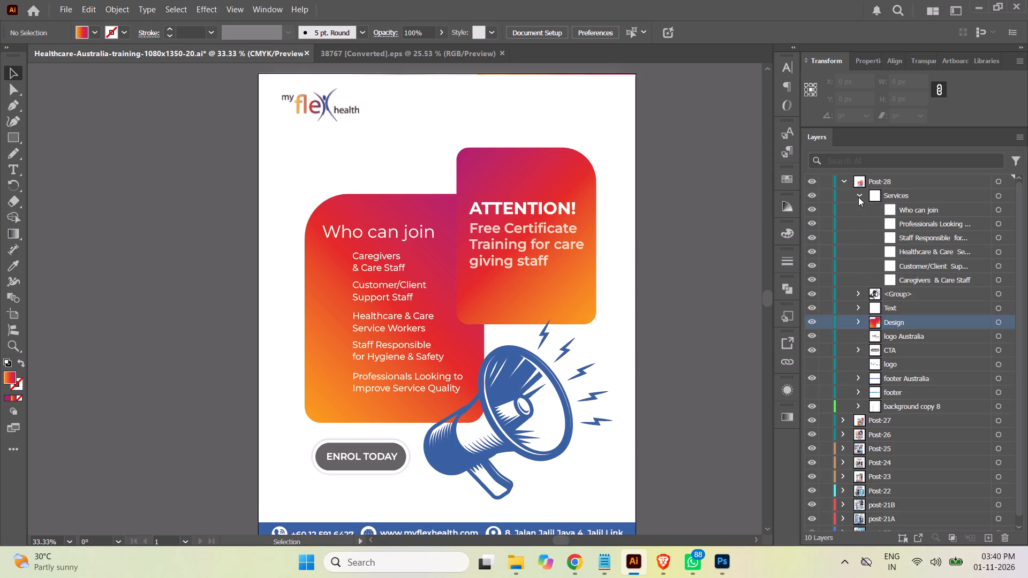
{"action": "left_click", "coordinate": [998, 225]}
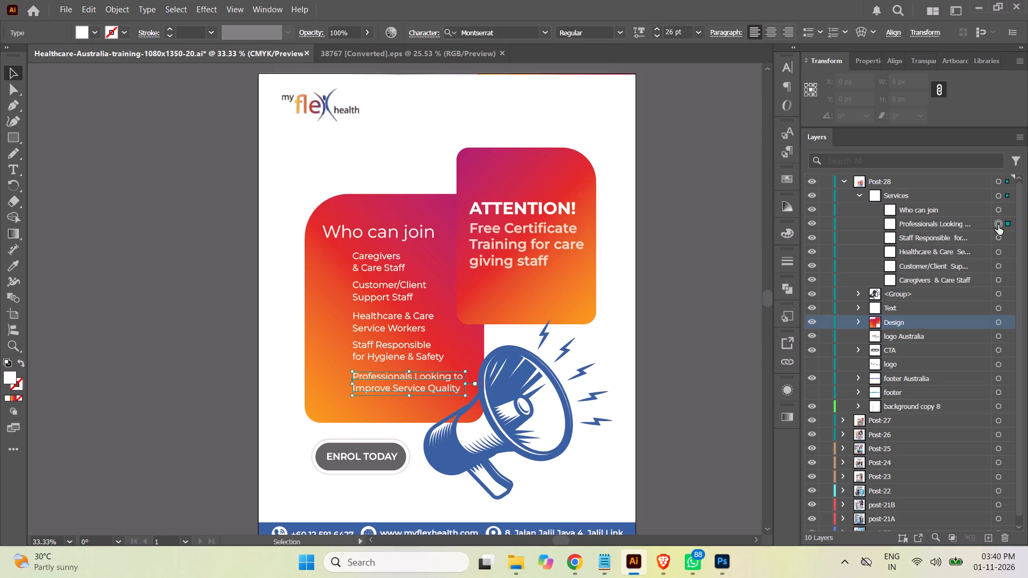
{"action": "left_click", "coordinate": [12, 139]}
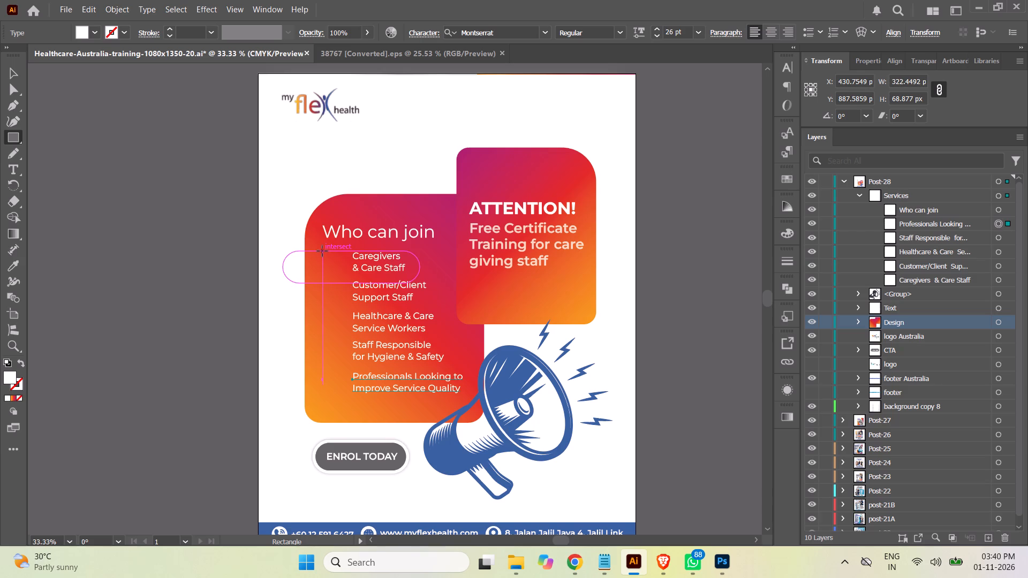
{"action": "left_click_drag", "start_coordinate": [322, 251], "coordinate": [327, 261]}
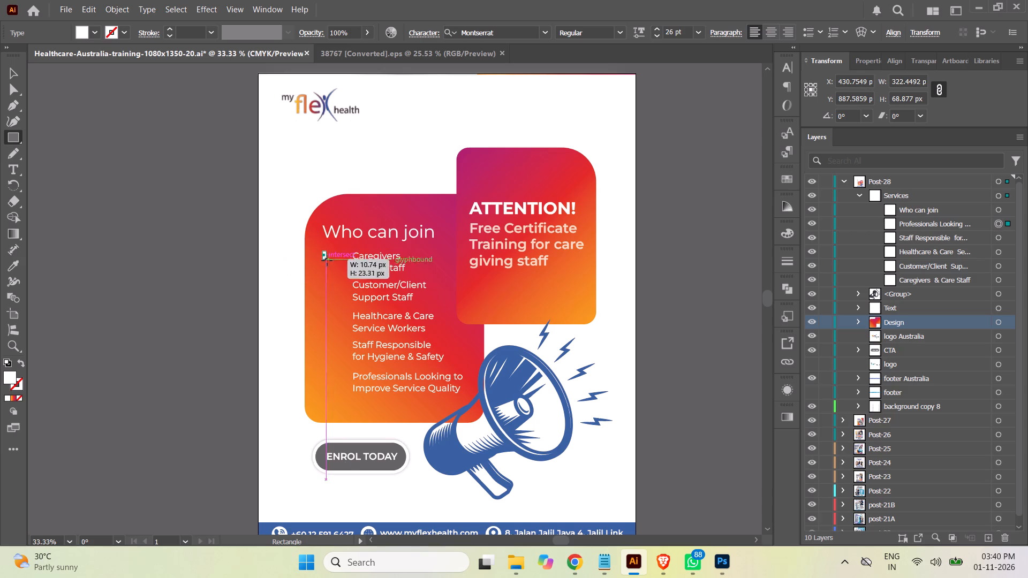
{"action": "left_click_drag", "start_coordinate": [327, 261], "coordinate": [335, 268]}
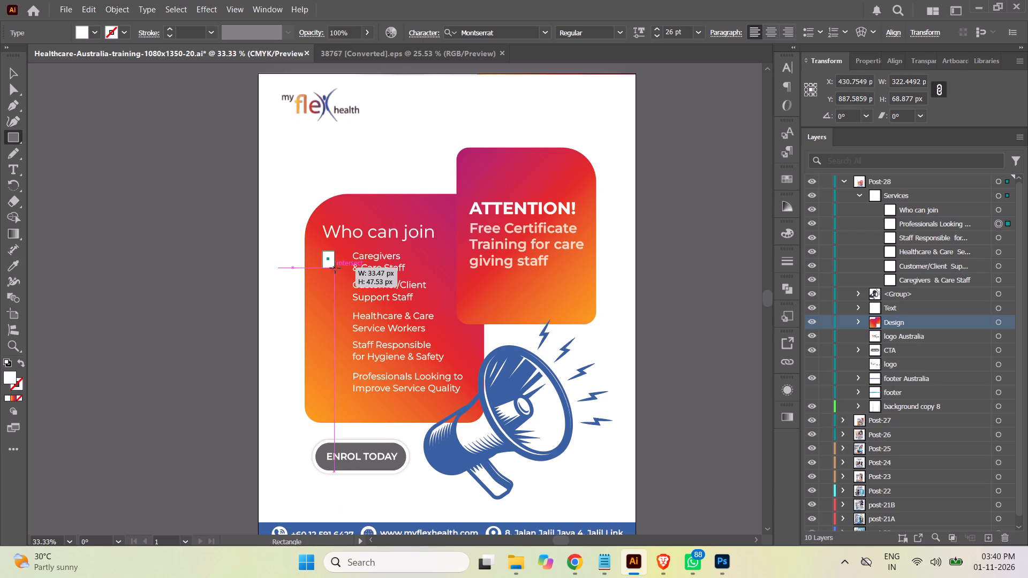
{"action": "left_click_drag", "start_coordinate": [335, 268], "coordinate": [346, 272]}
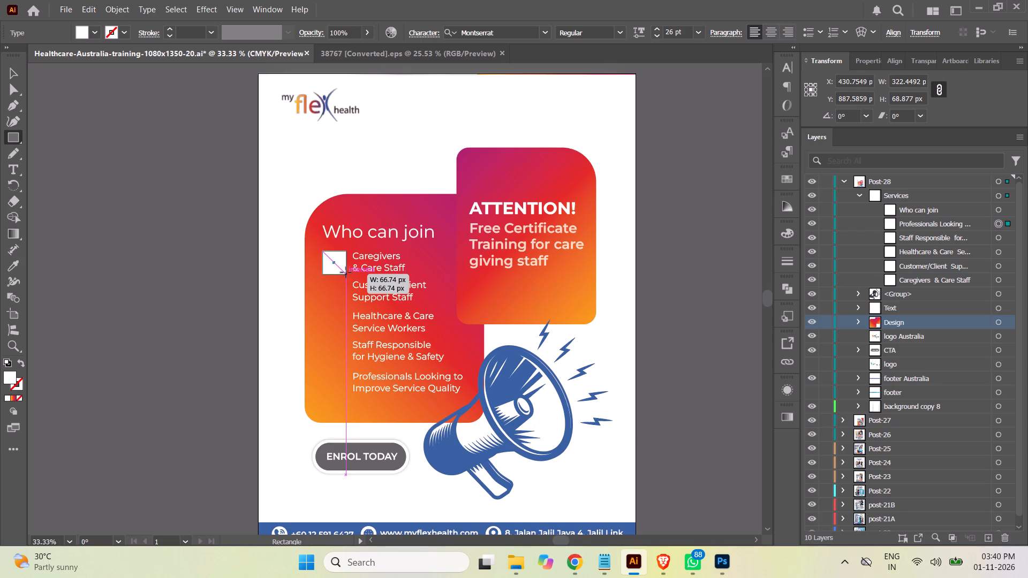
{"action": "left_click_drag", "start_coordinate": [346, 272], "coordinate": [346, 272]}
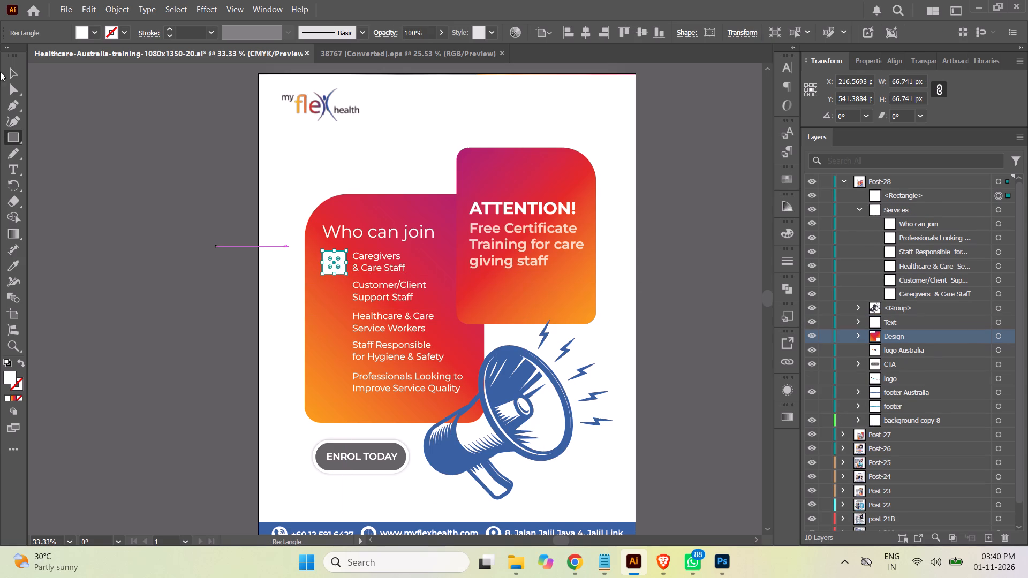
Slightly round all four corners of the white square beside the "Caregivers & Care Staff" entry.
{"action": "left_click", "coordinate": [16, 73]}
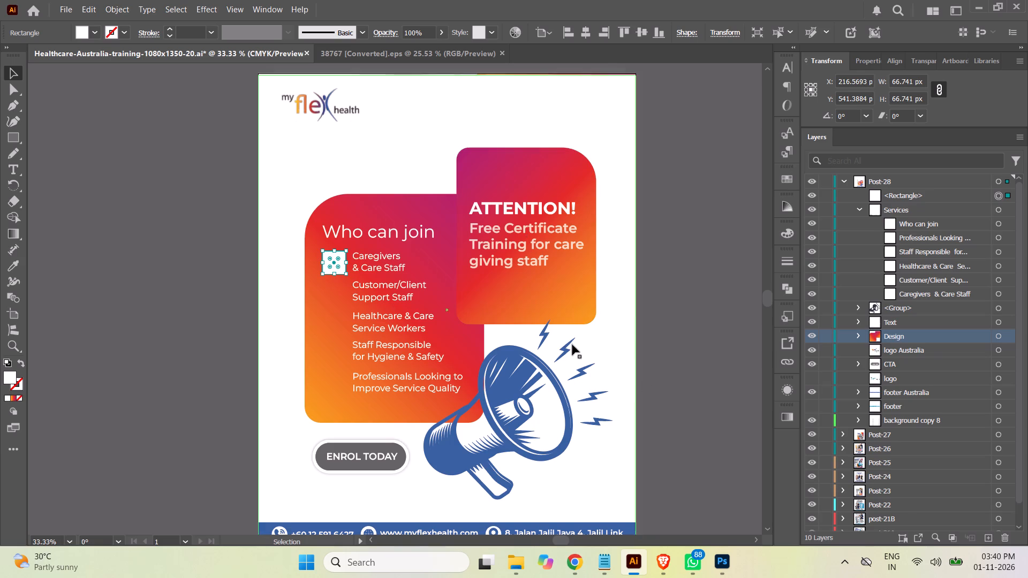
{"action": "key", "text": "ctrl+equal"}
{"action": "key", "text": "ctrl+equal"}
{"action": "key", "text": "ctrl+equal"}
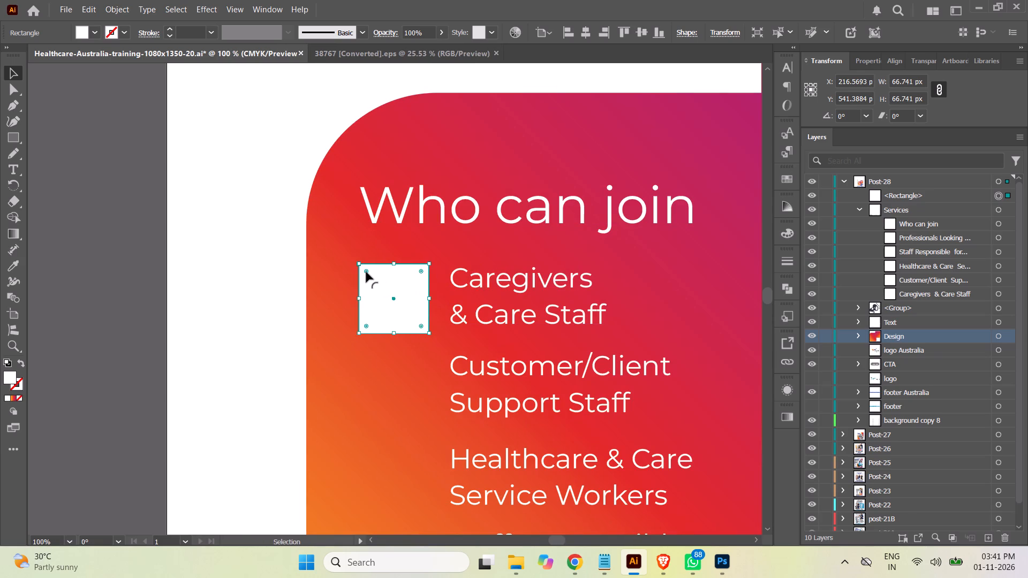
{"action": "left_click", "coordinate": [366, 272]}
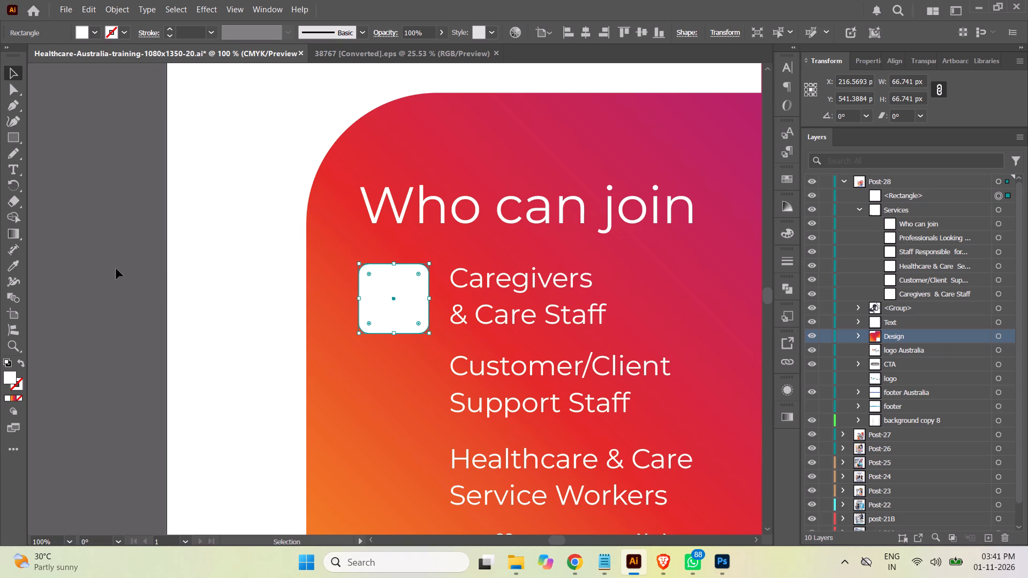
{"action": "key", "text": "ctrl+minus"}
{"action": "key", "text": "ctrl+minus"}
{"action": "key", "text": "ctrl+minus"}
{"action": "key", "text": "ctrl+minus"}
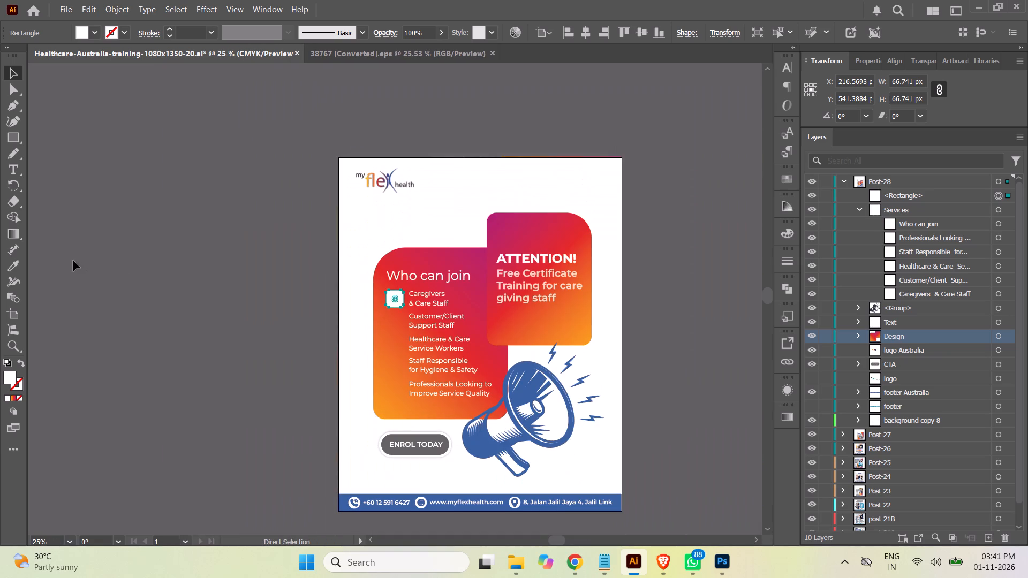
{"action": "left_click", "coordinate": [73, 261]}
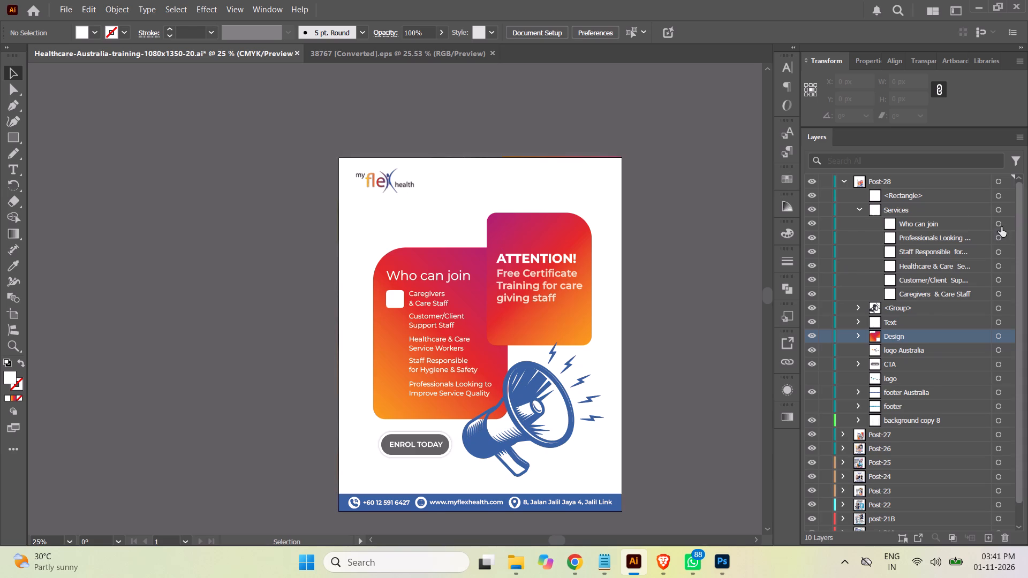
Change the rounded square's fill to black, 000000.
{"action": "left_click", "coordinate": [999, 196]}
{"action": "double_click", "coordinate": [13, 375]}
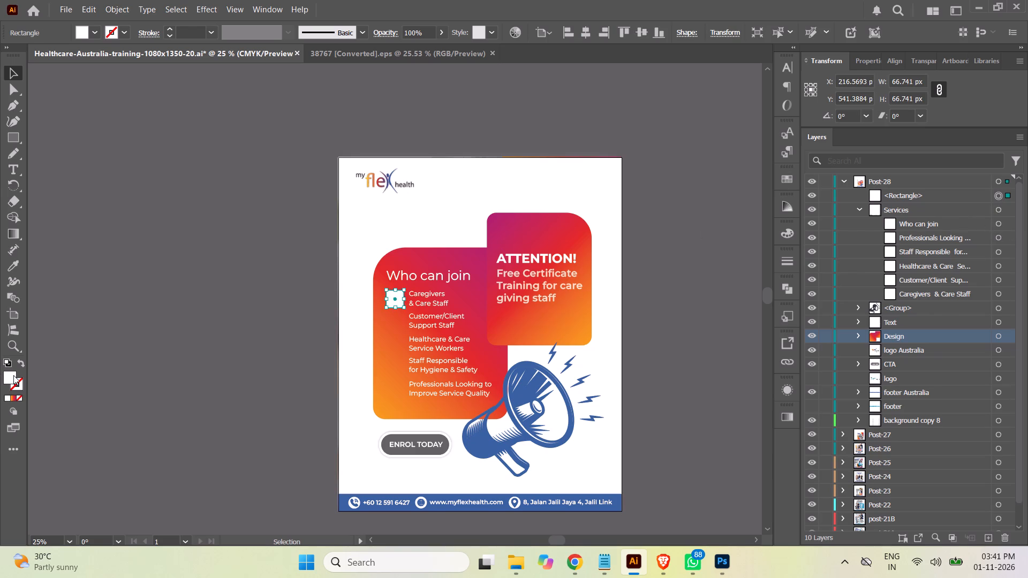
{"action": "left_click_drag", "start_coordinate": [629, 306], "coordinate": [560, 371]}
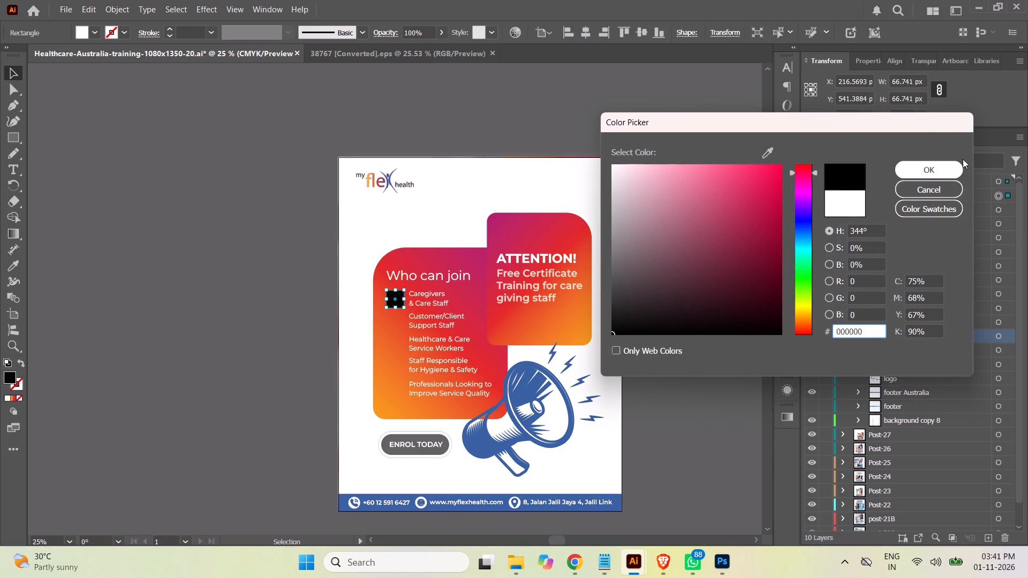
{"action": "left_click", "coordinate": [941, 173]}
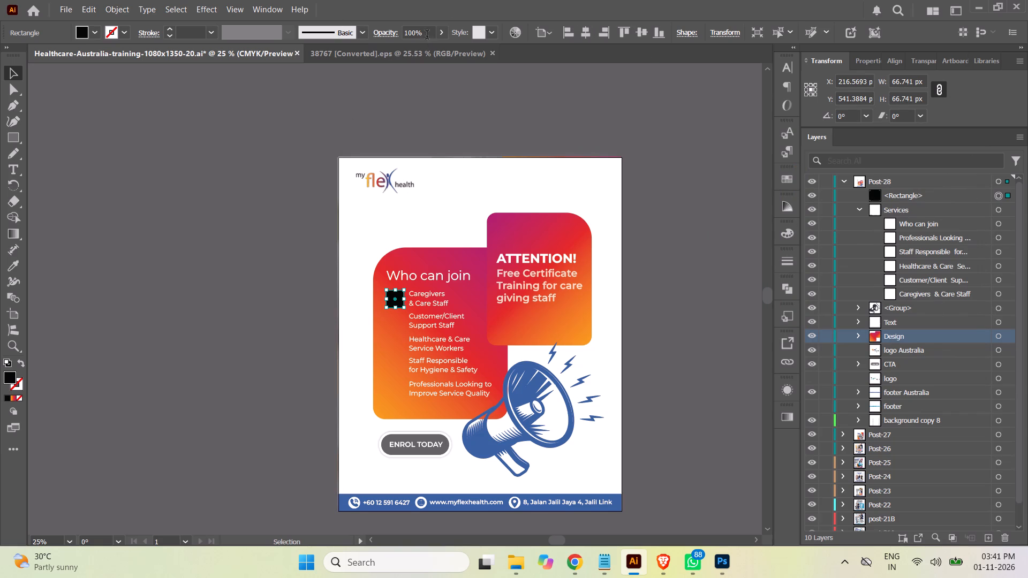
Set the black rounded square's opacity to 20%.
{"action": "left_click_drag", "start_coordinate": [425, 35], "coordinate": [362, 40]}
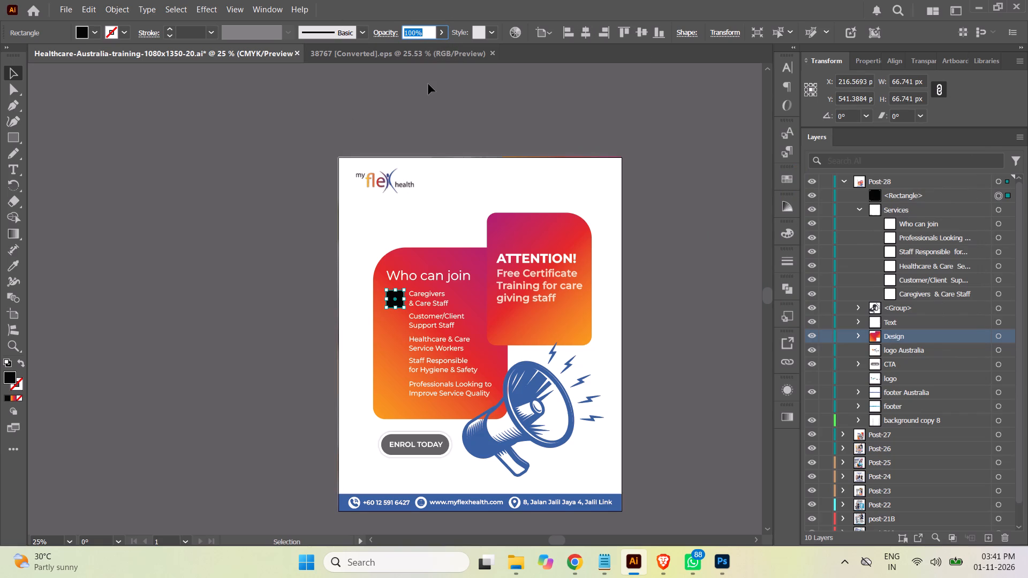
{"action": "key", "text": "2"}
{"action": "key", "text": "0"}
{"action": "key", "text": "Return"}
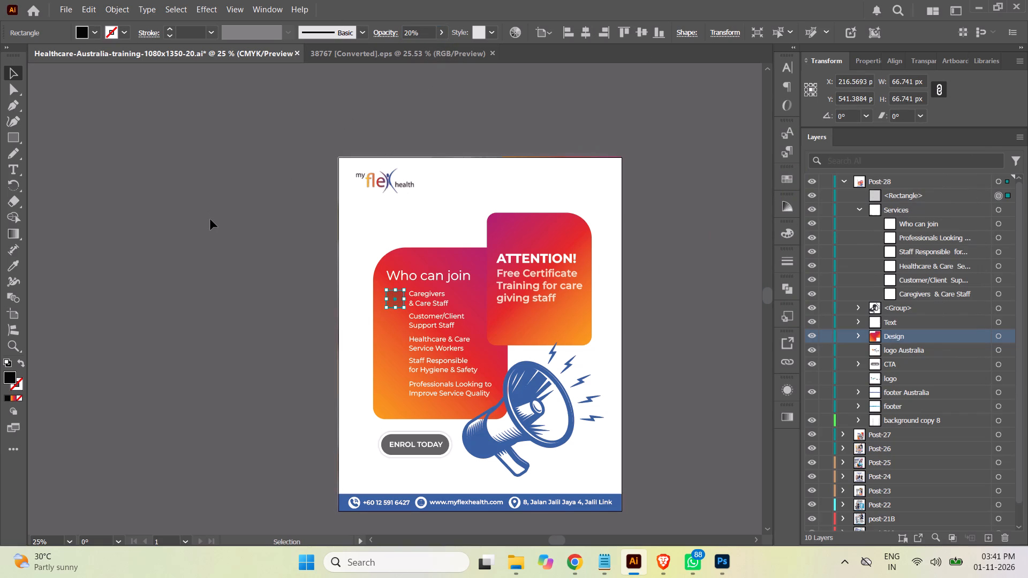
{"action": "left_click", "coordinate": [209, 219]}
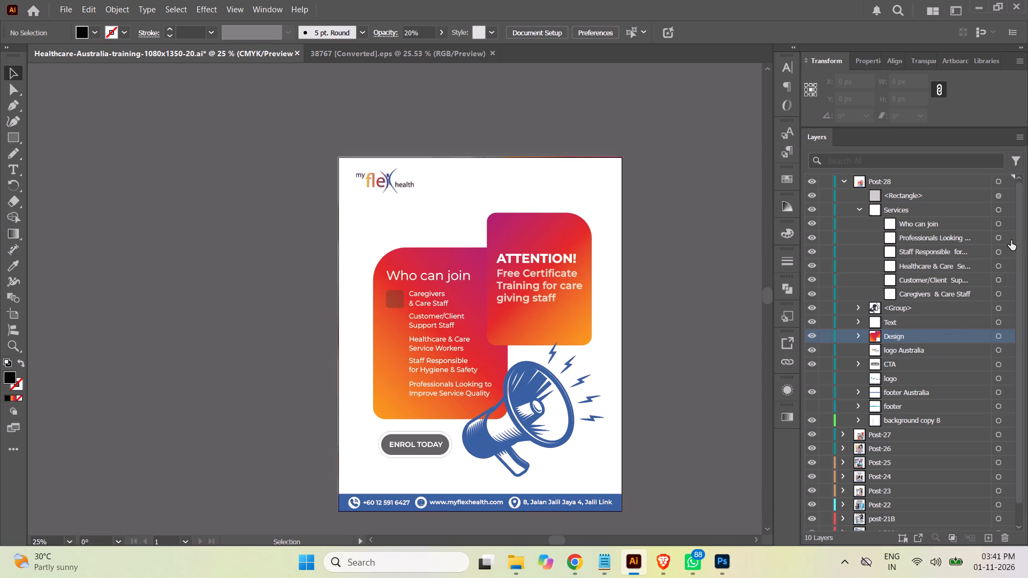
Move the "Professionals Looking to Improve Service Quality" entry straight down by about 27 px within the red-orange card.
{"action": "left_click", "coordinate": [997, 239]}
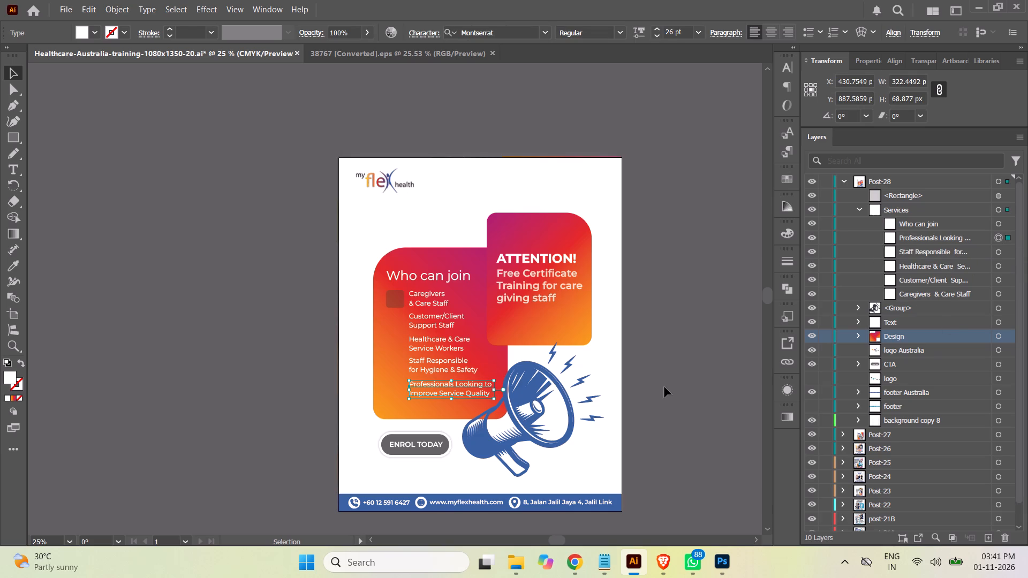
{"action": "key", "text": "ctrl+equal"}
{"action": "key", "text": "ctrl+equal"}
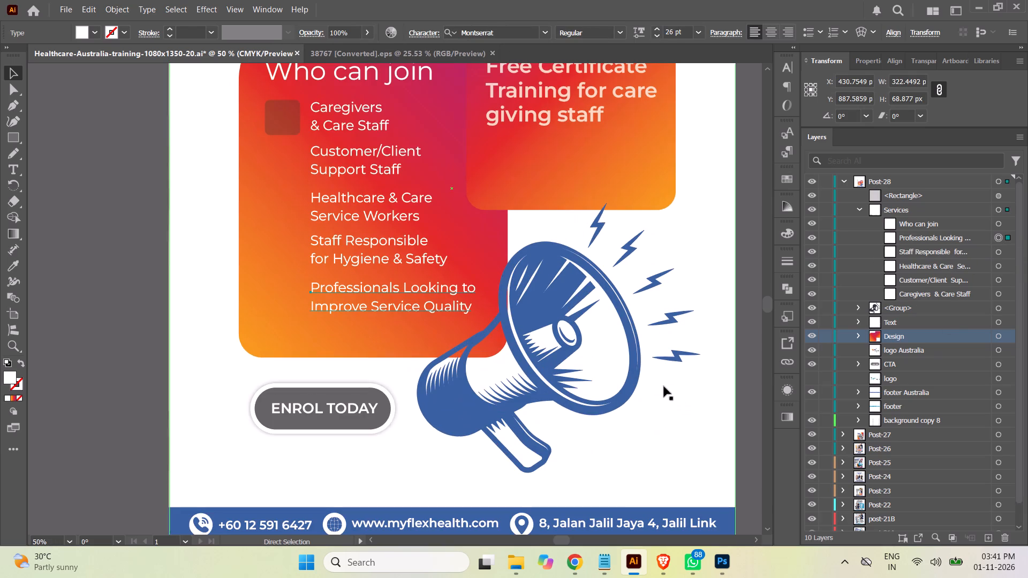
{"action": "scroll", "coordinate": [700, 319], "scroll_direction": "up", "scroll_amount": 1}
{"action": "scroll", "coordinate": [700, 319], "scroll_direction": "down", "scroll_amount": 2}
{"action": "scroll", "coordinate": [700, 318], "scroll_direction": "up", "scroll_amount": 1}
{"action": "scroll", "coordinate": [700, 318], "scroll_direction": "down", "scroll_amount": 3}
{"action": "scroll", "coordinate": [700, 318], "scroll_direction": "up", "scroll_amount": 3}
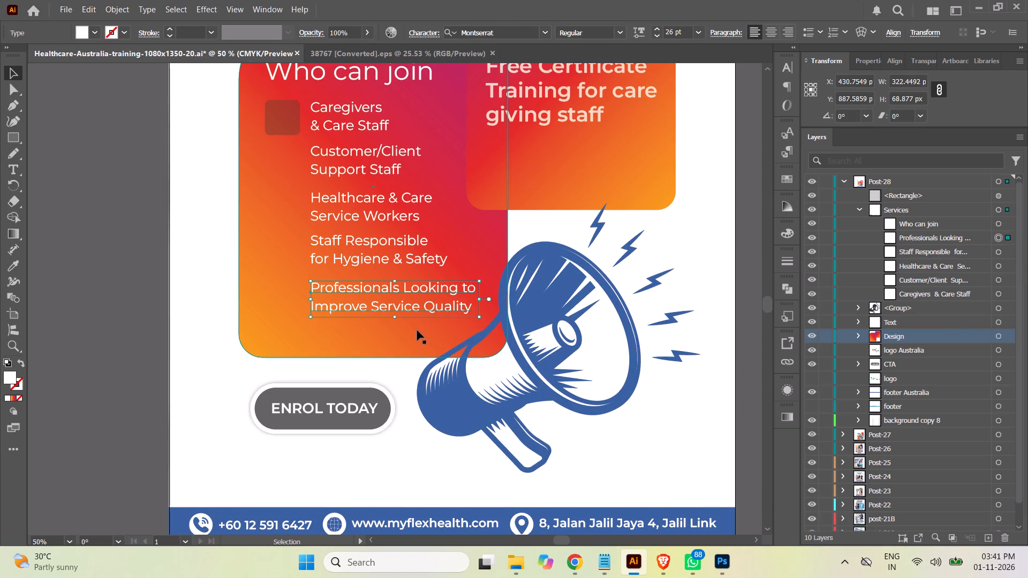
{"action": "left_click_drag", "start_coordinate": [379, 309], "coordinate": [380, 322]}
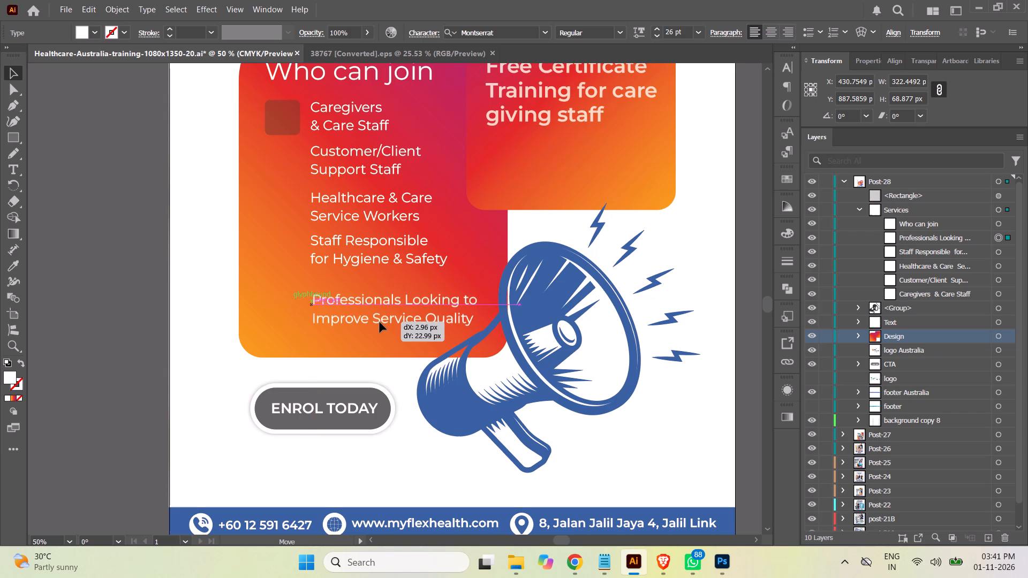
{"action": "left_click_drag", "start_coordinate": [380, 322], "coordinate": [382, 324]}
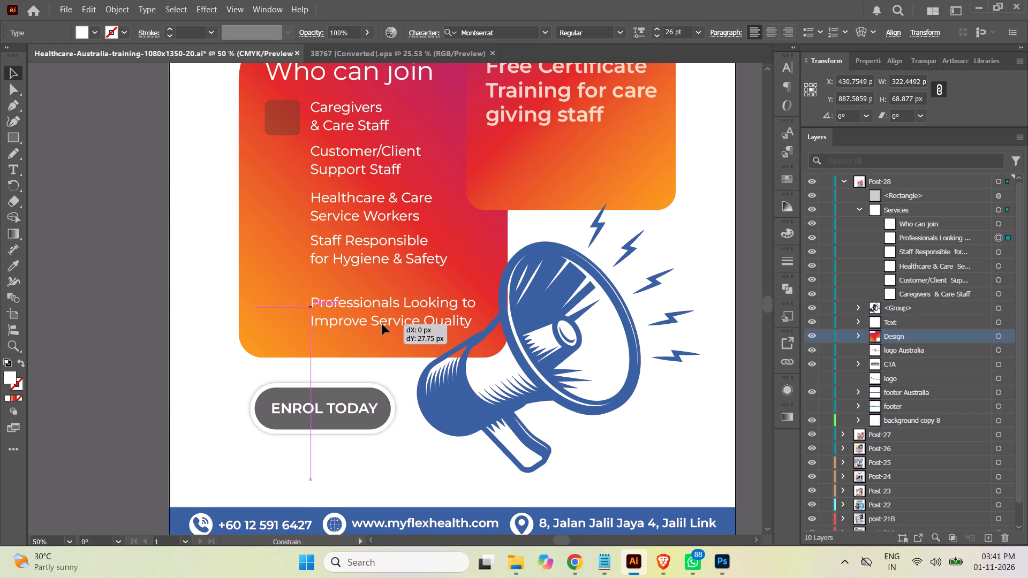
{"action": "left_click_drag", "start_coordinate": [382, 324], "coordinate": [382, 324]}
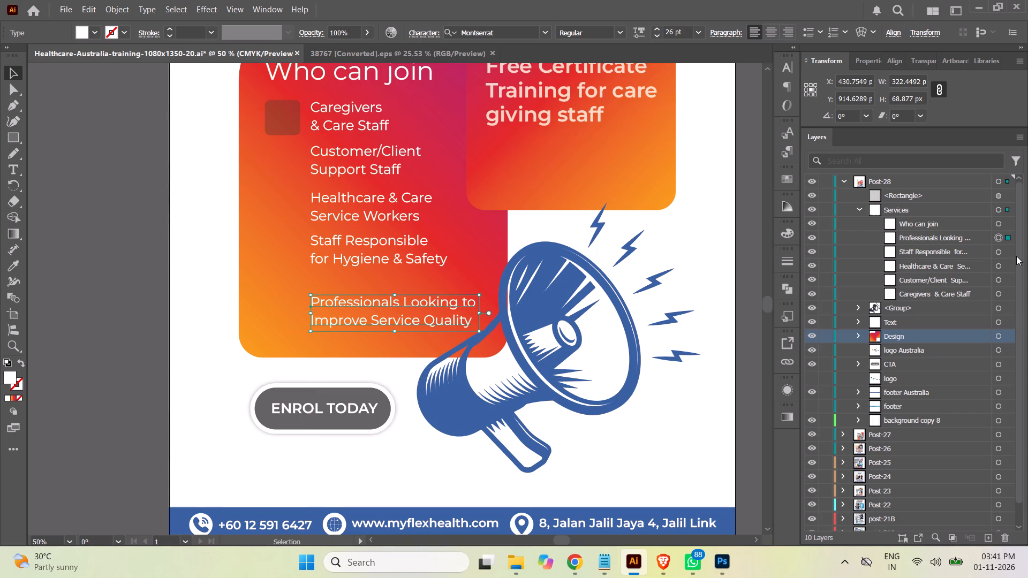
Distribute the five entries under the "Who can join" heading evenly by their vertical centres.
{"action": "left_click", "coordinate": [1000, 294], "text": "shift"}
{"action": "left_click", "coordinate": [979, 240]}
{"action": "left_click", "coordinate": [979, 291], "text": "shift"}
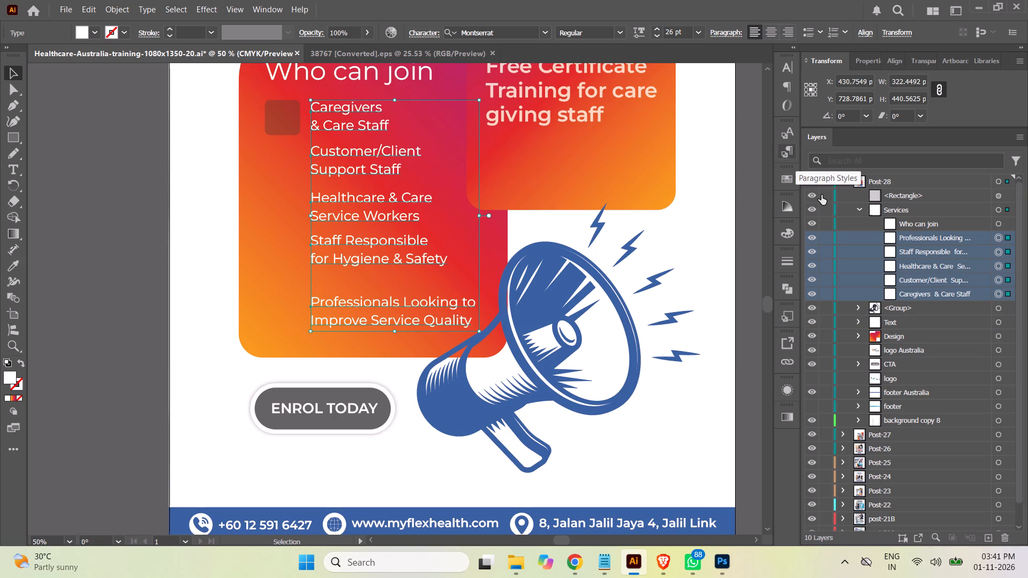
{"action": "left_click", "coordinate": [868, 35]}
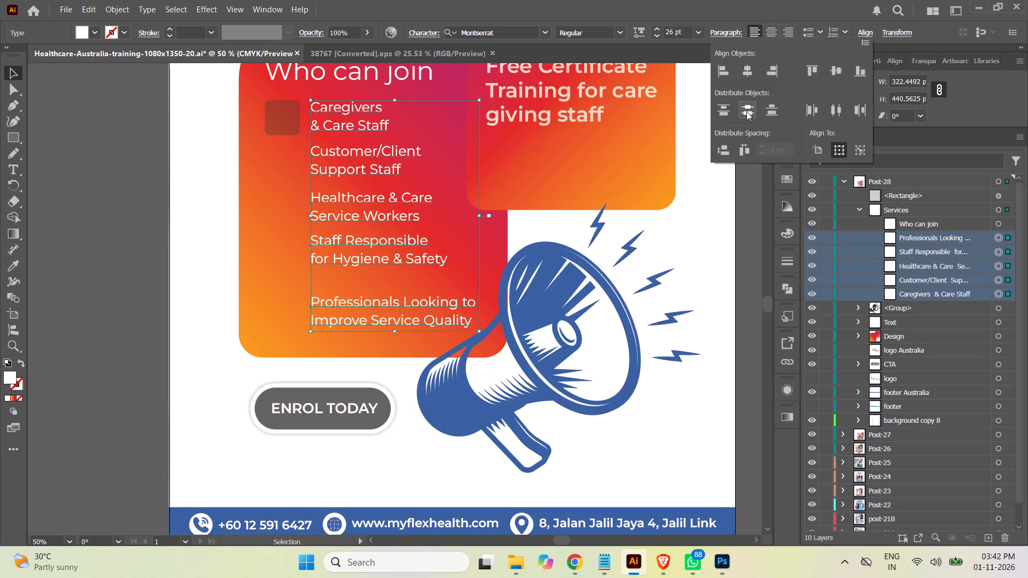
{"action": "left_click", "coordinate": [746, 111]}
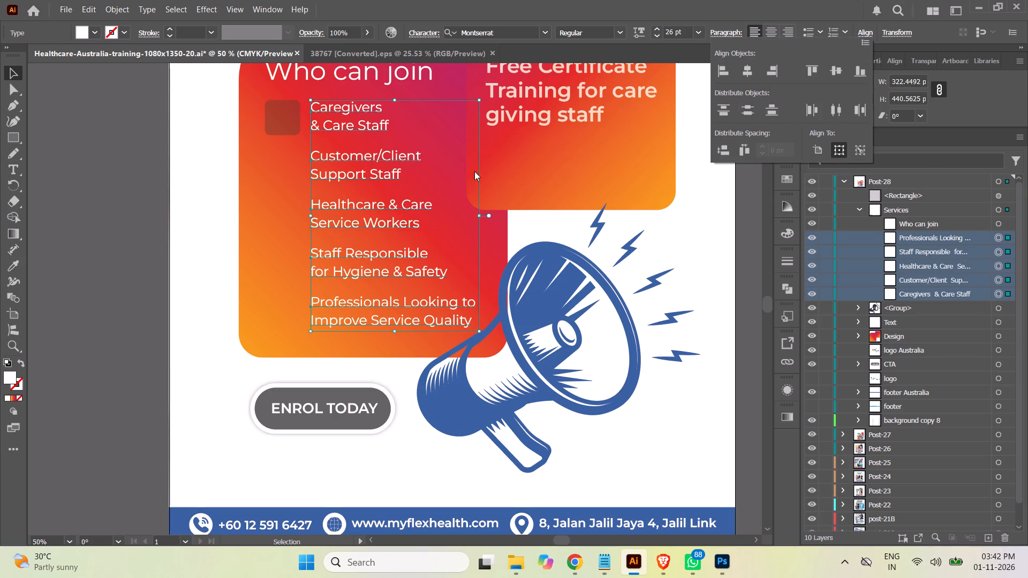
{"action": "left_click", "coordinate": [135, 201]}
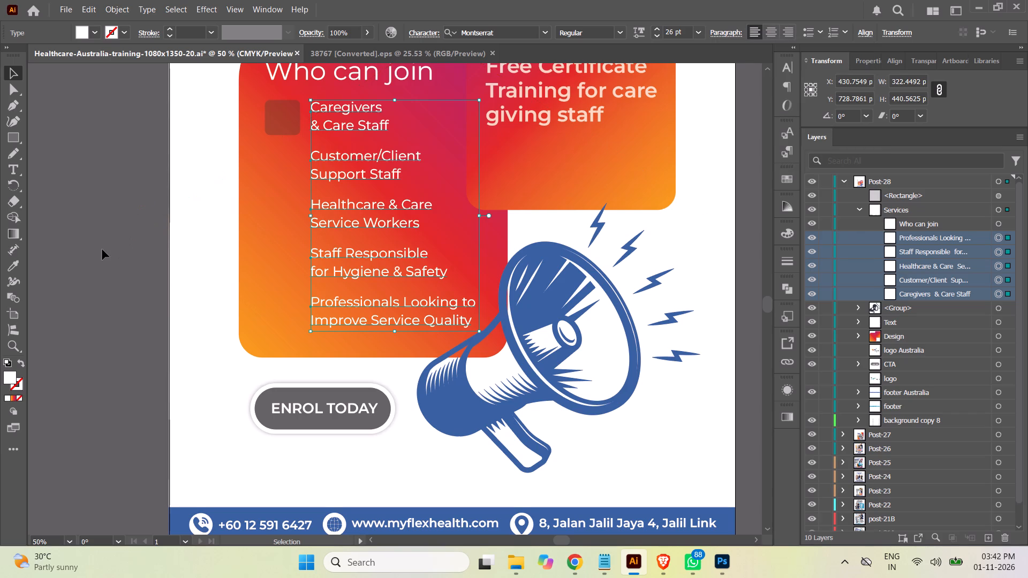
{"action": "left_click", "coordinate": [102, 249]}
Move the translucent square's layer item into the Services group, directly beneath the "Who can join" item.
{"action": "scroll", "coordinate": [133, 252], "scroll_direction": "up", "scroll_amount": 1}
{"action": "scroll", "coordinate": [133, 252], "scroll_direction": "down", "scroll_amount": 1}
{"action": "scroll", "coordinate": [133, 251], "scroll_direction": "up", "scroll_amount": 3}
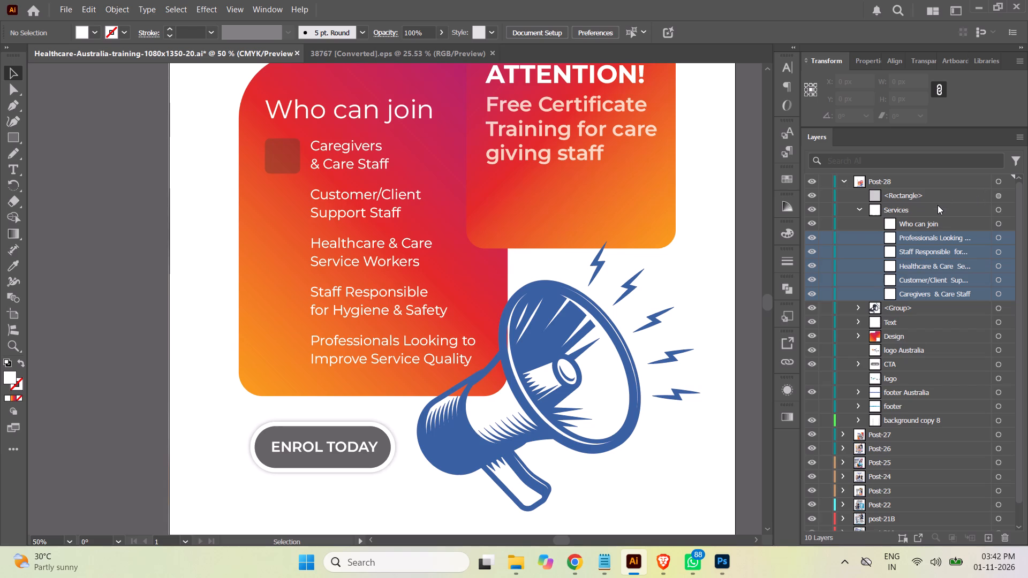
{"action": "left_click", "coordinate": [940, 195]}
{"action": "left_click", "coordinate": [1000, 197]}
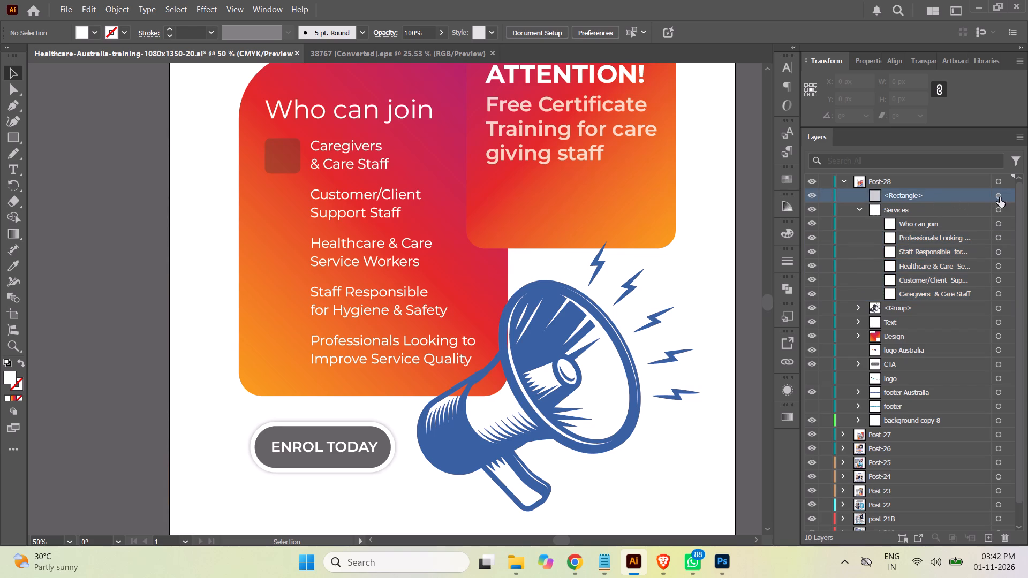
{"action": "left_click_drag", "start_coordinate": [944, 197], "coordinate": [949, 230]}
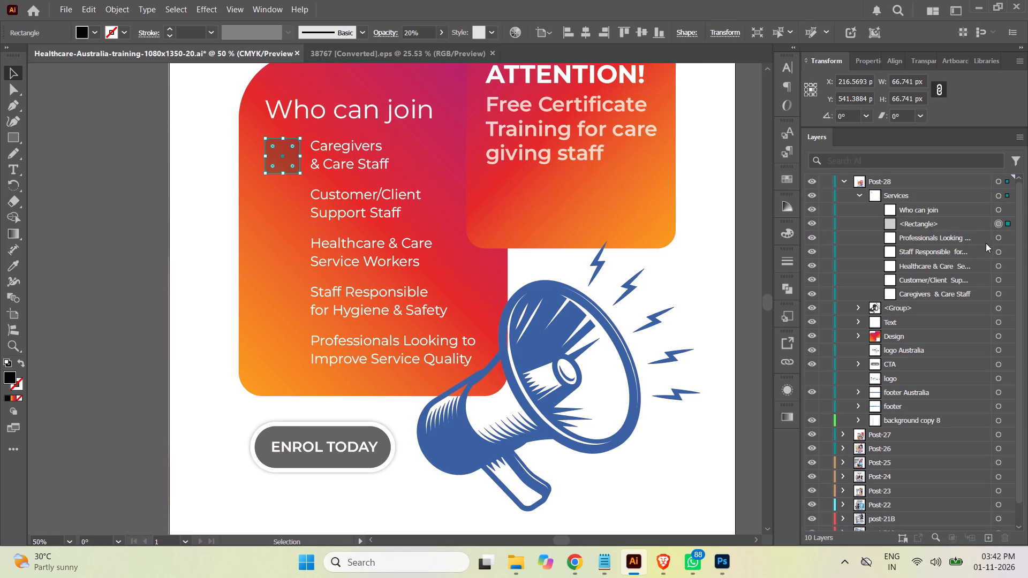
Duplicate the translucent square and place the copy about 90 px straight below, beside the "Customer/Client Support Staff" entry.
{"action": "left_click", "coordinate": [962, 225]}
{"action": "left_click_drag", "start_coordinate": [961, 223], "coordinate": [974, 347]}
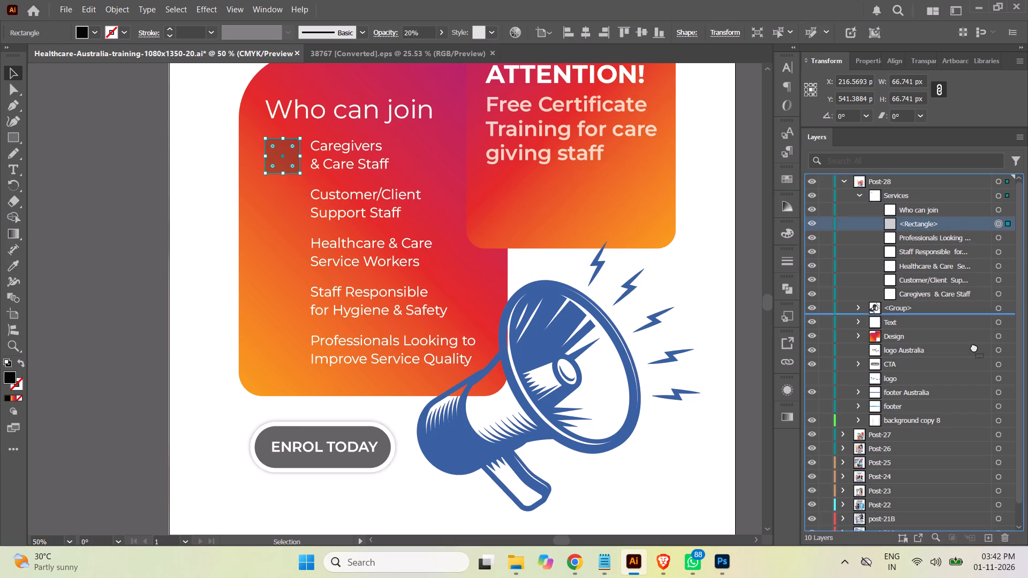
{"action": "left_click_drag", "start_coordinate": [974, 347], "coordinate": [989, 536]}
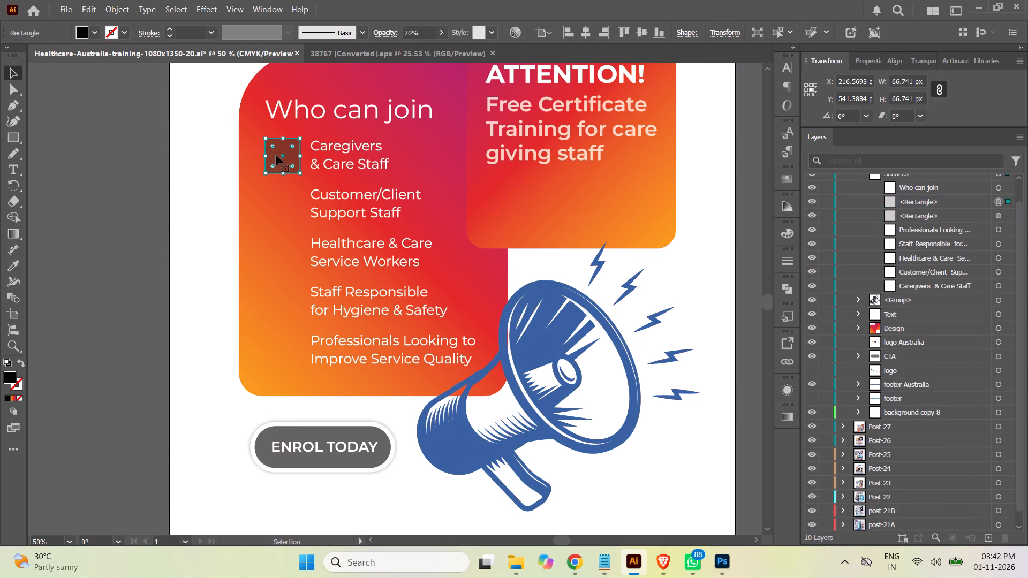
{"action": "left_click_drag", "start_coordinate": [276, 157], "coordinate": [278, 196]}
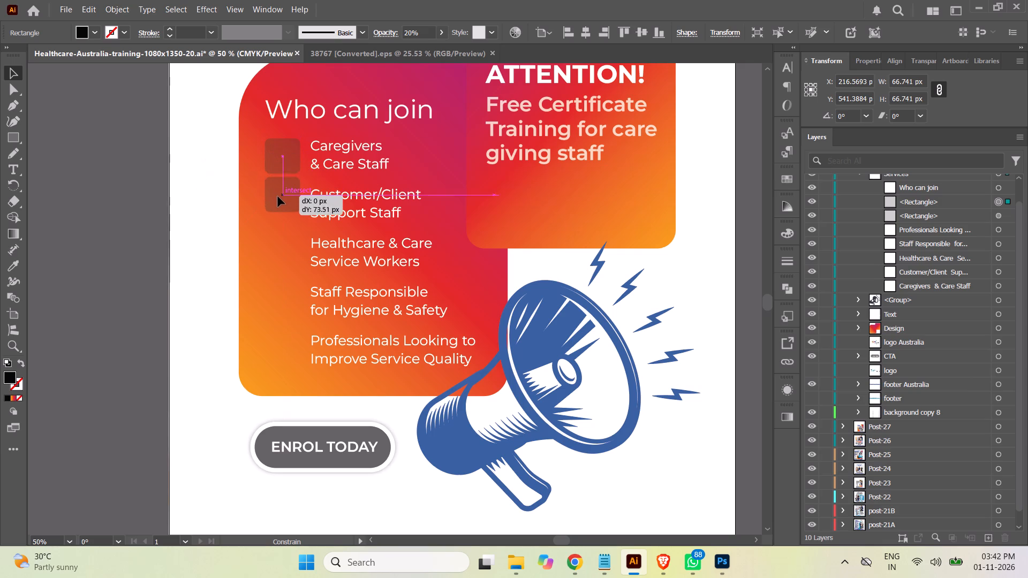
{"action": "left_click_drag", "start_coordinate": [278, 196], "coordinate": [279, 204]}
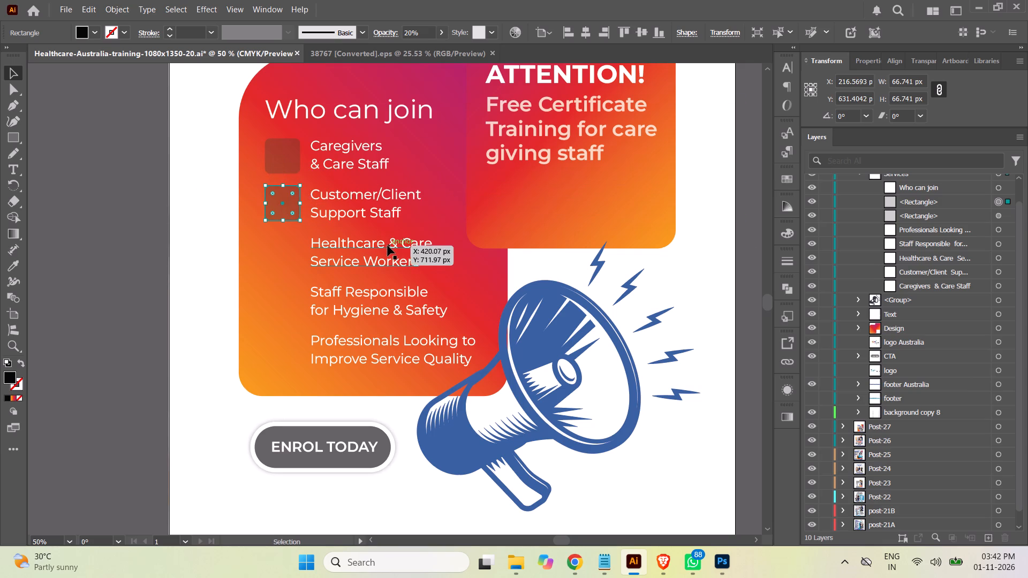
Duplicate the second square and place the copy about 93 px straight below it, beside the "Healthcare & Care Service Workers" entry.
{"action": "left_click", "coordinate": [966, 202]}
{"action": "left_click_drag", "start_coordinate": [948, 200], "coordinate": [989, 535]}
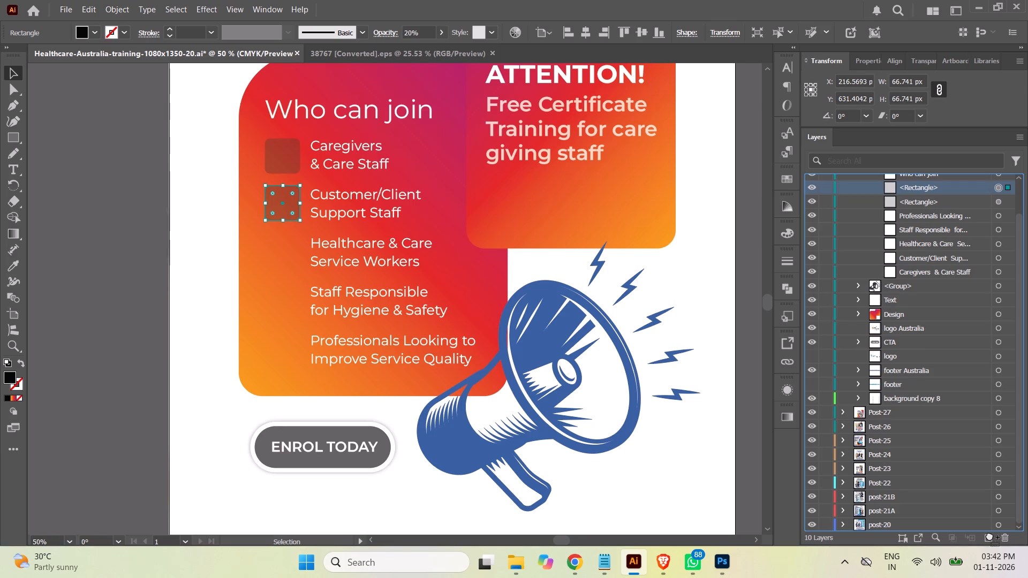
{"action": "left_click_drag", "start_coordinate": [989, 535], "coordinate": [990, 535]}
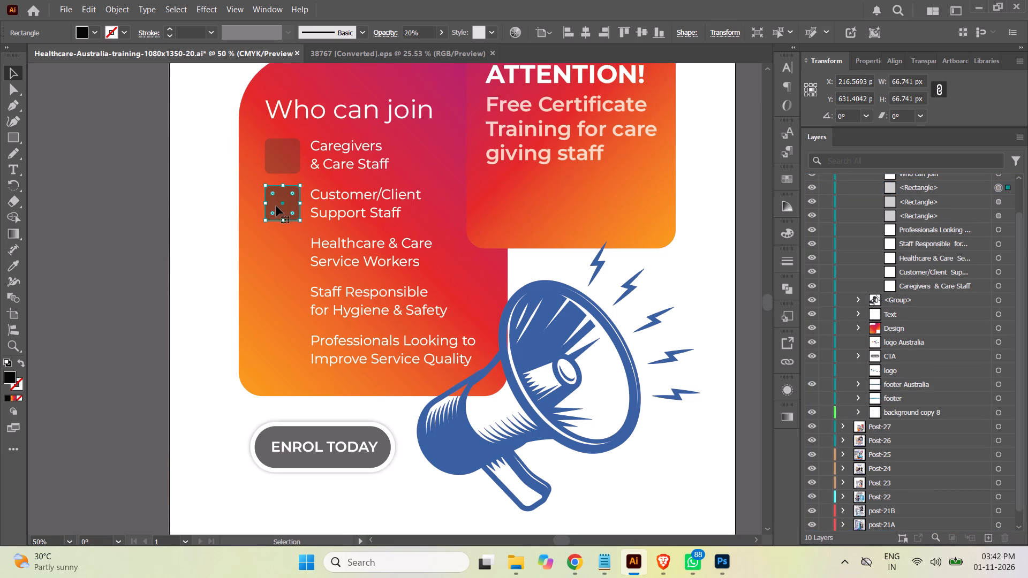
{"action": "left_click_drag", "start_coordinate": [275, 206], "coordinate": [282, 254]}
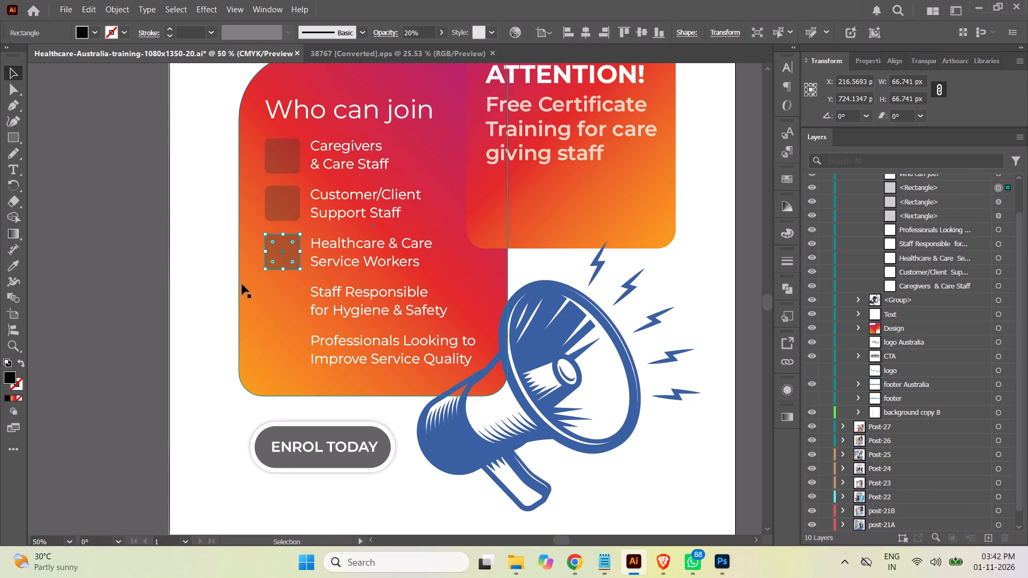
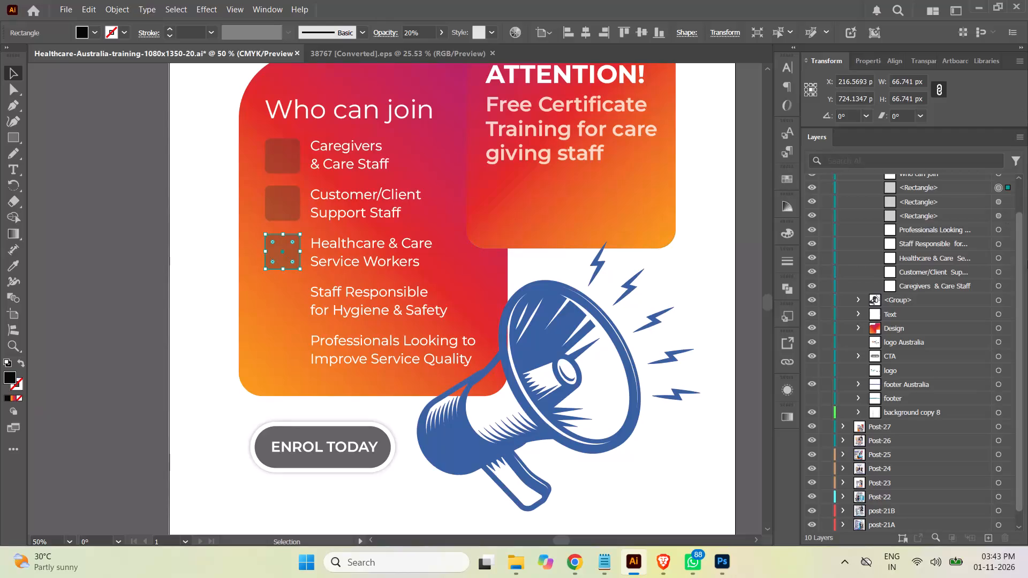
Duplicate the third translucent square and place the copy about 94 px straight below it, beside the "Staff Responsible for Hygiene & Safety" entry.
{"action": "left_click_drag", "start_coordinate": [1019, 260], "coordinate": [1021, 194]}
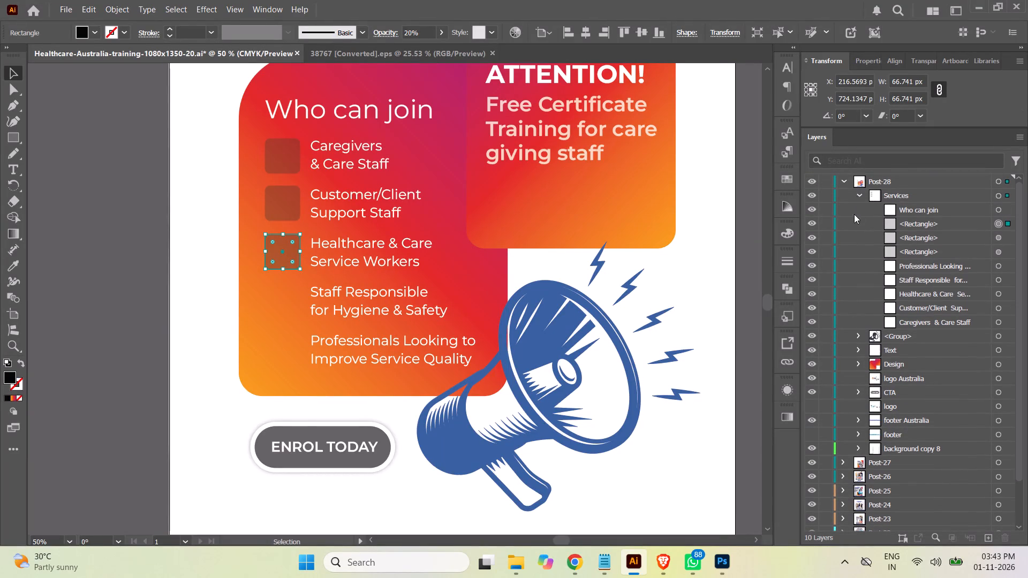
{"action": "left_click", "coordinate": [953, 223]}
{"action": "left_click_drag", "start_coordinate": [950, 225], "coordinate": [985, 516]}
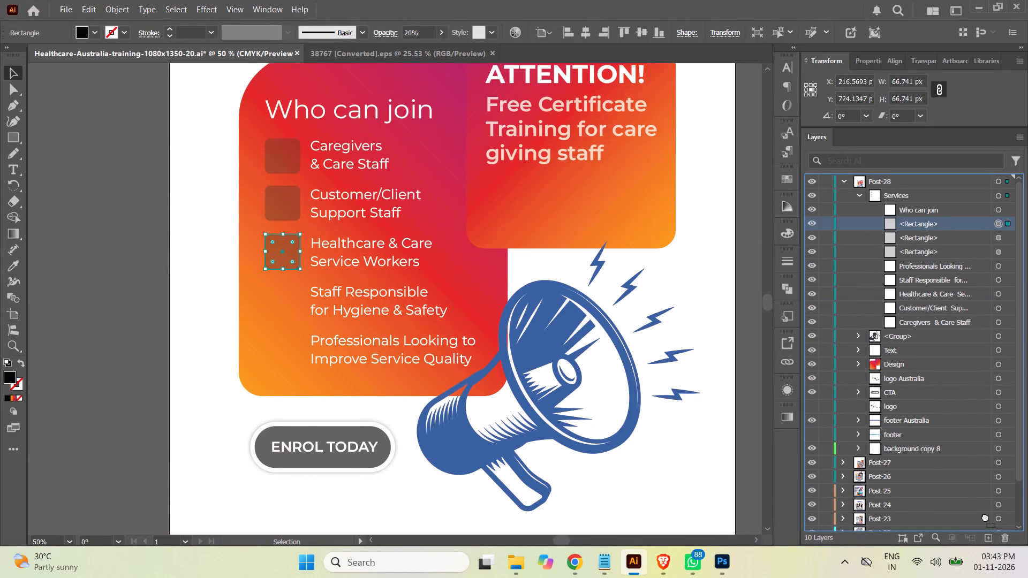
{"action": "left_click_drag", "start_coordinate": [985, 516], "coordinate": [991, 536]}
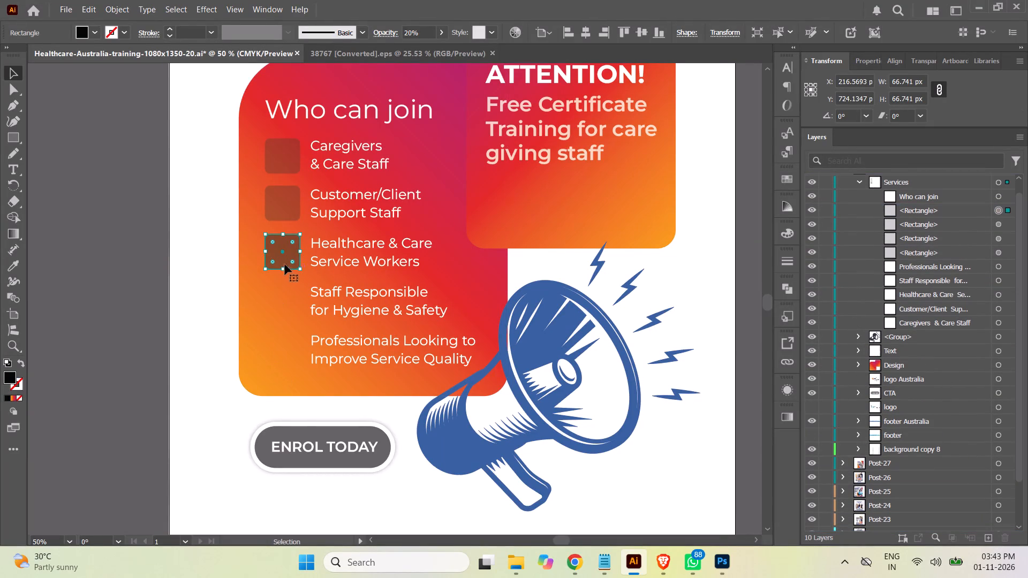
{"action": "left_click_drag", "start_coordinate": [279, 261], "coordinate": [281, 300]}
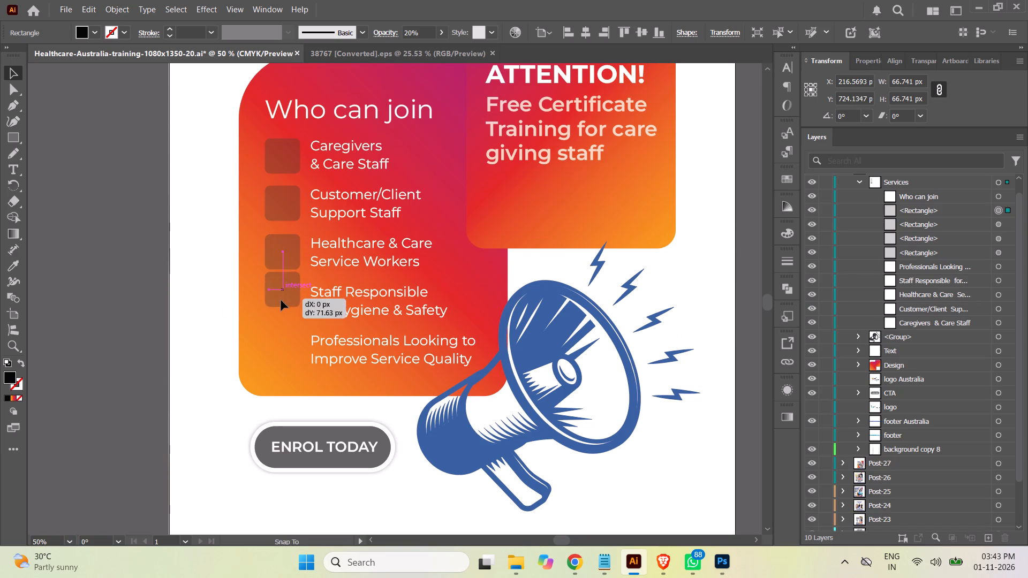
{"action": "left_click_drag", "start_coordinate": [281, 300], "coordinate": [280, 310]}
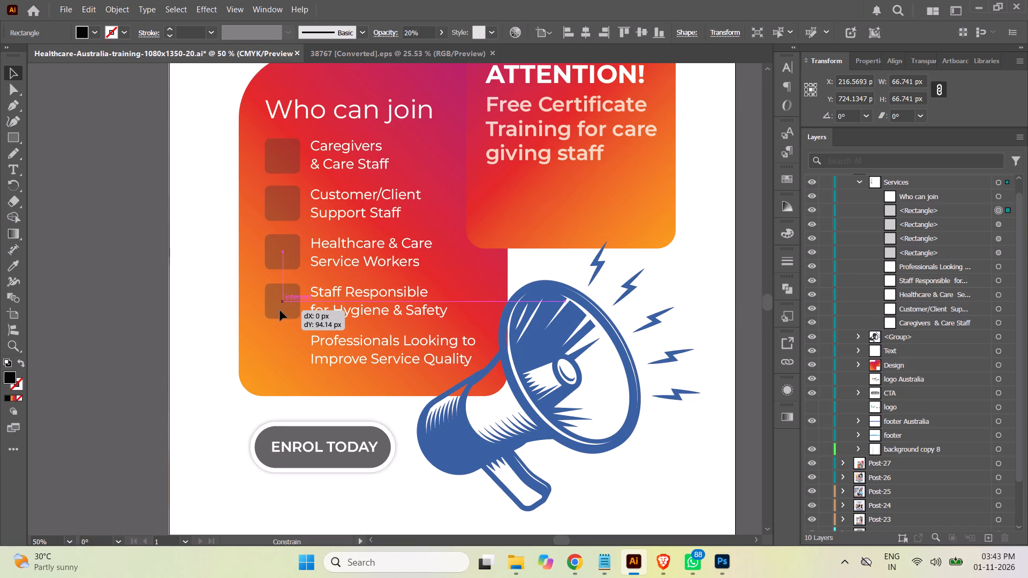
{"action": "left_click_drag", "start_coordinate": [280, 310], "coordinate": [281, 310]}
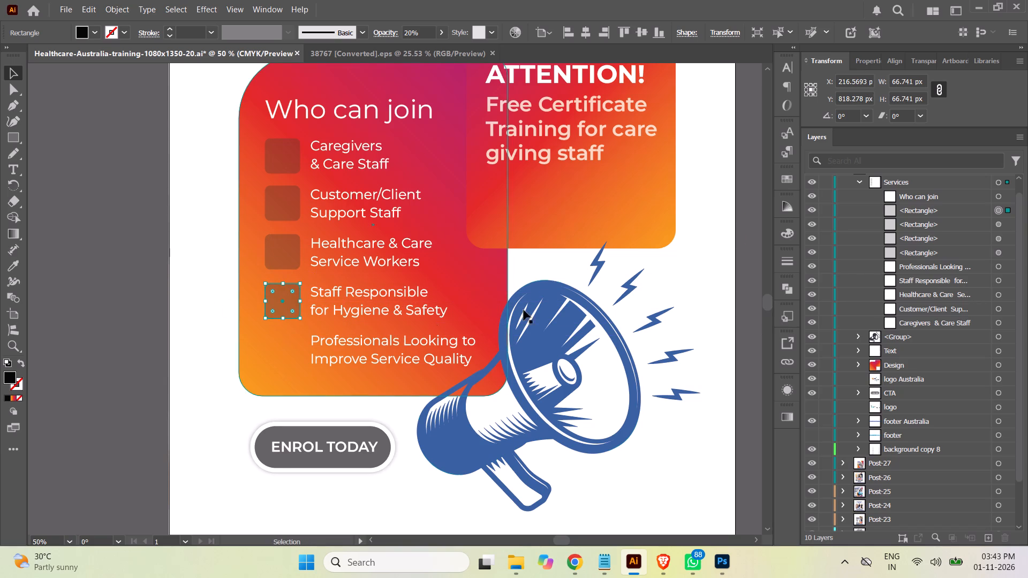
Duplicate the fourth square and place the copy about 96 px straight below it, beside the "Professionals Looking to Improve Service Quality" entry.
{"action": "left_click", "coordinate": [941, 208]}
{"action": "left_click_drag", "start_coordinate": [948, 210], "coordinate": [950, 245]}
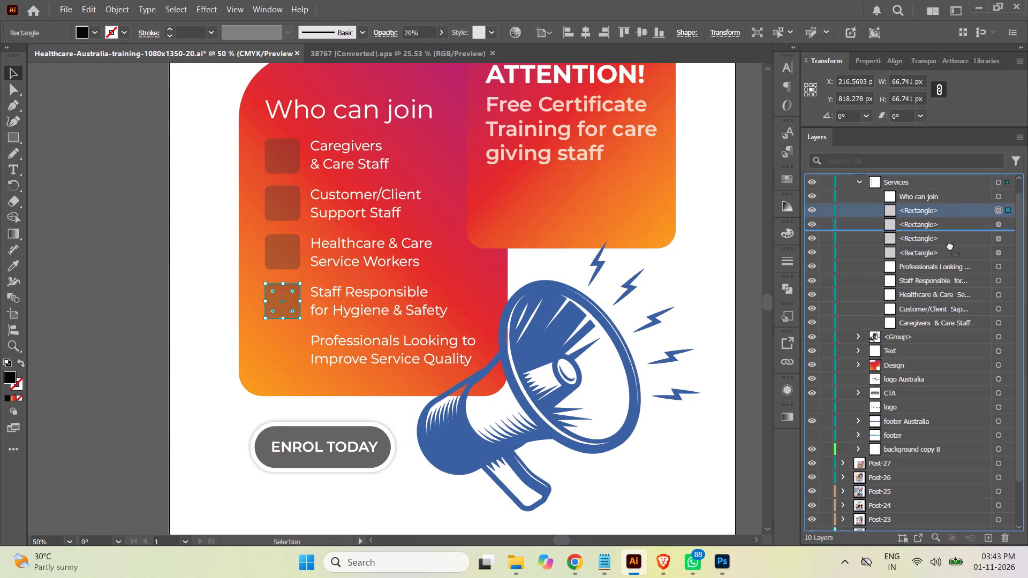
{"action": "left_click_drag", "start_coordinate": [950, 245], "coordinate": [991, 538]}
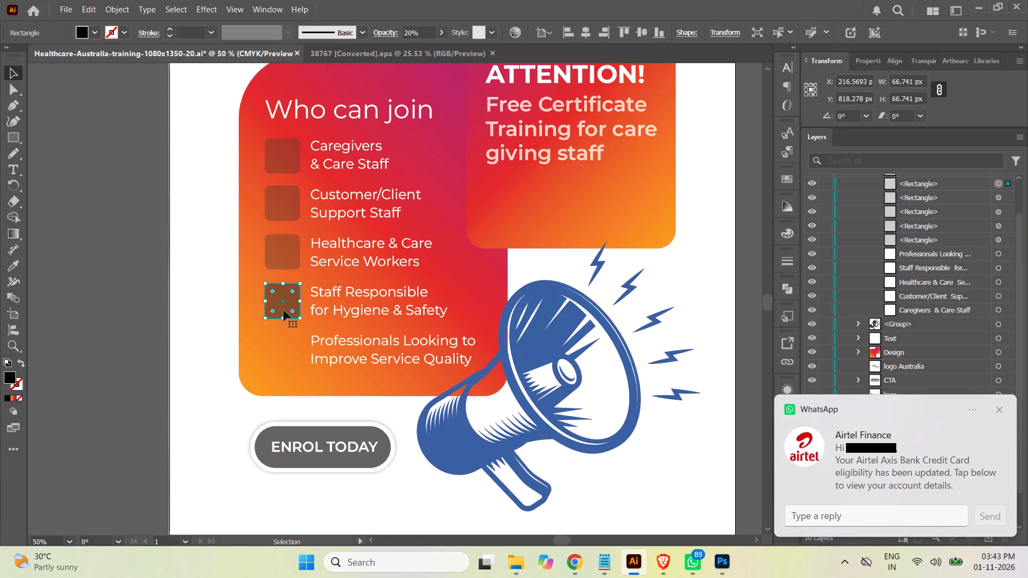
{"action": "left_click_drag", "start_coordinate": [284, 310], "coordinate": [283, 361]}
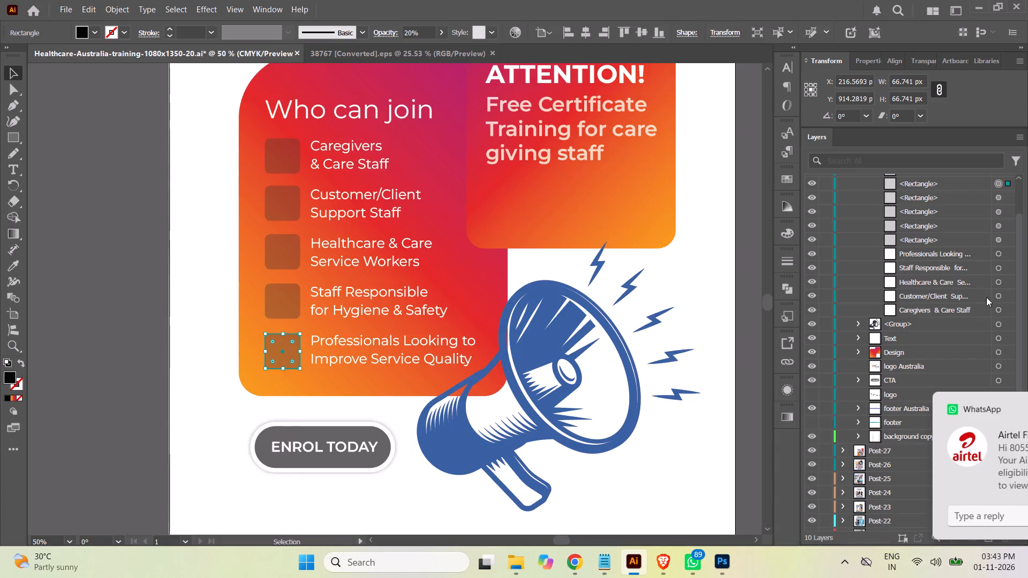
Distribute the five translucent squares beside the "Who can join" entries evenly by their vertical centres.
{"action": "scroll", "coordinate": [988, 296], "scroll_direction": "up", "scroll_amount": 2}
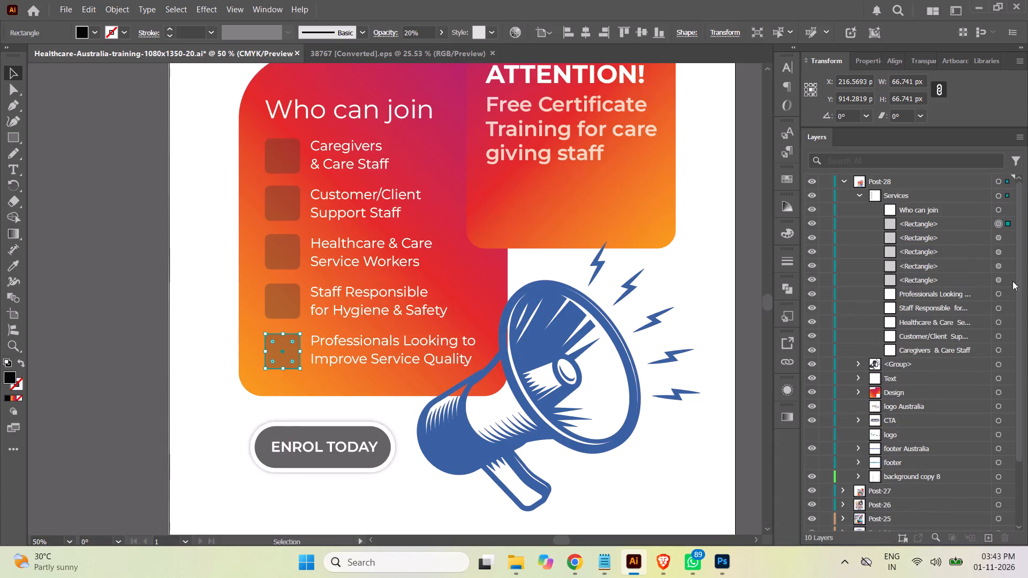
{"action": "left_click", "coordinate": [996, 280], "text": "shift"}
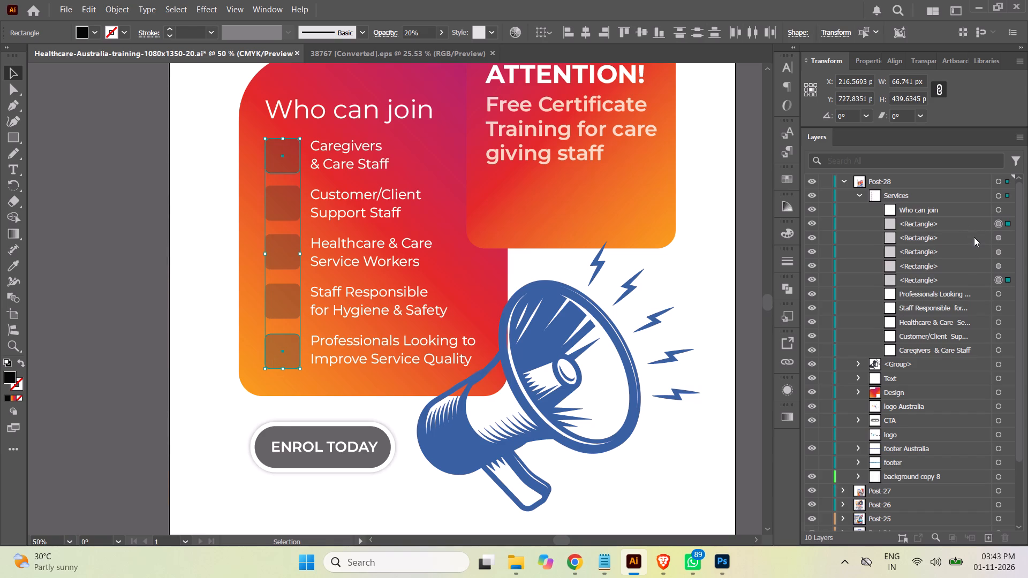
{"action": "left_click", "coordinate": [1000, 239], "text": "ctrl"}
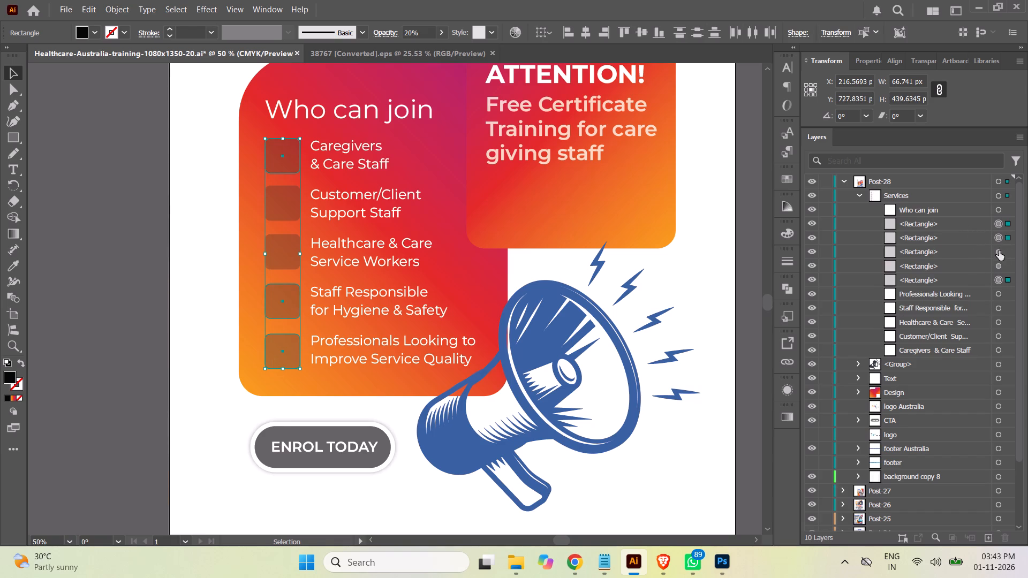
{"action": "left_click", "coordinate": [999, 255], "text": "ctrl"}
{"action": "left_click", "coordinate": [997, 269], "text": "ctrl"}
{"action": "left_click", "coordinate": [966, 282]}
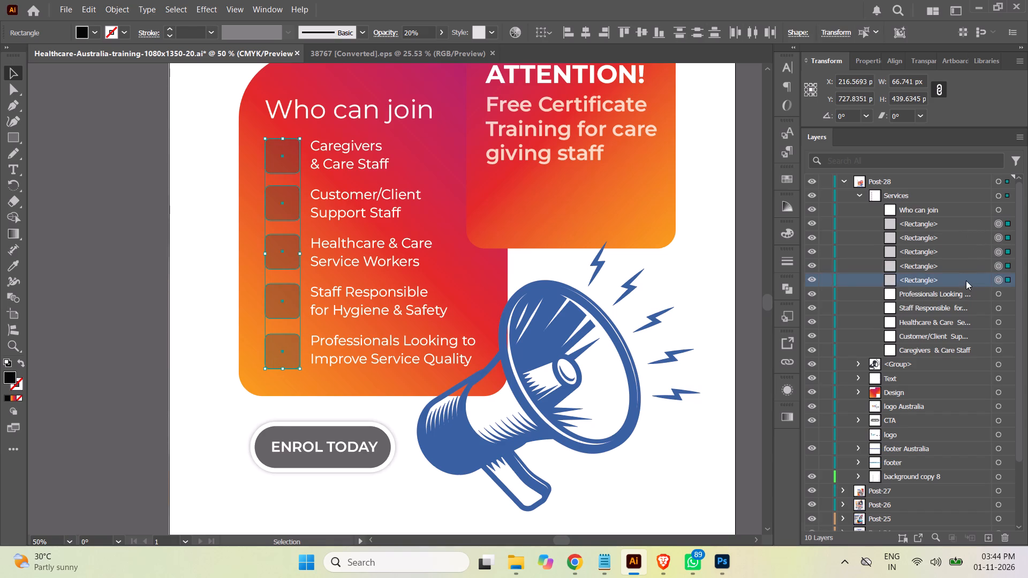
{"action": "left_click", "coordinate": [956, 225], "text": "shift"}
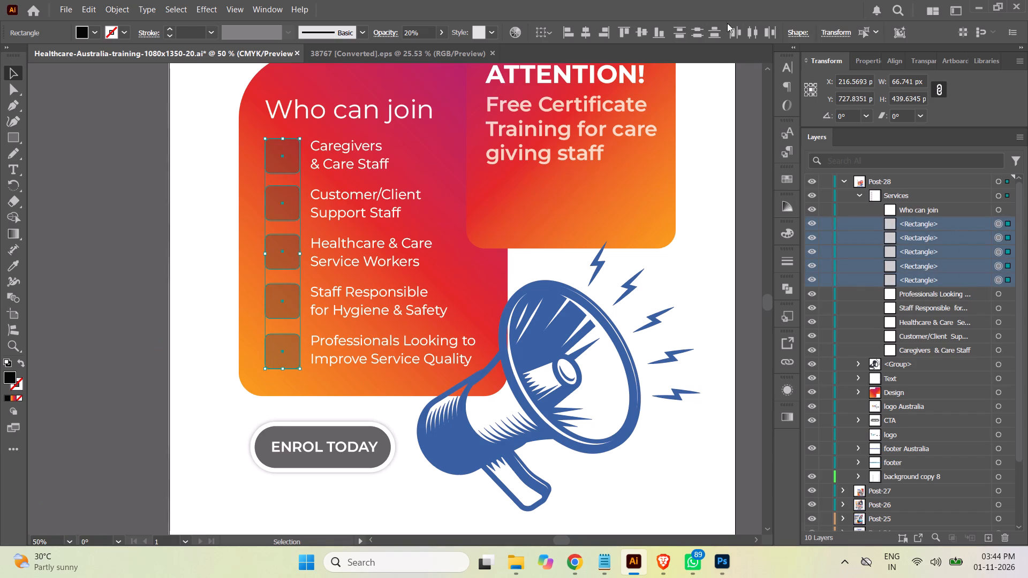
{"action": "left_click", "coordinate": [697, 35]}
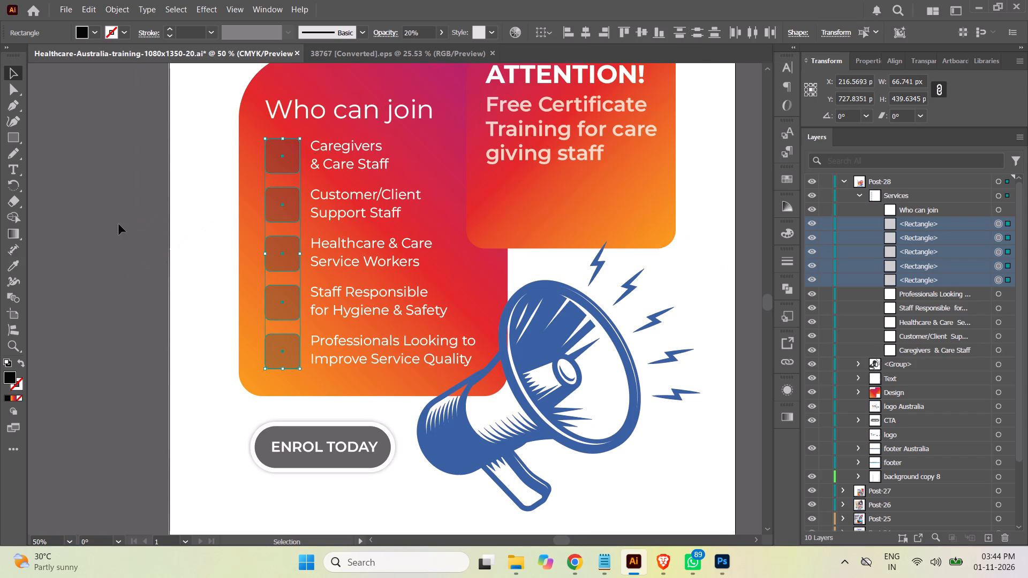
{"action": "left_click", "coordinate": [95, 225]}
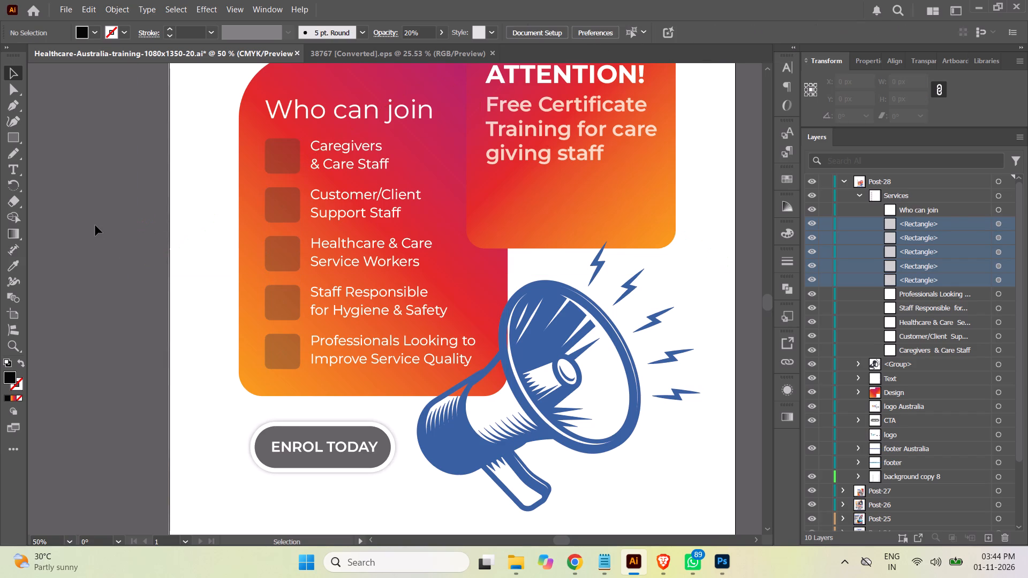
Place medical.png from the Health Services folder onto the post, in the white margin beside the "Caregivers & Care Staff" entry.
{"action": "key", "text": "ctrl+minus"}
{"action": "key", "text": "ctrl+minus"}
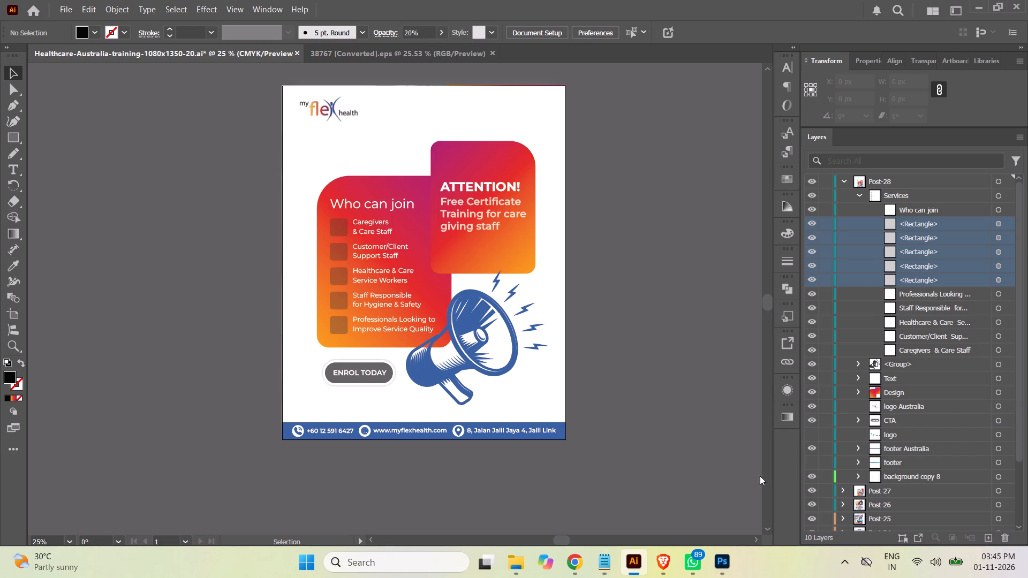
{"action": "left_click", "coordinate": [524, 564]}
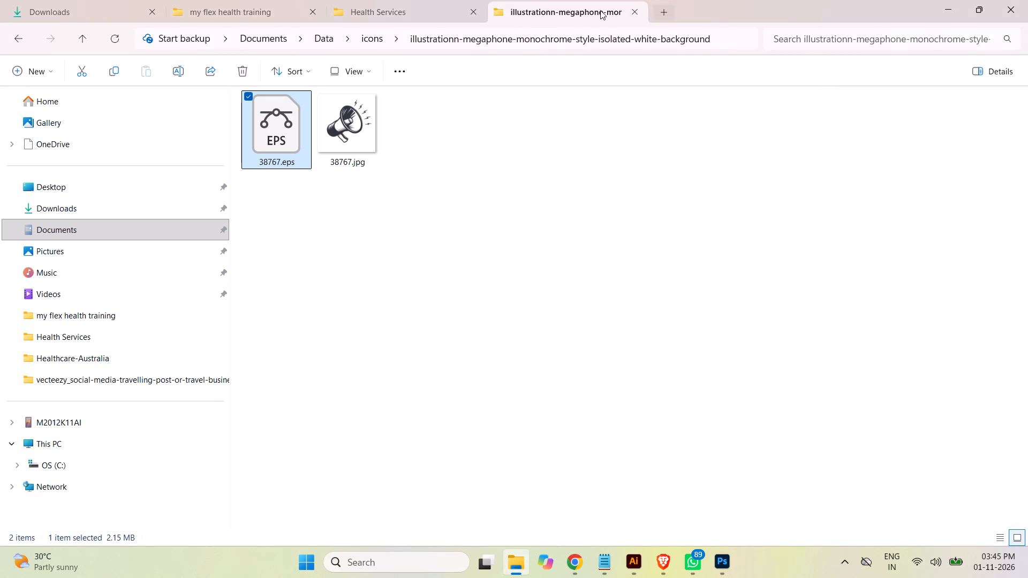
{"action": "left_click", "coordinate": [367, 39]}
{"action": "left_click", "coordinate": [389, 9]}
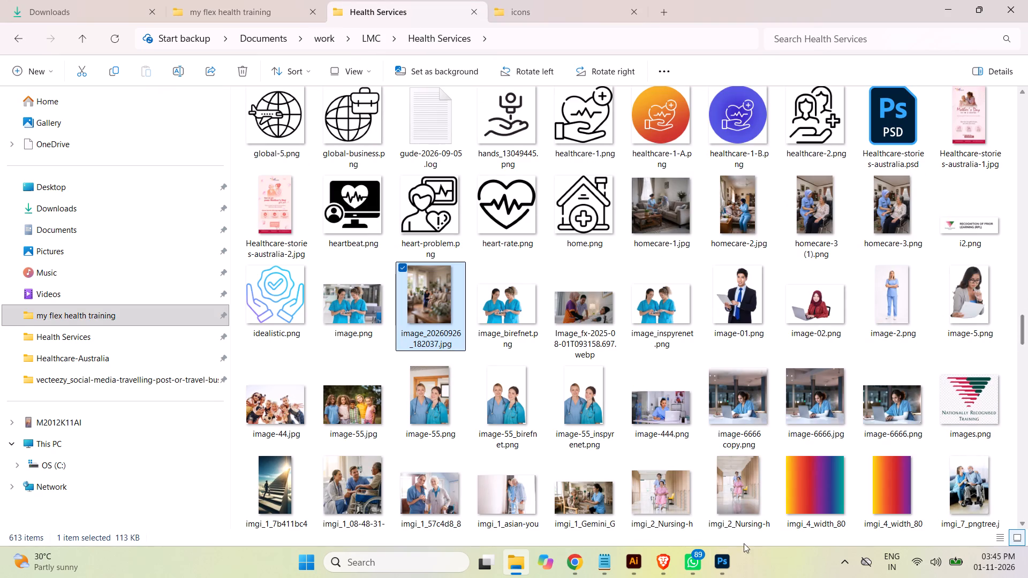
{"action": "left_click", "coordinate": [632, 562]}
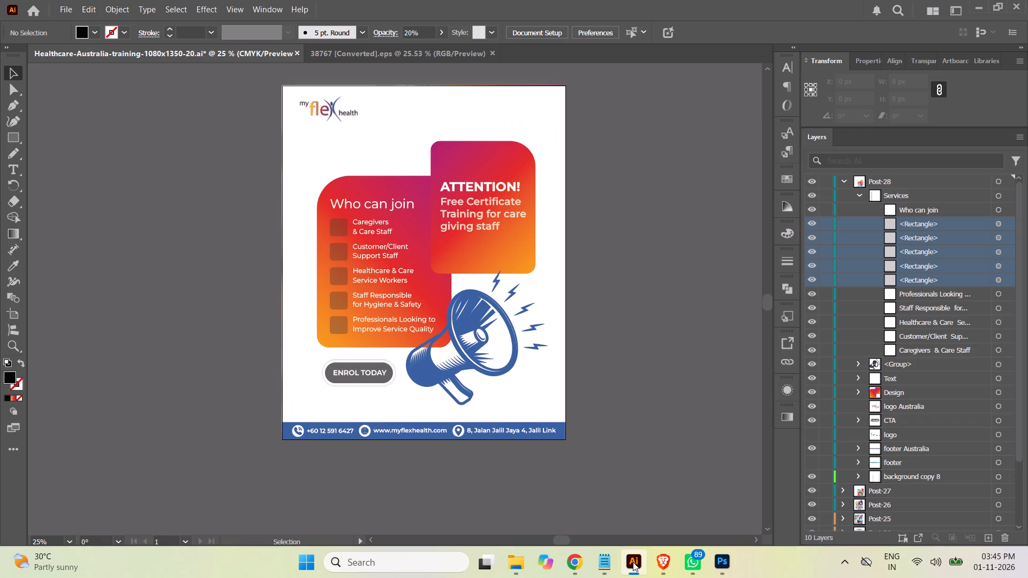
{"action": "left_click", "coordinate": [633, 562]}
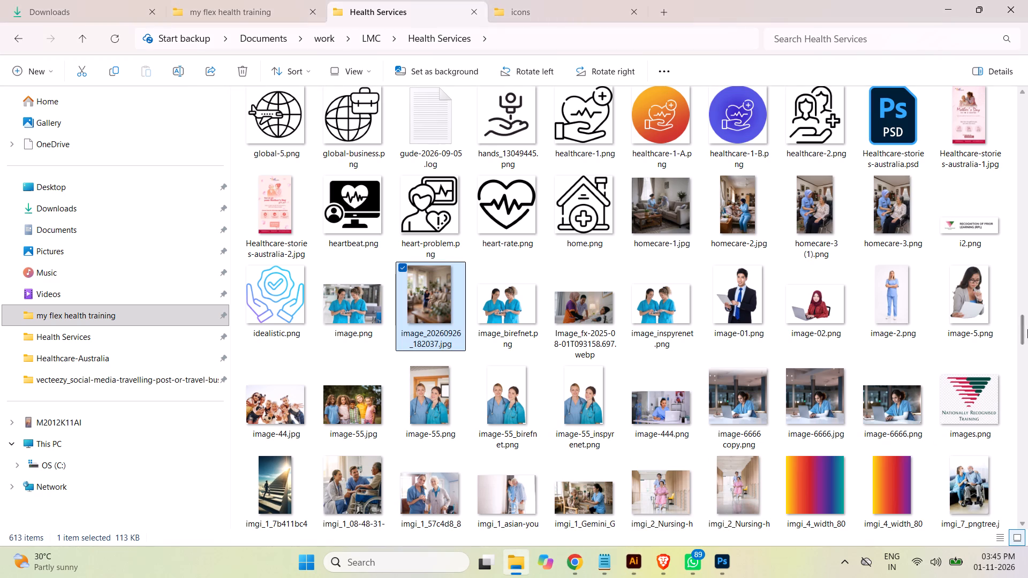
{"action": "left_click_drag", "start_coordinate": [1024, 330], "coordinate": [1025, 335]}
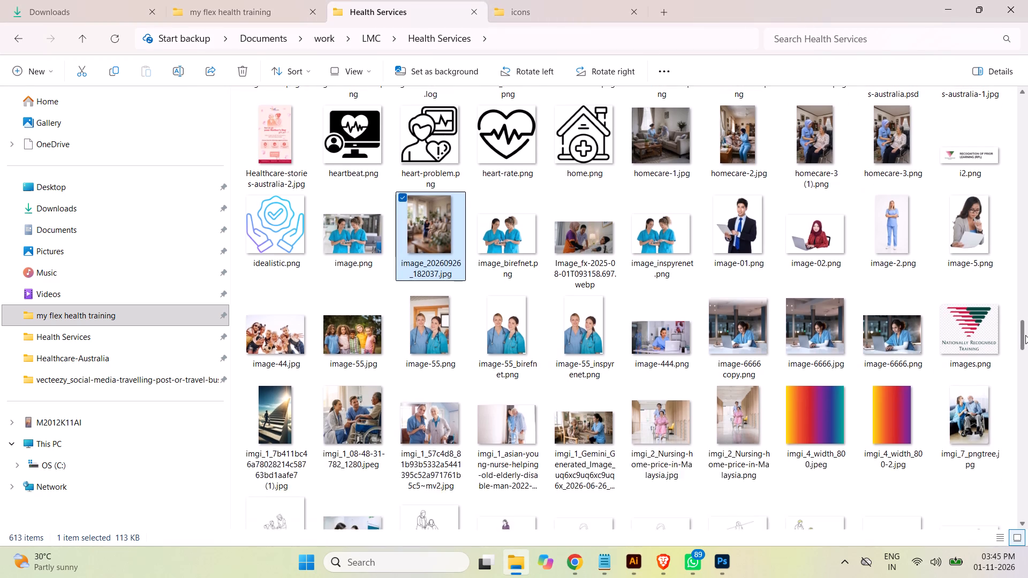
{"action": "left_click_drag", "start_coordinate": [1025, 335], "coordinate": [1027, 369]}
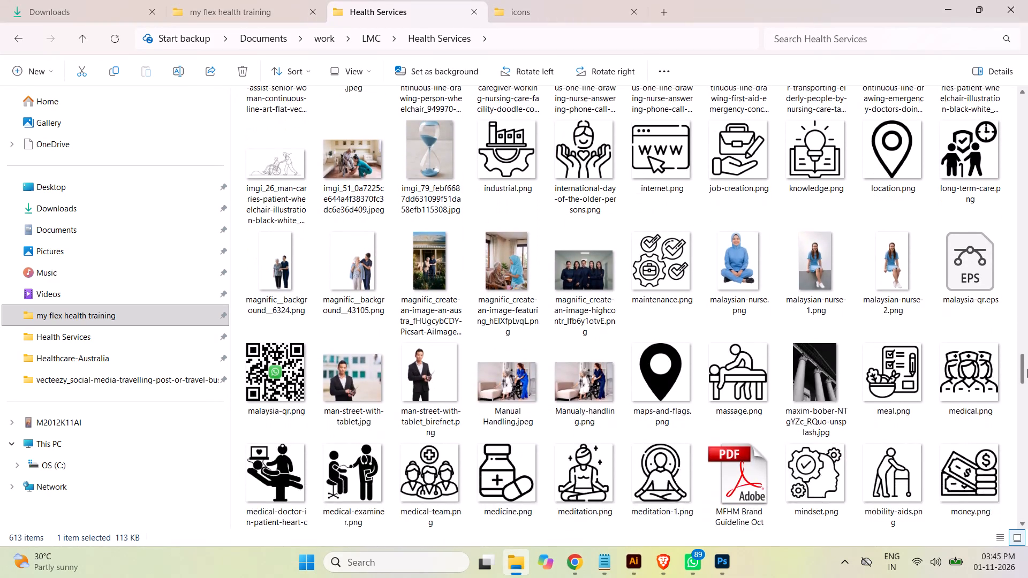
{"action": "left_click_drag", "start_coordinate": [1027, 369], "coordinate": [1027, 374]}
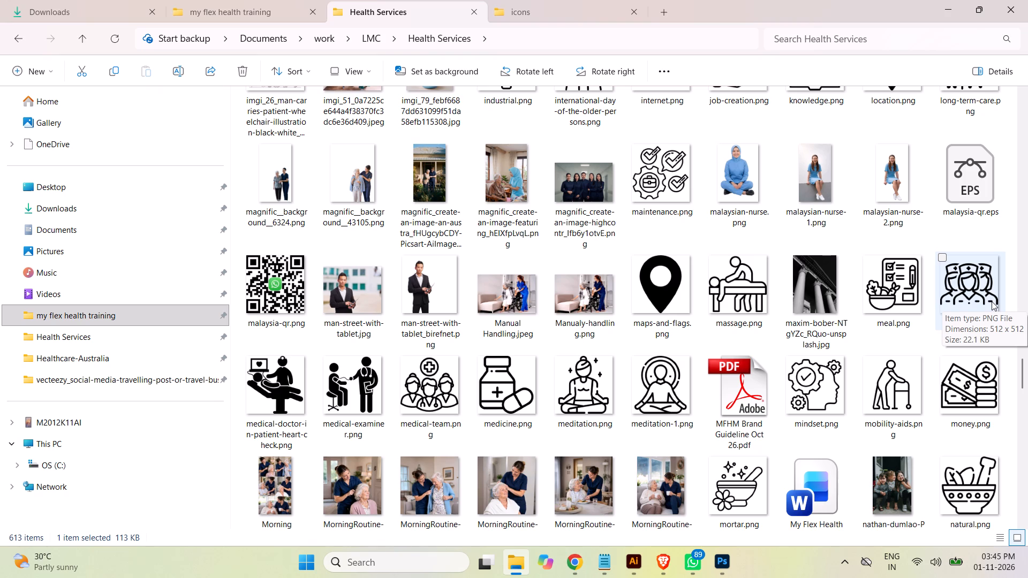
{"action": "left_click_drag", "start_coordinate": [992, 301], "coordinate": [635, 567]}
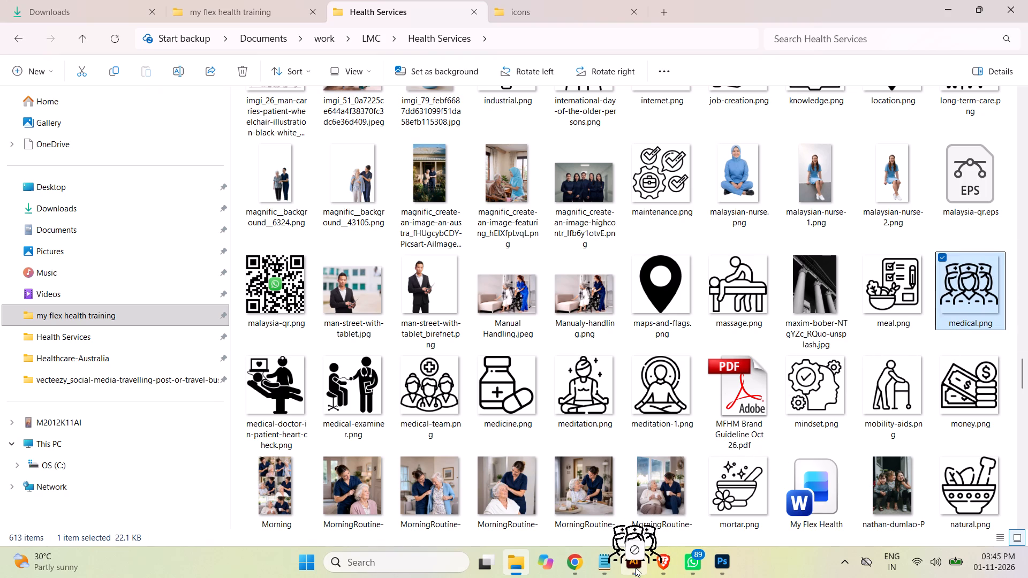
{"action": "left_click_drag", "start_coordinate": [635, 567], "coordinate": [301, 258]}
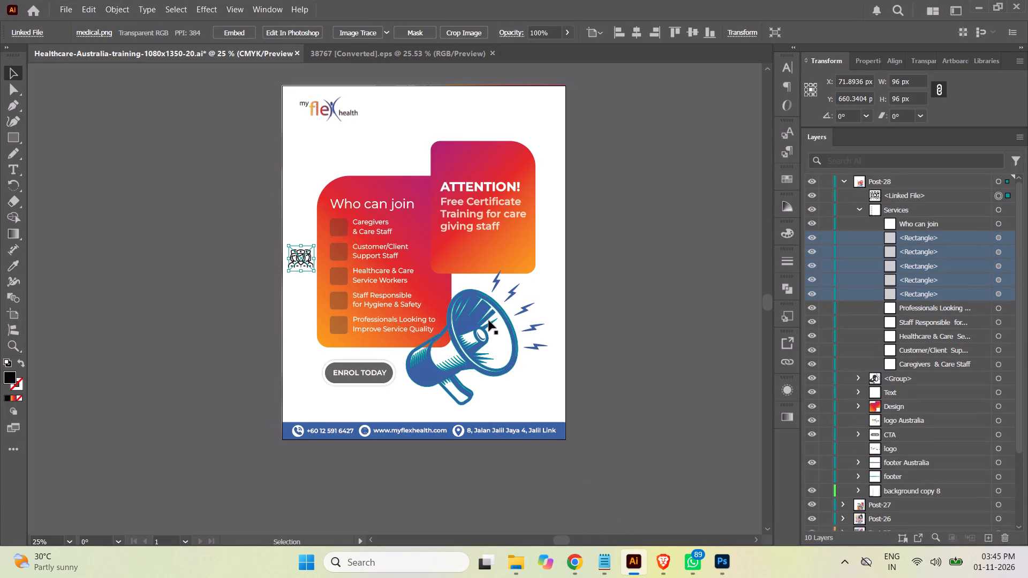
{"action": "key", "text": "ctrl+equal"}
{"action": "key", "text": "ctrl+equal"}
{"action": "key", "text": "ctrl+equal"}
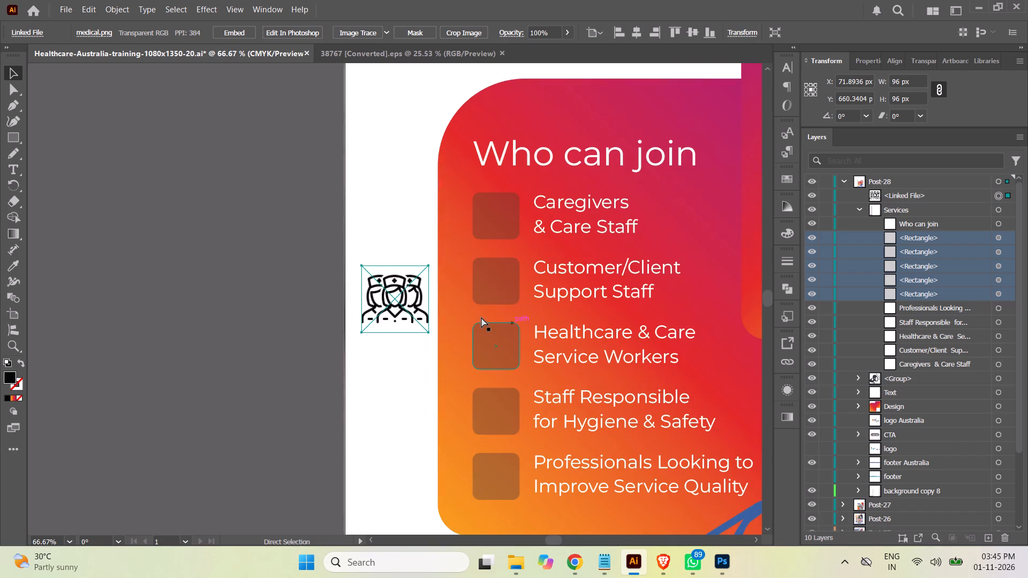
{"action": "left_click_drag", "start_coordinate": [402, 305], "coordinate": [397, 250]}
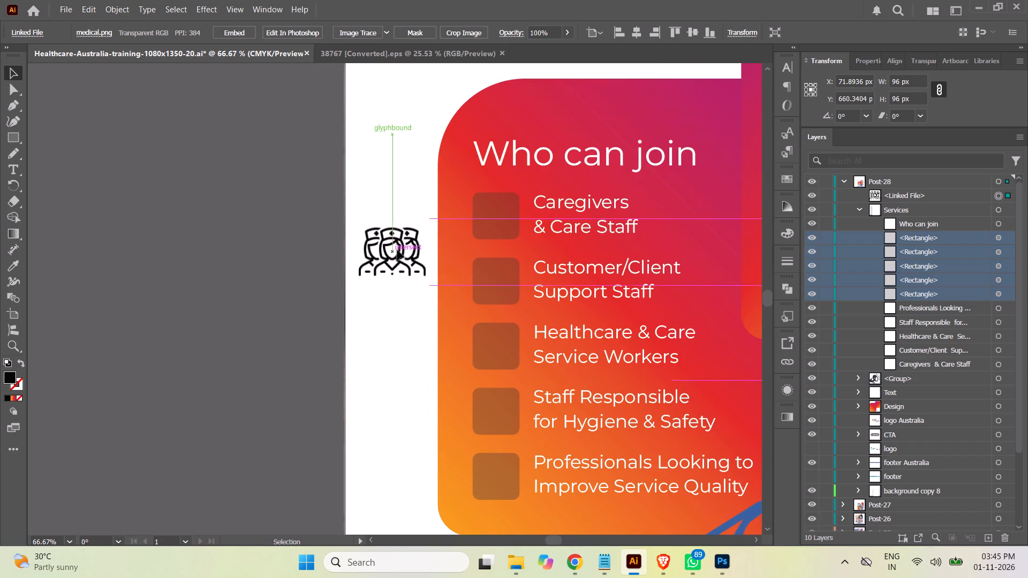
{"action": "left_click_drag", "start_coordinate": [397, 250], "coordinate": [399, 227]}
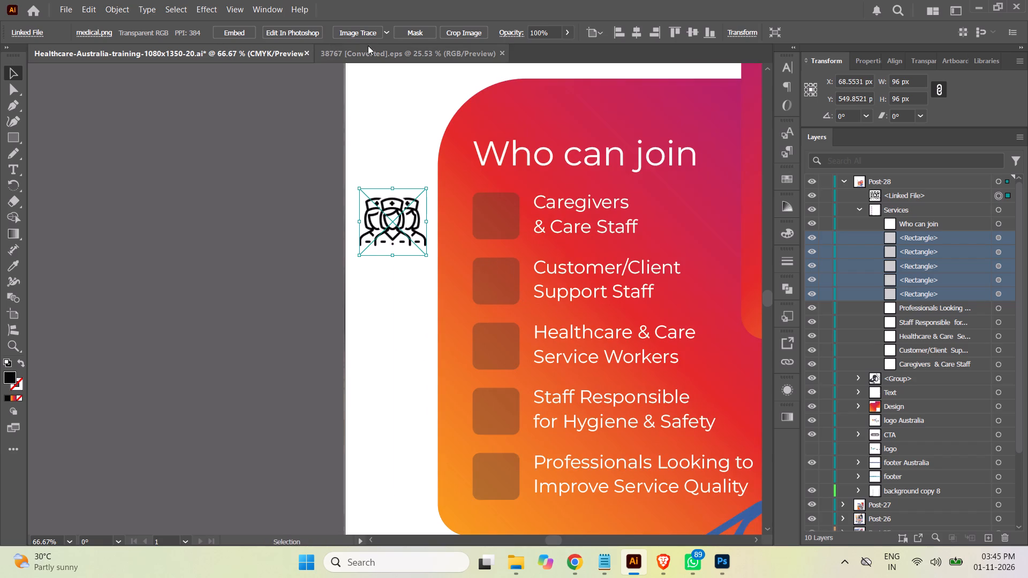
Image Trace the placed medical icon and expand it into editable vector paths.
{"action": "left_click", "coordinate": [357, 34]}
{"action": "left_click", "coordinate": [349, 35]}
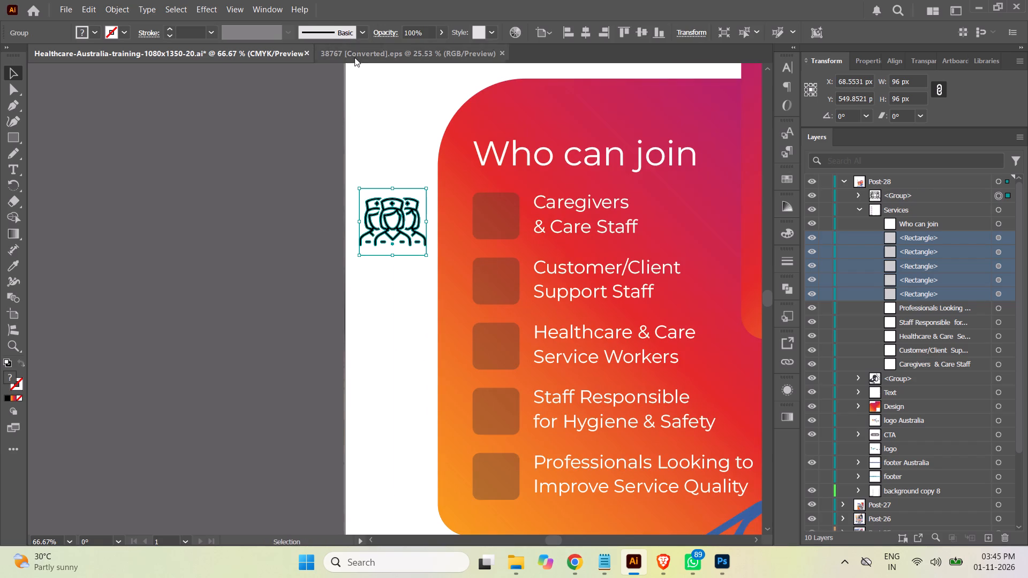
Delete the six consecutive white shapes and the bottom white compound path from the traced icon's group.
{"action": "left_click", "coordinate": [858, 196]}
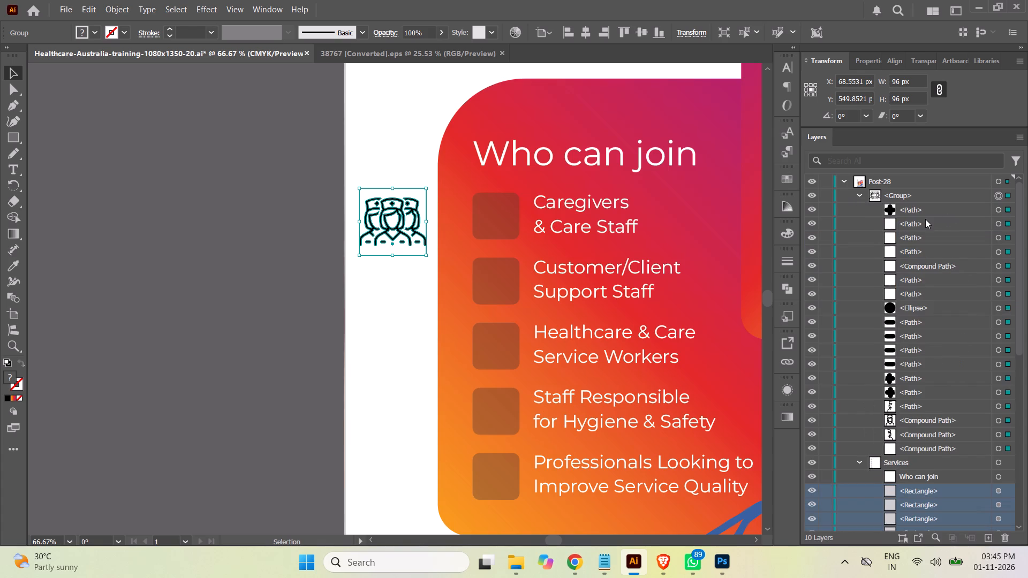
{"action": "left_click", "coordinate": [927, 225]}
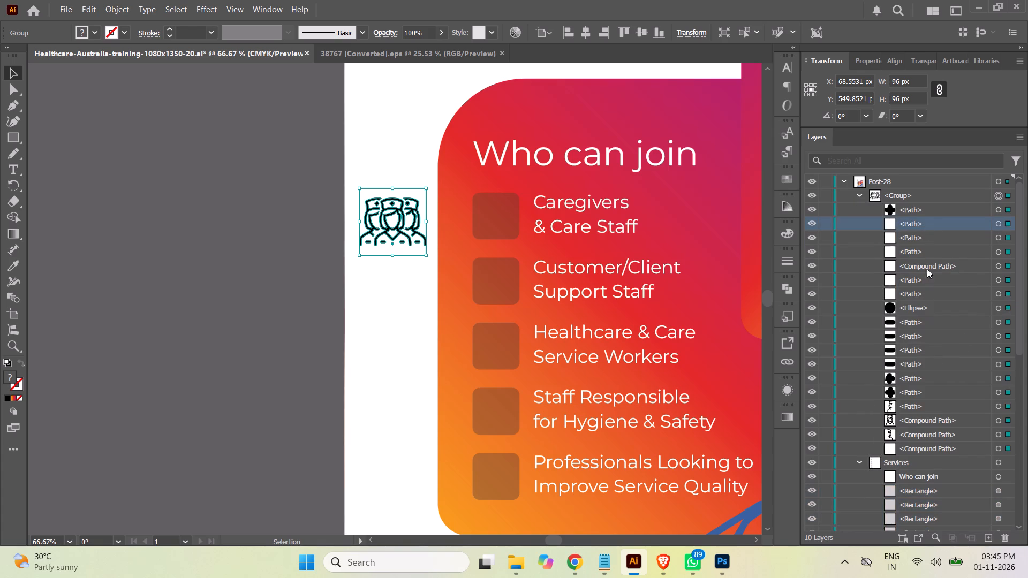
{"action": "left_click", "coordinate": [927, 291], "text": "shift"}
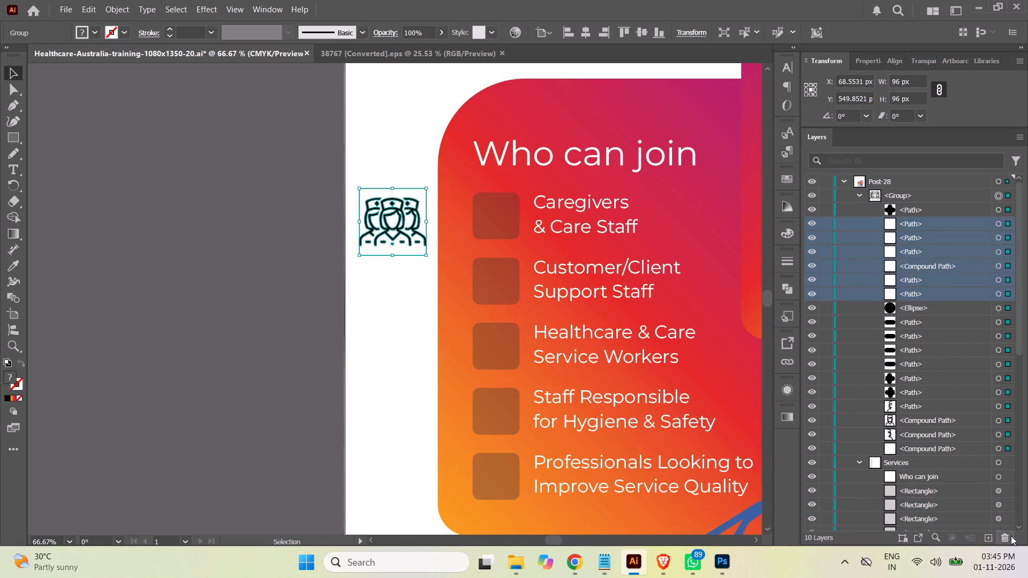
{"action": "left_click", "coordinate": [1004, 536]}
{"action": "left_click", "coordinate": [930, 366]}
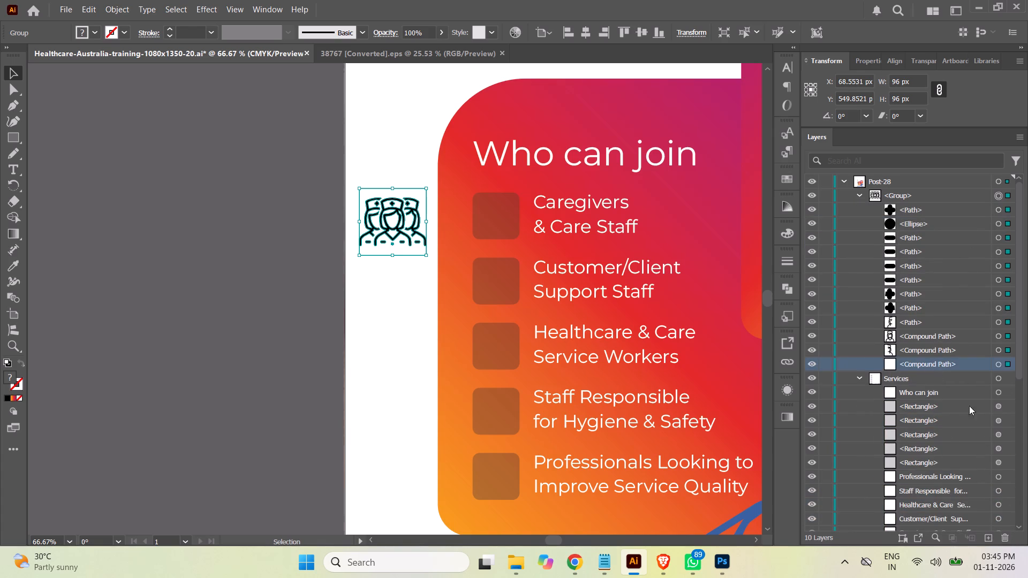
{"action": "left_click", "coordinate": [1006, 536]}
{"action": "left_click", "coordinate": [859, 195]}
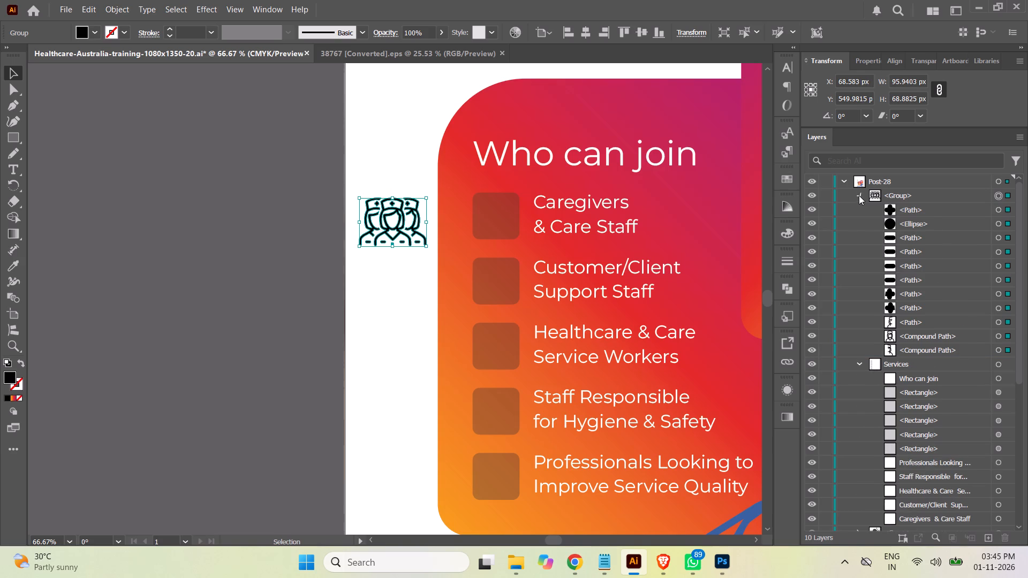
Scale the medical icon proportionally to about 49 × 35 px and centre it on the "Caregivers & Care Staff" square.
{"action": "left_click", "coordinate": [997, 197]}
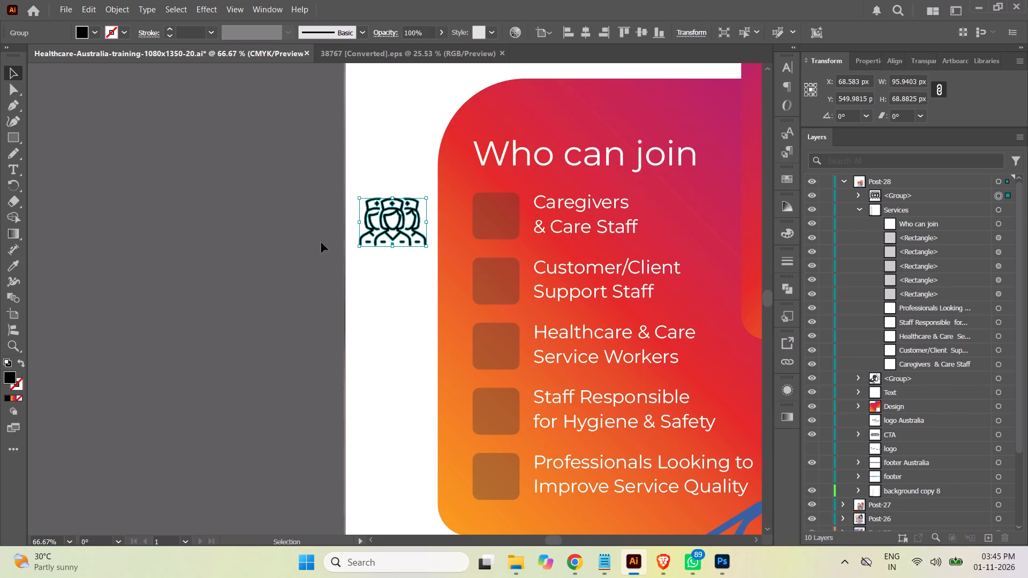
{"action": "left_click_drag", "start_coordinate": [358, 245], "coordinate": [390, 225], "text": "shift"}
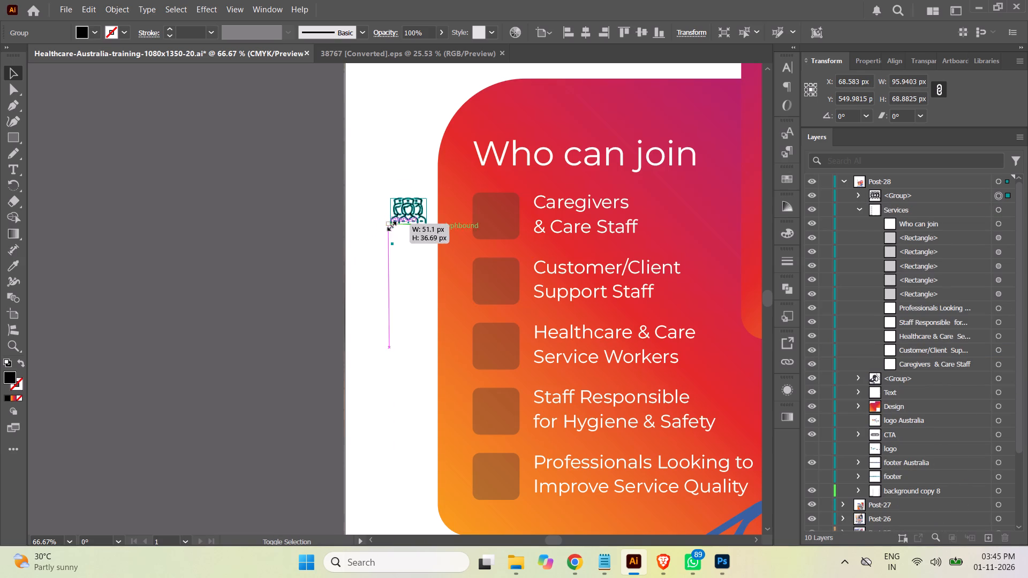
{"action": "left_click_drag", "start_coordinate": [390, 225], "coordinate": [392, 223], "text": "shift"}
{"action": "left_click_drag", "start_coordinate": [410, 215], "coordinate": [492, 224]}
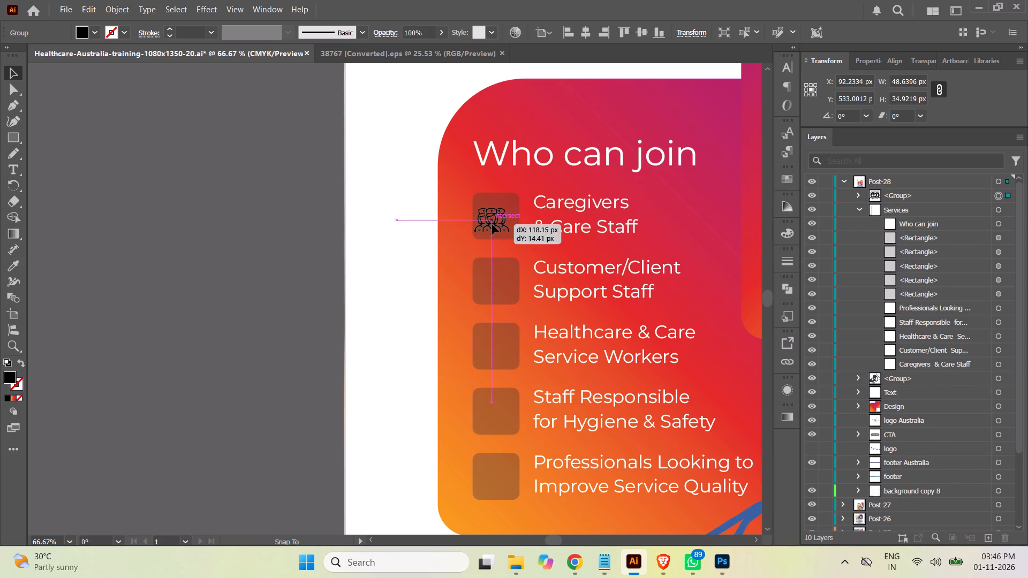
{"action": "left_click_drag", "start_coordinate": [492, 224], "coordinate": [497, 221]}
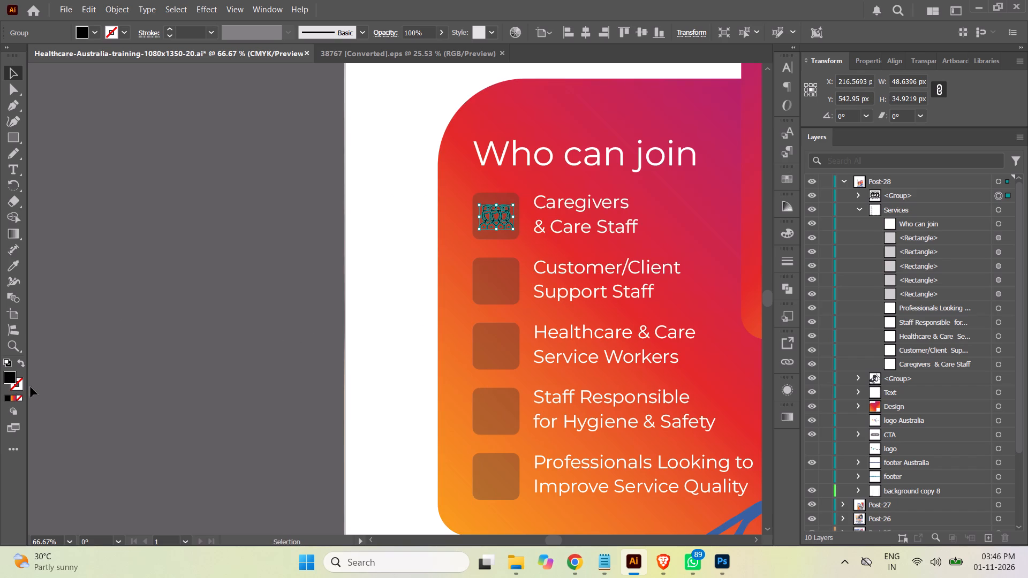
Change the medical icon's fill colour to white (ffffff).
{"action": "double_click", "coordinate": [10, 377]}
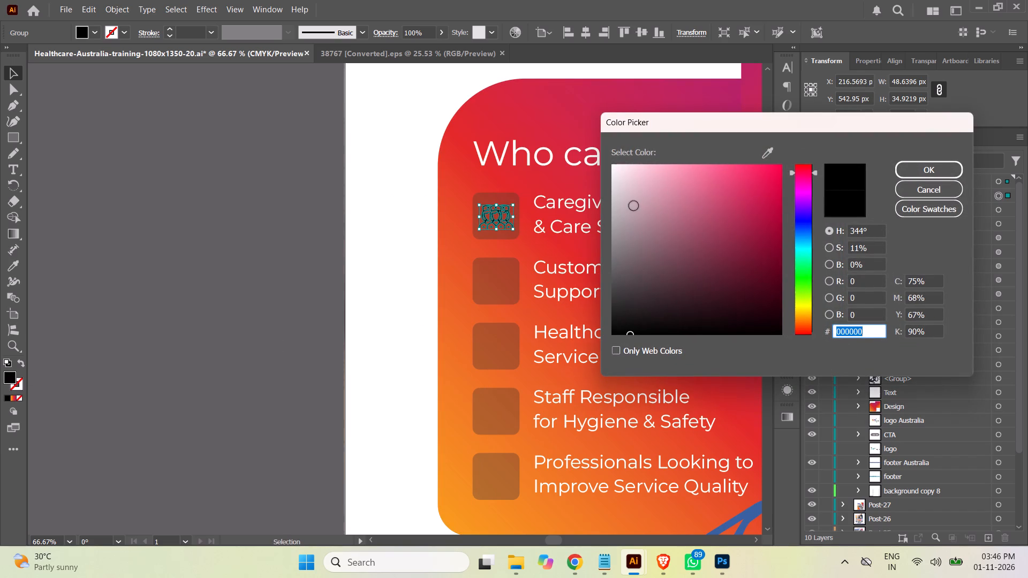
{"action": "left_click_drag", "start_coordinate": [634, 204], "coordinate": [610, 154]}
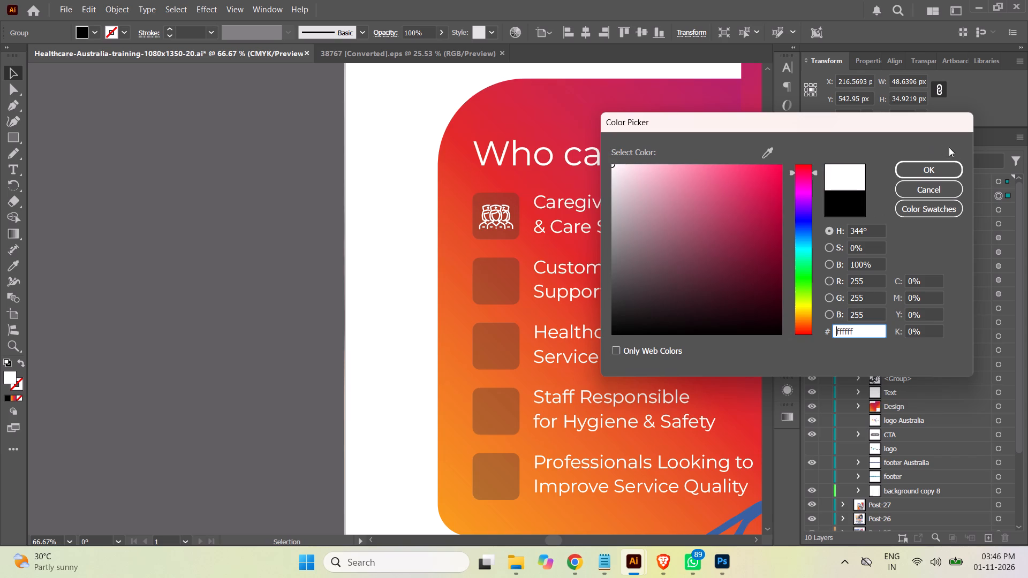
{"action": "left_click", "coordinate": [920, 173]}
{"action": "left_click", "coordinate": [154, 199]}
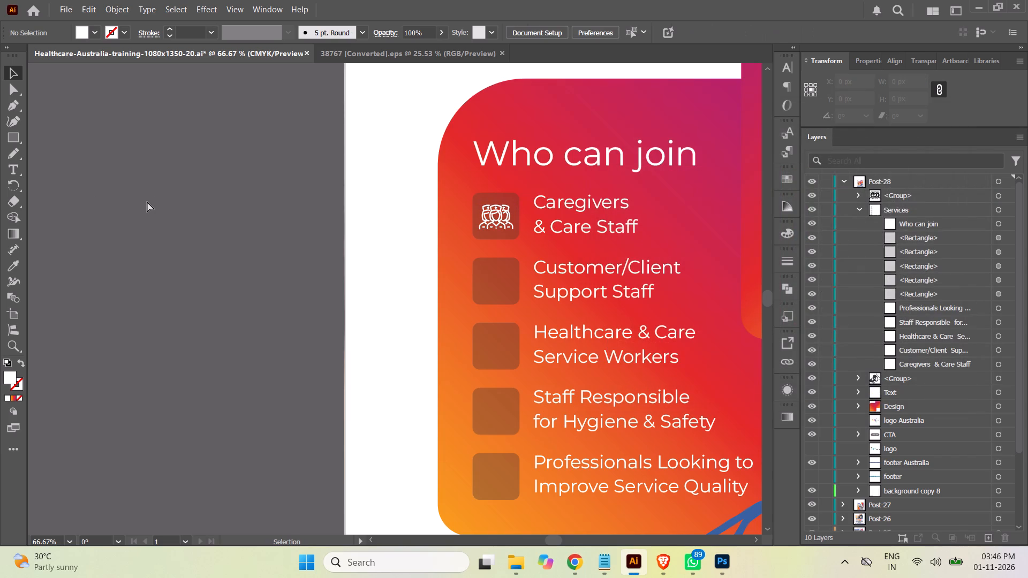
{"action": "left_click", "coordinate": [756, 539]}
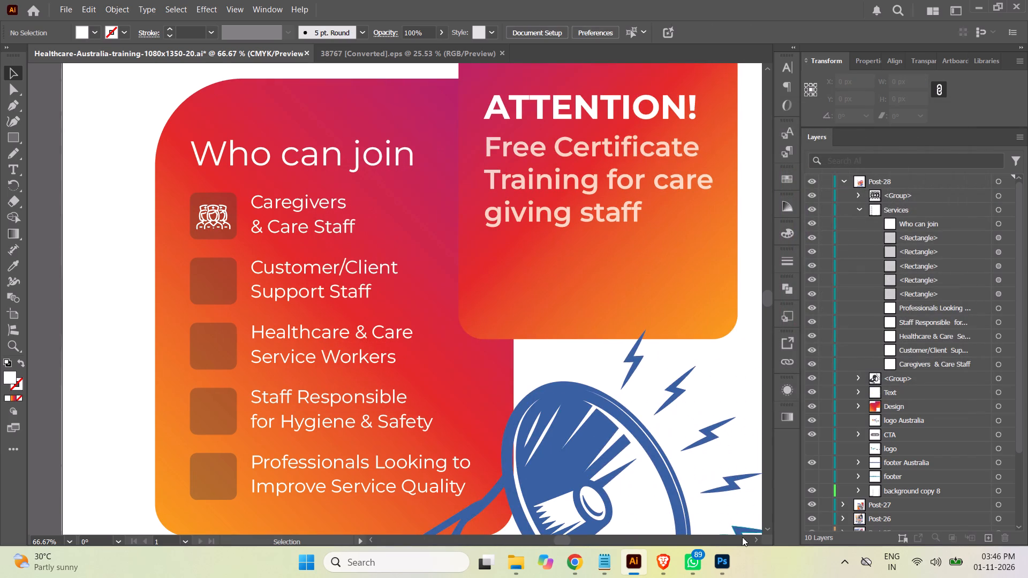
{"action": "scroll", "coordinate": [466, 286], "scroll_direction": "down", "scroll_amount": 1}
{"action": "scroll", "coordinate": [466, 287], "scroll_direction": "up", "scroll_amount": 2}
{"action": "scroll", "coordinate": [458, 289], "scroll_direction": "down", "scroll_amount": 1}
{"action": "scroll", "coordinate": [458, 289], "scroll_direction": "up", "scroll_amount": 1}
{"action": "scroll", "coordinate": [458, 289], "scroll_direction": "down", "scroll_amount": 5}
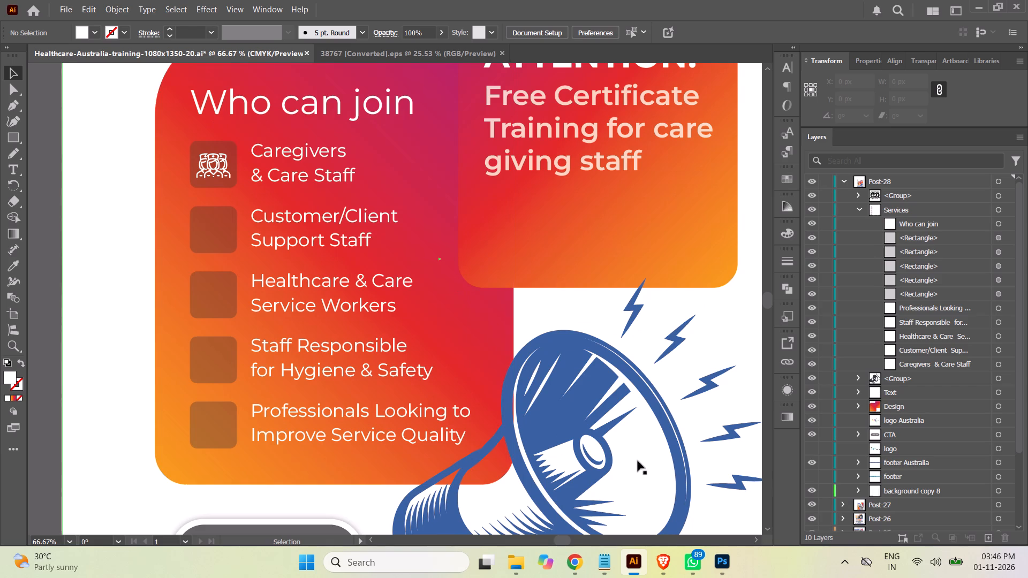
Find doctor-consultation-2.png in the Health Services folder and place it on the Illustrator artboard over the Who can join list.
{"action": "left_click", "coordinate": [515, 561]}
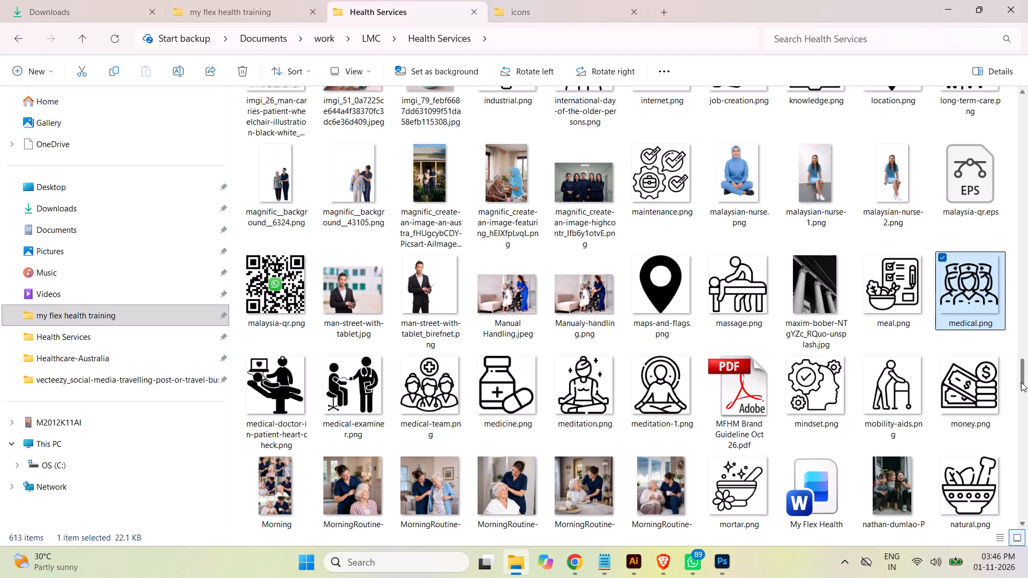
{"action": "left_click_drag", "start_coordinate": [1023, 377], "coordinate": [1023, 358]}
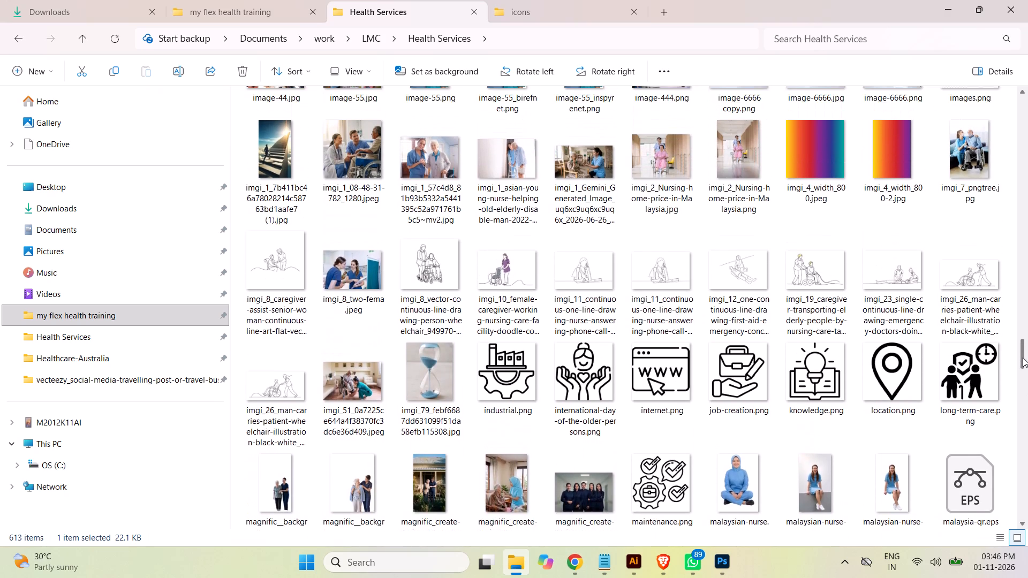
{"action": "left_click_drag", "start_coordinate": [1023, 358], "coordinate": [1024, 337]}
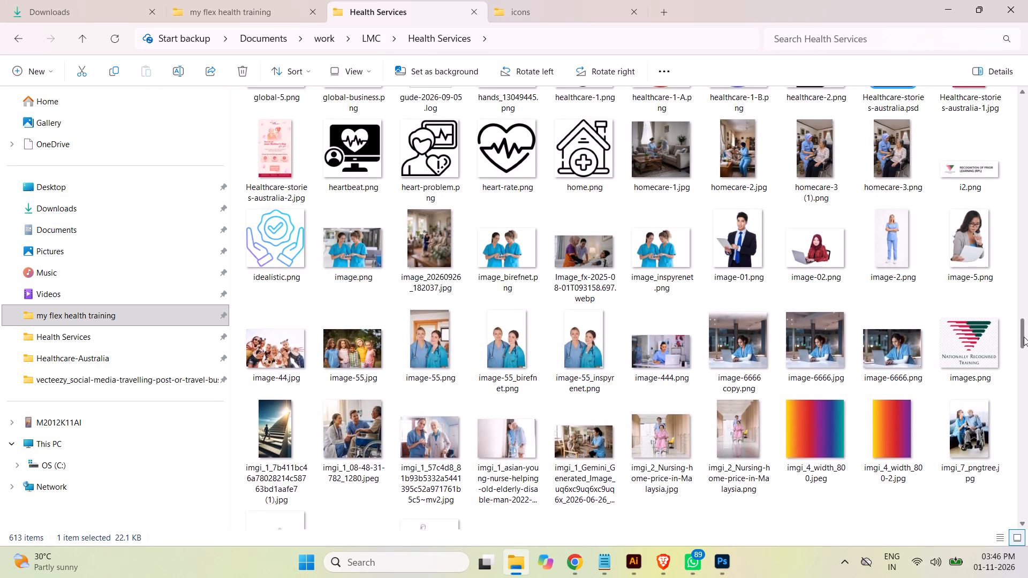
{"action": "left_click_drag", "start_coordinate": [1024, 337], "coordinate": [1024, 313]}
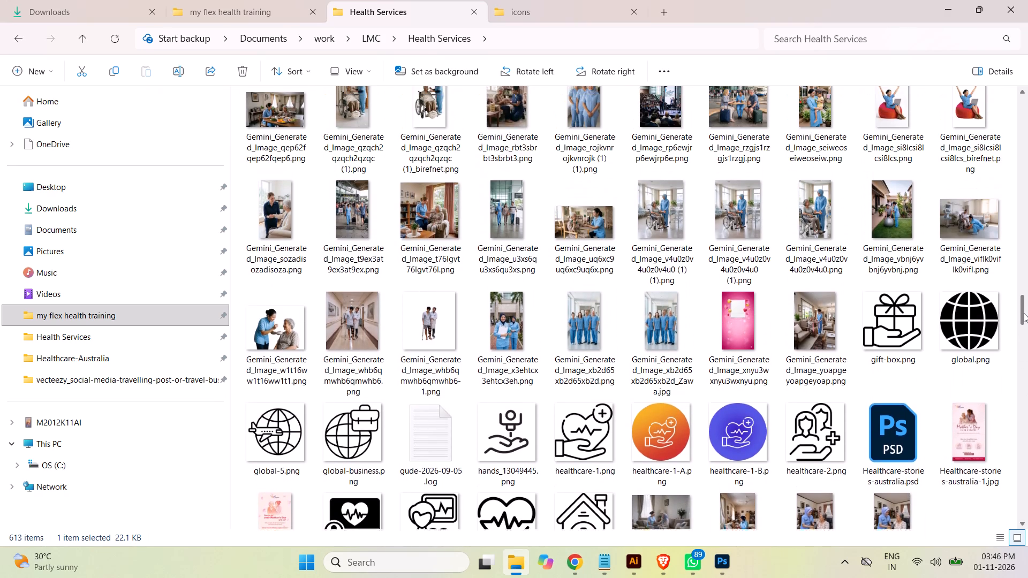
{"action": "left_click_drag", "start_coordinate": [1024, 313], "coordinate": [1023, 290]}
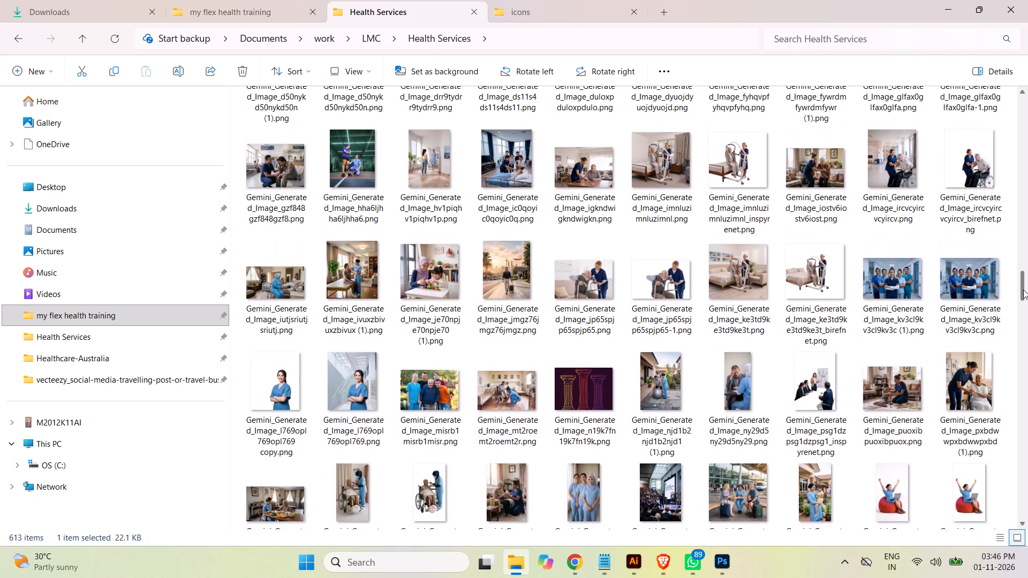
{"action": "left_click_drag", "start_coordinate": [1023, 290], "coordinate": [1024, 238]}
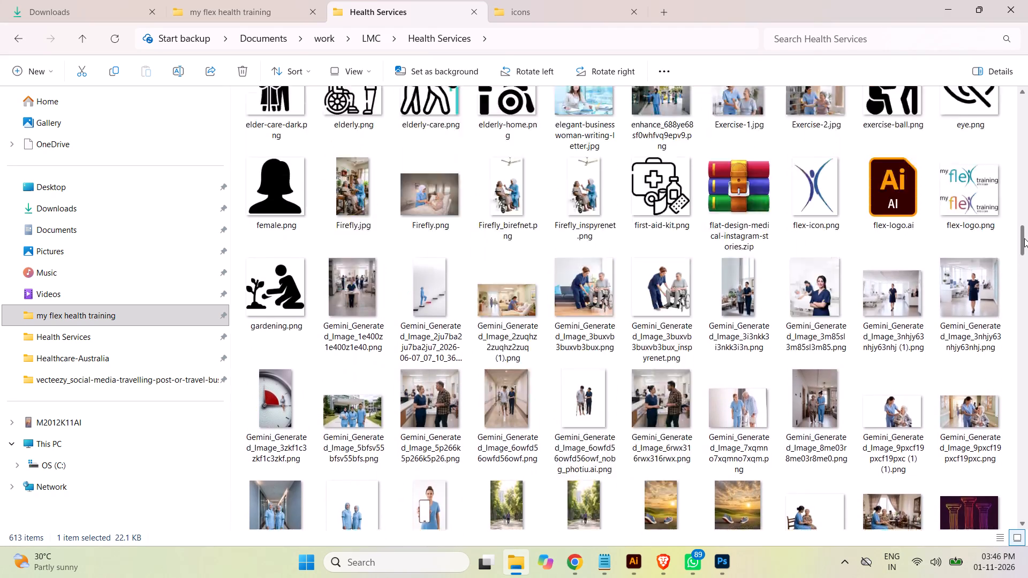
{"action": "left_click_drag", "start_coordinate": [1024, 238], "coordinate": [1025, 232]}
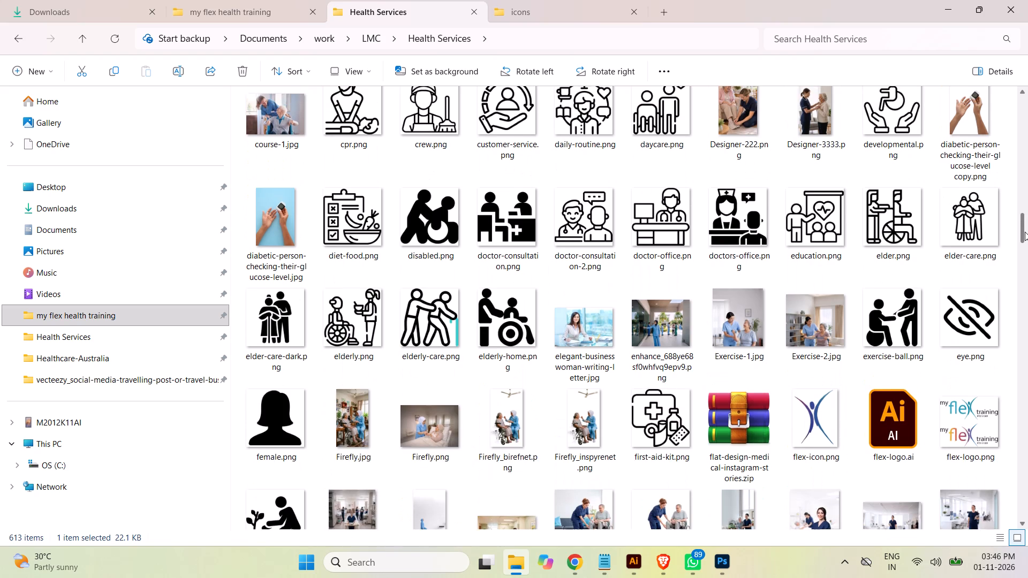
{"action": "left_click_drag", "start_coordinate": [1025, 232], "coordinate": [1025, 231]}
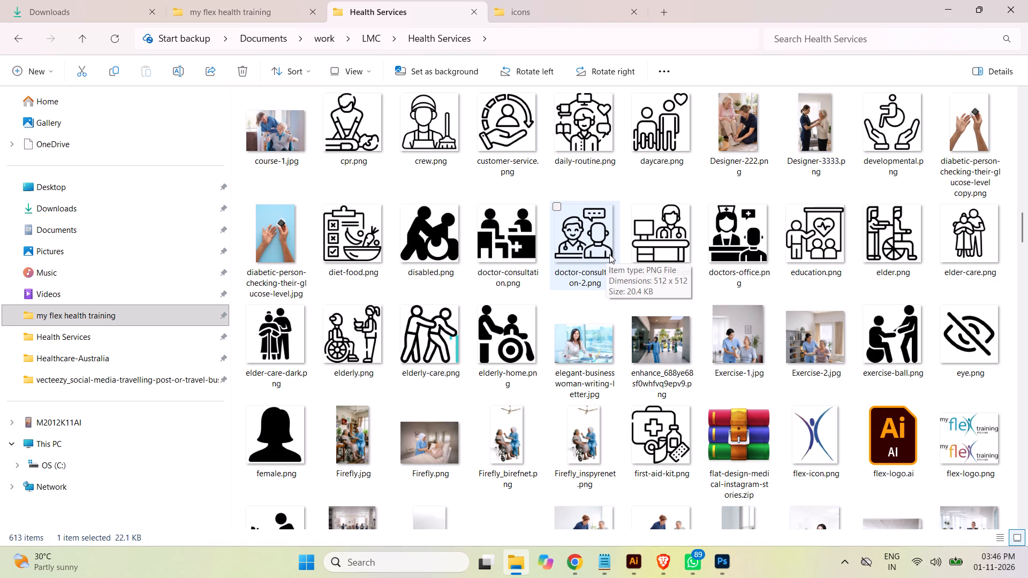
{"action": "left_click_drag", "start_coordinate": [609, 254], "coordinate": [643, 572]}
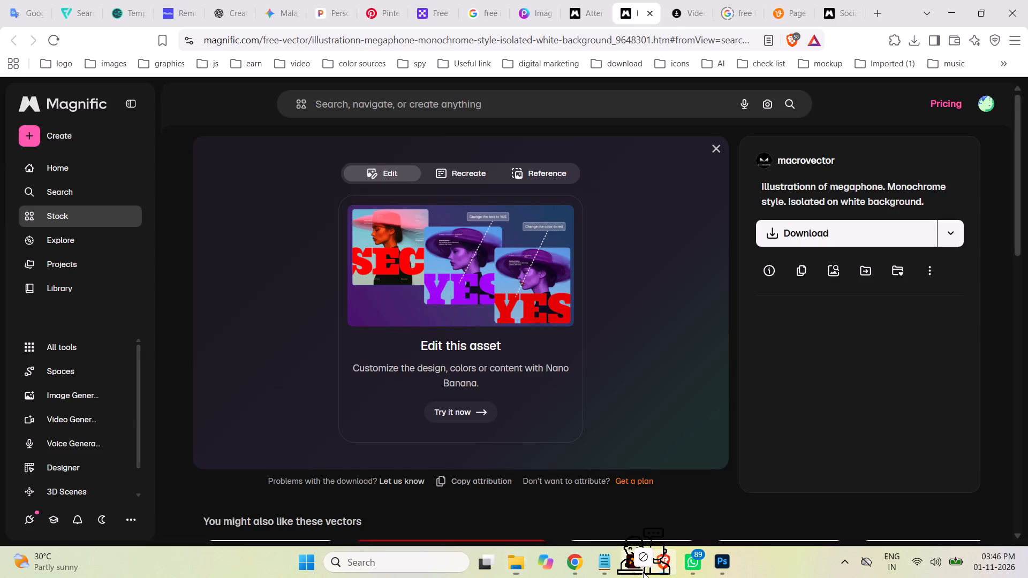
{"action": "left_click_drag", "start_coordinate": [643, 572], "coordinate": [180, 301]}
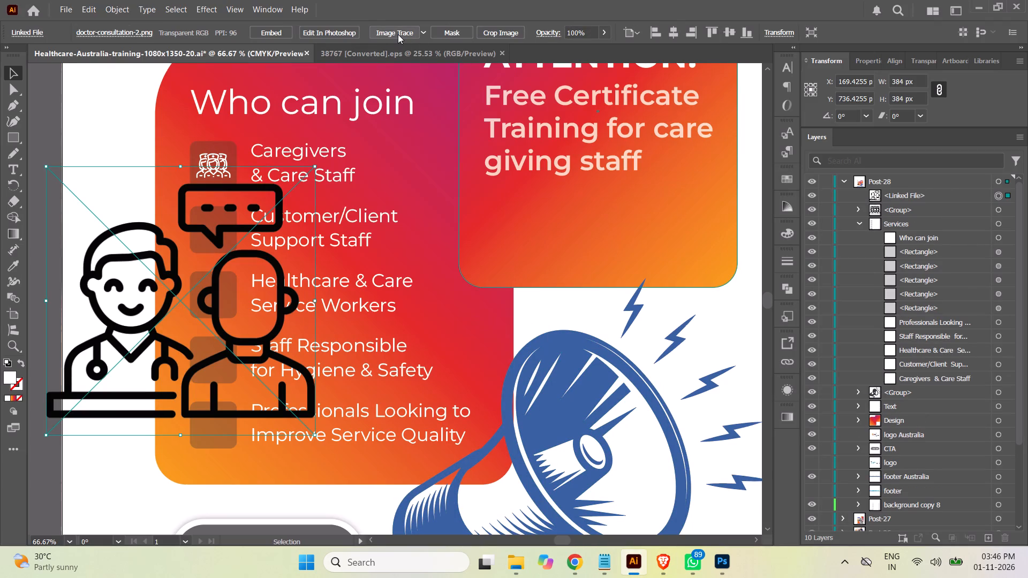
Image Trace the placed doctor-consultation-2 icon and expand it into editable vector paths.
{"action": "left_click", "coordinate": [398, 34]}
{"action": "left_click", "coordinate": [357, 34]}
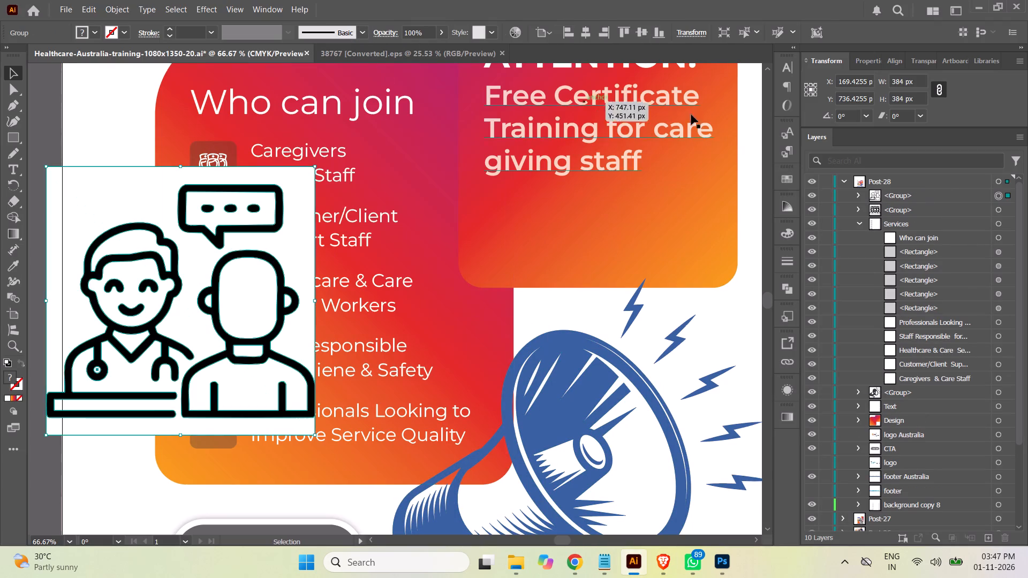
Delete the ten consecutive white shapes and the bottom white compound path from the traced consultation icon's group.
{"action": "left_click", "coordinate": [859, 195]}
{"action": "left_click", "coordinate": [928, 291]}
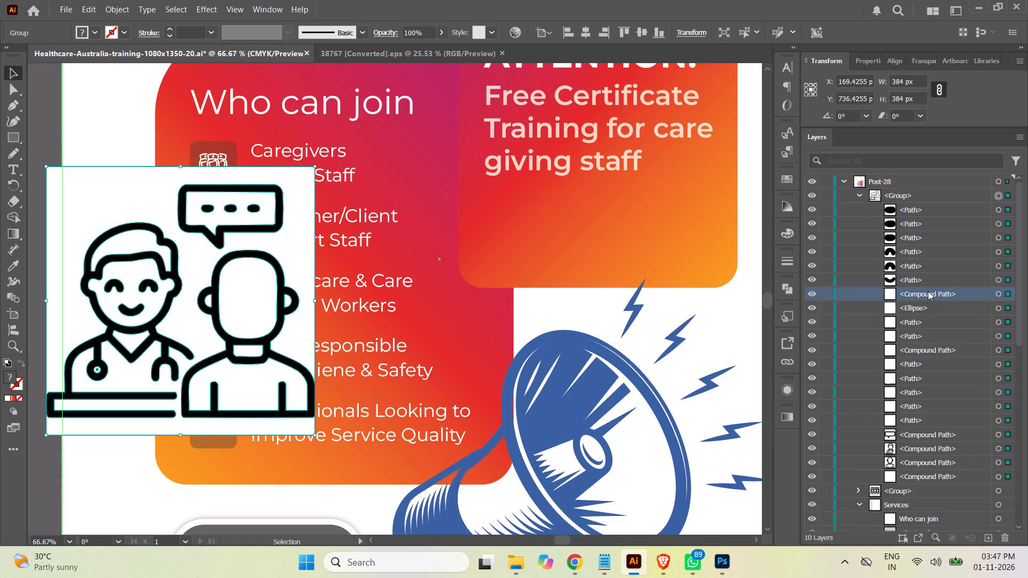
{"action": "left_click", "coordinate": [927, 420], "text": "shift"}
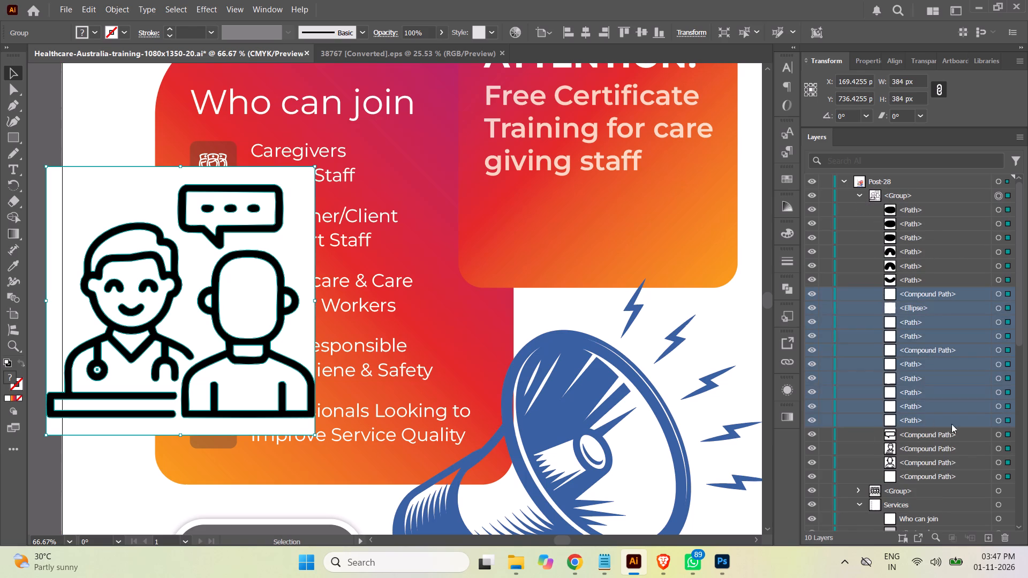
{"action": "left_click", "coordinate": [1005, 539]}
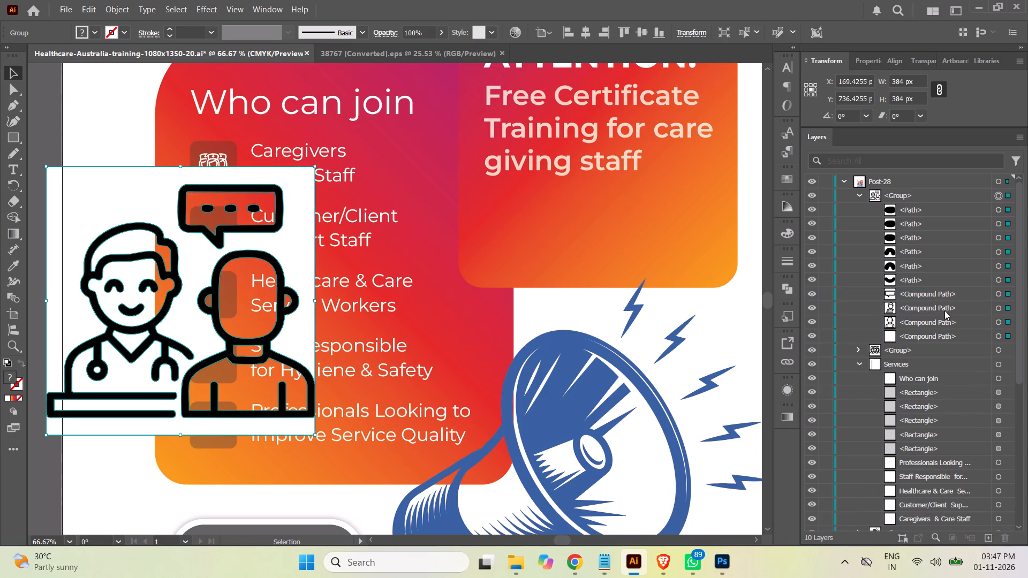
{"action": "left_click", "coordinate": [935, 335]}
{"action": "left_click", "coordinate": [1004, 541]}
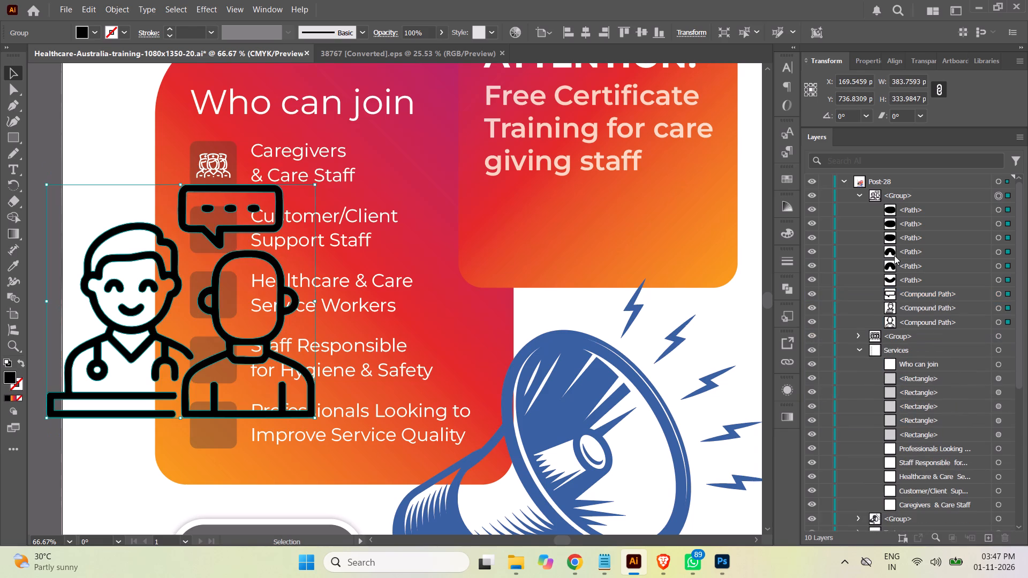
Scale the consultation icon proportionally to about 51 × 45 px and centre it on the "Customer/Client Support Staff" square.
{"action": "left_click", "coordinate": [859, 193]}
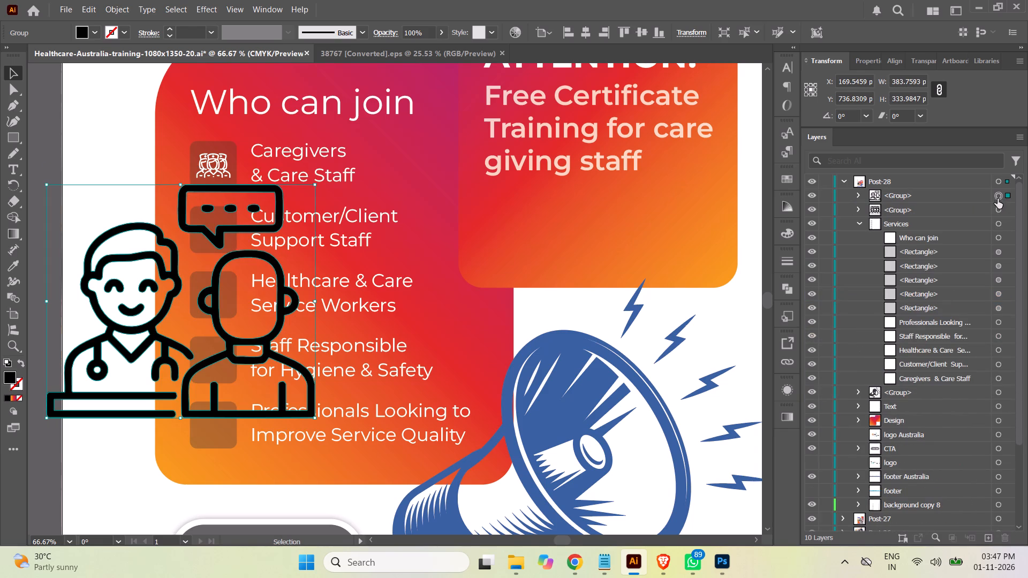
{"action": "left_click", "coordinate": [997, 197]}
{"action": "left_click_drag", "start_coordinate": [45, 419], "coordinate": [46, 419], "text": "shift"}
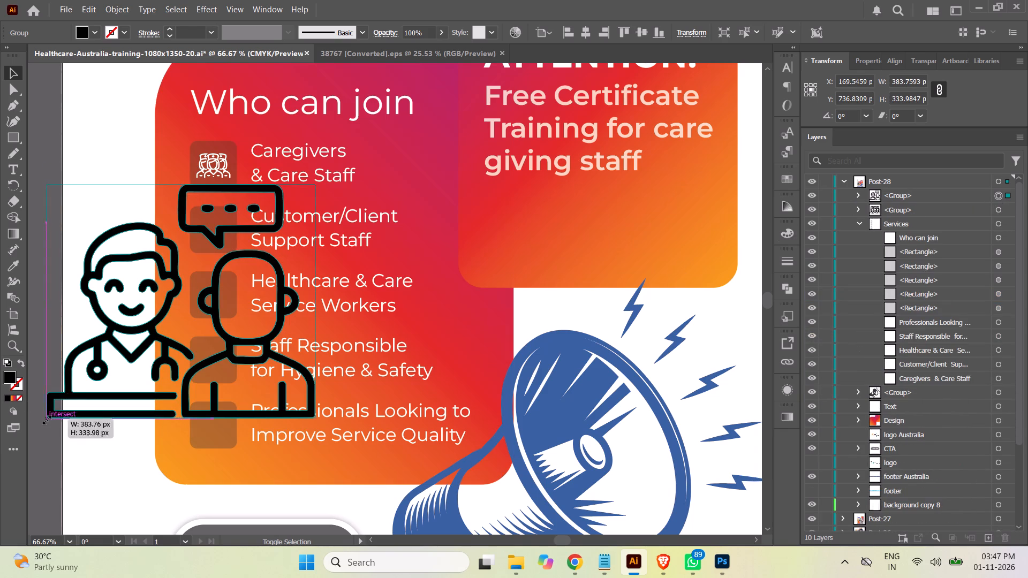
{"action": "left_click_drag", "start_coordinate": [46, 419], "coordinate": [276, 216], "text": "shift"}
{"action": "left_click_drag", "start_coordinate": [306, 207], "coordinate": [215, 237]}
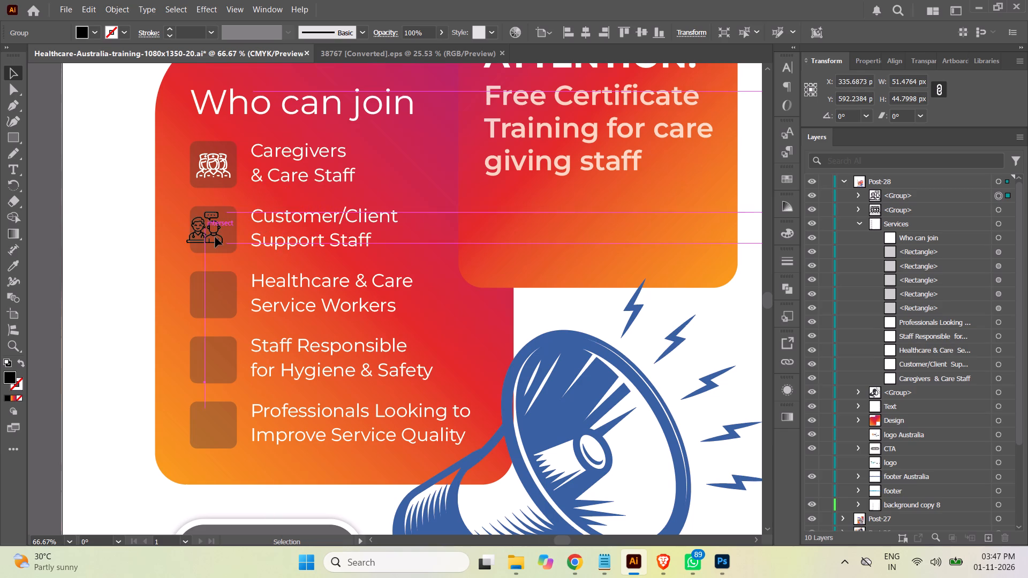
{"action": "left_click_drag", "start_coordinate": [215, 237], "coordinate": [224, 238]}
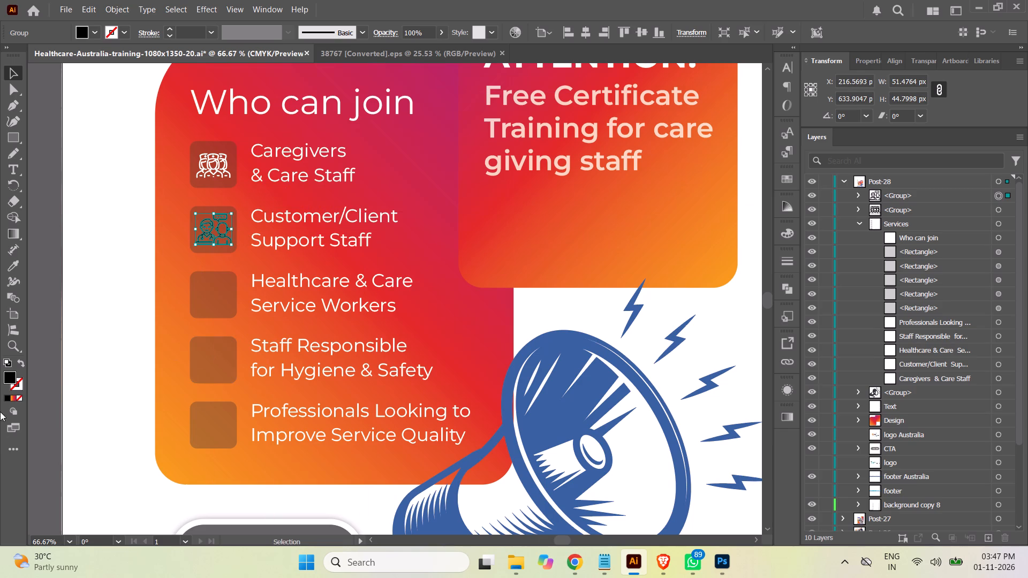
Change the consultation icon's fill colour to white (ffffff) and deselect it.
{"action": "double_click", "coordinate": [13, 376]}
{"action": "left_click_drag", "start_coordinate": [642, 214], "coordinate": [632, 196]}
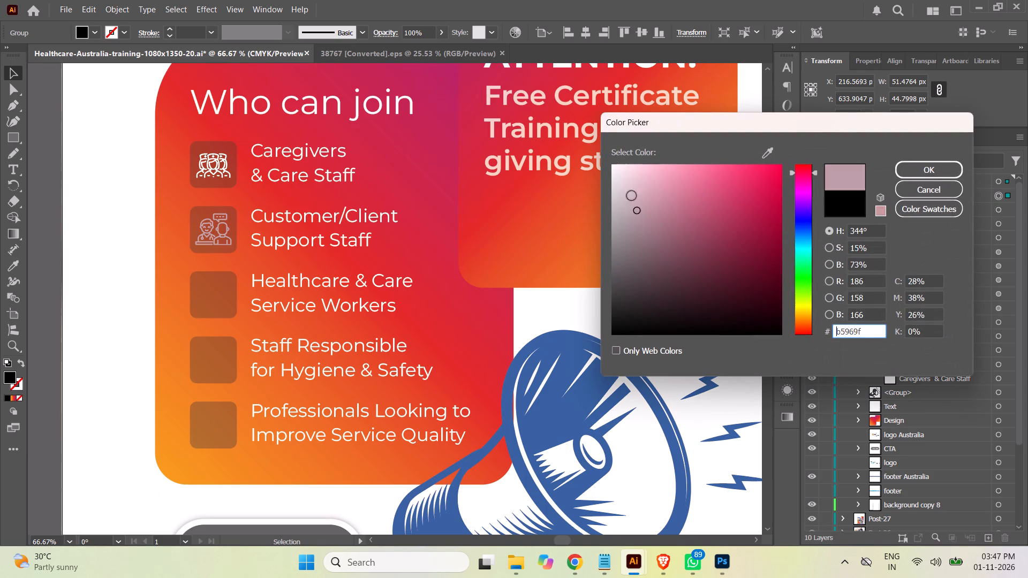
{"action": "left_click_drag", "start_coordinate": [632, 196], "coordinate": [586, 136]}
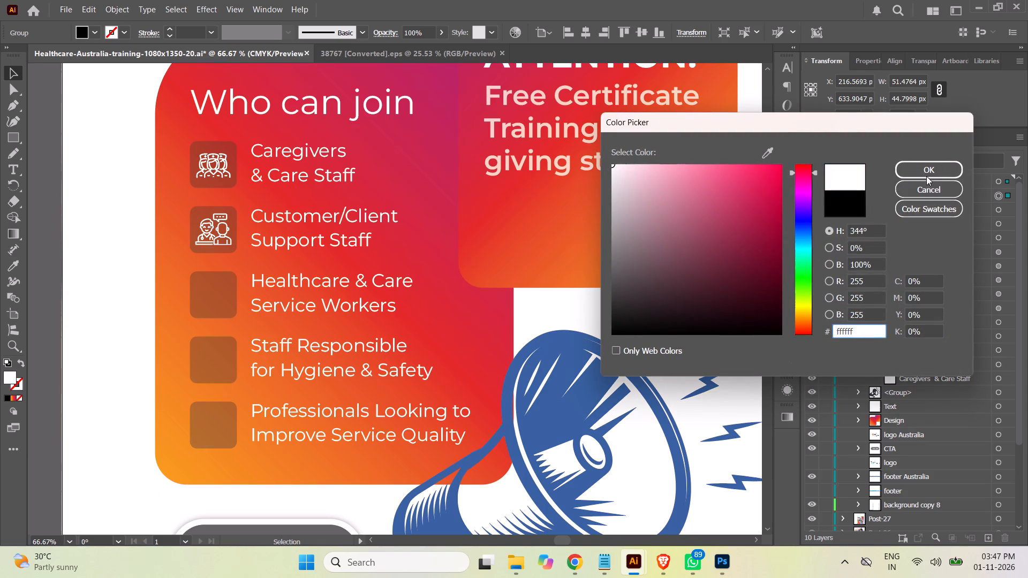
{"action": "left_click", "coordinate": [930, 171]}
{"action": "left_click", "coordinate": [48, 228]}
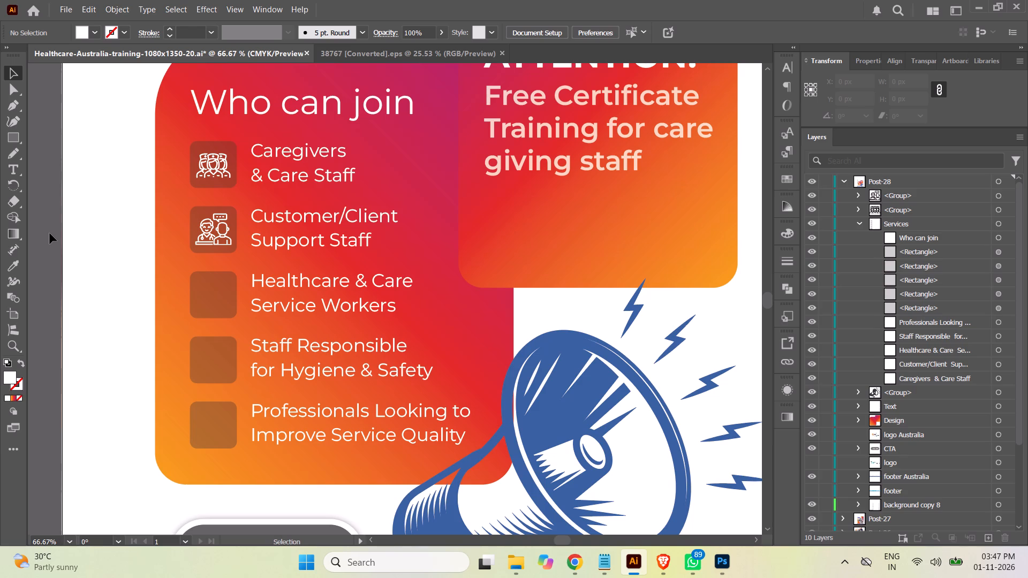
Look through the Health Services folder in File Explorer for an icon suited to the "Healthcare & Care Service Workers" entry.
{"action": "left_click", "coordinate": [516, 562]}
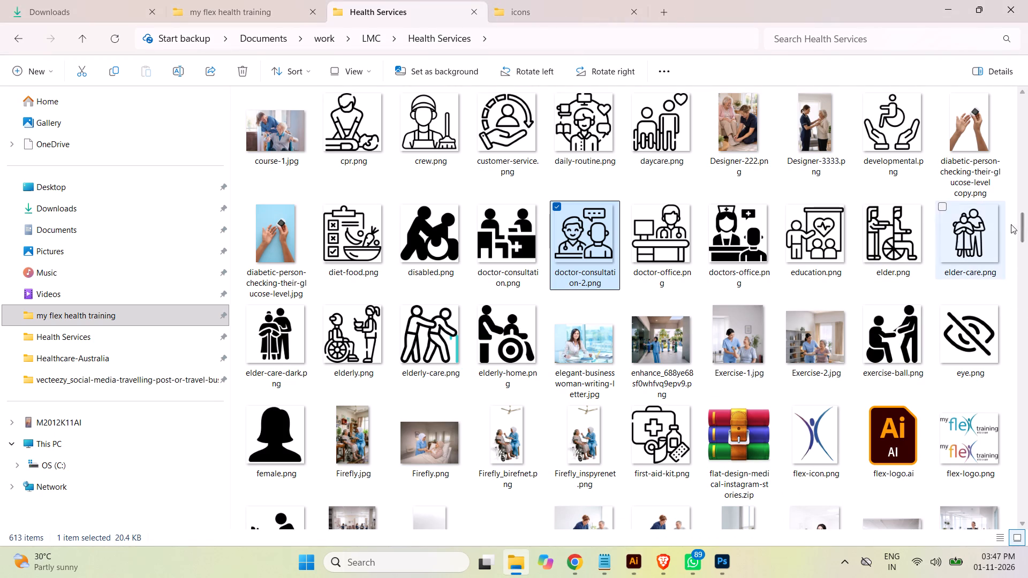
{"action": "left_click_drag", "start_coordinate": [1022, 226], "coordinate": [1023, 212]}
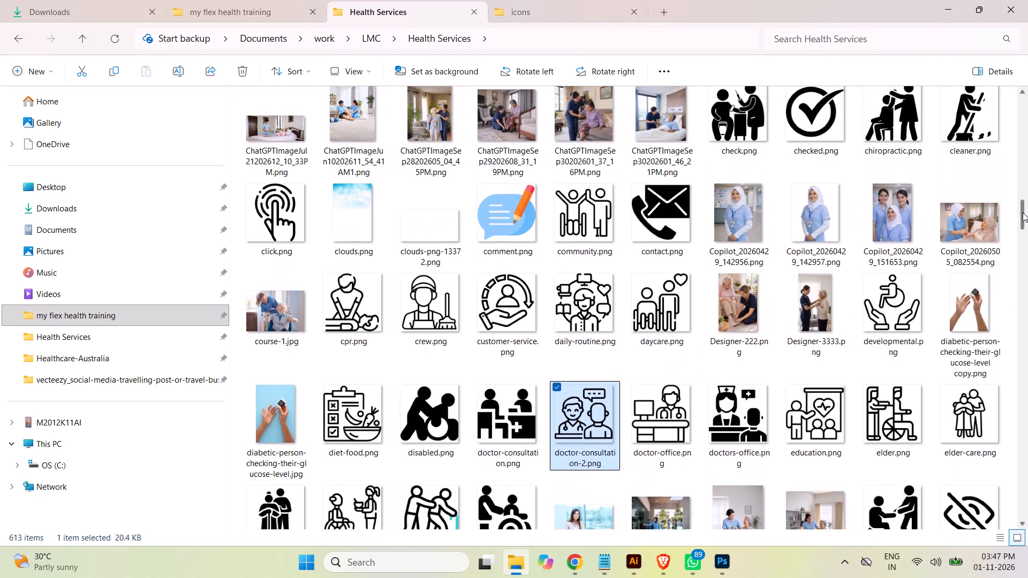
{"action": "left_click_drag", "start_coordinate": [1023, 212], "coordinate": [1021, 165]}
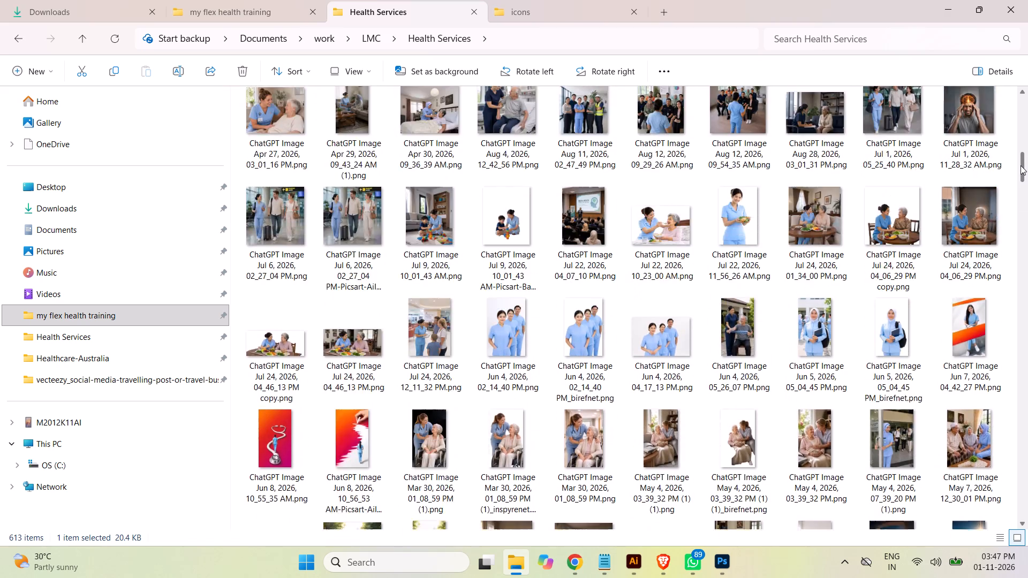
{"action": "left_click_drag", "start_coordinate": [1021, 165], "coordinate": [1019, 142]}
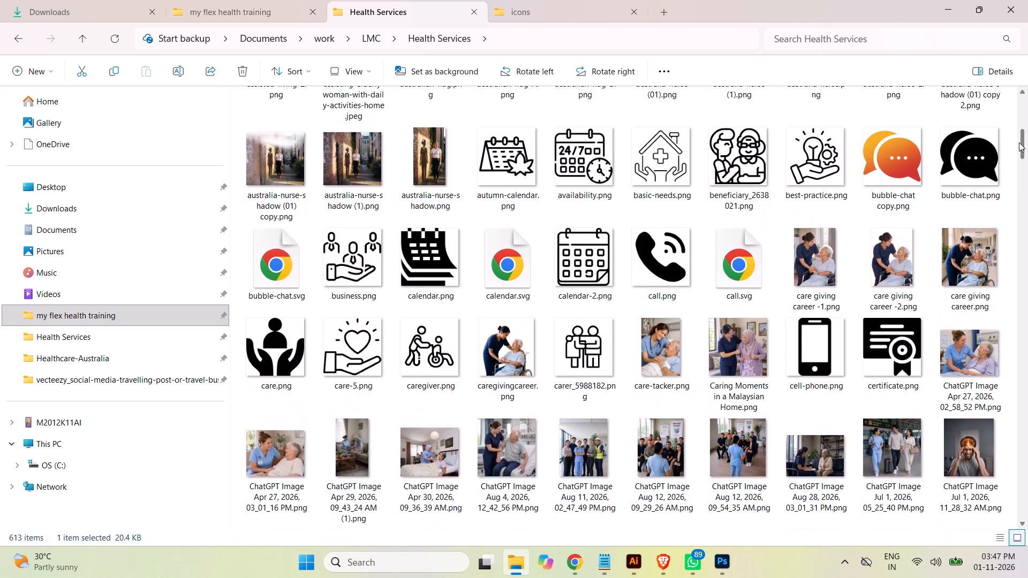
{"action": "left_click_drag", "start_coordinate": [1019, 142], "coordinate": [1018, 128]}
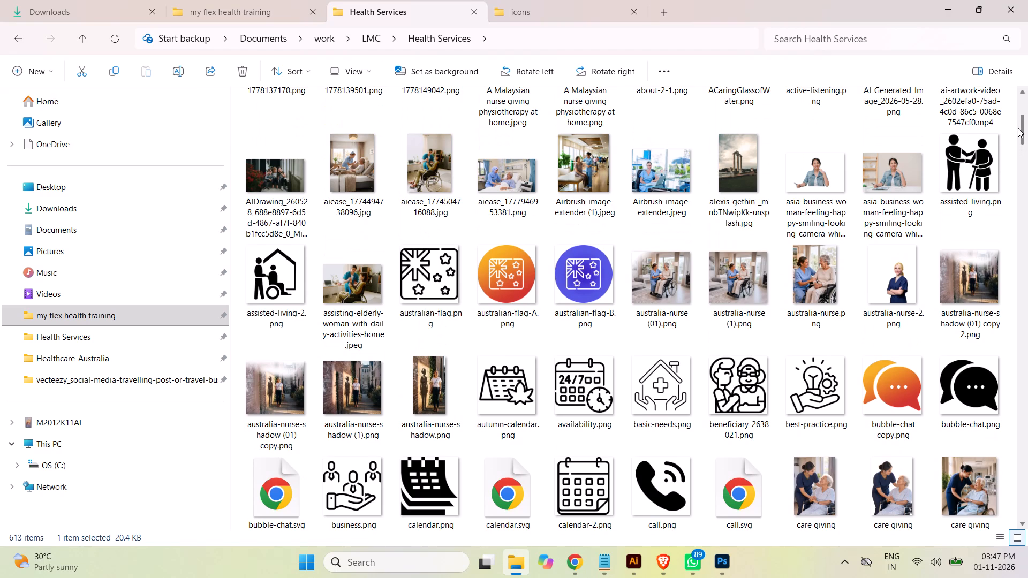
{"action": "left_click_drag", "start_coordinate": [1018, 128], "coordinate": [1018, 115]}
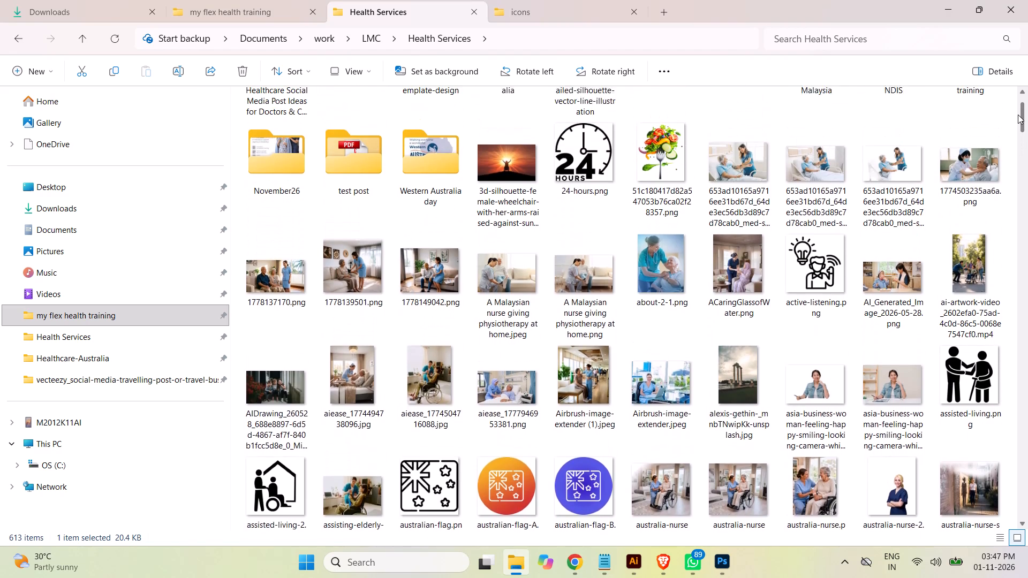
{"action": "left_click_drag", "start_coordinate": [1018, 115], "coordinate": [1027, 135]}
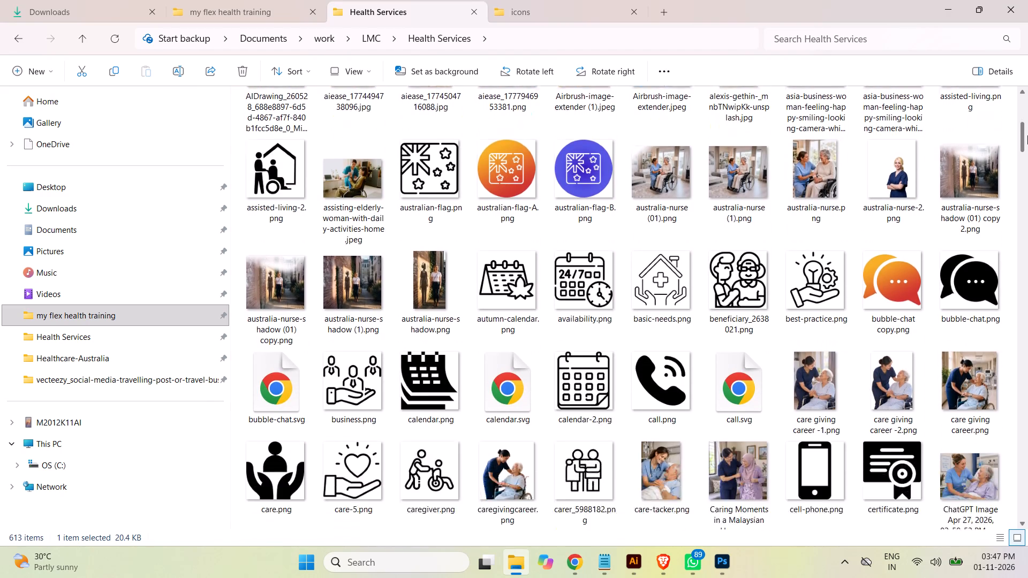
{"action": "left_click_drag", "start_coordinate": [1027, 135], "coordinate": [1027, 145]}
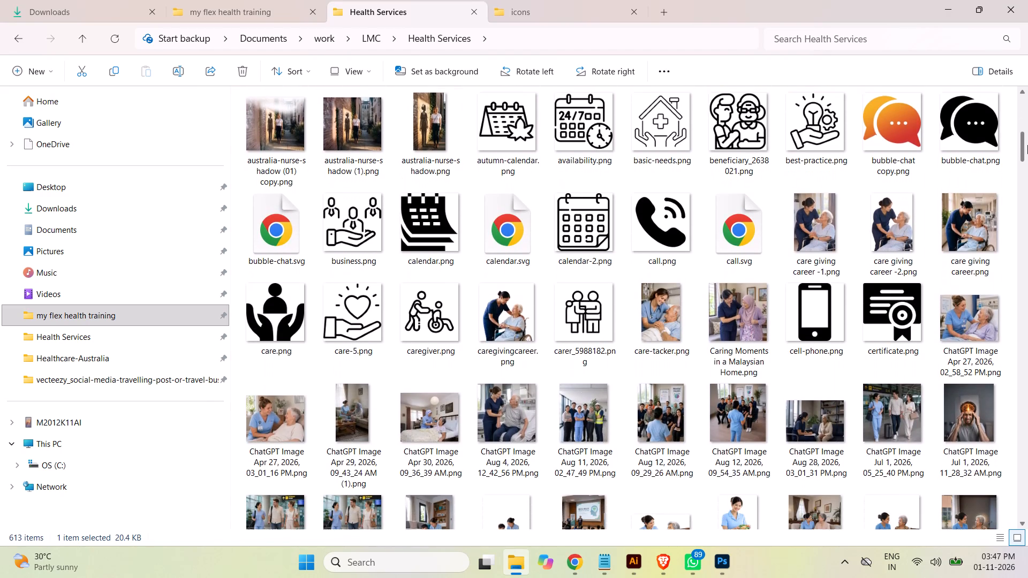
{"action": "left_click_drag", "start_coordinate": [1027, 145], "coordinate": [1027, 168]}
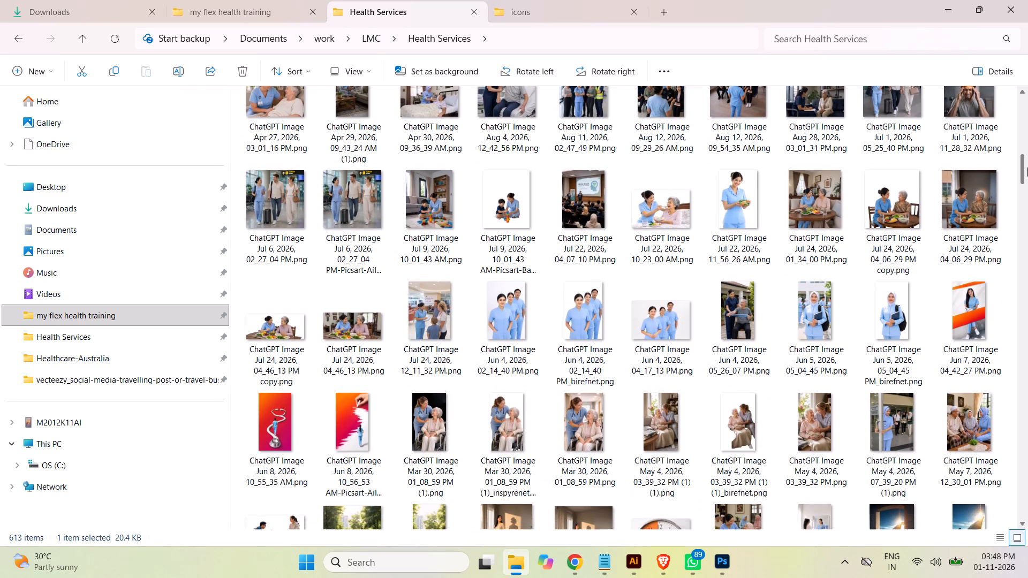
{"action": "left_click_drag", "start_coordinate": [1027, 168], "coordinate": [1027, 169]}
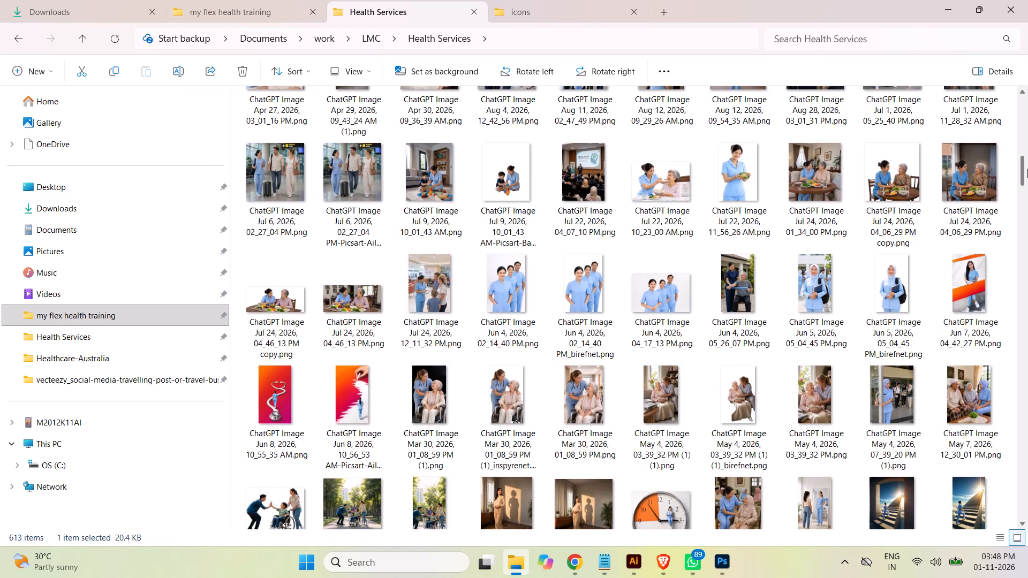
{"action": "left_click_drag", "start_coordinate": [1027, 169], "coordinate": [1027, 197]}
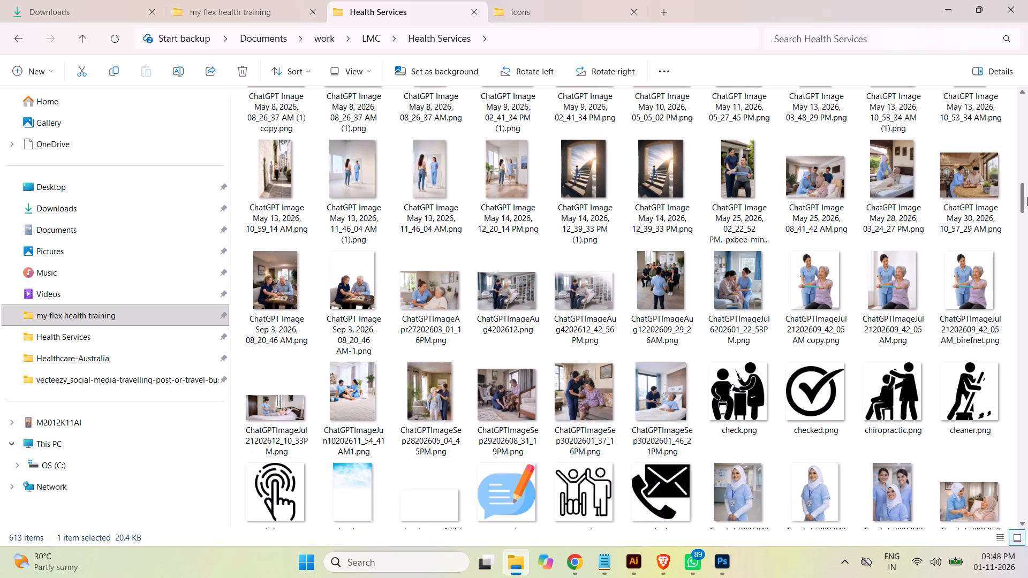
{"action": "left_click_drag", "start_coordinate": [1027, 197], "coordinate": [1027, 216]}
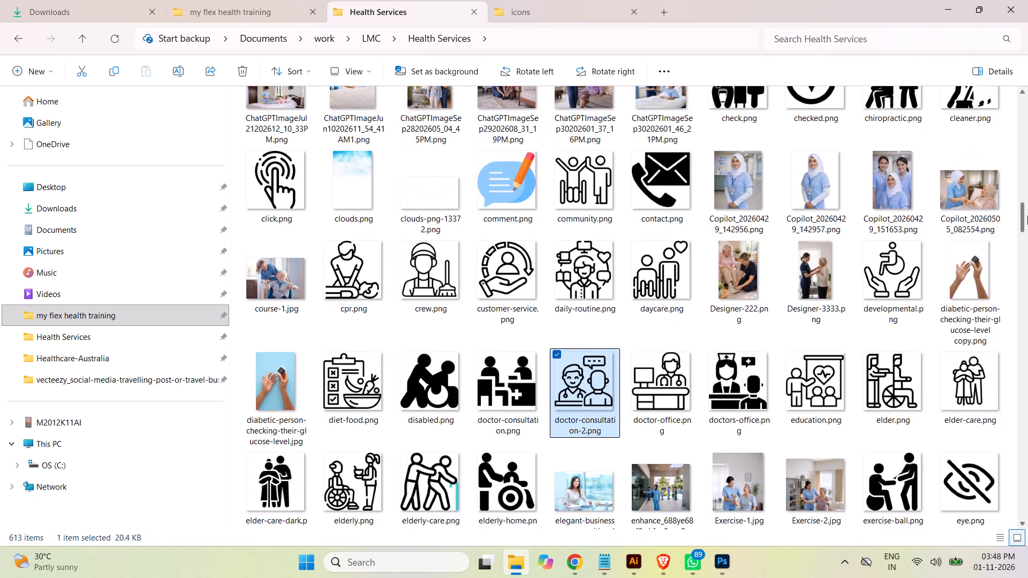
{"action": "left_click_drag", "start_coordinate": [1027, 216], "coordinate": [1027, 224]}
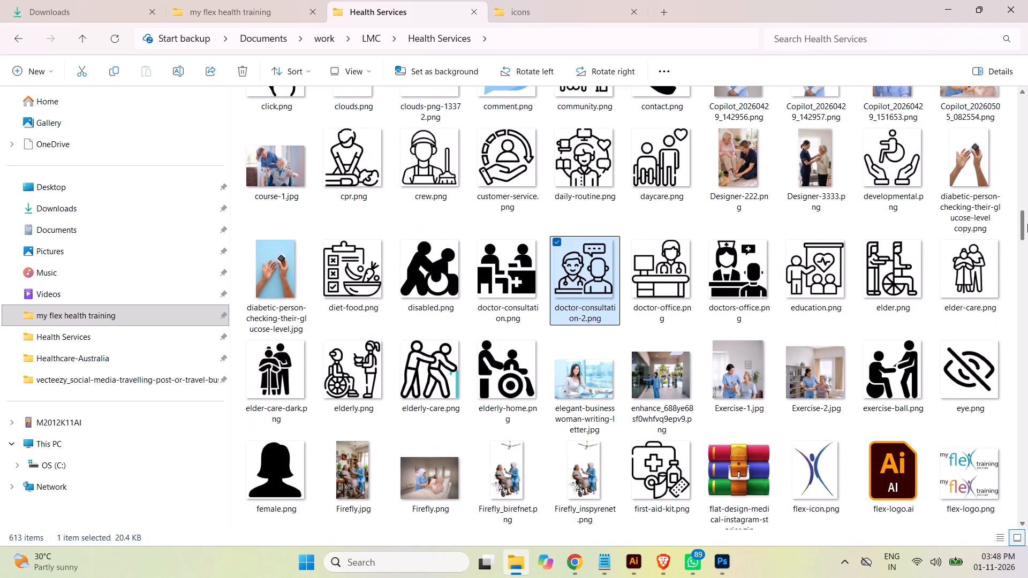
{"action": "left_click_drag", "start_coordinate": [1027, 224], "coordinate": [1027, 225]}
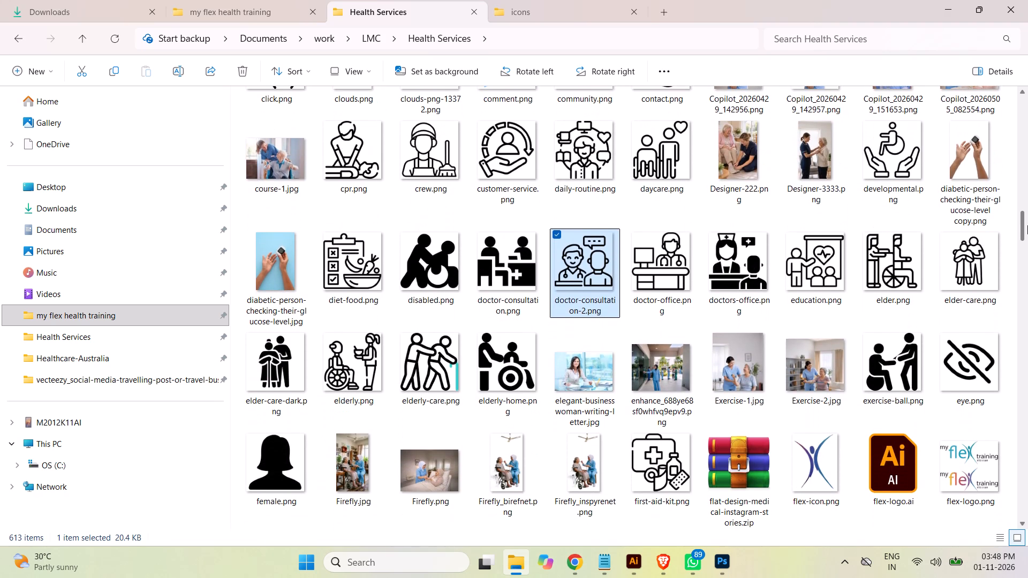
{"action": "left_click_drag", "start_coordinate": [1027, 225], "coordinate": [1027, 264]}
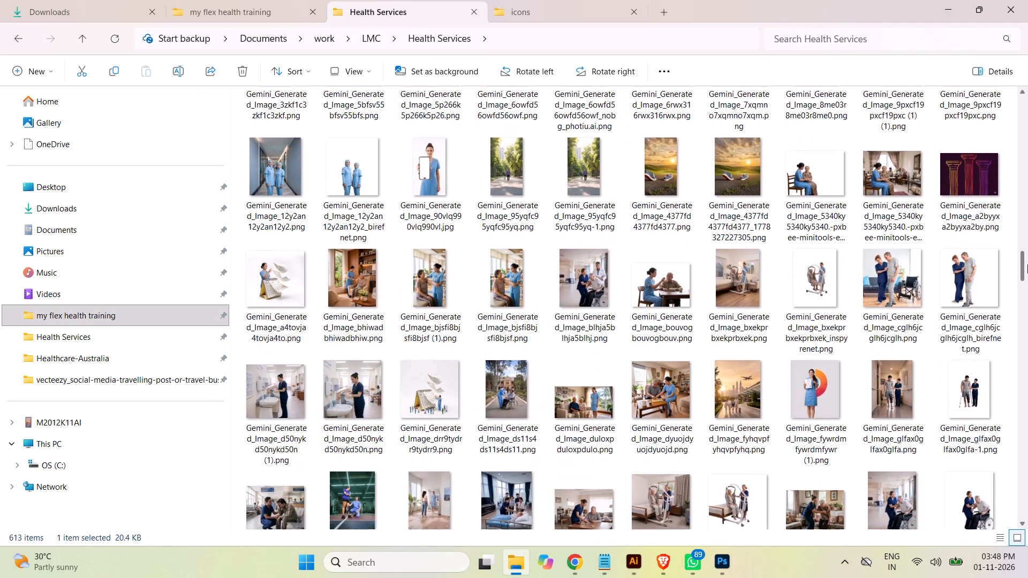
{"action": "left_click_drag", "start_coordinate": [1027, 264], "coordinate": [1024, 303]}
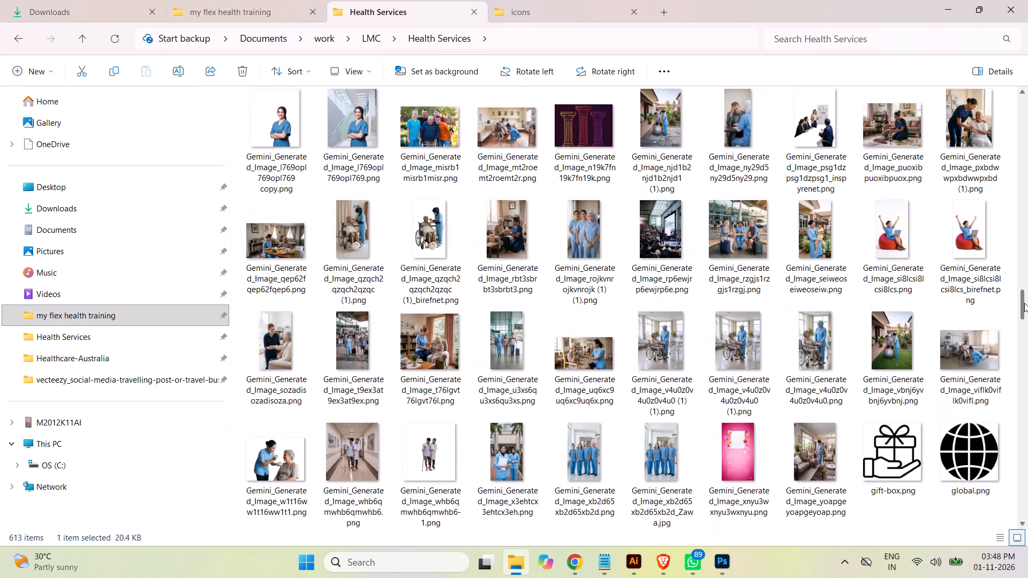
{"action": "left_click_drag", "start_coordinate": [1024, 303], "coordinate": [1027, 317]}
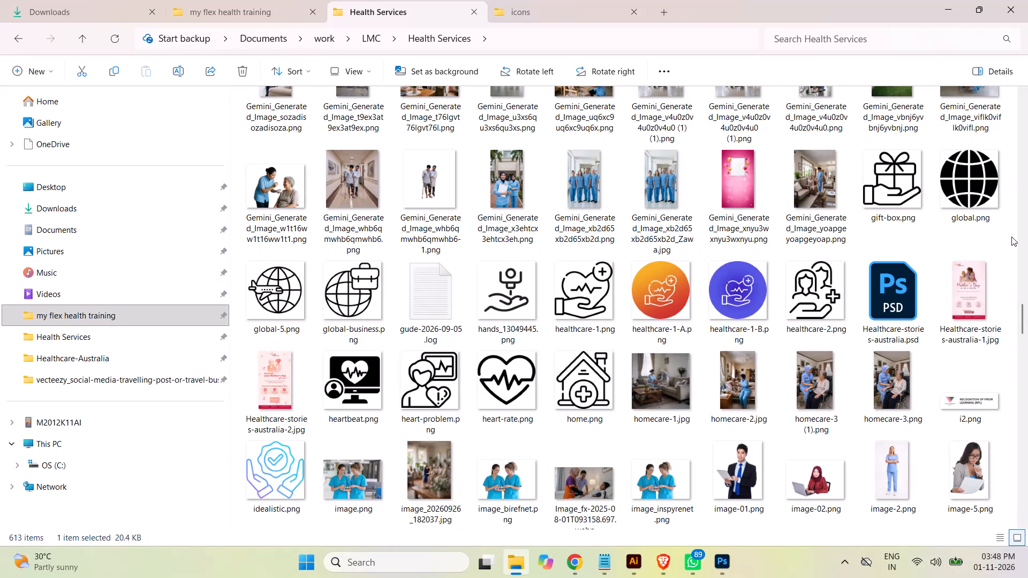
{"action": "left_click", "coordinate": [635, 566]}
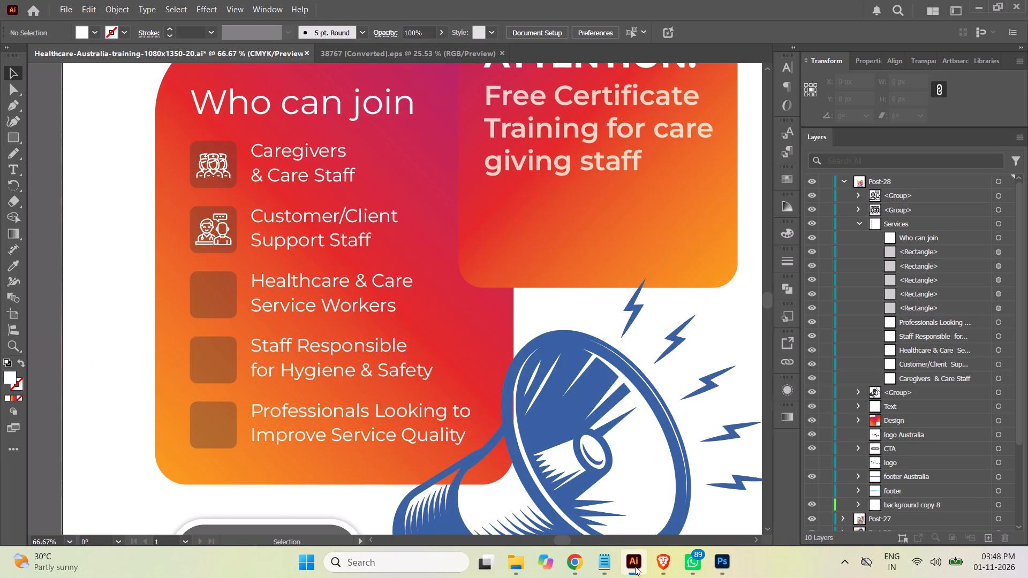
{"action": "left_click", "coordinate": [635, 566]}
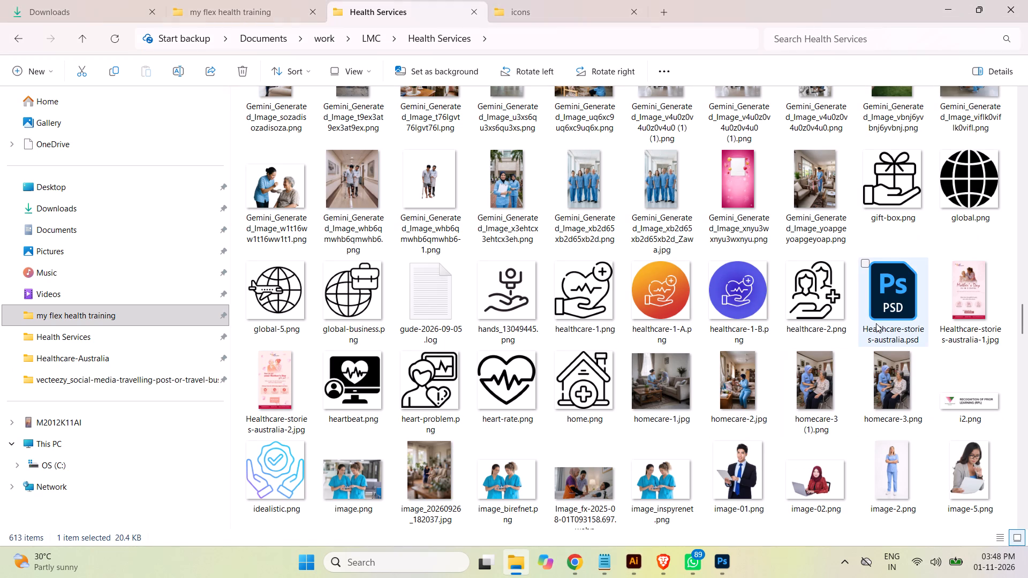
Place healthcare-2.png from the Health Services folder into the Illustrator post over the Who can join list.
{"action": "left_click_drag", "start_coordinate": [818, 317], "coordinate": [736, 445]}
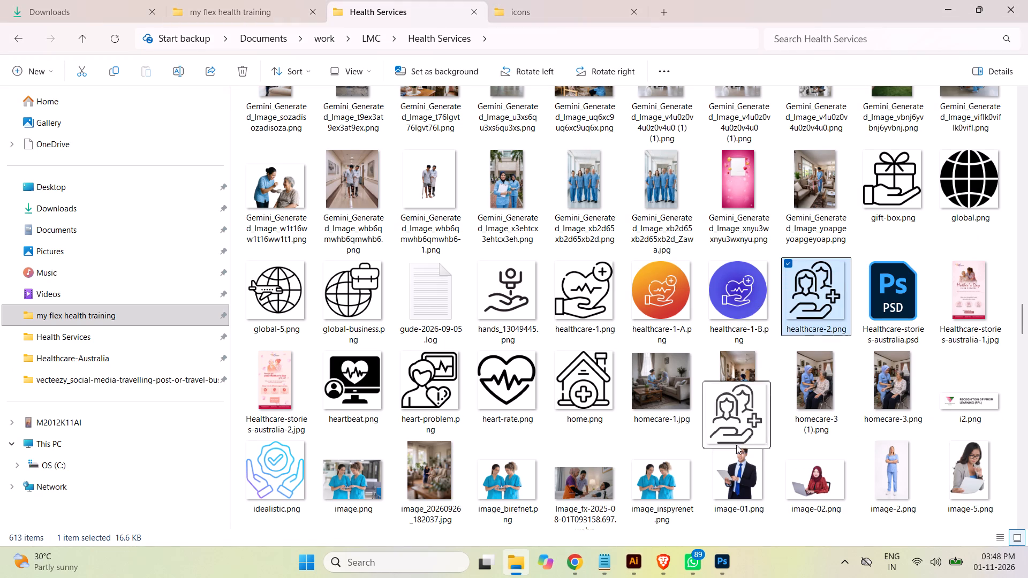
{"action": "left_click_drag", "start_coordinate": [736, 445], "coordinate": [445, 405]}
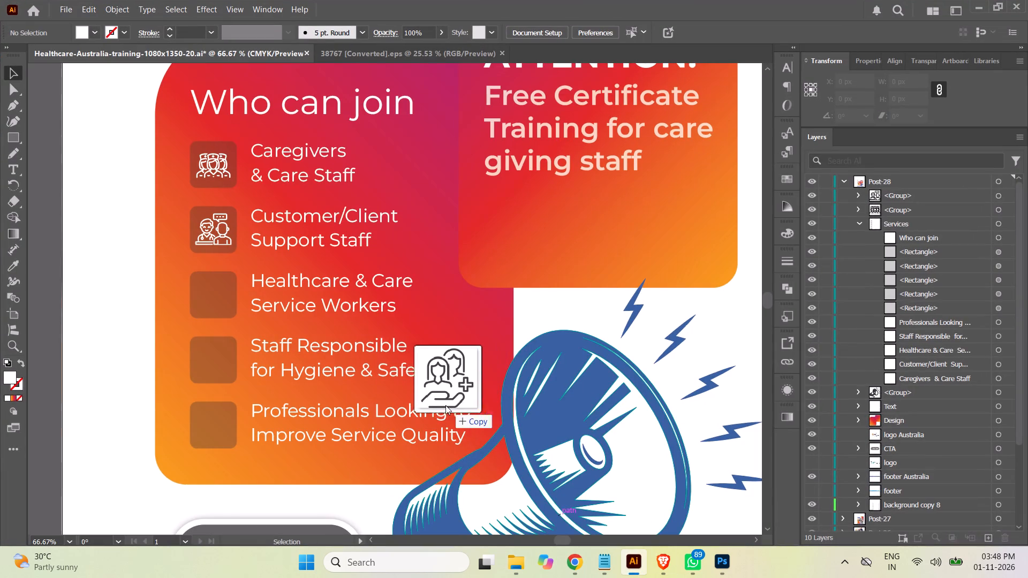
{"action": "left_click_drag", "start_coordinate": [445, 405], "coordinate": [254, 328]}
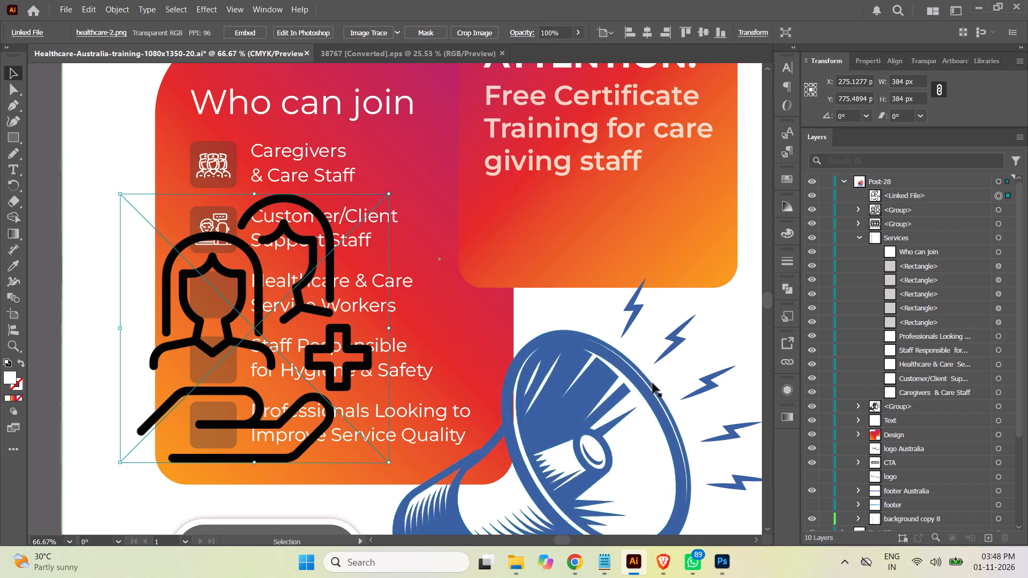
Image Trace the placed healthcare-2 icon and expand it into editable vector paths.
{"action": "left_click", "coordinate": [363, 32]}
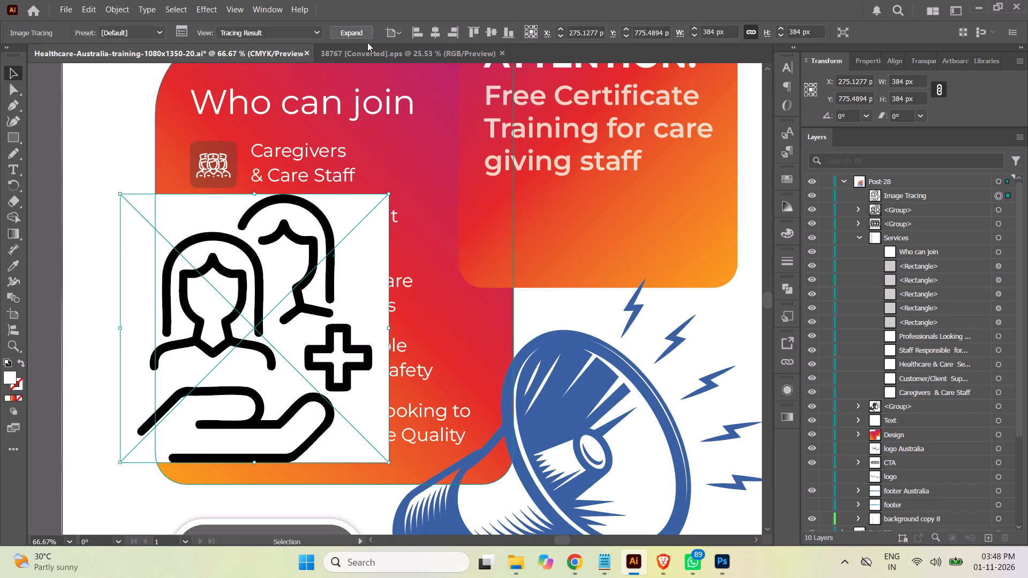
{"action": "left_click", "coordinate": [352, 33]}
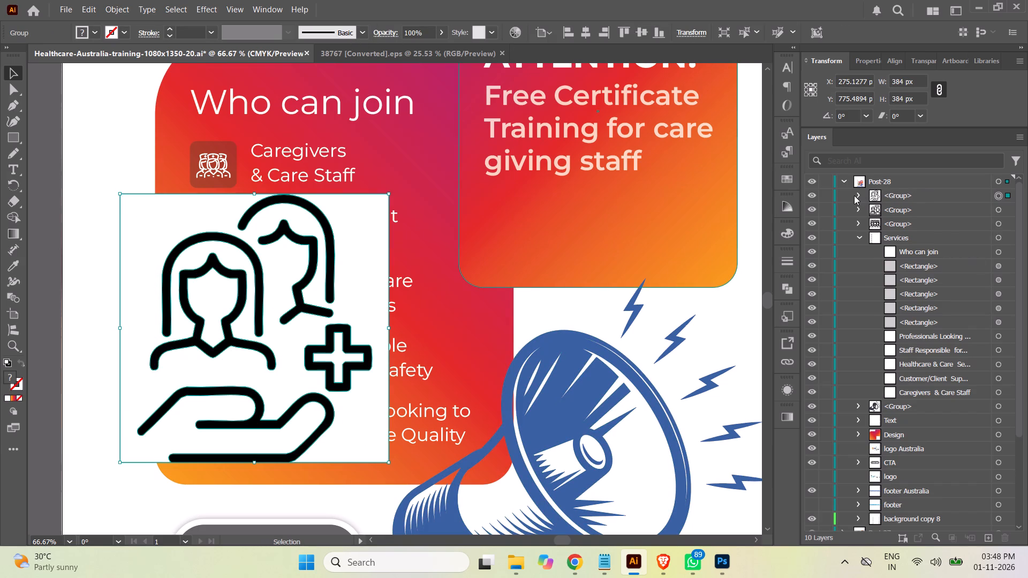
Delete the two topmost white paths and the bottom white compound path from the traced healthcare icon's group.
{"action": "left_click", "coordinate": [857, 193]}
{"action": "left_click", "coordinate": [937, 207]}
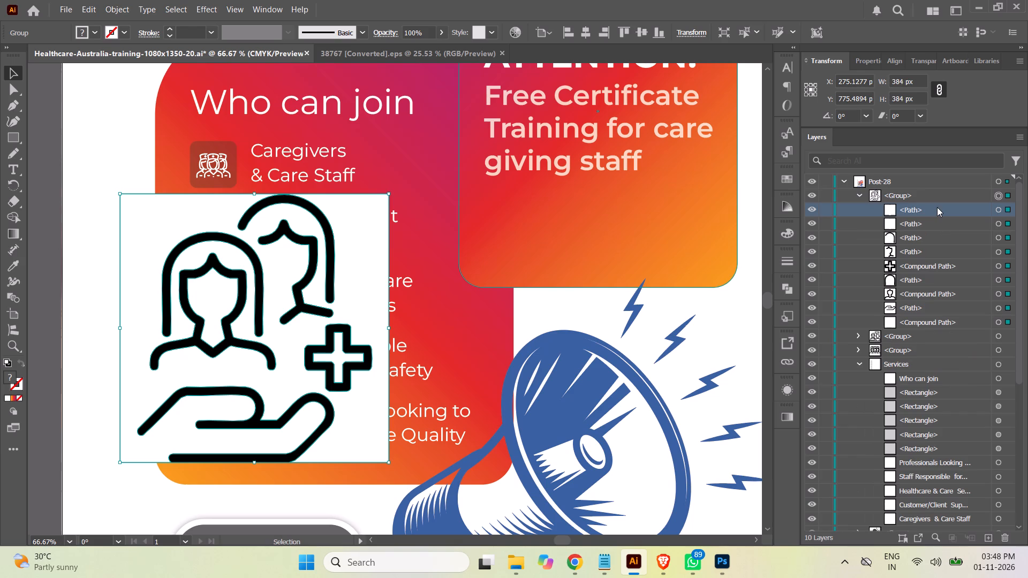
{"action": "left_click", "coordinate": [931, 223], "text": "shift"}
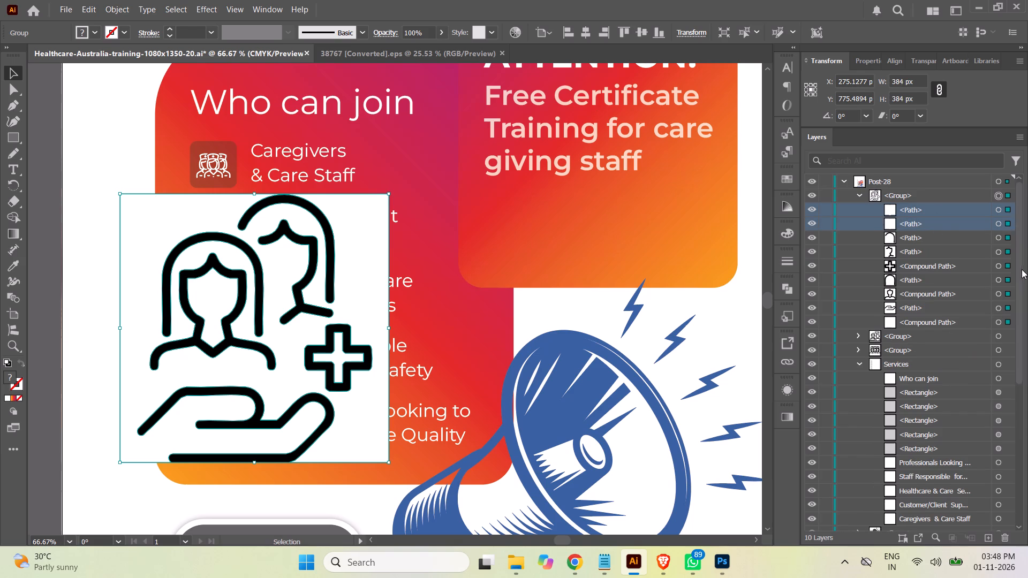
{"action": "left_click", "coordinate": [944, 325], "text": "ctrl"}
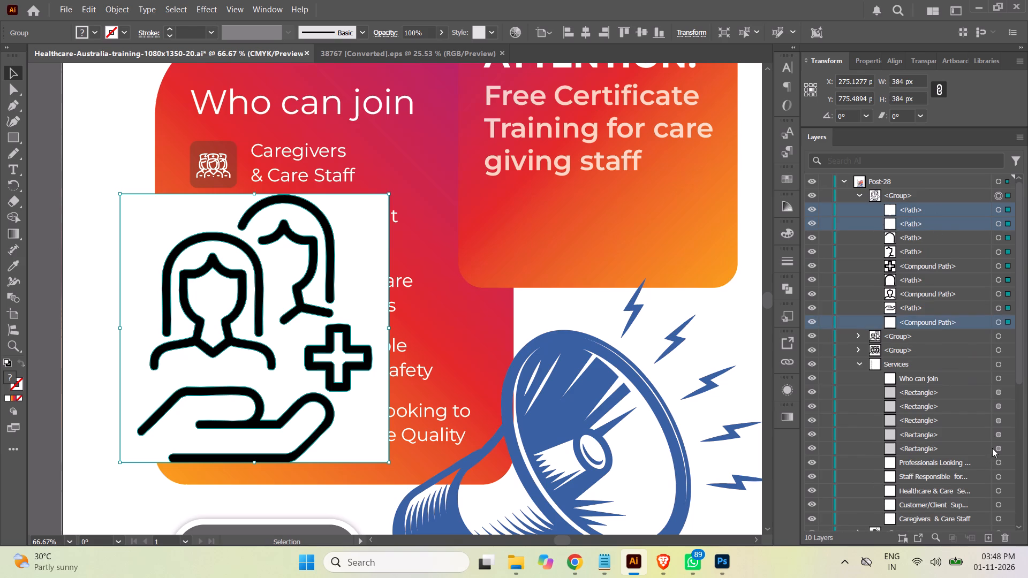
{"action": "left_click", "coordinate": [1007, 537]}
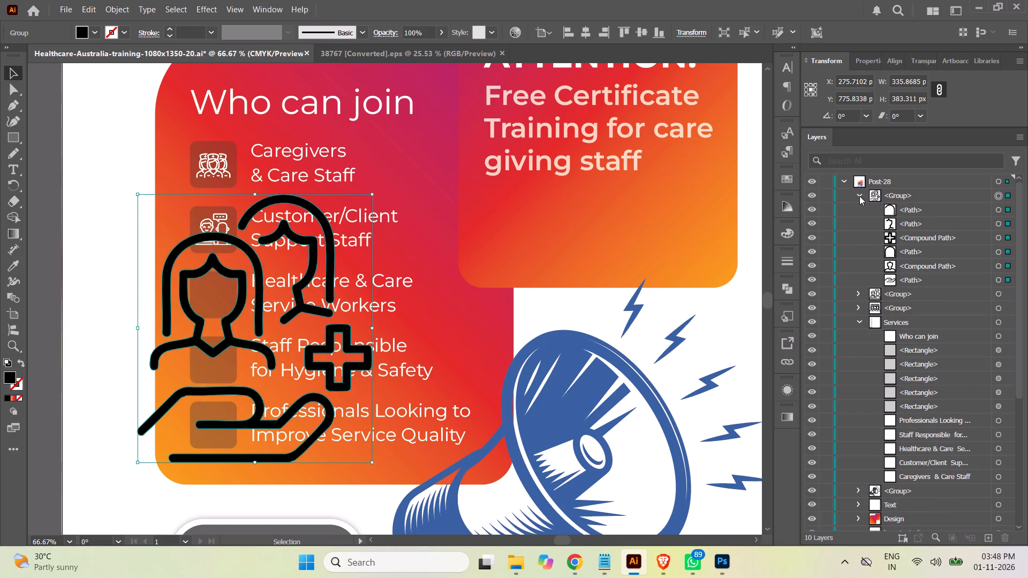
{"action": "left_click", "coordinate": [858, 194]}
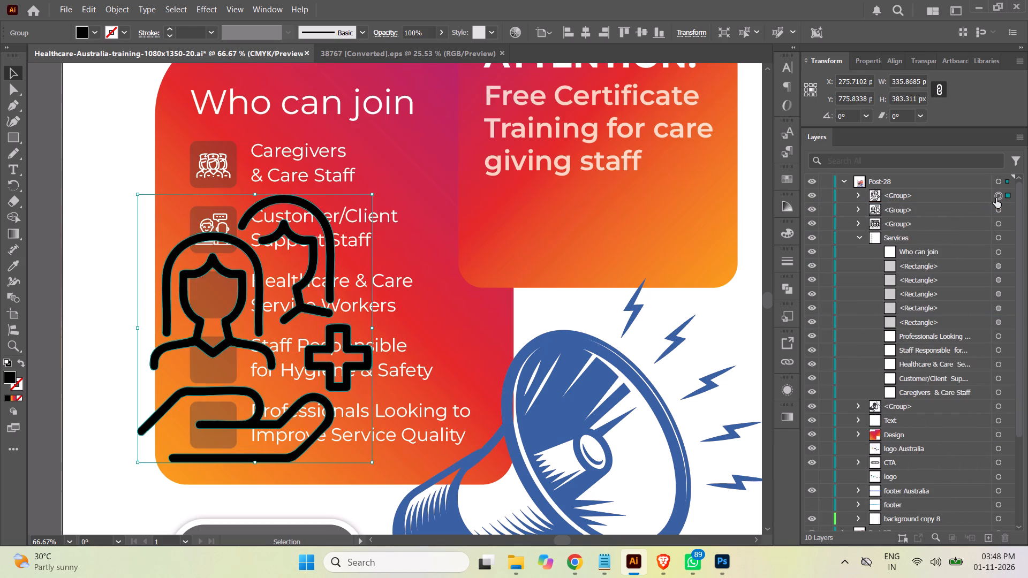
Scale the traced healthcare icon down to about 46 × 53 px and centre it in the square beside "Healthcare & Care Service Workers".
{"action": "left_click", "coordinate": [996, 196]}
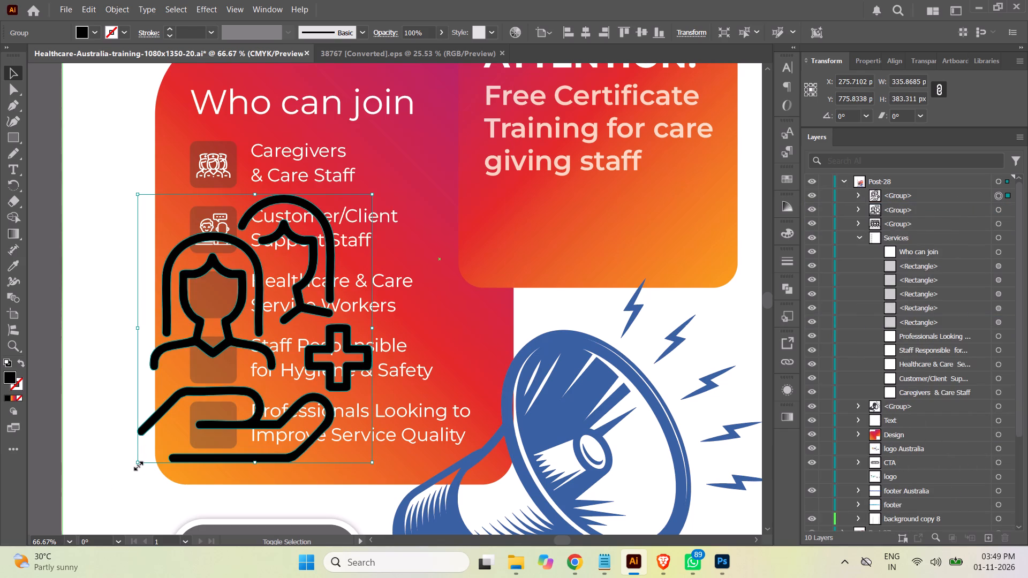
{"action": "left_click_drag", "start_coordinate": [137, 465], "coordinate": [329, 267], "text": "shift"}
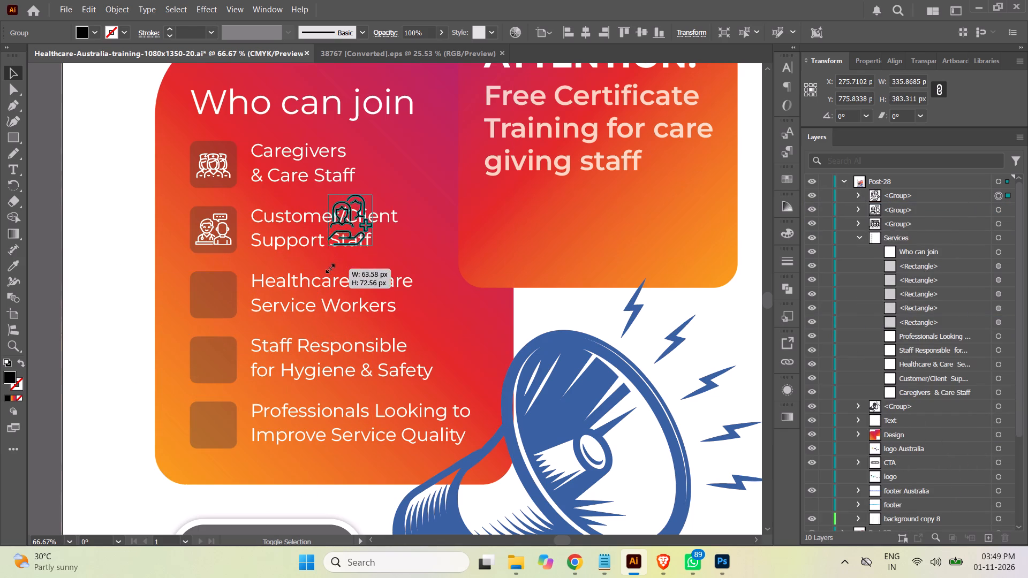
{"action": "left_click_drag", "start_coordinate": [329, 267], "coordinate": [336, 255], "text": "shift"}
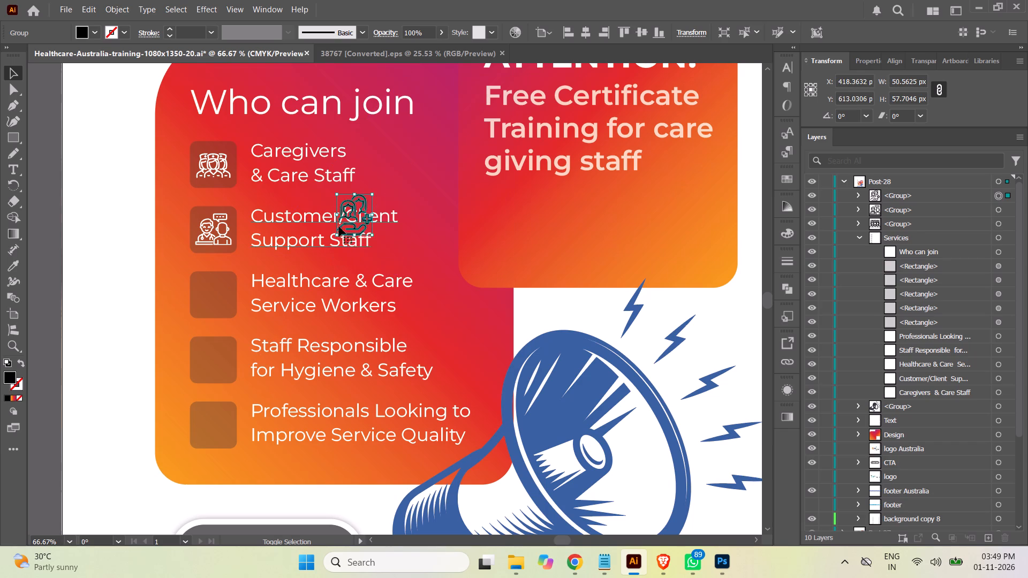
{"action": "left_click_drag", "start_coordinate": [356, 210], "coordinate": [216, 284]}
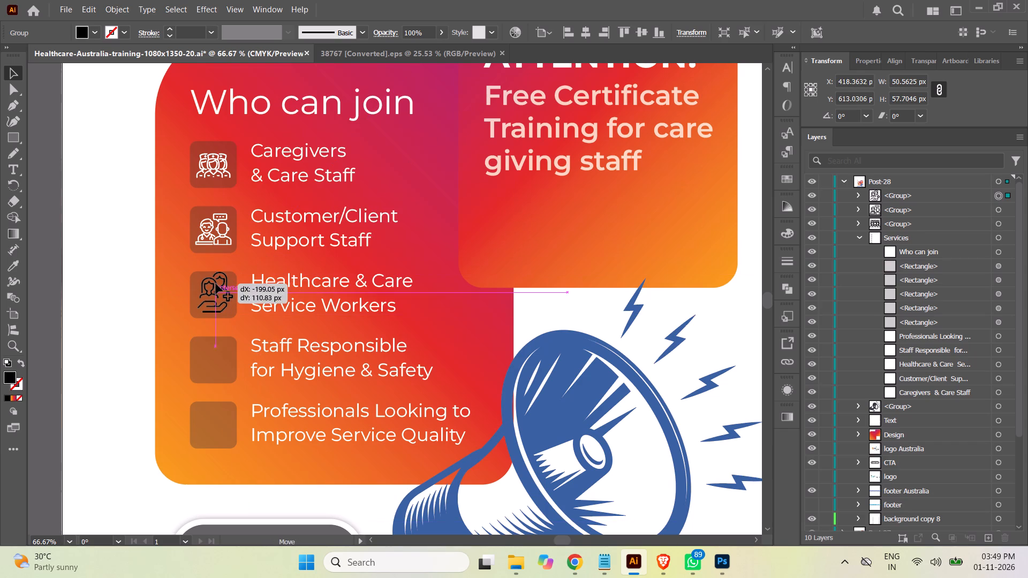
{"action": "left_click_drag", "start_coordinate": [216, 284], "coordinate": [216, 286]}
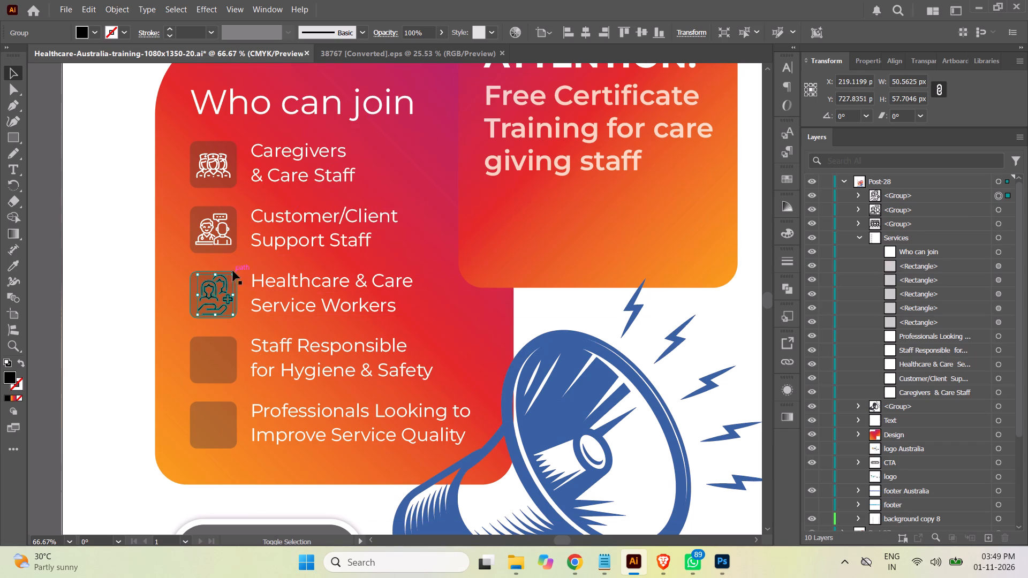
{"action": "left_click", "coordinate": [232, 271], "text": "shift"}
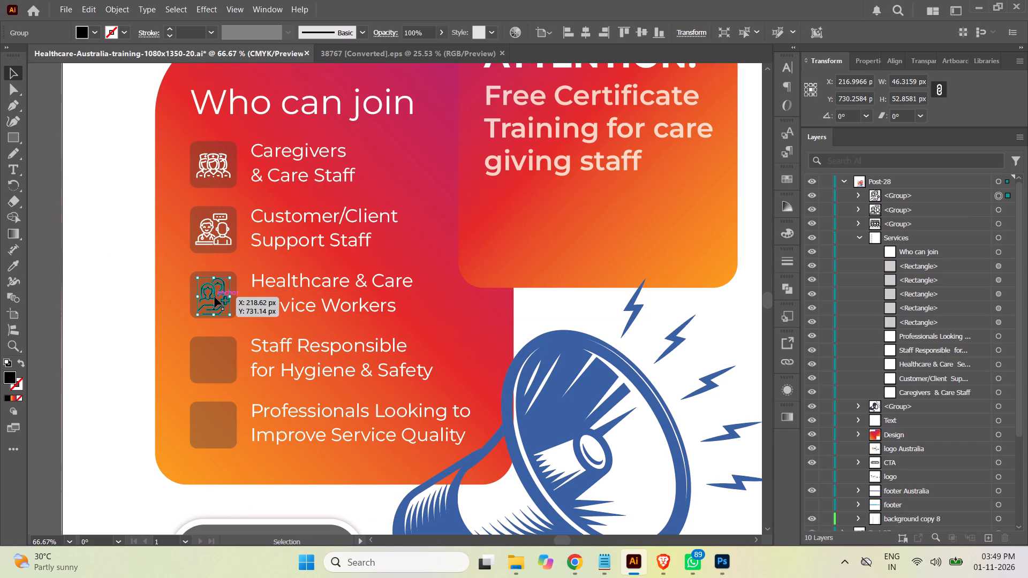
{"action": "left_click", "coordinate": [215, 297]}
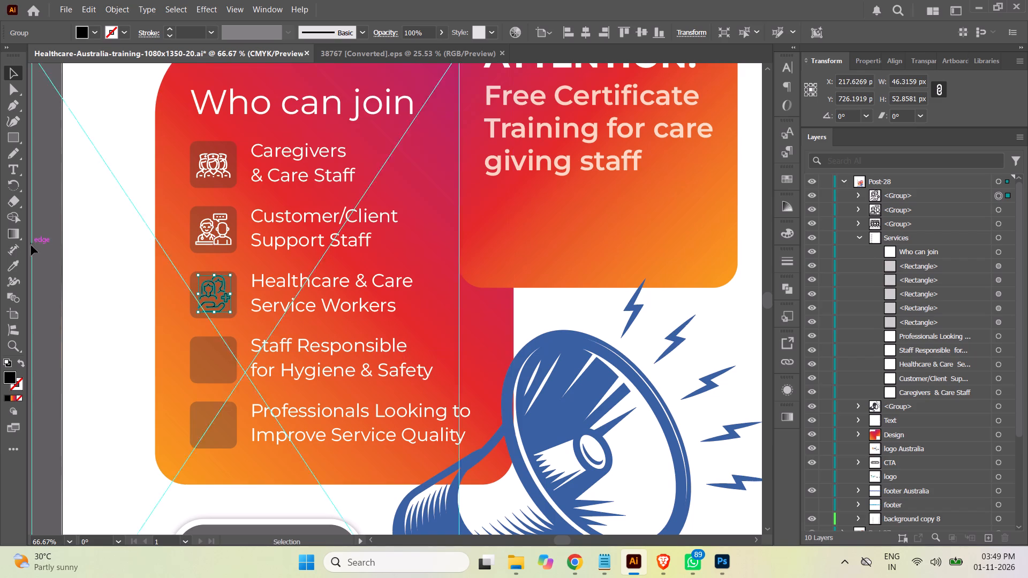
Set the fill of the healthcare icon to white (ffffff) and deselect it.
{"action": "double_click", "coordinate": [7, 376]}
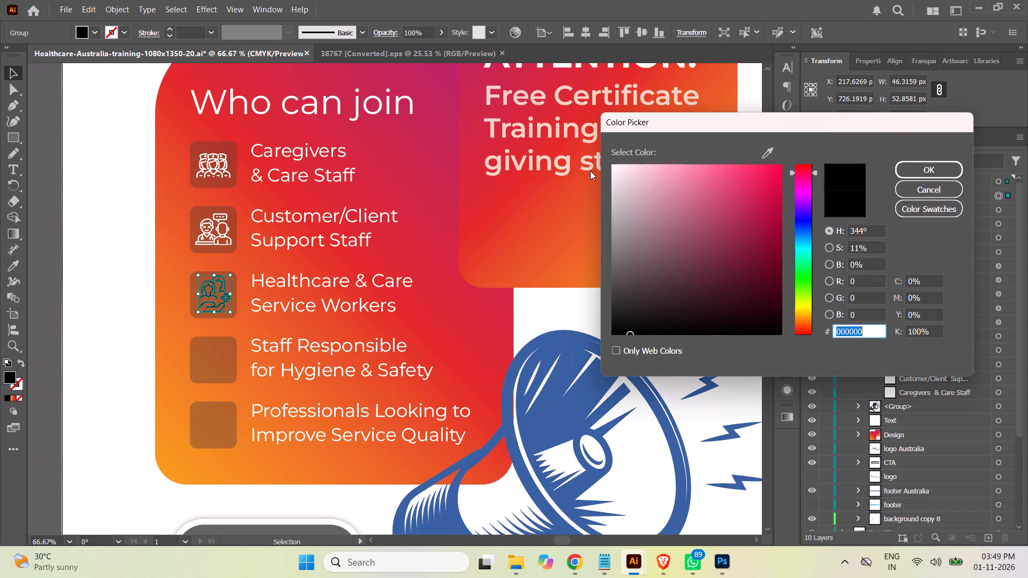
{"action": "left_click_drag", "start_coordinate": [633, 179], "coordinate": [552, 140]}
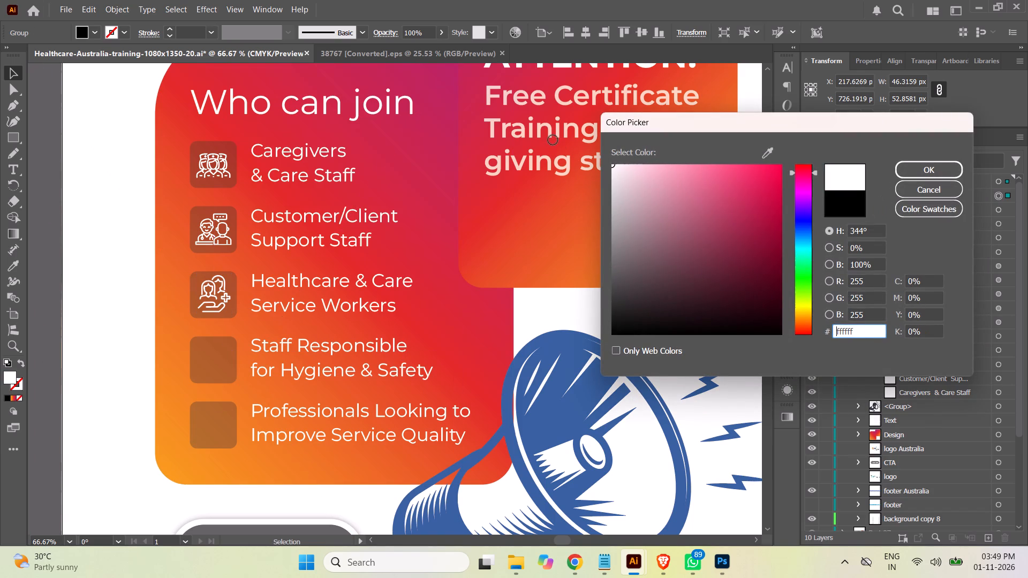
{"action": "left_click", "coordinate": [916, 171]}
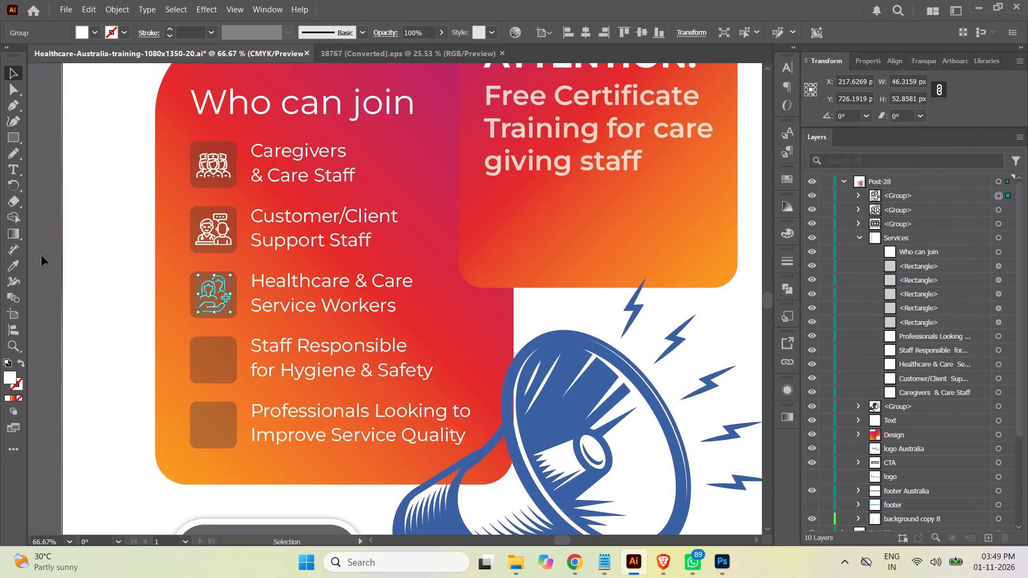
{"action": "left_click", "coordinate": [41, 257]}
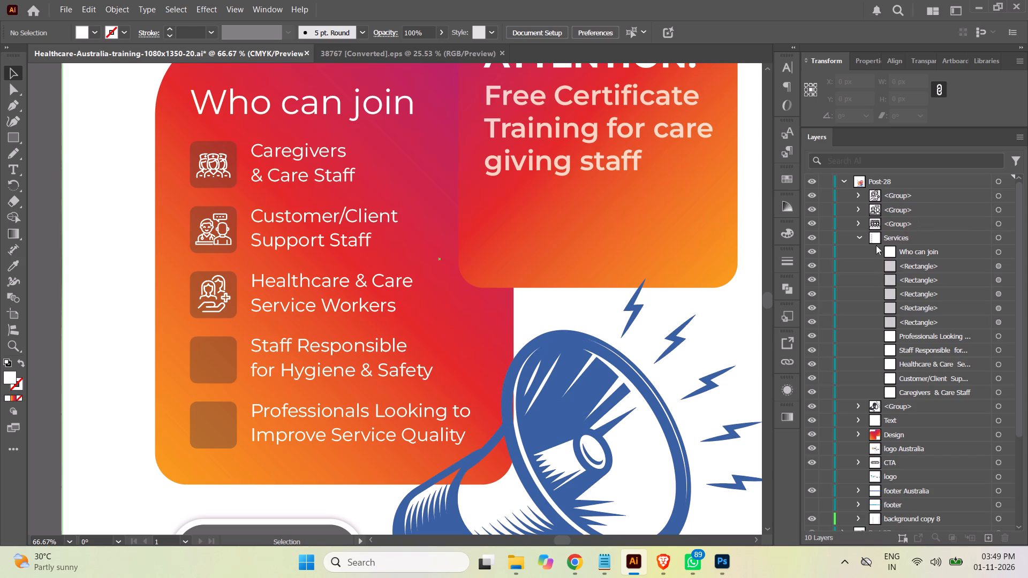
Look through the Health Services folder in File Explorer for an icon suited to the remaining Who can join entries, checking the Asana brief.
{"action": "left_click", "coordinate": [517, 564]}
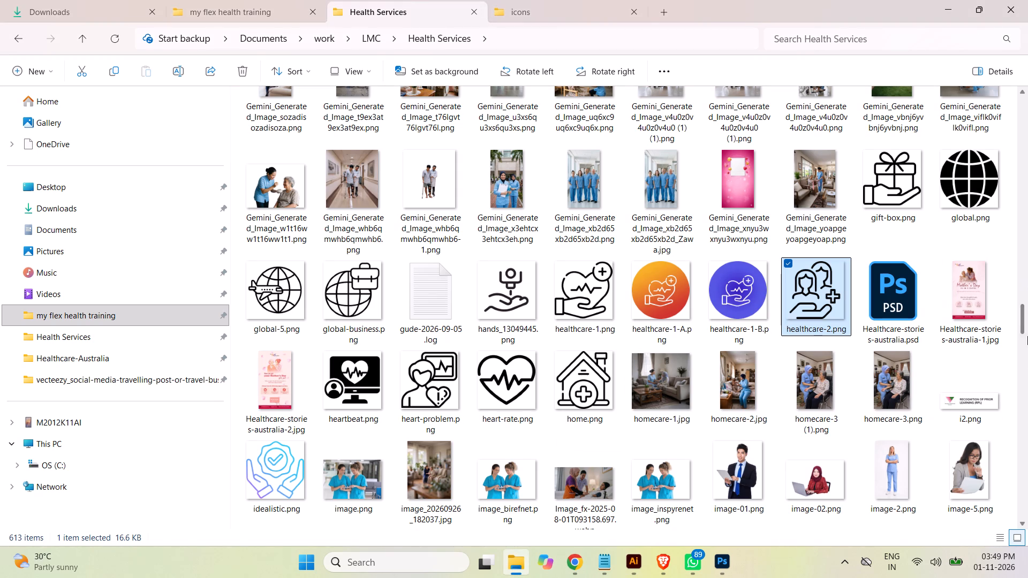
{"action": "left_click_drag", "start_coordinate": [1024, 323], "coordinate": [1024, 329]}
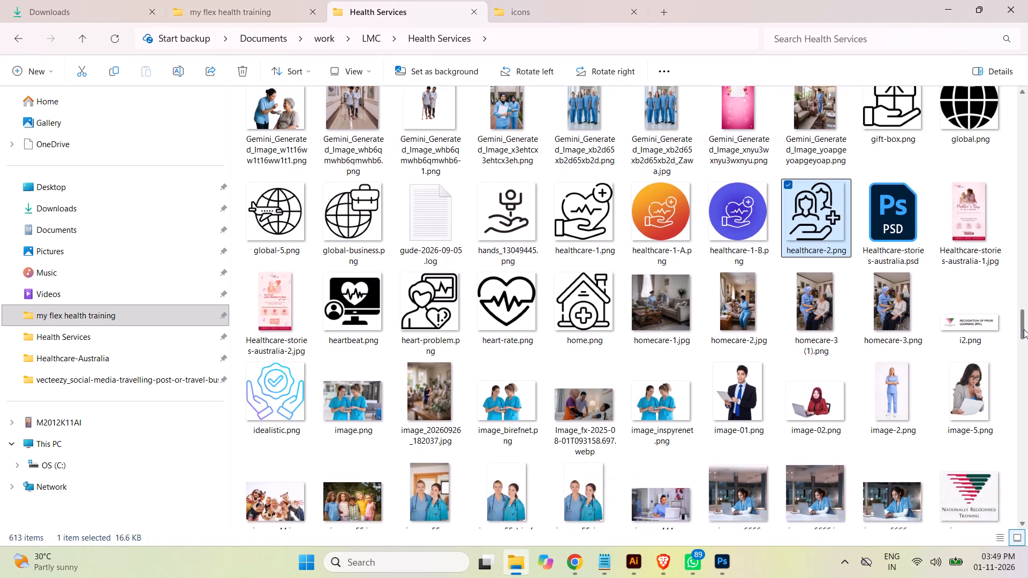
{"action": "left_click_drag", "start_coordinate": [1024, 329], "coordinate": [1027, 361]}
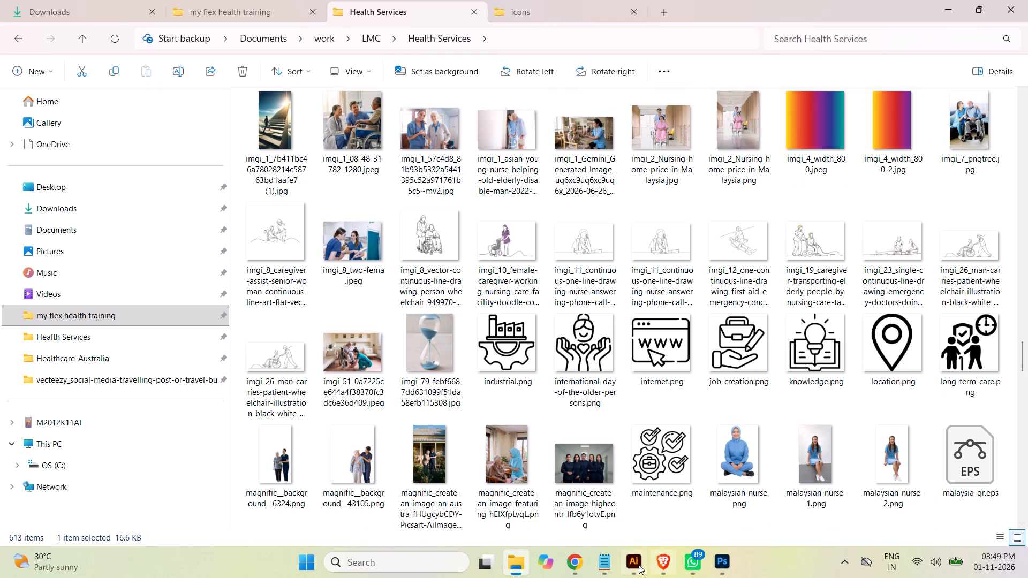
{"action": "left_click", "coordinate": [638, 565]}
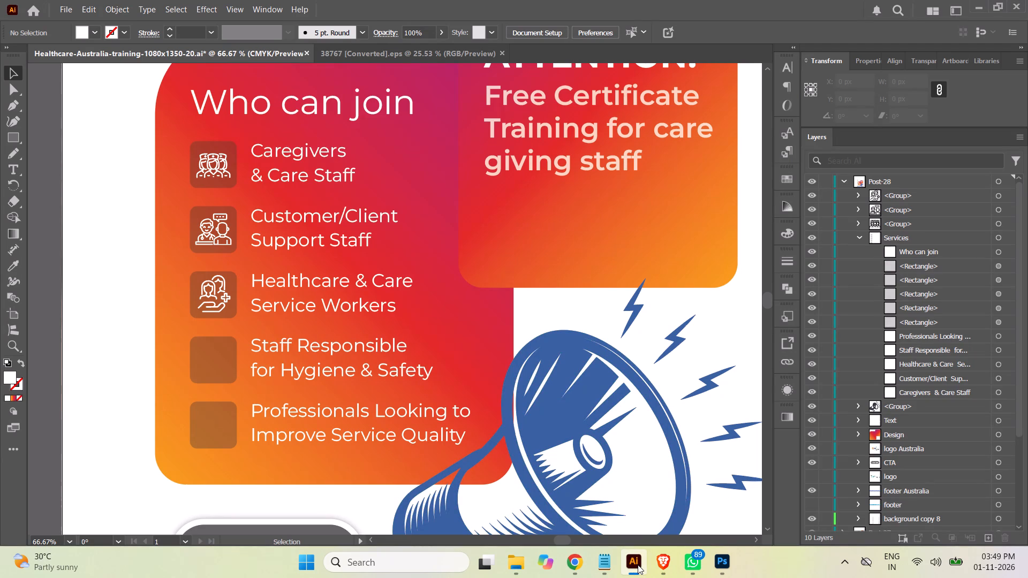
{"action": "left_click", "coordinate": [638, 565]}
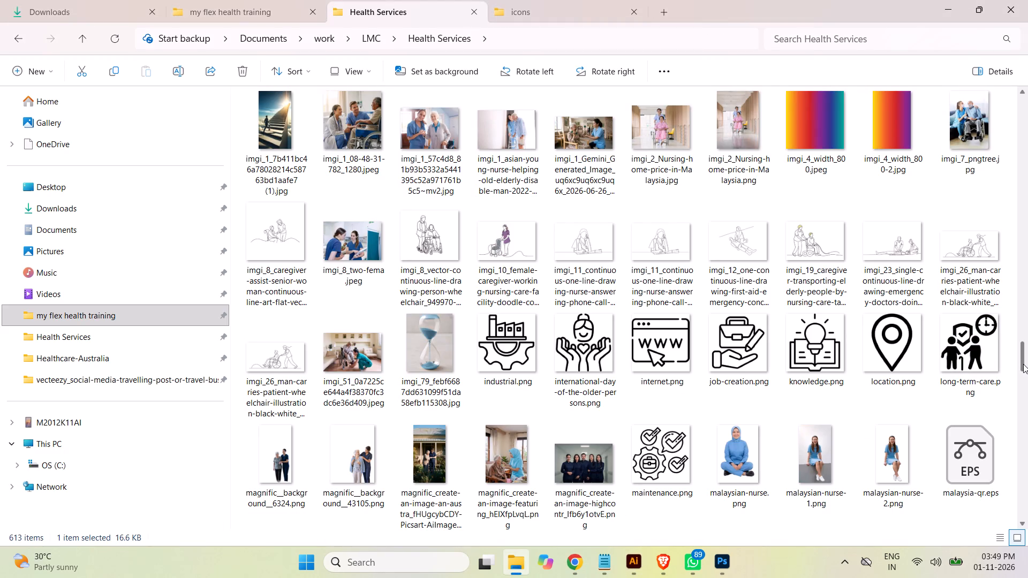
{"action": "left_click_drag", "start_coordinate": [1022, 360], "coordinate": [1026, 377]}
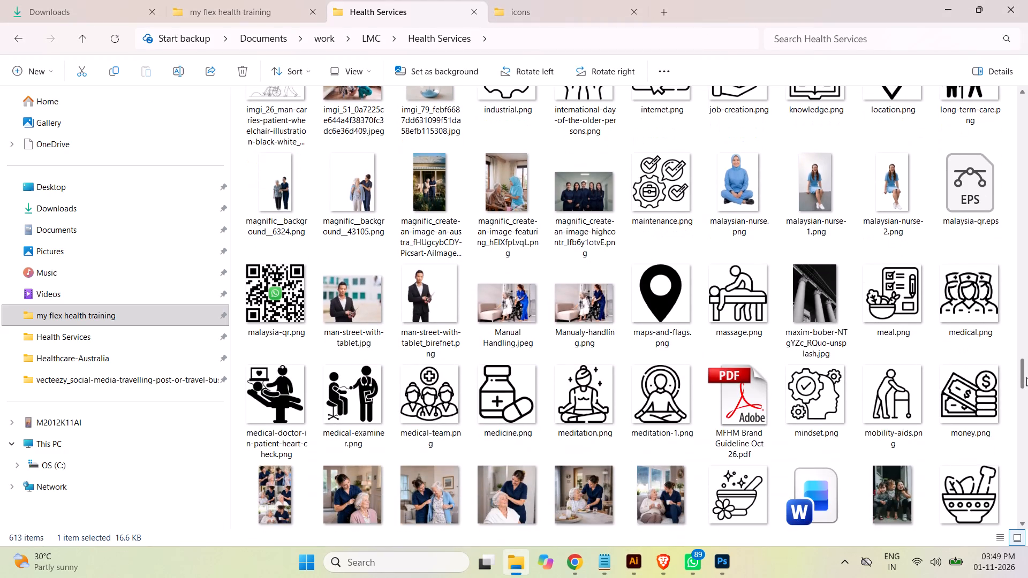
{"action": "left_click_drag", "start_coordinate": [1026, 377], "coordinate": [1027, 389]}
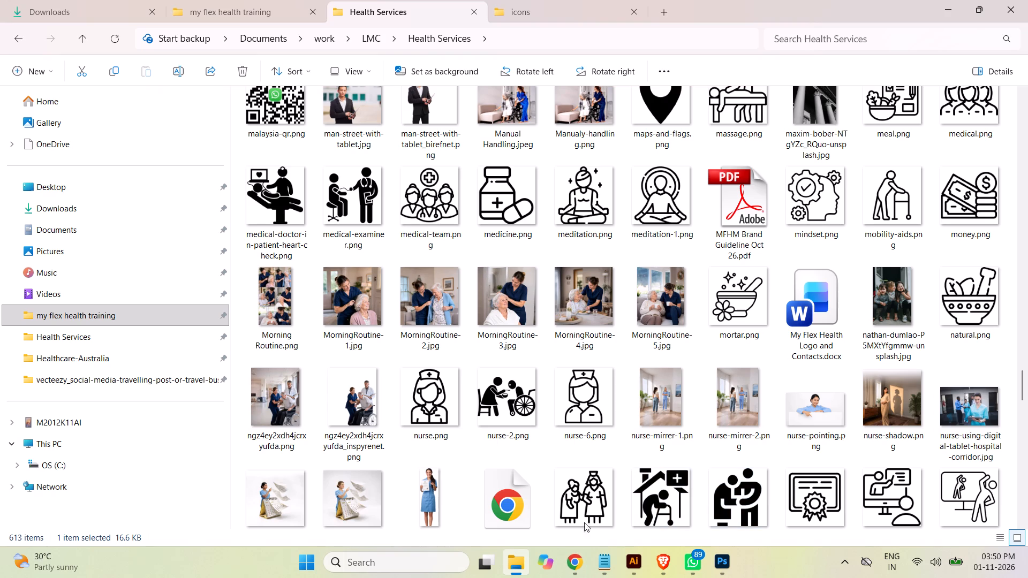
{"action": "left_click", "coordinate": [572, 566]}
{"action": "left_click", "coordinate": [572, 566]}
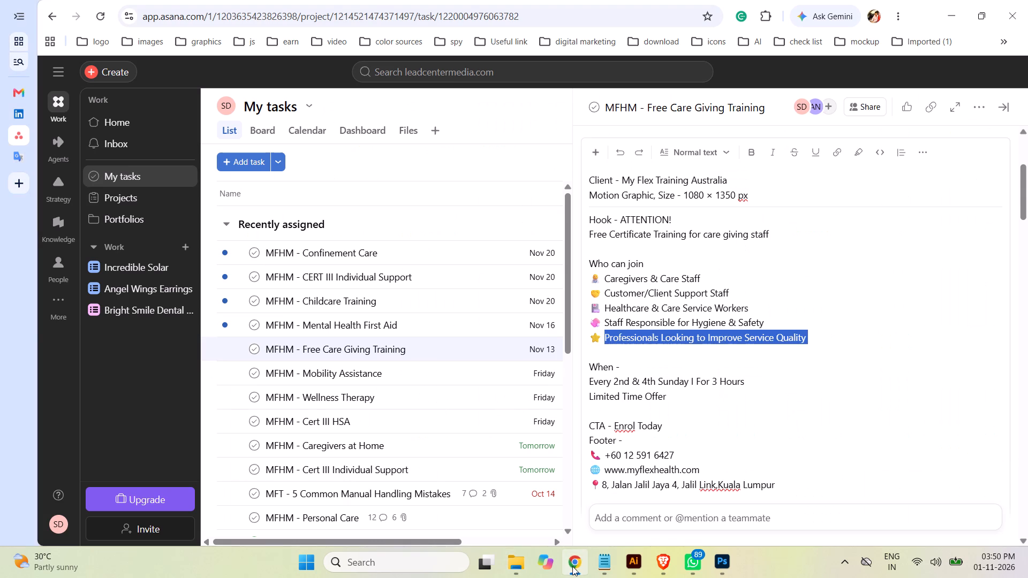
{"action": "left_click", "coordinate": [630, 566]}
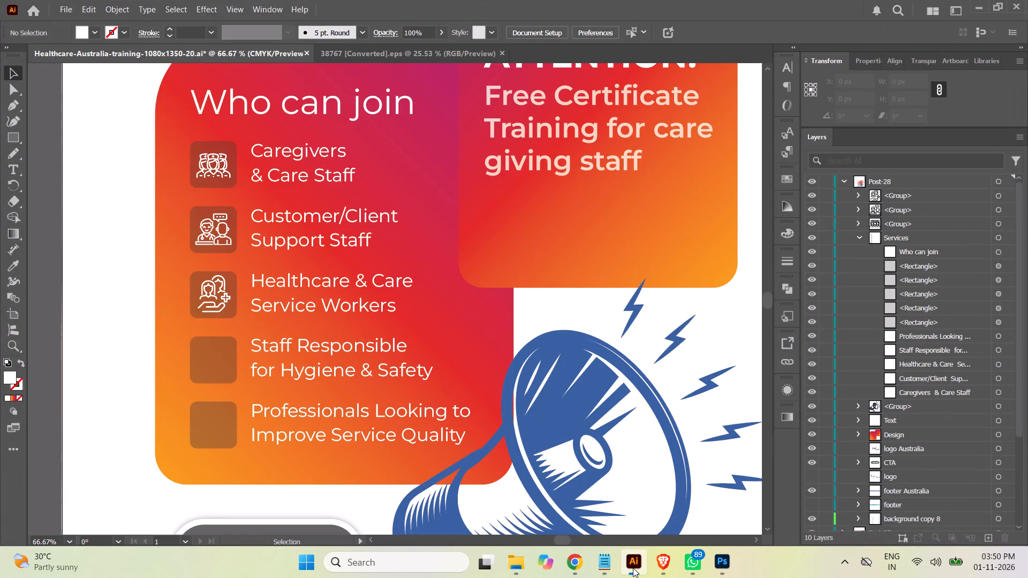
{"action": "left_click", "coordinate": [633, 568]}
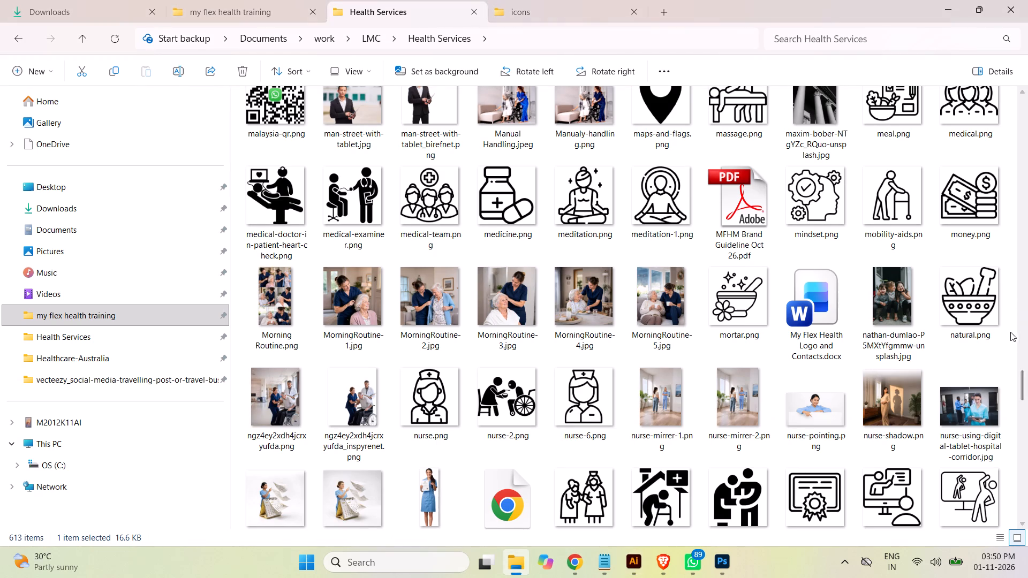
{"action": "left_click_drag", "start_coordinate": [1024, 386], "coordinate": [1024, 387]}
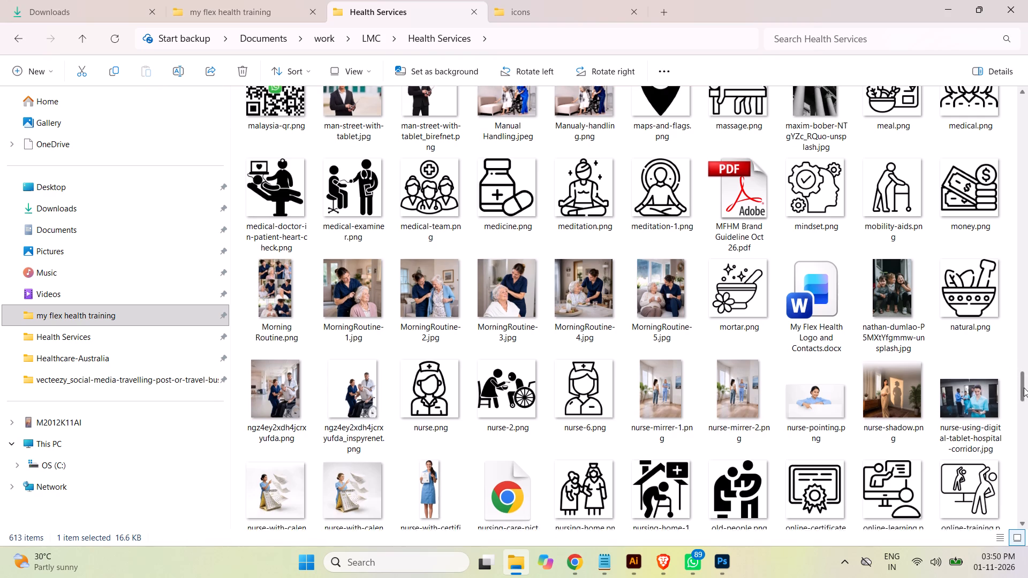
{"action": "left_click_drag", "start_coordinate": [1024, 387], "coordinate": [1027, 425]}
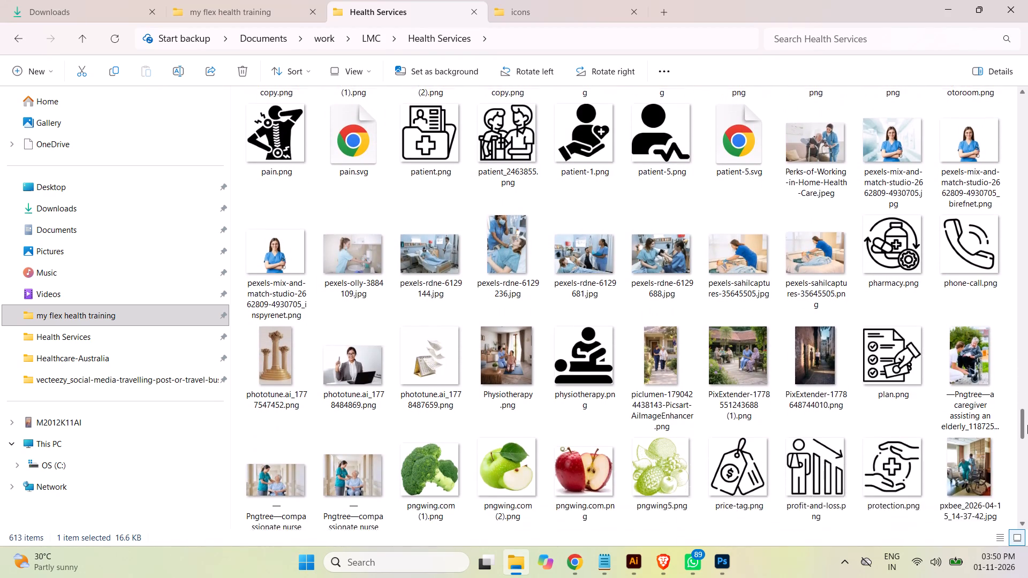
{"action": "left_click_drag", "start_coordinate": [1027, 425], "coordinate": [1027, 446]}
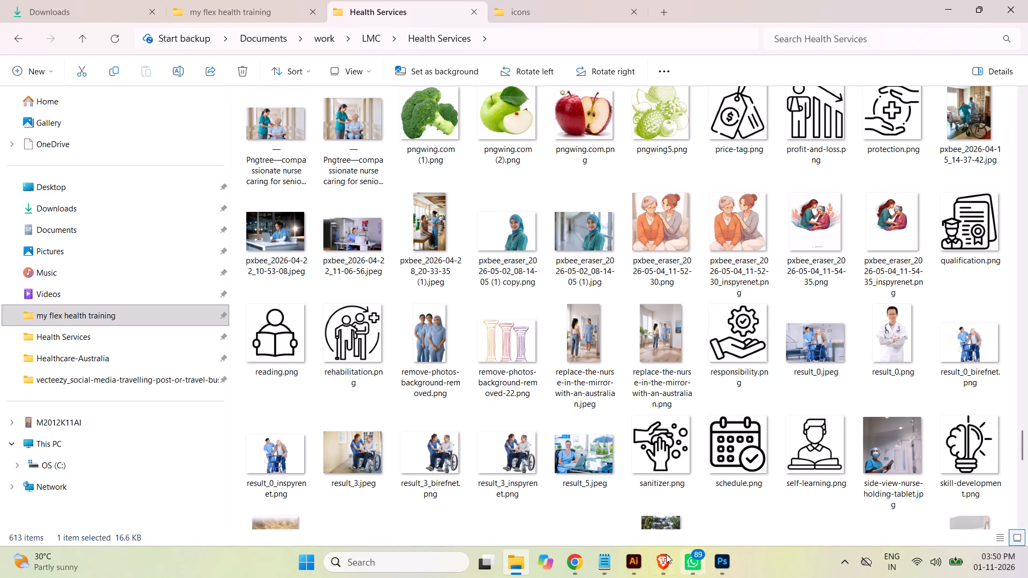
{"action": "left_click", "coordinate": [634, 564]}
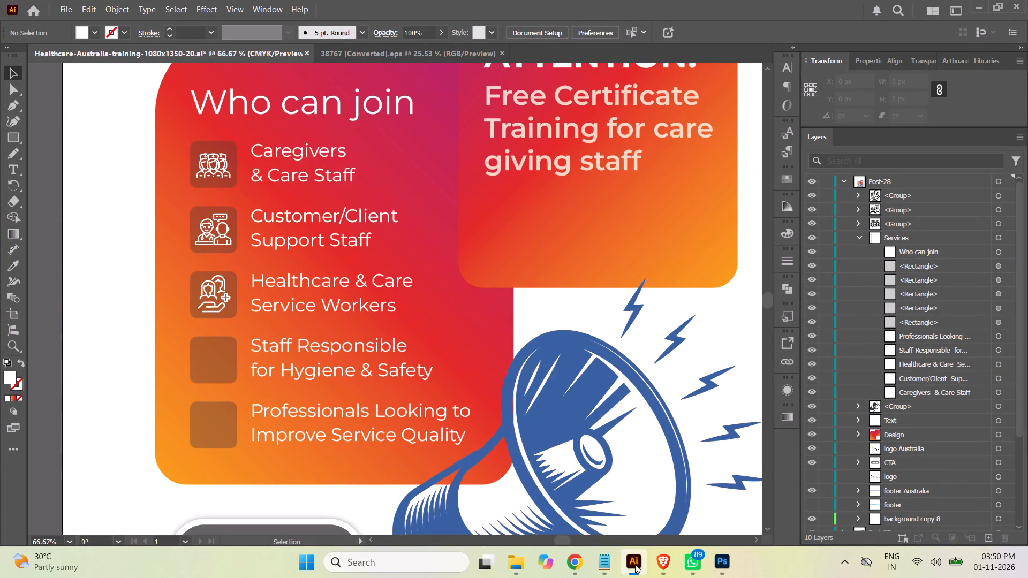
{"action": "left_click", "coordinate": [635, 564]}
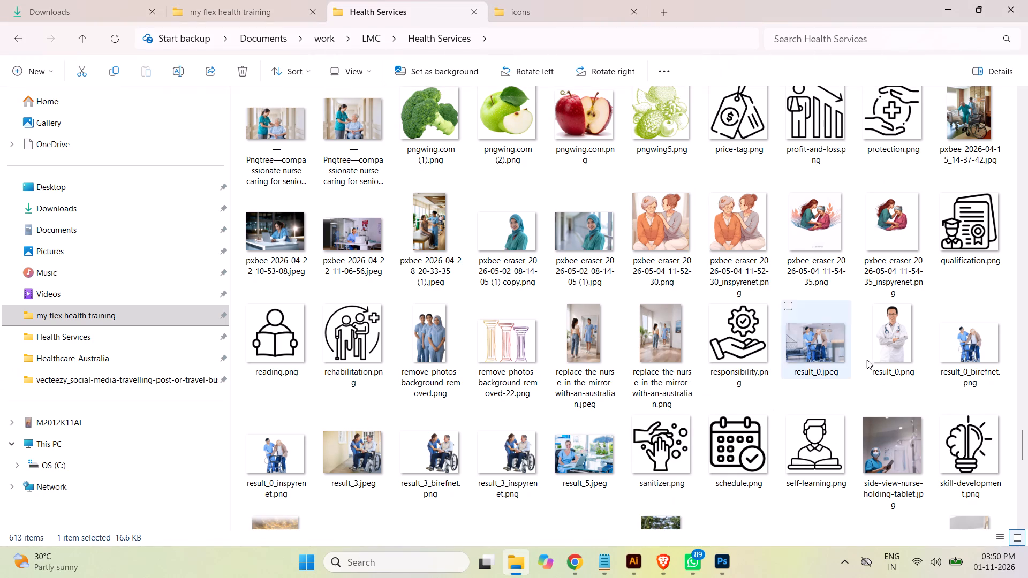
{"action": "left_click_drag", "start_coordinate": [1022, 442], "coordinate": [1022, 435]}
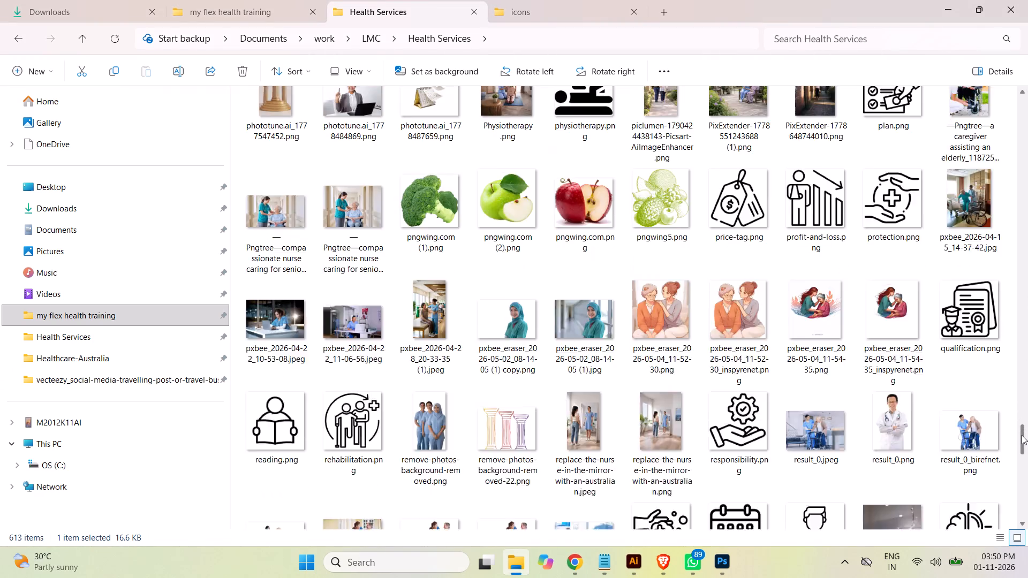
{"action": "left_click_drag", "start_coordinate": [1022, 435], "coordinate": [1016, 396]}
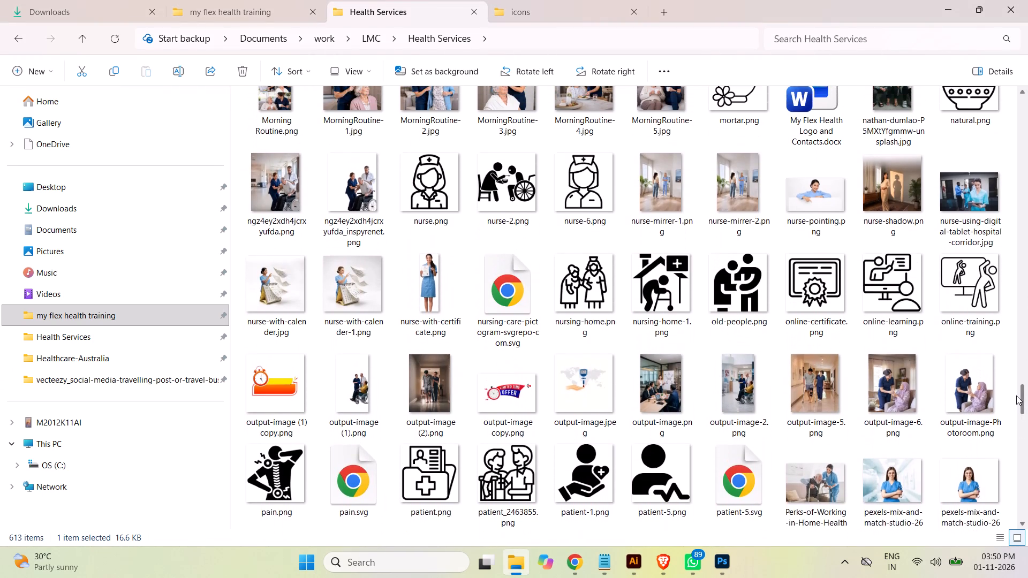
{"action": "left_click_drag", "start_coordinate": [1016, 396], "coordinate": [1011, 384]}
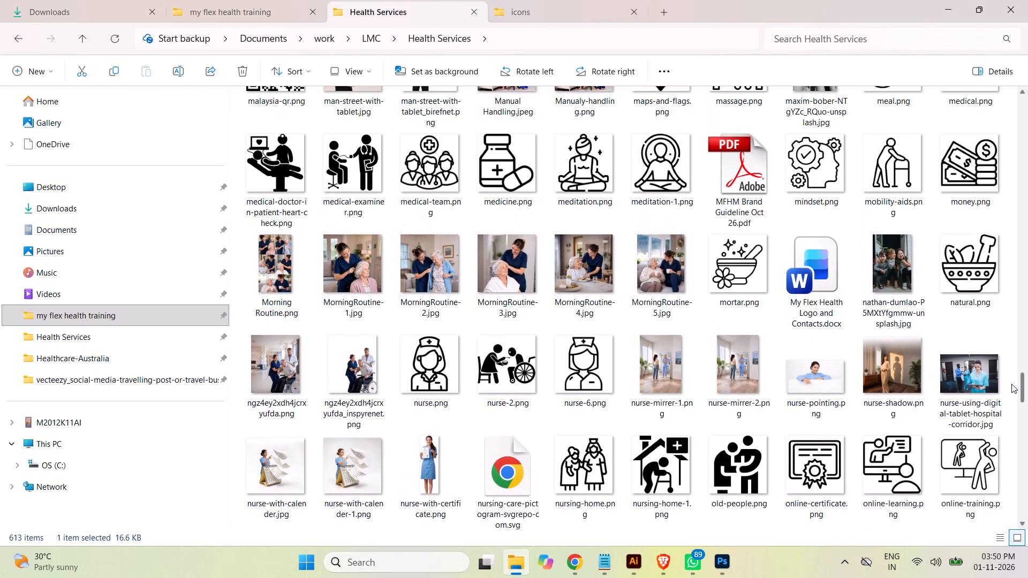
{"action": "left_click_drag", "start_coordinate": [1011, 384], "coordinate": [1011, 380]}
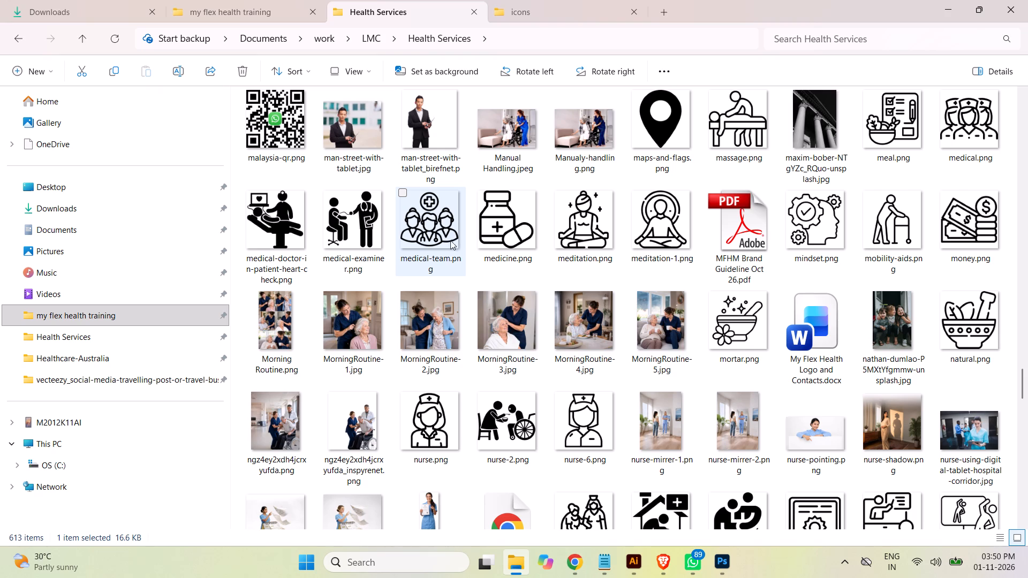
Place medical-team.png from the Health Services folder into the Illustrator post over the lower Who can join entries.
{"action": "left_click_drag", "start_coordinate": [456, 238], "coordinate": [543, 412]}
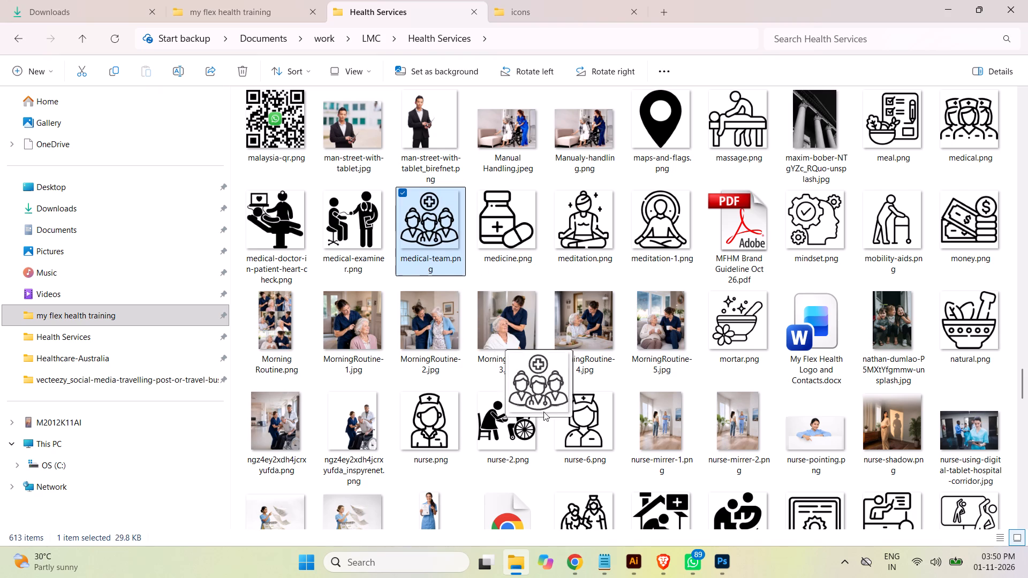
{"action": "left_click_drag", "start_coordinate": [543, 412], "coordinate": [622, 547]}
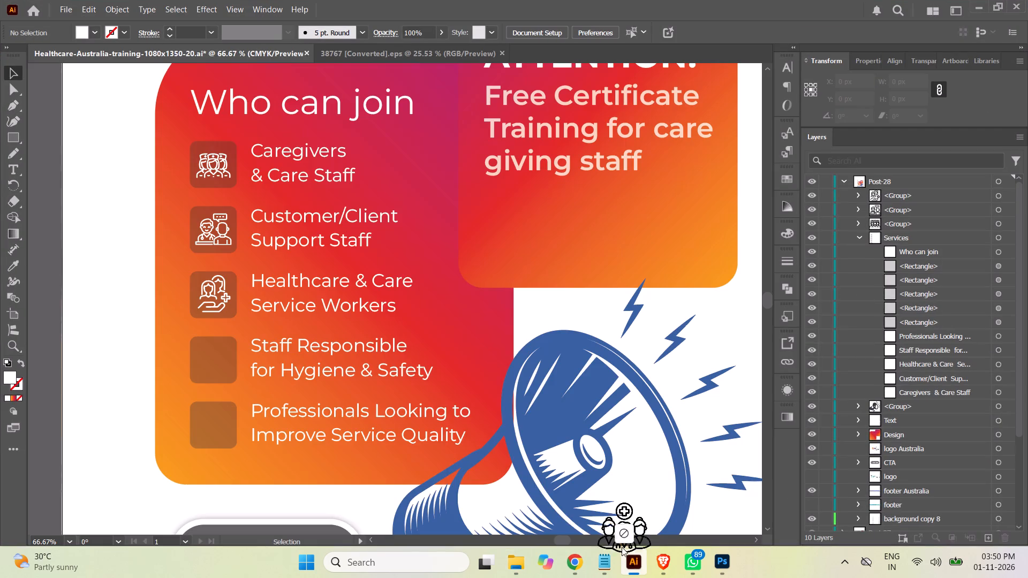
{"action": "left_click_drag", "start_coordinate": [622, 547], "coordinate": [276, 433]}
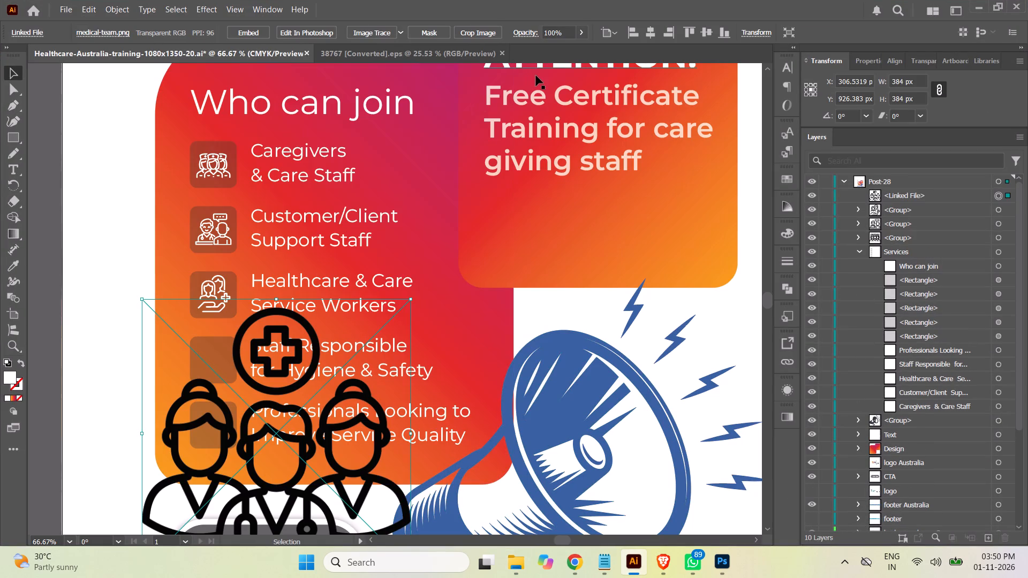
Image Trace the placed medical-team icon and expand it into editable vector paths.
{"action": "left_click", "coordinate": [365, 29]}
{"action": "left_click", "coordinate": [353, 32]}
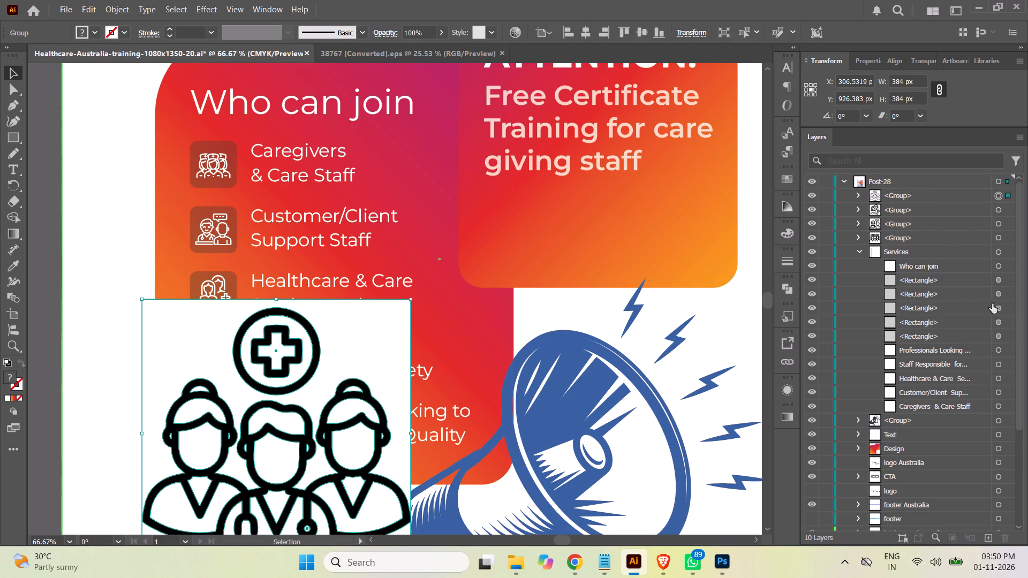
Delete the white filler paths and white background from the traced medical-team icon's group, keeping only the black outline artwork.
{"action": "left_click", "coordinate": [858, 195]}
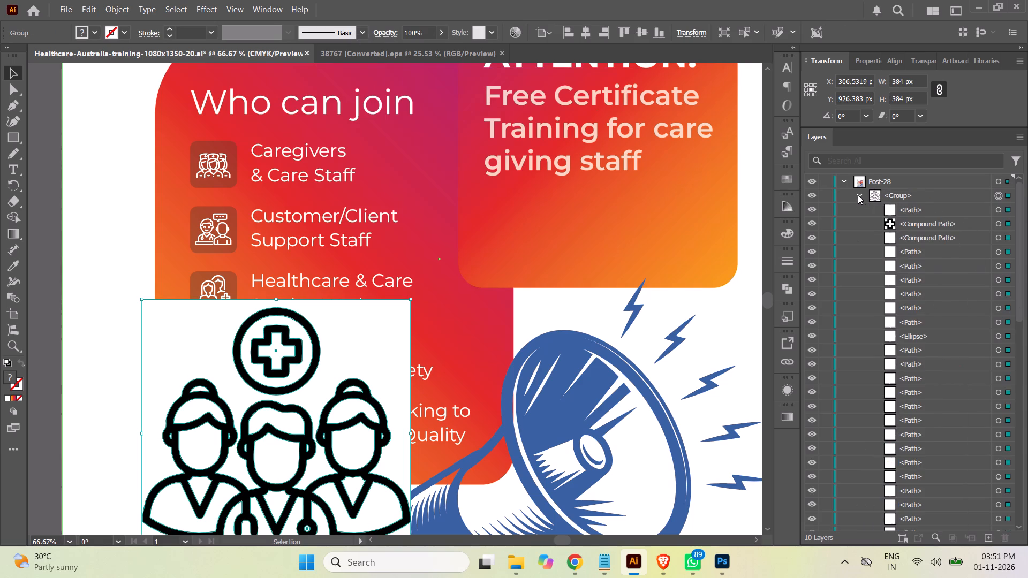
{"action": "left_click", "coordinate": [940, 211]}
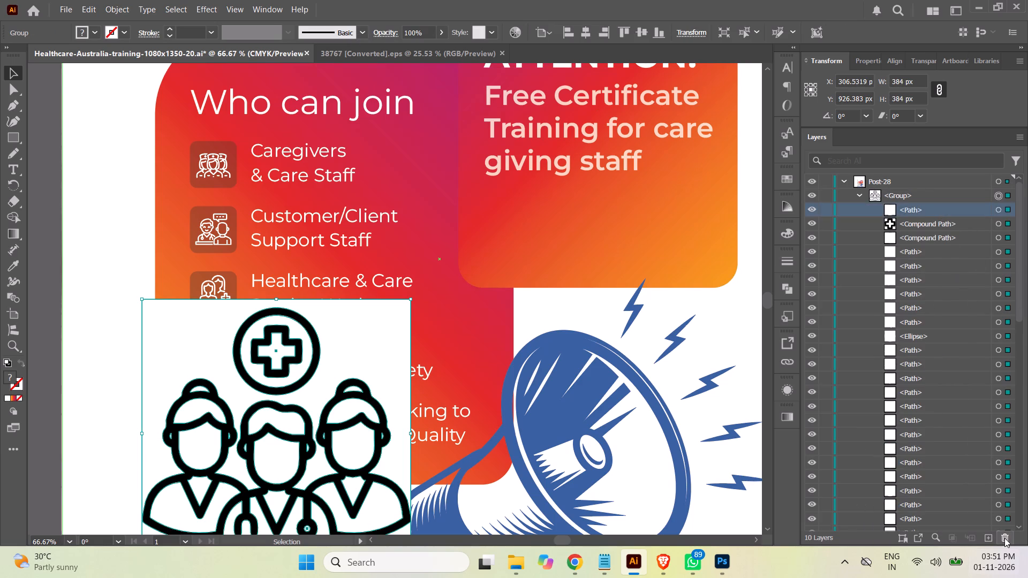
{"action": "left_click", "coordinate": [1004, 538]}
{"action": "left_click", "coordinate": [947, 225]}
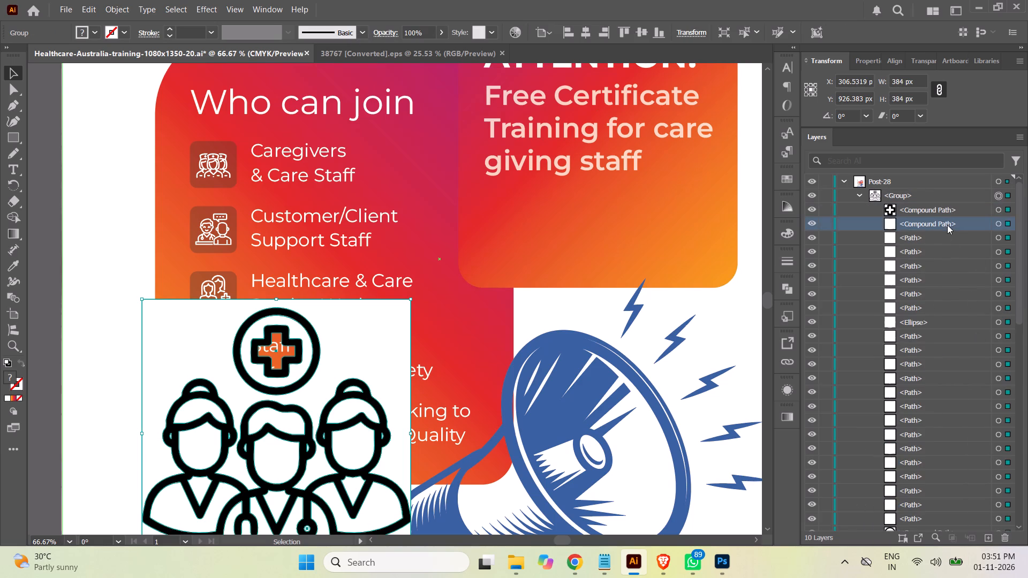
{"action": "scroll", "coordinate": [940, 259], "scroll_direction": "down", "scroll_amount": 2}
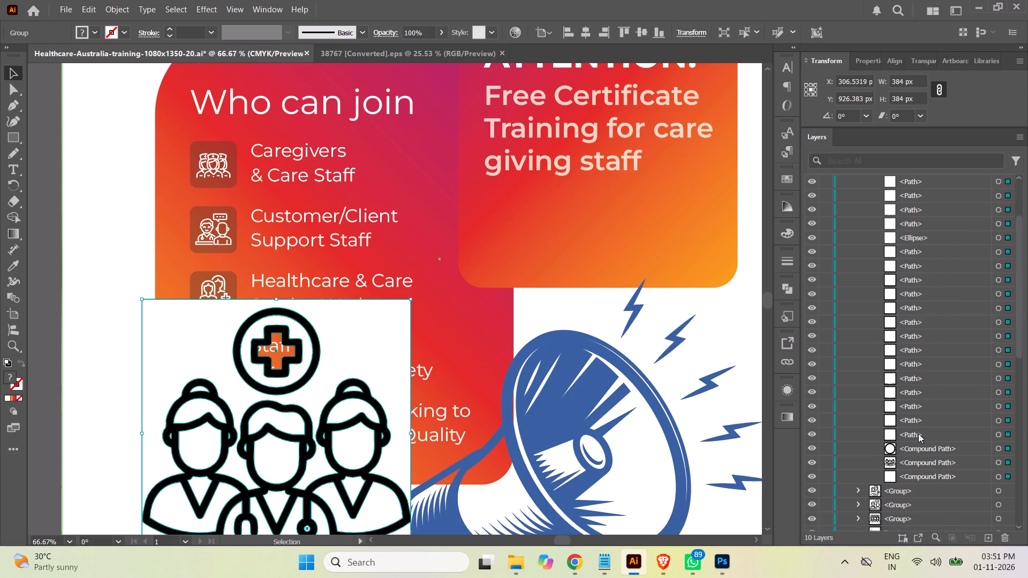
{"action": "left_click", "coordinate": [918, 433], "text": "shift"}
{"action": "left_click", "coordinate": [1003, 538]}
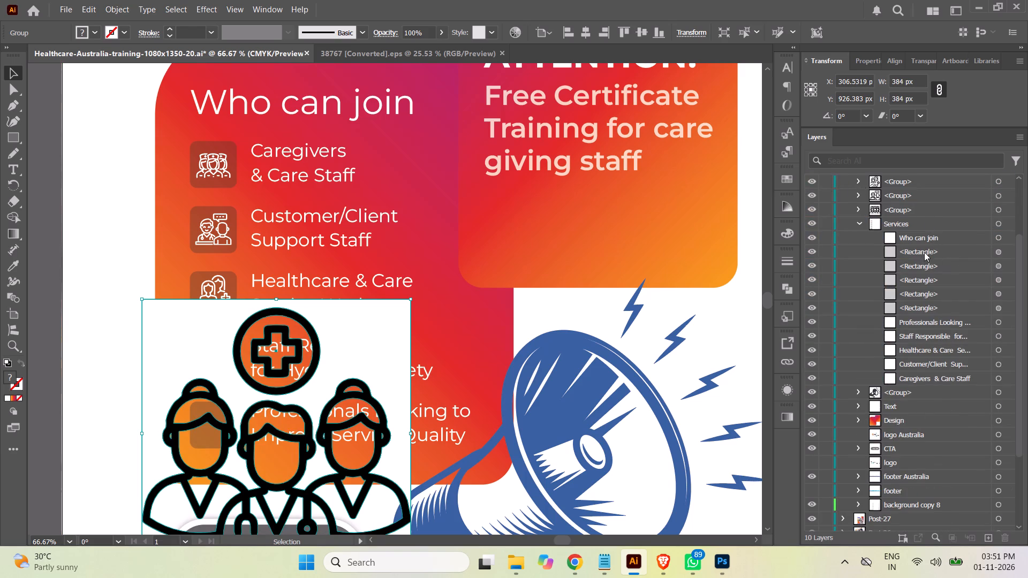
{"action": "scroll", "coordinate": [924, 252], "scroll_direction": "up", "scroll_amount": 3}
{"action": "left_click", "coordinate": [949, 252]}
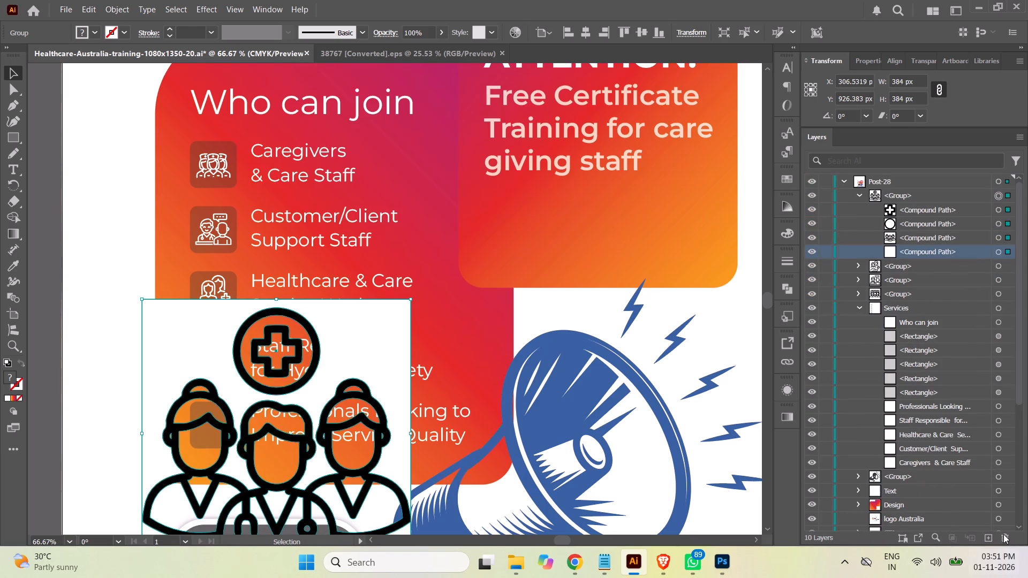
{"action": "left_click", "coordinate": [1003, 534]}
{"action": "left_click", "coordinate": [858, 193]}
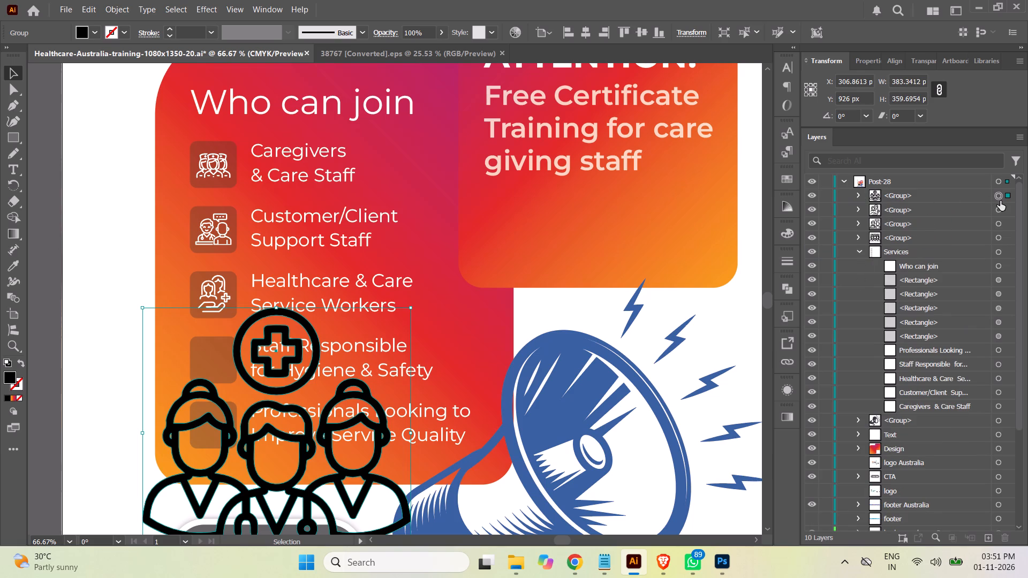
Scale the medical-team icon down to about 57 × 53 px and place it in the square beside Staff Responsible for Hygiene & Safety.
{"action": "left_click", "coordinate": [998, 195]}
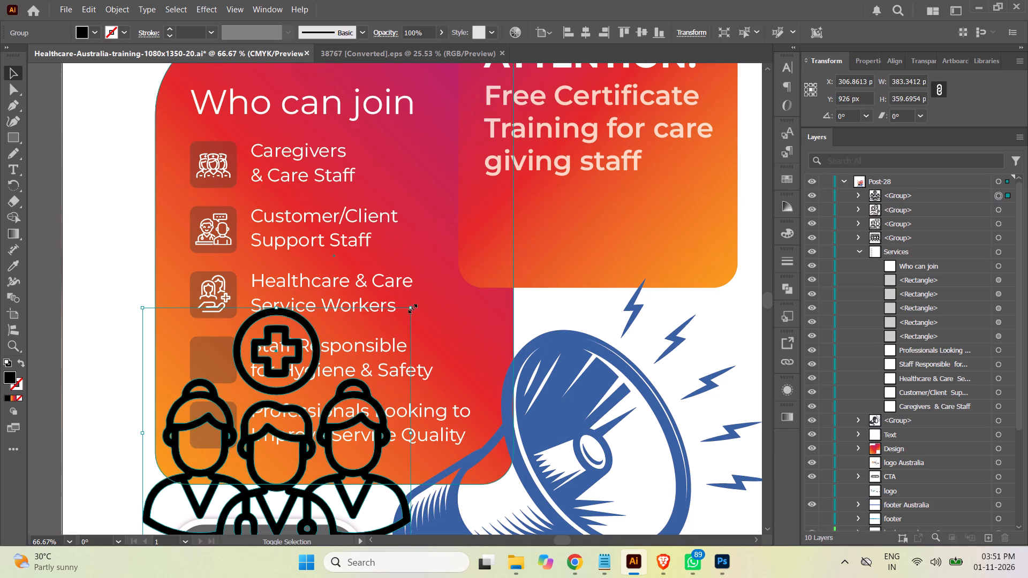
{"action": "left_click_drag", "start_coordinate": [410, 306], "coordinate": [260, 444], "text": "shift"}
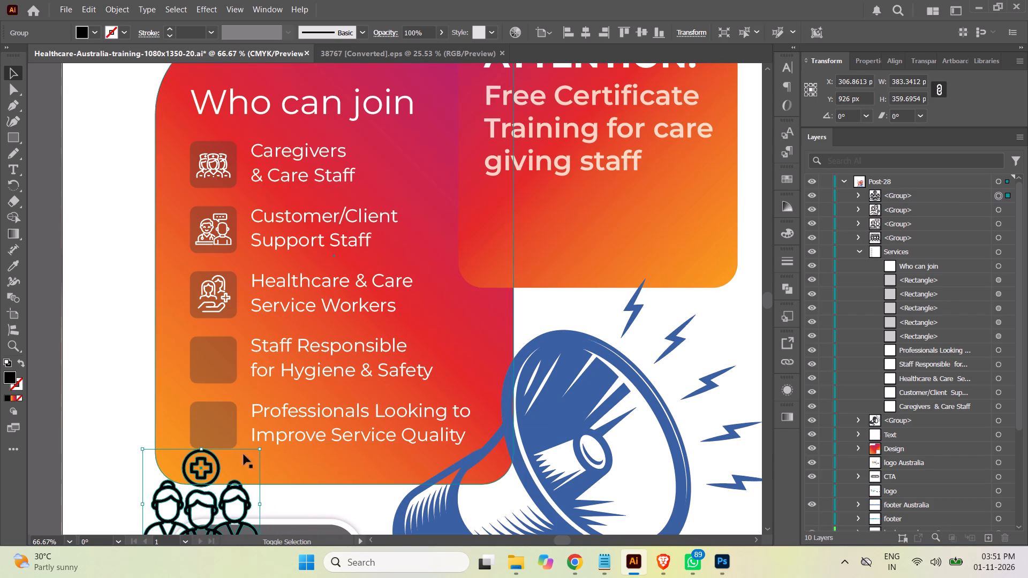
{"action": "left_click_drag", "start_coordinate": [215, 505], "coordinate": [209, 400]}
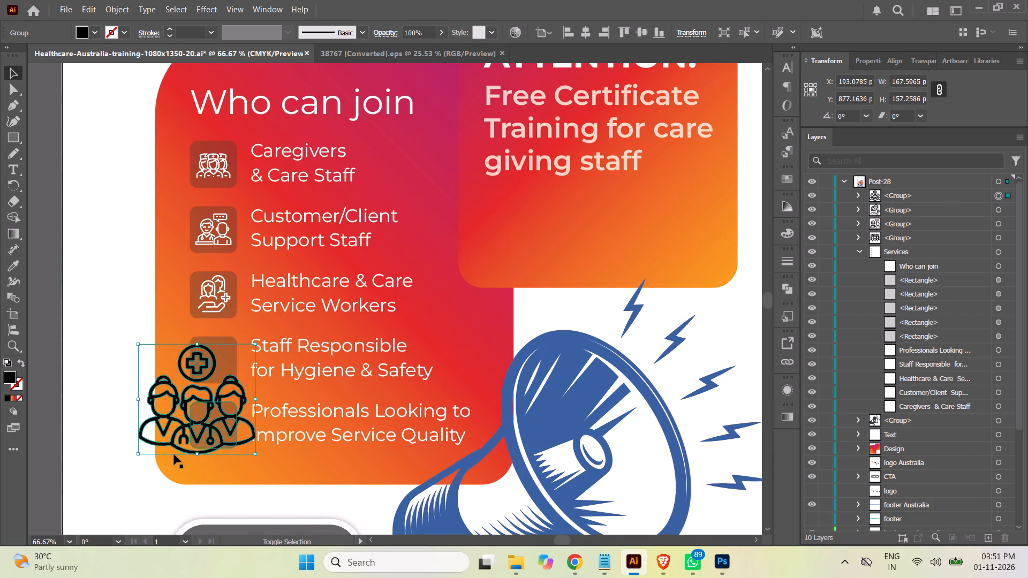
{"action": "left_click_drag", "start_coordinate": [139, 453], "coordinate": [211, 379], "text": "shift"}
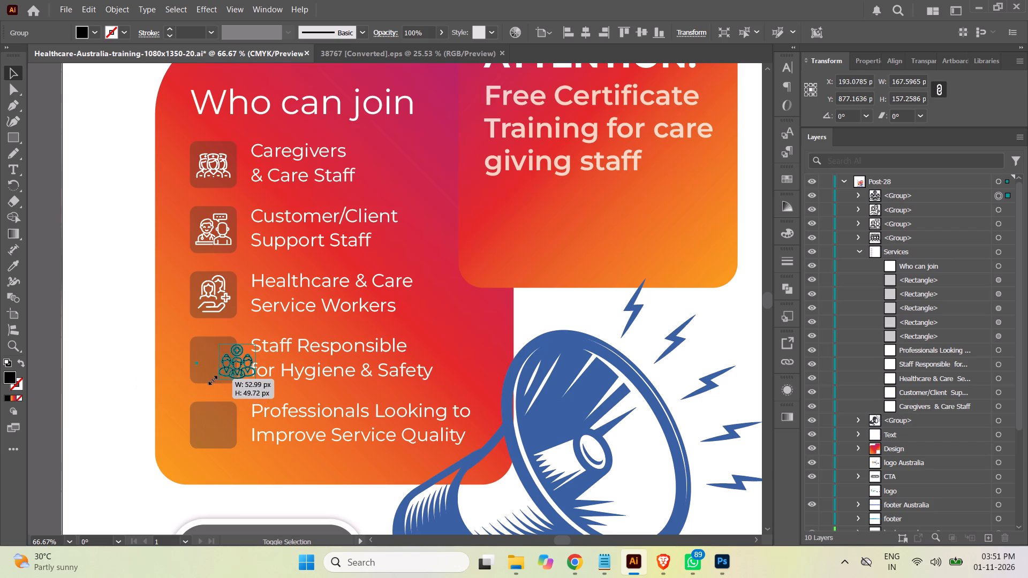
{"action": "left_click_drag", "start_coordinate": [211, 379], "coordinate": [211, 382], "text": "shift"}
{"action": "left_click_drag", "start_coordinate": [237, 372], "coordinate": [221, 371]}
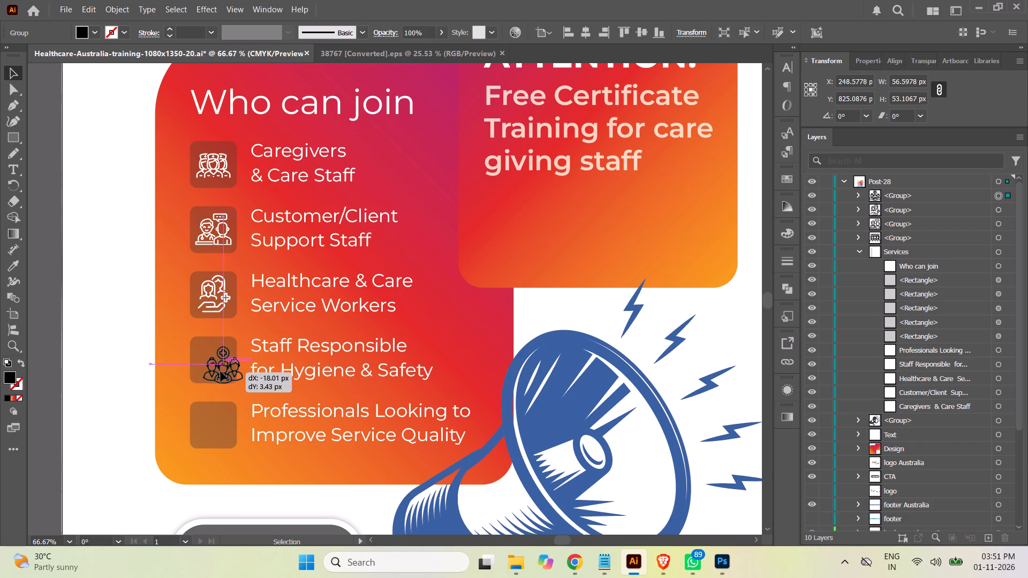
{"action": "left_click_drag", "start_coordinate": [221, 371], "coordinate": [216, 368]}
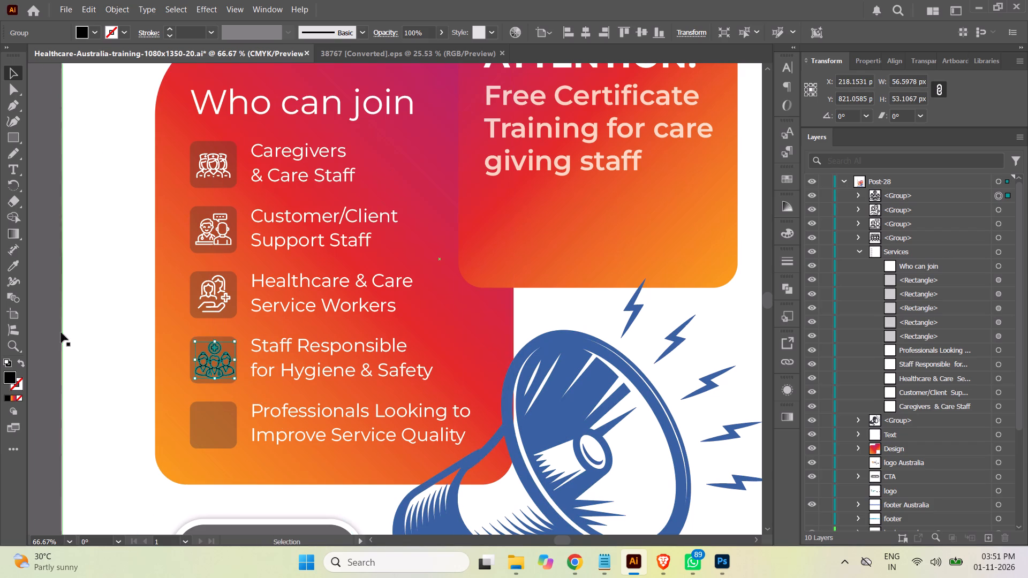
Set the fill of the medical-team icon to white (ffffff) and deselect it.
{"action": "double_click", "coordinate": [10, 378]}
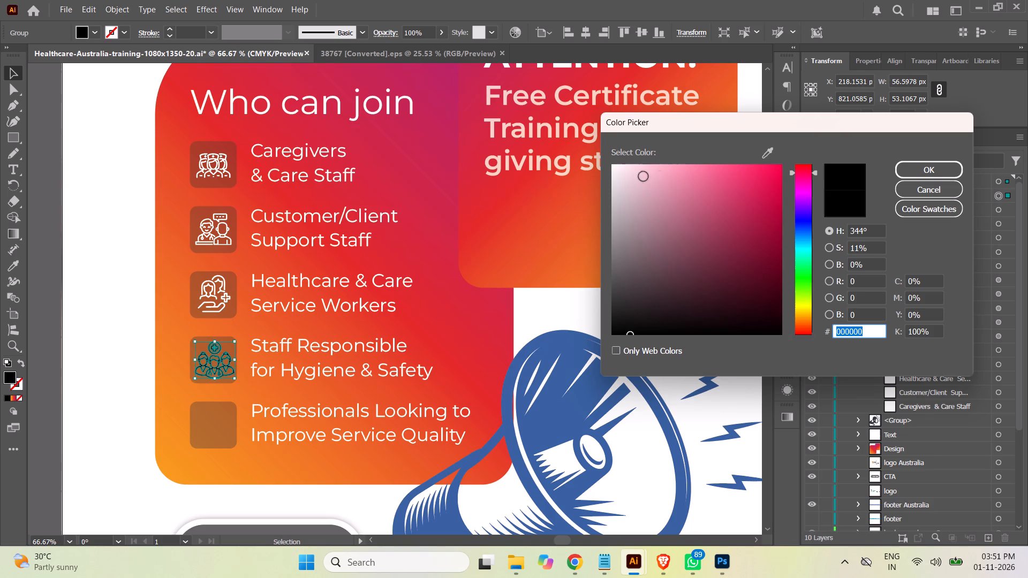
{"action": "left_click_drag", "start_coordinate": [625, 172], "coordinate": [594, 149]}
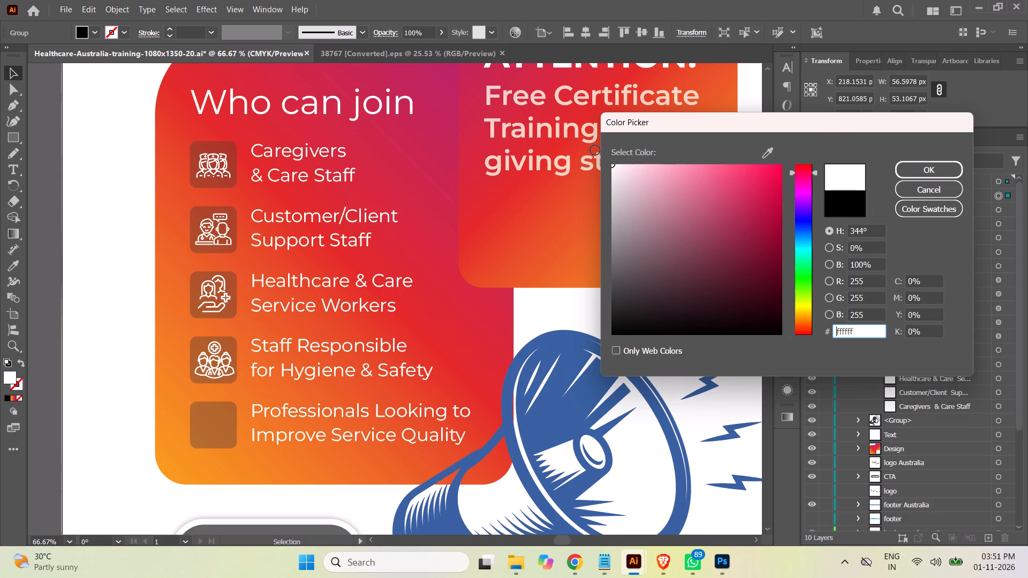
{"action": "left_click", "coordinate": [927, 171]}
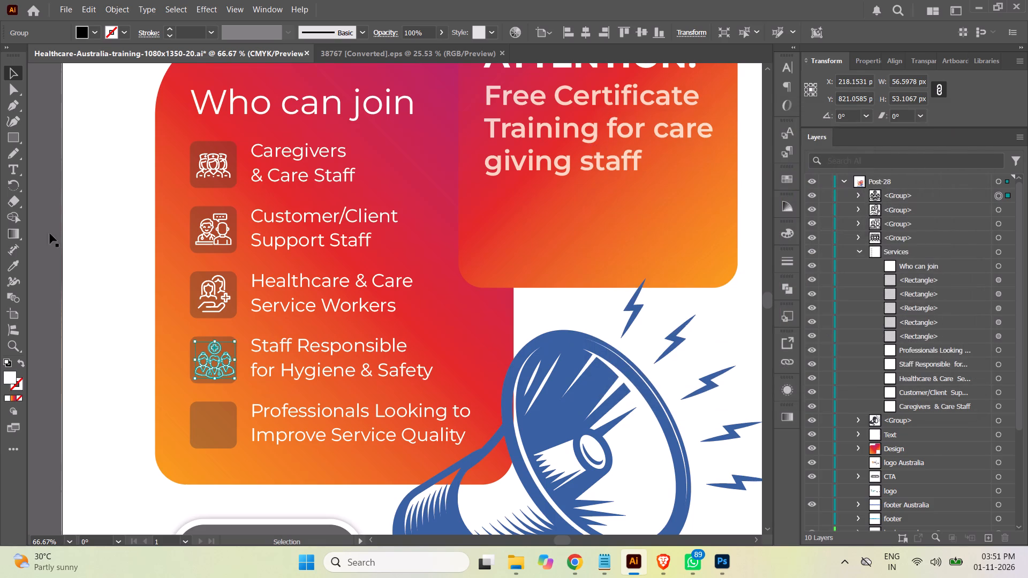
{"action": "left_click", "coordinate": [42, 229]}
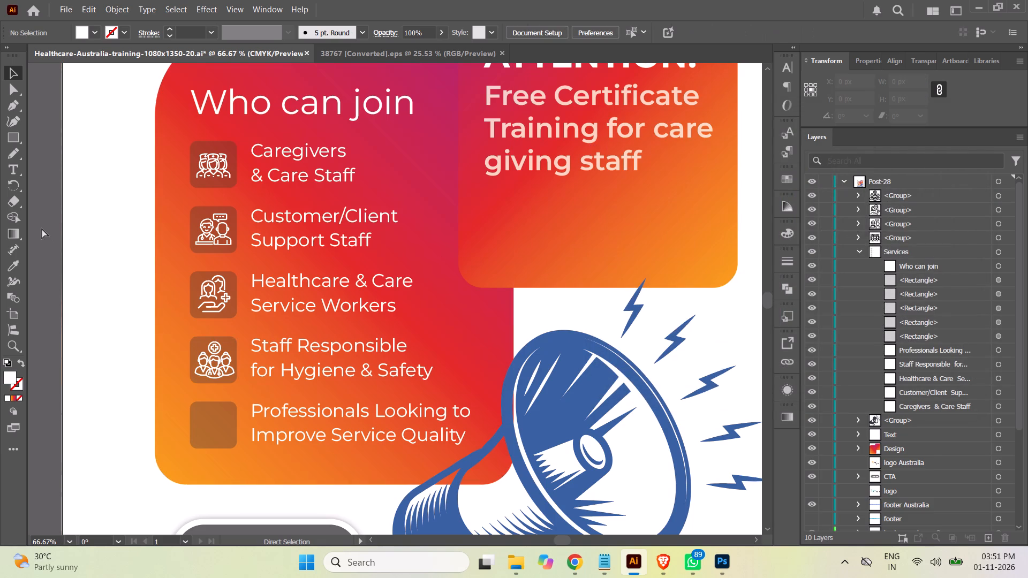
Save the Illustrator post document.
{"action": "key", "text": "ctrl+s"}
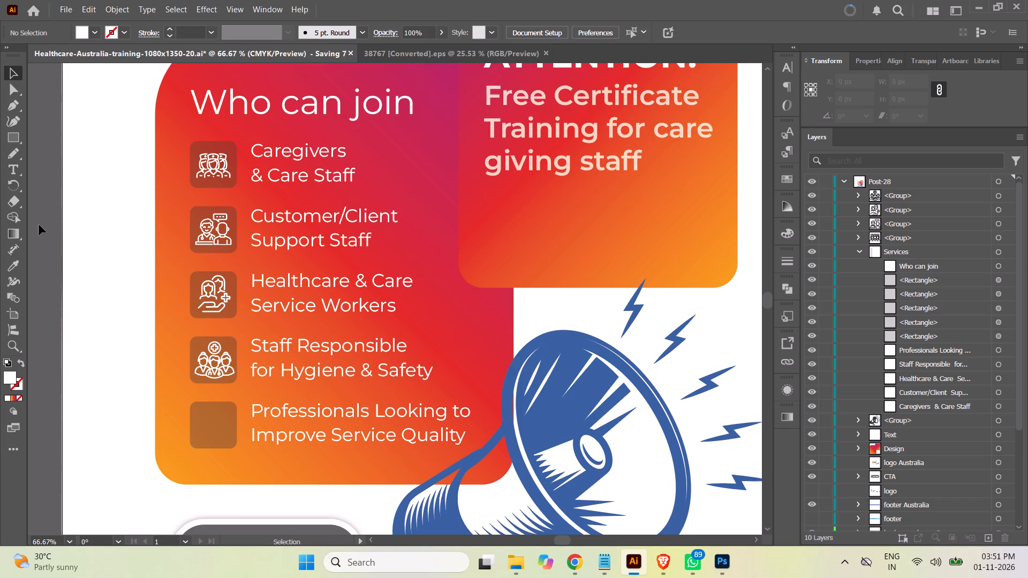
Set the opacity of the Staff Responsible for Hygiene & Safety icon to 80% and deselect it.
{"action": "key", "text": "ctrl+minus"}
{"action": "key", "text": "ctrl+minus"}
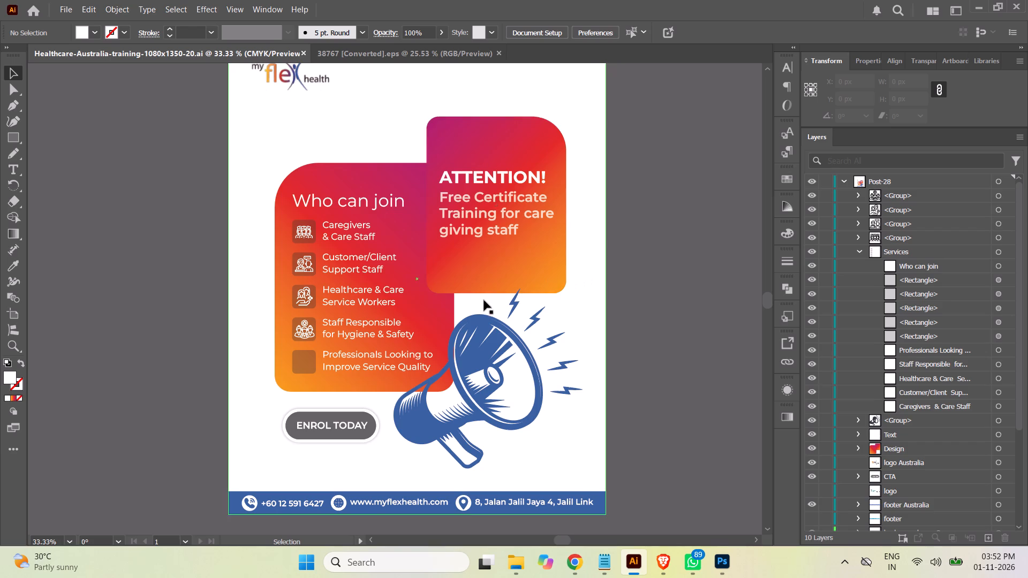
{"action": "left_click", "coordinate": [997, 195]}
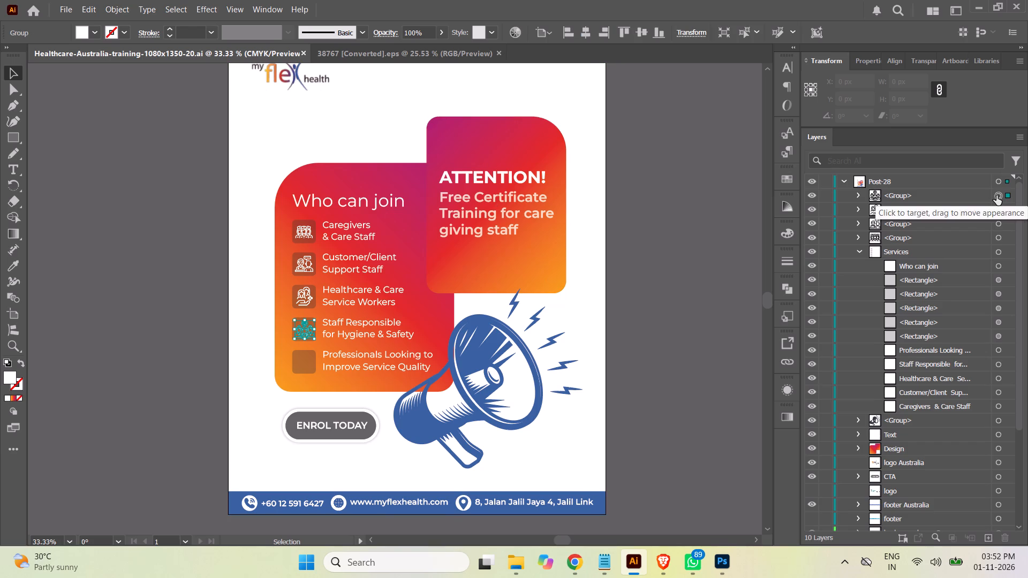
{"action": "left_click_drag", "start_coordinate": [426, 34], "coordinate": [422, 34]}
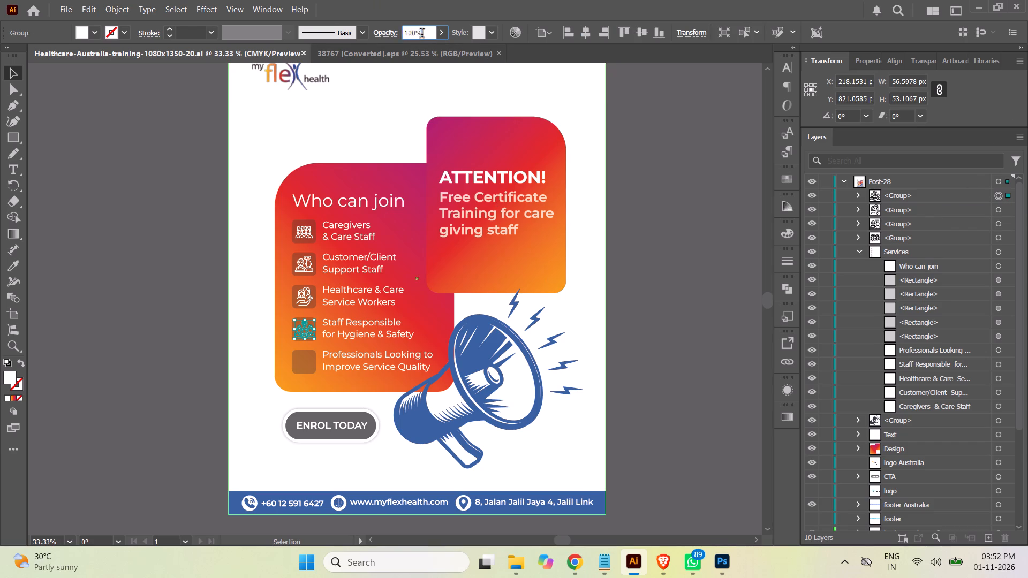
{"action": "left_click_drag", "start_coordinate": [422, 34], "coordinate": [361, 41]}
{"action": "type", "text": "80"}
{"action": "key", "text": "Return"}
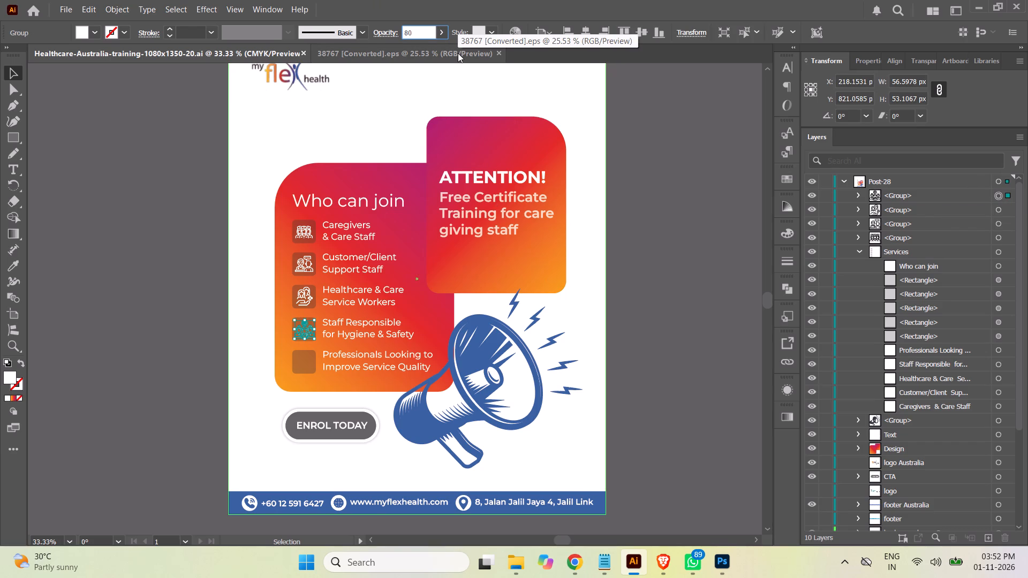
{"action": "left_click", "coordinate": [153, 273]}
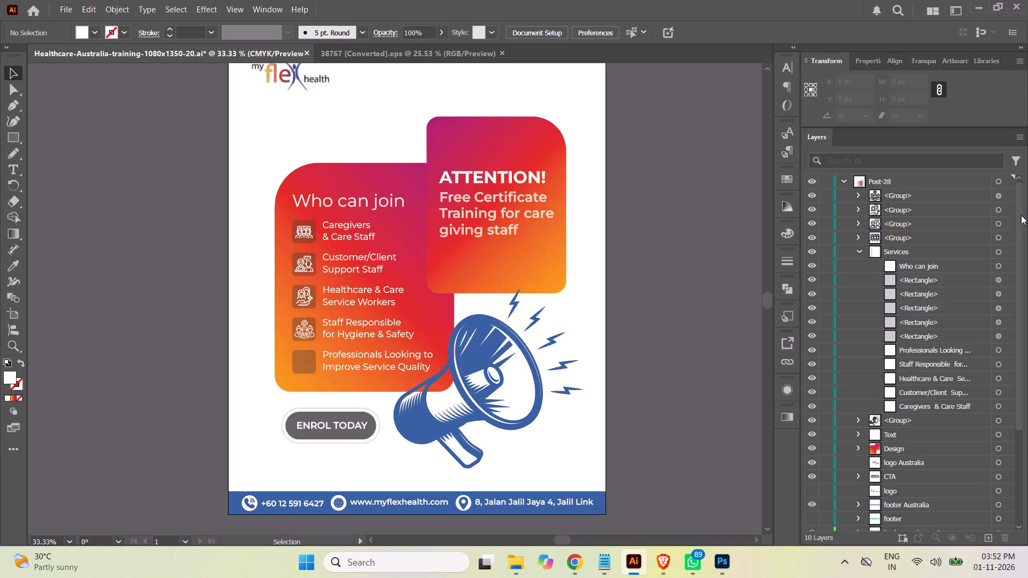
Set the opacity of the Healthcare & Care, Customer/Client Support and Caregivers icons to 80% each, and deselect.
{"action": "left_click", "coordinate": [999, 196]}
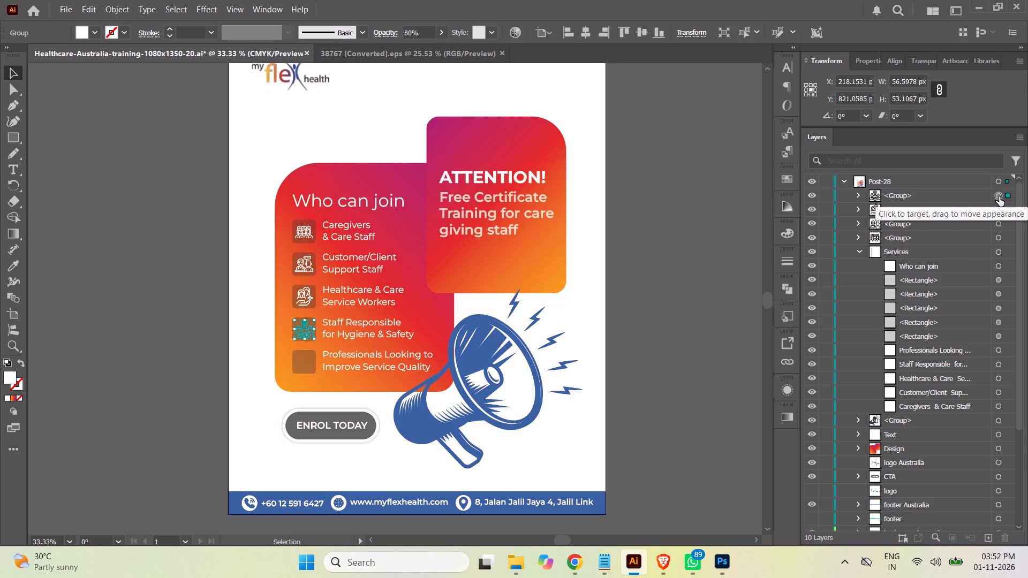
{"action": "left_click", "coordinate": [997, 211]}
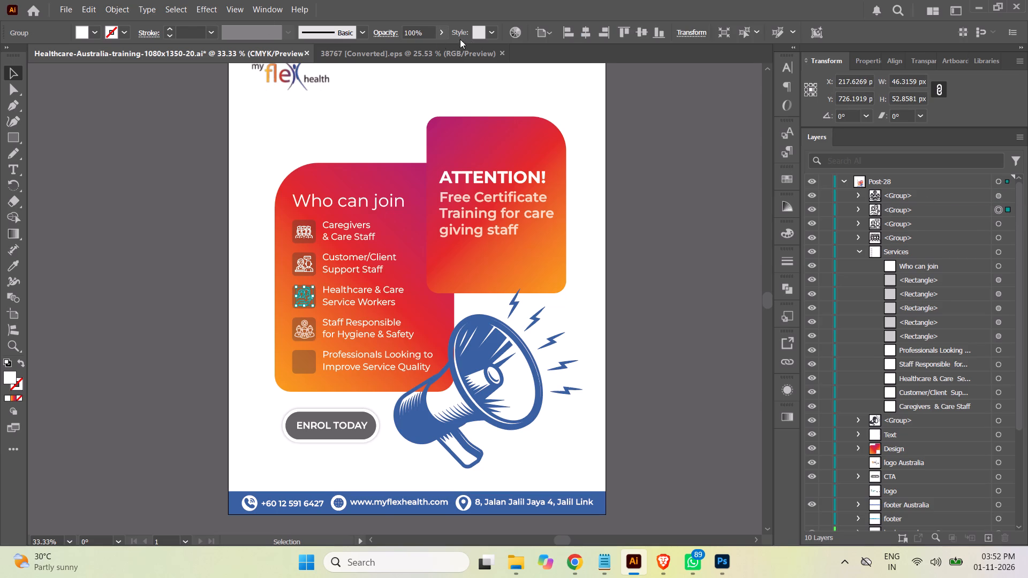
{"action": "left_click_drag", "start_coordinate": [427, 32], "coordinate": [367, 35]}
{"action": "type", "text": "80"}
{"action": "key", "text": "Return"}
{"action": "left_click", "coordinate": [998, 225]}
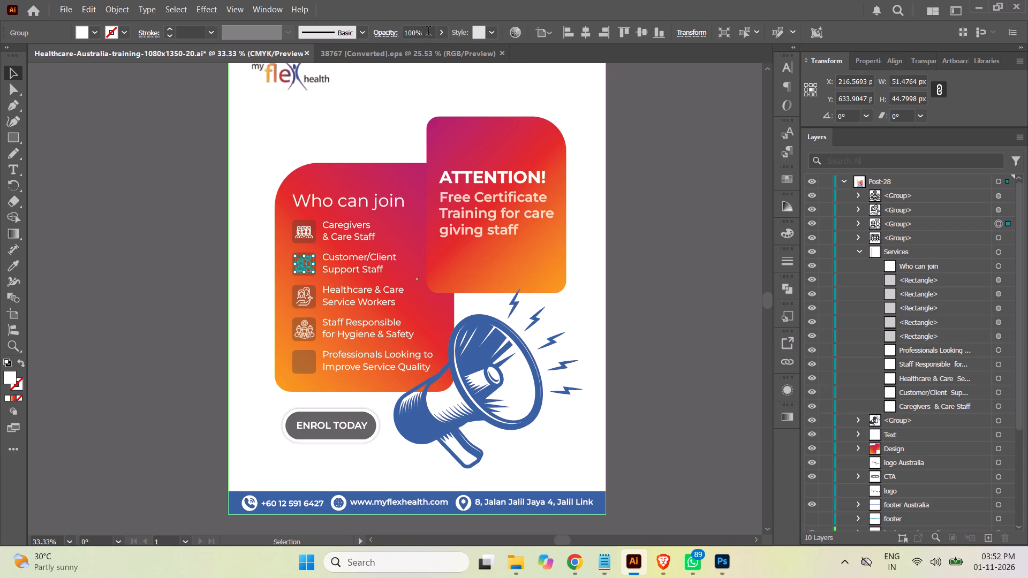
{"action": "left_click_drag", "start_coordinate": [428, 32], "coordinate": [367, 34]}
{"action": "type", "text": "80"}
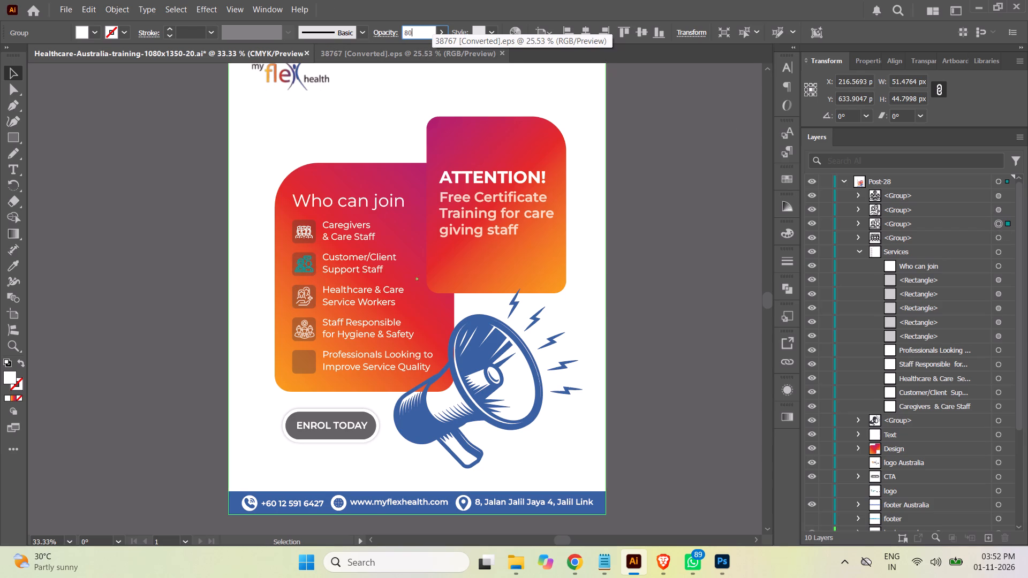
{"action": "key", "text": "Return"}
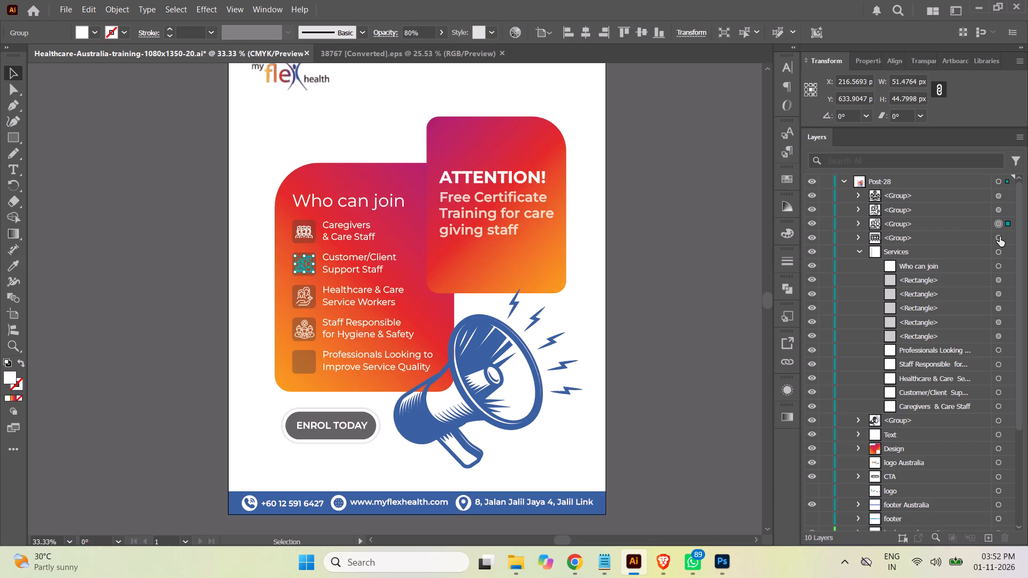
{"action": "left_click", "coordinate": [999, 237]}
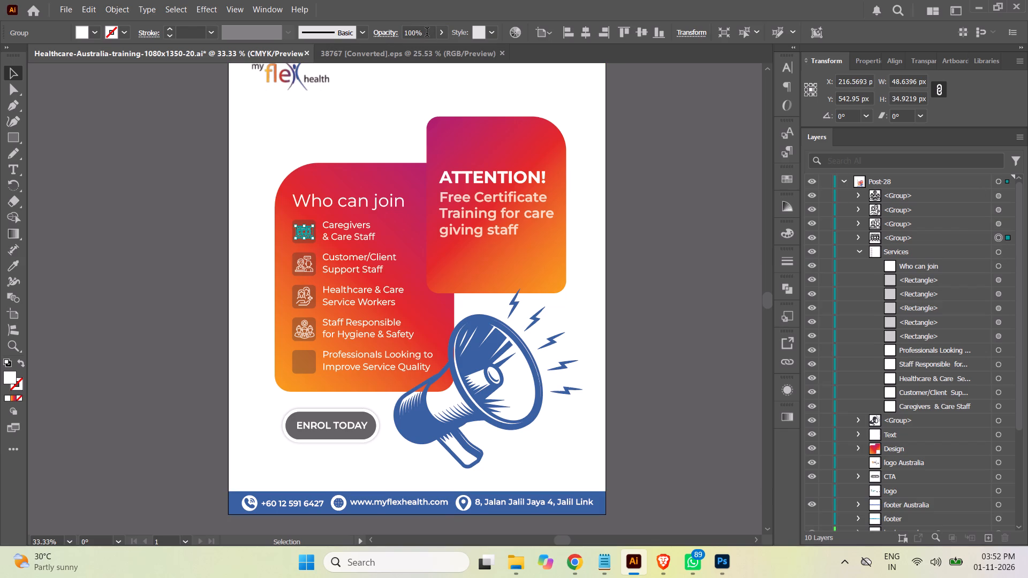
{"action": "left_click_drag", "start_coordinate": [427, 33], "coordinate": [353, 30]}
{"action": "type", "text": "80"}
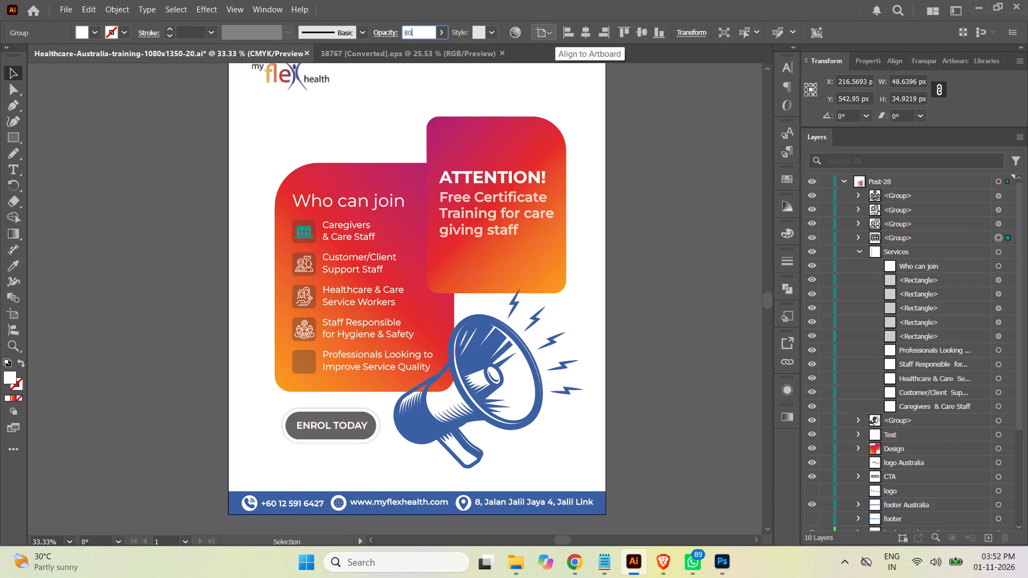
{"action": "key", "text": "Return"}
{"action": "left_click", "coordinate": [115, 256]}
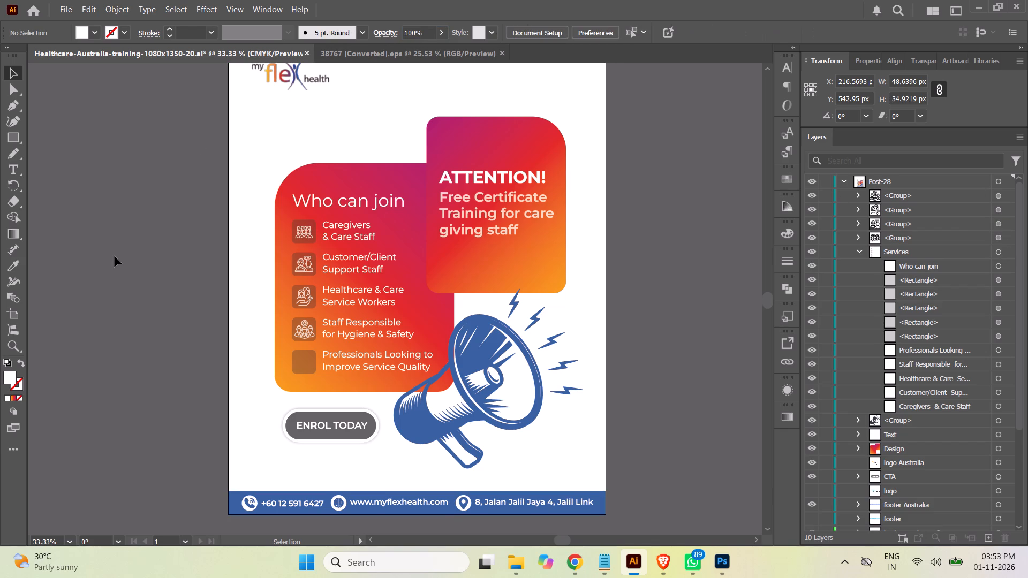
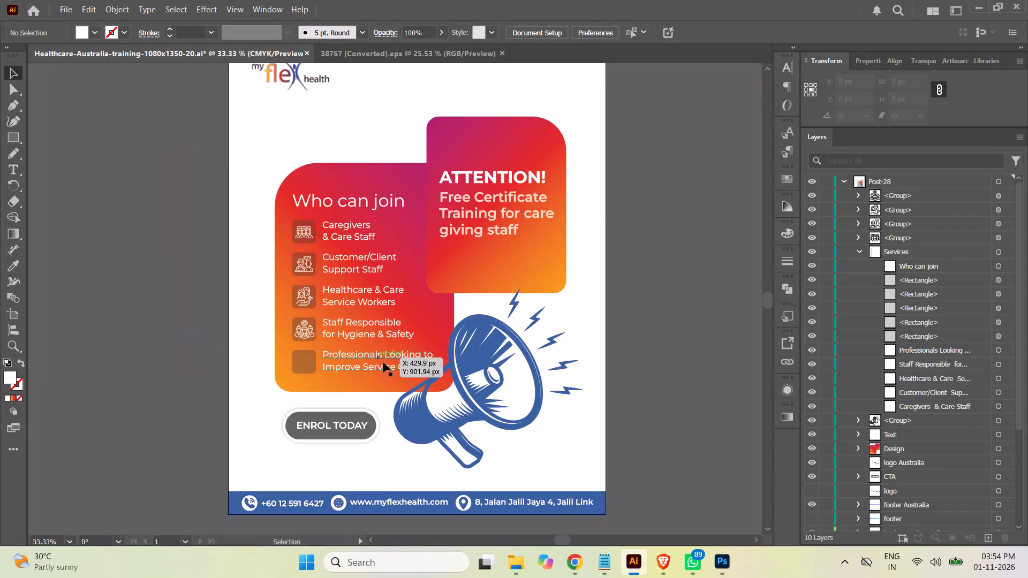
Look through the Health Services folder in File Explorer for an icon suited to the "Professionals Looking to Improve Service Quality" row.
{"action": "left_click", "coordinate": [524, 563]}
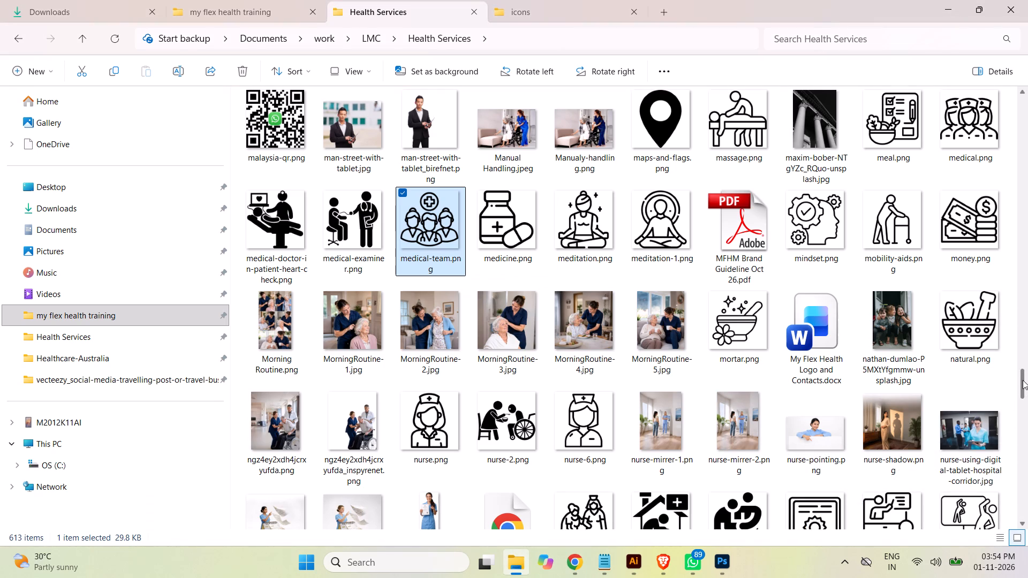
{"action": "left_click_drag", "start_coordinate": [1023, 380], "coordinate": [1027, 413]}
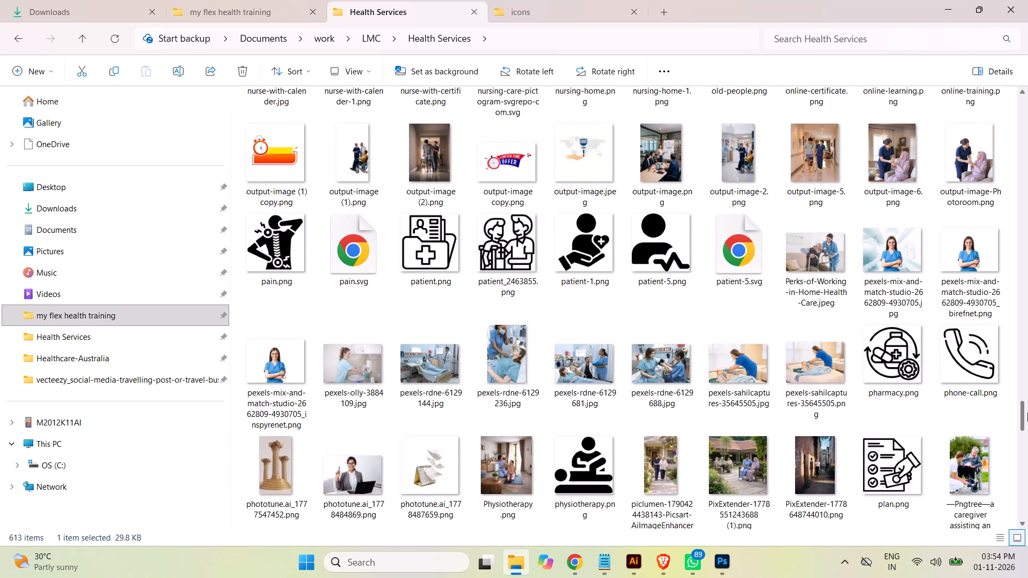
{"action": "left_click_drag", "start_coordinate": [1027, 413], "coordinate": [1027, 444]}
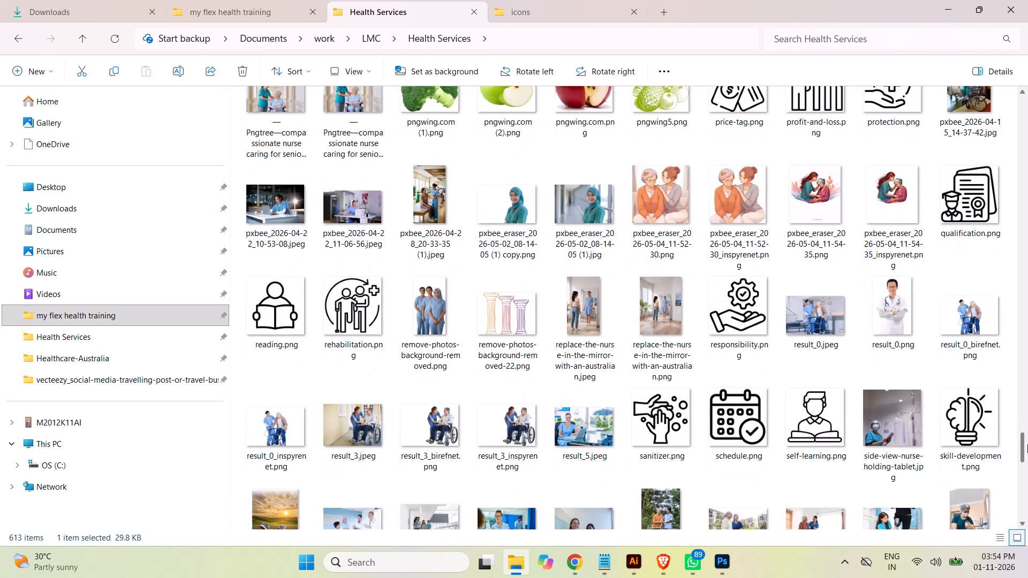
{"action": "left_click_drag", "start_coordinate": [1027, 444], "coordinate": [1027, 444]}
{"action": "left_click_drag", "start_coordinate": [1027, 444], "coordinate": [1027, 444]}
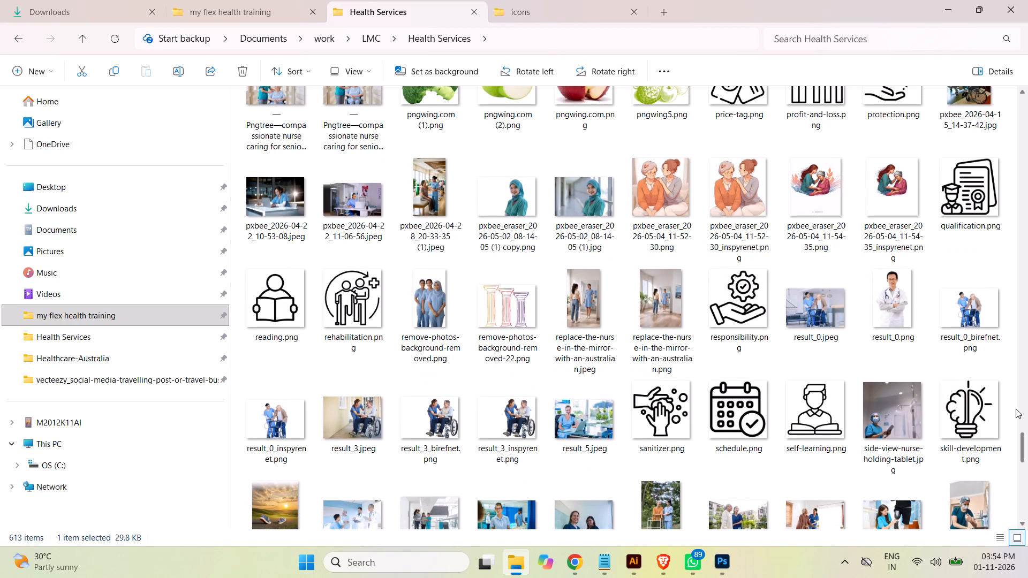
{"action": "left_click_drag", "start_coordinate": [1023, 445], "coordinate": [1026, 461]}
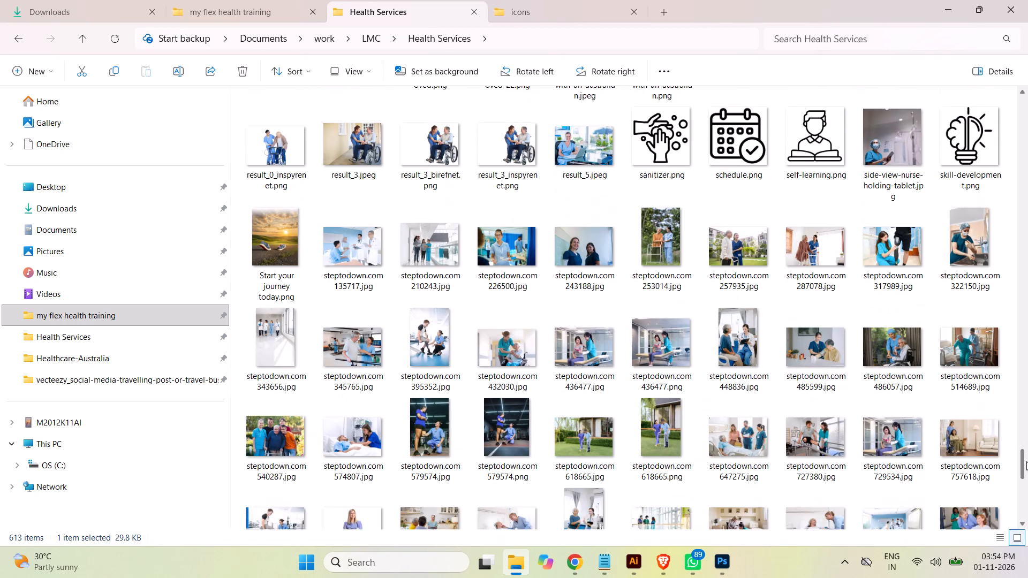
{"action": "left_click_drag", "start_coordinate": [1026, 461], "coordinate": [1027, 466]}
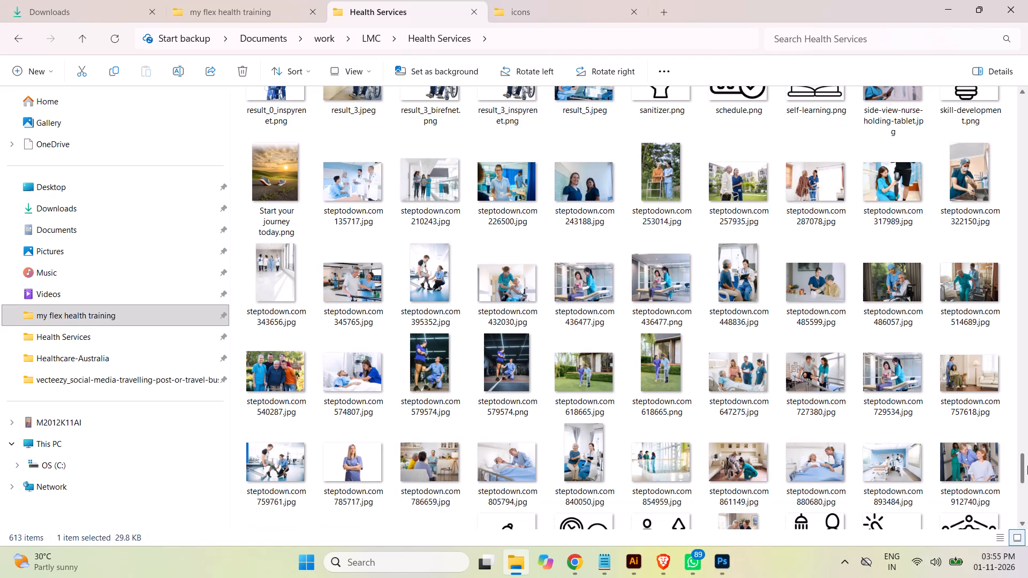
{"action": "left_click_drag", "start_coordinate": [1027, 466], "coordinate": [1027, 481]}
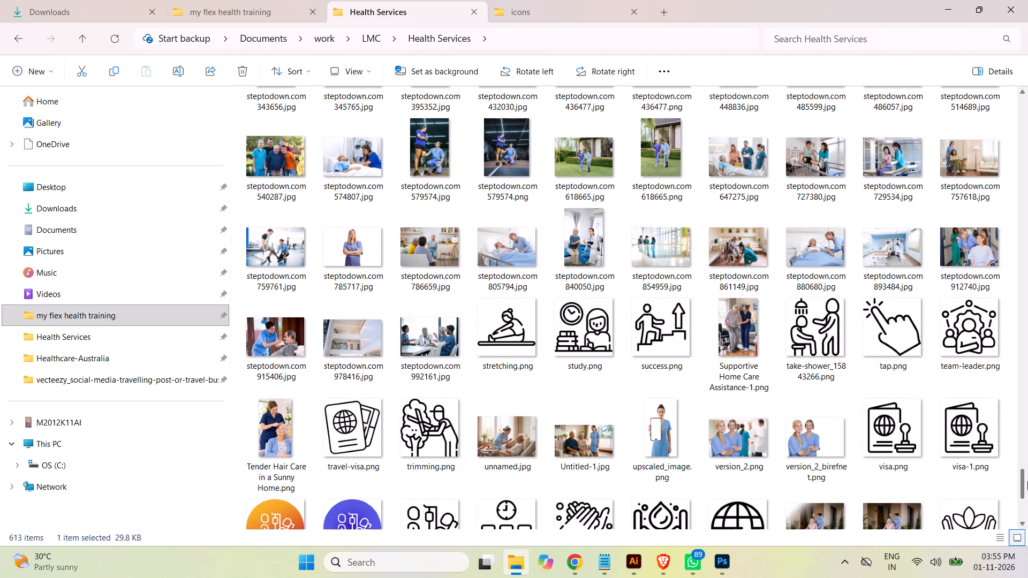
{"action": "left_click_drag", "start_coordinate": [1027, 481], "coordinate": [1027, 489]}
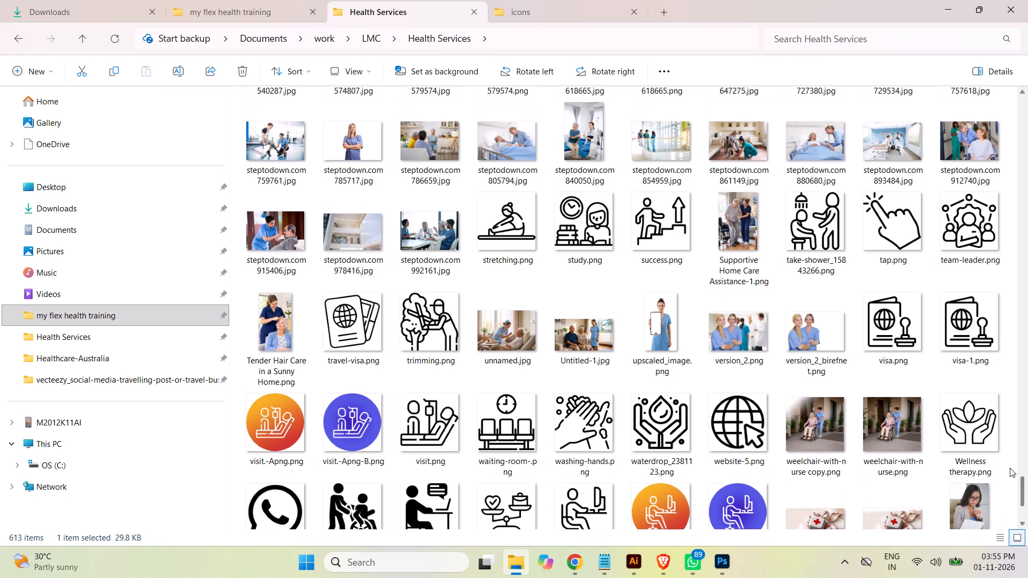
{"action": "left_click_drag", "start_coordinate": [1023, 493], "coordinate": [1024, 499]}
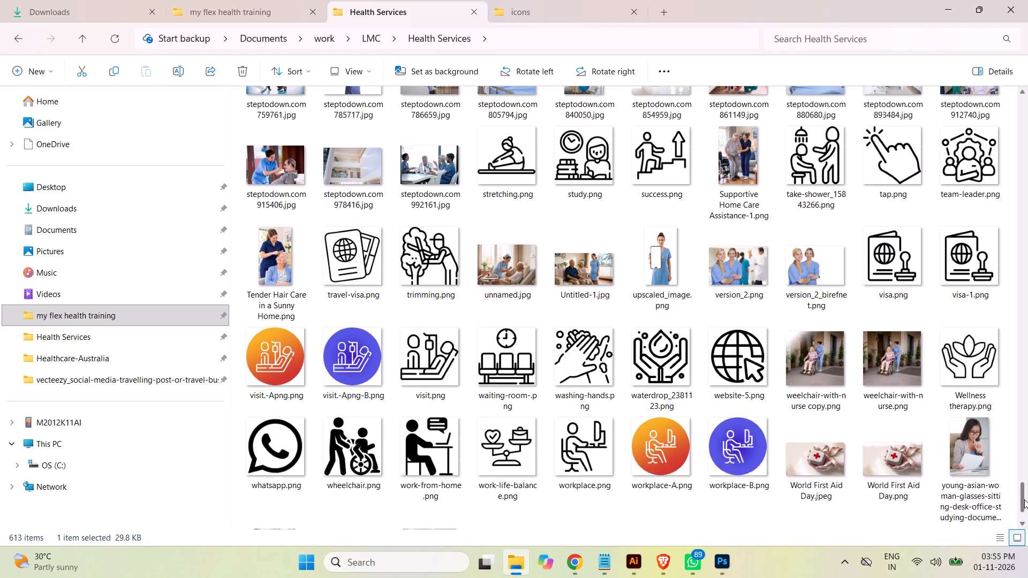
{"action": "left_click_drag", "start_coordinate": [1024, 499], "coordinate": [1003, 119]}
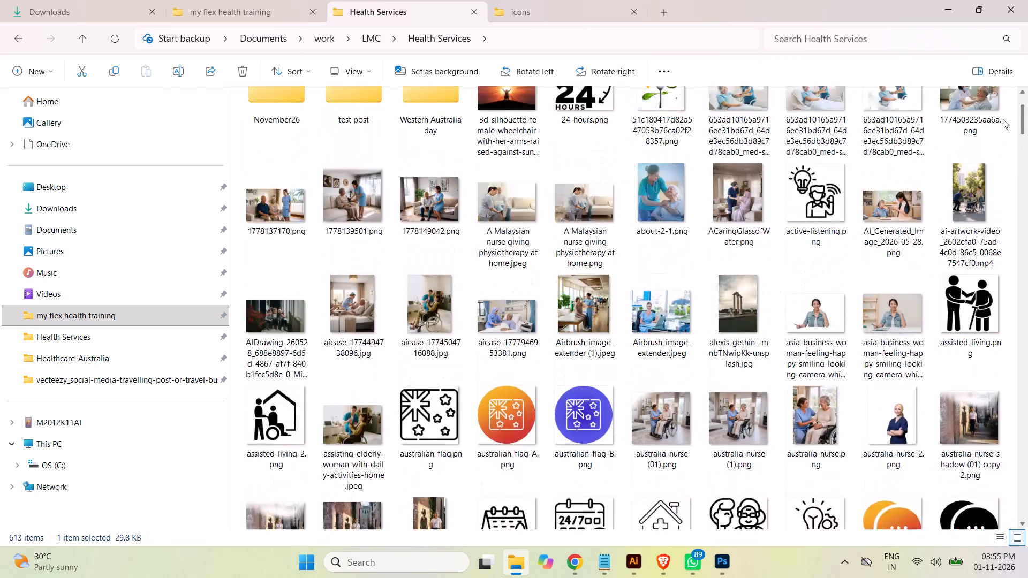
{"action": "left_click_drag", "start_coordinate": [1003, 119], "coordinate": [1003, 108]}
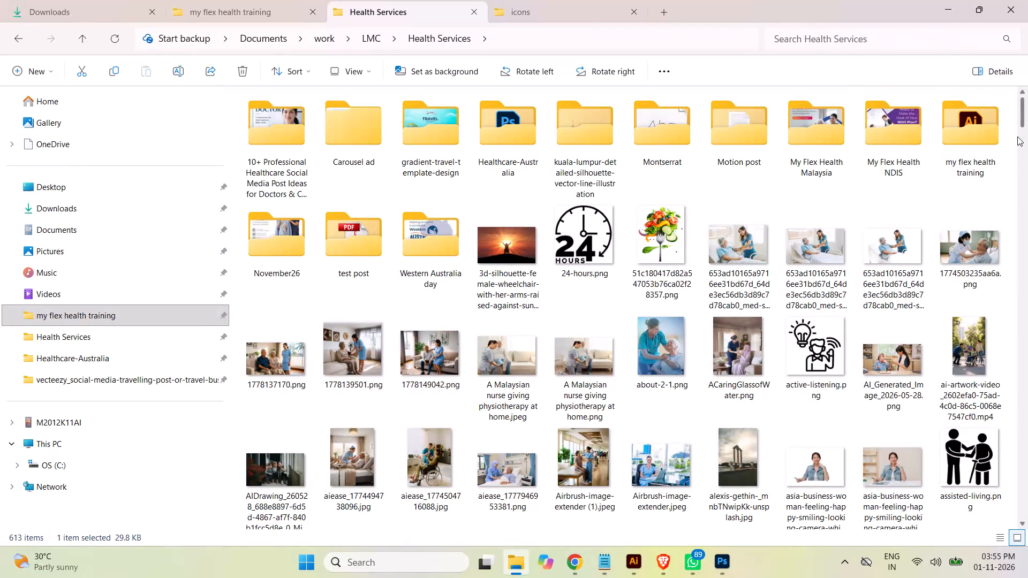
{"action": "left_click_drag", "start_coordinate": [1024, 118], "coordinate": [1027, 131]}
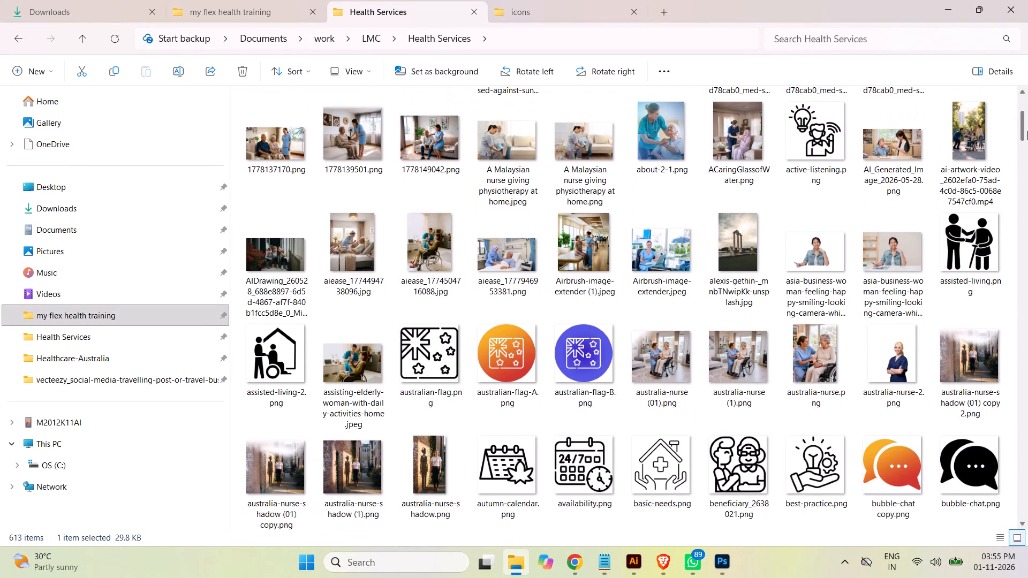
{"action": "left_click_drag", "start_coordinate": [1027, 131], "coordinate": [1027, 132]}
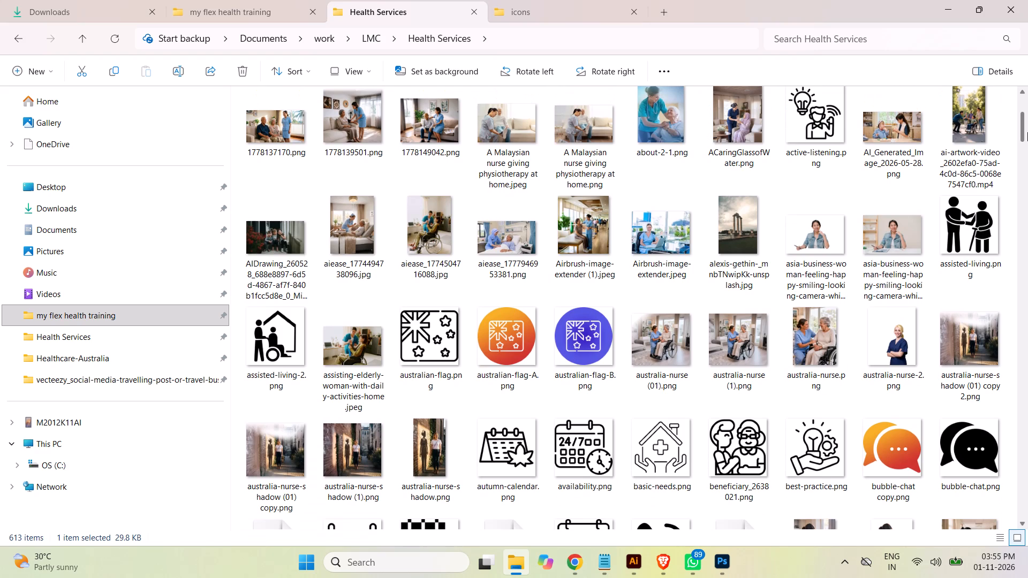
{"action": "left_click_drag", "start_coordinate": [1027, 132], "coordinate": [1027, 134]}
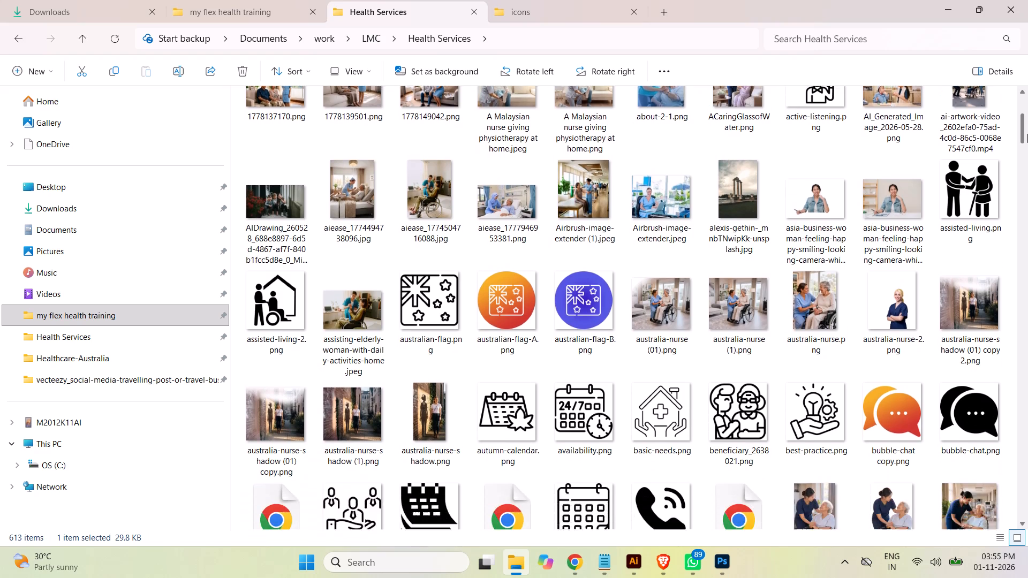
{"action": "left_click_drag", "start_coordinate": [1027, 134], "coordinate": [1027, 152]}
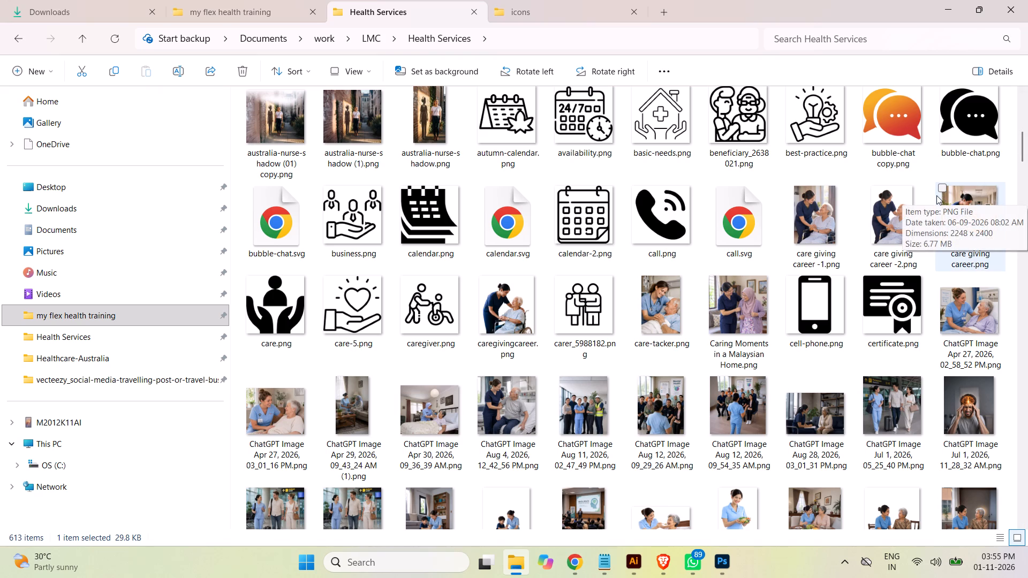
{"action": "left_click", "coordinate": [639, 565]}
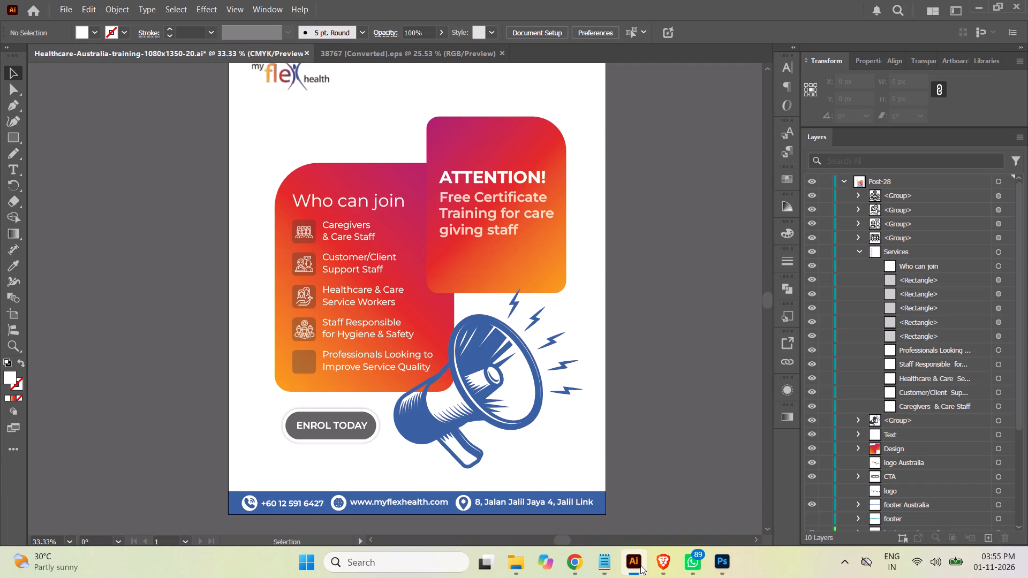
{"action": "left_click", "coordinate": [640, 565]}
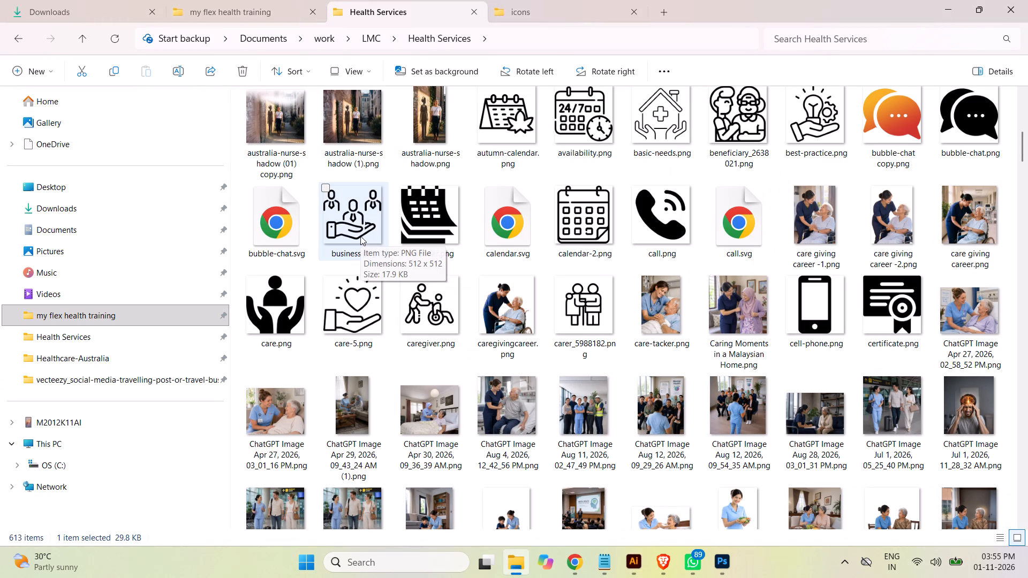
Place business.png into the Illustrator poster below the last list row, and image-trace and expand it into vector paths.
{"action": "left_click_drag", "start_coordinate": [360, 236], "coordinate": [713, 491]}
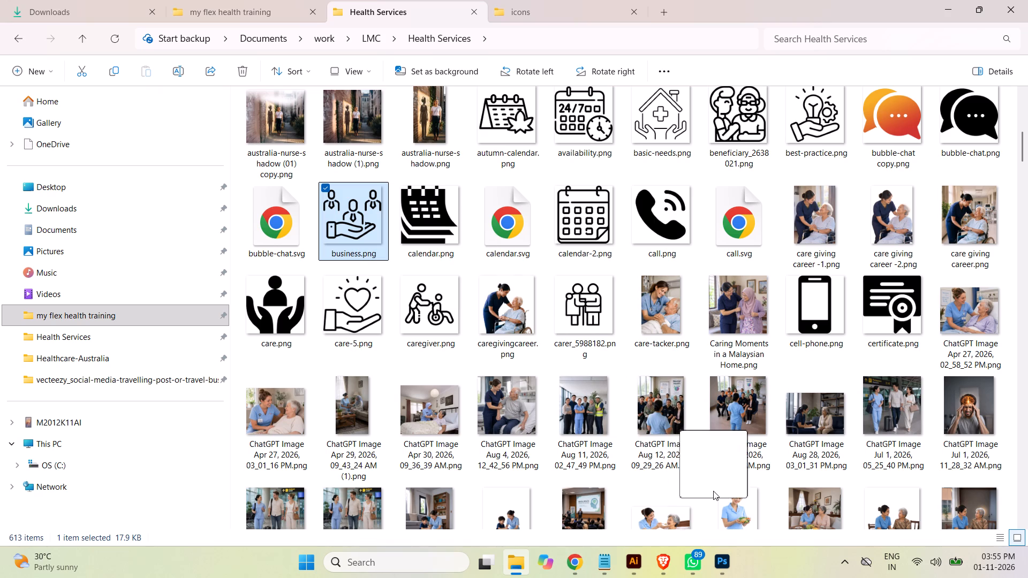
{"action": "left_click_drag", "start_coordinate": [713, 491], "coordinate": [305, 394]}
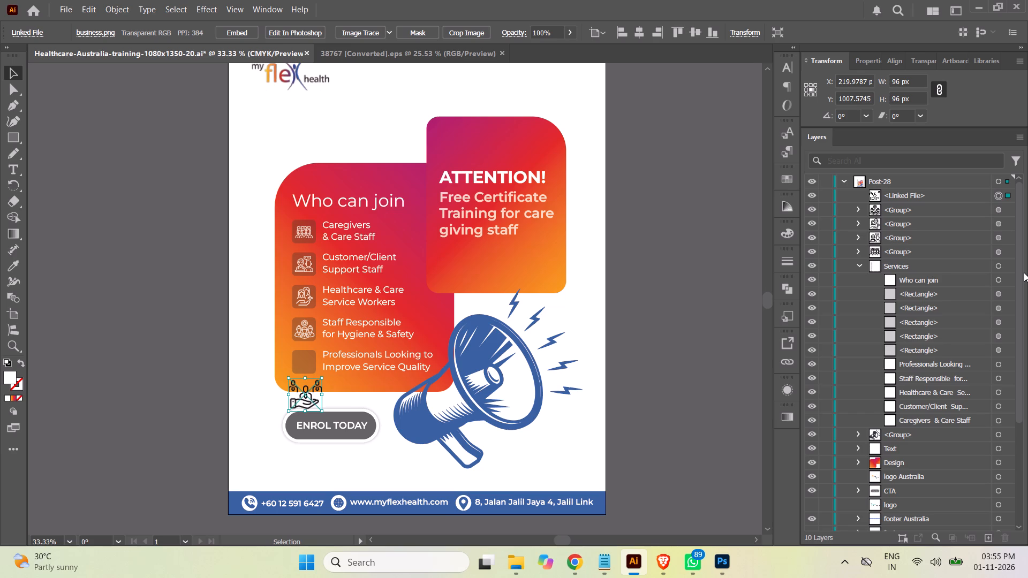
{"action": "left_click", "coordinate": [358, 32]}
{"action": "left_click", "coordinate": [349, 34]}
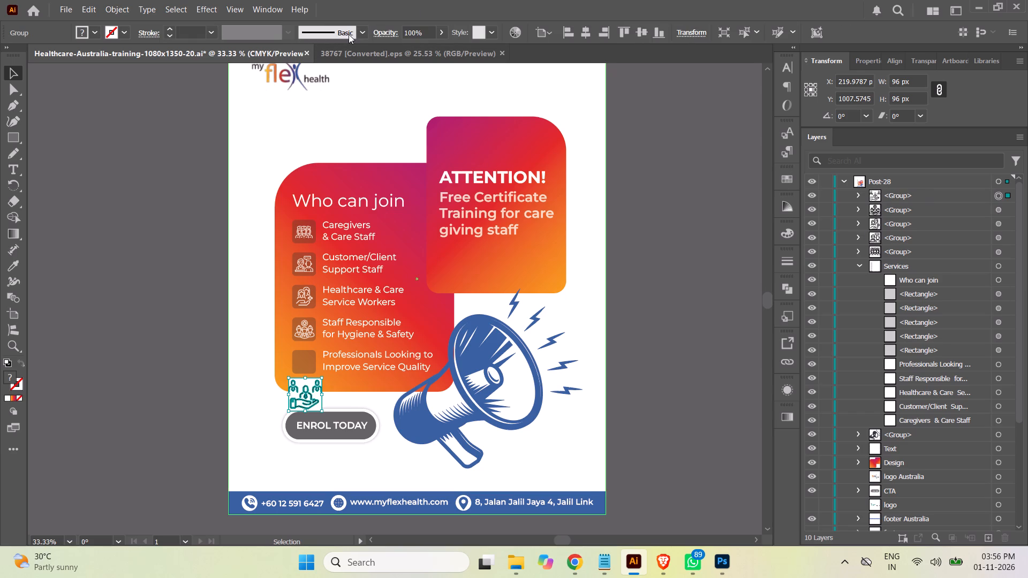
Delete the white paths and white compound paths from the traced business icon group, keeping only its black shapes.
{"action": "left_click", "coordinate": [857, 196]}
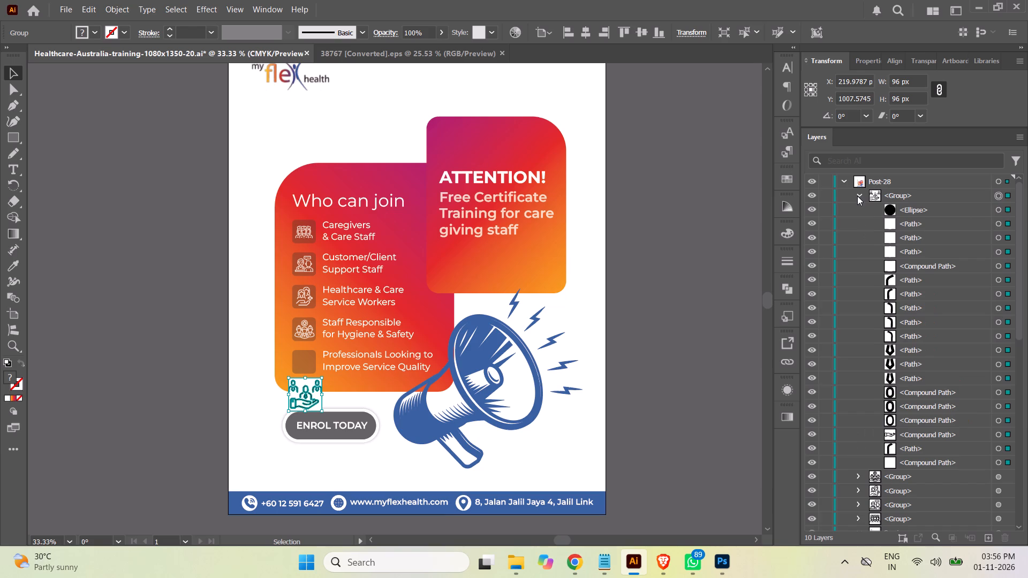
{"action": "left_click", "coordinate": [934, 224]}
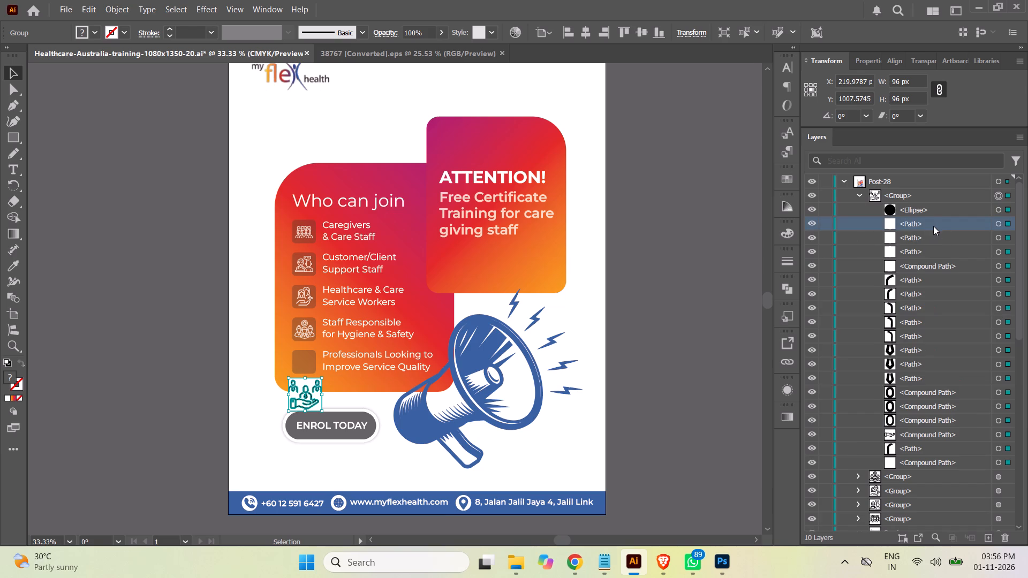
{"action": "left_click", "coordinate": [924, 267], "text": "shift"}
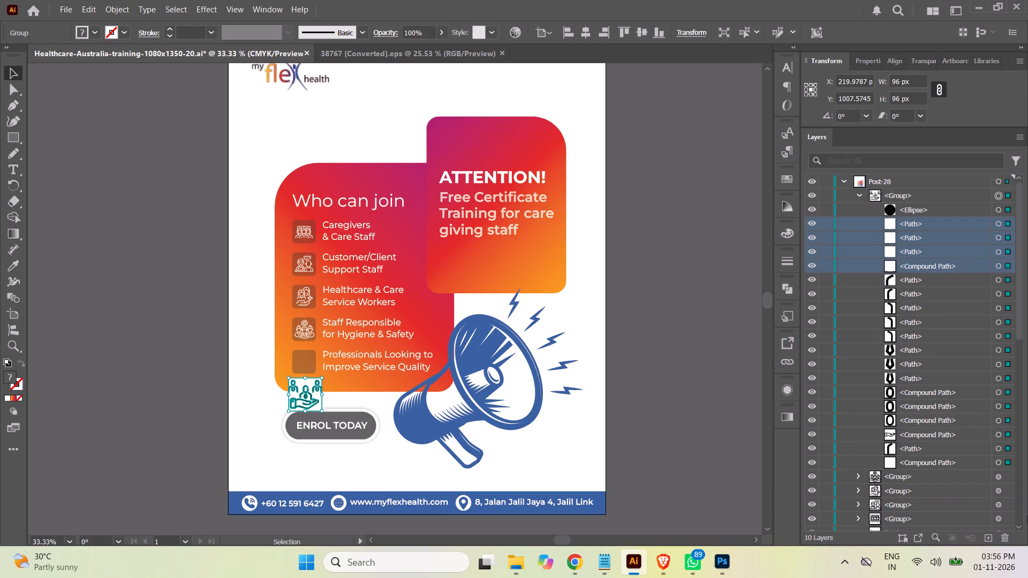
{"action": "left_click", "coordinate": [1007, 536]}
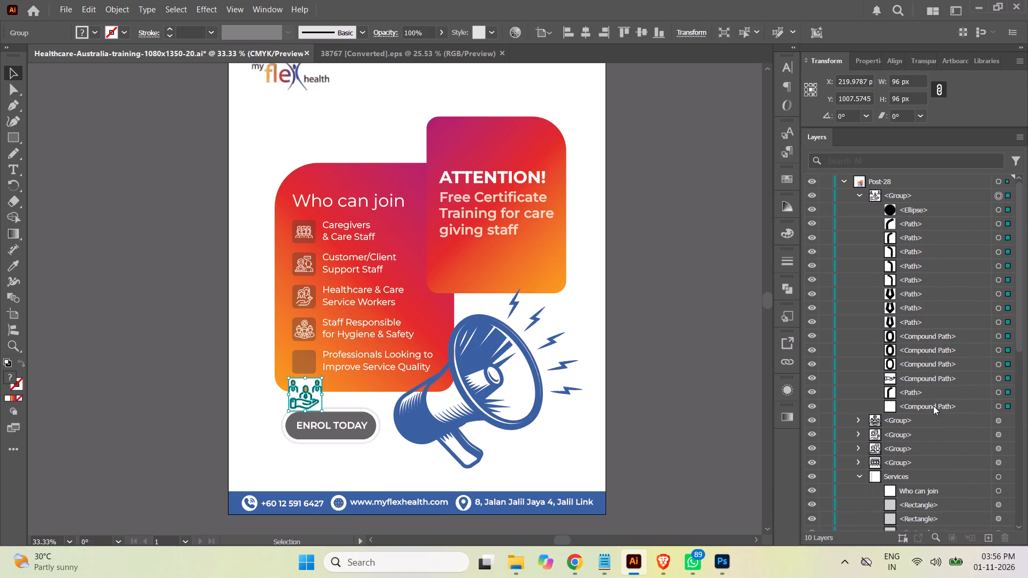
{"action": "left_click", "coordinate": [932, 410]}
{"action": "left_click", "coordinate": [1007, 537]}
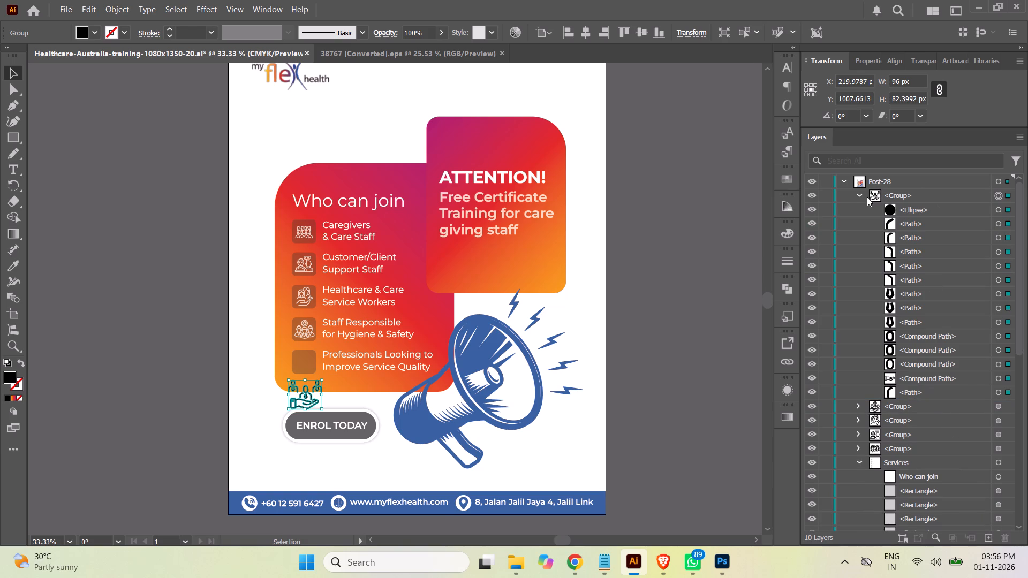
{"action": "left_click", "coordinate": [861, 195]}
Scale the business icon down to about 55 × 47 px and centre it on the empty square beside "Professionals Looking to Improve Service Quality".
{"action": "left_click", "coordinate": [999, 196]}
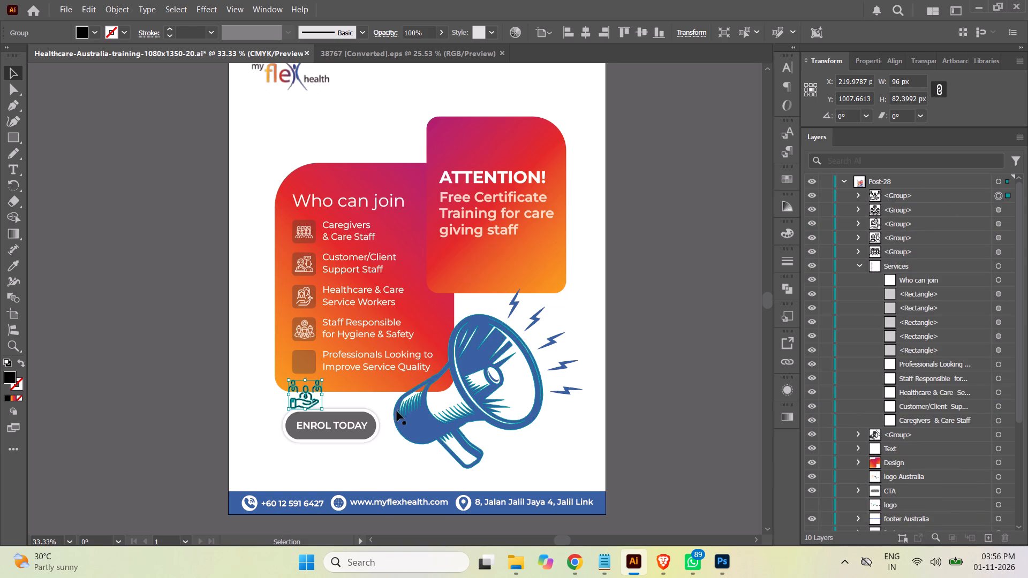
{"action": "left_click_drag", "start_coordinate": [309, 404], "coordinate": [314, 386]}
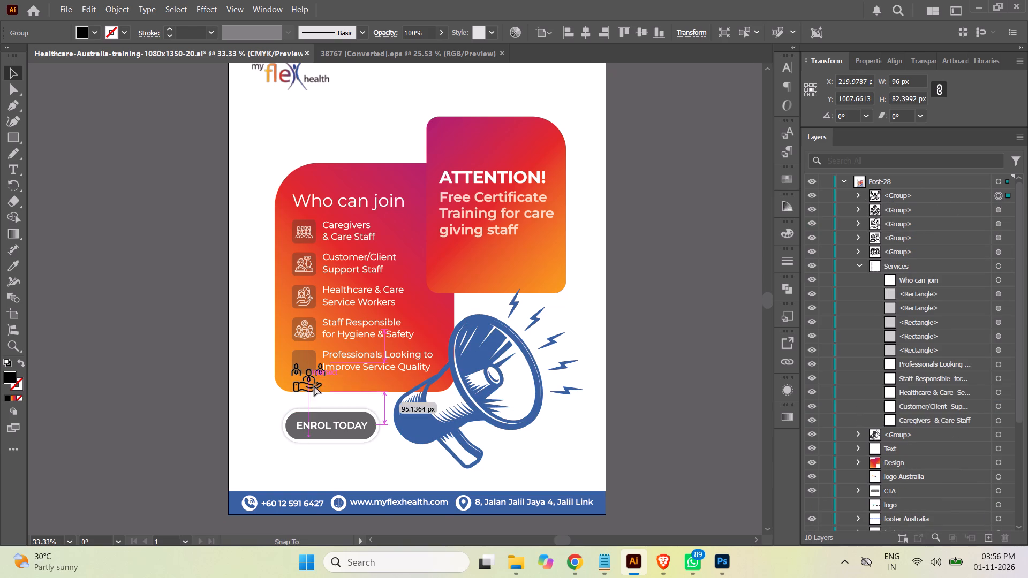
{"action": "left_click_drag", "start_coordinate": [314, 386], "coordinate": [314, 384]}
{"action": "left_click_drag", "start_coordinate": [326, 390], "coordinate": [321, 383], "text": "shift"}
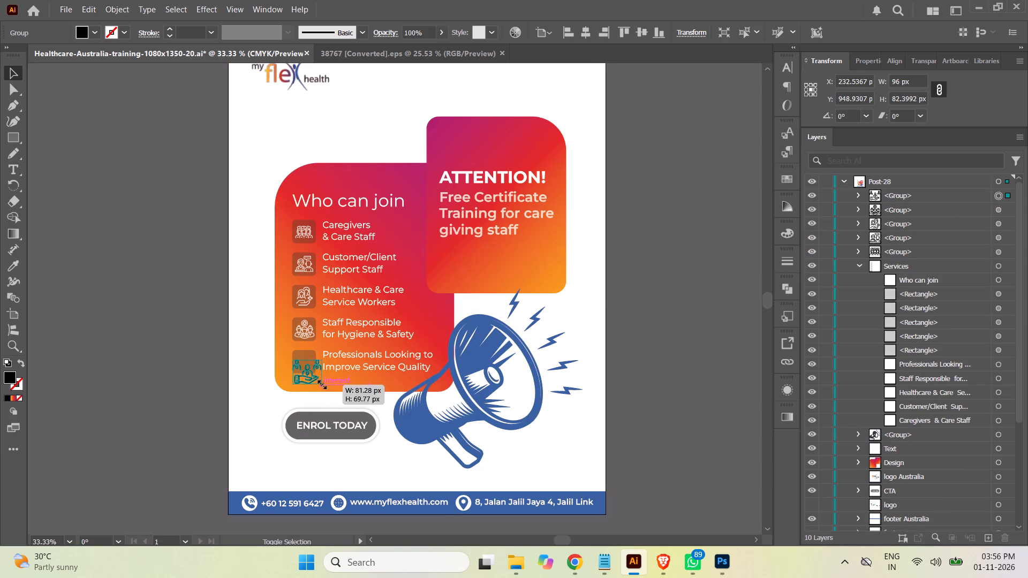
{"action": "left_click_drag", "start_coordinate": [321, 383], "coordinate": [311, 375], "text": "shift"}
{"action": "left_click_drag", "start_coordinate": [306, 369], "coordinate": [305, 366]}
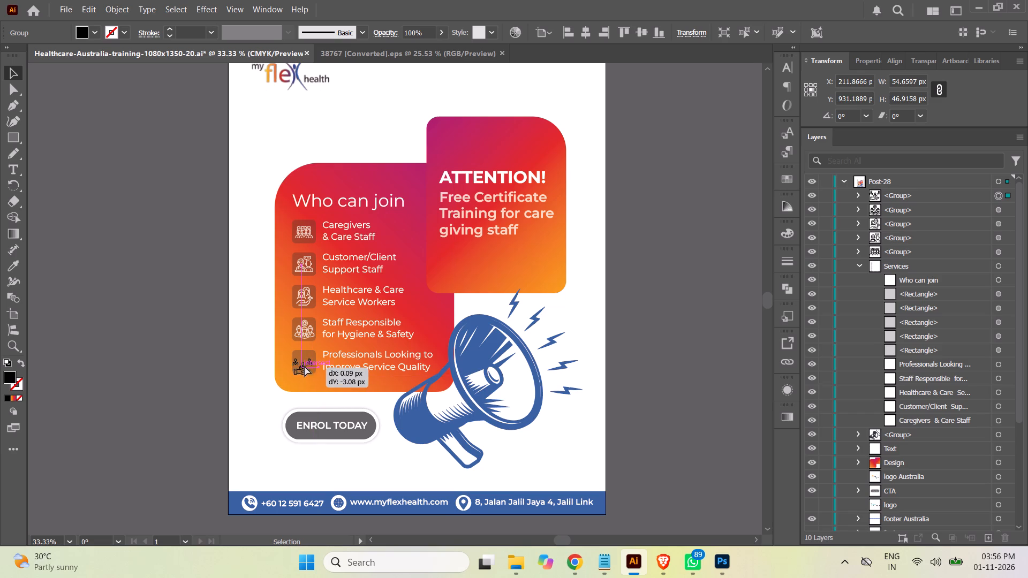
{"action": "left_click_drag", "start_coordinate": [305, 366], "coordinate": [307, 362]}
{"action": "left_click", "coordinate": [193, 398]}
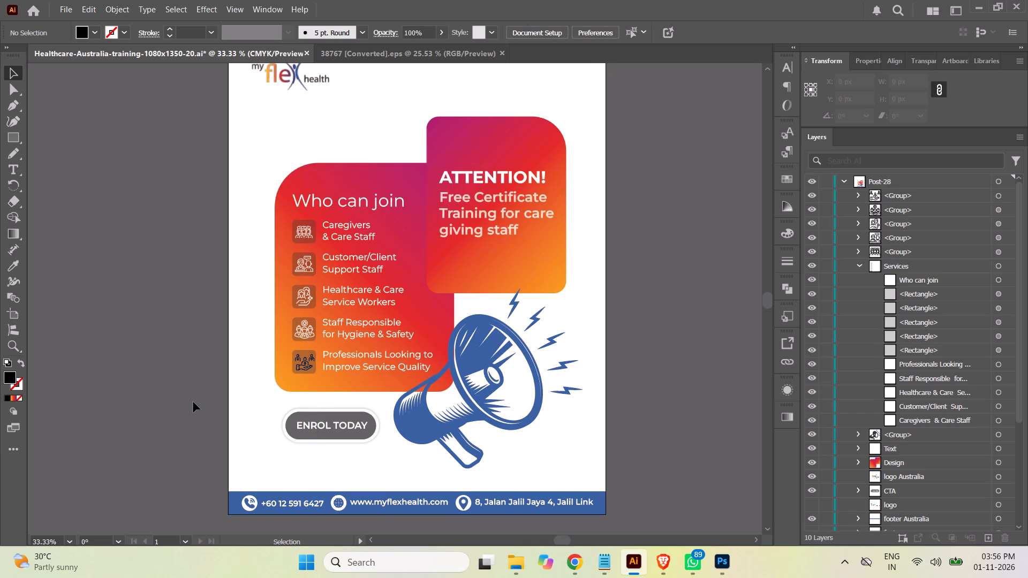
Set the fill of the business icon group to white (ffffff).
{"action": "left_click", "coordinate": [997, 198]}
{"action": "double_click", "coordinate": [9, 377]}
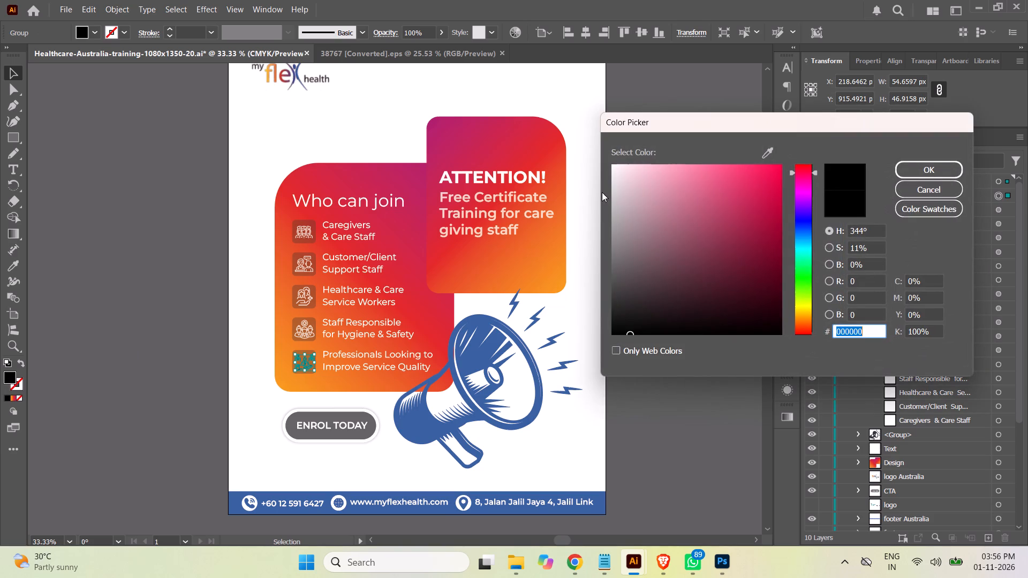
{"action": "left_click_drag", "start_coordinate": [635, 180], "coordinate": [587, 136]}
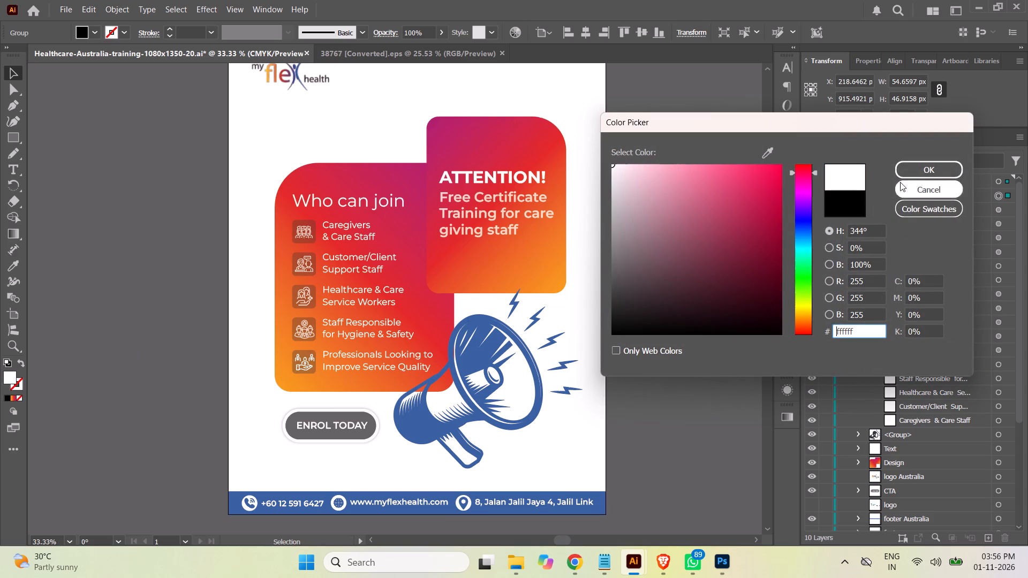
{"action": "left_click", "coordinate": [904, 167]}
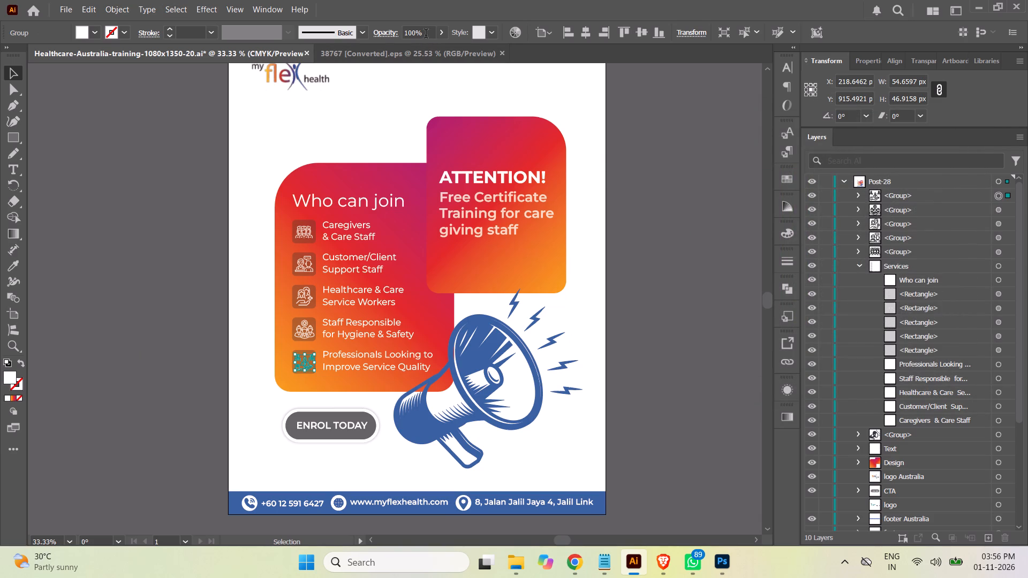
Set the opacity of the business icon group to 80%.
{"action": "left_click_drag", "start_coordinate": [426, 35], "coordinate": [366, 33]}
{"action": "key", "text": "8"}
{"action": "key", "text": "0"}
{"action": "key", "text": "Return"}
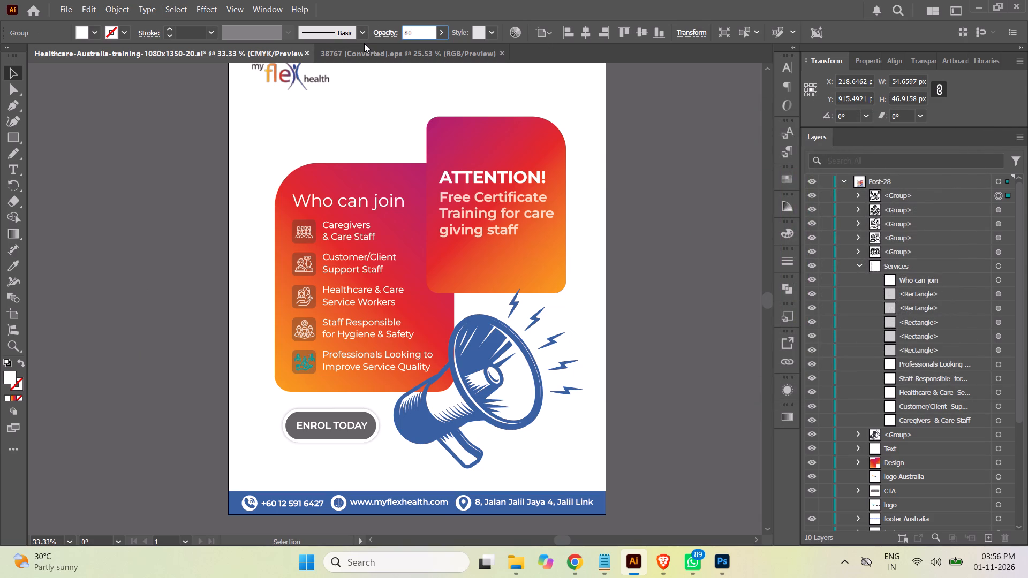
Deselect the business icon, check the completed "Who can join" list up close, and save the poster document.
{"action": "left_click", "coordinate": [133, 349]}
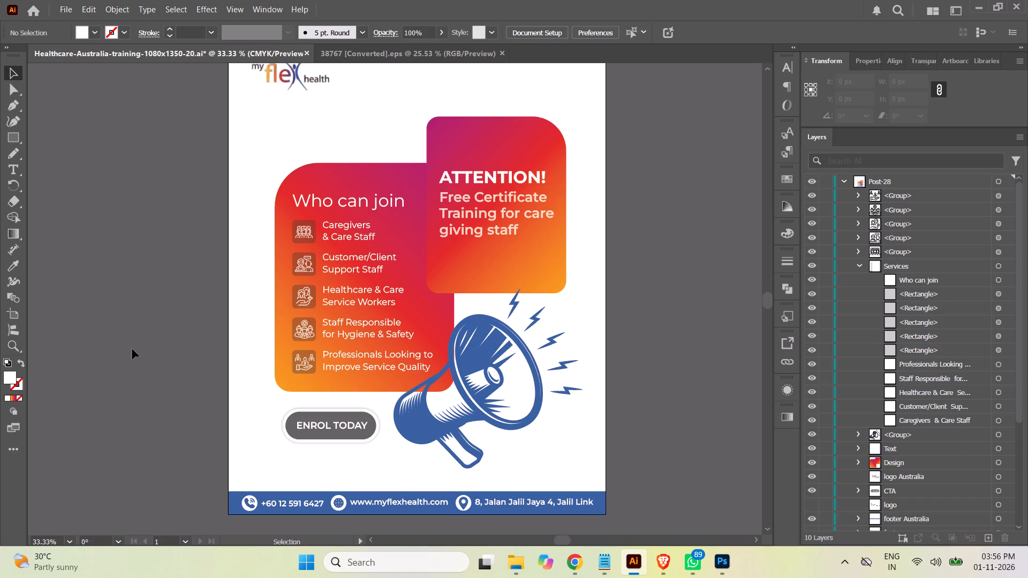
{"action": "key", "text": "ctrl+equal"}
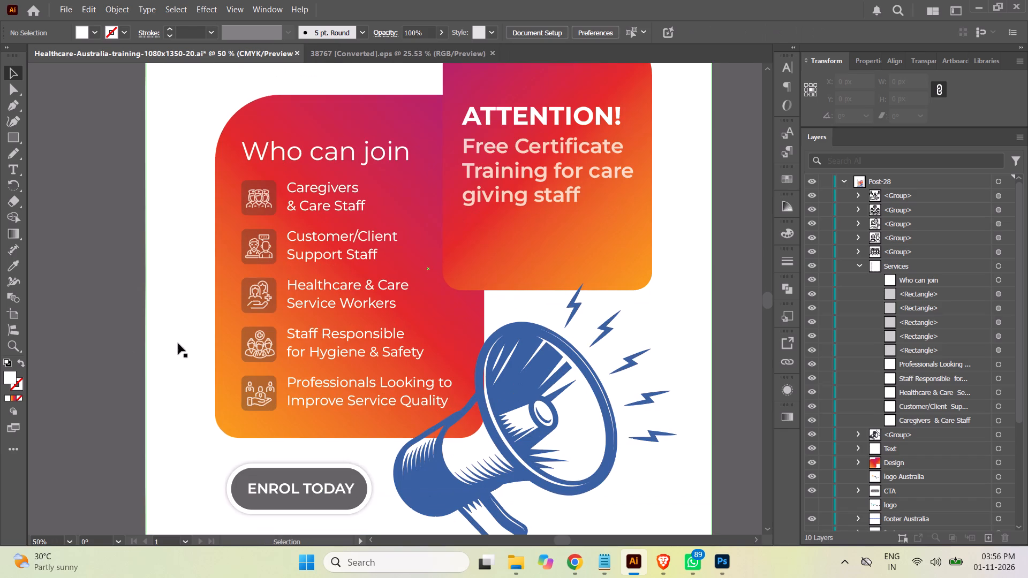
{"action": "left_click", "coordinate": [43, 343]}
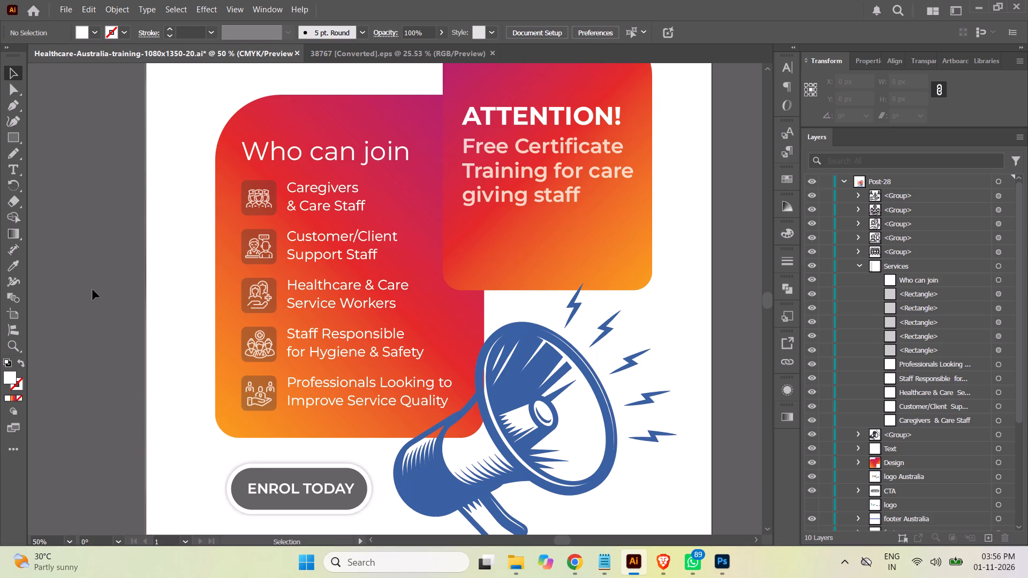
{"action": "scroll", "coordinate": [93, 287], "scroll_direction": "up", "scroll_amount": 2}
{"action": "scroll", "coordinate": [92, 286], "scroll_direction": "down", "scroll_amount": 5}
{"action": "scroll", "coordinate": [92, 286], "scroll_direction": "up", "scroll_amount": 5}
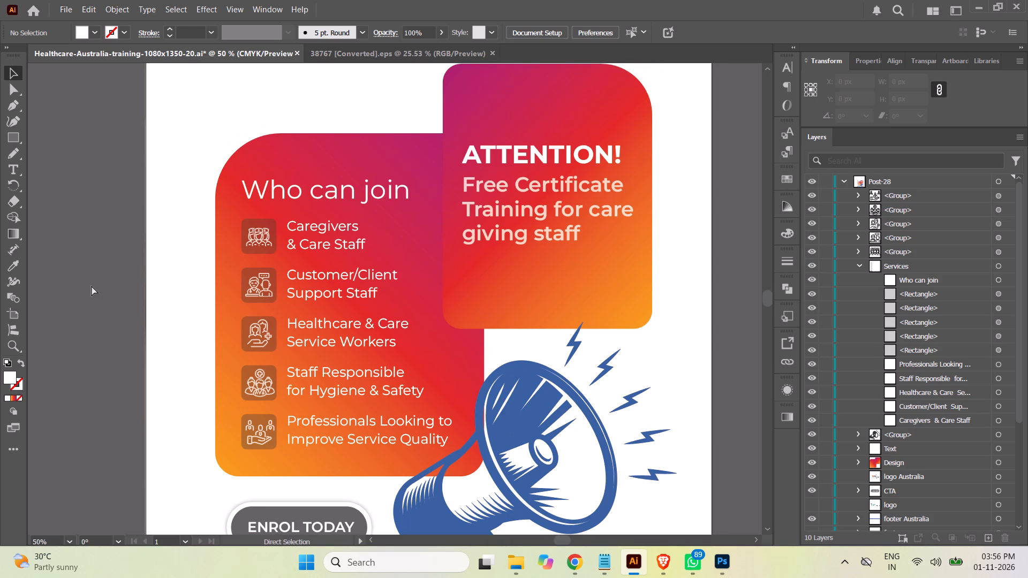
{"action": "key", "text": "ctrl+s"}
Move the five icon groups into the Services layer, directly below the "Who can join" text, then collapse the layer and deselect.
{"action": "key", "text": "ctrl+minus"}
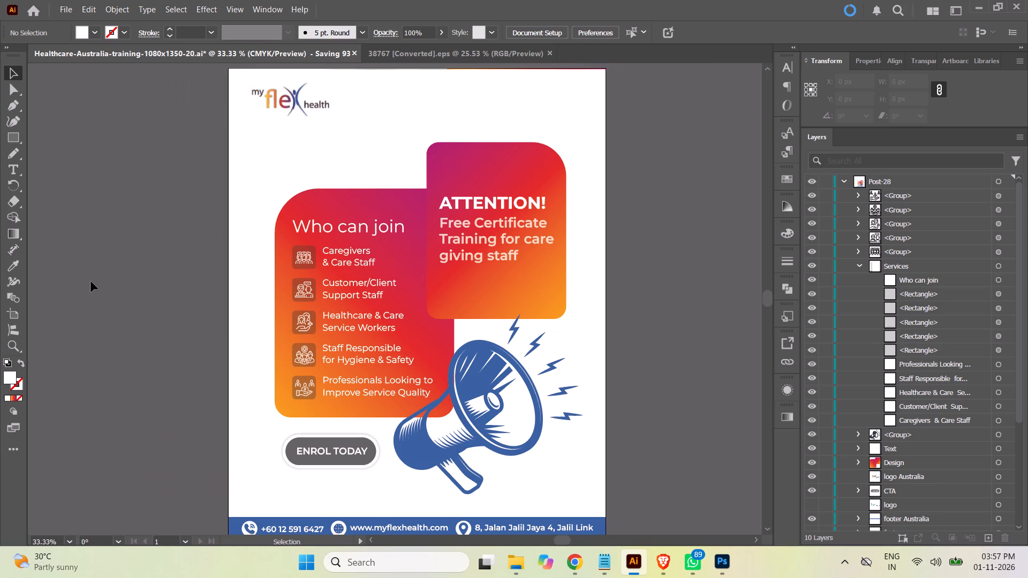
{"action": "left_click", "coordinate": [859, 264]}
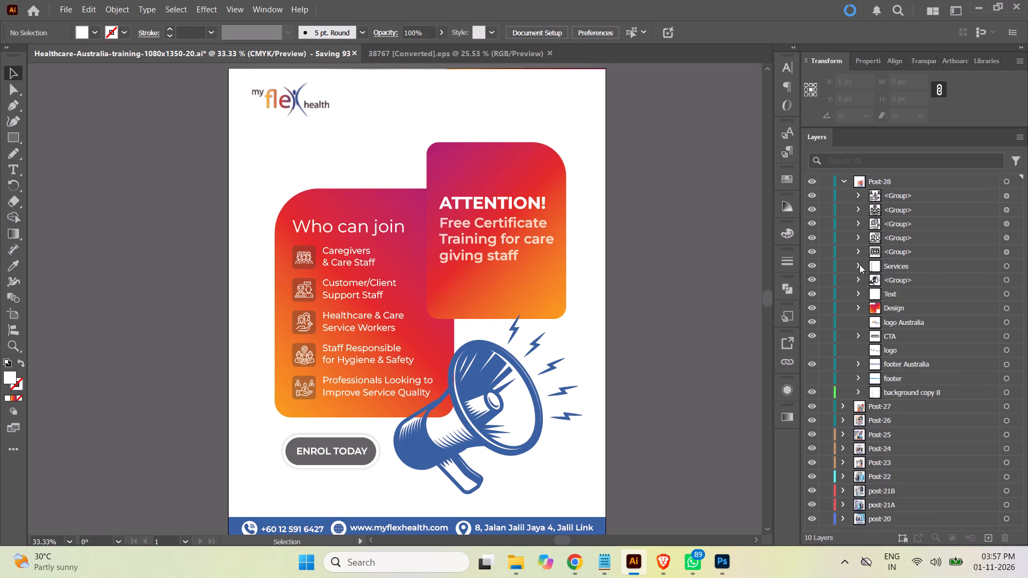
{"action": "left_click", "coordinate": [859, 264]}
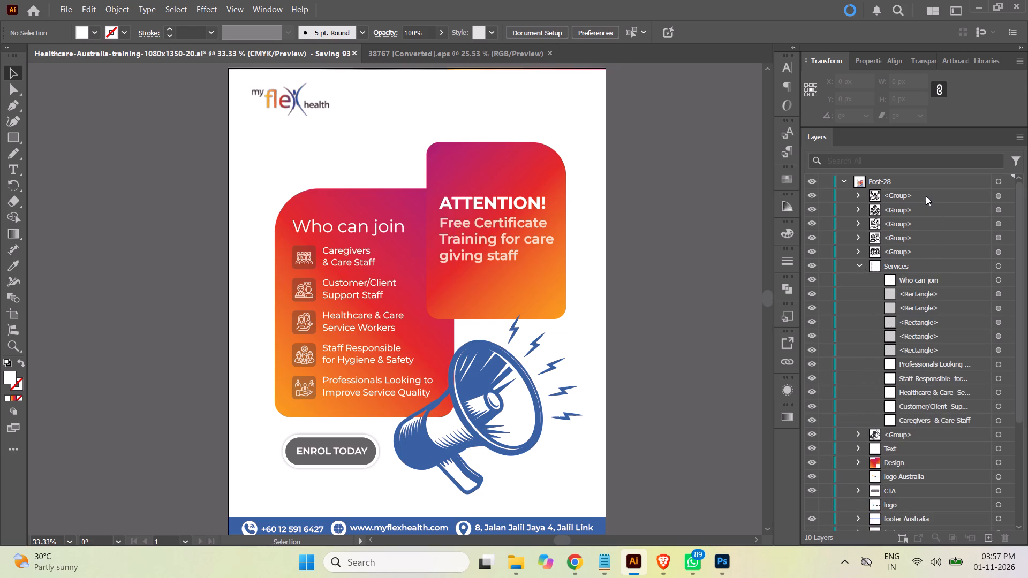
{"action": "left_click", "coordinate": [1002, 196]}
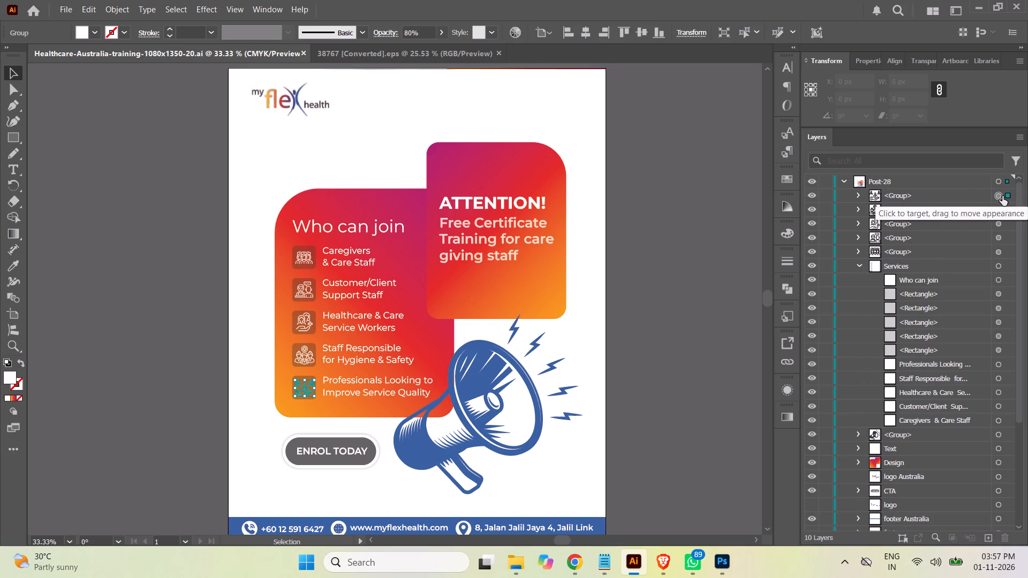
{"action": "left_click", "coordinate": [996, 252], "text": "shift"}
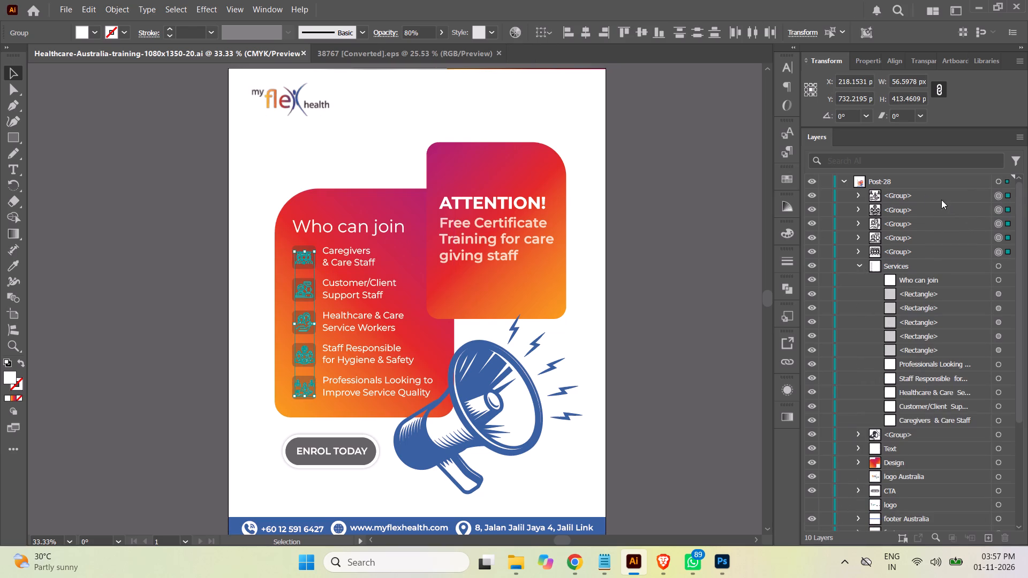
{"action": "left_click", "coordinate": [932, 195]}
{"action": "left_click", "coordinate": [916, 252], "text": "shift"}
{"action": "left_click_drag", "start_coordinate": [933, 252], "coordinate": [933, 262]}
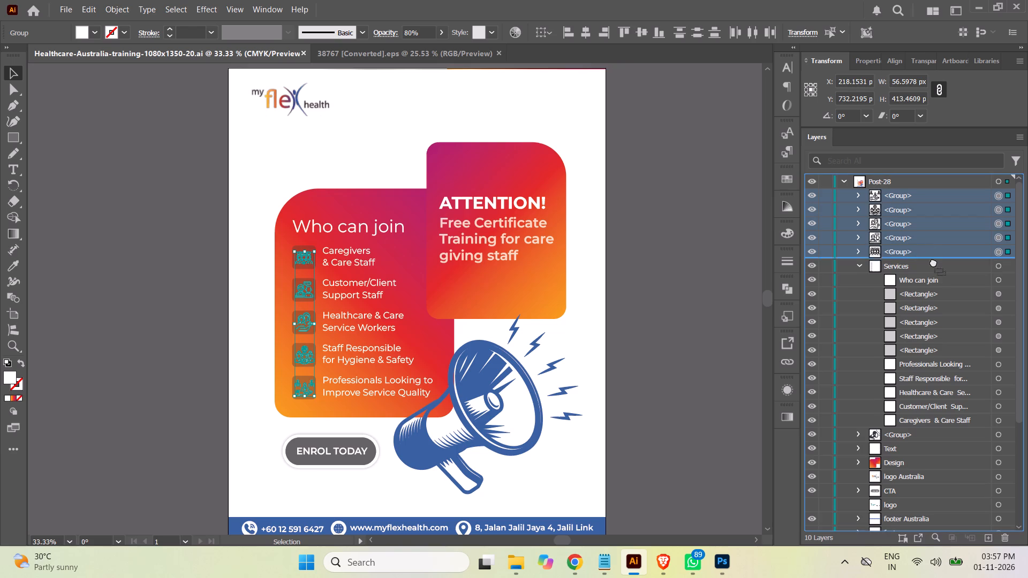
{"action": "left_click_drag", "start_coordinate": [933, 262], "coordinate": [928, 288]}
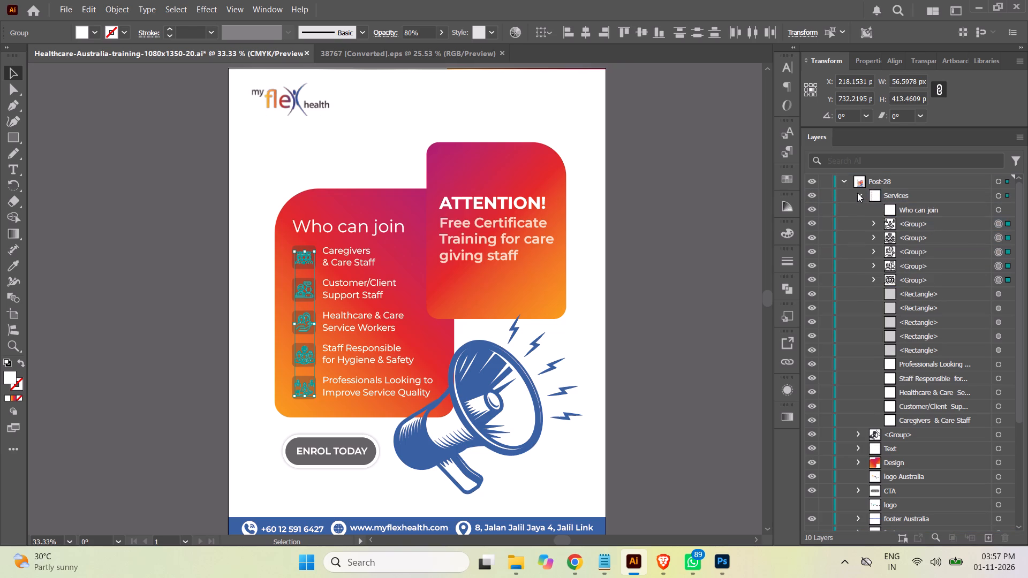
{"action": "left_click", "coordinate": [857, 193]}
{"action": "left_click", "coordinate": [703, 209]}
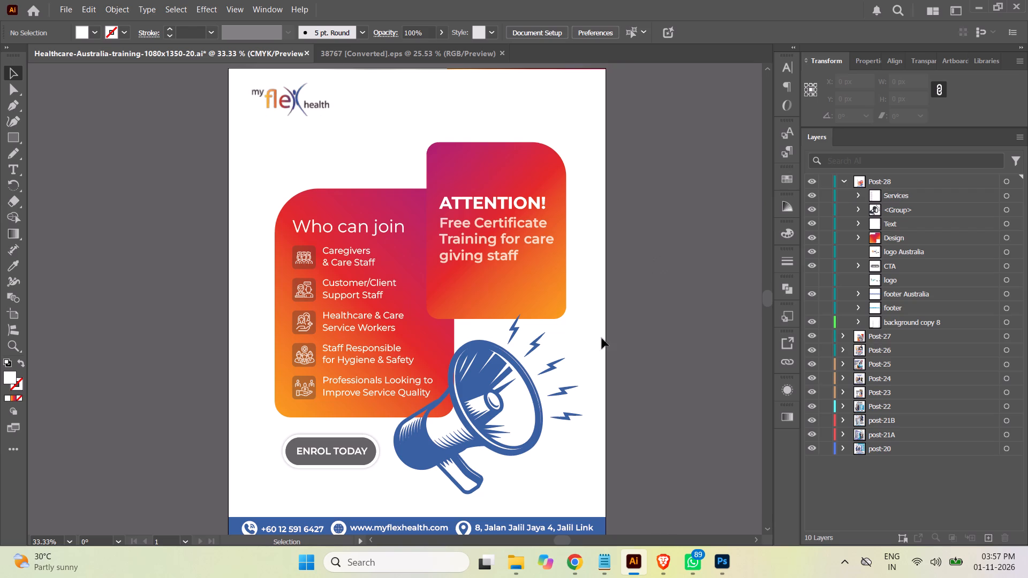
Switch to File Explorer and look through the Health Services folder to its end for artwork suited to the poster.
{"action": "left_click", "coordinate": [524, 566]}
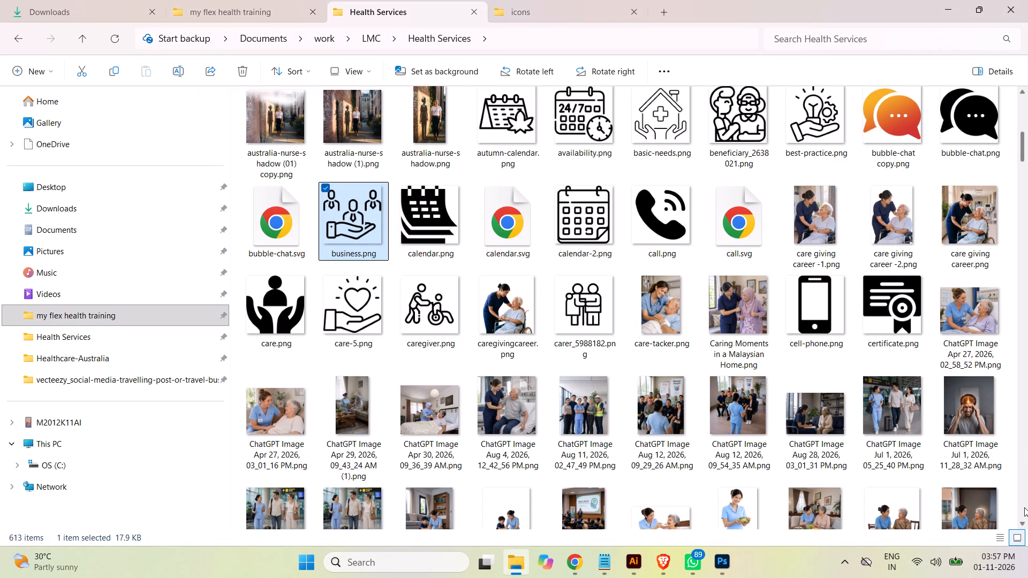
{"action": "scroll", "coordinate": [1022, 249], "scroll_direction": "down", "scroll_amount": 6}
{"action": "scroll", "coordinate": [1021, 249], "scroll_direction": "up", "scroll_amount": 4}
{"action": "scroll", "coordinate": [1021, 249], "scroll_direction": "down", "scroll_amount": 2}
{"action": "scroll", "coordinate": [1021, 249], "scroll_direction": "up", "scroll_amount": 3}
{"action": "scroll", "coordinate": [1020, 249], "scroll_direction": "down", "scroll_amount": 1}
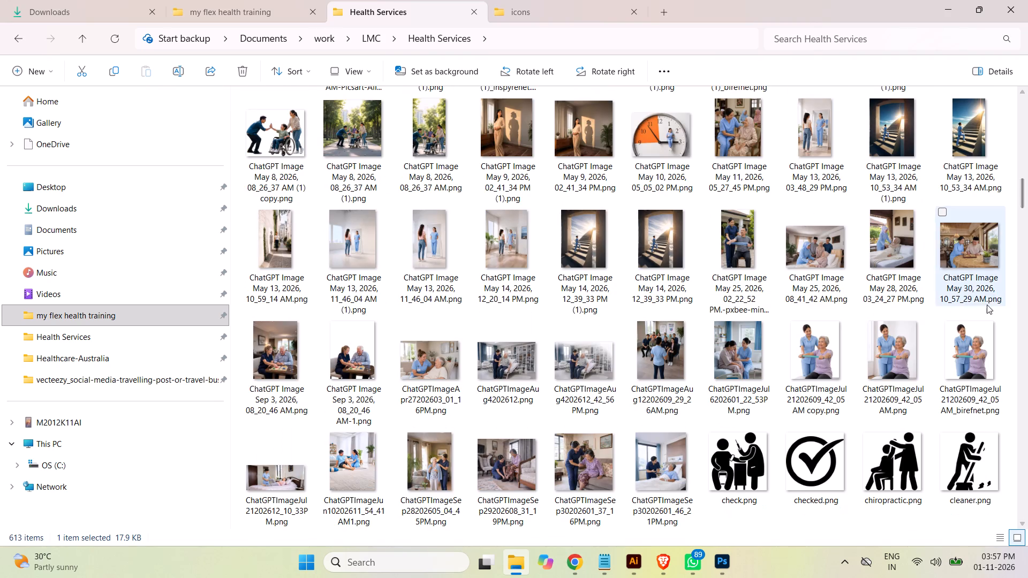
{"action": "left_click_drag", "start_coordinate": [1022, 194], "coordinate": [1024, 201]}
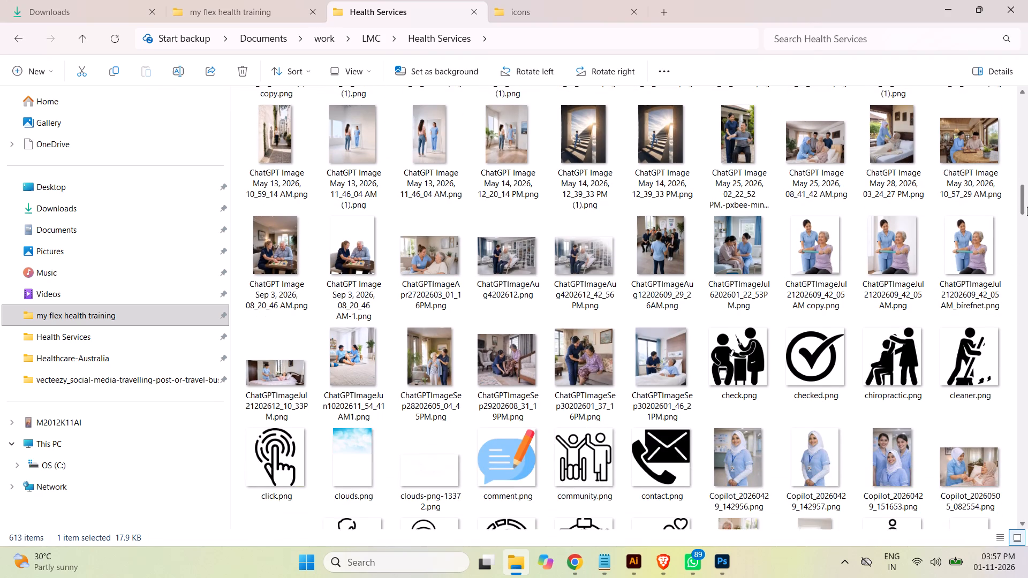
{"action": "left_click", "coordinate": [1027, 208]}
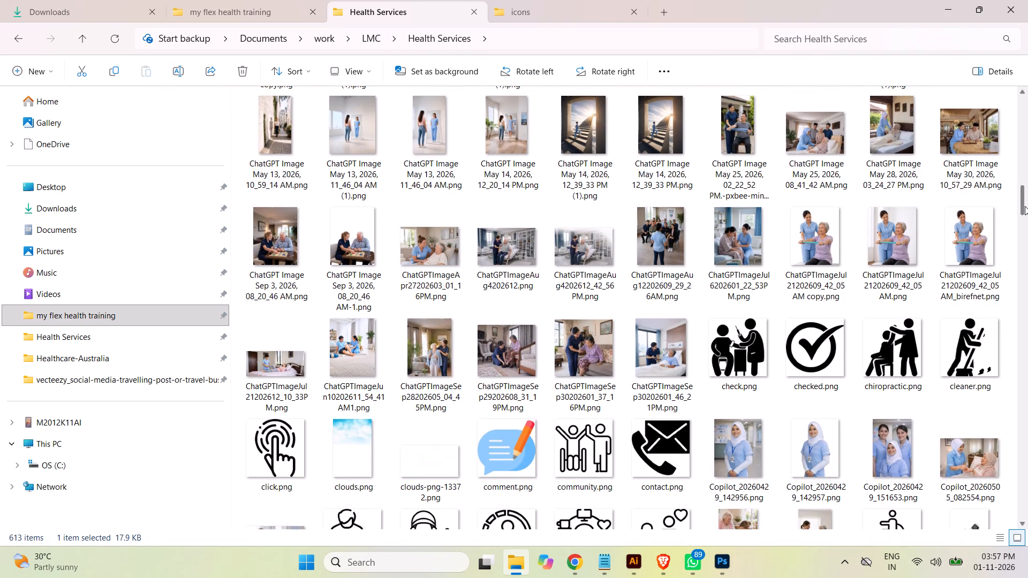
{"action": "left_click_drag", "start_coordinate": [1023, 206], "coordinate": [1024, 212]}
{"action": "left_click_drag", "start_coordinate": [1025, 212], "coordinate": [1027, 231]}
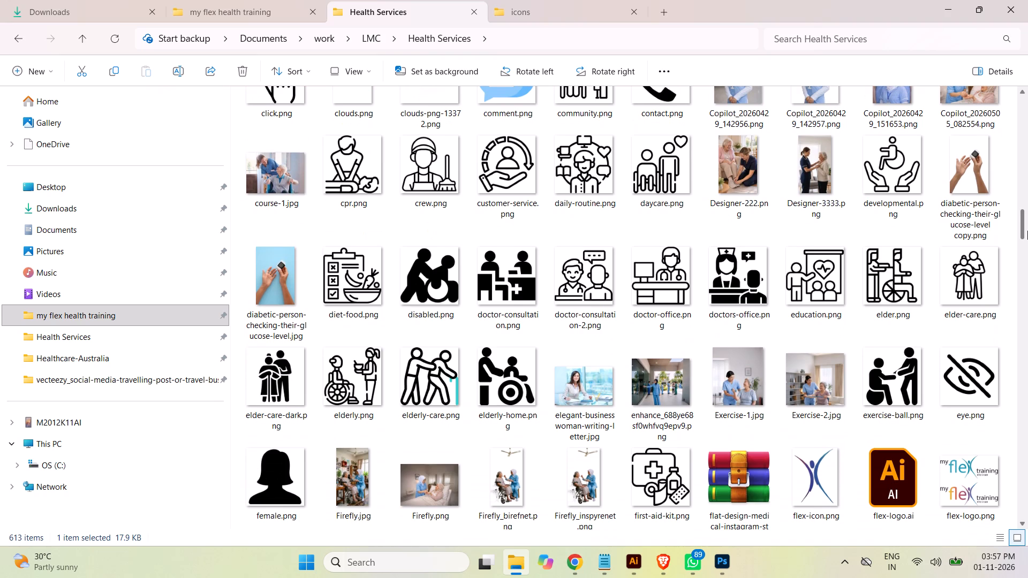
{"action": "left_click_drag", "start_coordinate": [1027, 231], "coordinate": [1027, 239]}
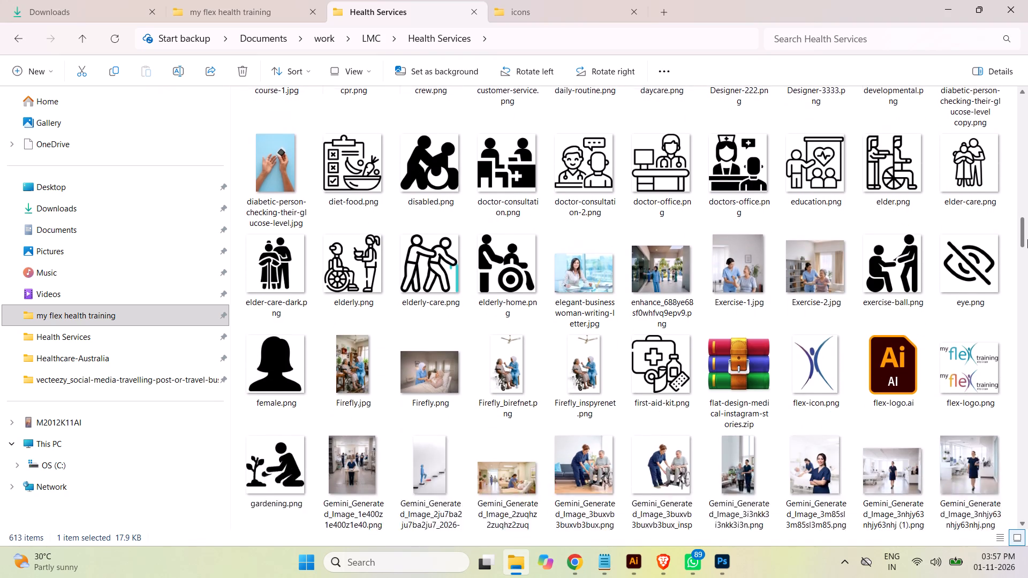
{"action": "left_click_drag", "start_coordinate": [1027, 239], "coordinate": [1027, 281]}
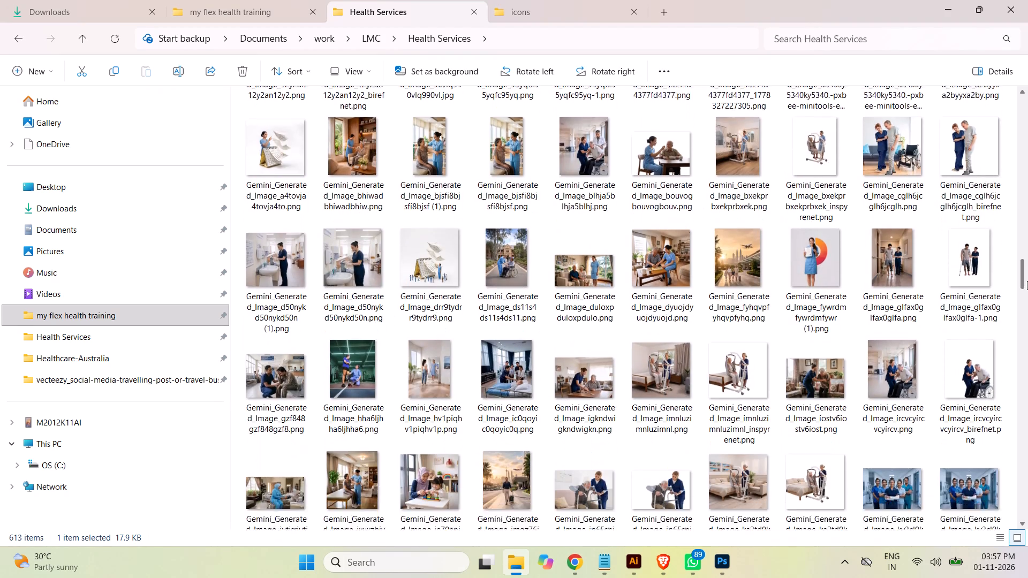
{"action": "left_click_drag", "start_coordinate": [1027, 281], "coordinate": [1027, 315]}
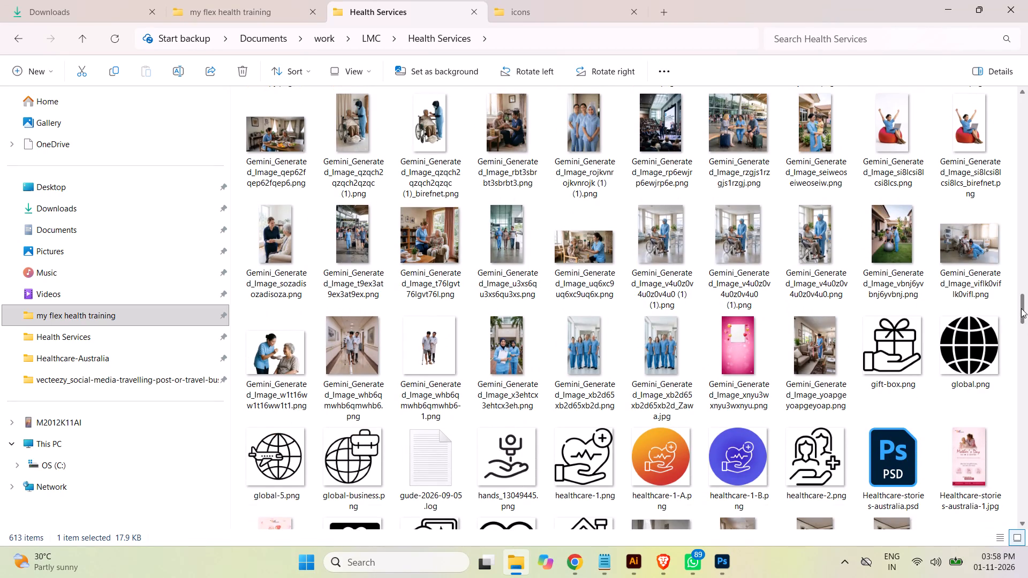
{"action": "left_click_drag", "start_coordinate": [1022, 308], "coordinate": [1027, 337]}
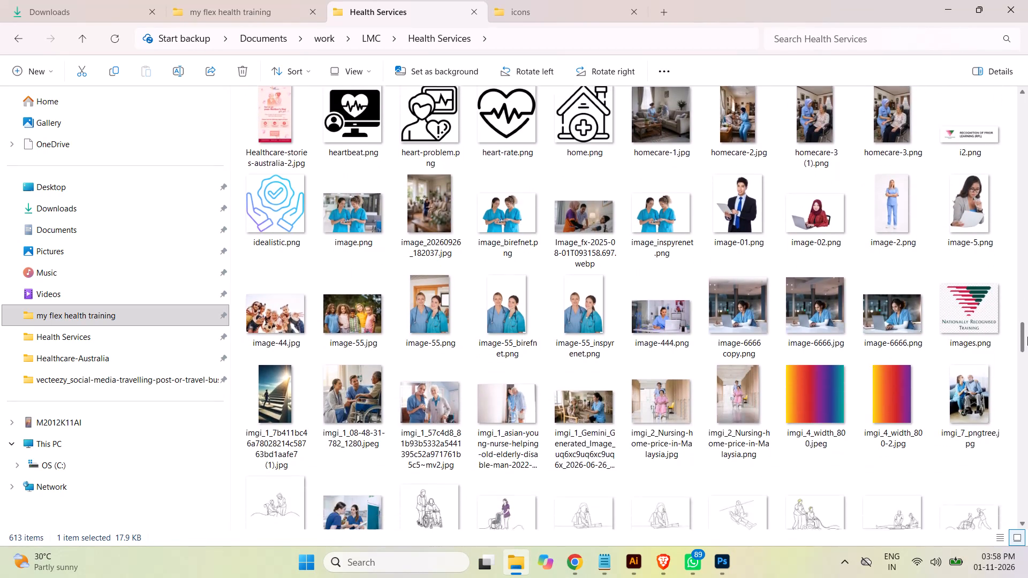
{"action": "left_click_drag", "start_coordinate": [1027, 337], "coordinate": [1027, 367]}
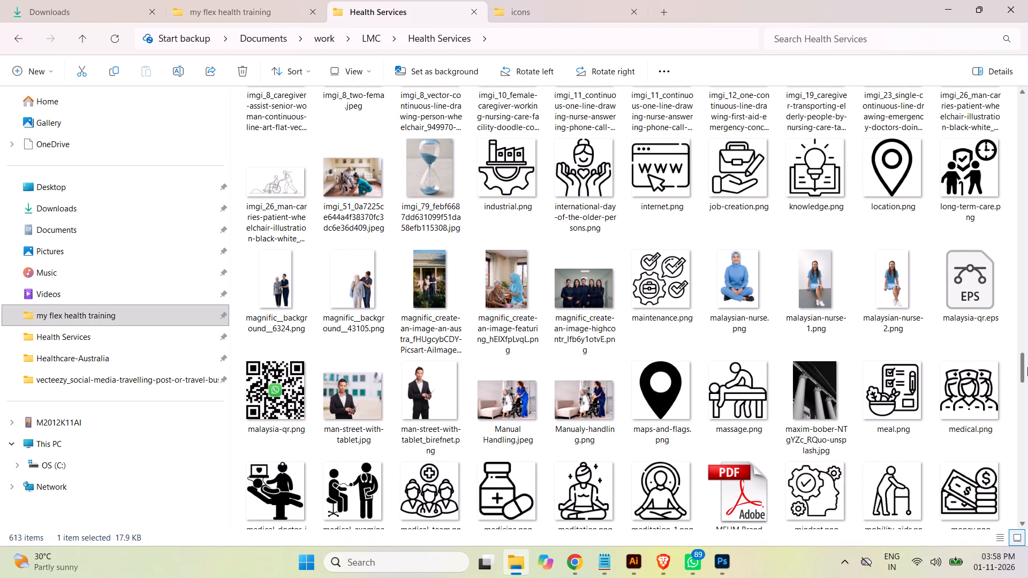
{"action": "left_click_drag", "start_coordinate": [1027, 367], "coordinate": [1027, 370]}
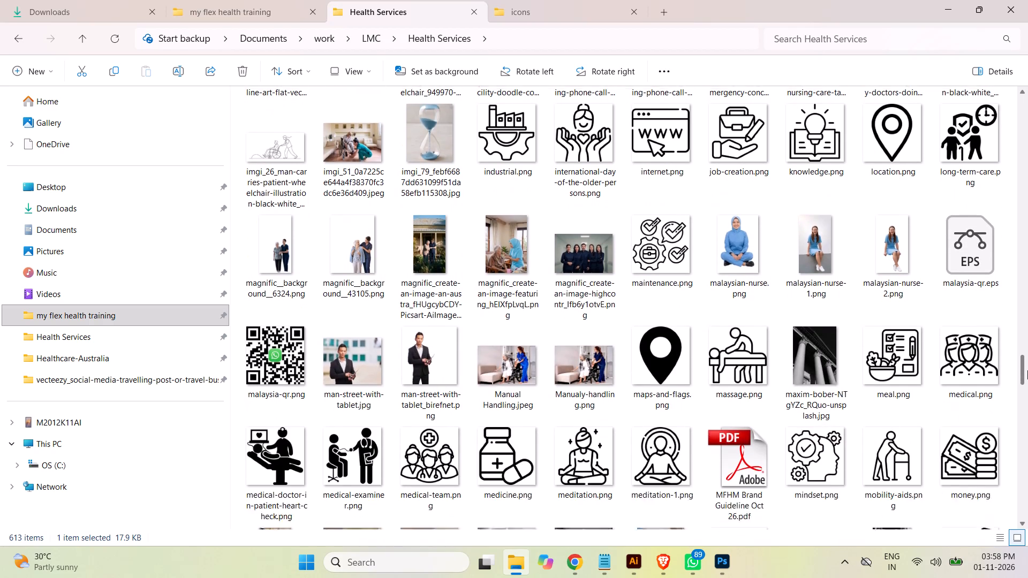
{"action": "left_click_drag", "start_coordinate": [1027, 370], "coordinate": [1027, 382]}
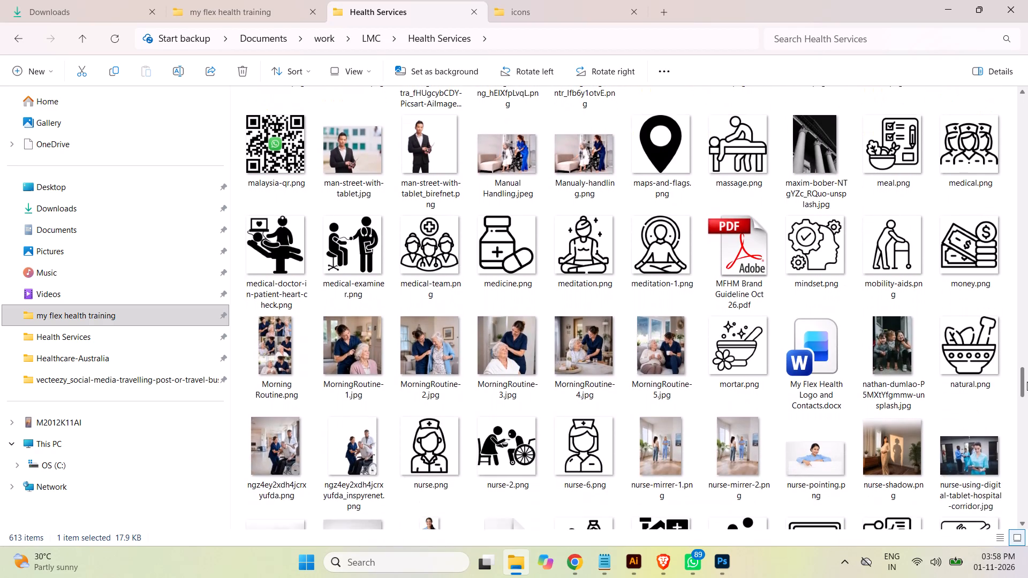
{"action": "left_click_drag", "start_coordinate": [1027, 382], "coordinate": [1027, 390]}
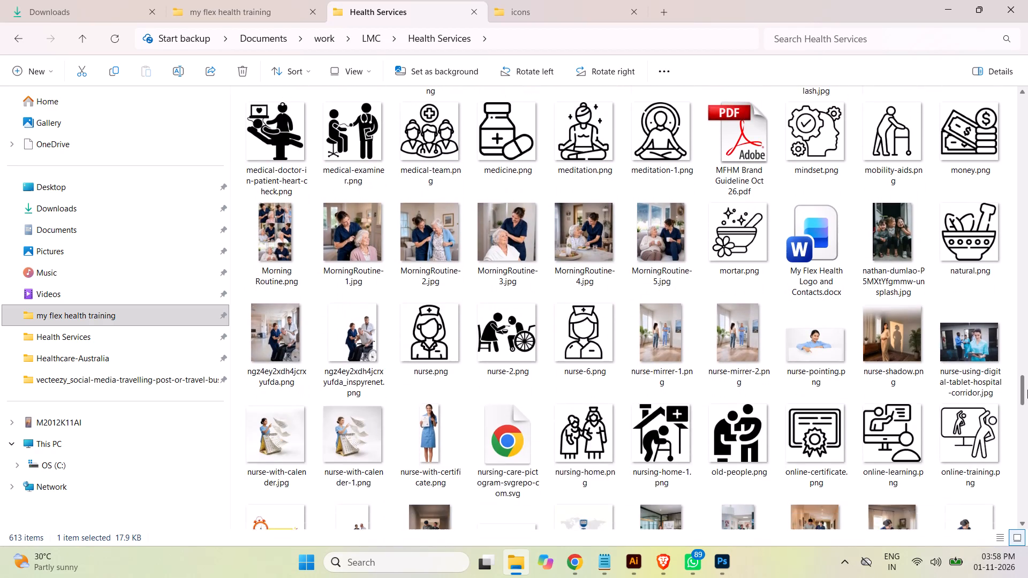
{"action": "left_click_drag", "start_coordinate": [1027, 390], "coordinate": [1027, 407]}
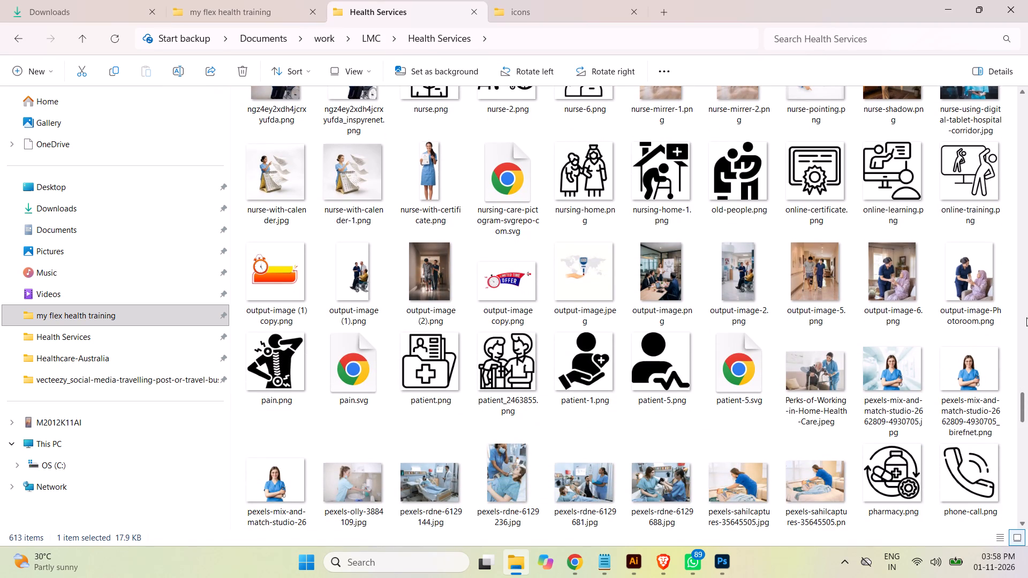
{"action": "left_click_drag", "start_coordinate": [1023, 406], "coordinate": [1024, 430]}
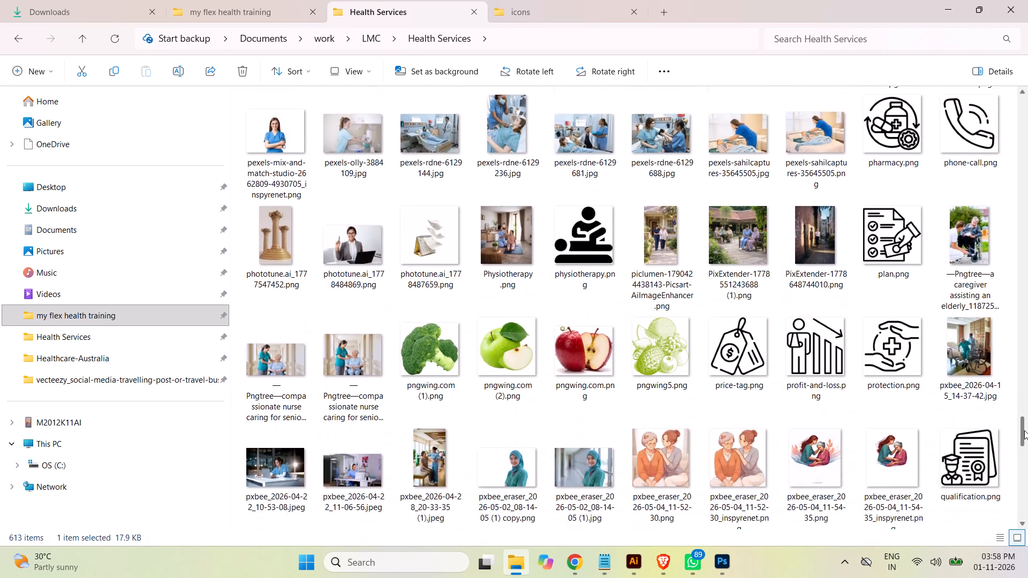
{"action": "left_click_drag", "start_coordinate": [1024, 430], "coordinate": [1026, 458]}
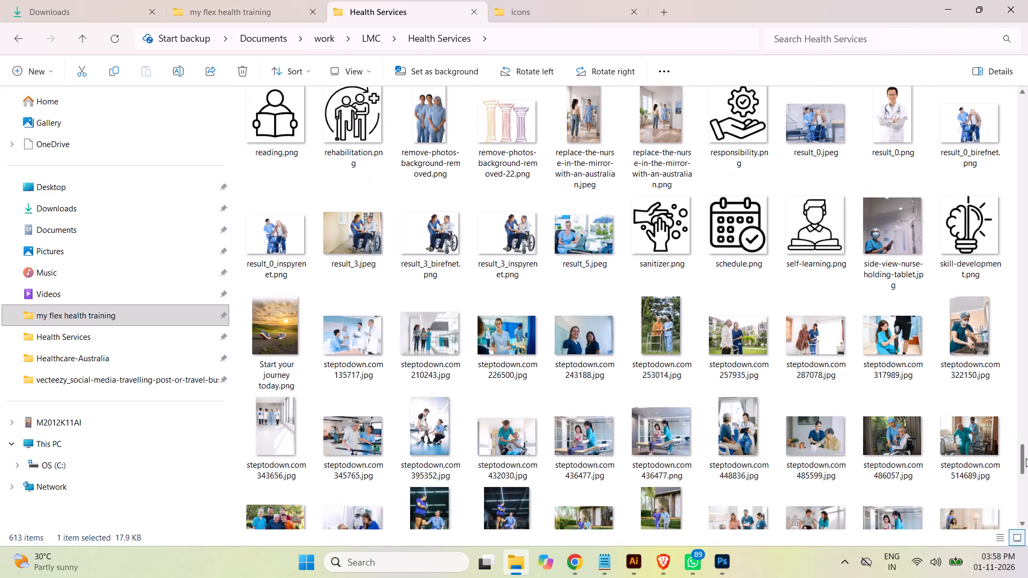
{"action": "left_click_drag", "start_coordinate": [1026, 458], "coordinate": [1026, 491]}
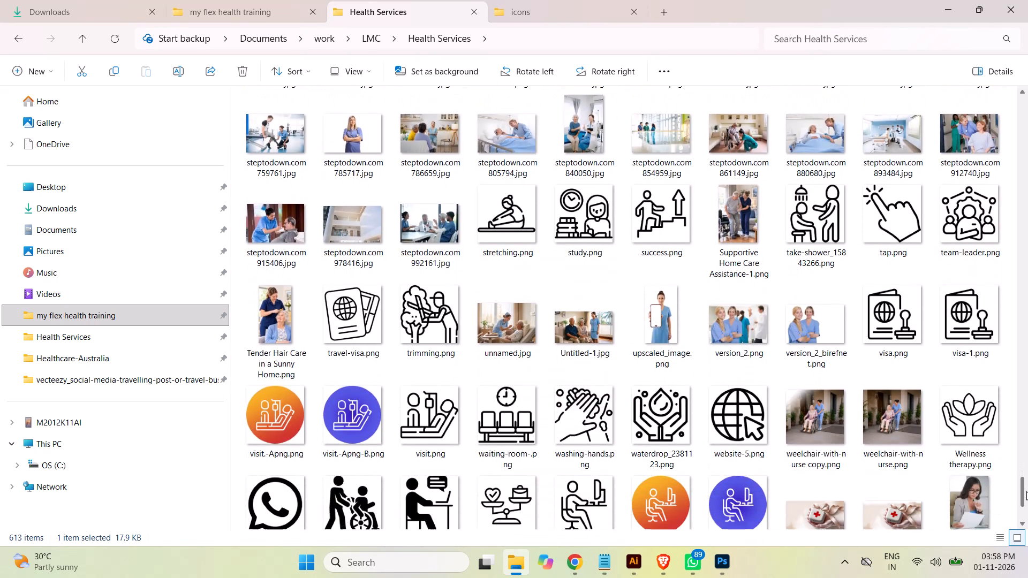
{"action": "left_click_drag", "start_coordinate": [1026, 491], "coordinate": [1025, 504]}
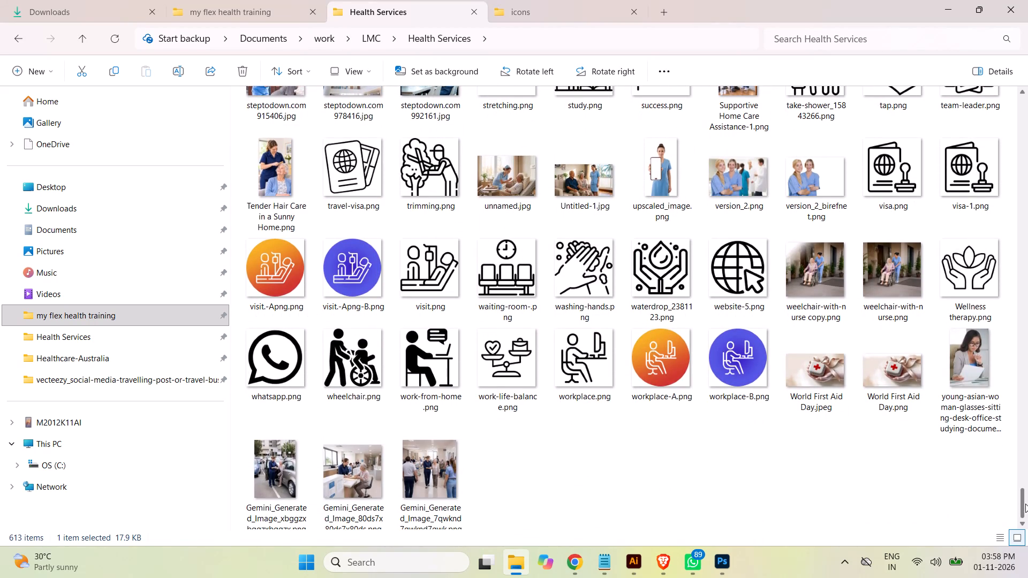
Return to the beginning of the Health Services folder and examine its icons and photos a second time.
{"action": "left_click_drag", "start_coordinate": [1025, 504], "coordinate": [999, 104]}
{"action": "scroll", "coordinate": [925, 209], "scroll_direction": "down", "scroll_amount": 3}
{"action": "scroll", "coordinate": [923, 215], "scroll_direction": "up", "scroll_amount": 2}
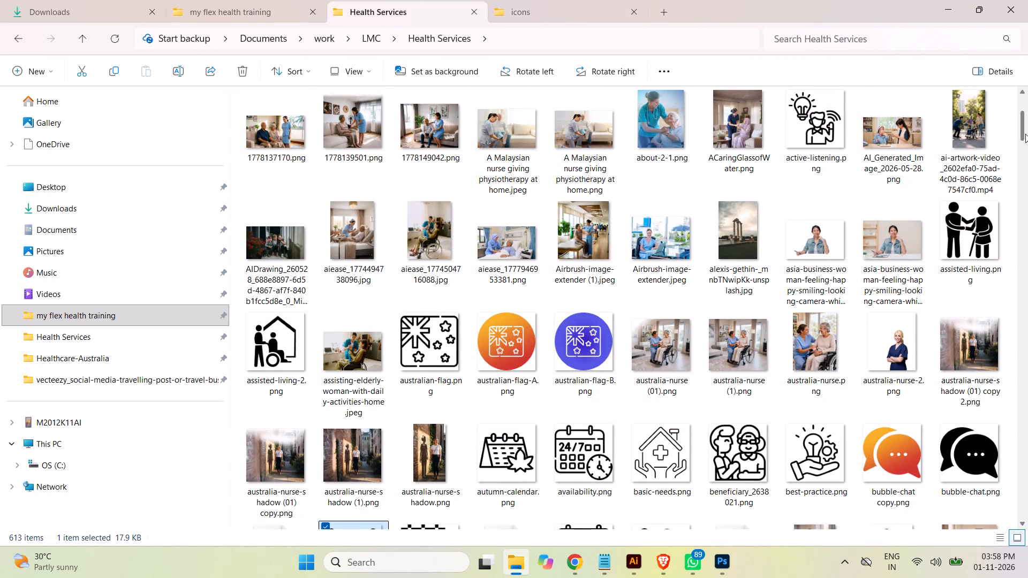
{"action": "left_click_drag", "start_coordinate": [1023, 128], "coordinate": [1026, 153]}
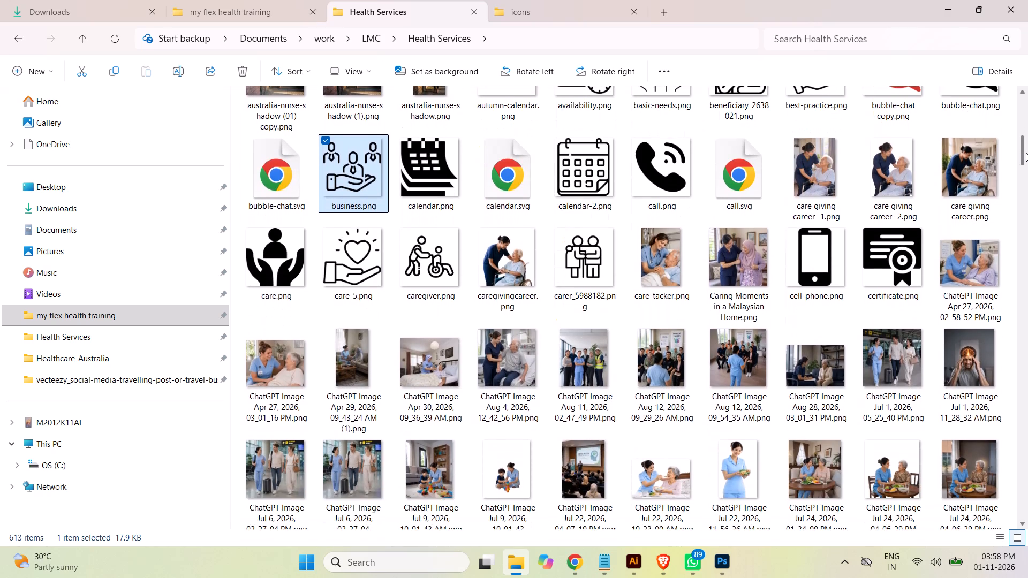
{"action": "left_click_drag", "start_coordinate": [1026, 153], "coordinate": [1027, 164]}
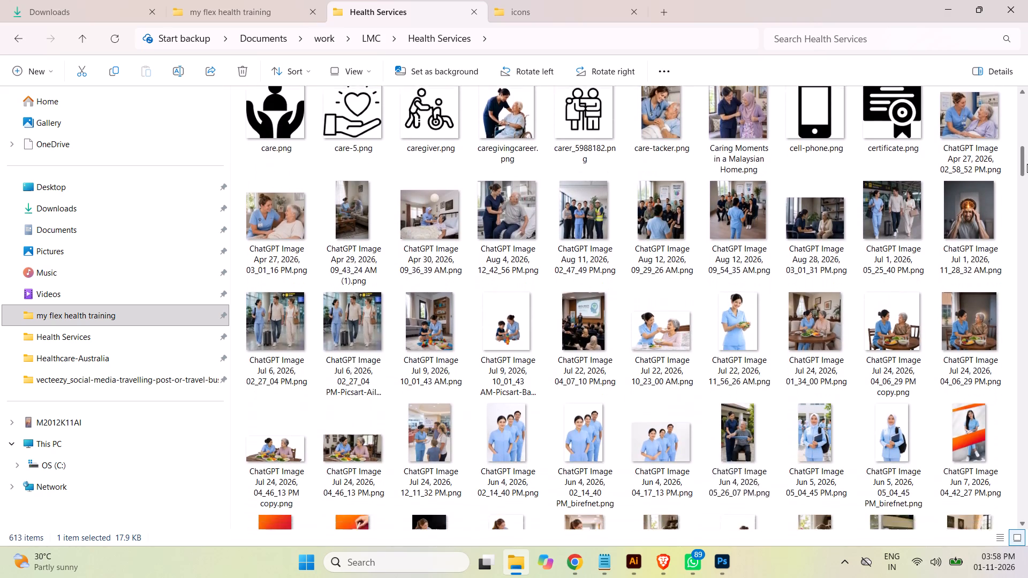
{"action": "left_click_drag", "start_coordinate": [1027, 164], "coordinate": [1027, 185]}
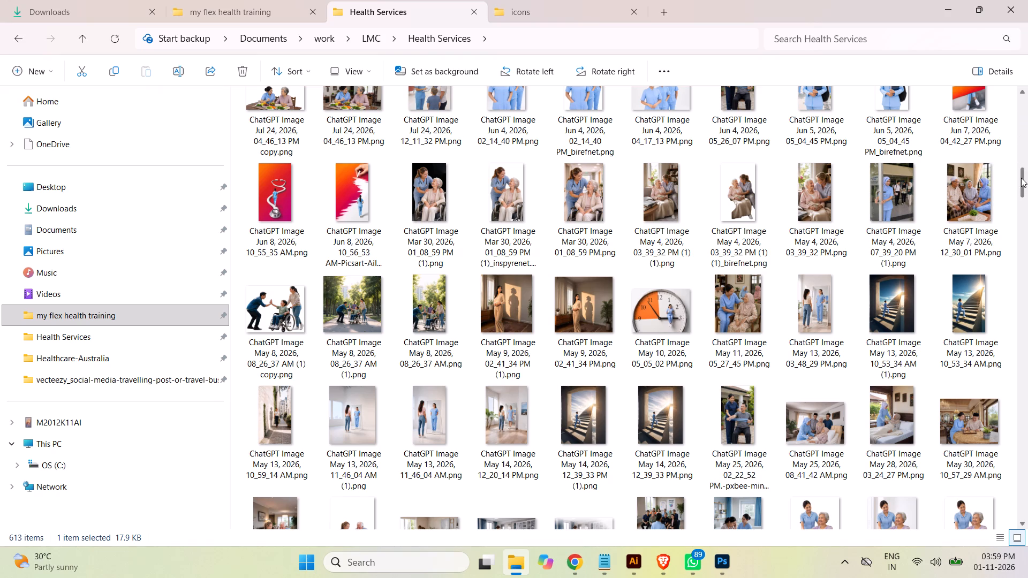
{"action": "left_click_drag", "start_coordinate": [1024, 182], "coordinate": [1027, 206]}
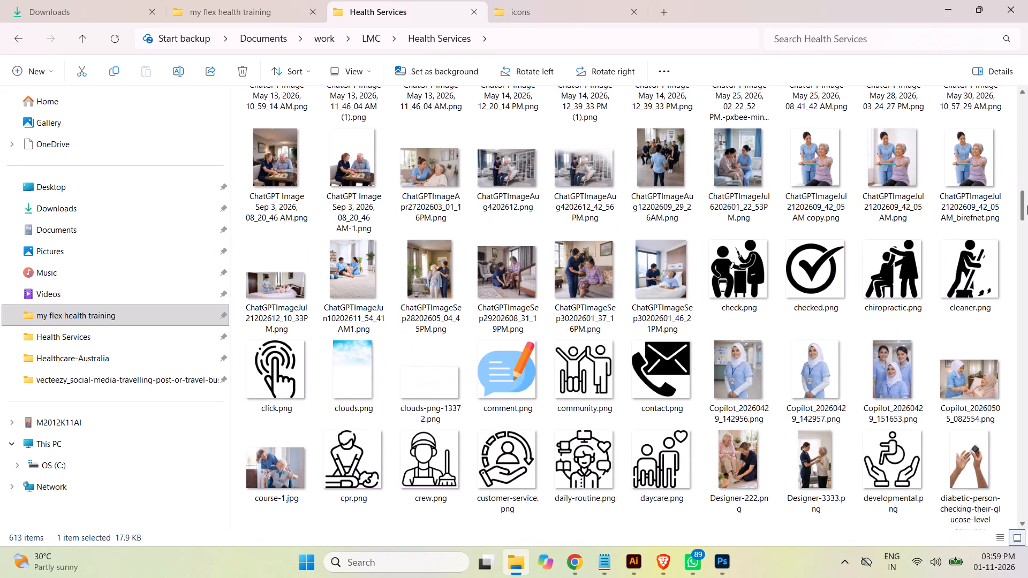
{"action": "left_click_drag", "start_coordinate": [1027, 206], "coordinate": [1026, 217]}
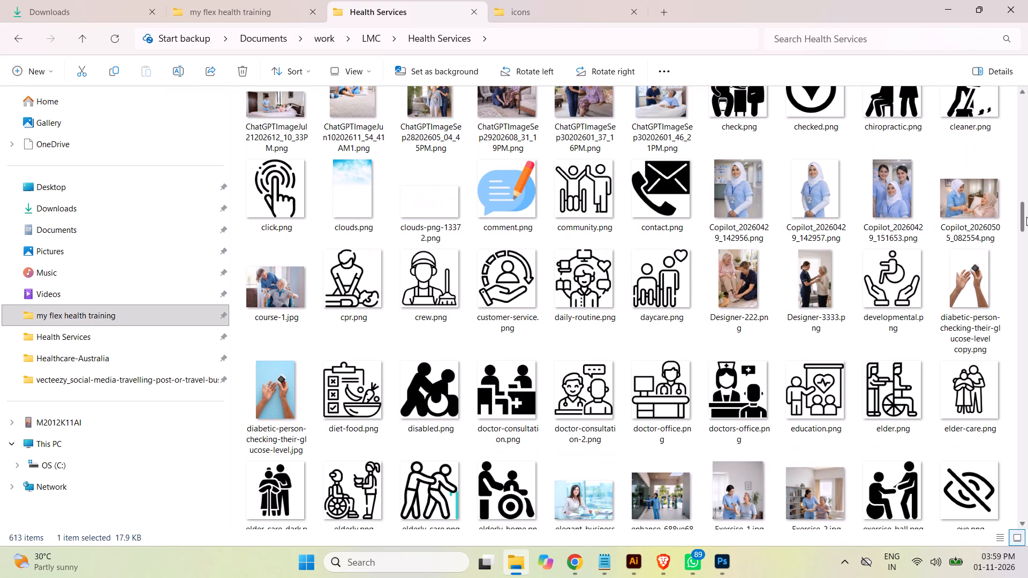
{"action": "left_click_drag", "start_coordinate": [1026, 217], "coordinate": [1027, 225]}
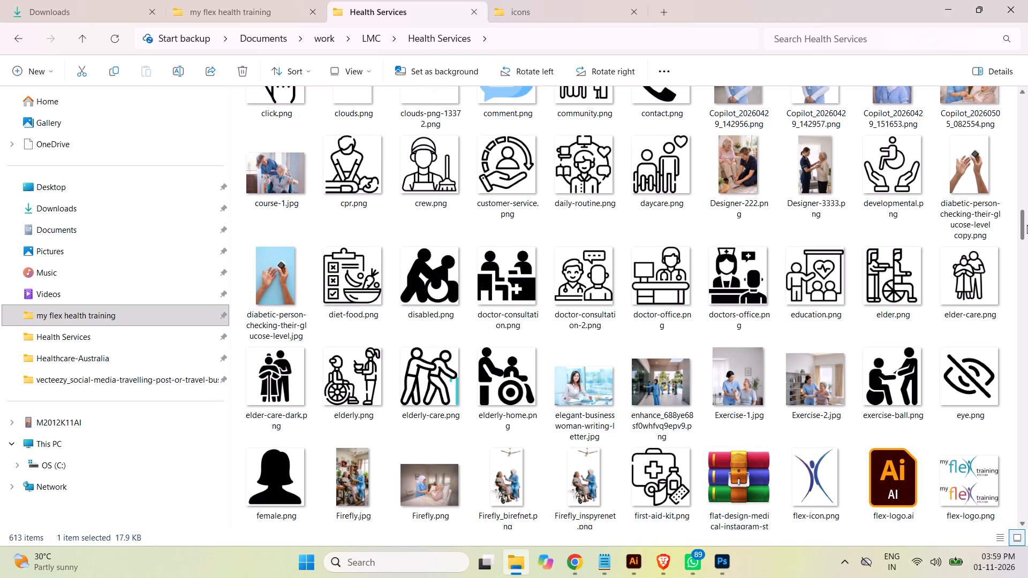
{"action": "left_click_drag", "start_coordinate": [1027, 225], "coordinate": [1027, 249]}
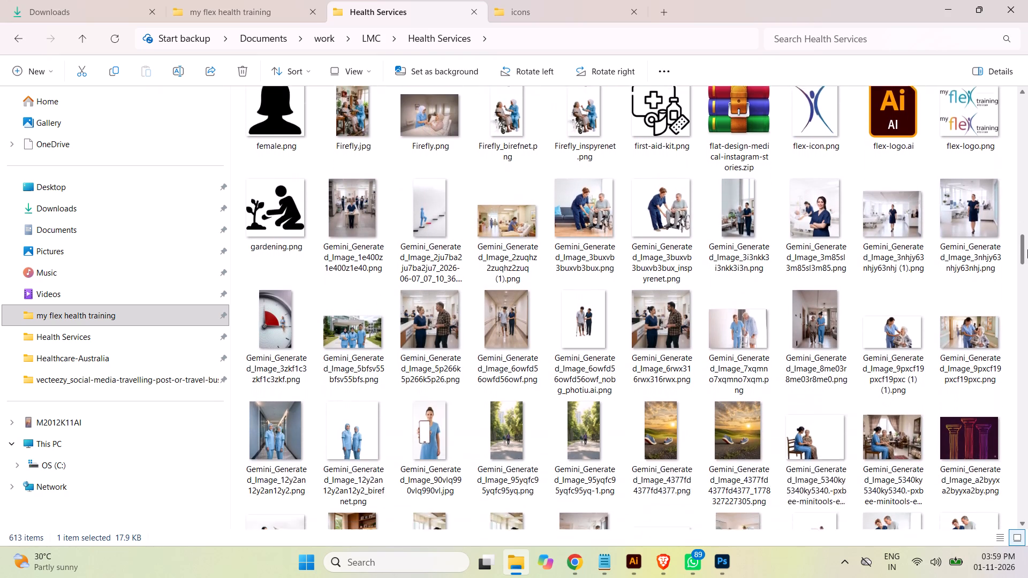
{"action": "left_click_drag", "start_coordinate": [1027, 249], "coordinate": [1027, 258]}
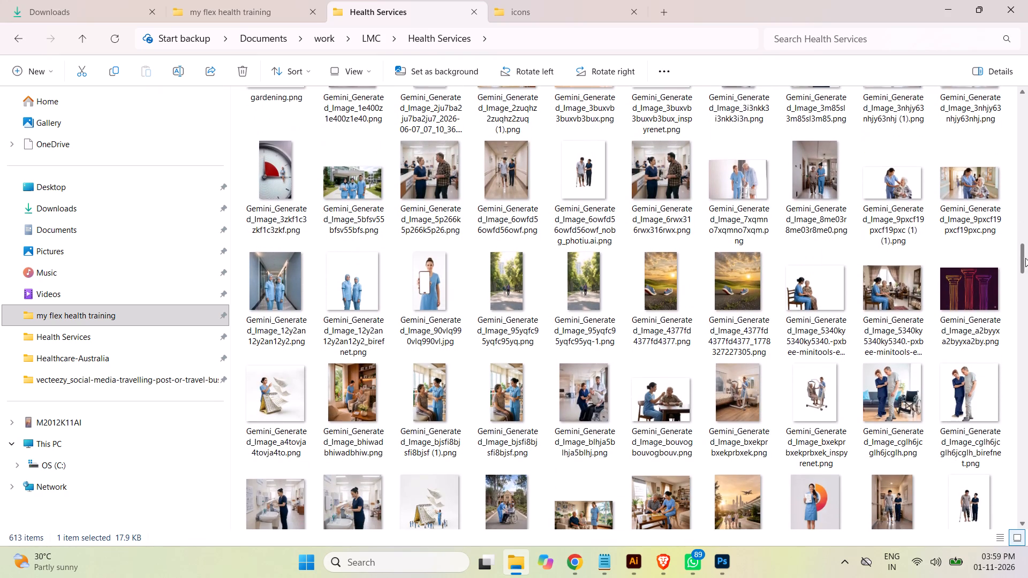
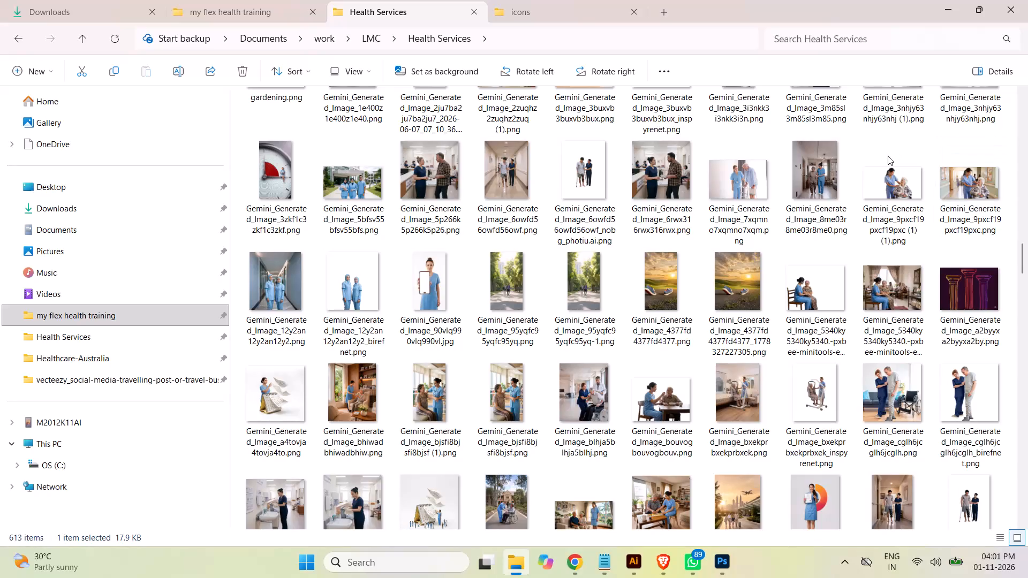
Switch to Illustrator, expand the Services layer of Post-28, and copy the "Caregivers & Care Staff" text.
{"action": "left_click", "coordinate": [636, 566]}
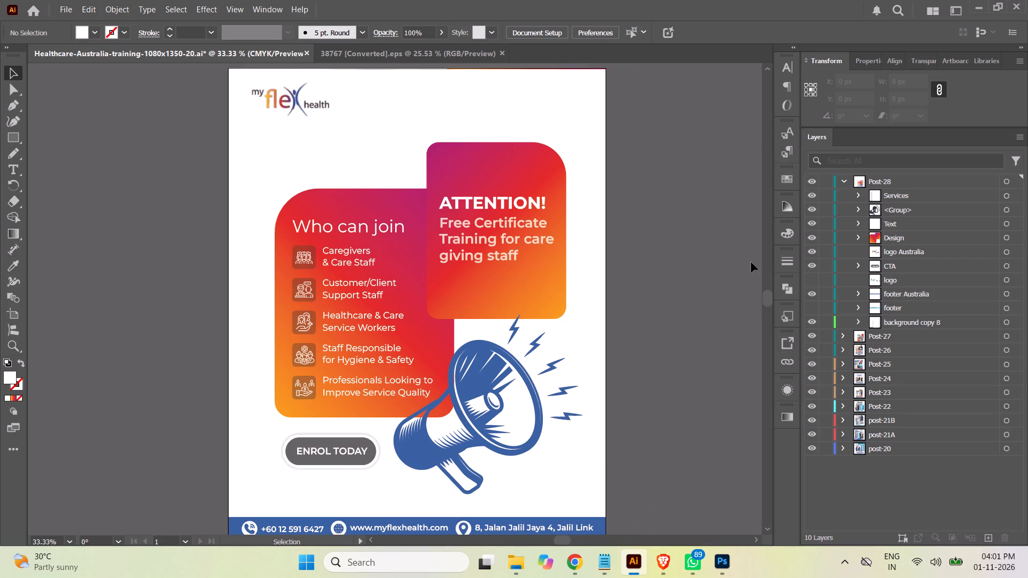
{"action": "left_click", "coordinate": [522, 559]}
{"action": "left_click", "coordinate": [522, 557]}
{"action": "left_click", "coordinate": [845, 181]}
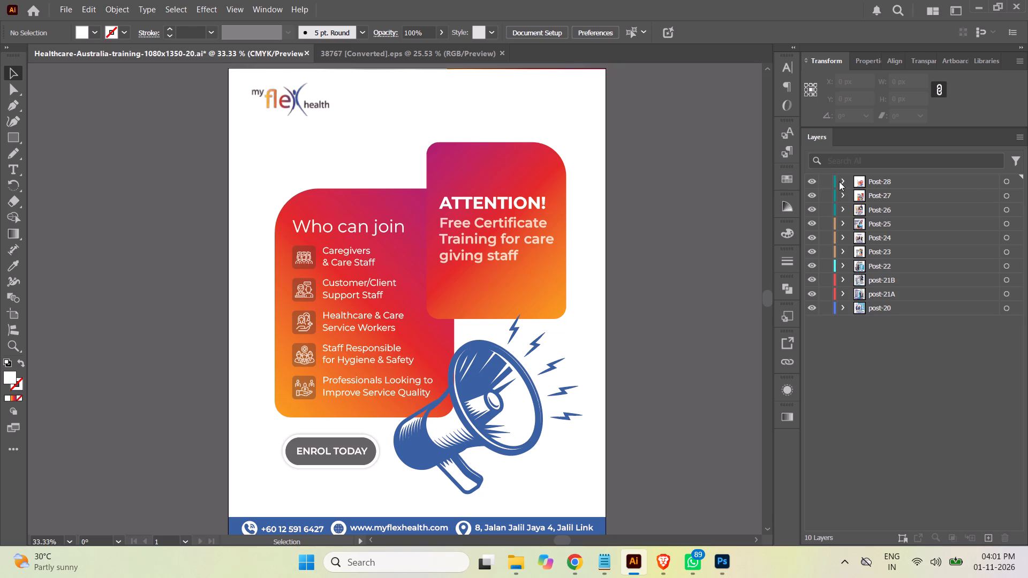
{"action": "left_click", "coordinate": [839, 181]}
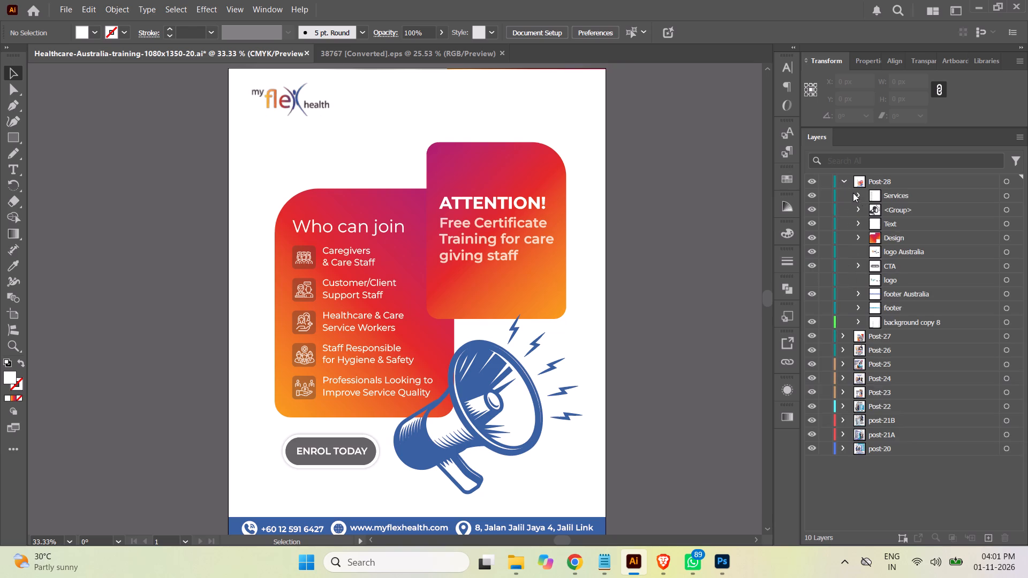
{"action": "left_click", "coordinate": [858, 194]}
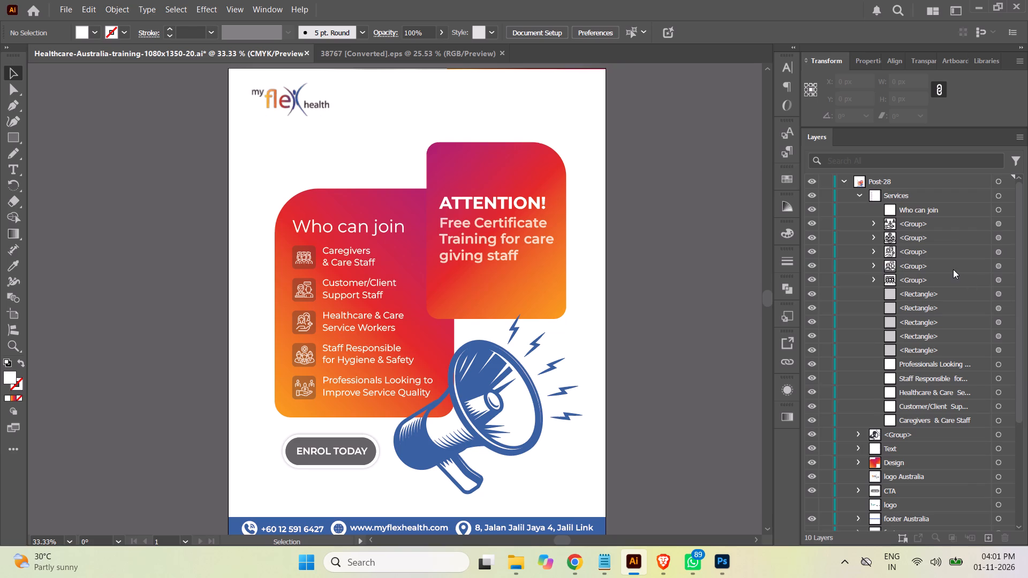
{"action": "left_click", "coordinate": [959, 220]}
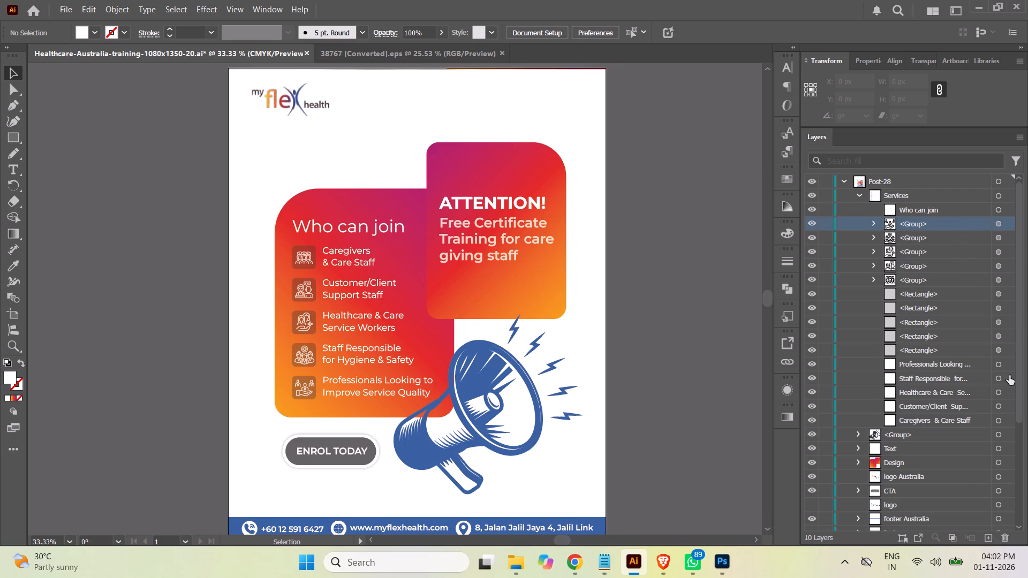
{"action": "left_click", "coordinate": [996, 421]}
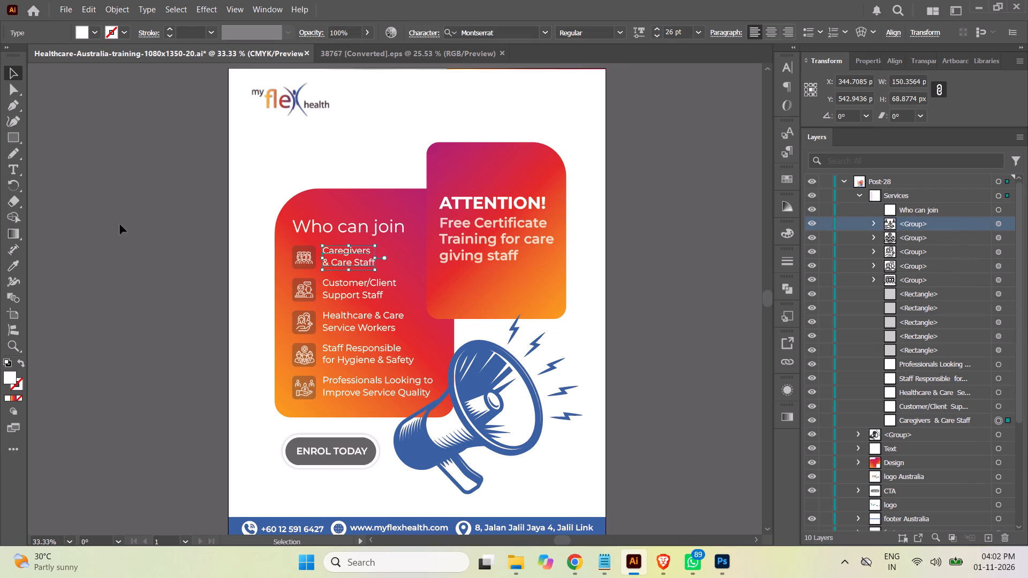
{"action": "left_click", "coordinate": [13, 166]}
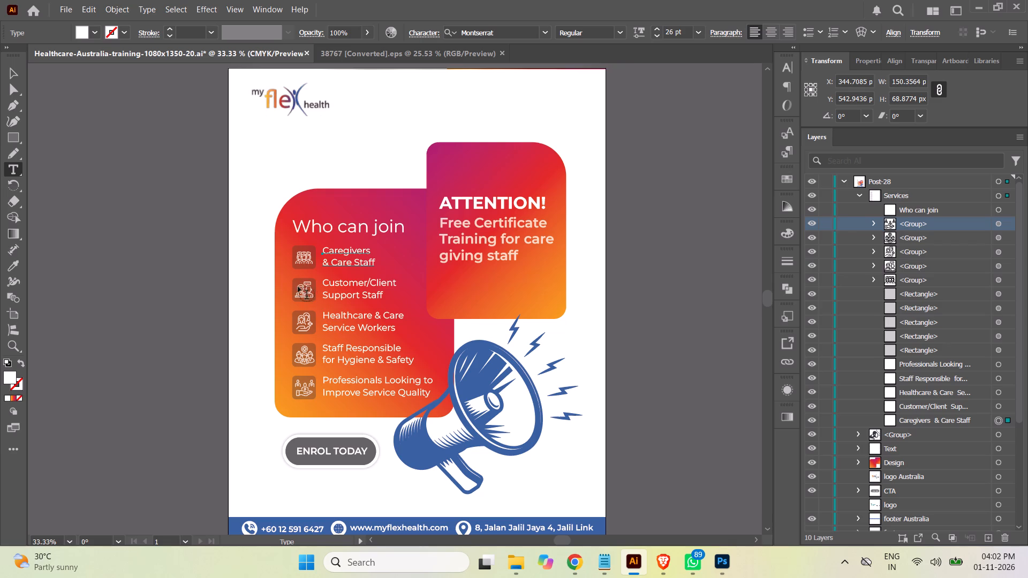
{"action": "left_click", "coordinate": [355, 259]}
{"action": "key", "text": "ctrl+a"}
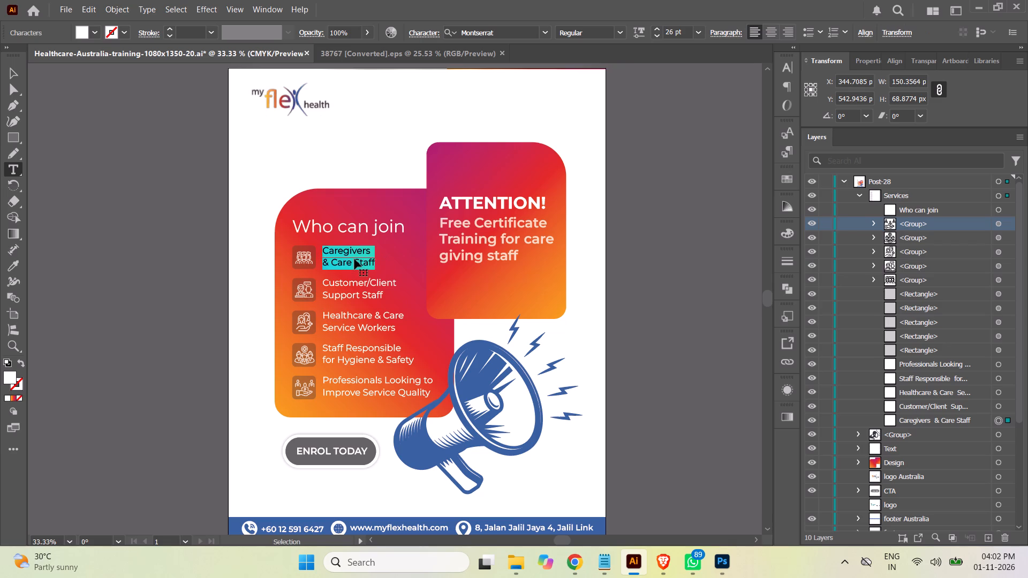
{"action": "key", "text": "ctrl+c"}
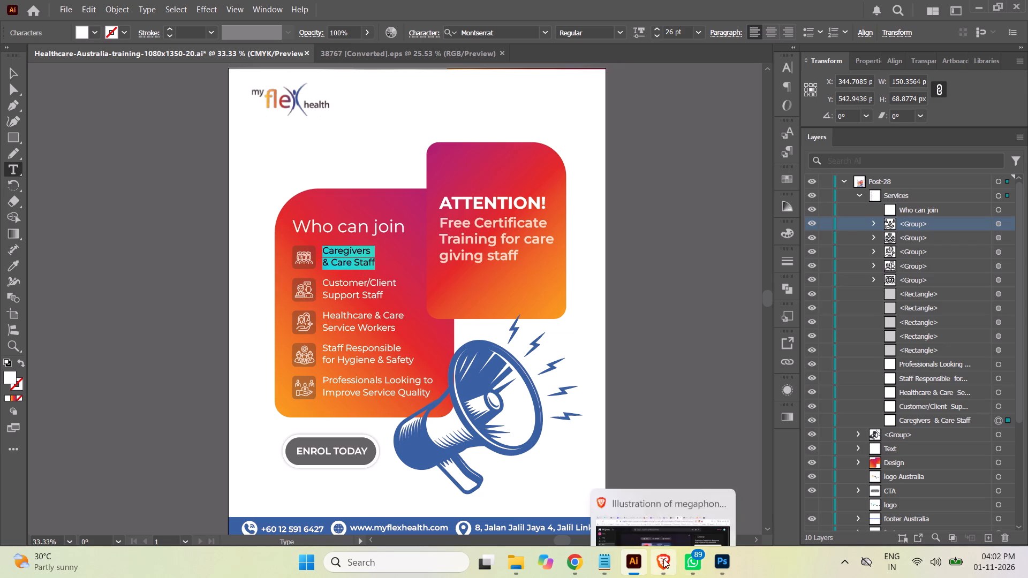
Switch to Brave and search Flaticon's icons for the copied "Caregivers & Care Staff" text.
{"action": "left_click", "coordinate": [663, 559]}
{"action": "left_click", "coordinate": [80, 5]}
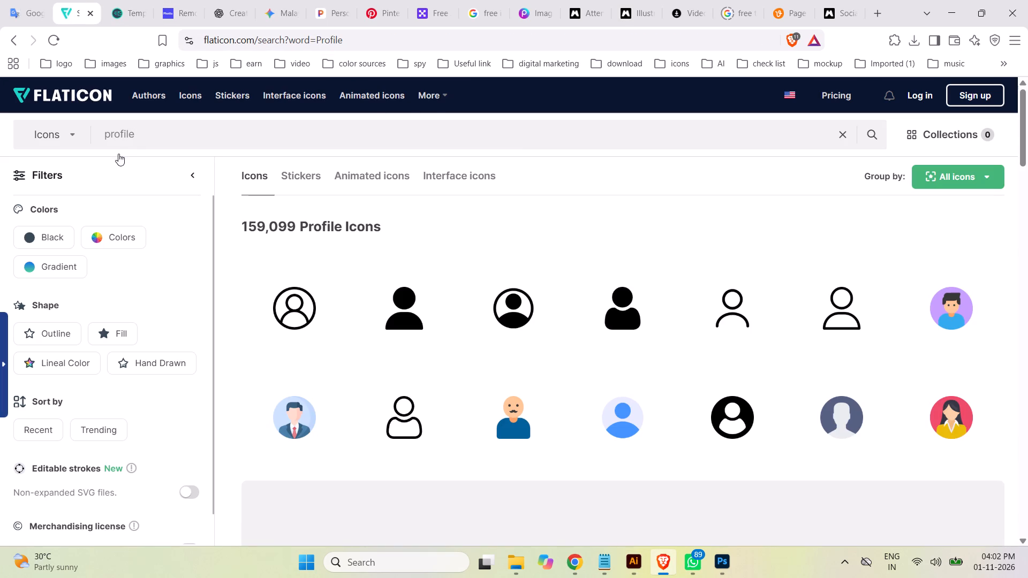
{"action": "double_click", "coordinate": [118, 130]}
{"action": "key", "text": "ctrl+v"}
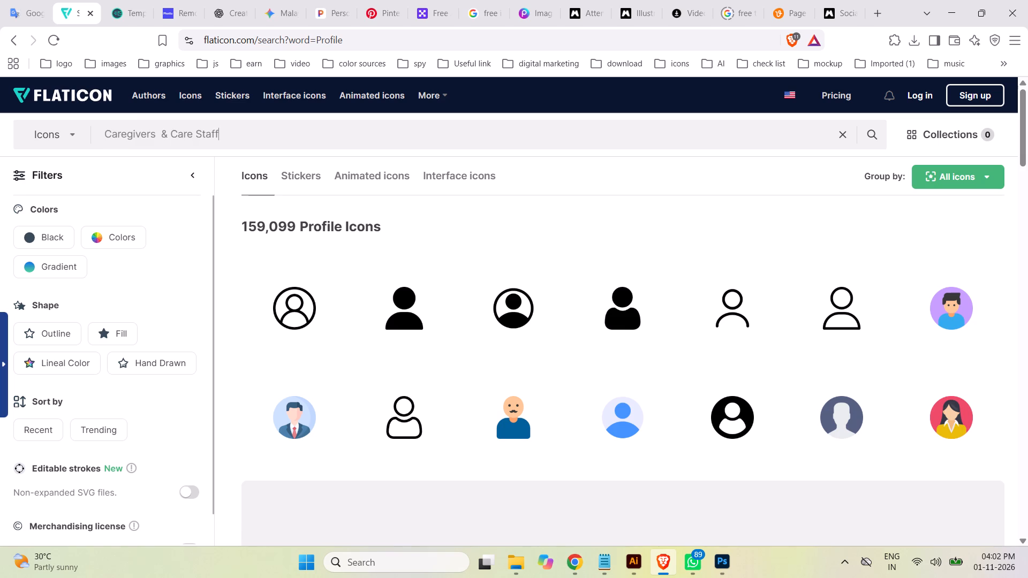
{"action": "key", "text": "Return"}
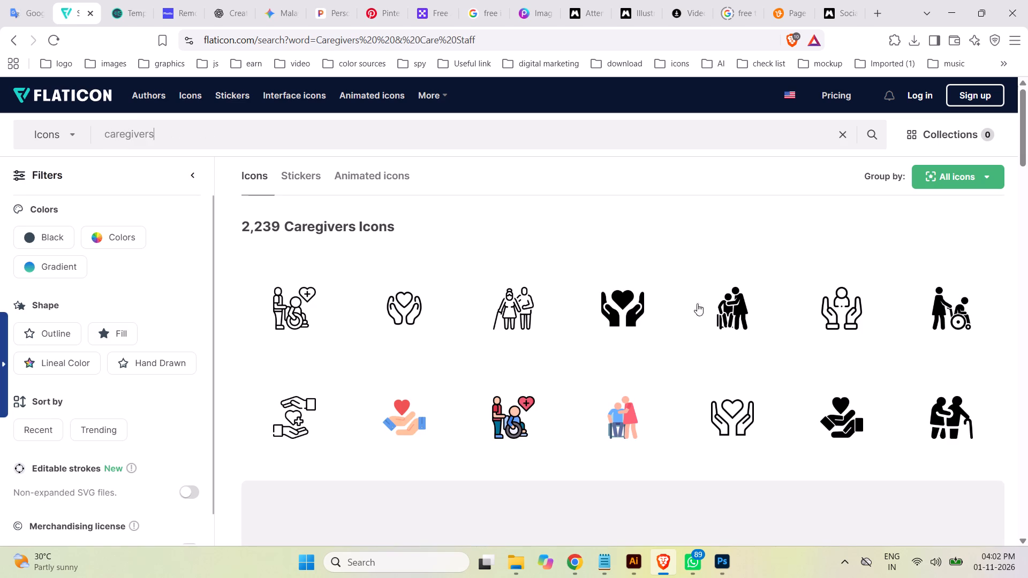
Look through the first page of Flaticon caregiver icons for one suited to the "Caregivers & Care Staff" entry.
{"action": "scroll", "coordinate": [1006, 359], "scroll_direction": "down", "scroll_amount": 3}
{"action": "scroll", "coordinate": [1006, 359], "scroll_direction": "up", "scroll_amount": 2}
{"action": "scroll", "coordinate": [1006, 358], "scroll_direction": "down", "scroll_amount": 7}
{"action": "scroll", "coordinate": [1027, 317], "scroll_direction": "up", "scroll_amount": 1}
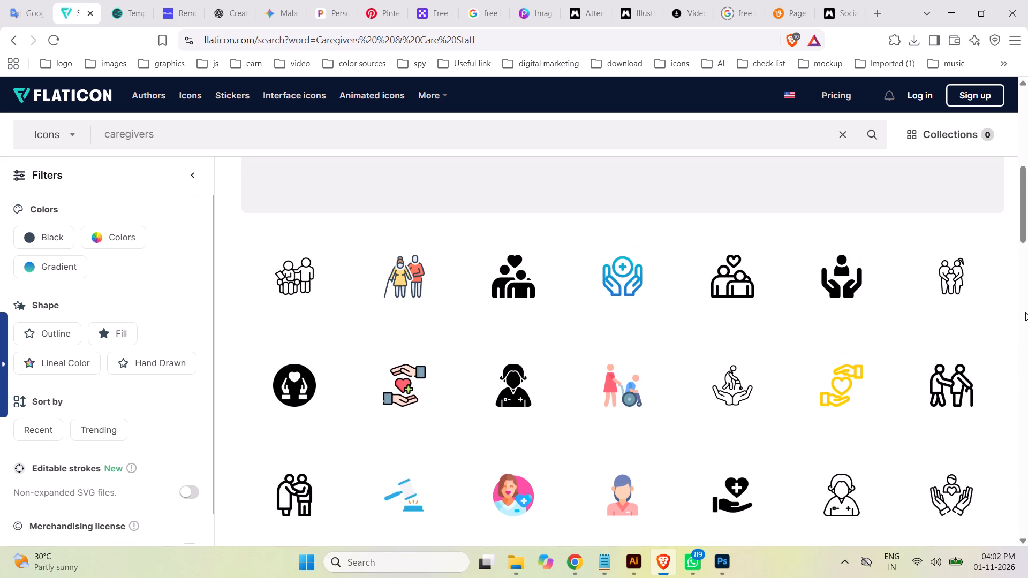
{"action": "scroll", "coordinate": [1025, 311], "scroll_direction": "down", "scroll_amount": 4}
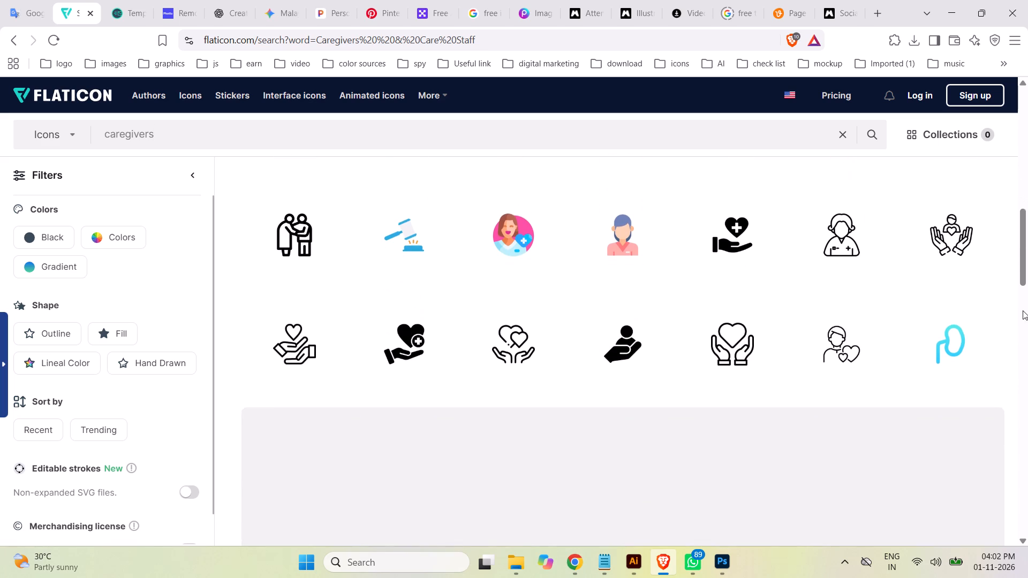
{"action": "scroll", "coordinate": [1023, 310], "scroll_direction": "down", "scroll_amount": 5}
{"action": "scroll", "coordinate": [1021, 309], "scroll_direction": "up", "scroll_amount": 1}
{"action": "scroll", "coordinate": [1021, 309], "scroll_direction": "down", "scroll_amount": 5}
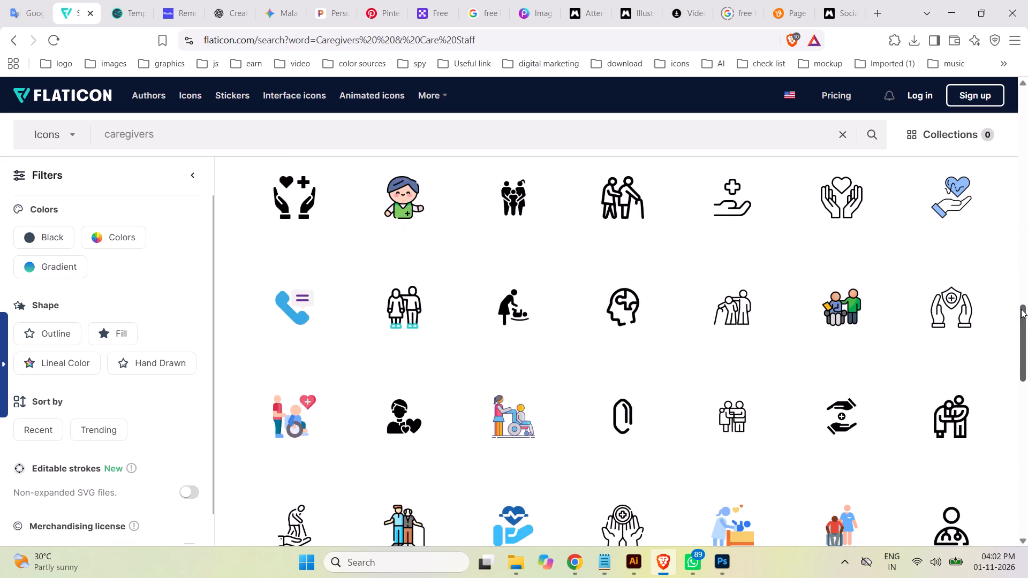
{"action": "scroll", "coordinate": [1021, 309], "scroll_direction": "down", "scroll_amount": 2}
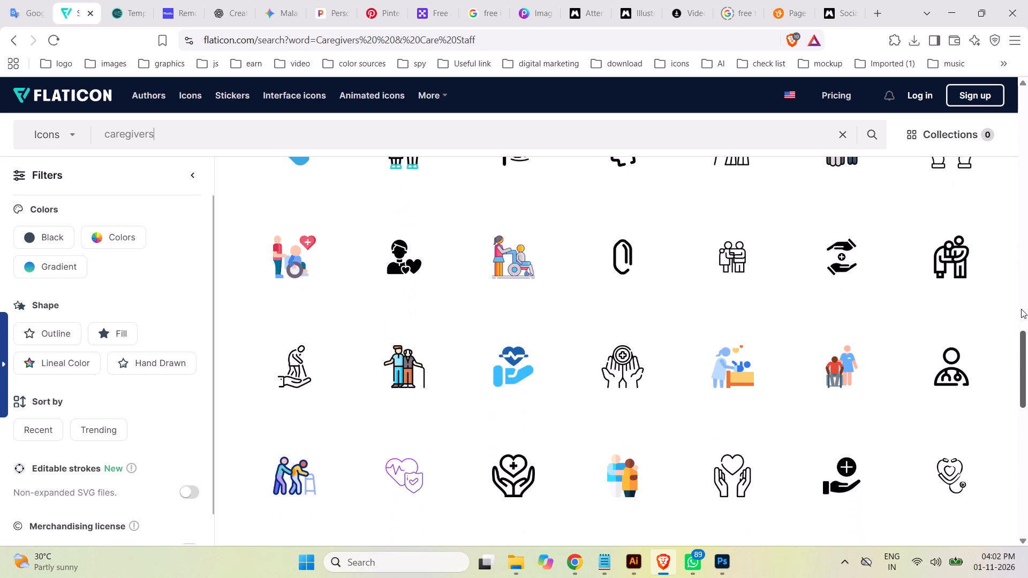
{"action": "scroll", "coordinate": [1021, 309], "scroll_direction": "down", "scroll_amount": 6}
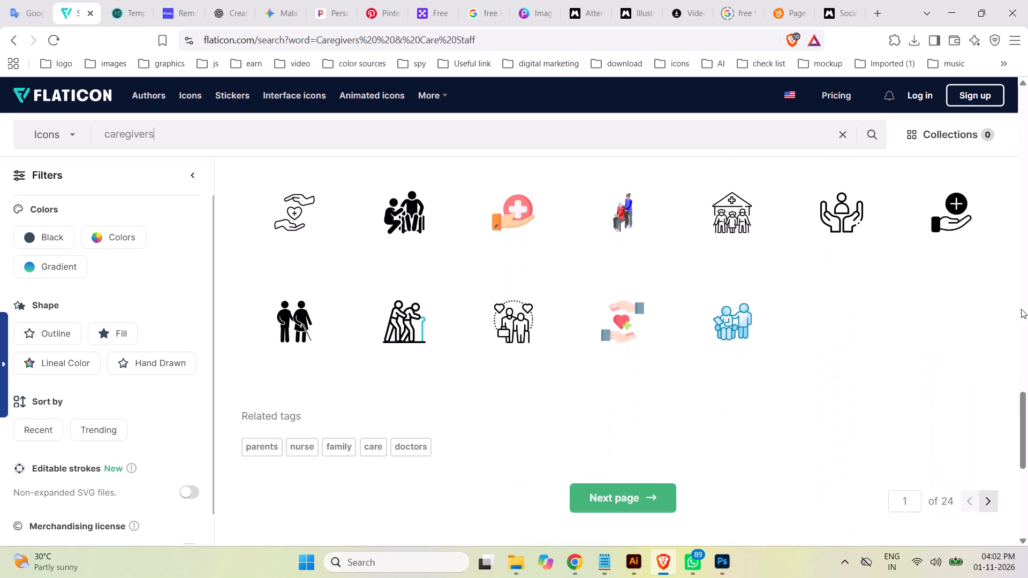
{"action": "scroll", "coordinate": [1021, 309], "scroll_direction": "down", "scroll_amount": 1}
Open page 2 of the caregiver icon results and examine its icons down to the end.
{"action": "left_click", "coordinate": [627, 396]}
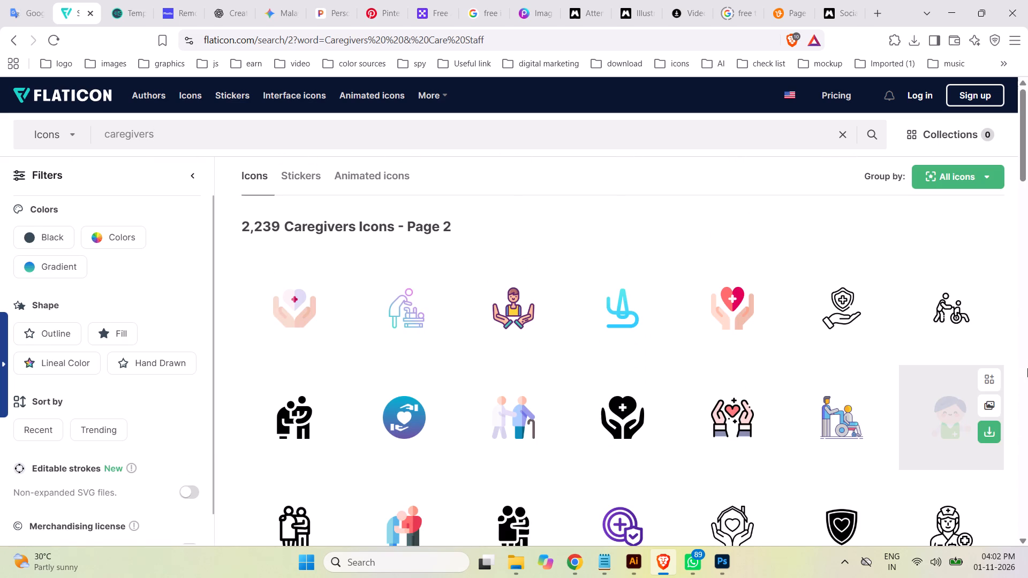
{"action": "scroll", "coordinate": [1018, 358], "scroll_direction": "down", "scroll_amount": 5}
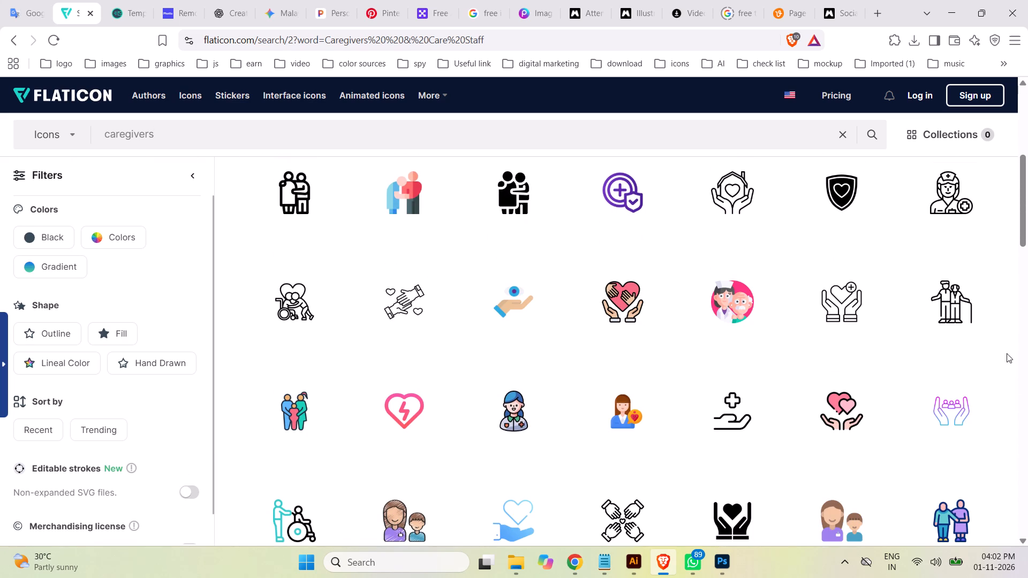
{"action": "scroll", "coordinate": [1007, 353], "scroll_direction": "down", "scroll_amount": 4}
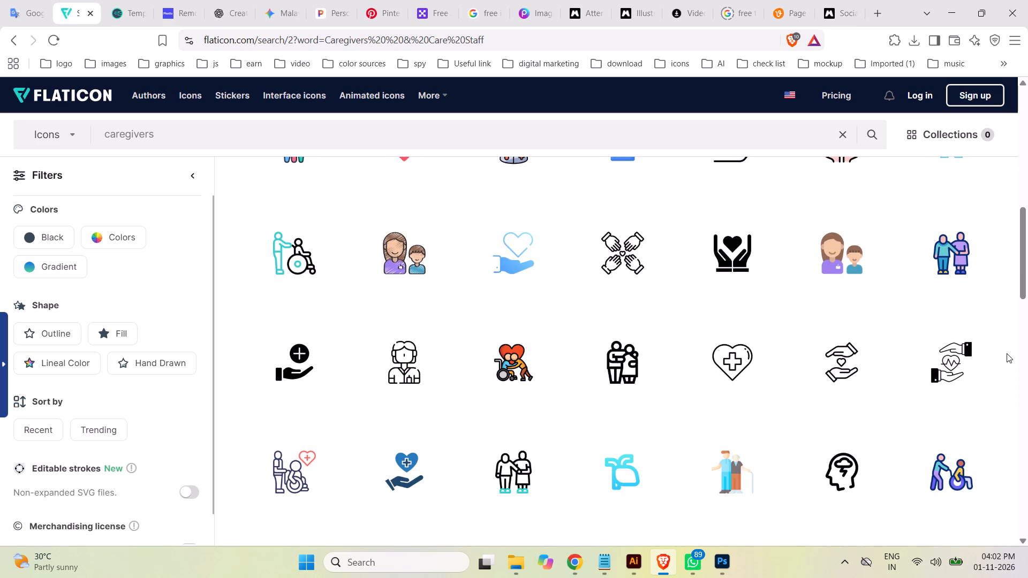
{"action": "scroll", "coordinate": [1007, 353], "scroll_direction": "down", "scroll_amount": 5}
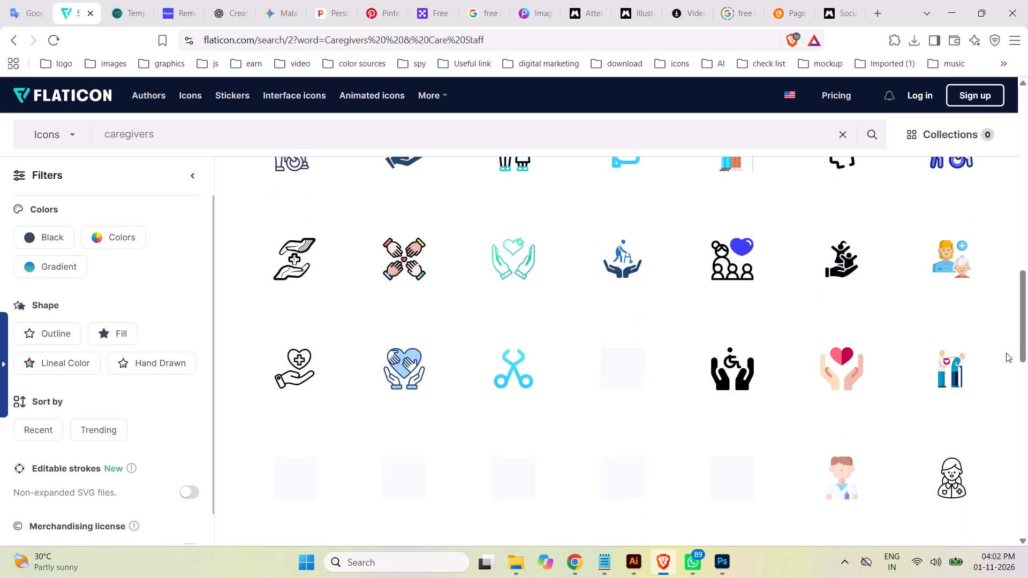
{"action": "scroll", "coordinate": [1004, 351], "scroll_direction": "down", "scroll_amount": 1}
{"action": "scroll", "coordinate": [1004, 351], "scroll_direction": "up", "scroll_amount": 1}
{"action": "scroll", "coordinate": [1004, 351], "scroll_direction": "down", "scroll_amount": 4}
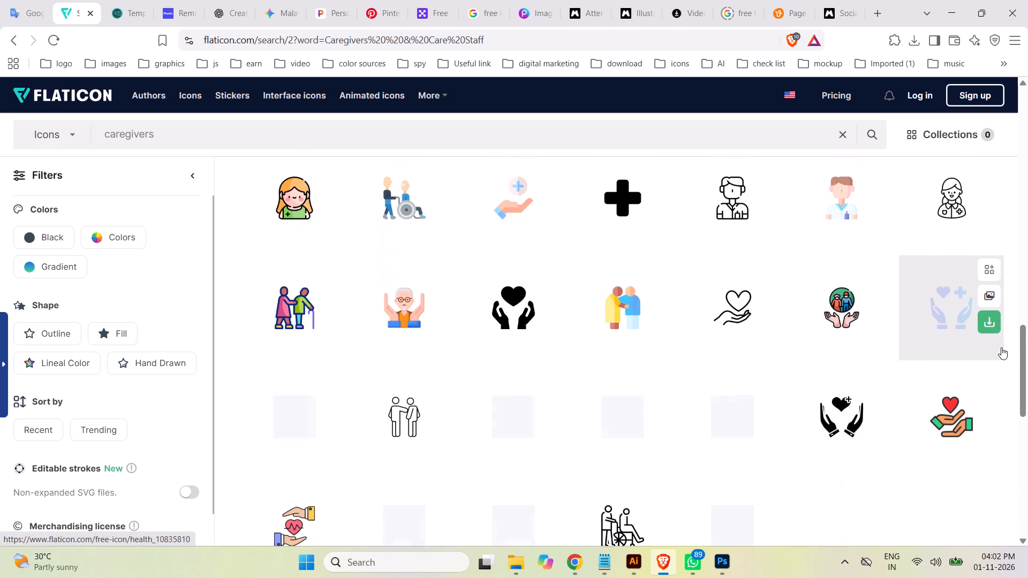
{"action": "scroll", "coordinate": [1000, 345], "scroll_direction": "down", "scroll_amount": 5}
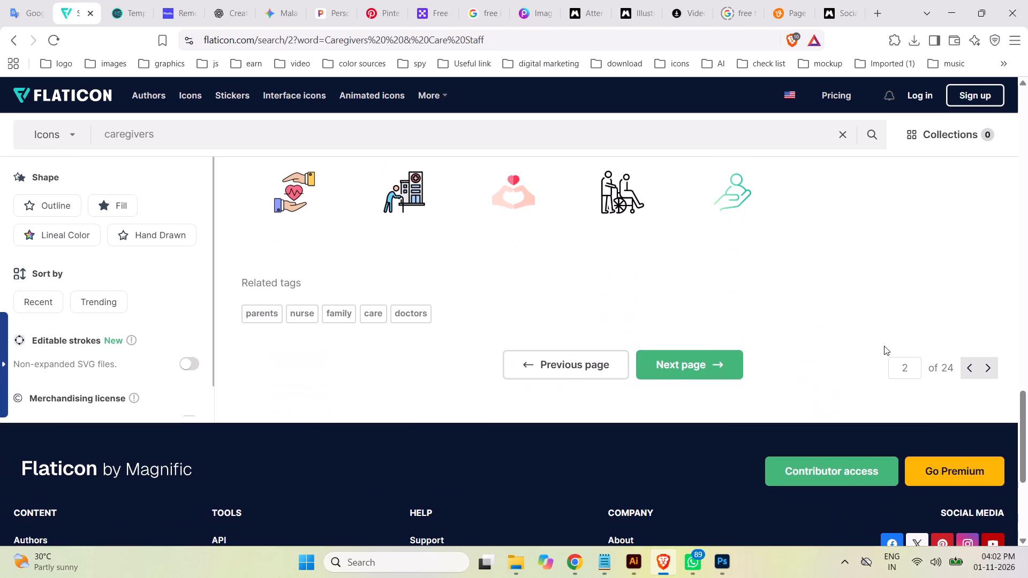
Open page 3 of the caregiver icon results and examine its icons down to the end.
{"action": "left_click", "coordinate": [703, 361]}
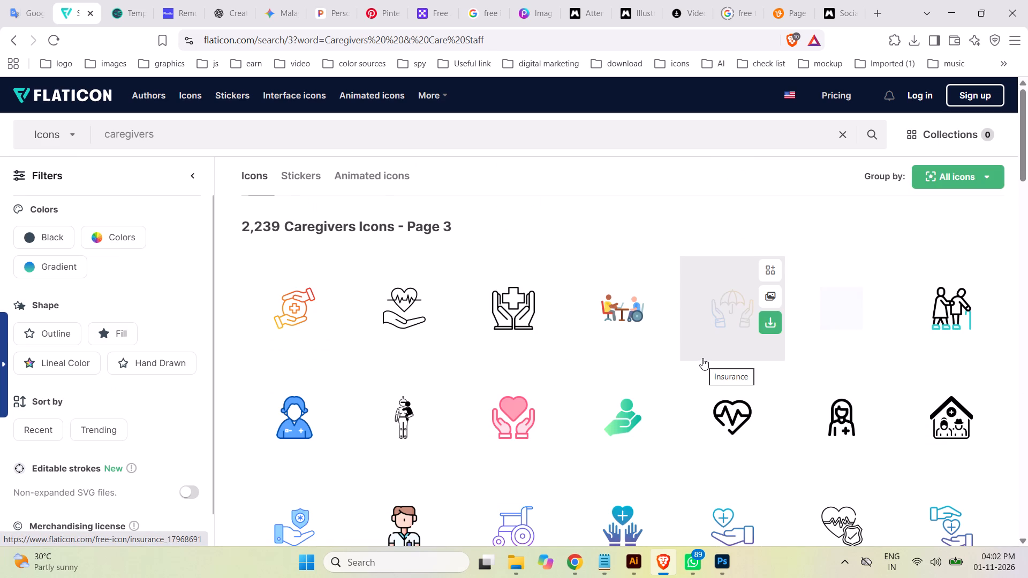
{"action": "scroll", "coordinate": [1002, 346], "scroll_direction": "down", "scroll_amount": 2}
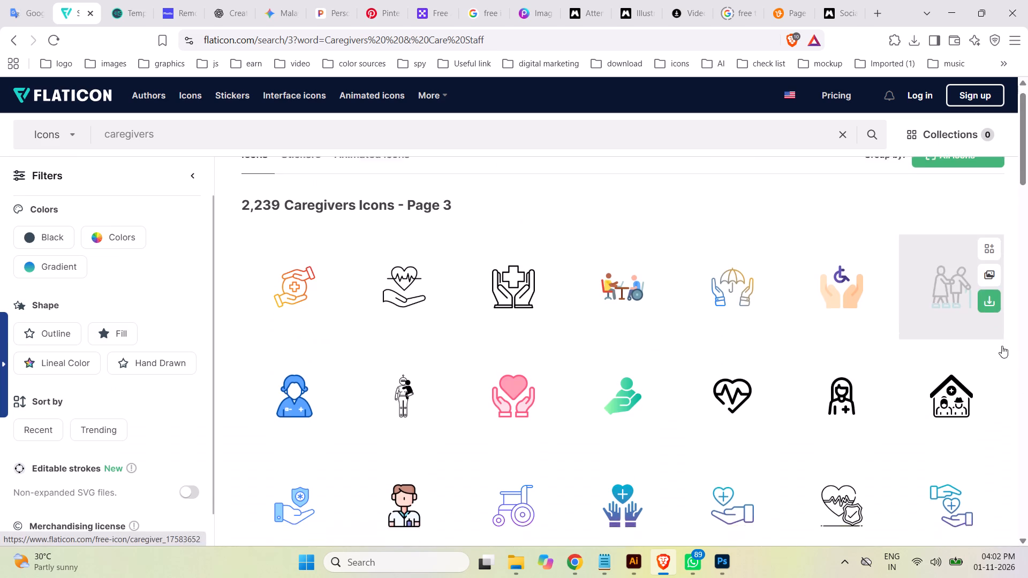
{"action": "scroll", "coordinate": [1001, 346], "scroll_direction": "down", "scroll_amount": 1}
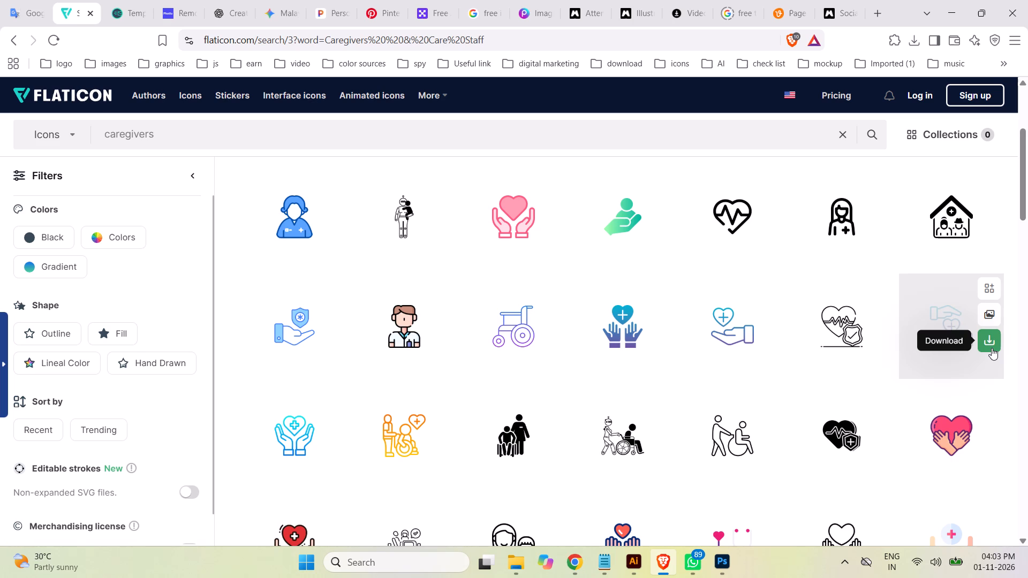
{"action": "scroll", "coordinate": [1027, 377], "scroll_direction": "down", "scroll_amount": 5}
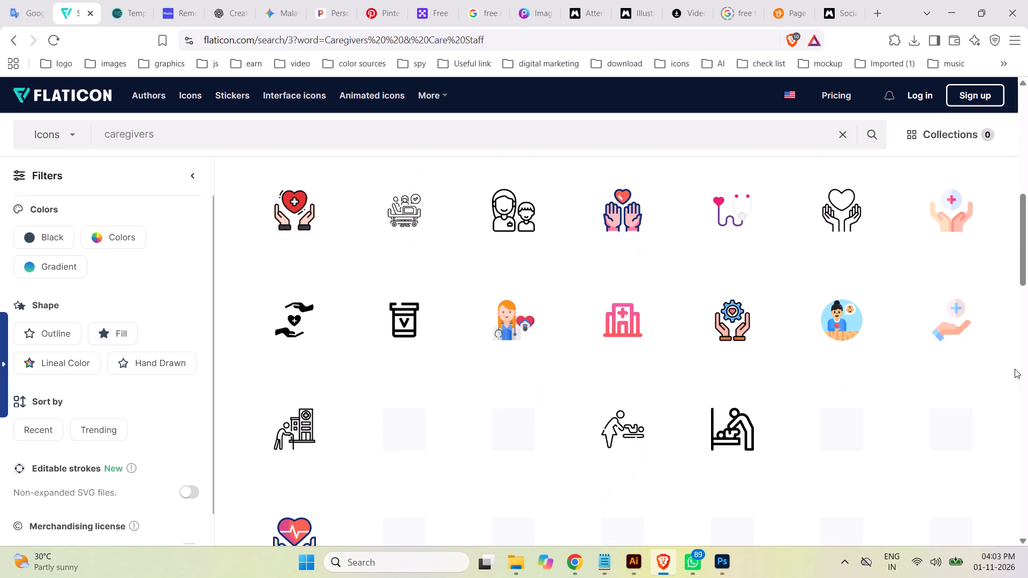
{"action": "scroll", "coordinate": [1014, 367], "scroll_direction": "down", "scroll_amount": 1}
{"action": "scroll", "coordinate": [1014, 367], "scroll_direction": "up", "scroll_amount": 1}
{"action": "scroll", "coordinate": [1014, 367], "scroll_direction": "down", "scroll_amount": 1}
{"action": "scroll", "coordinate": [1014, 367], "scroll_direction": "up", "scroll_amount": 1}
{"action": "scroll", "coordinate": [1014, 367], "scroll_direction": "down", "scroll_amount": 4}
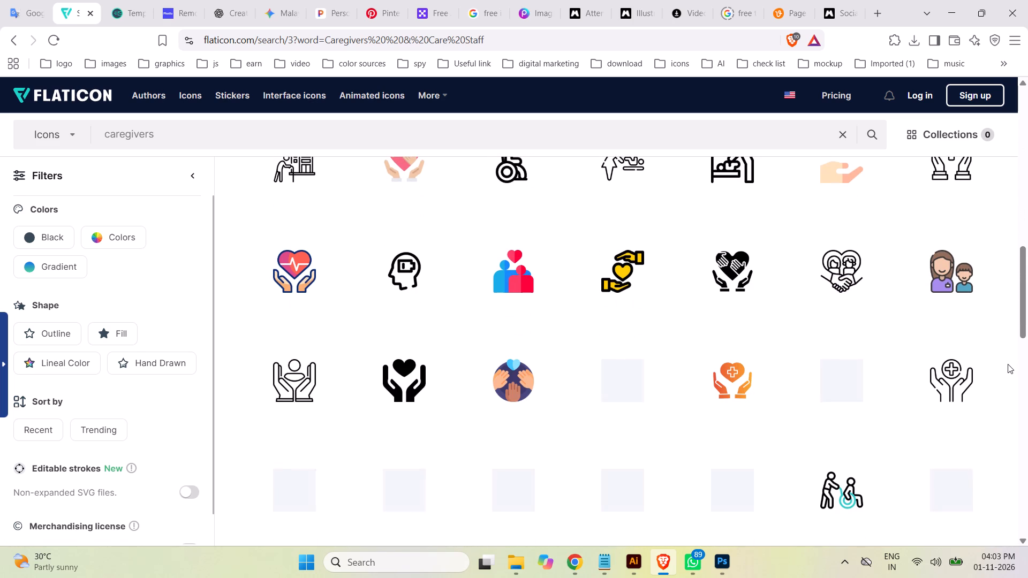
{"action": "scroll", "coordinate": [1008, 364], "scroll_direction": "down", "scroll_amount": 4}
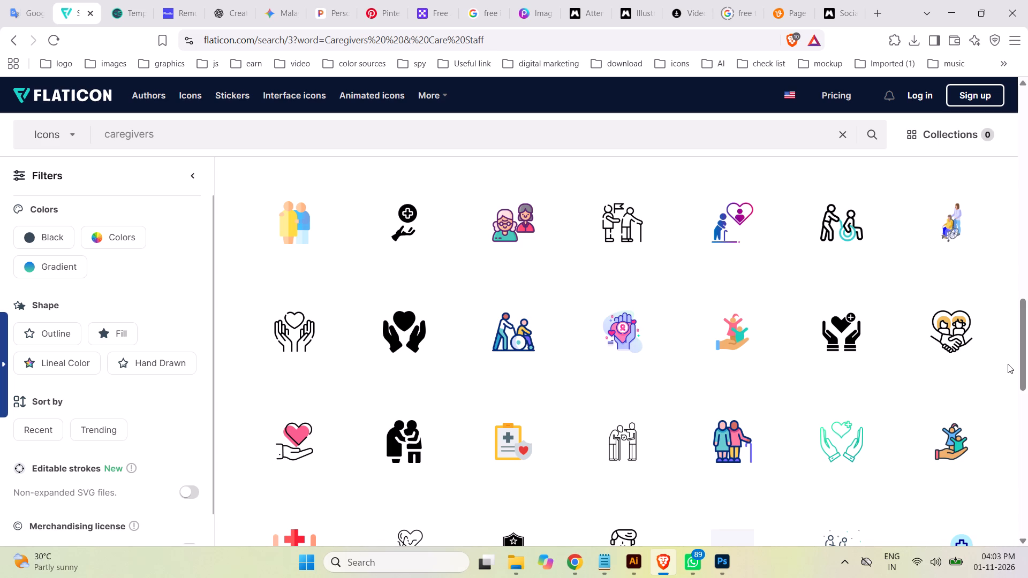
{"action": "scroll", "coordinate": [762, 390], "scroll_direction": "down", "scroll_amount": 9}
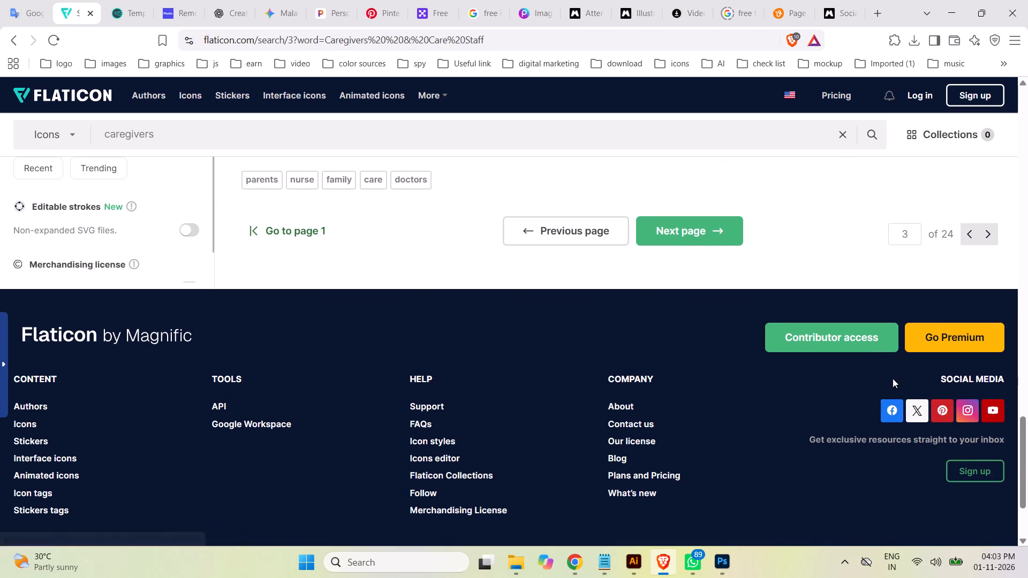
Switch to File Explorer and look through the Health Services folder for an icon suited to the "Caregivers & Care Staff" entry.
{"action": "left_click", "coordinate": [518, 563]}
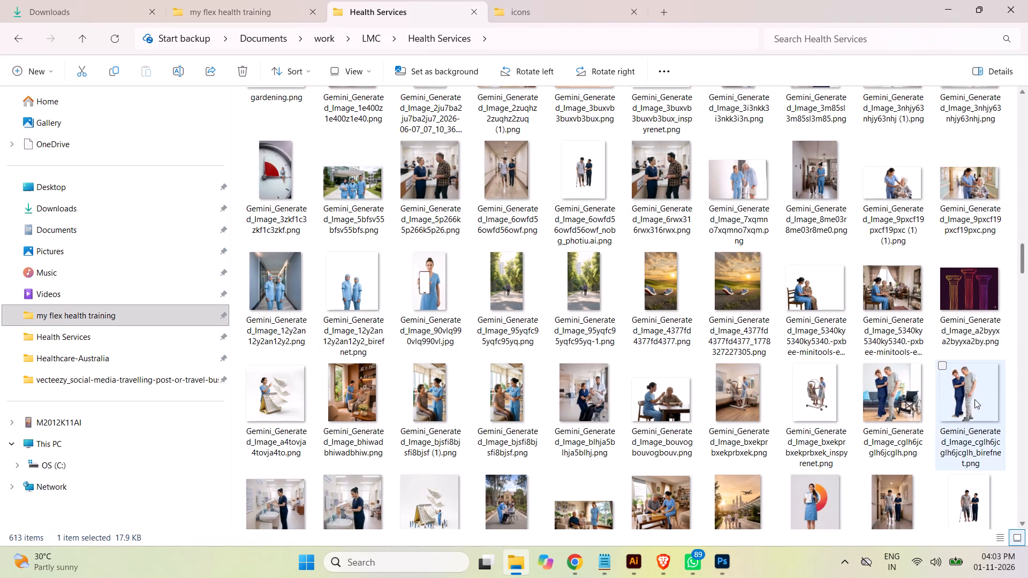
{"action": "left_click_drag", "start_coordinate": [1022, 260], "coordinate": [1025, 110]}
{"action": "scroll", "coordinate": [999, 333], "scroll_direction": "down", "scroll_amount": 2}
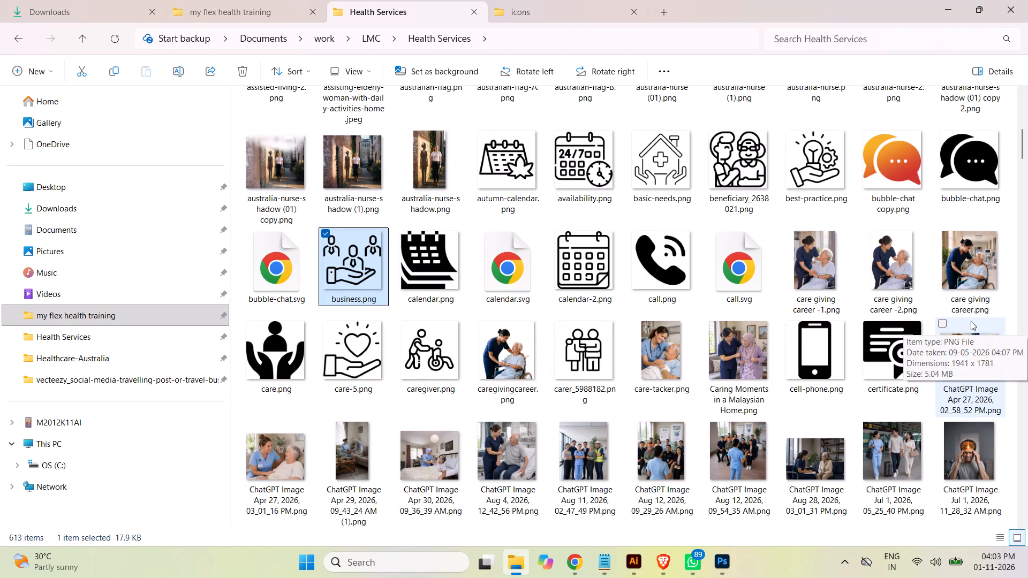
{"action": "scroll", "coordinate": [1004, 315], "scroll_direction": "down", "scroll_amount": 1}
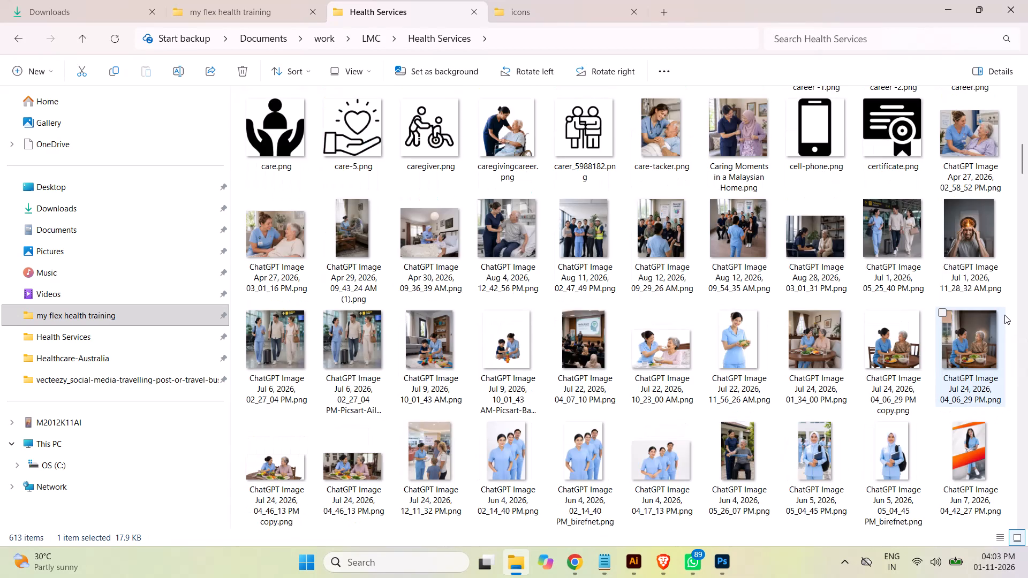
{"action": "scroll", "coordinate": [1004, 315], "scroll_direction": "down", "scroll_amount": 2}
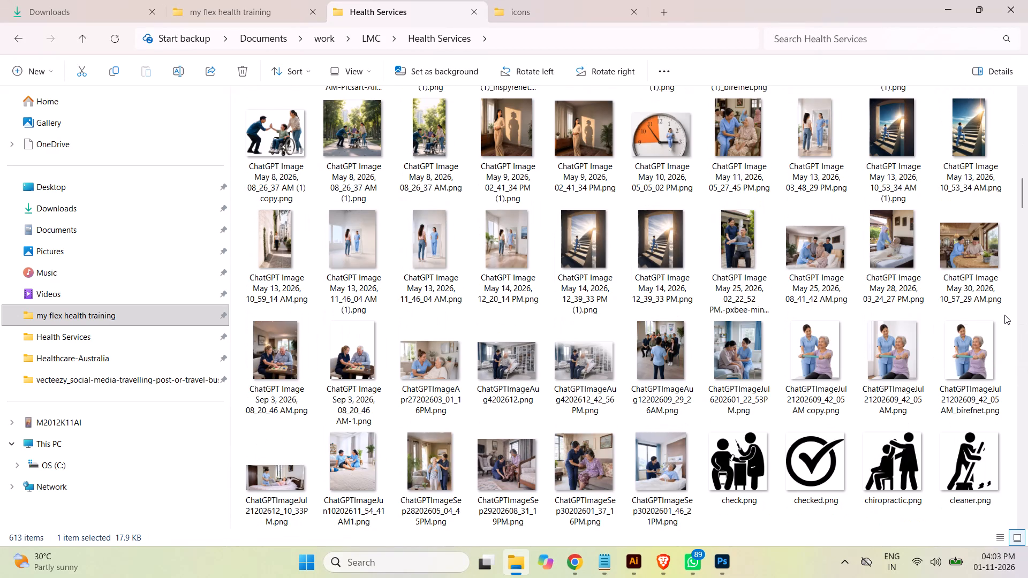
{"action": "scroll", "coordinate": [1004, 315], "scroll_direction": "down", "scroll_amount": 2}
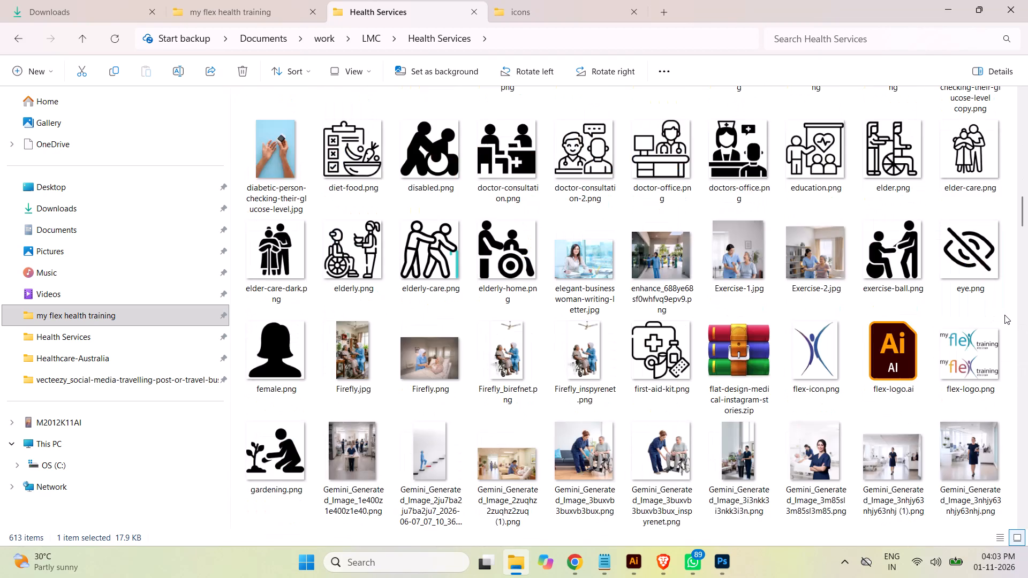
{"action": "scroll", "coordinate": [1004, 315], "scroll_direction": "down", "scroll_amount": 2}
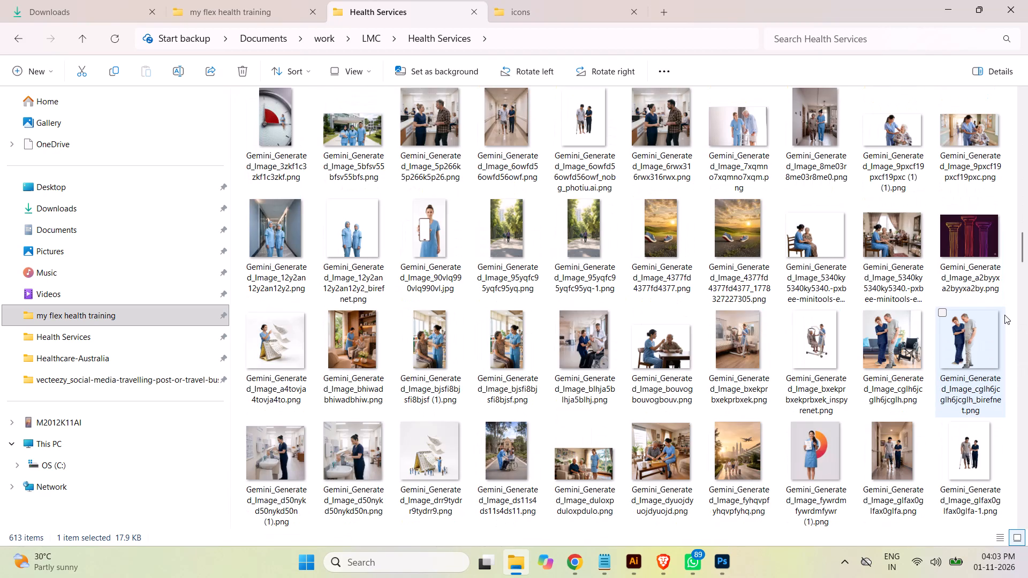
{"action": "scroll", "coordinate": [1004, 315], "scroll_direction": "down", "scroll_amount": 1}
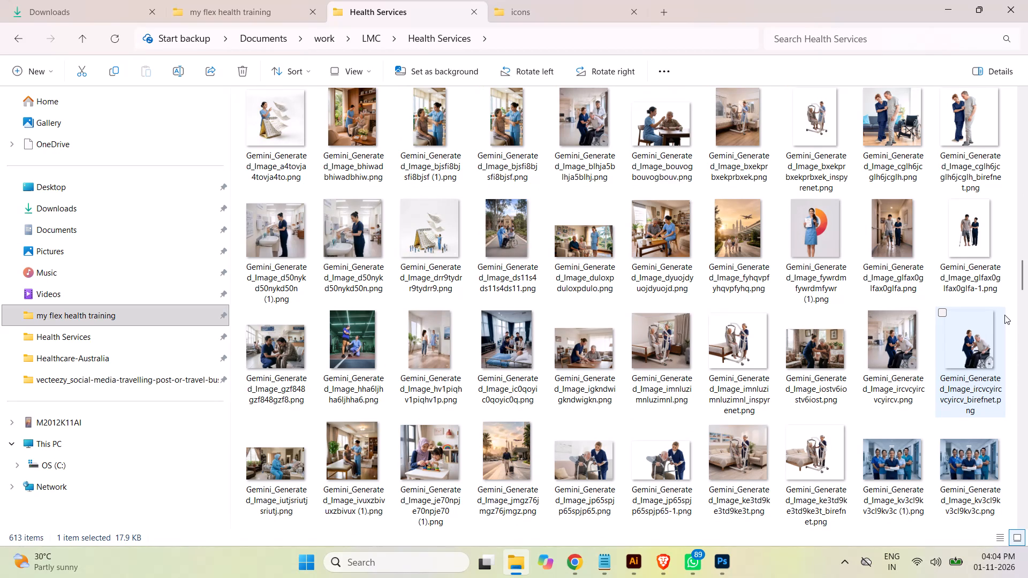
{"action": "scroll", "coordinate": [1004, 315], "scroll_direction": "down", "scroll_amount": 3}
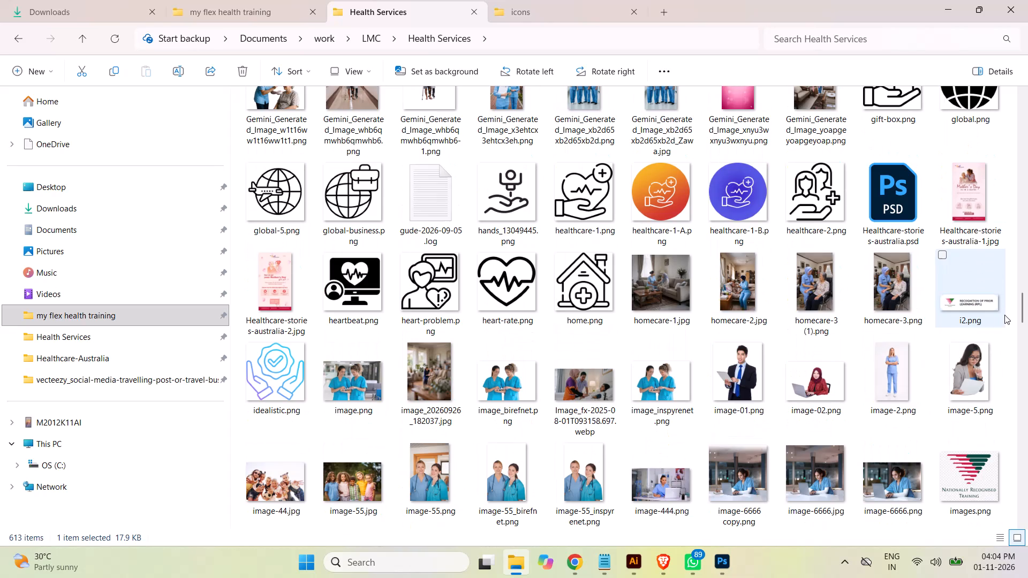
{"action": "scroll", "coordinate": [1004, 315], "scroll_direction": "down", "scroll_amount": 2}
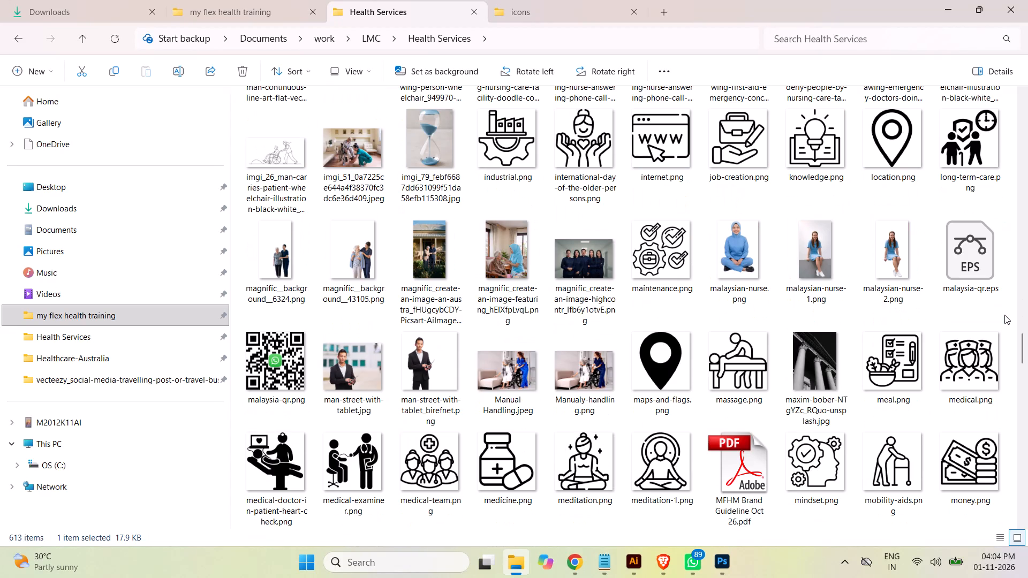
{"action": "scroll", "coordinate": [1004, 315], "scroll_direction": "down", "scroll_amount": 1}
{"action": "scroll", "coordinate": [1004, 315], "scroll_direction": "up", "scroll_amount": 4}
{"action": "scroll", "coordinate": [1004, 315], "scroll_direction": "down", "scroll_amount": 1}
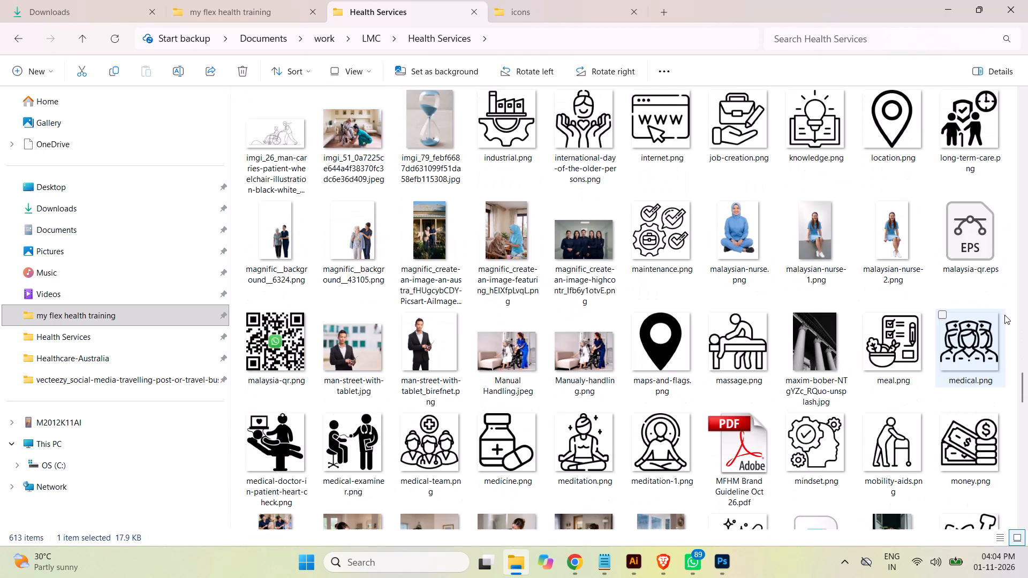
{"action": "scroll", "coordinate": [1004, 315], "scroll_direction": "down", "scroll_amount": 1}
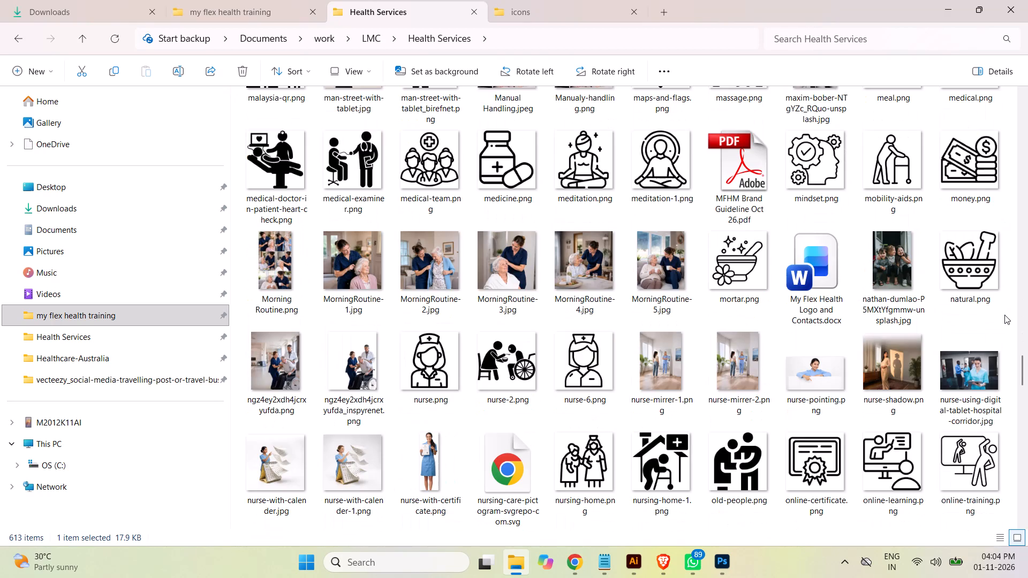
{"action": "scroll", "coordinate": [1004, 315], "scroll_direction": "down", "scroll_amount": 2}
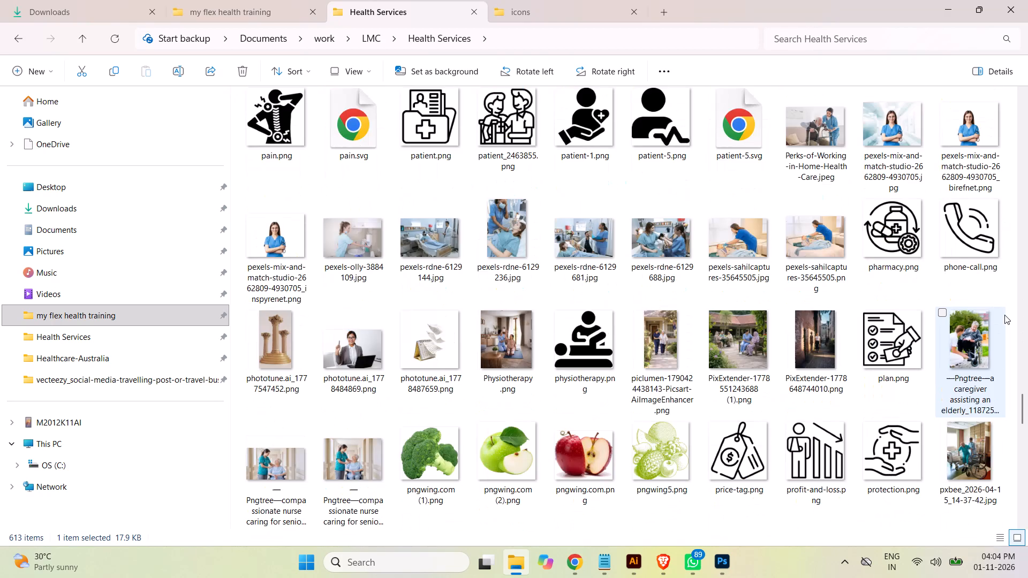
{"action": "scroll", "coordinate": [1004, 315], "scroll_direction": "down", "scroll_amount": 2}
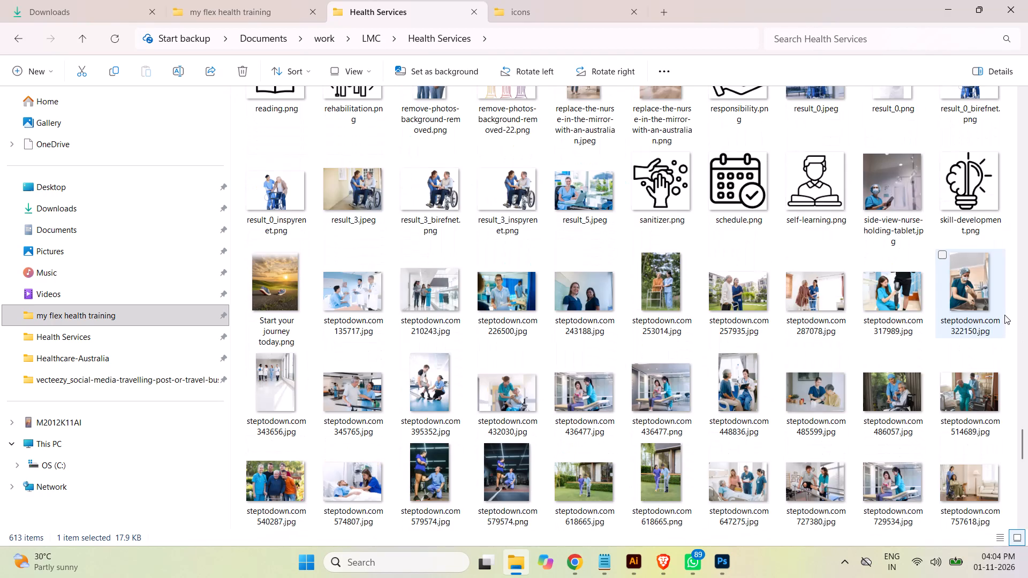
{"action": "scroll", "coordinate": [1002, 314], "scroll_direction": "down", "scroll_amount": 1}
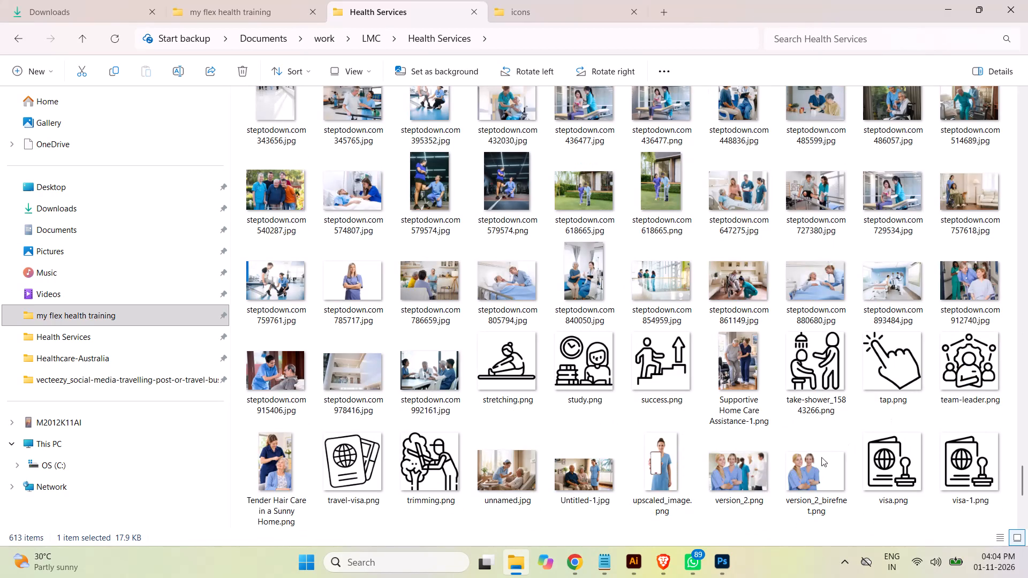
Switch back to Brave and search Flaticon's icons for "nurse staff".
{"action": "left_click", "coordinate": [663, 559]}
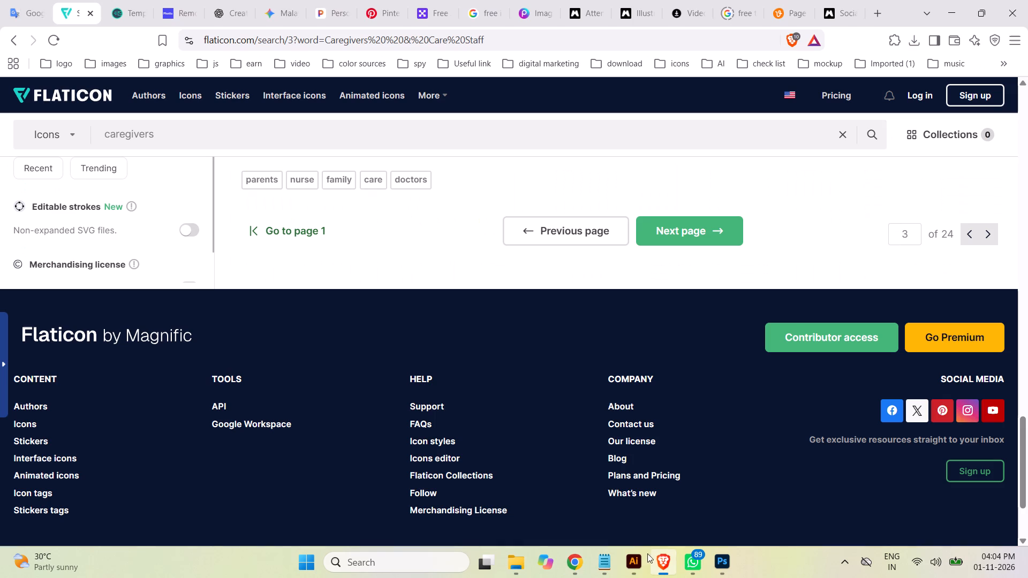
{"action": "left_click_drag", "start_coordinate": [158, 135], "coordinate": [61, 135]}
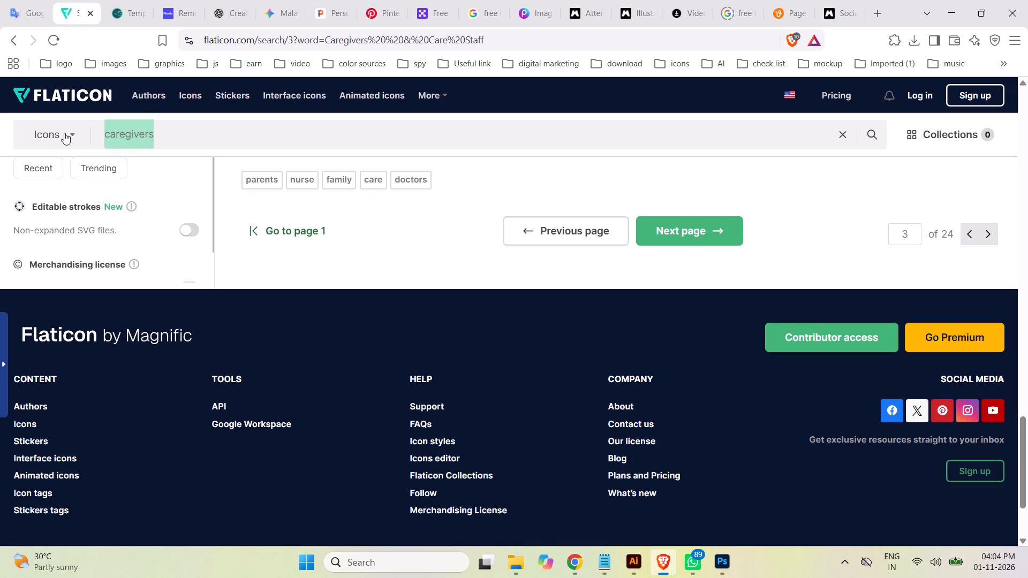
{"action": "type", "text": "nurse s"}
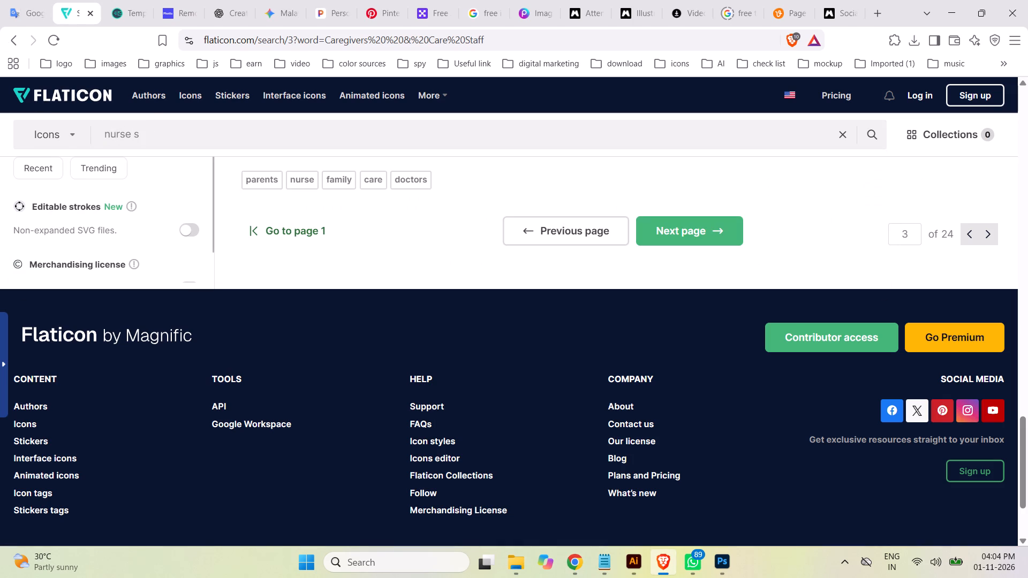
{"action": "type", "text": "taff"}
{"action": "key", "text": "Return"}
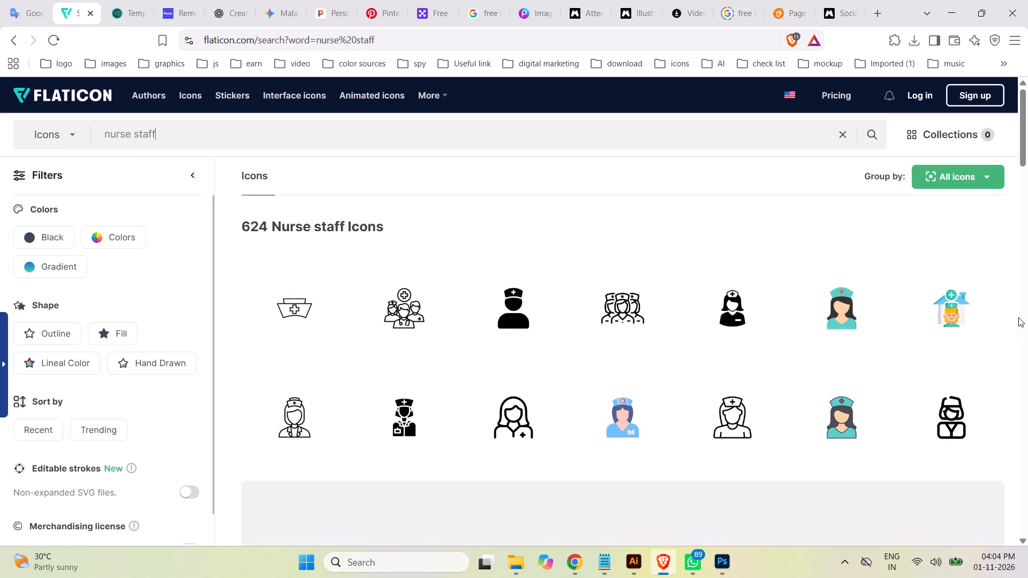
Open the outlined three-nurses icon from the results and examine it, its same-concept icons and the following result, returning to the results.
{"action": "scroll", "coordinate": [1018, 317], "scroll_direction": "down", "scroll_amount": 2}
{"action": "scroll", "coordinate": [1018, 317], "scroll_direction": "up", "scroll_amount": 3}
{"action": "scroll", "coordinate": [1018, 317], "scroll_direction": "down", "scroll_amount": 2}
{"action": "scroll", "coordinate": [1017, 317], "scroll_direction": "up", "scroll_amount": 2}
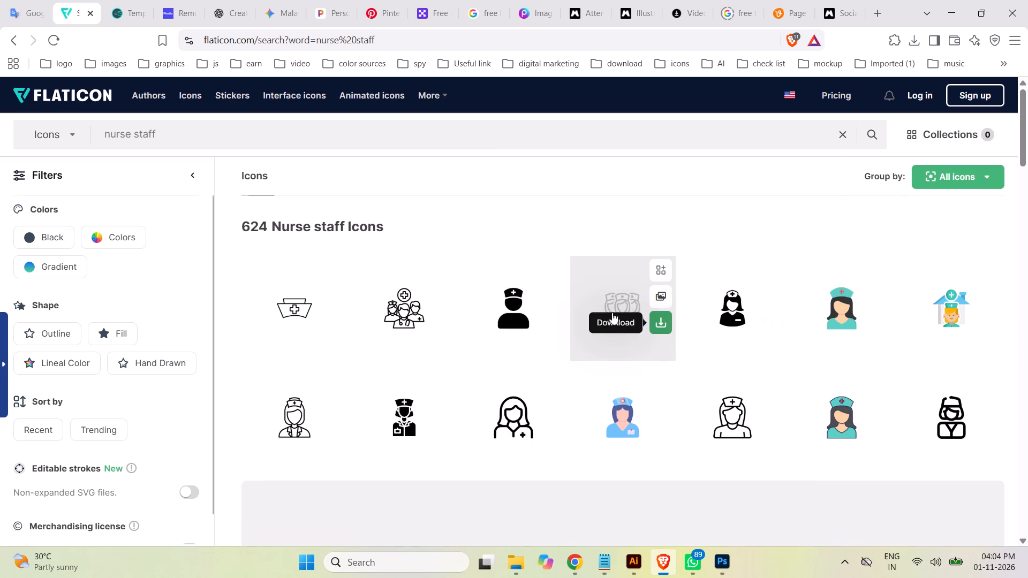
{"action": "left_click", "coordinate": [612, 311]}
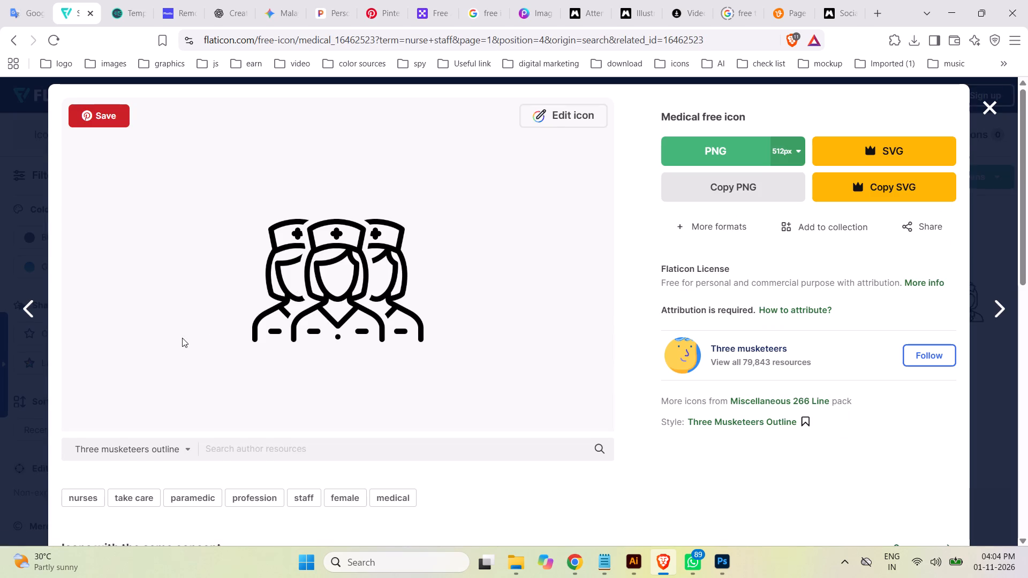
{"action": "scroll", "coordinate": [213, 333], "scroll_direction": "down", "scroll_amount": 2}
{"action": "scroll", "coordinate": [233, 330], "scroll_direction": "up", "scroll_amount": 2}
{"action": "scroll", "coordinate": [233, 329], "scroll_direction": "down", "scroll_amount": 2}
{"action": "scroll", "coordinate": [236, 327], "scroll_direction": "up", "scroll_amount": 1}
{"action": "scroll", "coordinate": [359, 308], "scroll_direction": "down", "scroll_amount": 1}
{"action": "scroll", "coordinate": [385, 310], "scroll_direction": "up", "scroll_amount": 1}
{"action": "scroll", "coordinate": [385, 310], "scroll_direction": "down", "scroll_amount": 1}
{"action": "scroll", "coordinate": [385, 310], "scroll_direction": "up", "scroll_amount": 1}
{"action": "scroll", "coordinate": [385, 310], "scroll_direction": "down", "scroll_amount": 2}
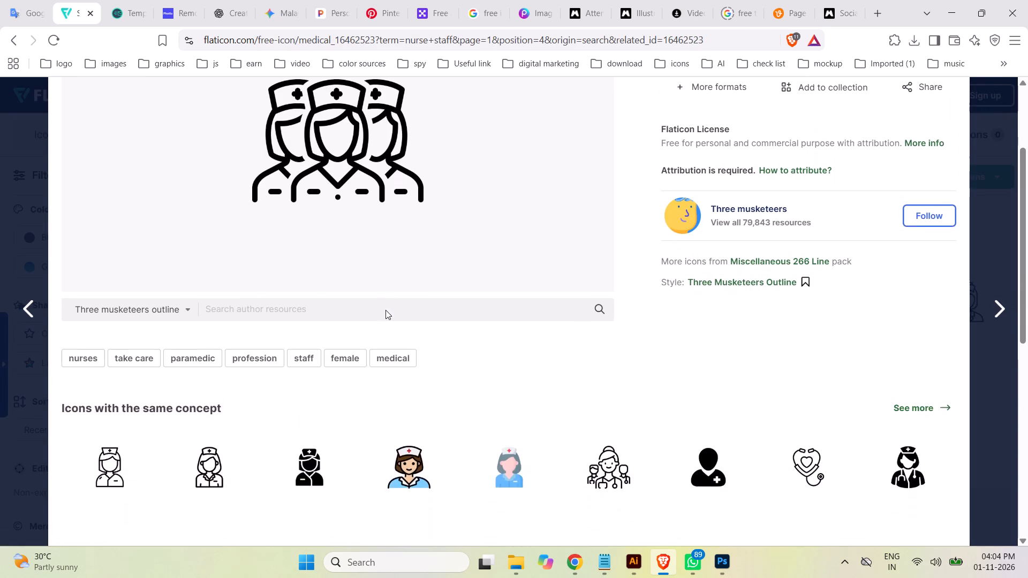
{"action": "scroll", "coordinate": [385, 310], "scroll_direction": "down", "scroll_amount": 2}
{"action": "scroll", "coordinate": [387, 309], "scroll_direction": "up", "scroll_amount": 2}
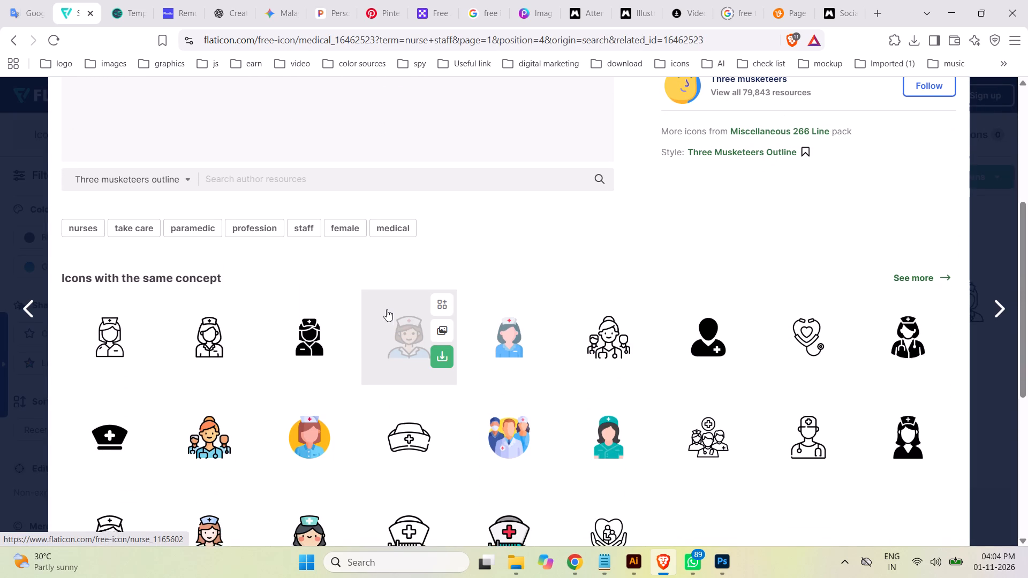
{"action": "scroll", "coordinate": [387, 309], "scroll_direction": "down", "scroll_amount": 2}
{"action": "scroll", "coordinate": [555, 402], "scroll_direction": "down", "scroll_amount": 1}
{"action": "scroll", "coordinate": [550, 400], "scroll_direction": "up", "scroll_amount": 2}
{"action": "scroll", "coordinate": [549, 400], "scroll_direction": "down", "scroll_amount": 2}
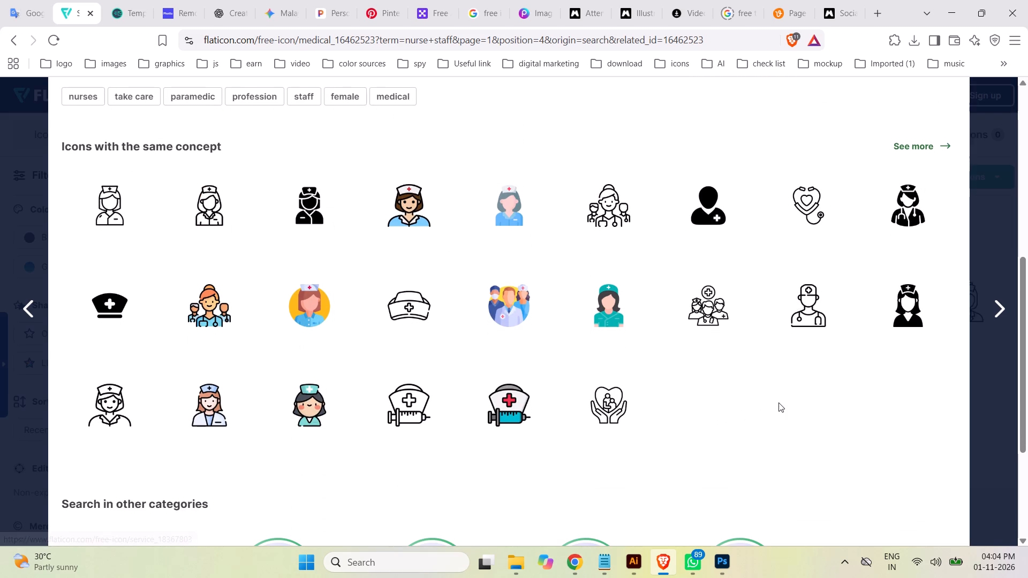
{"action": "scroll", "coordinate": [778, 402], "scroll_direction": "down", "scroll_amount": 5}
{"action": "scroll", "coordinate": [773, 412], "scroll_direction": "up", "scroll_amount": 2}
{"action": "scroll", "coordinate": [773, 412], "scroll_direction": "down", "scroll_amount": 1}
{"action": "scroll", "coordinate": [773, 412], "scroll_direction": "up", "scroll_amount": 2}
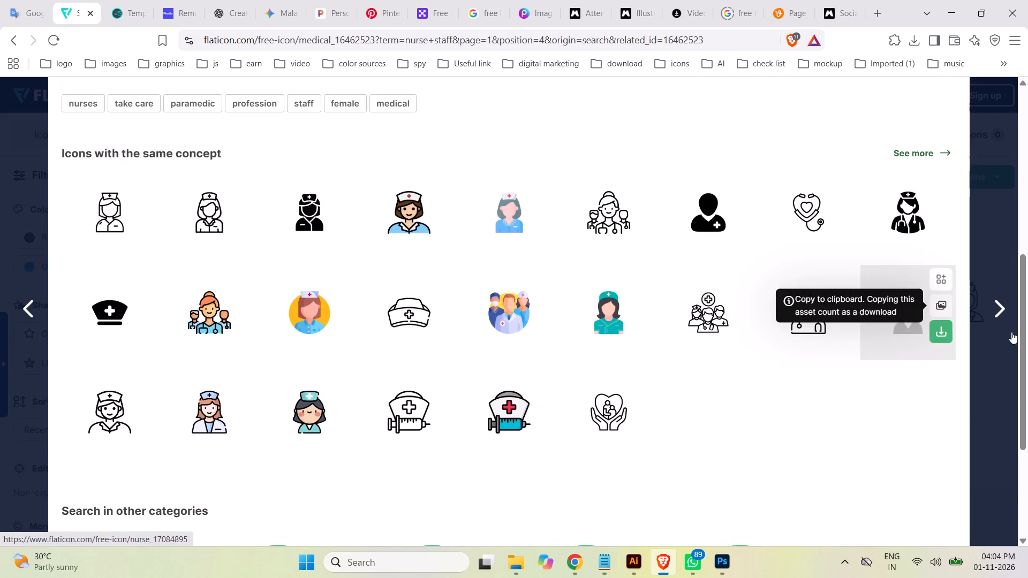
{"action": "left_click", "coordinate": [1001, 307]}
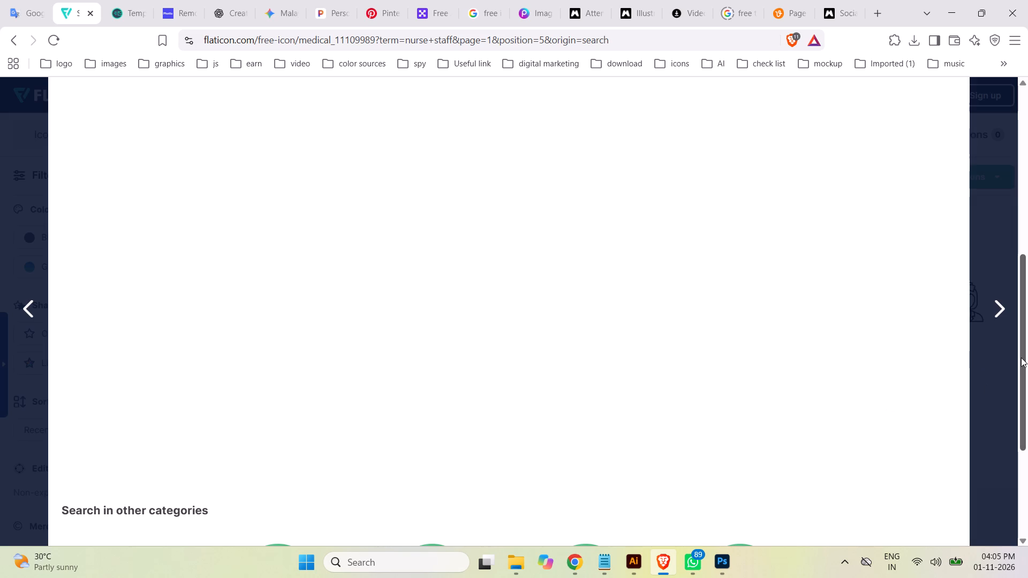
{"action": "scroll", "coordinate": [1016, 356], "scroll_direction": "up", "scroll_amount": 2}
{"action": "scroll", "coordinate": [1015, 356], "scroll_direction": "down", "scroll_amount": 2}
{"action": "scroll", "coordinate": [1014, 355], "scroll_direction": "up", "scroll_amount": 1}
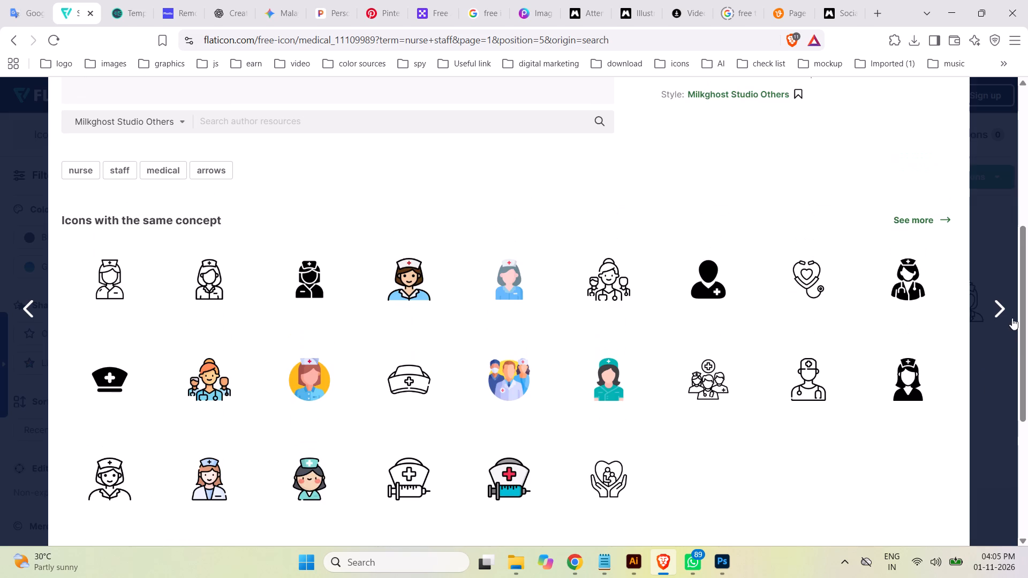
{"action": "left_click", "coordinate": [1002, 397]}
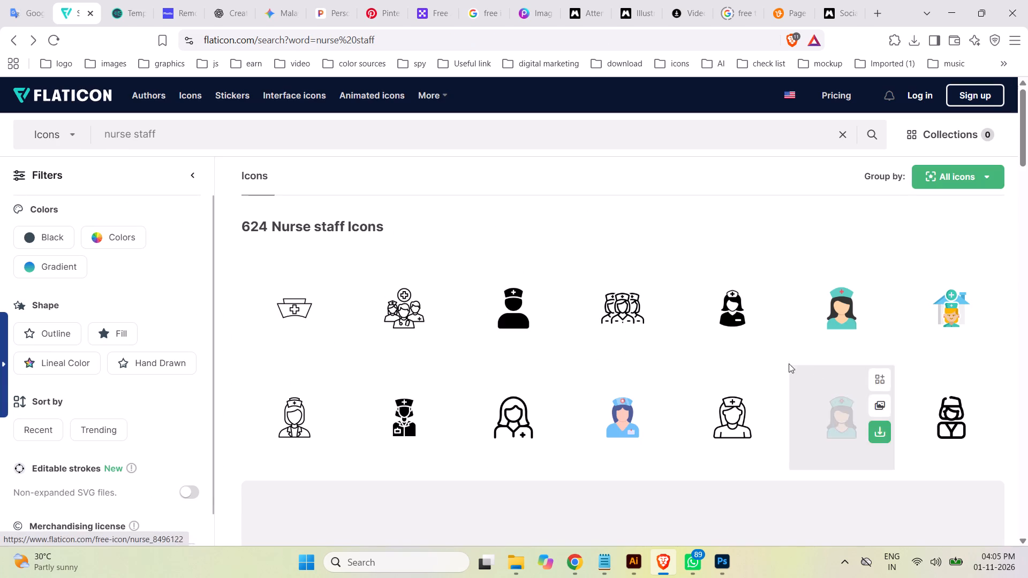
Download the solid black three-nurses icon as a free 512px PNG and close its detail view.
{"action": "scroll", "coordinate": [921, 343], "scroll_direction": "down", "scroll_amount": 6}
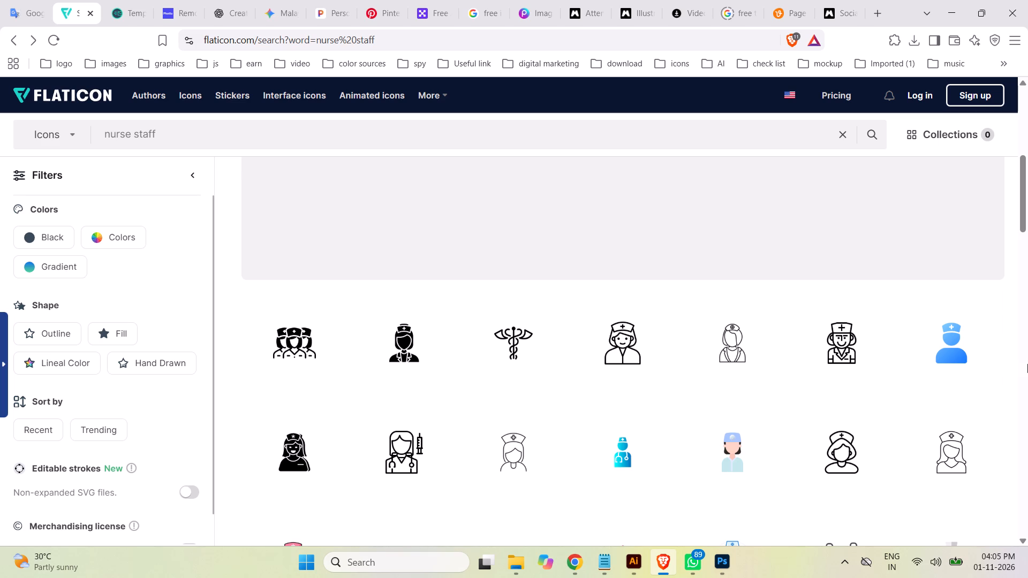
{"action": "left_click", "coordinate": [287, 362]}
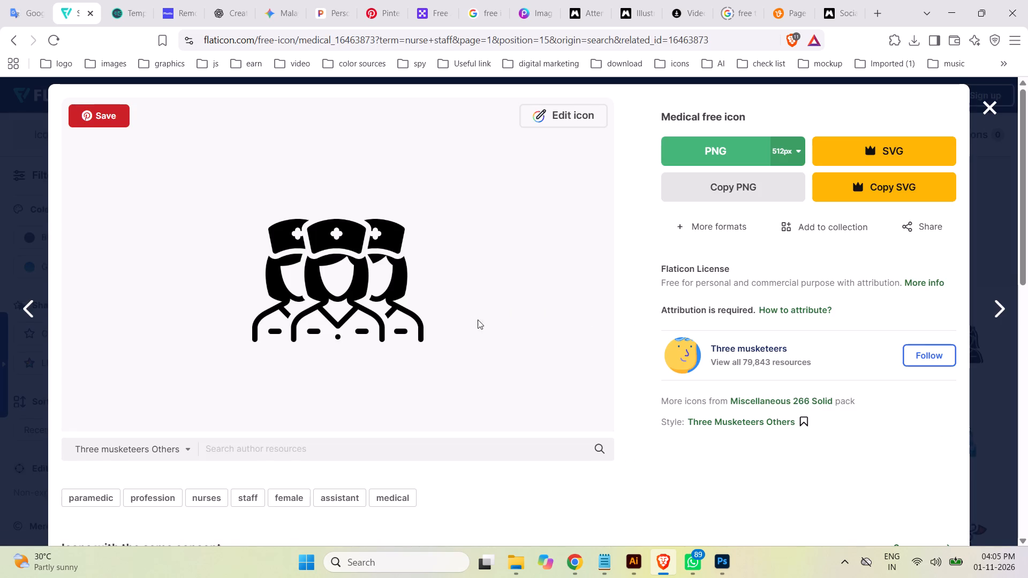
{"action": "scroll", "coordinate": [498, 321], "scroll_direction": "down", "scroll_amount": 4}
{"action": "scroll", "coordinate": [498, 321], "scroll_direction": "up", "scroll_amount": 3}
{"action": "scroll", "coordinate": [498, 321], "scroll_direction": "down", "scroll_amount": 1}
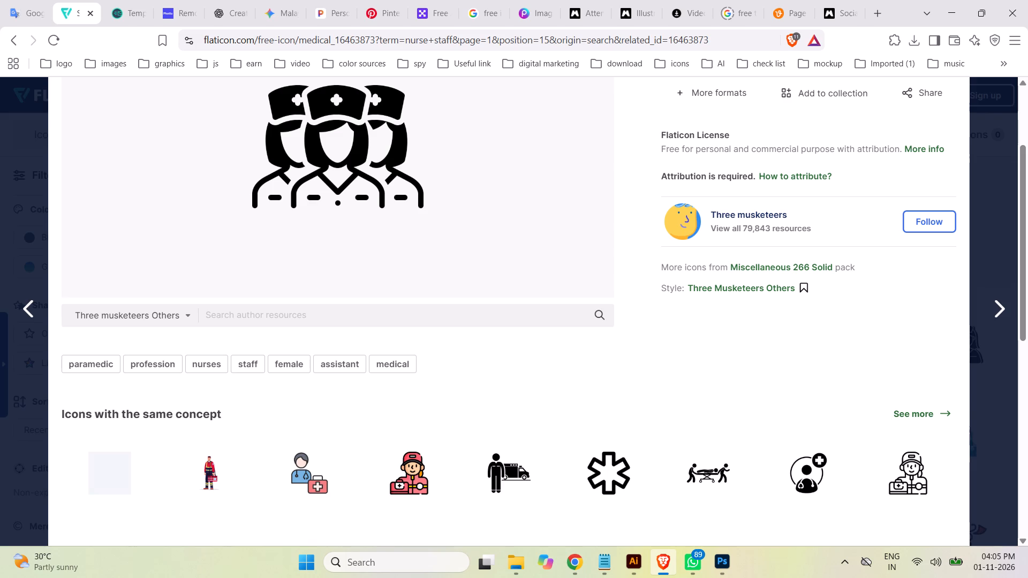
{"action": "scroll", "coordinate": [498, 321], "scroll_direction": "up", "scroll_amount": 5}
{"action": "scroll", "coordinate": [498, 321], "scroll_direction": "down", "scroll_amount": 2}
{"action": "scroll", "coordinate": [536, 303], "scroll_direction": "up", "scroll_amount": 6}
{"action": "left_click", "coordinate": [708, 157]}
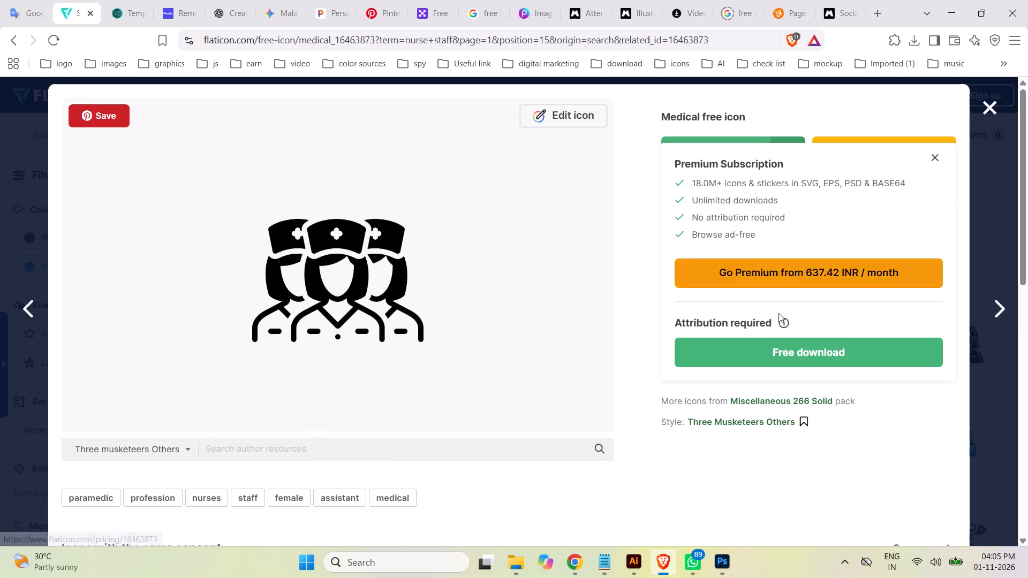
{"action": "left_click", "coordinate": [807, 351]}
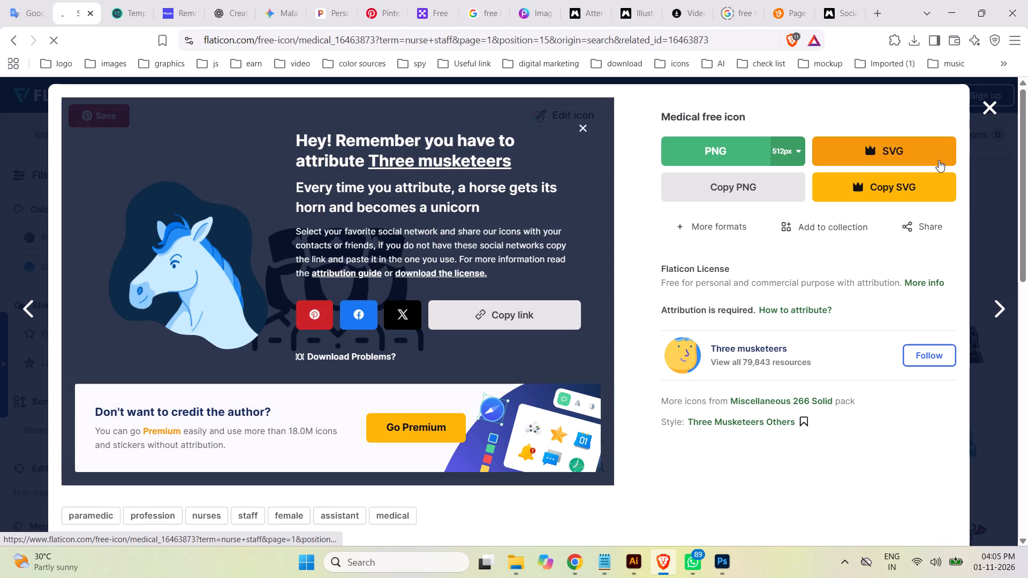
{"action": "left_click", "coordinate": [982, 107]}
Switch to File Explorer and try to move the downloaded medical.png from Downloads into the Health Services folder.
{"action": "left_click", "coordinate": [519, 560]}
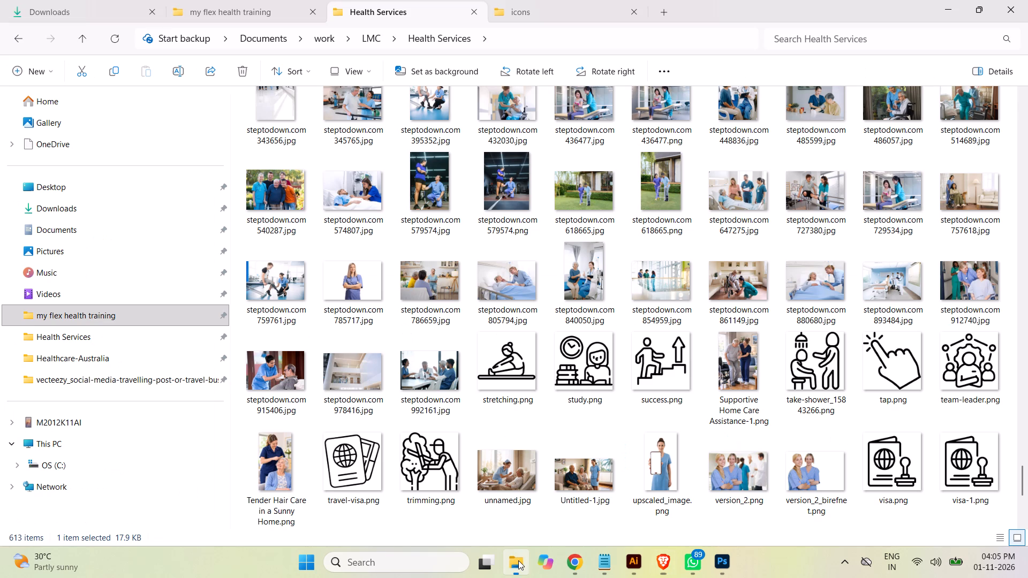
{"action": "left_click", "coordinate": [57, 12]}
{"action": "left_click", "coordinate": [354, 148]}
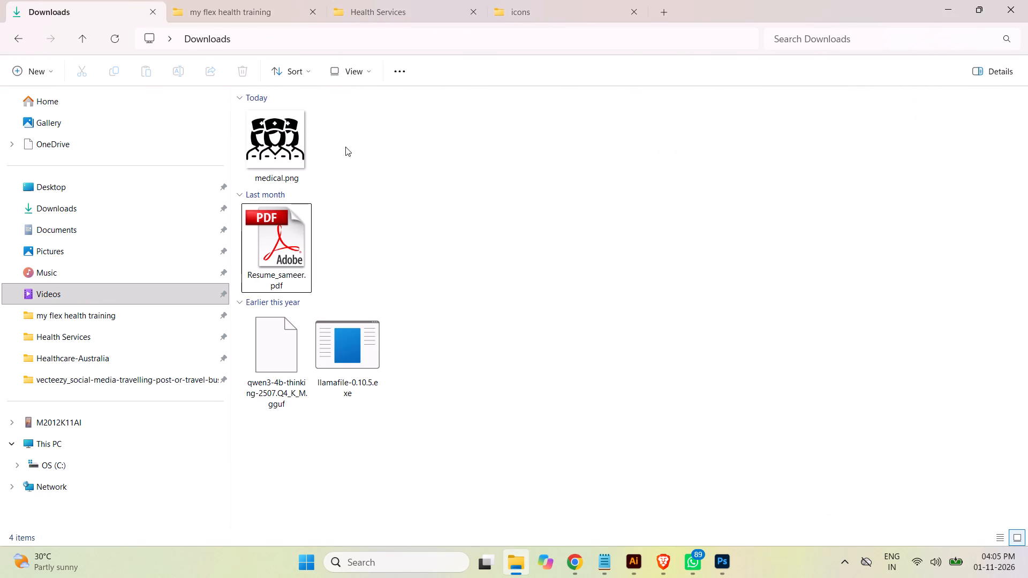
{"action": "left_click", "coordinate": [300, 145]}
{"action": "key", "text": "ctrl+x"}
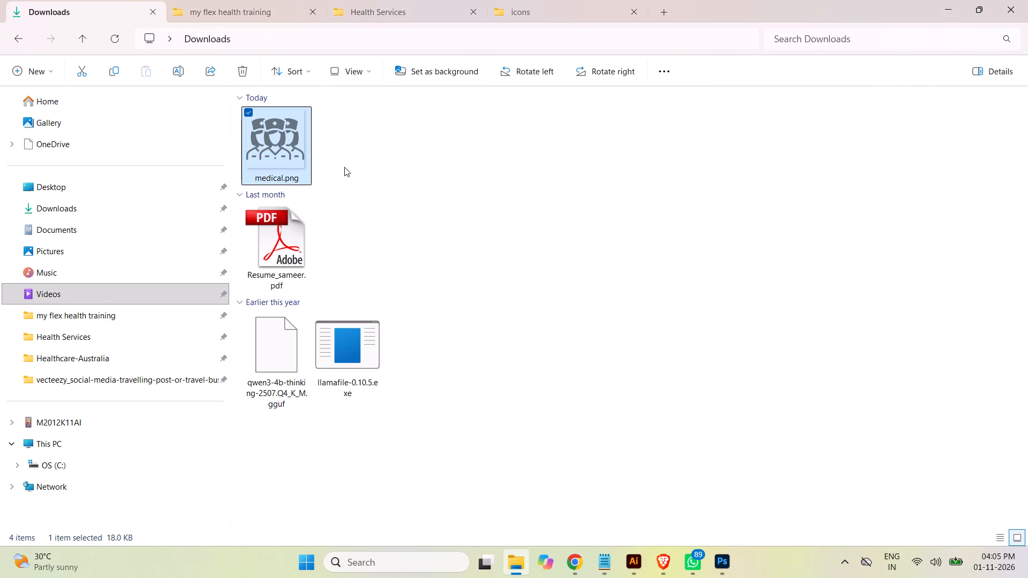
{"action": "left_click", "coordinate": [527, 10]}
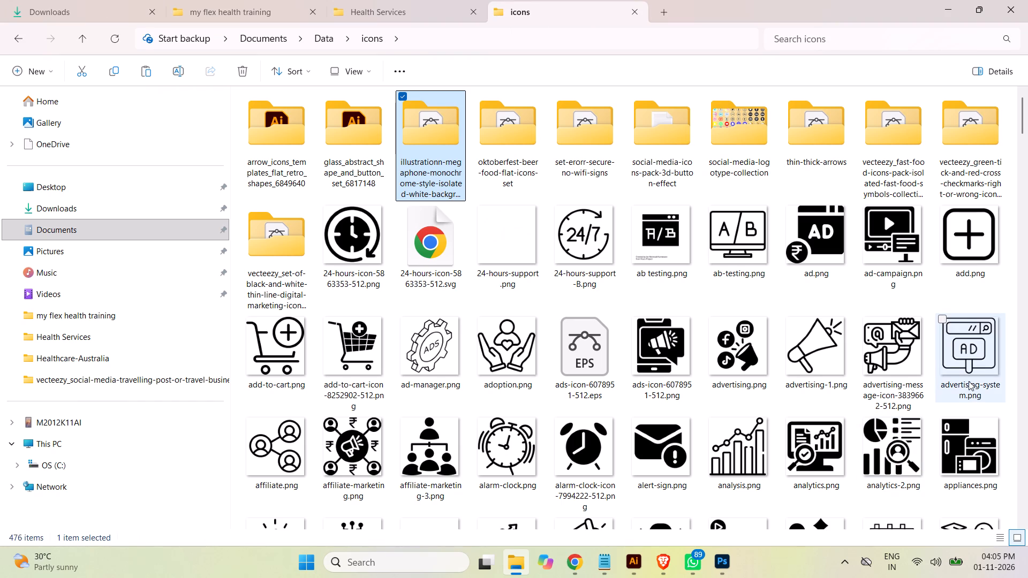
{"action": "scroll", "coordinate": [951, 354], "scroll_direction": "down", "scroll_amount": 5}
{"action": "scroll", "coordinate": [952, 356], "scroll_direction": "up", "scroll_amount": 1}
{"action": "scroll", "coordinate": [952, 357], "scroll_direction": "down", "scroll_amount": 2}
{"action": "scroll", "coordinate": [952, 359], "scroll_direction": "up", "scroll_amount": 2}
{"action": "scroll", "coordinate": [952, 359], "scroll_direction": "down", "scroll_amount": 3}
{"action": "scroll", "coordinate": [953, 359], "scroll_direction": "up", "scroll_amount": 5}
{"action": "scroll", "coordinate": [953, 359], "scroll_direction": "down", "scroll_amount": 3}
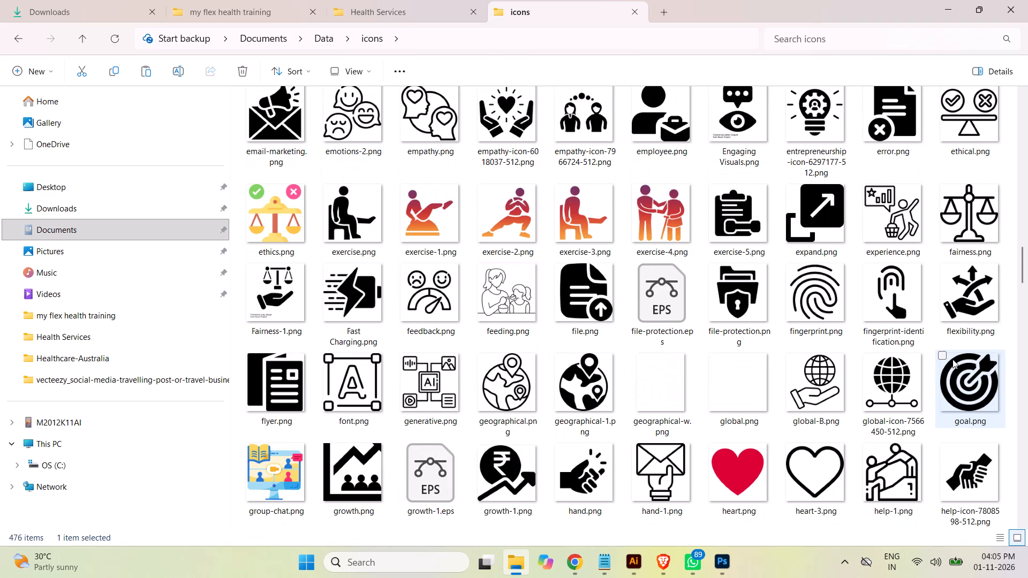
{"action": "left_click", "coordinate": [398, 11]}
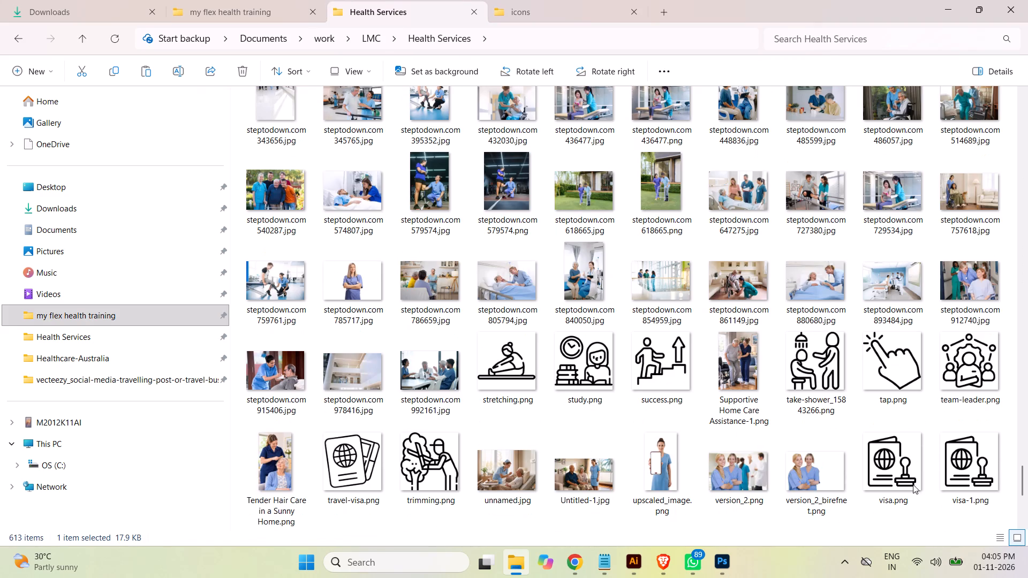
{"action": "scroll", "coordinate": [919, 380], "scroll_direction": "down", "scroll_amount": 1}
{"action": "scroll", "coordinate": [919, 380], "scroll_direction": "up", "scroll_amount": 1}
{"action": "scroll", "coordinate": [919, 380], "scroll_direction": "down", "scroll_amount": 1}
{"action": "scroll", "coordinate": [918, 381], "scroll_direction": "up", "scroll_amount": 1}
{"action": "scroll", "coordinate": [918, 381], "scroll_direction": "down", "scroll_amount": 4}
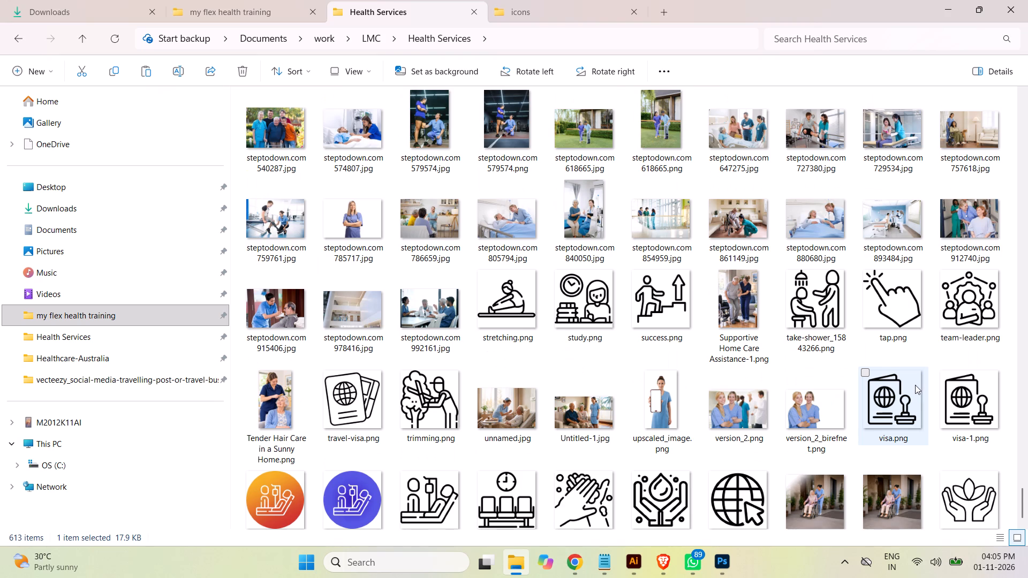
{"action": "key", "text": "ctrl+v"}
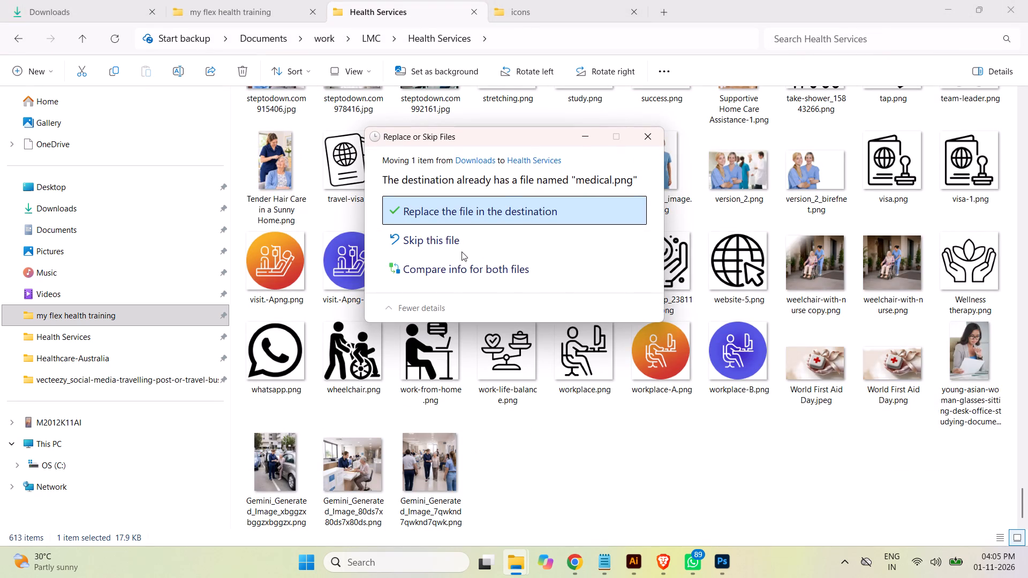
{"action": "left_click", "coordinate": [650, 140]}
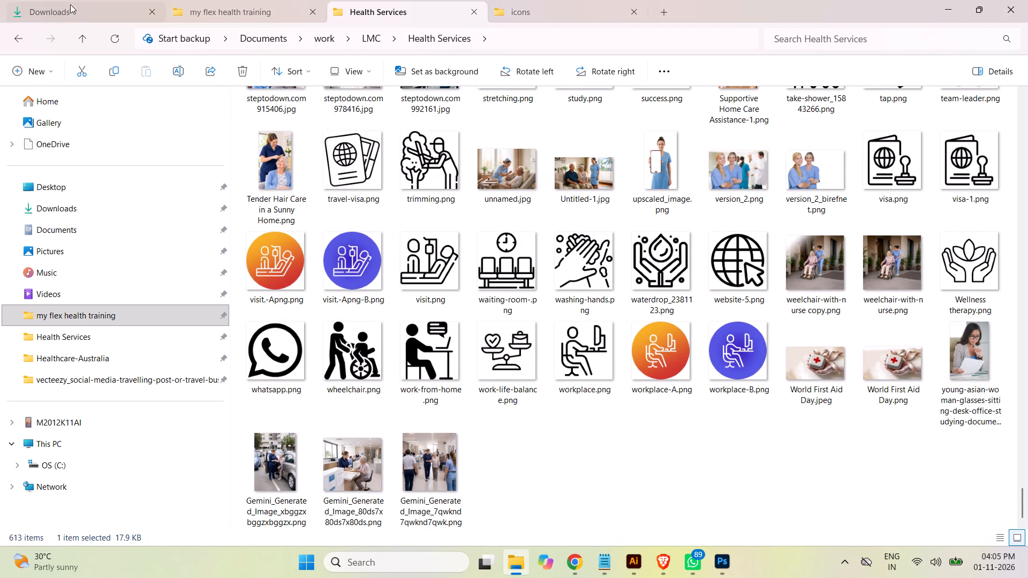
Rename the downloaded three-nurses icon in Downloads as medical-2.png.
{"action": "left_click", "coordinate": [67, 11]}
{"action": "left_click", "coordinate": [351, 206]}
{"action": "left_click", "coordinate": [255, 179]}
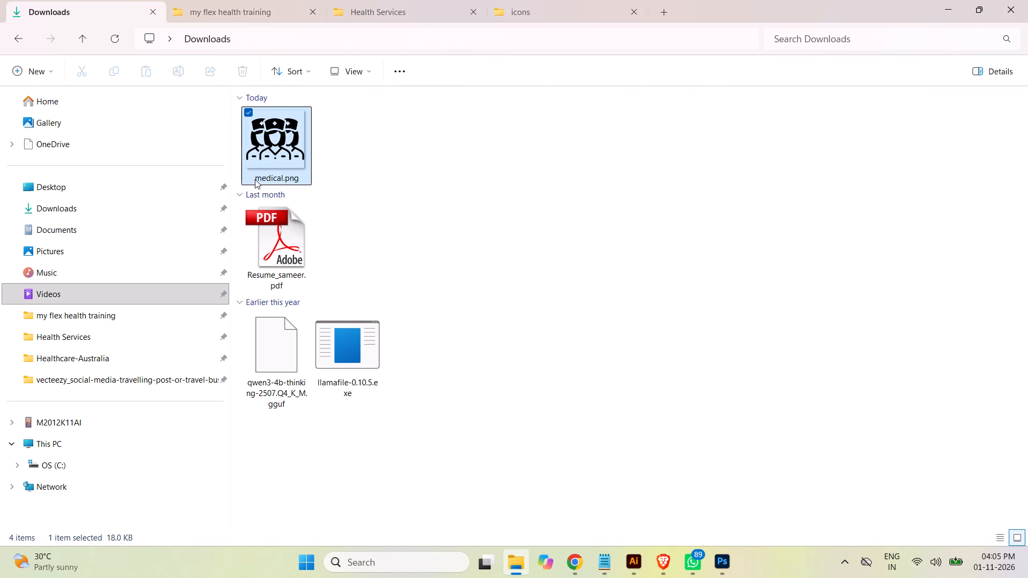
{"action": "key", "text": "F2"}
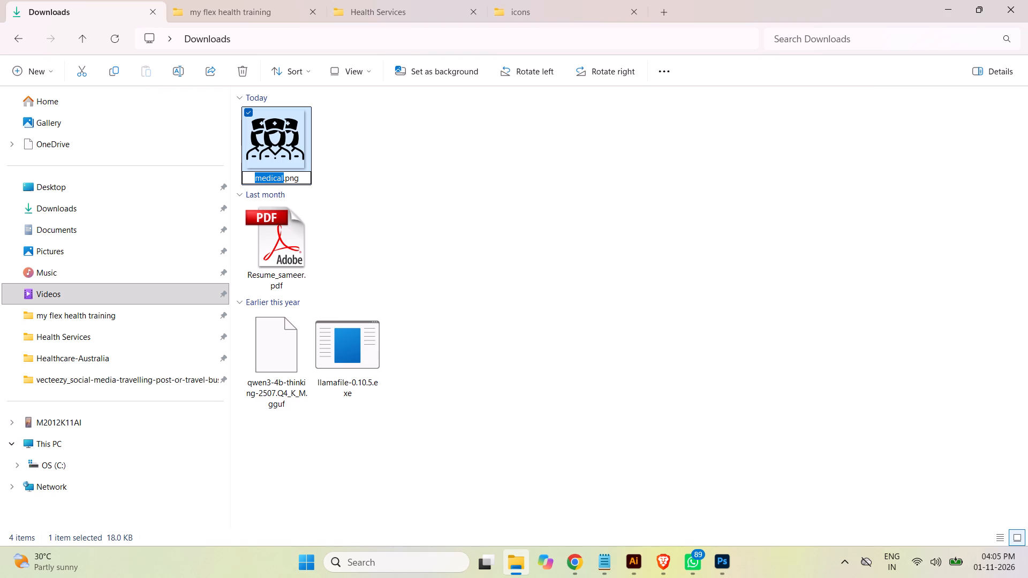
{"action": "left_click", "coordinate": [282, 180]}
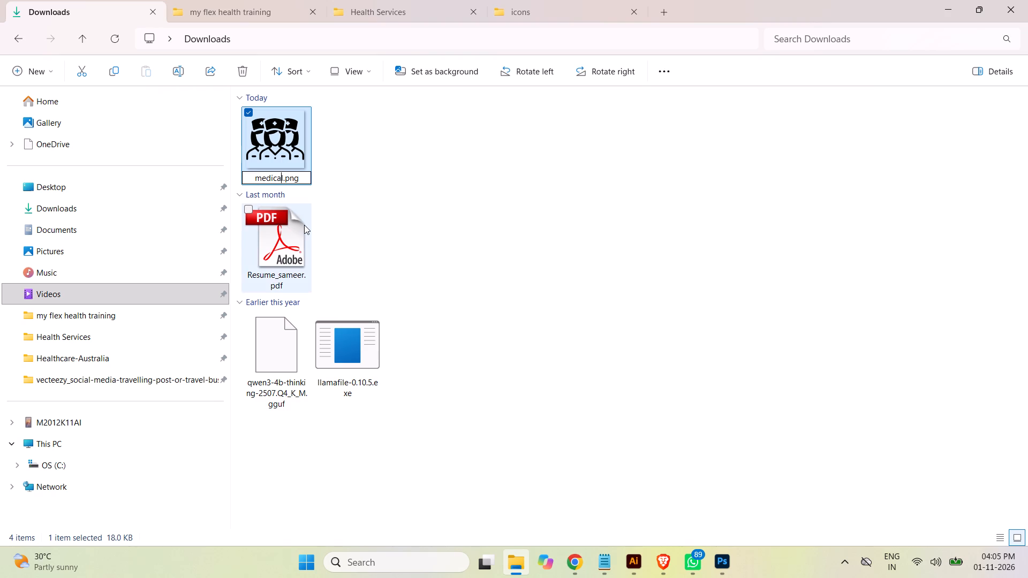
{"action": "key", "text": "Right"}
{"action": "key", "text": "minus"}
{"action": "key", "text": "2"}
{"action": "left_click", "coordinate": [417, 202]}
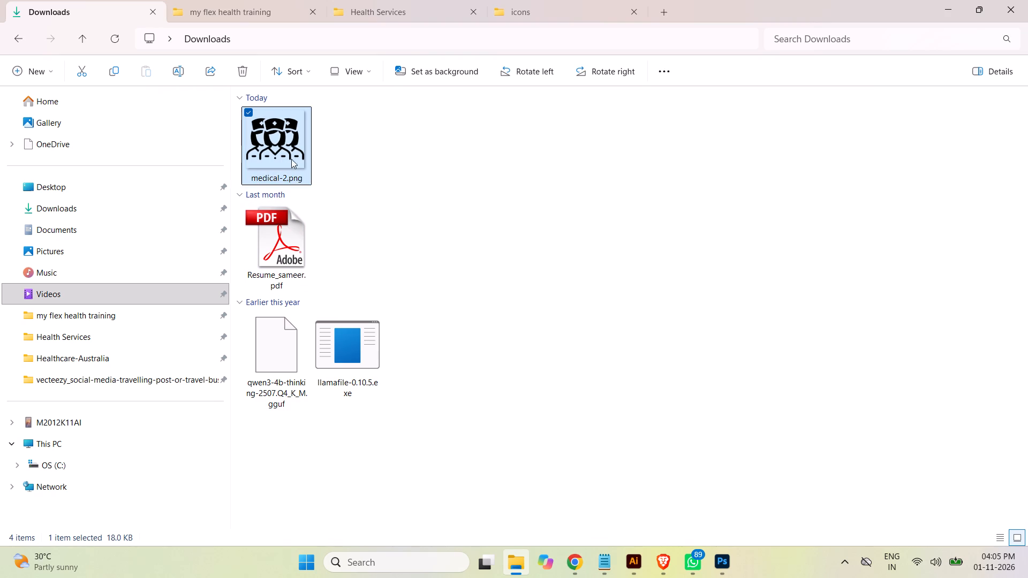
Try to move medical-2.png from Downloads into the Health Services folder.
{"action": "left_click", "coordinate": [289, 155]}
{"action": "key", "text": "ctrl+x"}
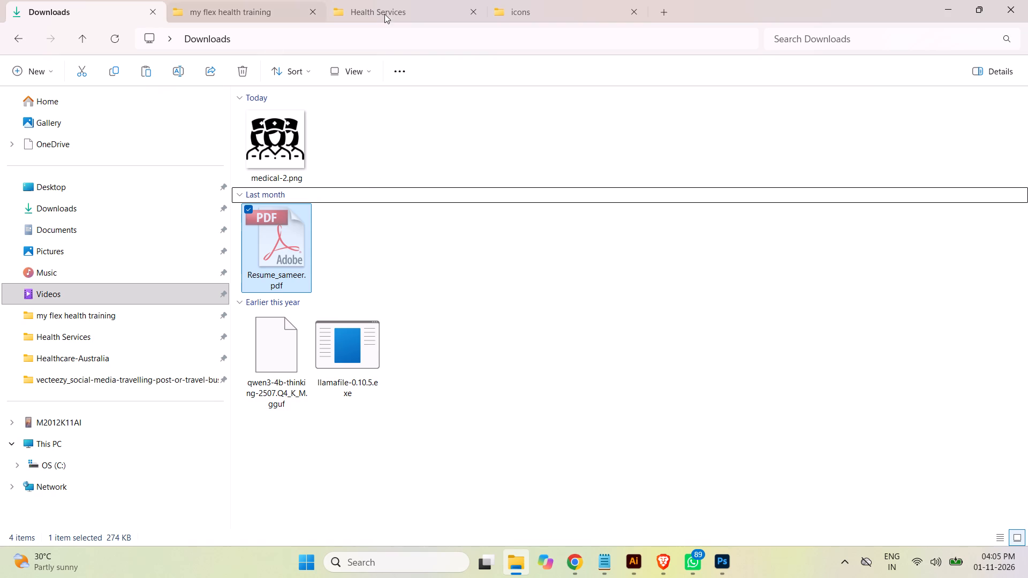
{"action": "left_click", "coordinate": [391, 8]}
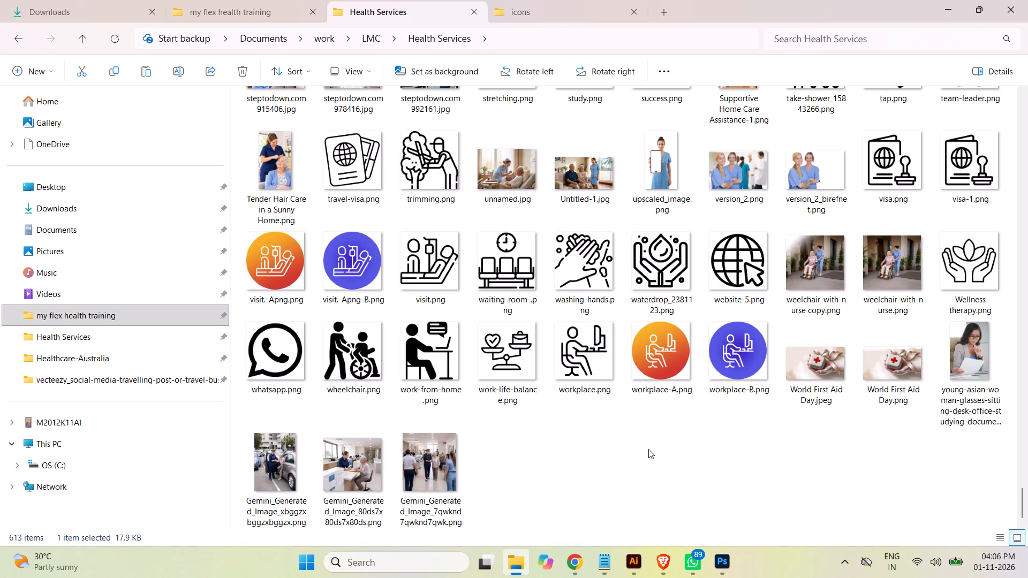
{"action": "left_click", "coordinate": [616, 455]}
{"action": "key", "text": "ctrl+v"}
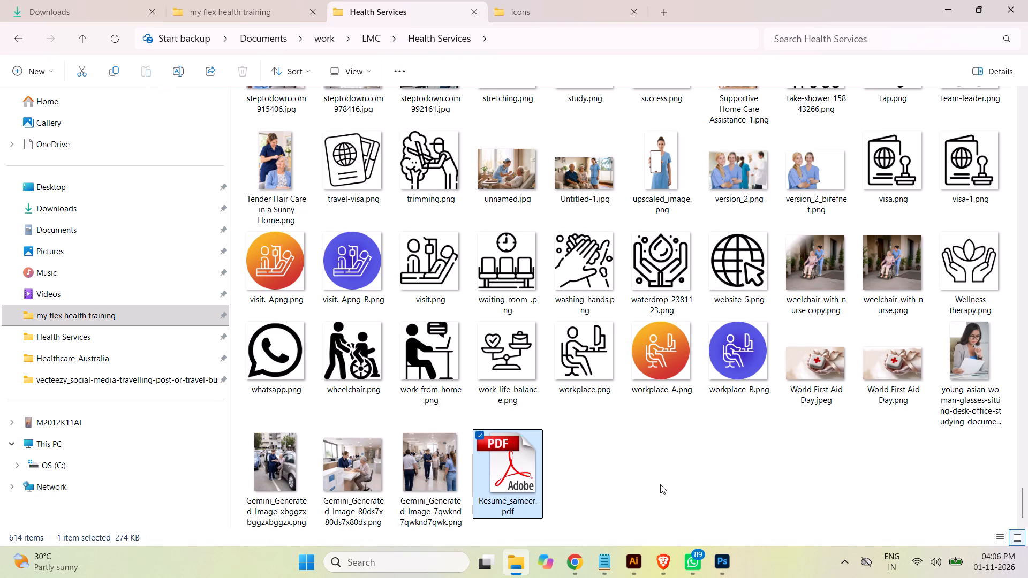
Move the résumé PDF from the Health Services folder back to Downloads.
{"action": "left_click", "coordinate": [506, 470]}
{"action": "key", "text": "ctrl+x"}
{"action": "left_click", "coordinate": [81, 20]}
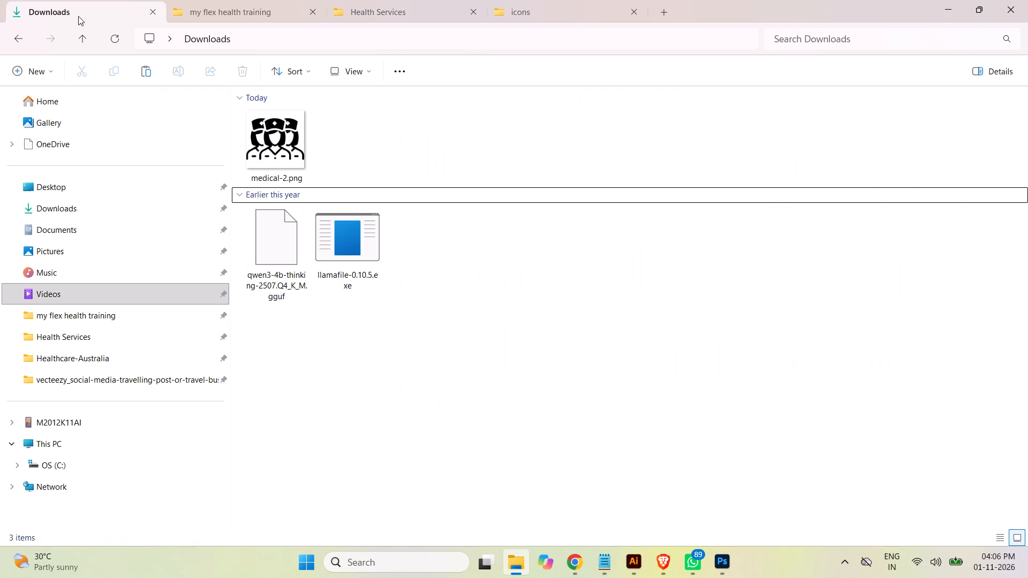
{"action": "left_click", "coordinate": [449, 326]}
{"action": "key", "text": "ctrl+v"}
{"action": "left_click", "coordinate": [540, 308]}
Move medical-2.png from Downloads into the Health Services folder.
{"action": "left_click", "coordinate": [284, 137]}
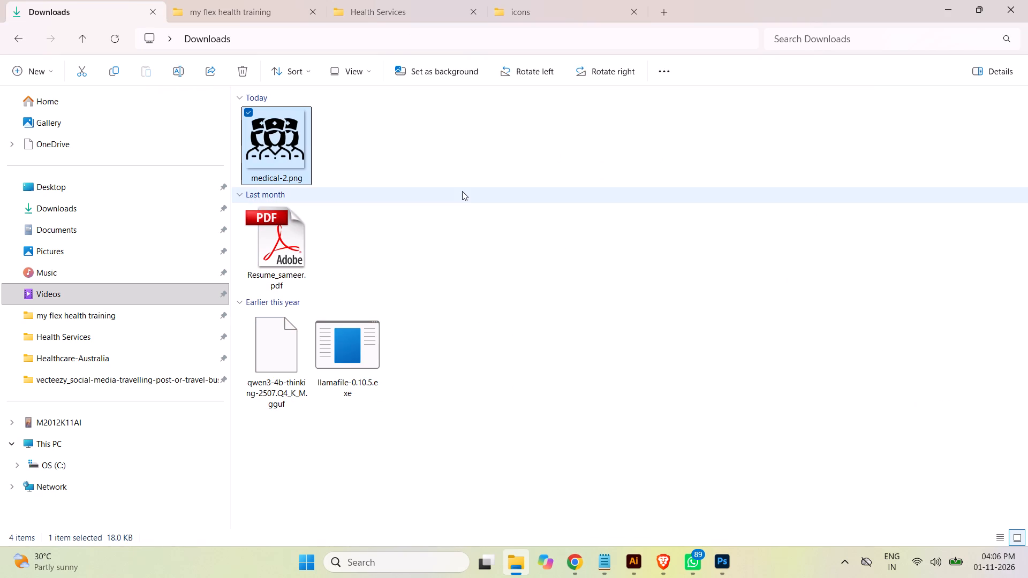
{"action": "key", "text": "ctrl+x"}
{"action": "left_click", "coordinate": [398, 9]}
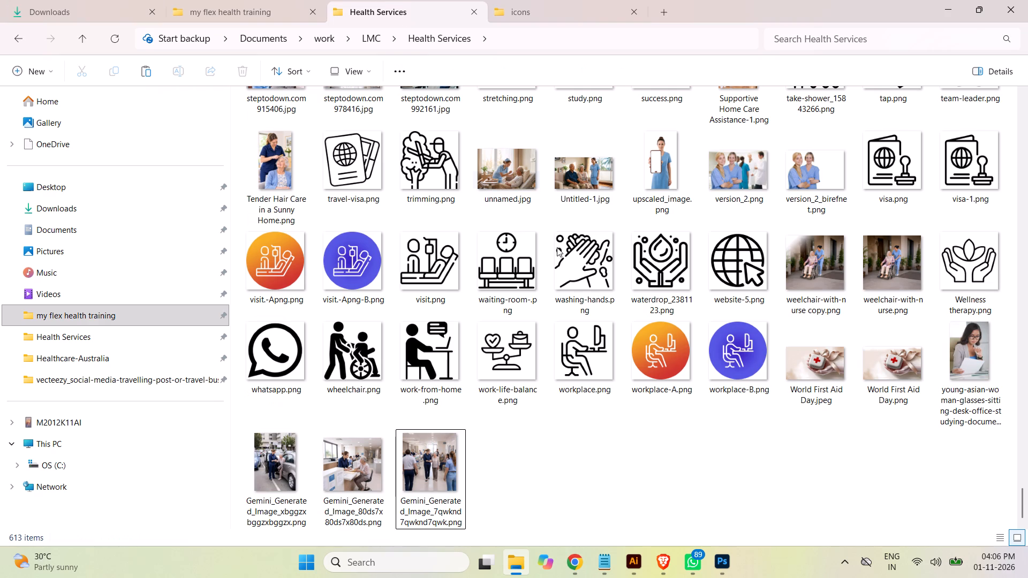
{"action": "left_click", "coordinate": [590, 443]}
{"action": "key", "text": "ctrl+v"}
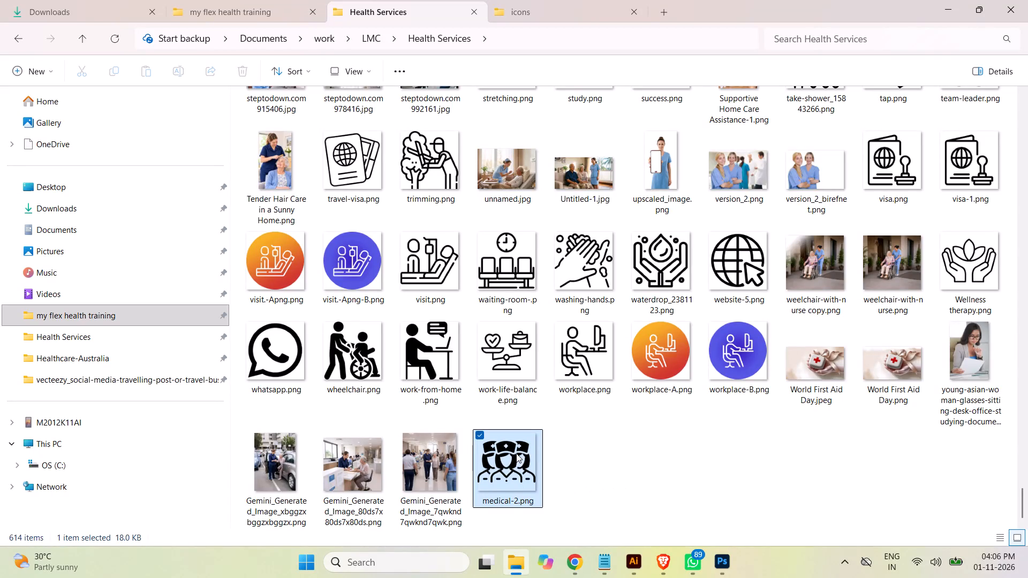
Open medical-2.png from the Health Services folder as its own document in Illustrator.
{"action": "left_click_drag", "start_coordinate": [516, 453], "coordinate": [633, 561]}
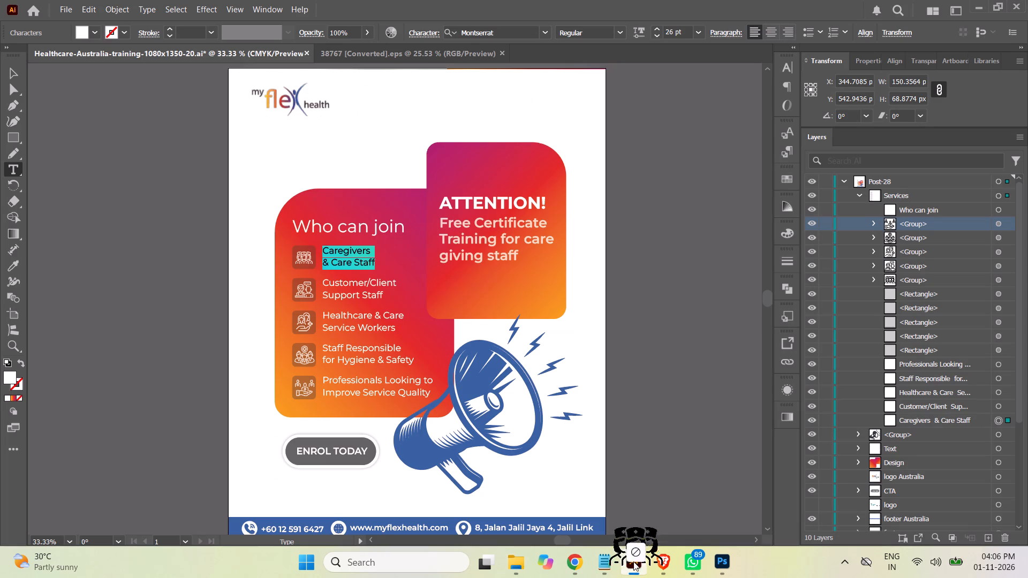
{"action": "left_click_drag", "start_coordinate": [633, 561], "coordinate": [289, 191]}
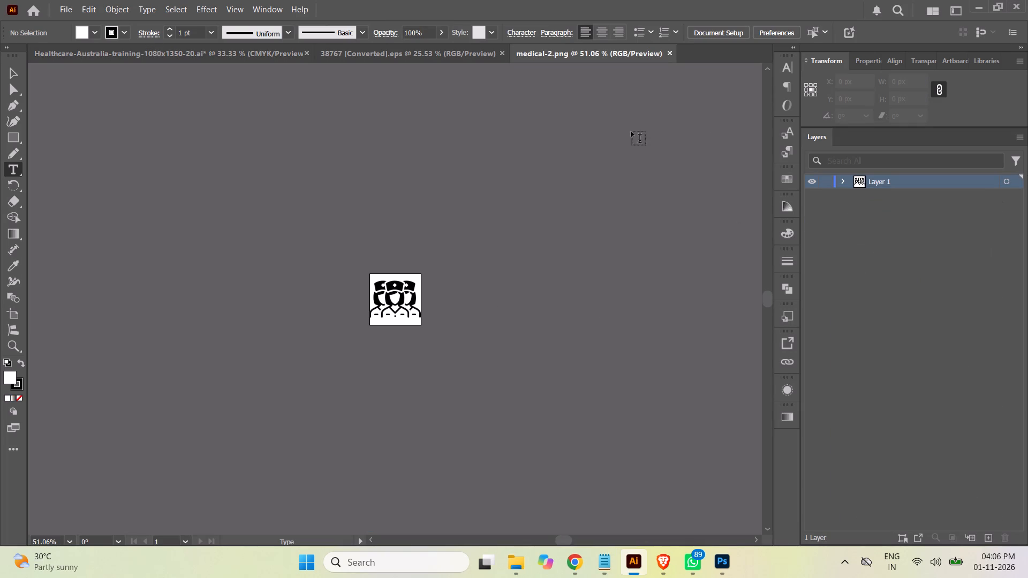
Convert the three-nurses image to vector paths using Image Trace with the default preset, and expand the result.
{"action": "left_click", "coordinate": [1004, 183]}
{"action": "left_click", "coordinate": [841, 180]}
{"action": "left_click", "coordinate": [841, 180]}
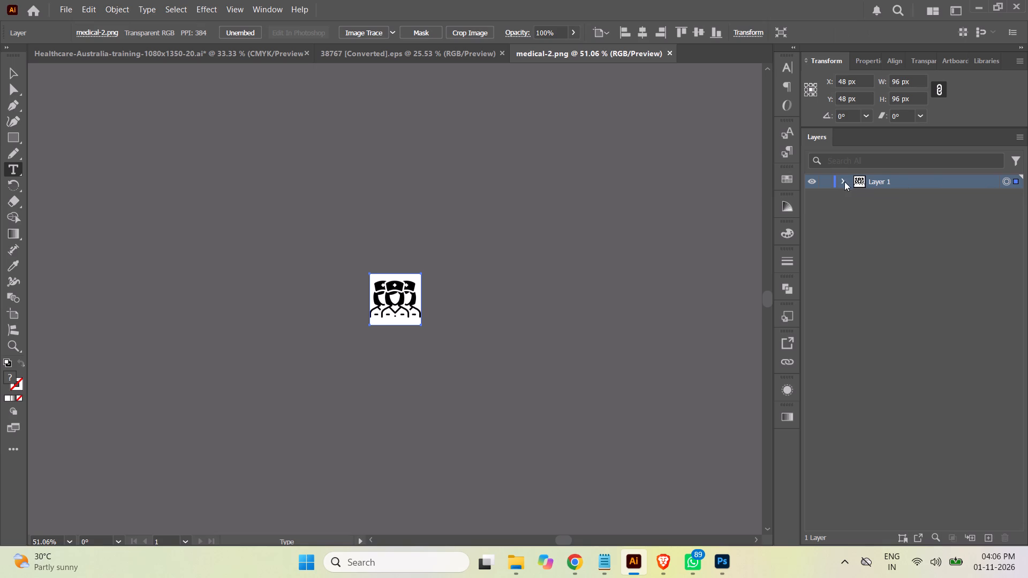
{"action": "left_click", "coordinate": [361, 30]}
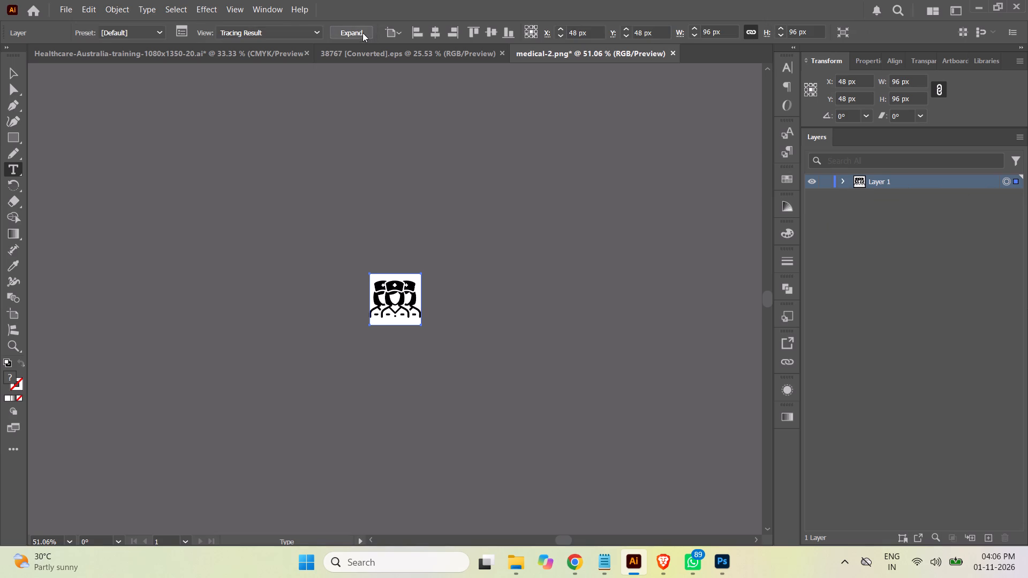
{"action": "left_click", "coordinate": [357, 28]}
Delete the three white paths and the white background compound path from the traced icon's group.
{"action": "left_click", "coordinate": [841, 181]}
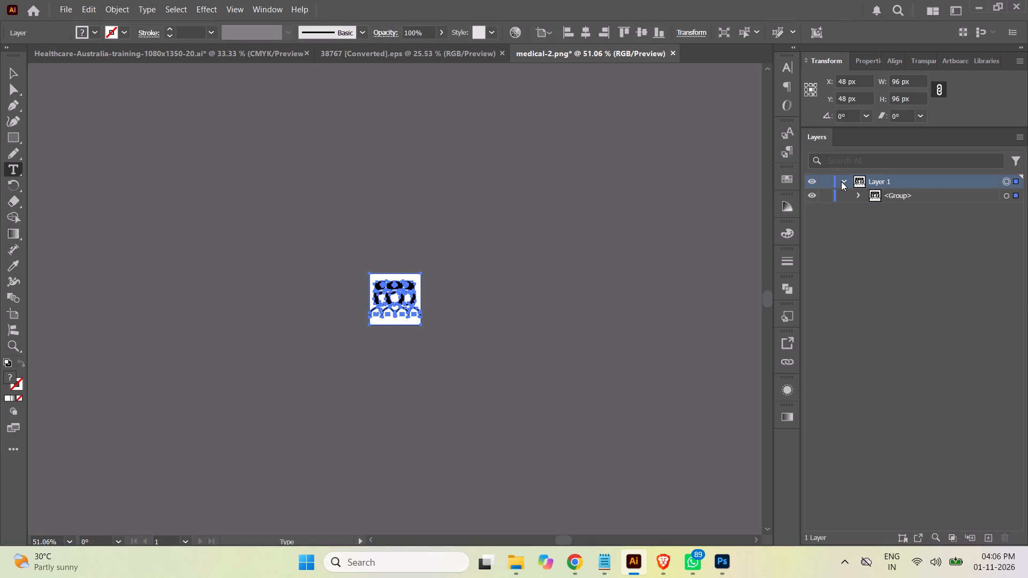
{"action": "left_click", "coordinate": [858, 195]}
{"action": "left_click", "coordinate": [941, 210]}
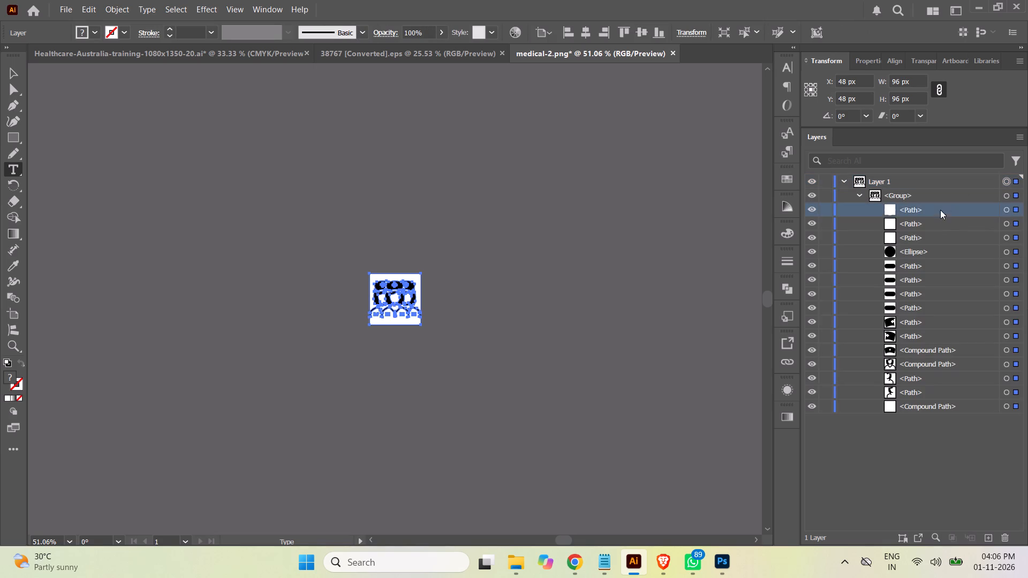
{"action": "left_click", "coordinate": [928, 238], "text": "shift"}
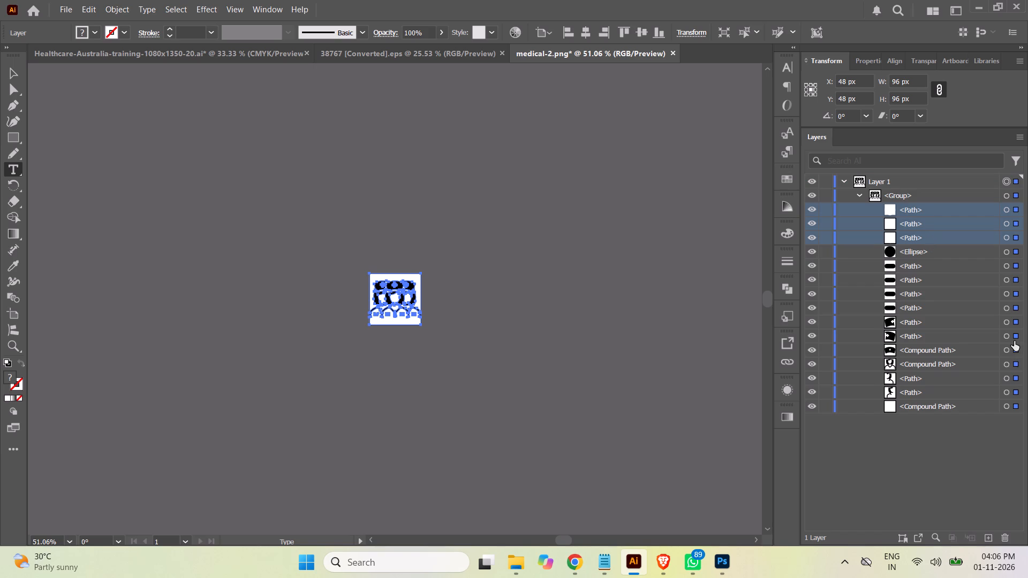
{"action": "left_click", "coordinate": [1004, 538]}
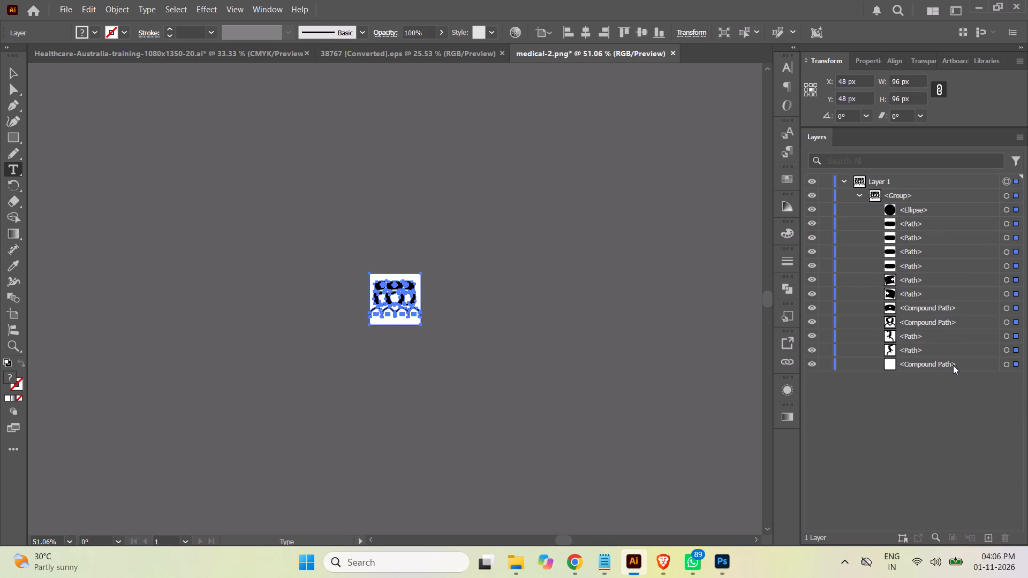
{"action": "left_click", "coordinate": [949, 363]}
{"action": "left_click", "coordinate": [1005, 537]}
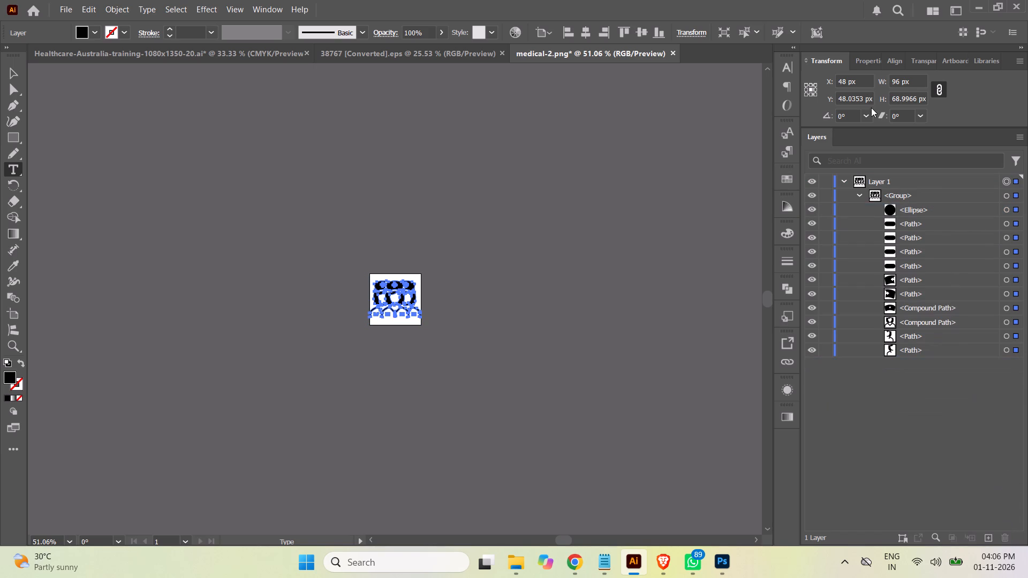
Select all the remaining black artwork of the traced nurses icon on Layer 1 and copy it.
{"action": "left_click", "coordinate": [857, 195]}
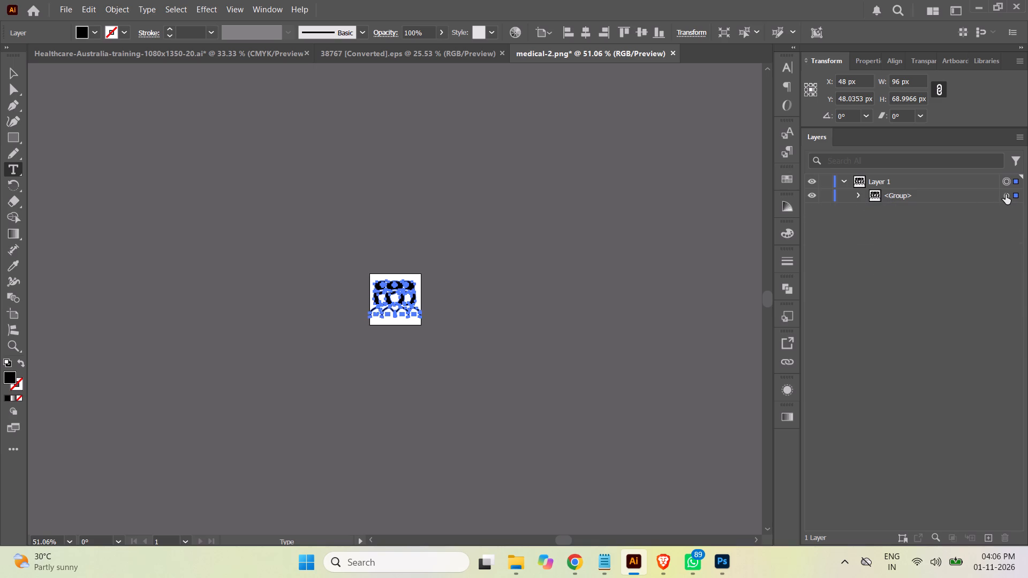
{"action": "left_click", "coordinate": [1006, 194]}
{"action": "left_click", "coordinate": [846, 179]}
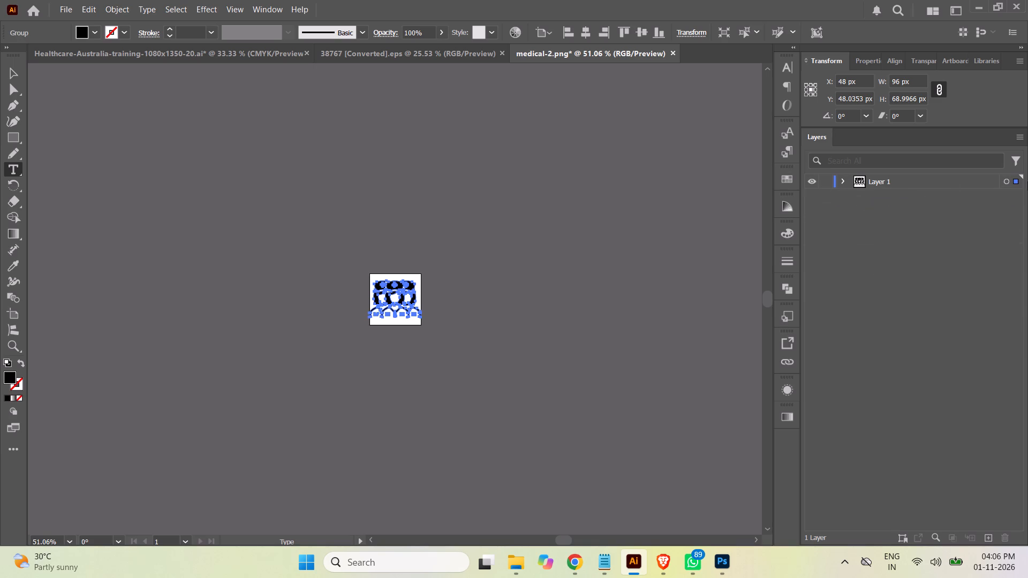
{"action": "left_click", "coordinate": [1007, 180]}
{"action": "key", "text": "ctrl+c"}
Close the 38767 [Converted].eps megaphone document.
{"action": "left_click", "coordinate": [387, 51]}
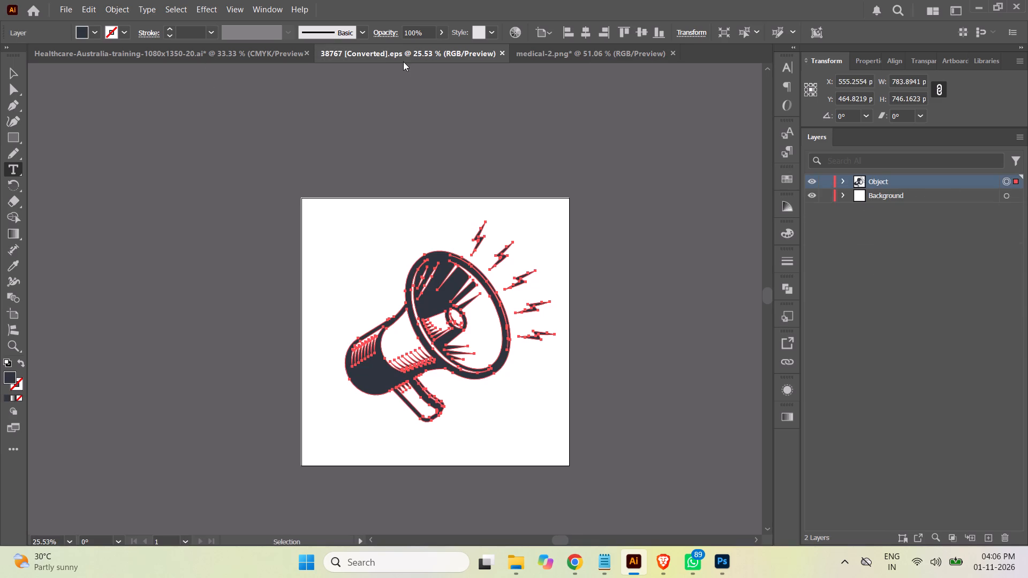
{"action": "left_click", "coordinate": [504, 52]}
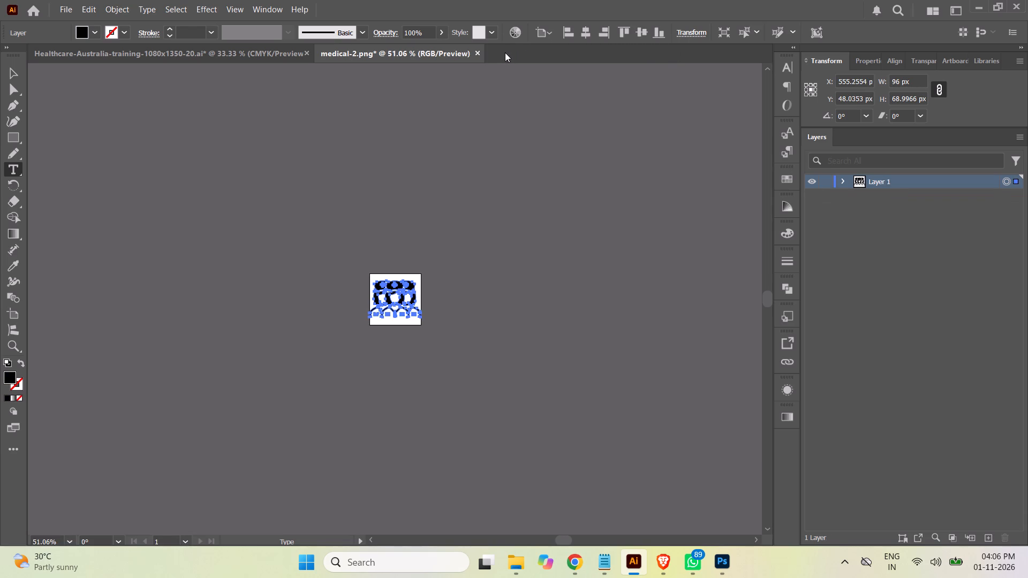
Paste the copied nurses icon into the Healthcare-Australia-training-1080x1350-20.ai poster.
{"action": "left_click", "coordinate": [252, 52]}
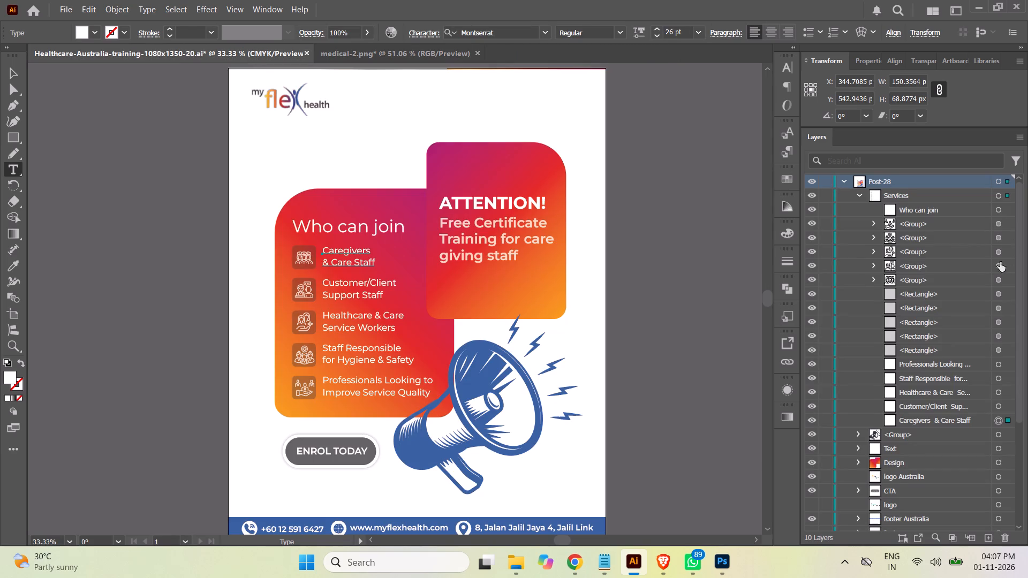
{"action": "key", "text": "ctrl+v"}
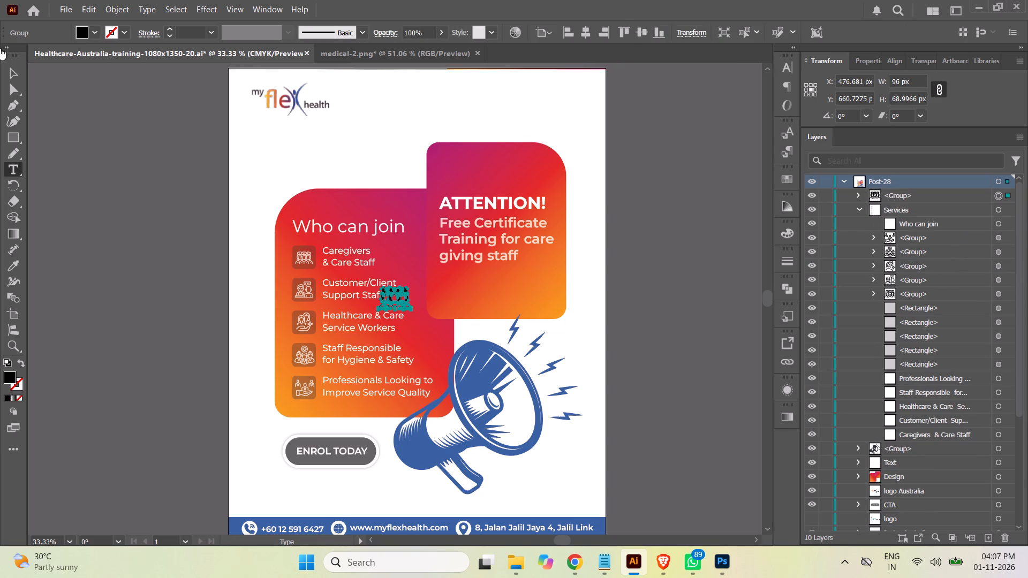
Scale the pasted nurses icon to about 65 × 47 px and place it over the tile beside "Caregivers & Care Staff".
{"action": "left_click", "coordinate": [13, 75]}
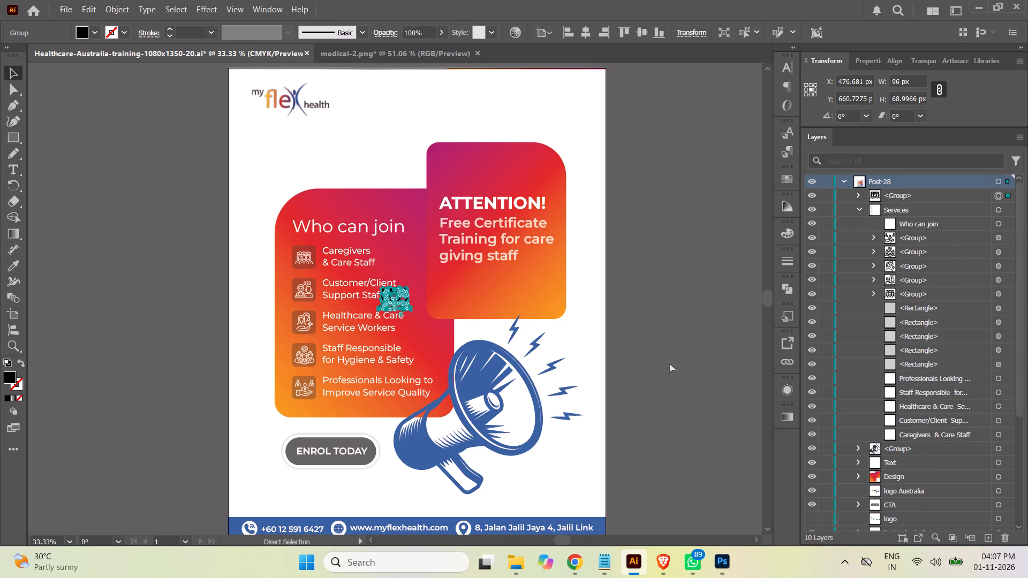
{"action": "key", "text": "ctrl+equal"}
{"action": "key", "text": "ctrl+equal"}
{"action": "key", "text": "ctrl+equal"}
{"action": "key", "text": "ctrl+equal"}
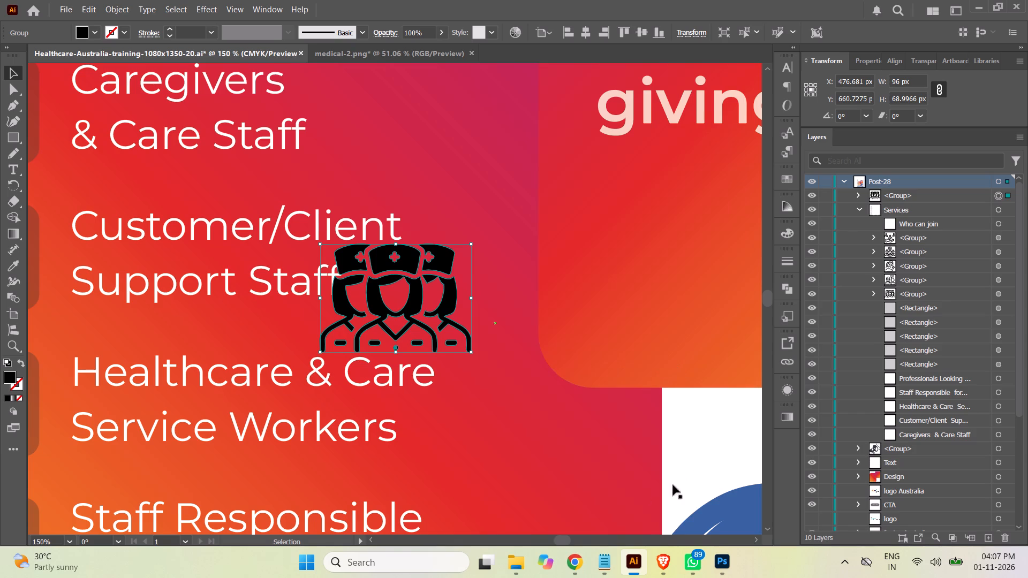
{"action": "key", "text": "space"}
{"action": "key", "text": "space"}
{"action": "key", "text": "space"}
{"action": "key", "text": "space"}
{"action": "key", "text": "space"}
{"action": "key", "text": "space"}
{"action": "key", "text": "space"}
{"action": "key", "text": "space"}
{"action": "key", "text": "space"}
{"action": "key", "text": "space"}
{"action": "key", "text": "space"}
{"action": "key", "text": "space"}
{"action": "key", "text": "space"}
{"action": "key", "text": "space"}
{"action": "key", "text": "space"}
{"action": "key", "text": "space"}
{"action": "key", "text": "space"}
{"action": "key", "text": "space"}
{"action": "key", "text": "space"}
{"action": "key", "text": "space"}
{"action": "left_click_drag", "start_coordinate": [479, 431], "coordinate": [656, 496]}
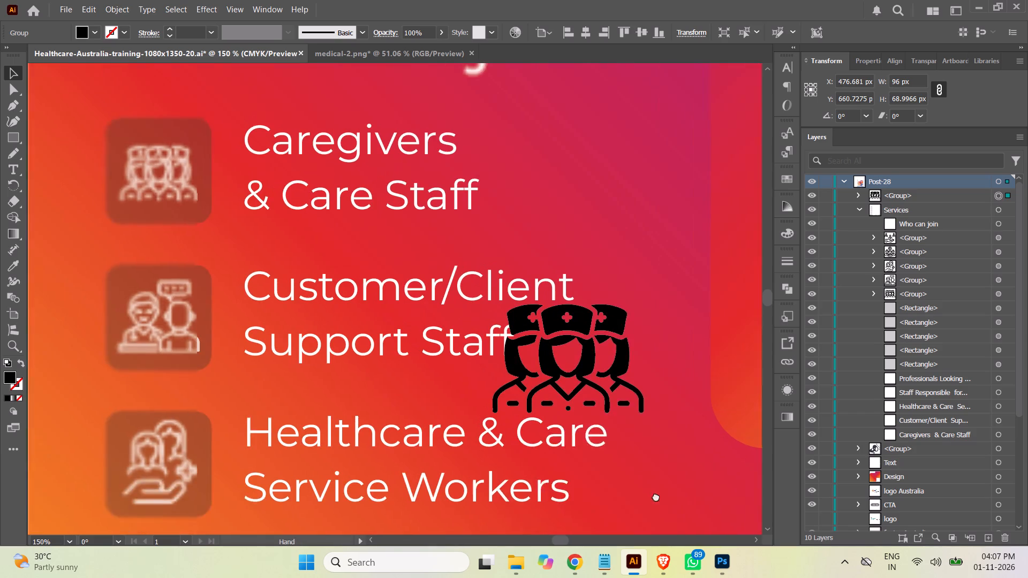
{"action": "left_click_drag", "start_coordinate": [656, 496], "coordinate": [678, 524]}
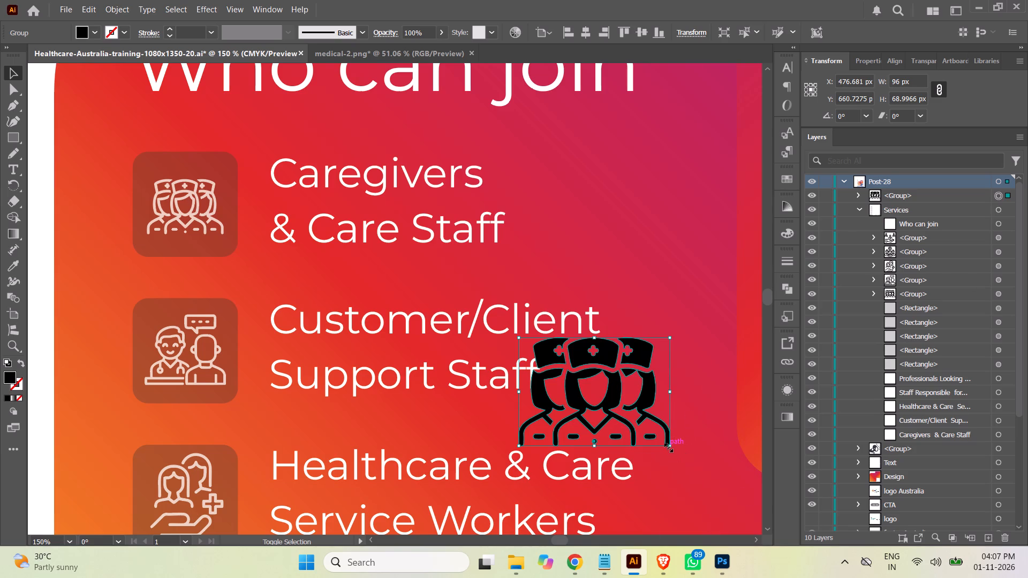
{"action": "left_click_drag", "start_coordinate": [667, 446], "coordinate": [600, 404], "text": "shift"}
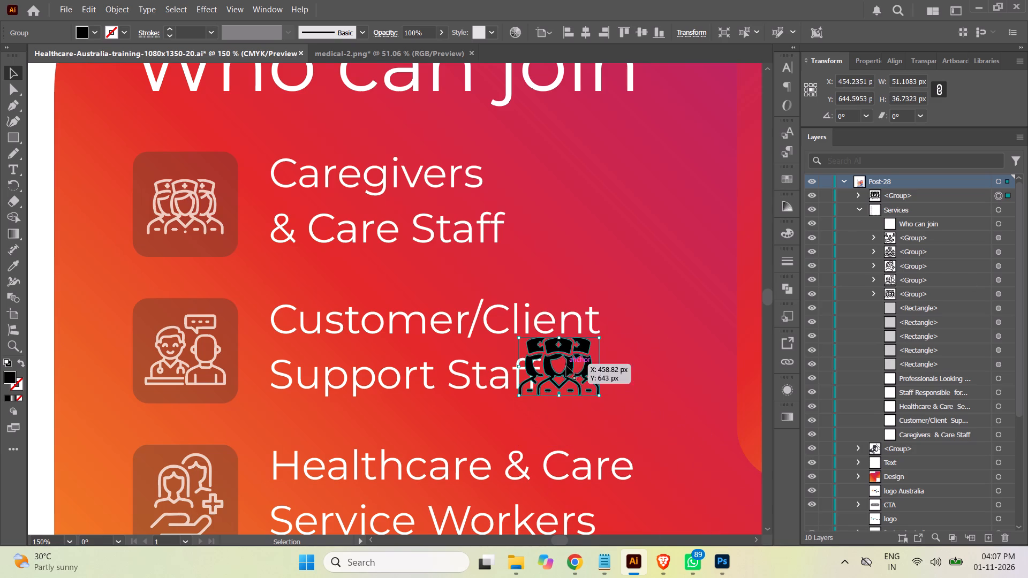
{"action": "left_click_drag", "start_coordinate": [566, 370], "coordinate": [190, 204]}
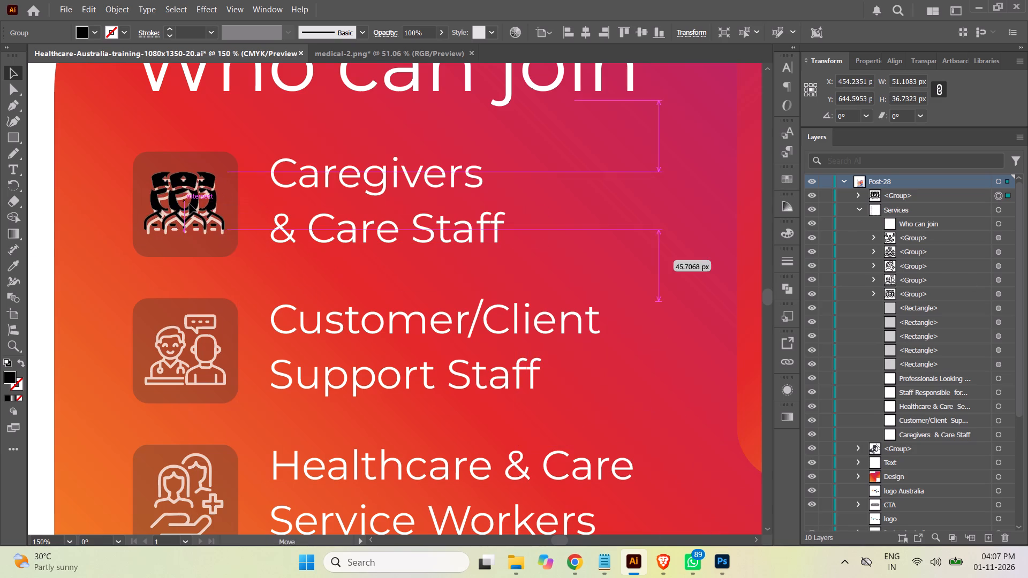
{"action": "left_click_drag", "start_coordinate": [190, 204], "coordinate": [189, 207]}
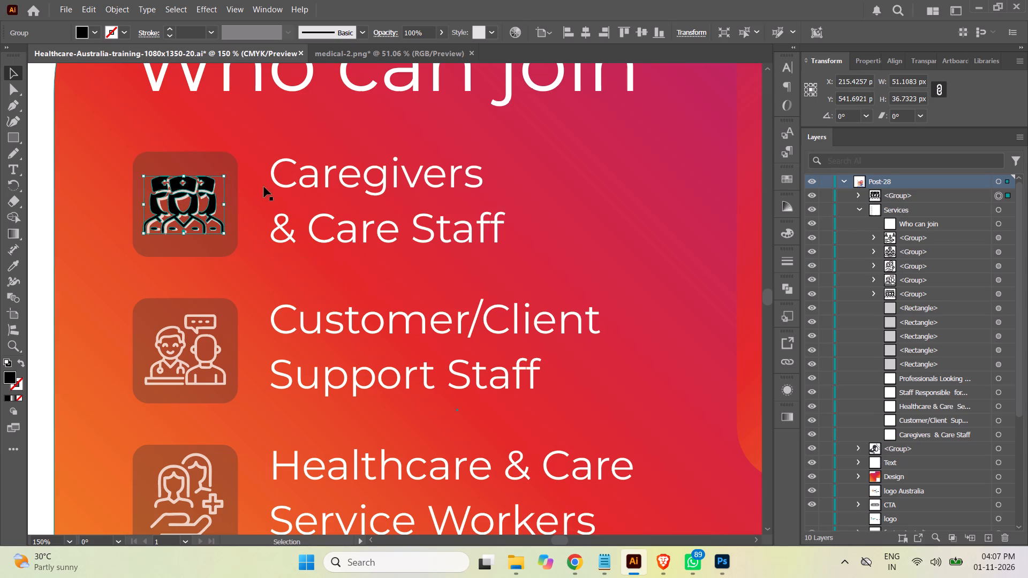
{"action": "left_click_drag", "start_coordinate": [222, 173], "coordinate": [238, 164], "text": "shift"}
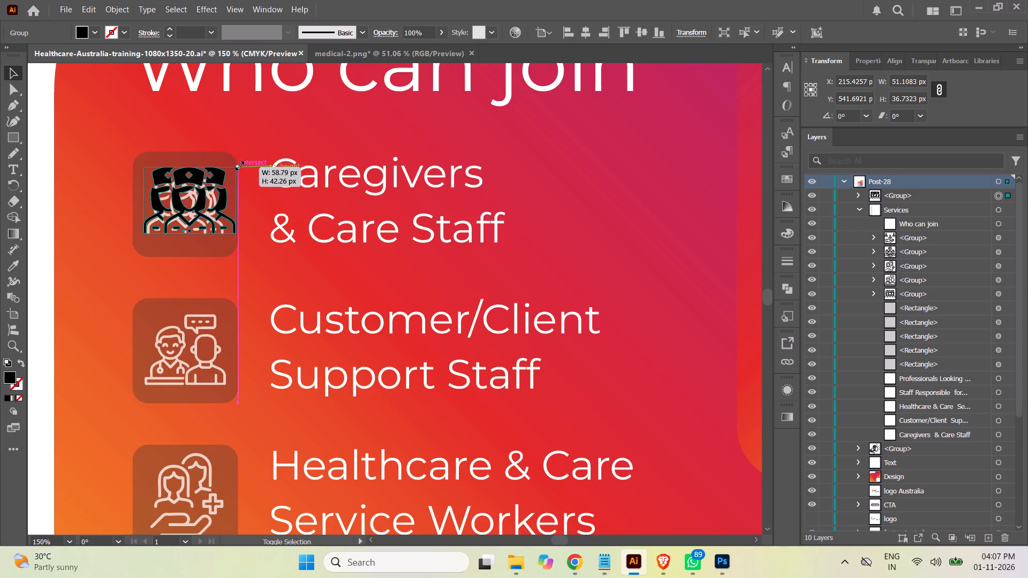
{"action": "left_click_drag", "start_coordinate": [238, 164], "coordinate": [238, 164], "text": "shift"}
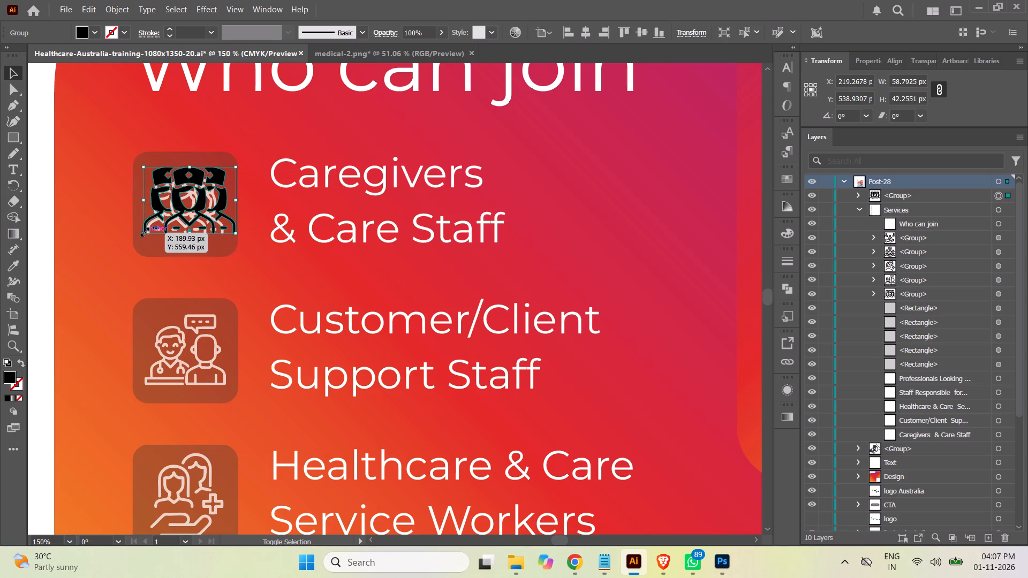
{"action": "left_click_drag", "start_coordinate": [143, 231], "coordinate": [131, 242], "text": "shift"}
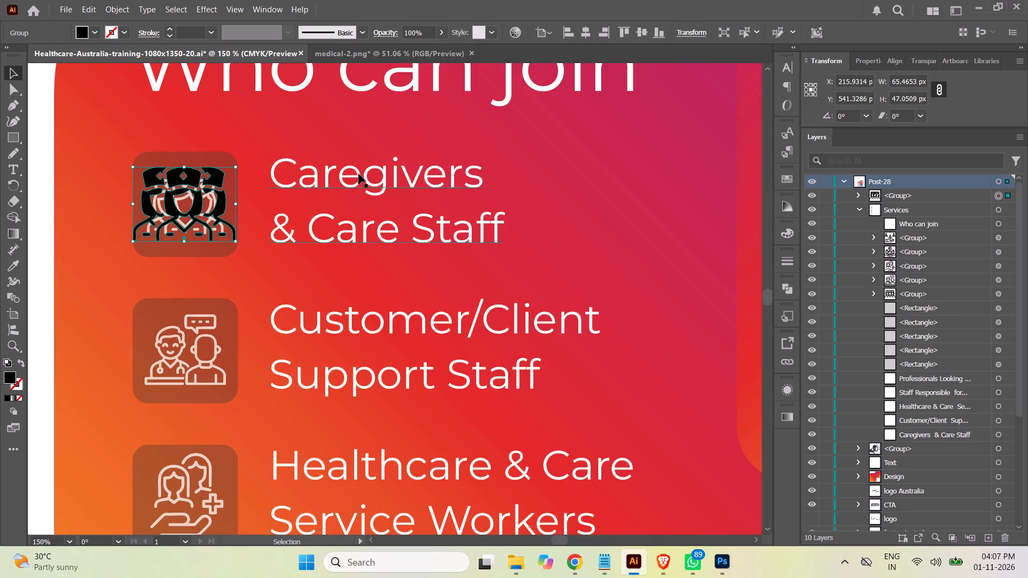
Set the fill of the new nurses icon to white (ffffff).
{"action": "double_click", "coordinate": [9, 379]}
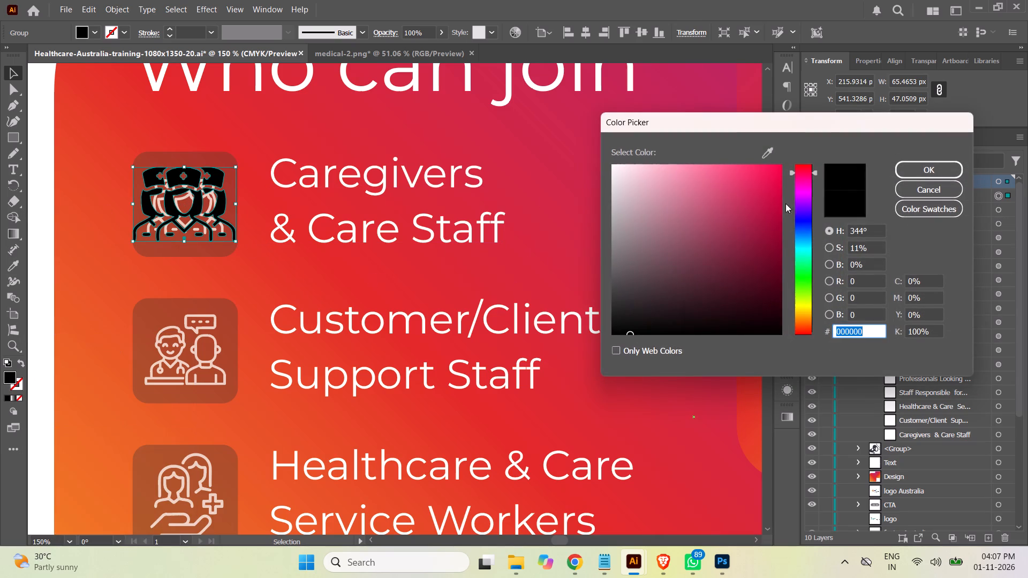
{"action": "left_click_drag", "start_coordinate": [651, 194], "coordinate": [518, 121]}
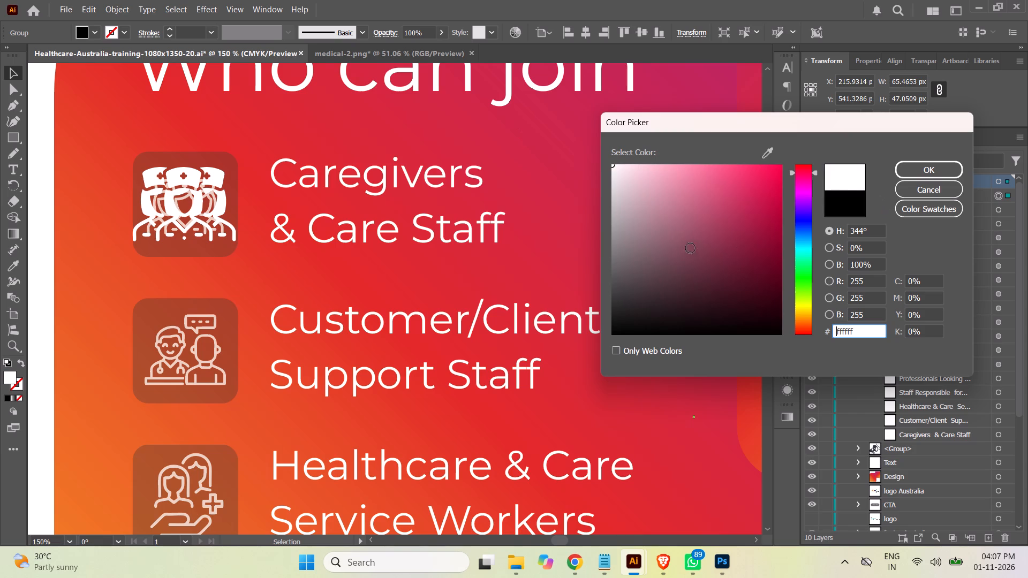
{"action": "left_click", "coordinate": [923, 170]}
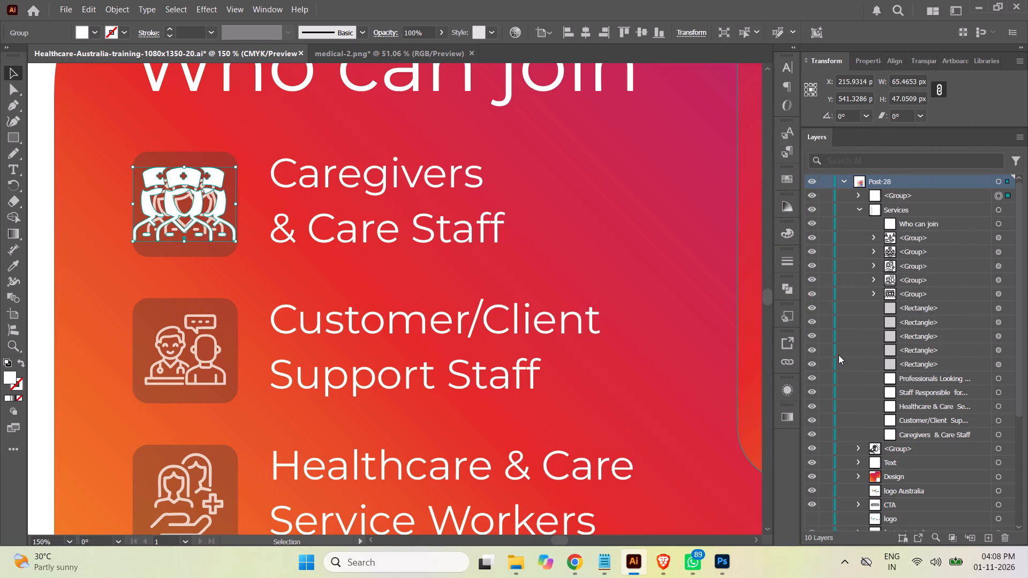
Copy the word "Customer" from the "Customer/Client Support Staff" text.
{"action": "left_click", "coordinate": [999, 421]}
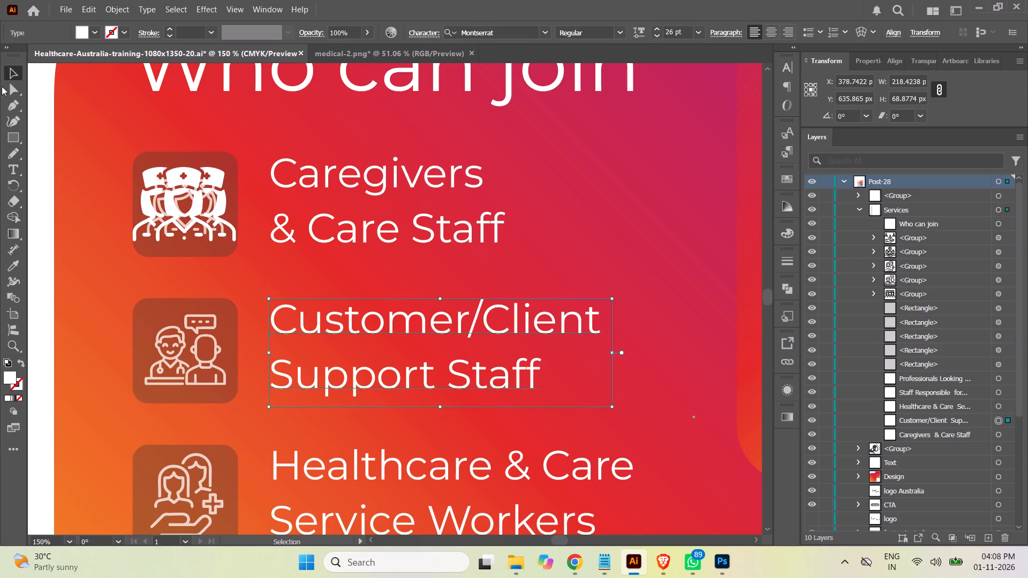
{"action": "left_click", "coordinate": [11, 170]}
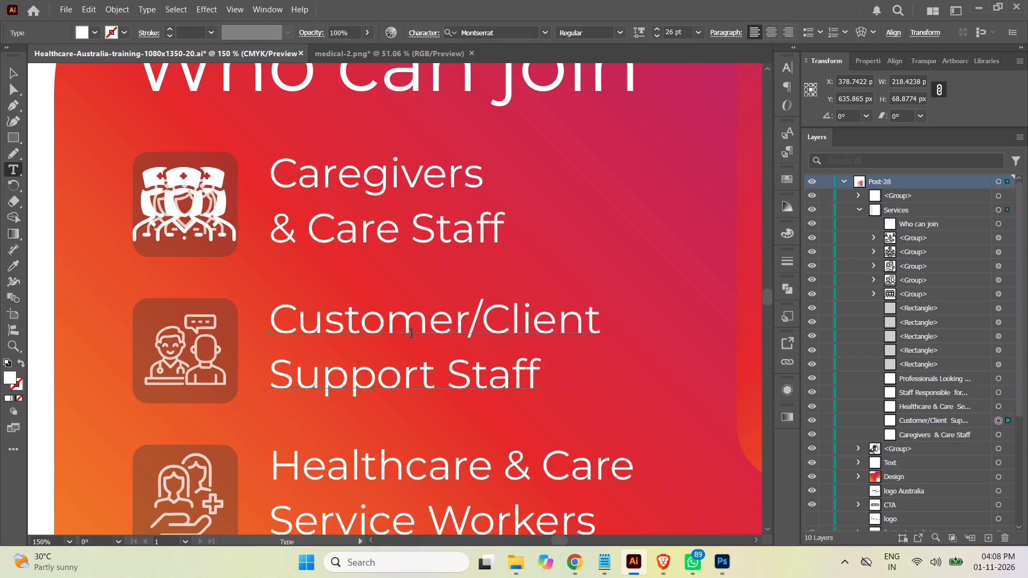
{"action": "left_click_drag", "start_coordinate": [275, 317], "coordinate": [442, 322]}
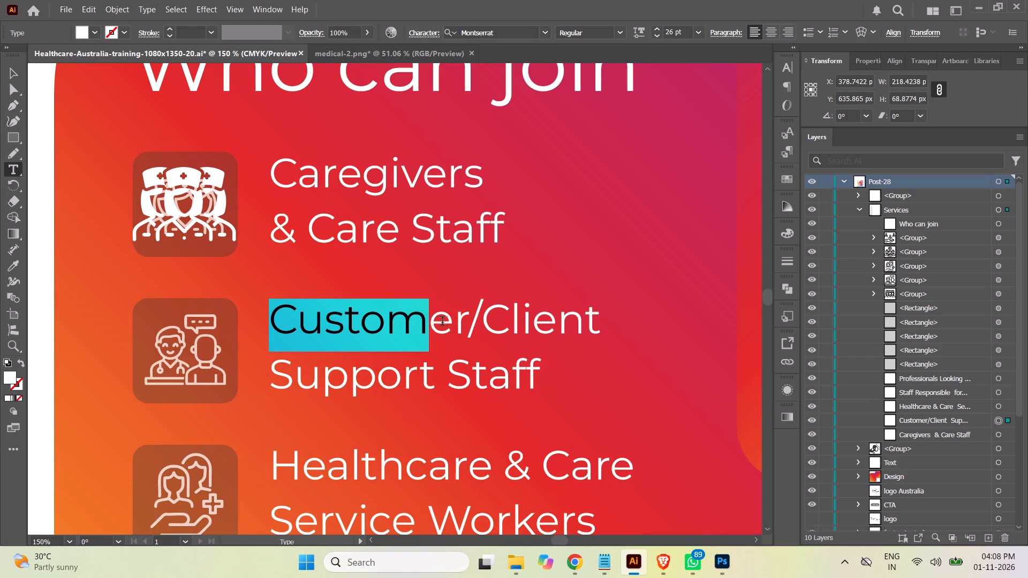
{"action": "left_click_drag", "start_coordinate": [442, 322], "coordinate": [464, 322]}
{"action": "key", "text": "ctrl+c"}
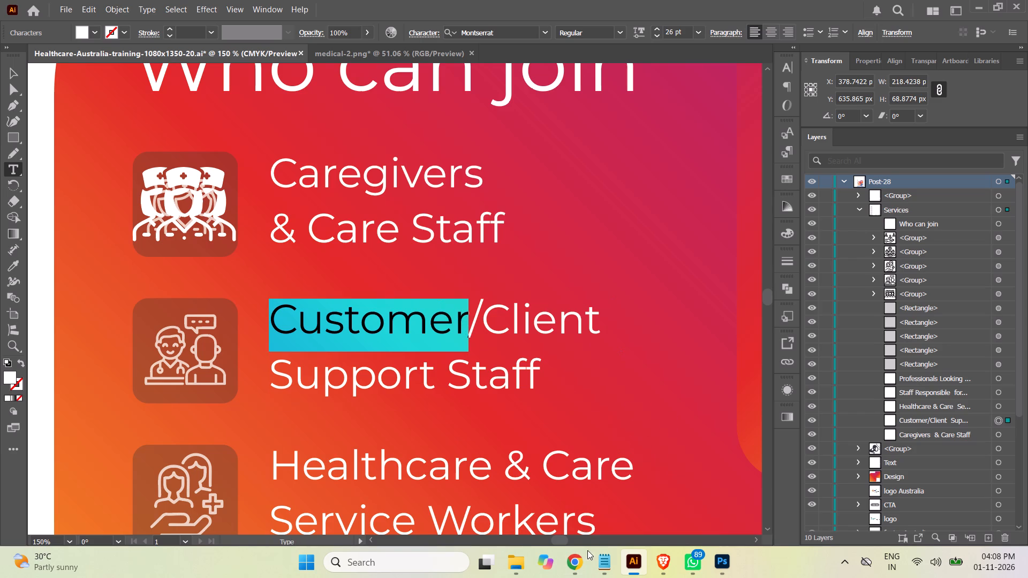
Switch to Flaticon in the browser and search the icons for "Customer support staff".
{"action": "left_click", "coordinate": [662, 561]}
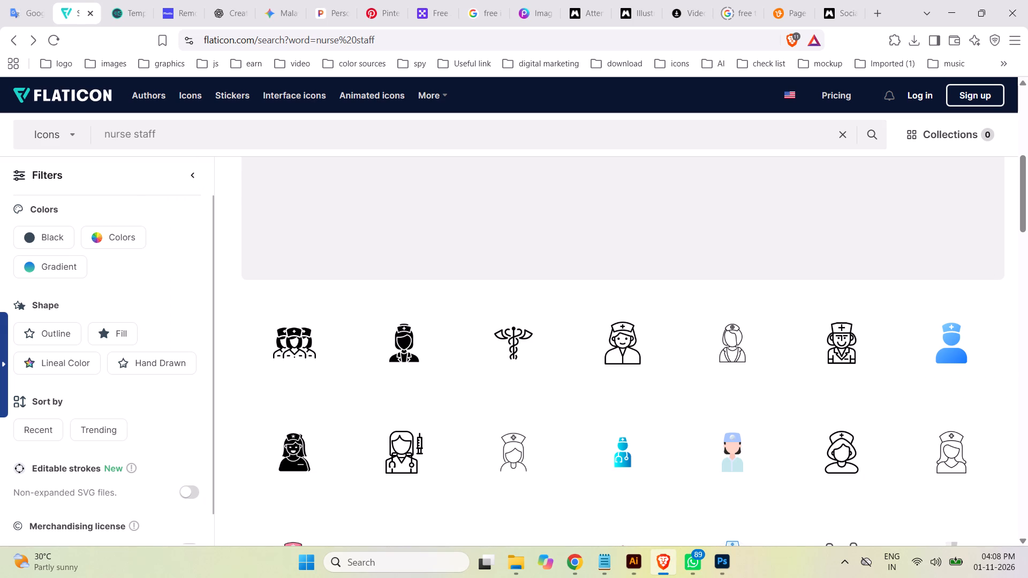
{"action": "left_click_drag", "start_coordinate": [130, 135], "coordinate": [66, 128]}
{"action": "key", "text": "ctrl+v"}
{"action": "key", "text": "space"}
{"action": "type", "text": "support"}
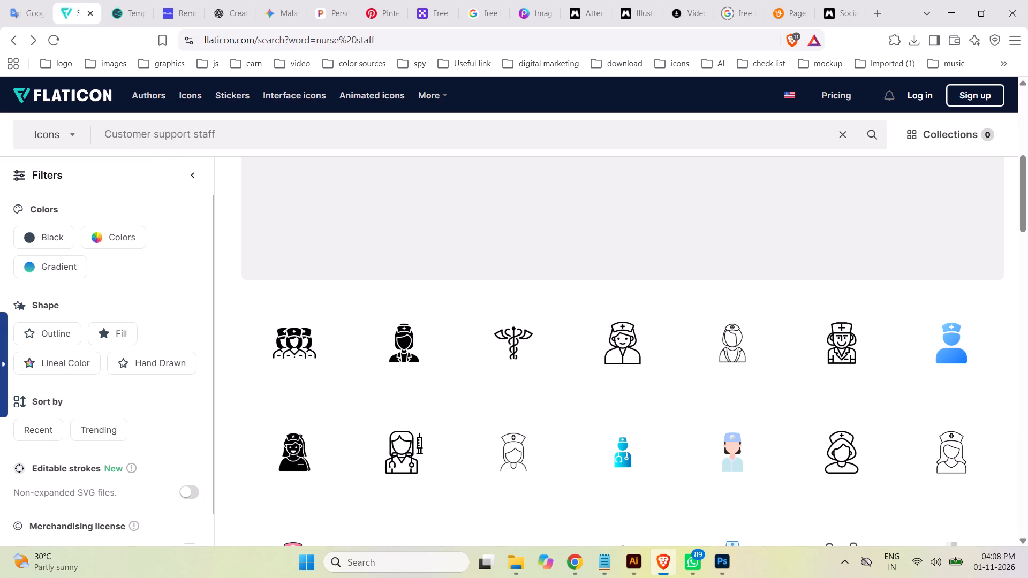
{"action": "key", "text": "Return"}
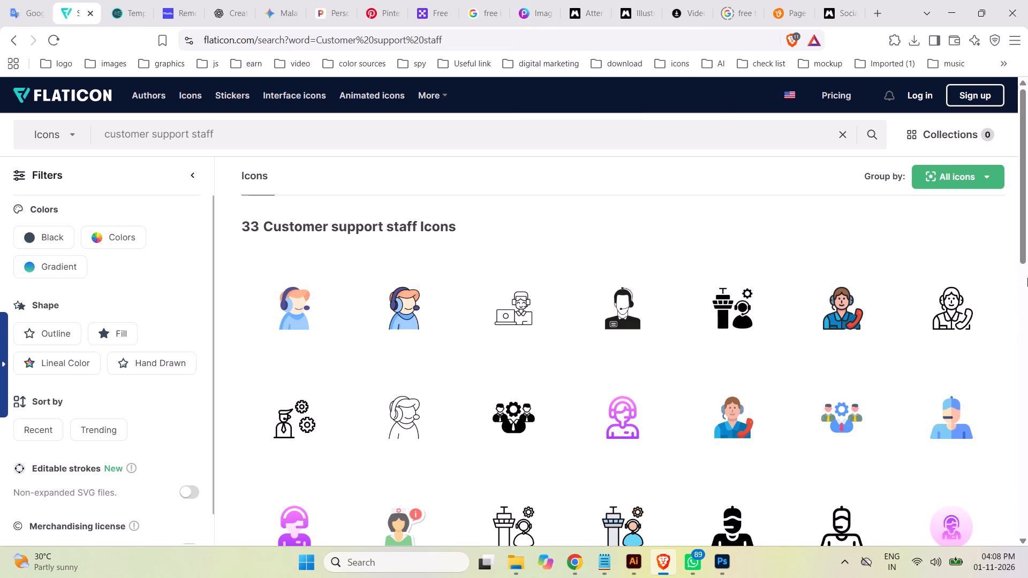
Look through the customer support staff icons for one that suits the Customer/Client Support Staff entry.
{"action": "scroll", "coordinate": [875, 294], "scroll_direction": "down", "scroll_amount": 2}
{"action": "scroll", "coordinate": [875, 295], "scroll_direction": "up", "scroll_amount": 2}
{"action": "scroll", "coordinate": [878, 296], "scroll_direction": "down", "scroll_amount": 2}
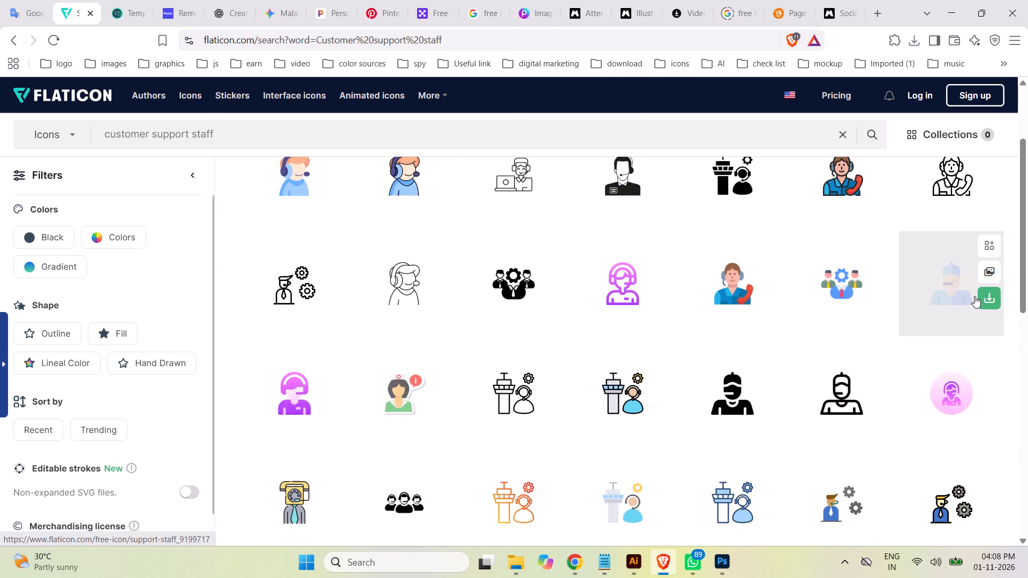
{"action": "scroll", "coordinate": [974, 296], "scroll_direction": "down", "scroll_amount": 1}
{"action": "scroll", "coordinate": [974, 296], "scroll_direction": "up", "scroll_amount": 1}
{"action": "scroll", "coordinate": [979, 302], "scroll_direction": "down", "scroll_amount": 4}
{"action": "scroll", "coordinate": [978, 301], "scroll_direction": "up", "scroll_amount": 1}
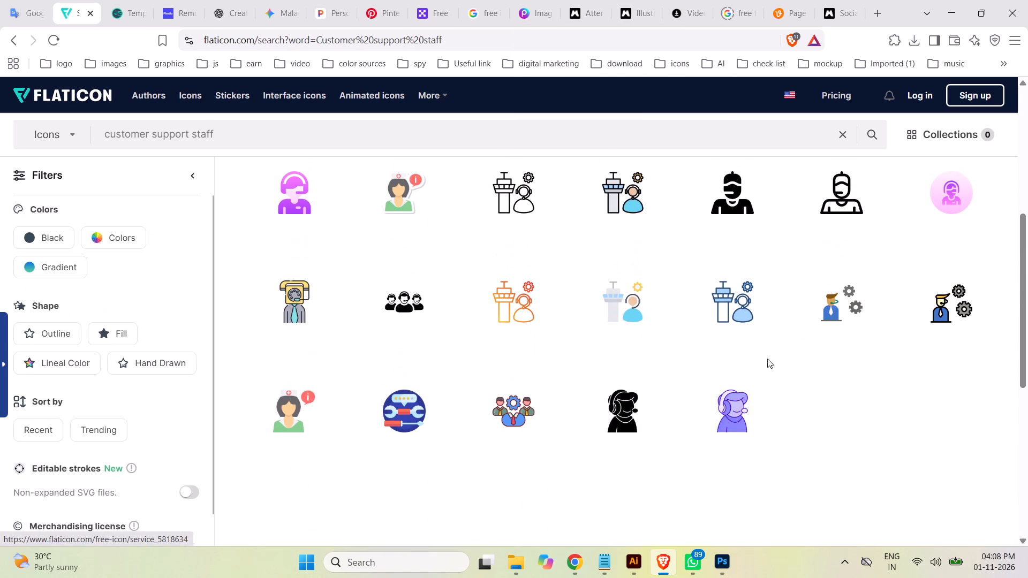
{"action": "scroll", "coordinate": [950, 359], "scroll_direction": "down", "scroll_amount": 5}
{"action": "scroll", "coordinate": [948, 355], "scroll_direction": "up", "scroll_amount": 6}
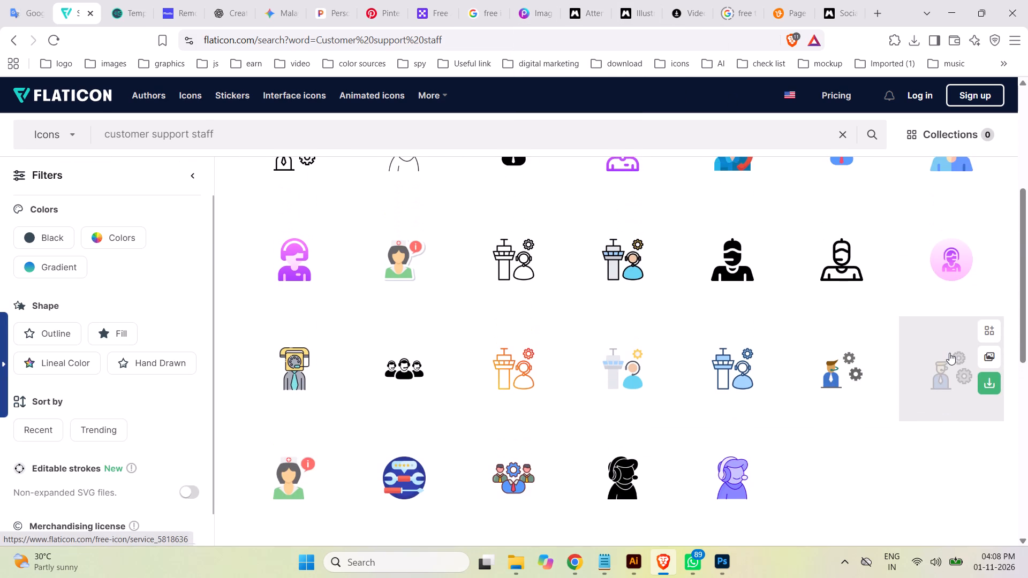
{"action": "scroll", "coordinate": [949, 353], "scroll_direction": "up", "scroll_amount": 1}
{"action": "scroll", "coordinate": [949, 353], "scroll_direction": "down", "scroll_amount": 2}
{"action": "scroll", "coordinate": [949, 353], "scroll_direction": "up", "scroll_amount": 1}
{"action": "scroll", "coordinate": [949, 353], "scroll_direction": "down", "scroll_amount": 1}
{"action": "scroll", "coordinate": [949, 353], "scroll_direction": "up", "scroll_amount": 1}
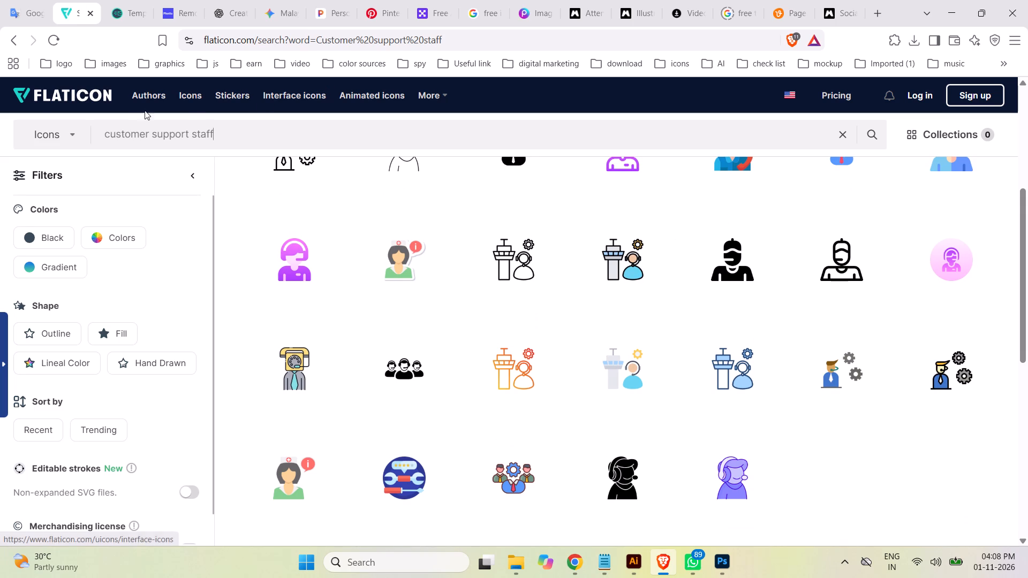
Shorten the Flaticon search to "customer support" and run it.
{"action": "left_click_drag", "start_coordinate": [236, 136], "coordinate": [194, 132]}
{"action": "key", "text": "BackSpace"}
{"action": "key", "text": "BackSpace"}
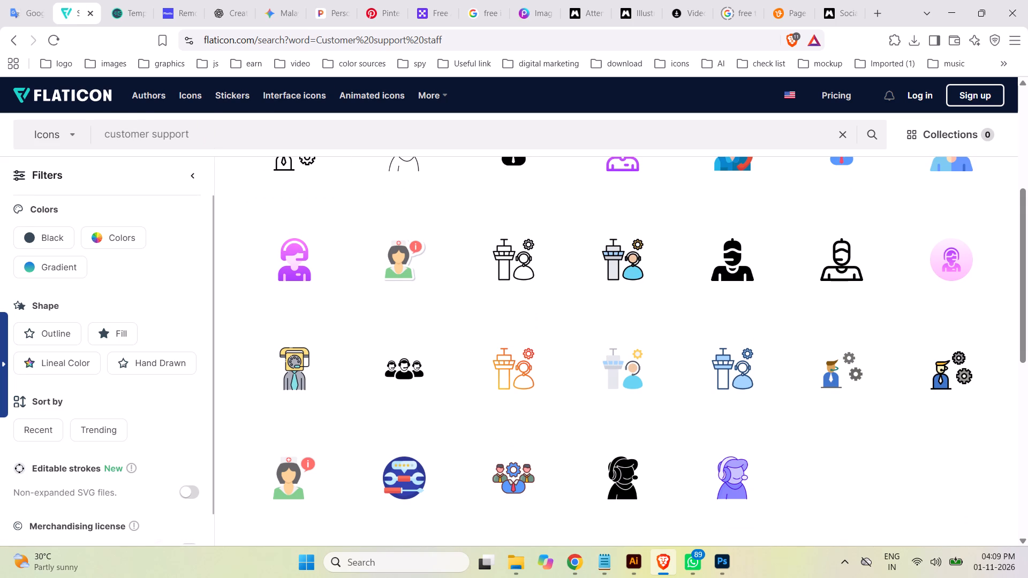
{"action": "key", "text": "Return"}
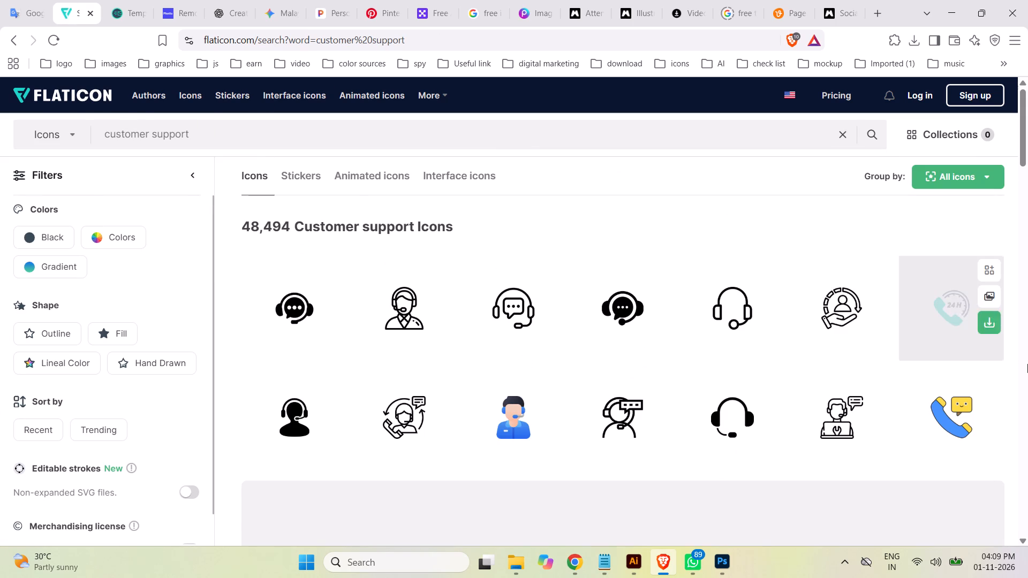
Look through the customer support icons on Flaticon for one that suits the Customer/Client Support Staff entry.
{"action": "scroll", "coordinate": [994, 348], "scroll_direction": "down", "scroll_amount": 3}
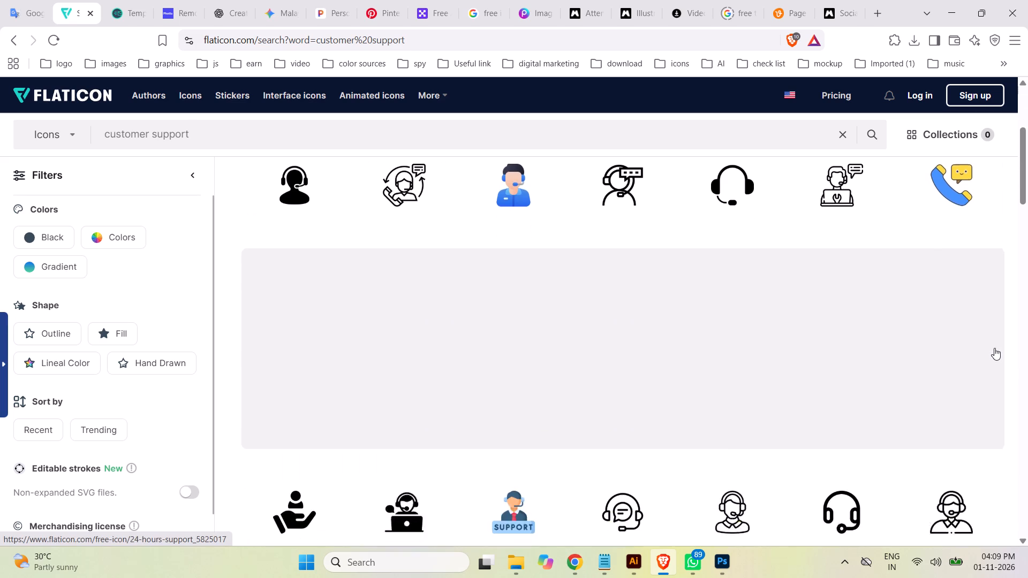
{"action": "scroll", "coordinate": [994, 348], "scroll_direction": "down", "scroll_amount": 4}
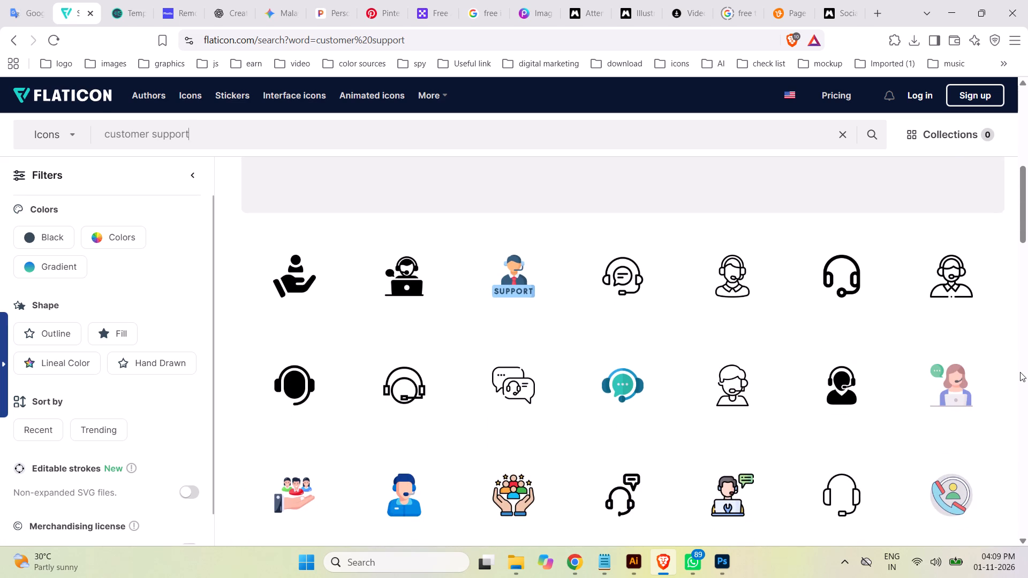
{"action": "scroll", "coordinate": [1009, 369], "scroll_direction": "down", "scroll_amount": 6}
{"action": "scroll", "coordinate": [1006, 368], "scroll_direction": "up", "scroll_amount": 1}
{"action": "scroll", "coordinate": [1006, 368], "scroll_direction": "down", "scroll_amount": 2}
{"action": "scroll", "coordinate": [1006, 368], "scroll_direction": "up", "scroll_amount": 3}
{"action": "scroll", "coordinate": [1006, 368], "scroll_direction": "down", "scroll_amount": 4}
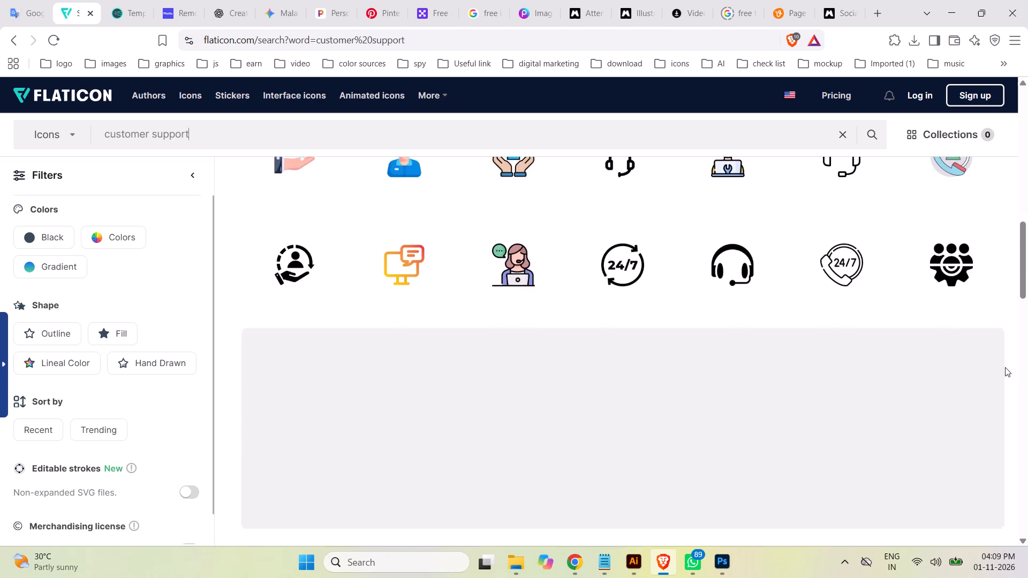
{"action": "scroll", "coordinate": [1005, 367], "scroll_direction": "down", "scroll_amount": 8}
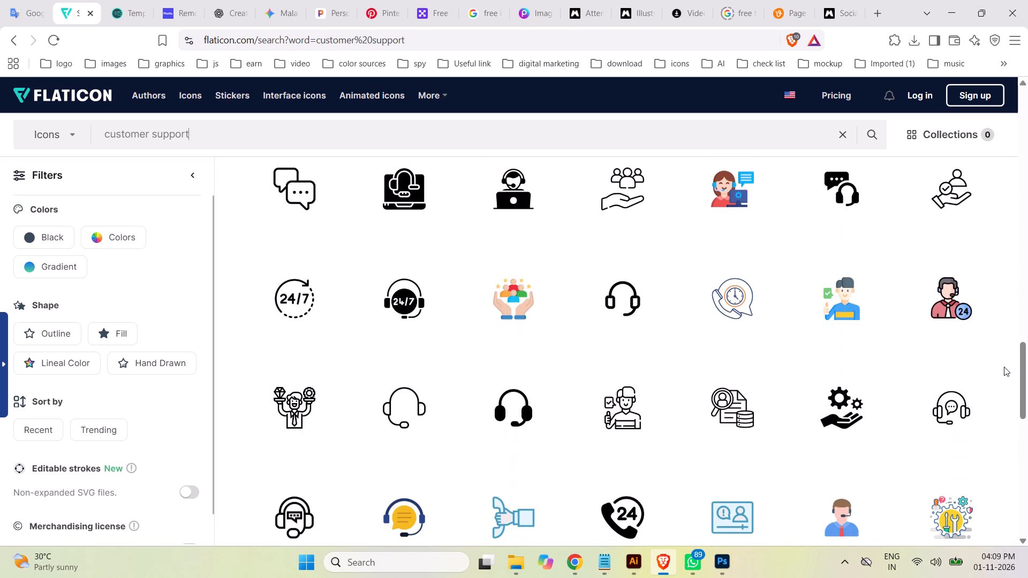
{"action": "scroll", "coordinate": [1004, 367], "scroll_direction": "up", "scroll_amount": 1}
{"action": "scroll", "coordinate": [1004, 367], "scroll_direction": "down", "scroll_amount": 1}
{"action": "scroll", "coordinate": [1004, 367], "scroll_direction": "up", "scroll_amount": 5}
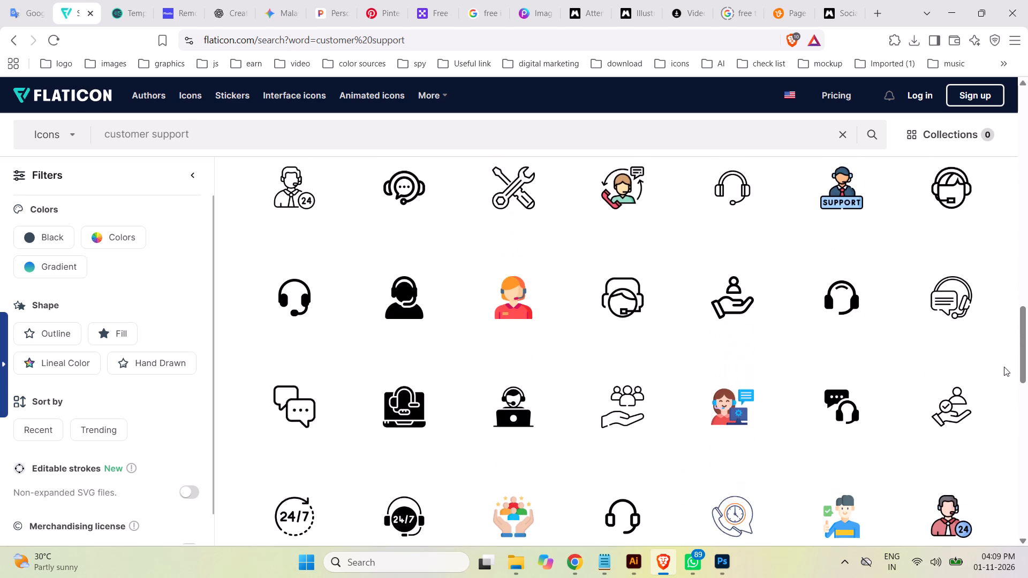
{"action": "scroll", "coordinate": [1004, 367], "scroll_direction": "up", "scroll_amount": 2}
{"action": "scroll", "coordinate": [1004, 367], "scroll_direction": "down", "scroll_amount": 1}
{"action": "scroll", "coordinate": [1004, 367], "scroll_direction": "up", "scroll_amount": 5}
{"action": "scroll", "coordinate": [1004, 367], "scroll_direction": "down", "scroll_amount": 1}
{"action": "scroll", "coordinate": [1004, 367], "scroll_direction": "up", "scroll_amount": 6}
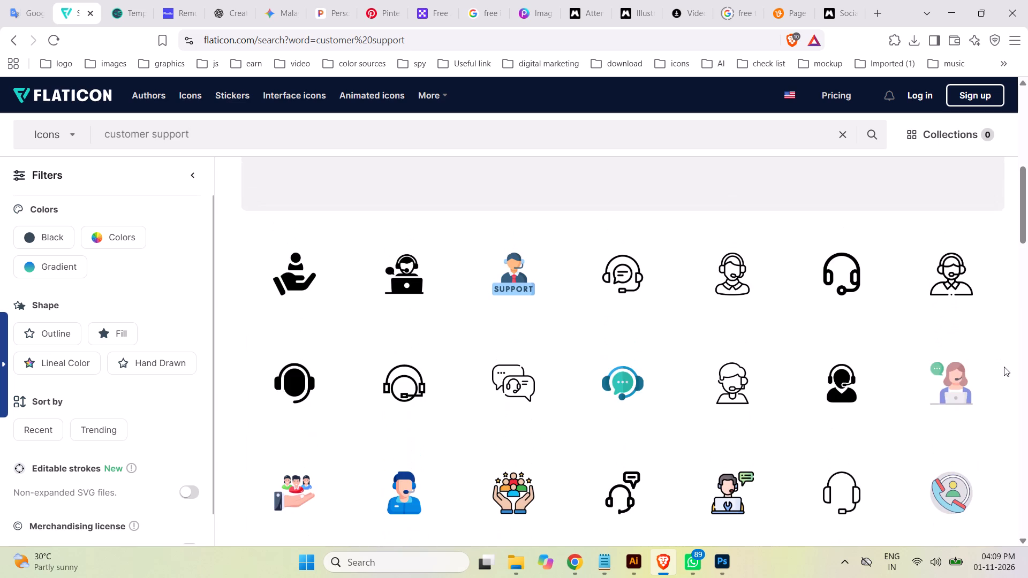
Switch to File Explorer and look through the saved icons folder for a suitable customer support icon.
{"action": "left_click", "coordinate": [516, 562]}
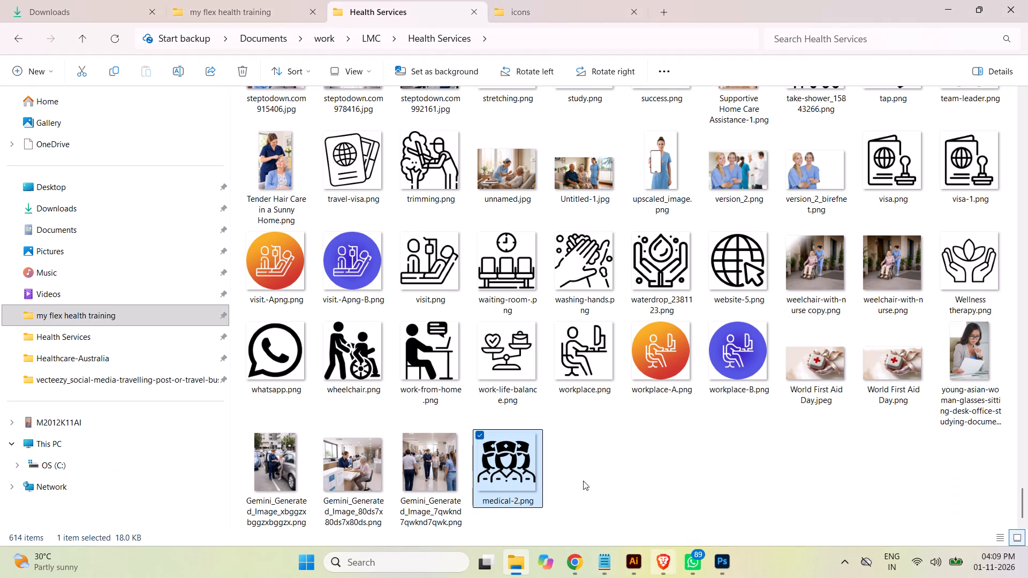
{"action": "left_click", "coordinate": [555, 6]}
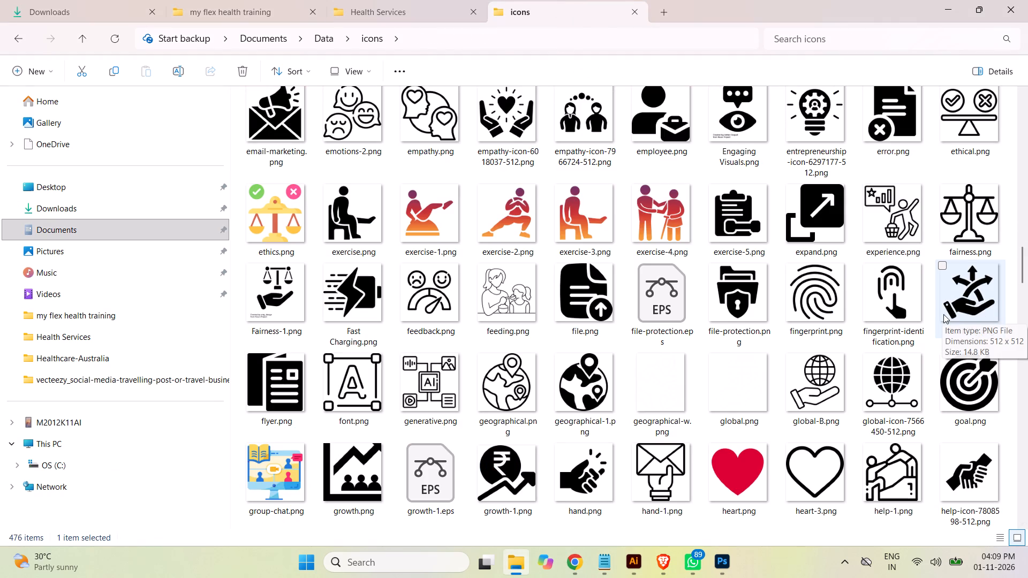
{"action": "left_click", "coordinate": [1023, 271]}
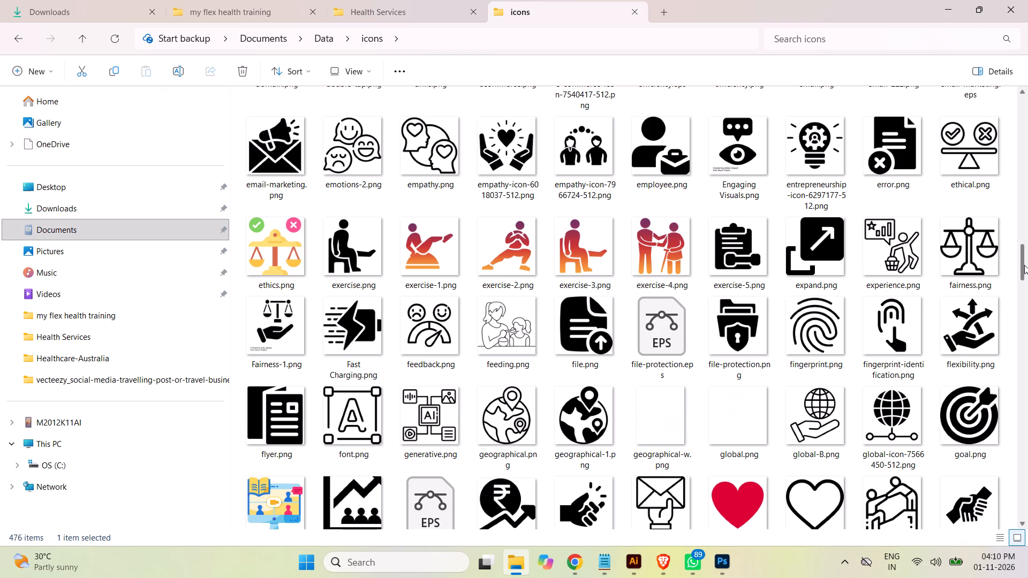
{"action": "left_click_drag", "start_coordinate": [1024, 265], "coordinate": [1027, 292]}
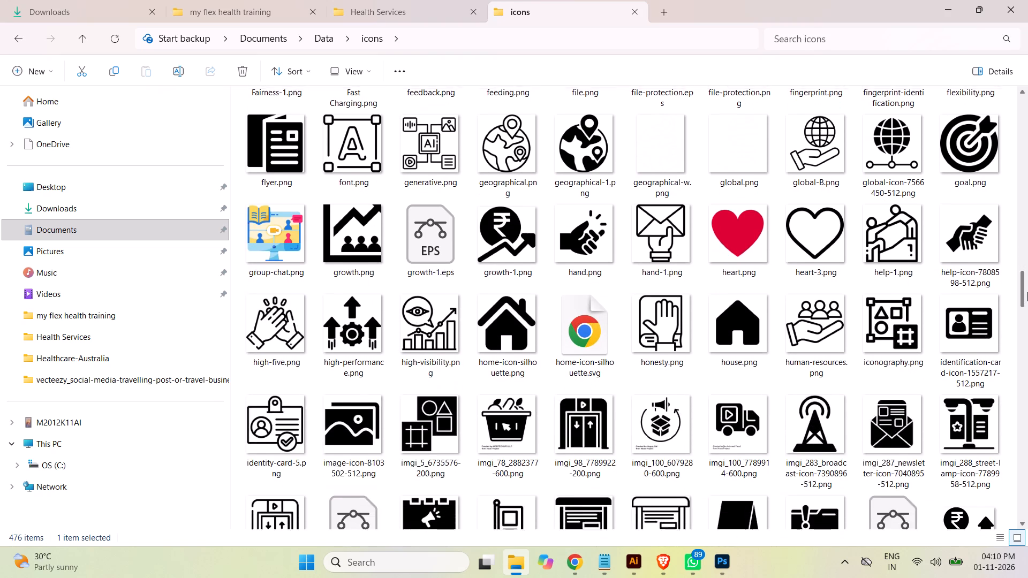
{"action": "left_click_drag", "start_coordinate": [1027, 292], "coordinate": [1027, 320]}
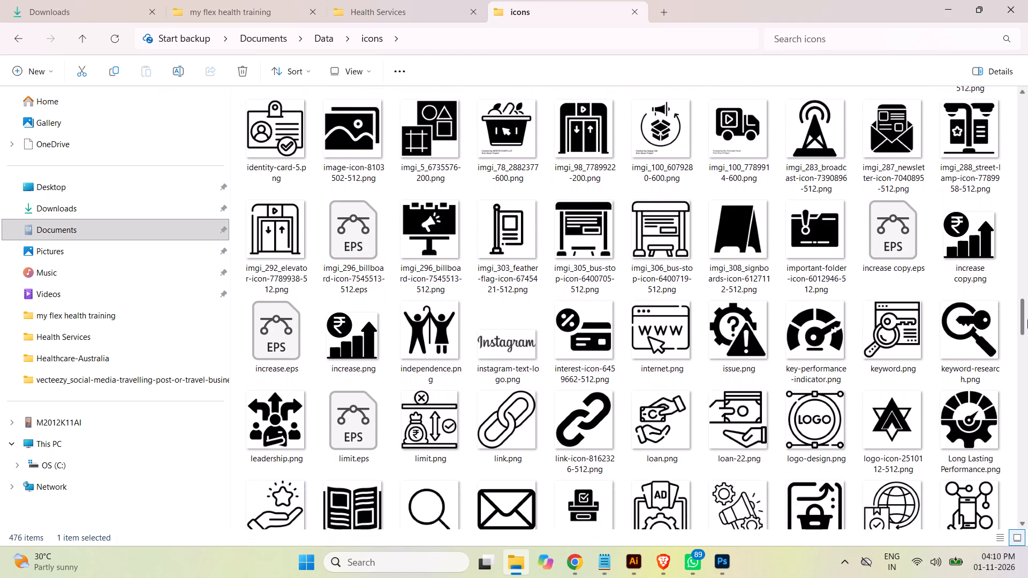
{"action": "left_click_drag", "start_coordinate": [1027, 320], "coordinate": [1027, 332]}
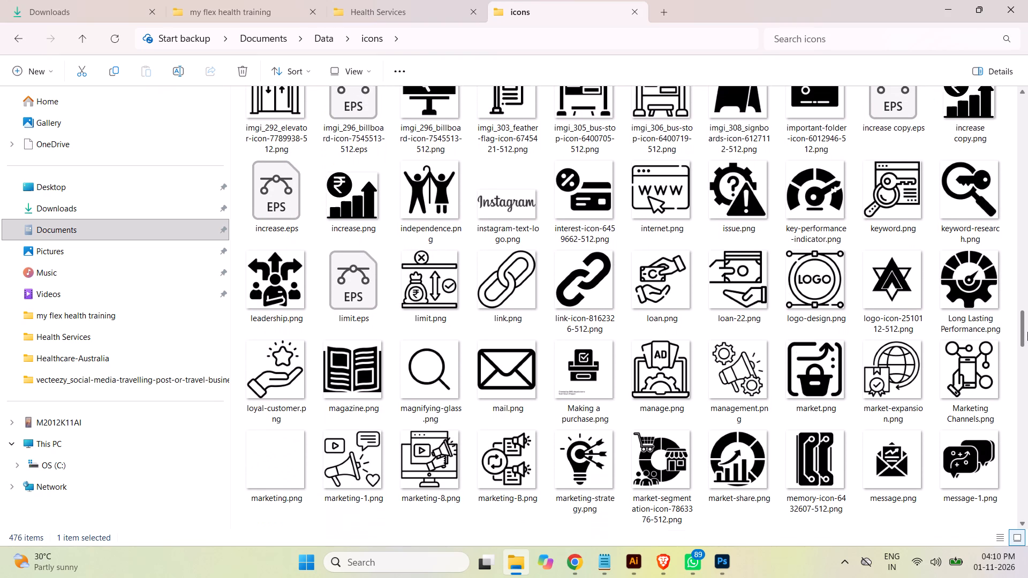
{"action": "left_click_drag", "start_coordinate": [1027, 332], "coordinate": [1027, 364]}
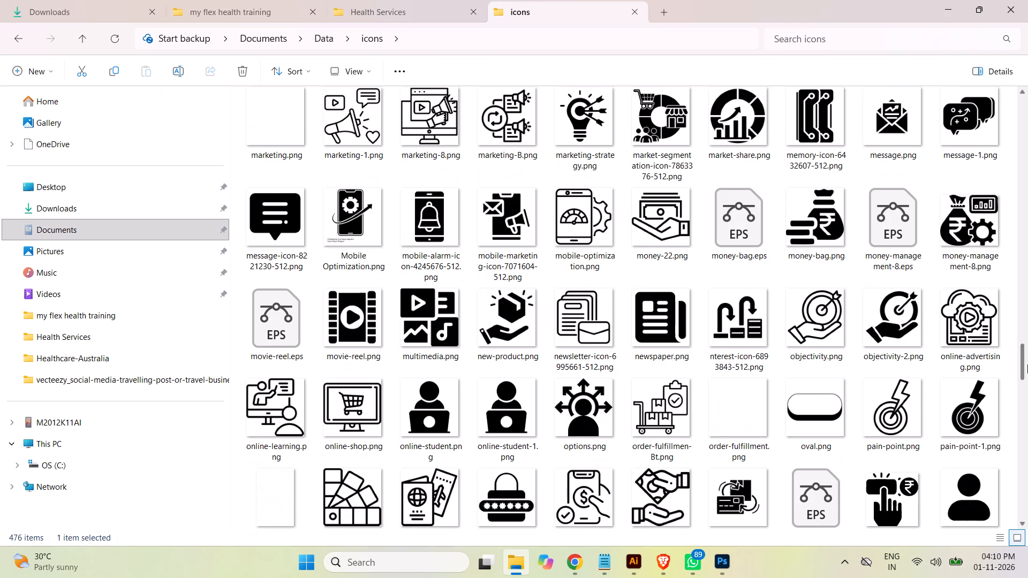
{"action": "left_click_drag", "start_coordinate": [1027, 364], "coordinate": [1027, 368]}
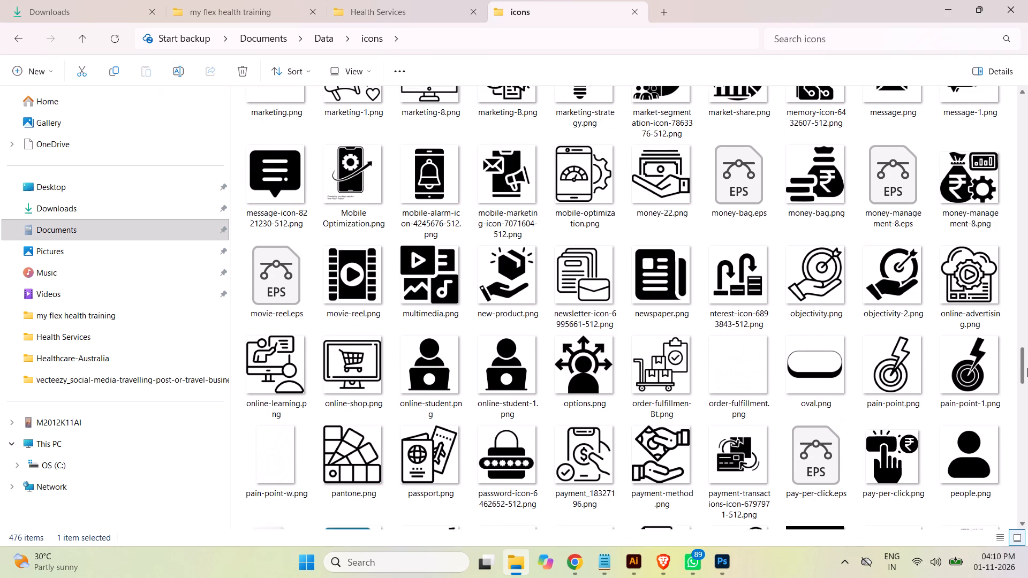
{"action": "left_click_drag", "start_coordinate": [1027, 368], "coordinate": [1027, 378]}
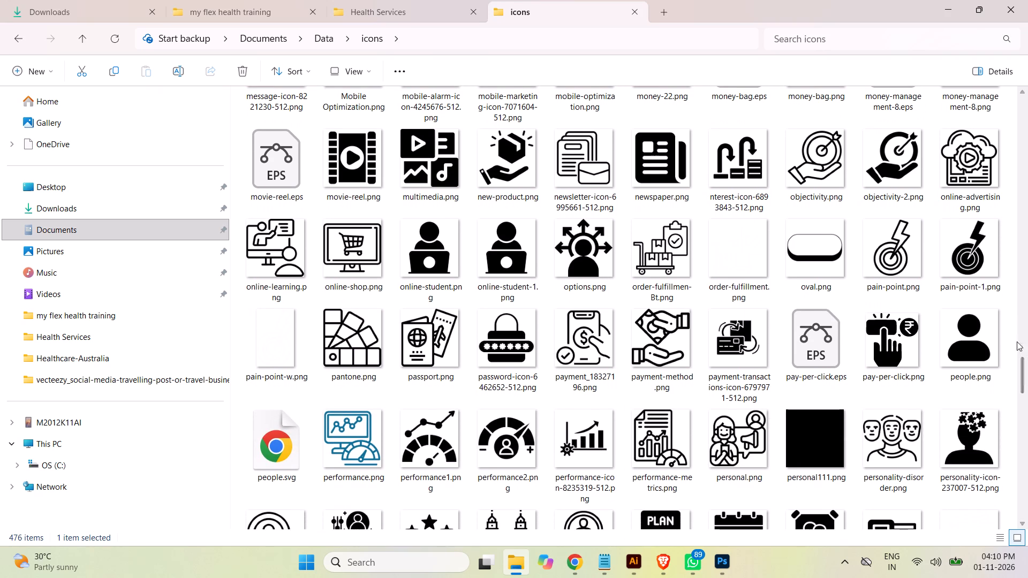
{"action": "left_click_drag", "start_coordinate": [1023, 374], "coordinate": [1025, 398]}
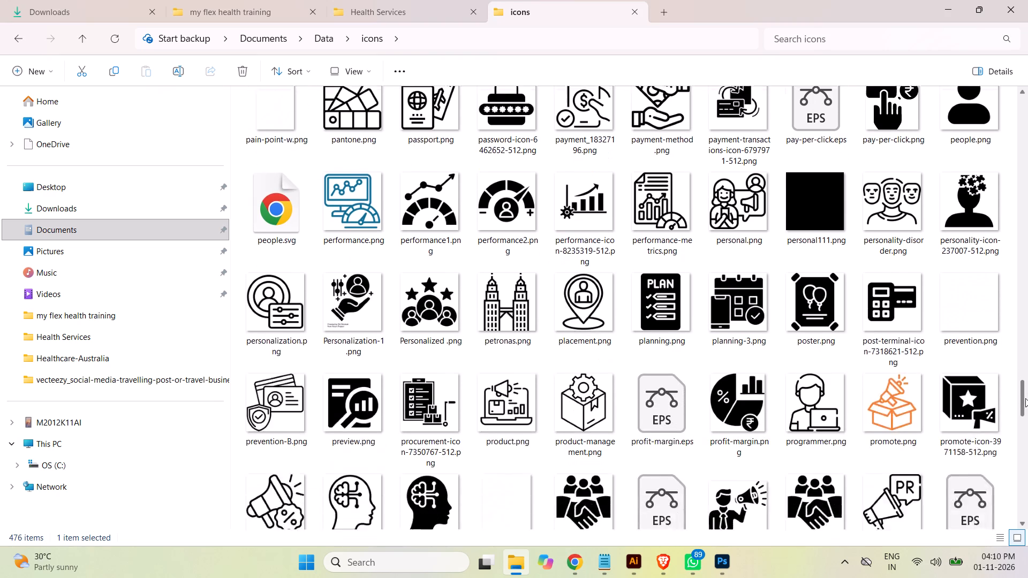
{"action": "left_click_drag", "start_coordinate": [1025, 398], "coordinate": [1027, 413]}
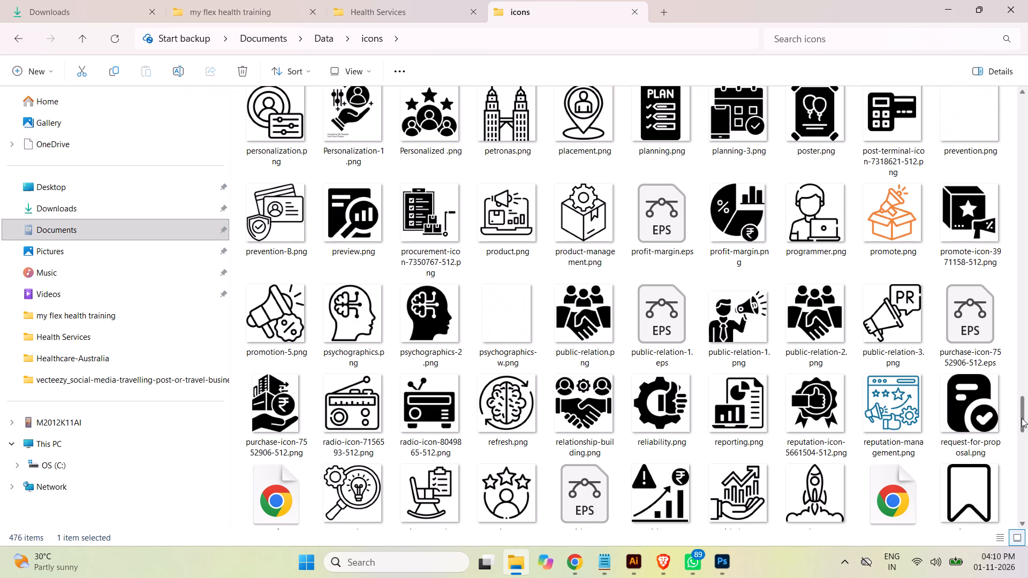
{"action": "left_click_drag", "start_coordinate": [1022, 418], "coordinate": [1027, 445]}
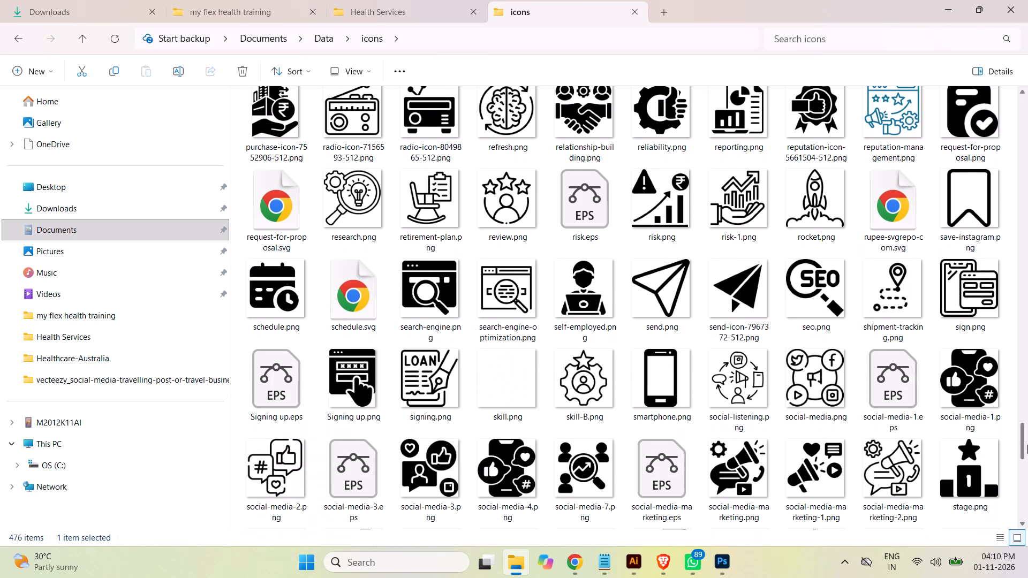
{"action": "left_click_drag", "start_coordinate": [1027, 445], "coordinate": [1027, 470]}
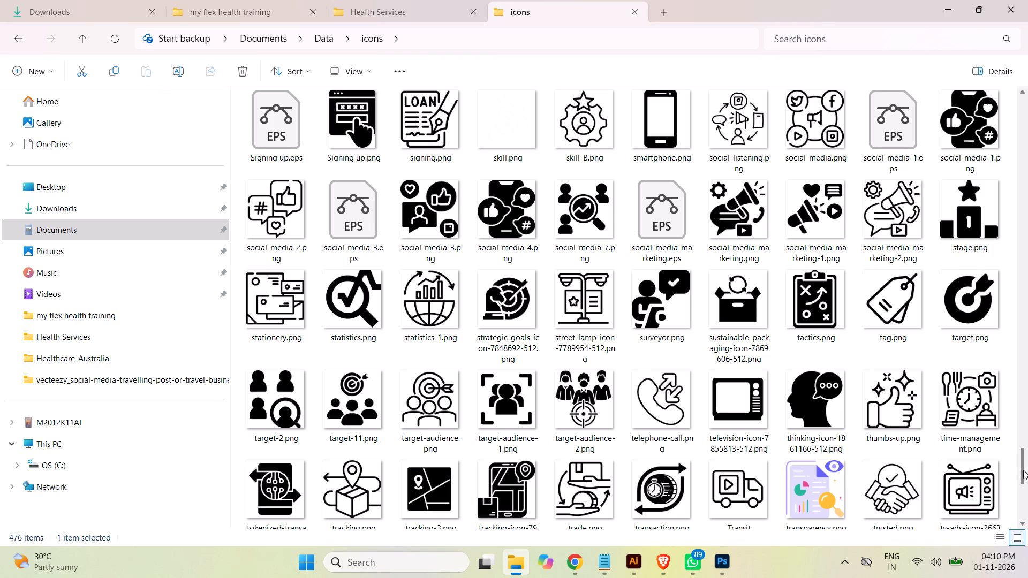
{"action": "left_click_drag", "start_coordinate": [1021, 467], "coordinate": [1027, 499]}
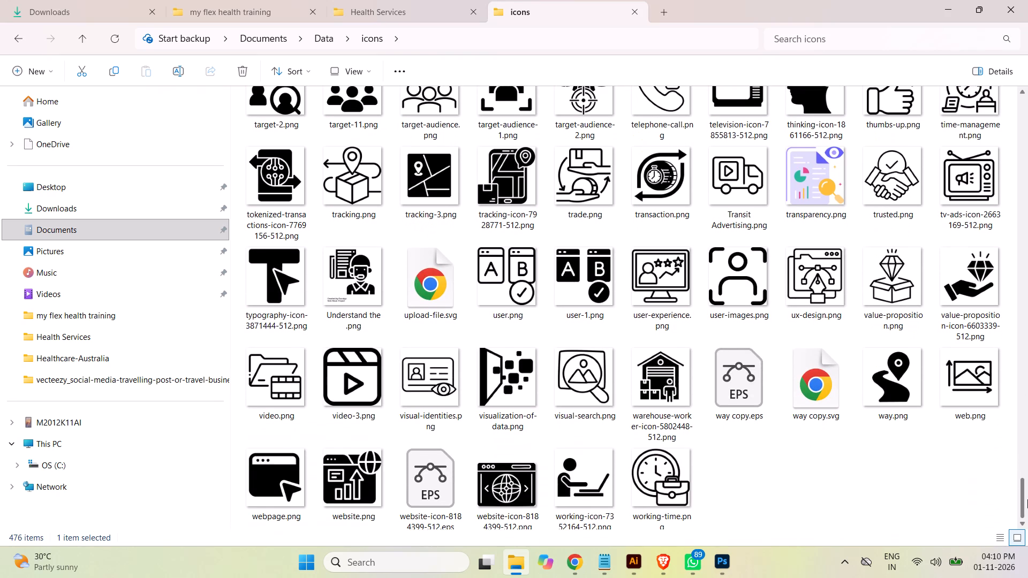
{"action": "left_click_drag", "start_coordinate": [1027, 499], "coordinate": [1027, 501]}
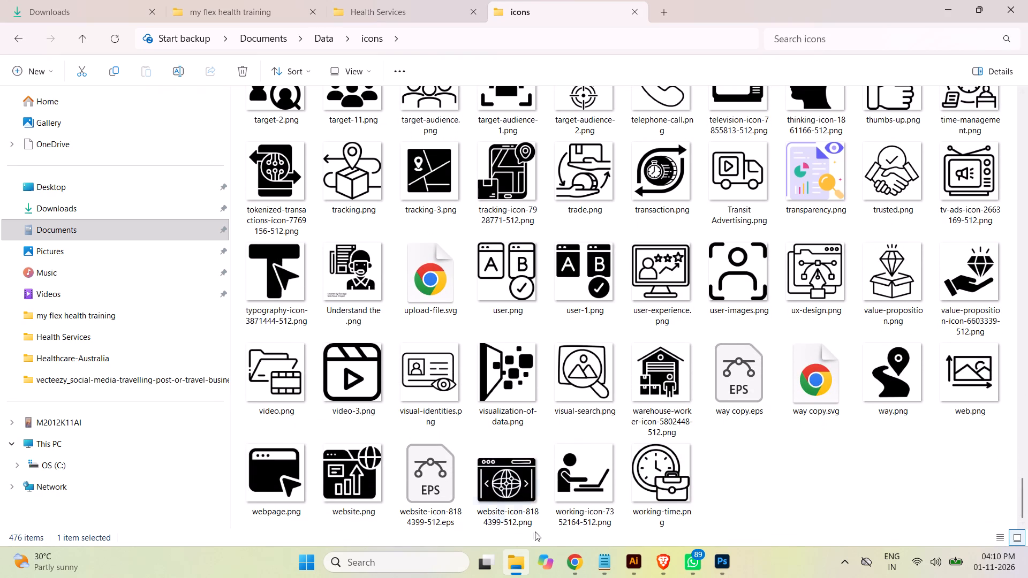
Return to Flaticon in the browser and download the black headset agent with laptop and speech bubble icon as a free PNG.
{"action": "left_click", "coordinate": [662, 559]}
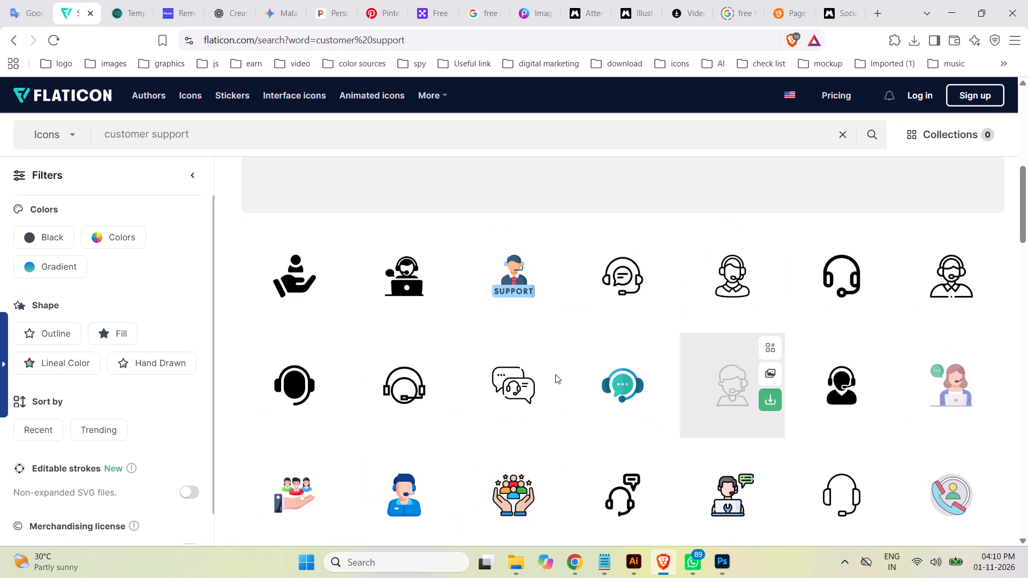
{"action": "left_click", "coordinate": [400, 291]}
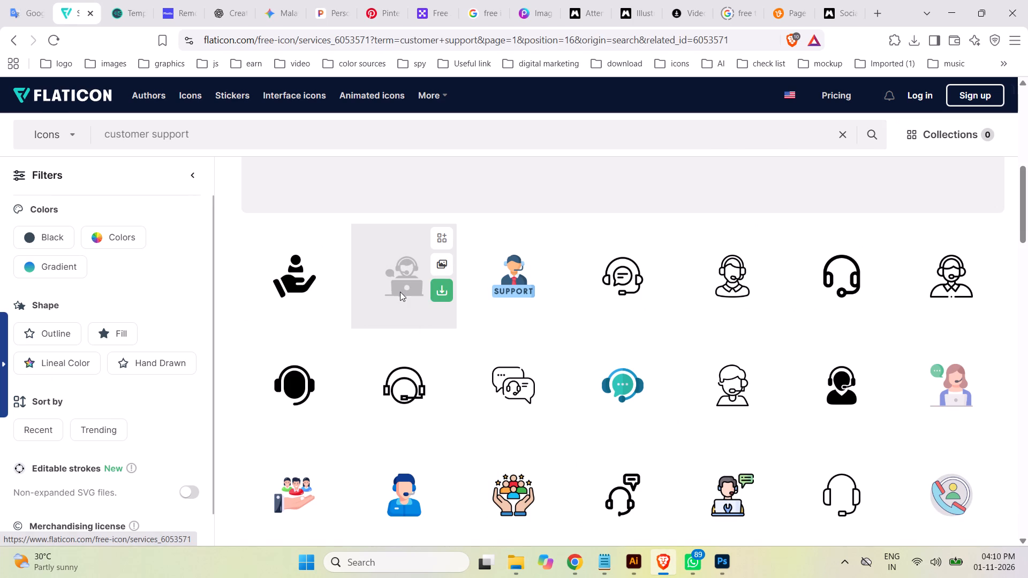
{"action": "left_click", "coordinate": [707, 153]}
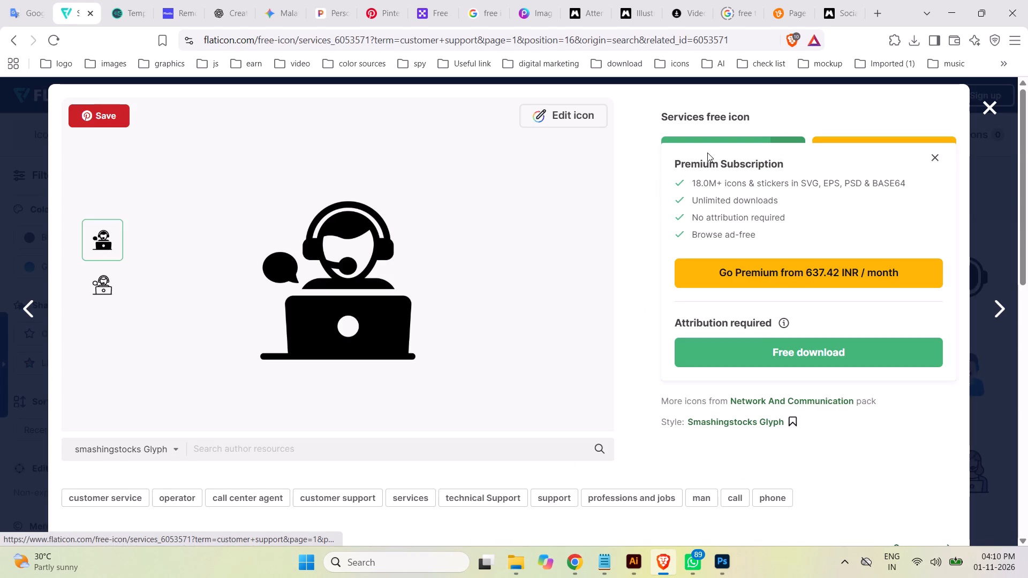
{"action": "left_click", "coordinate": [768, 358]}
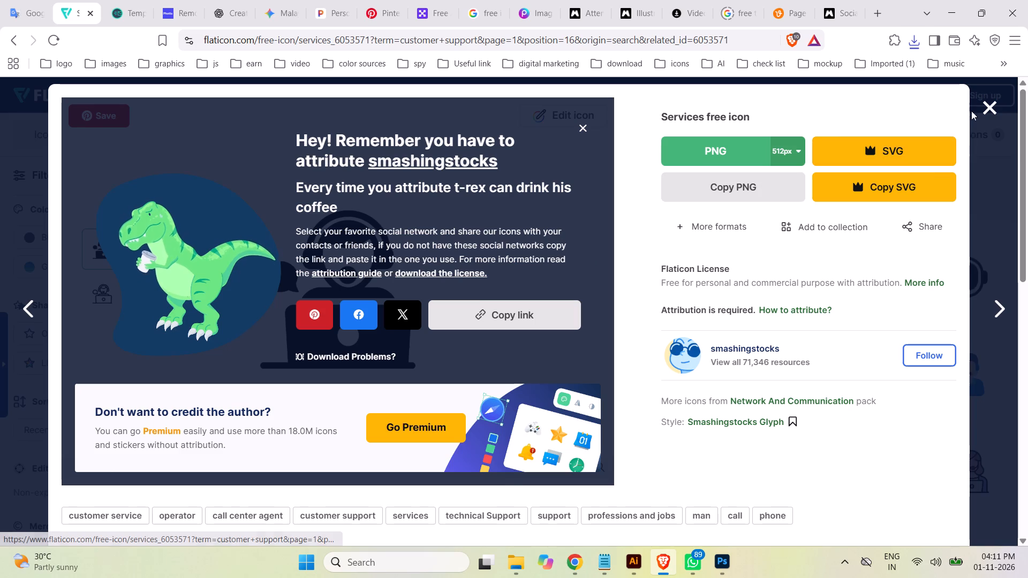
{"action": "left_click", "coordinate": [992, 109]}
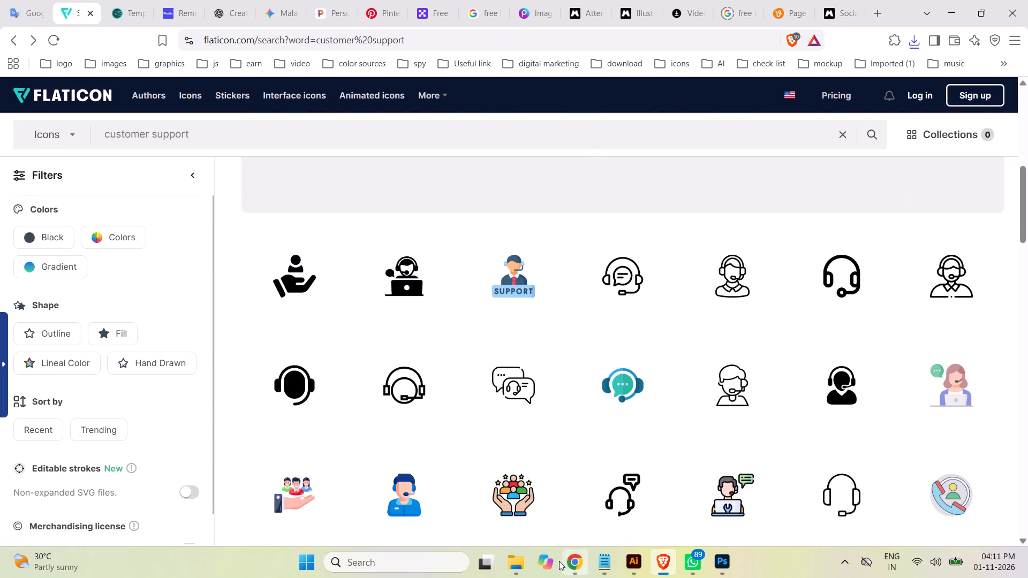
In File Explorer, move services.png from the Downloads folder to the Health Services folder.
{"action": "left_click", "coordinate": [515, 561]}
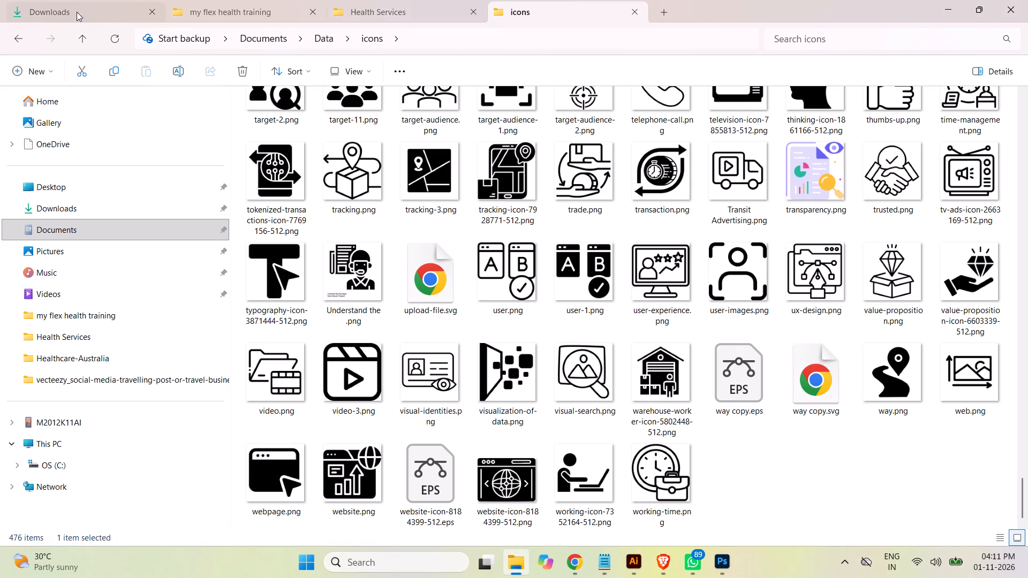
{"action": "left_click", "coordinate": [77, 10]}
{"action": "left_click", "coordinate": [334, 169]}
{"action": "left_click", "coordinate": [286, 157]}
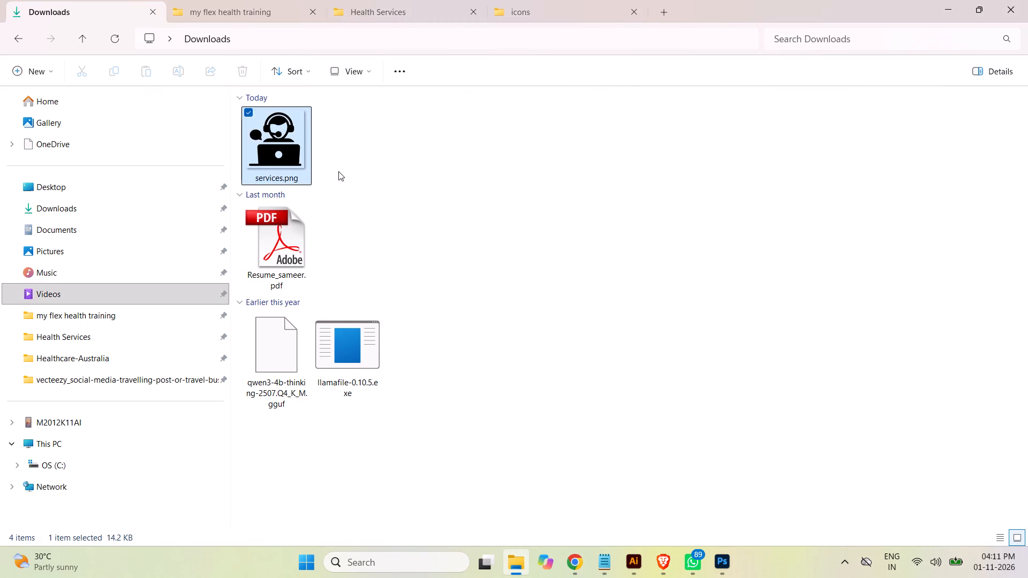
{"action": "key", "text": "ctrl+x"}
{"action": "left_click", "coordinate": [387, 9]}
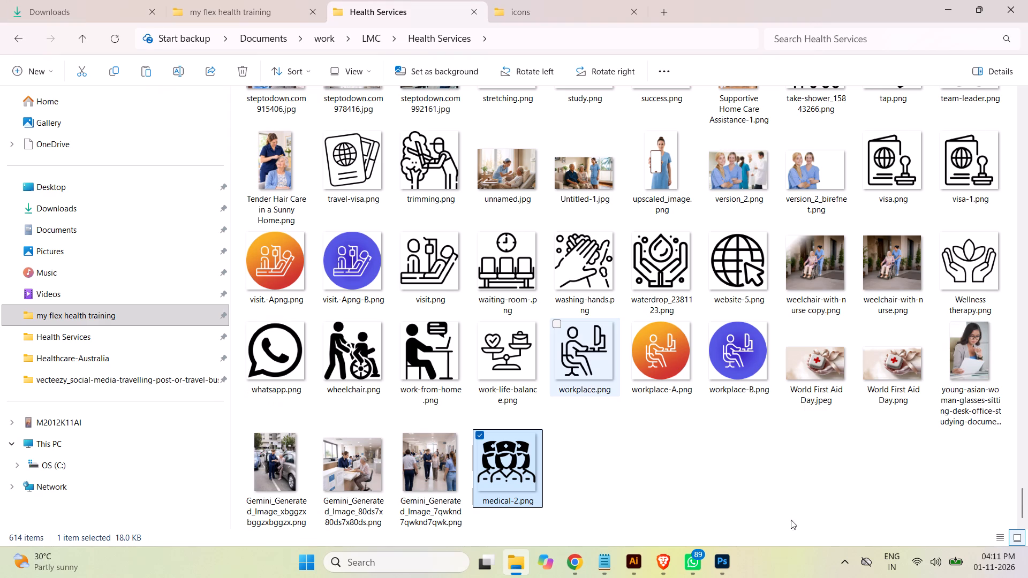
{"action": "left_click", "coordinate": [594, 489]}
{"action": "key", "text": "ctrl+v"}
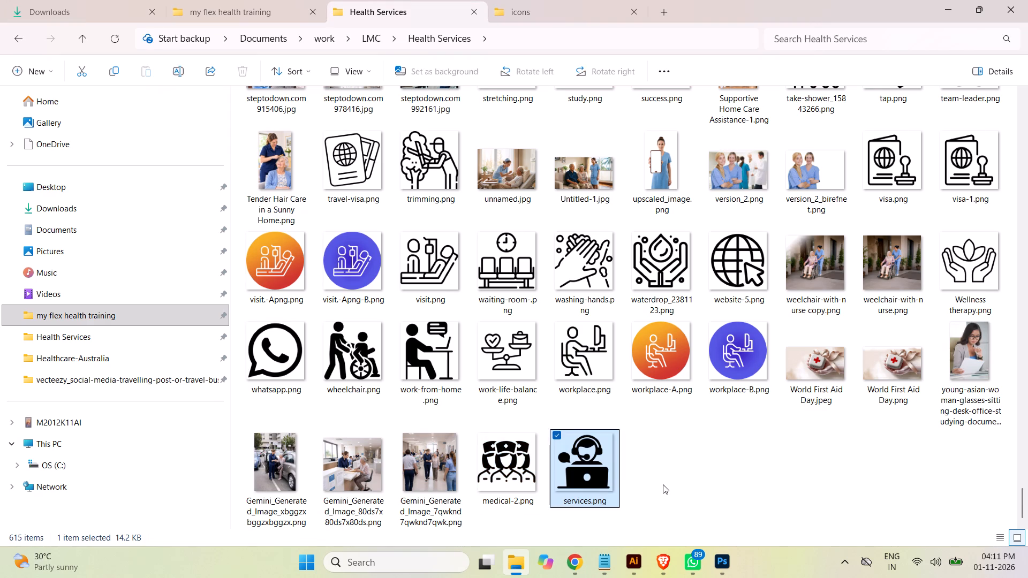
Open services.png from the Health Services folder as its own document in Illustrator.
{"action": "left_click", "coordinate": [663, 484]}
{"action": "left_click_drag", "start_coordinate": [603, 484], "coordinate": [630, 564]}
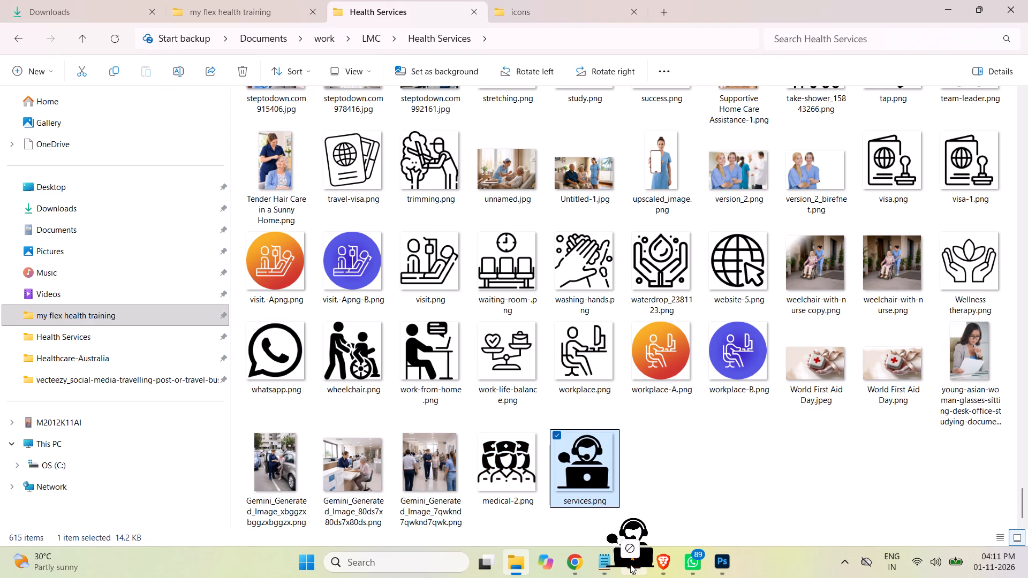
{"action": "left_click_drag", "start_coordinate": [630, 564], "coordinate": [549, 295]}
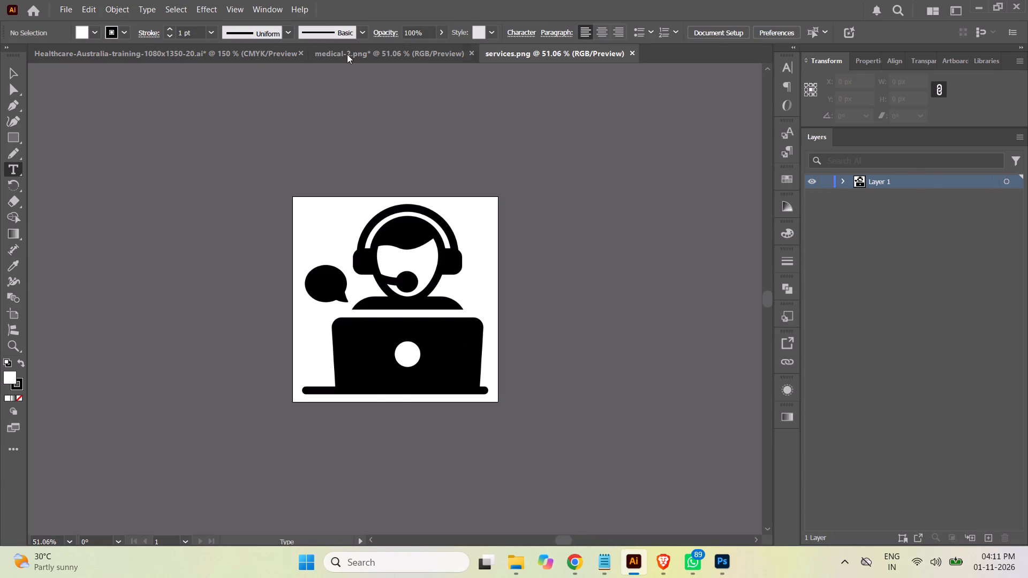
Close the medical-2.png document without saving its changes.
{"action": "left_click", "coordinate": [347, 54]}
{"action": "left_click", "coordinate": [467, 52]}
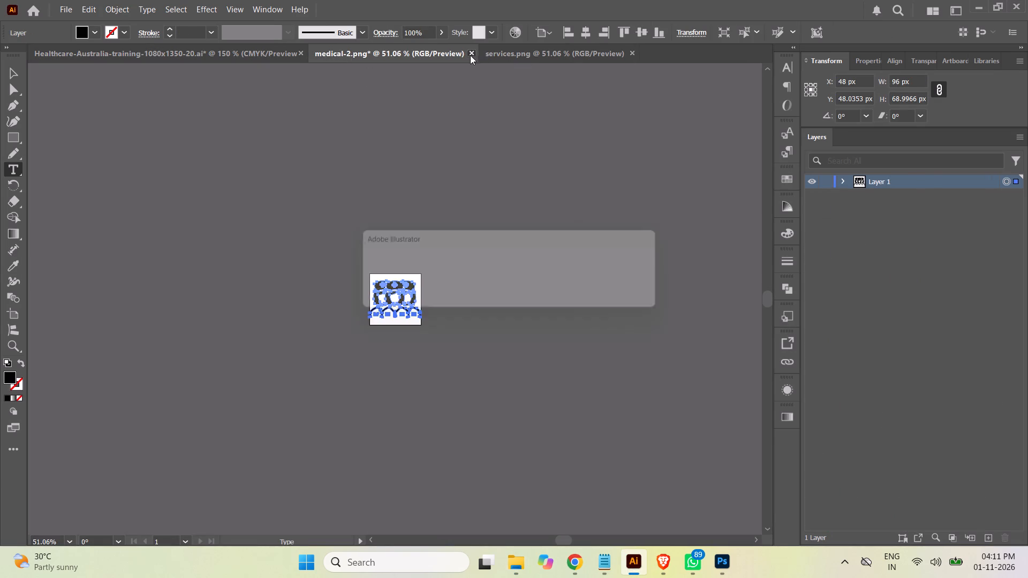
{"action": "left_click", "coordinate": [575, 297]}
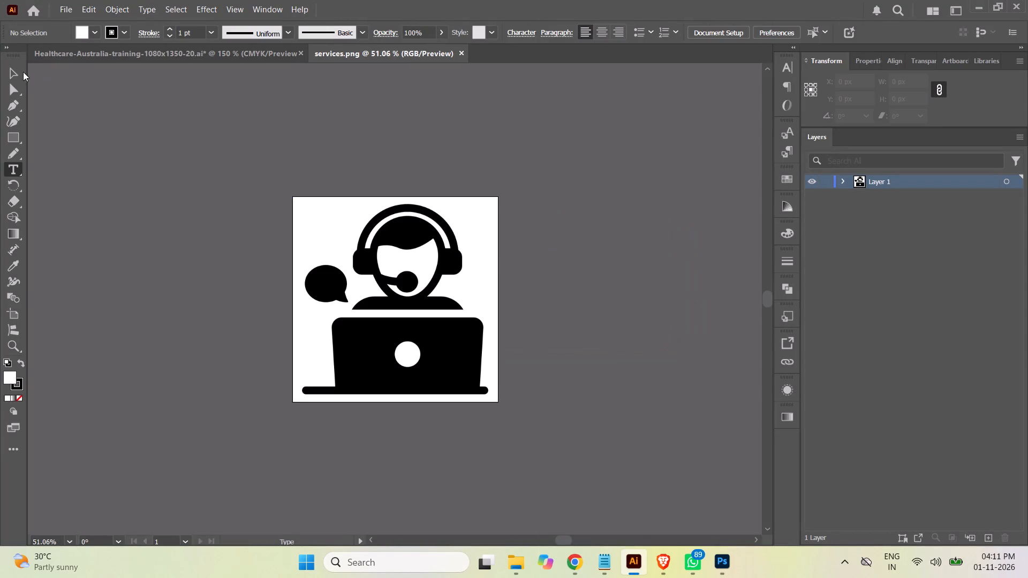
Image Trace the headset agent artwork in services.png and expand the result into vector paths.
{"action": "left_click", "coordinate": [15, 72]}
{"action": "left_click", "coordinate": [168, 56]}
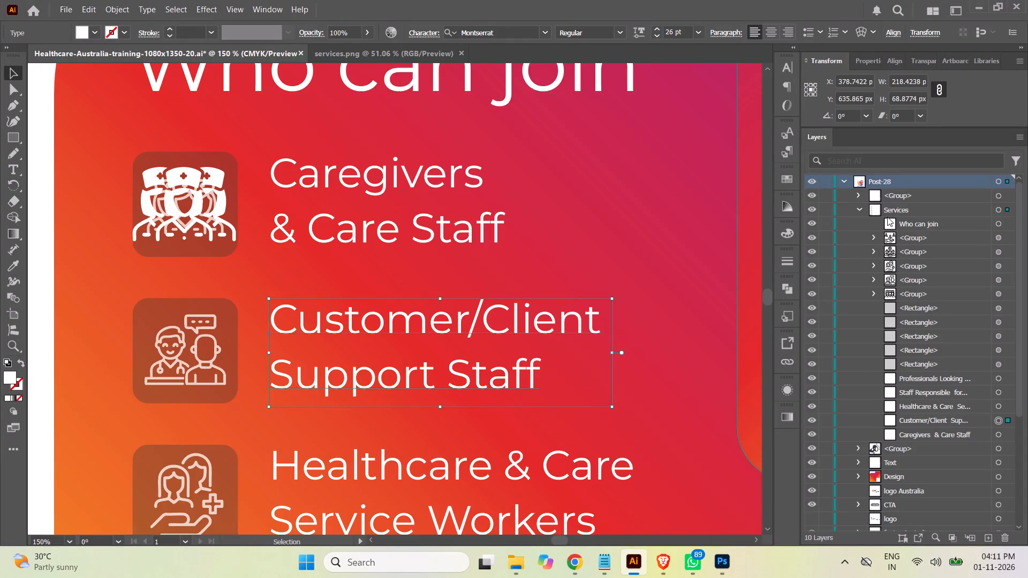
{"action": "left_click", "coordinate": [398, 52]}
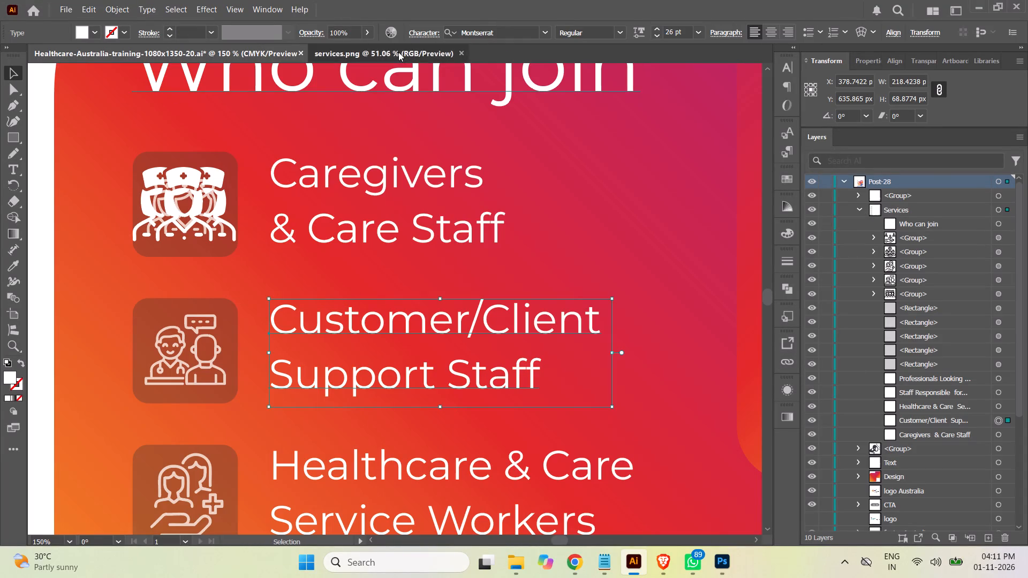
{"action": "left_click", "coordinate": [1007, 182]}
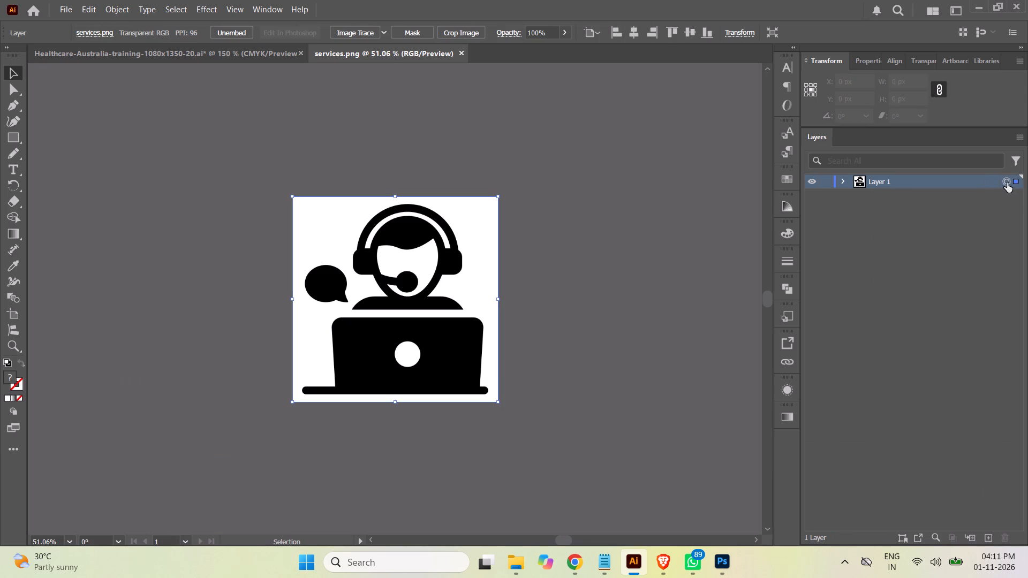
{"action": "left_click", "coordinate": [354, 32]}
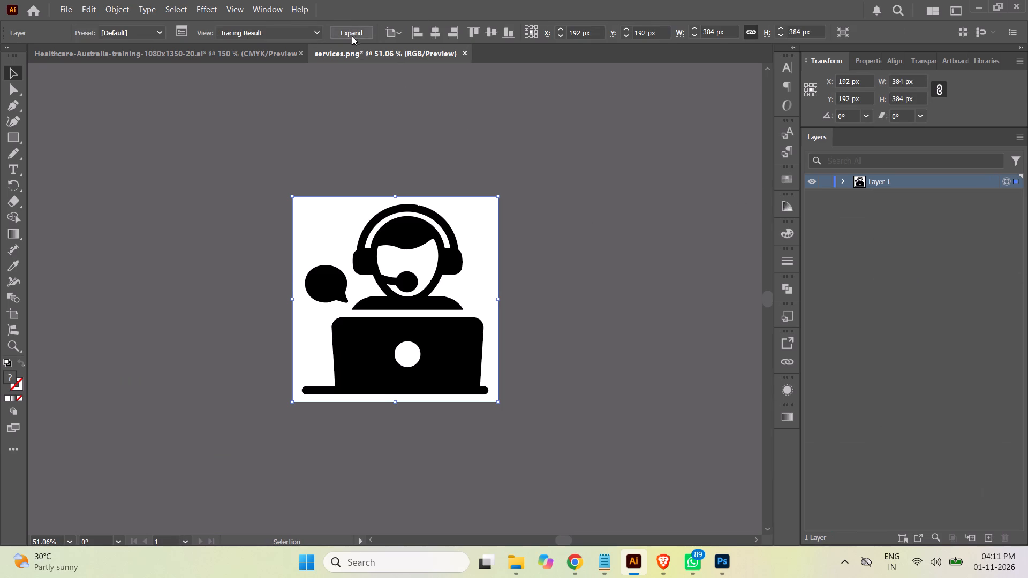
{"action": "left_click", "coordinate": [352, 33]}
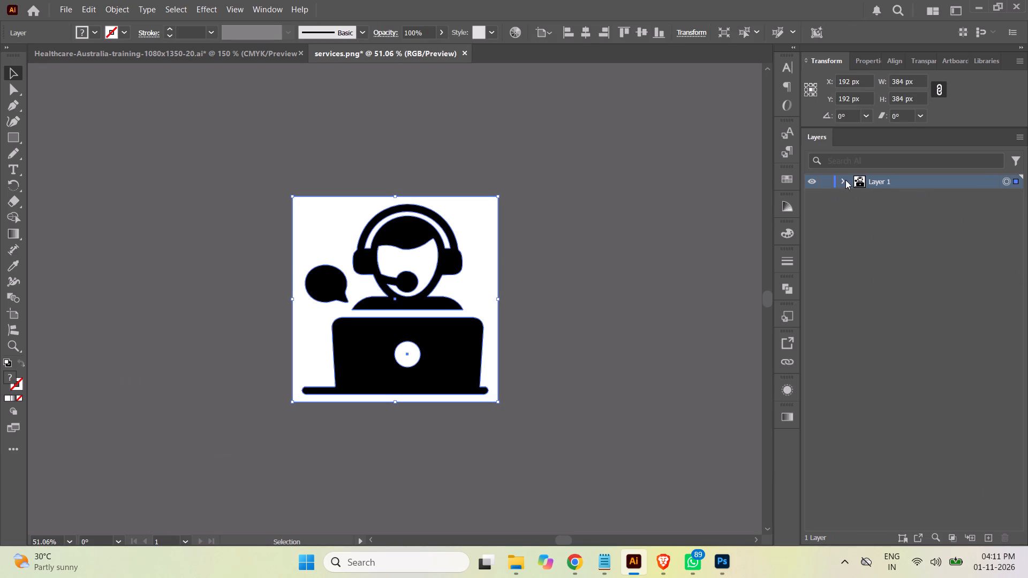
Delete the two white paths, the white ellipse and the white background compound path from the traced headset agent group.
{"action": "left_click", "coordinate": [844, 180]}
{"action": "left_click", "coordinate": [856, 193]}
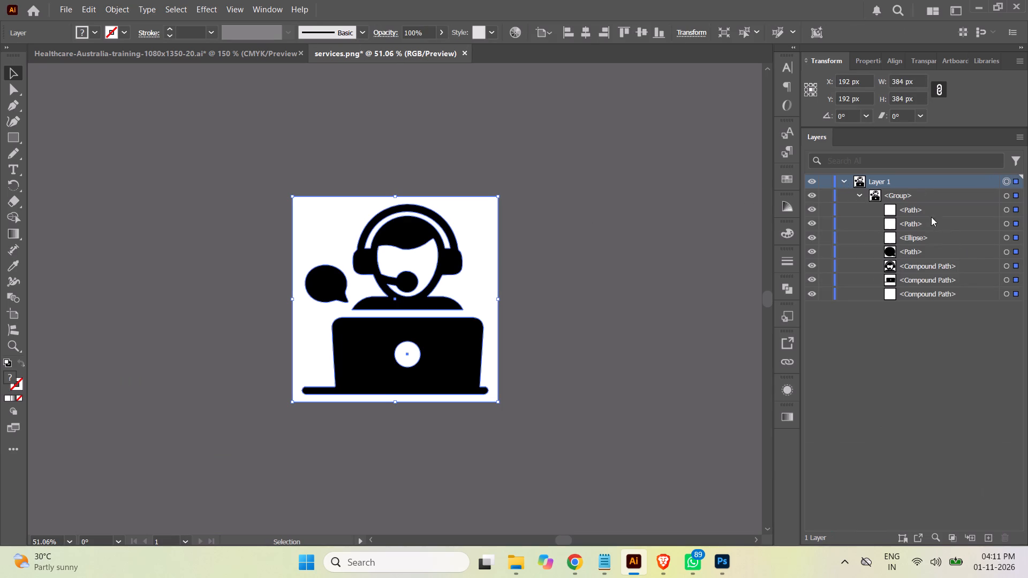
{"action": "left_click", "coordinate": [926, 208]}
{"action": "left_click", "coordinate": [924, 235], "text": "shift"}
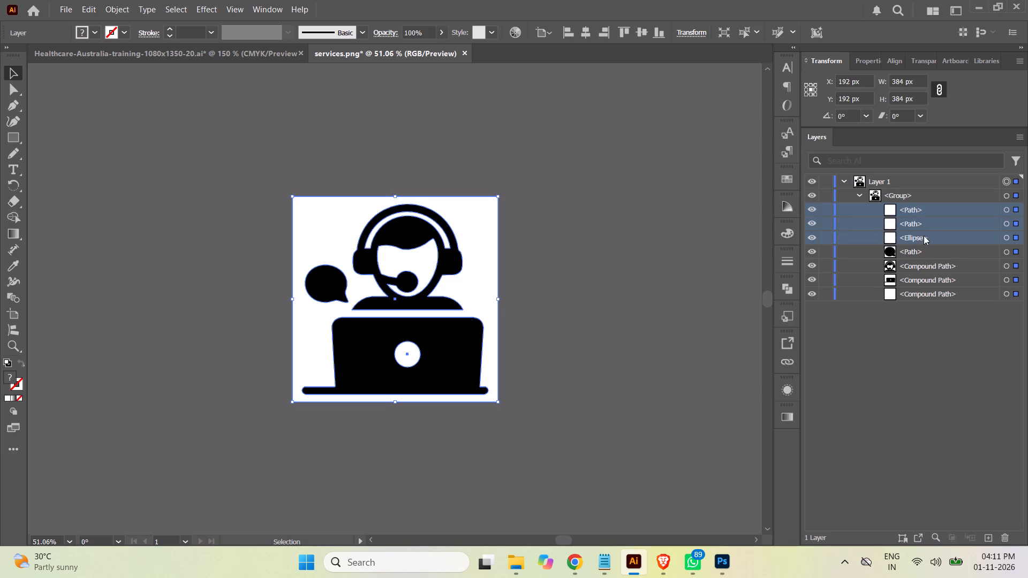
{"action": "left_click", "coordinate": [1005, 538]}
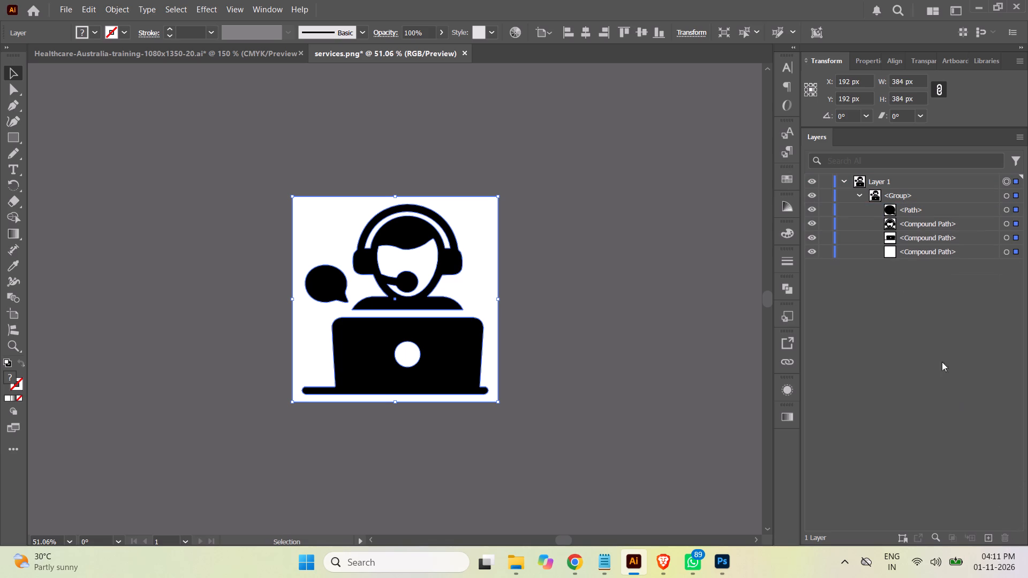
{"action": "left_click", "coordinate": [912, 250]}
{"action": "left_click", "coordinate": [1008, 537]}
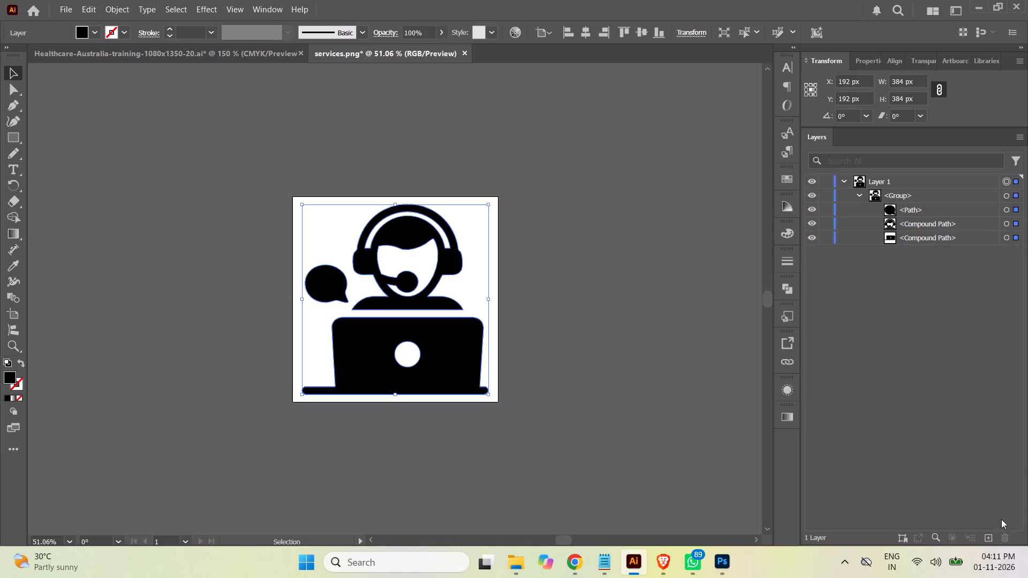
{"action": "left_click", "coordinate": [859, 195]}
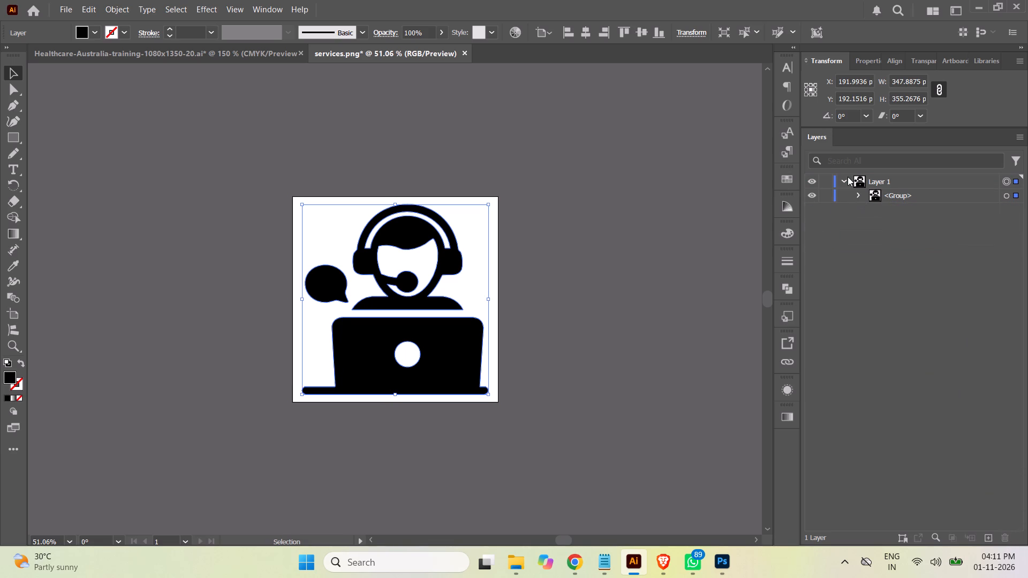
{"action": "left_click", "coordinate": [848, 177]}
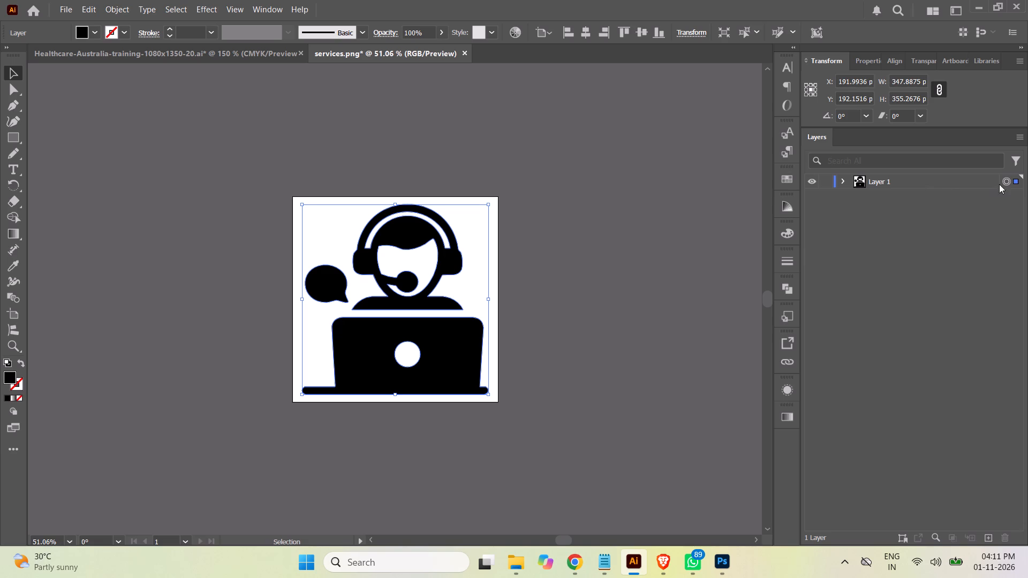
Copy the cleaned headset agent layer from services.png and paste it into the Healthcare-Australia-training poster document.
{"action": "left_click", "coordinate": [1003, 180]}
{"action": "left_click", "coordinate": [913, 179]}
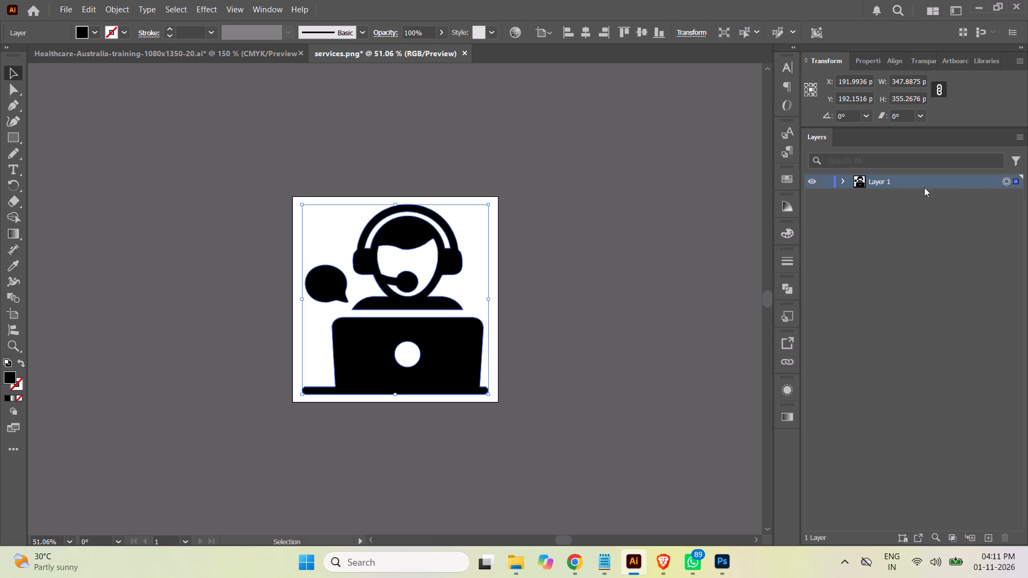
{"action": "key", "text": "ctrl+c"}
{"action": "left_click", "coordinate": [193, 49]}
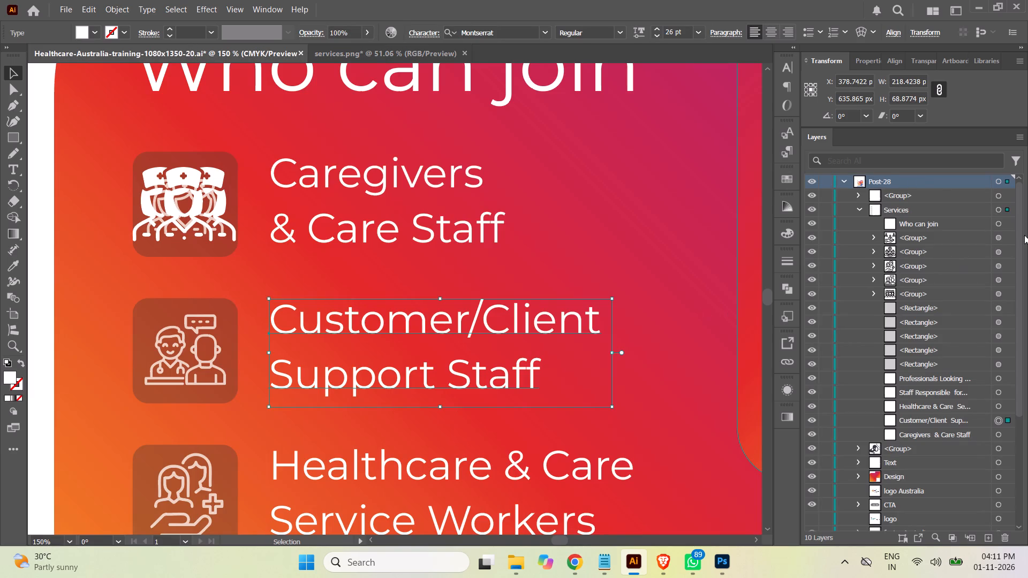
{"action": "key", "text": "ctrl+v"}
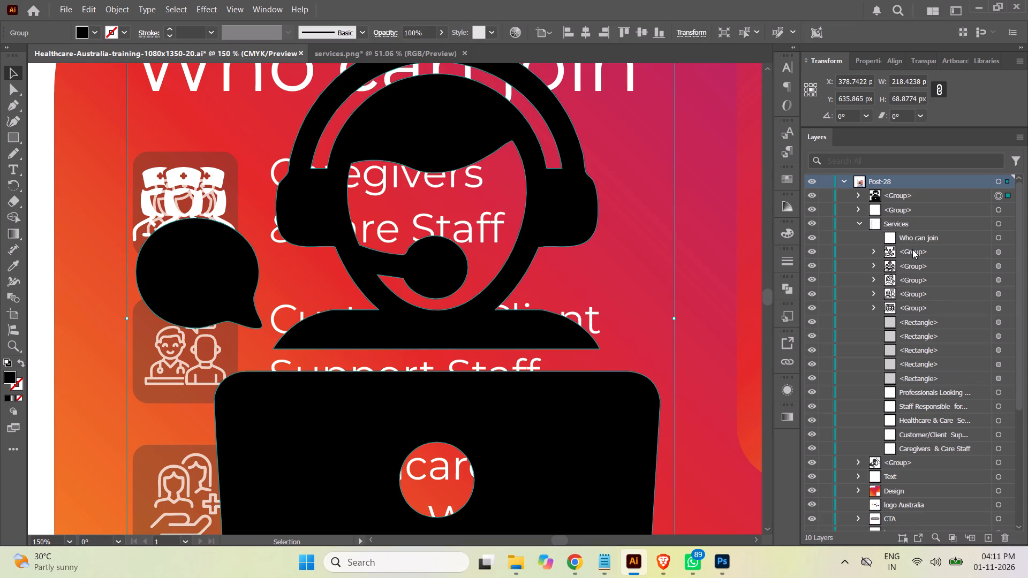
Scale the pasted headset agent icon down proportionally to about 45 x 46 px.
{"action": "scroll", "coordinate": [584, 263], "scroll_direction": "down", "scroll_amount": 2}
{"action": "scroll", "coordinate": [584, 263], "scroll_direction": "up", "scroll_amount": 1}
{"action": "scroll", "coordinate": [584, 262], "scroll_direction": "down", "scroll_amount": 1}
{"action": "scroll", "coordinate": [584, 261], "scroll_direction": "up", "scroll_amount": 2}
{"action": "scroll", "coordinate": [581, 260], "scroll_direction": "down", "scroll_amount": 1}
{"action": "scroll", "coordinate": [580, 259], "scroll_direction": "up", "scroll_amount": 2}
{"action": "scroll", "coordinate": [580, 259], "scroll_direction": "down", "scroll_amount": 1}
{"action": "scroll", "coordinate": [579, 256], "scroll_direction": "up", "scroll_amount": 2}
{"action": "scroll", "coordinate": [576, 255], "scroll_direction": "down", "scroll_amount": 4}
{"action": "scroll", "coordinate": [575, 255], "scroll_direction": "up", "scroll_amount": 1}
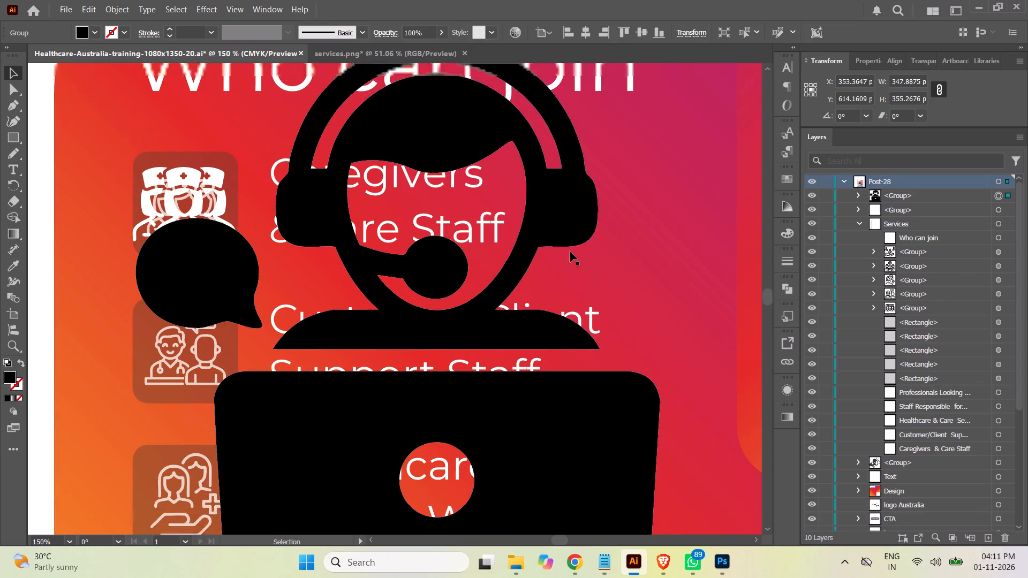
{"action": "scroll", "coordinate": [571, 252], "scroll_direction": "down", "scroll_amount": 2}
{"action": "scroll", "coordinate": [570, 252], "scroll_direction": "up", "scroll_amount": 5}
{"action": "scroll", "coordinate": [563, 247], "scroll_direction": "down", "scroll_amount": 1}
{"action": "scroll", "coordinate": [563, 247], "scroll_direction": "up", "scroll_amount": 1}
{"action": "scroll", "coordinate": [562, 246], "scroll_direction": "down", "scroll_amount": 2}
{"action": "scroll", "coordinate": [562, 246], "scroll_direction": "up", "scroll_amount": 5}
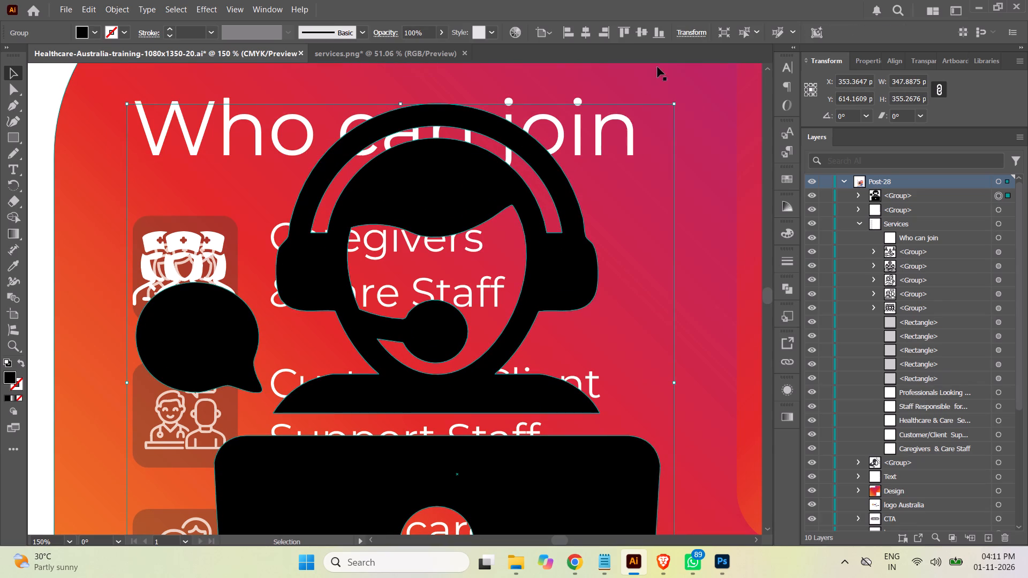
{"action": "left_click_drag", "start_coordinate": [673, 104], "coordinate": [501, 260], "text": "shift"}
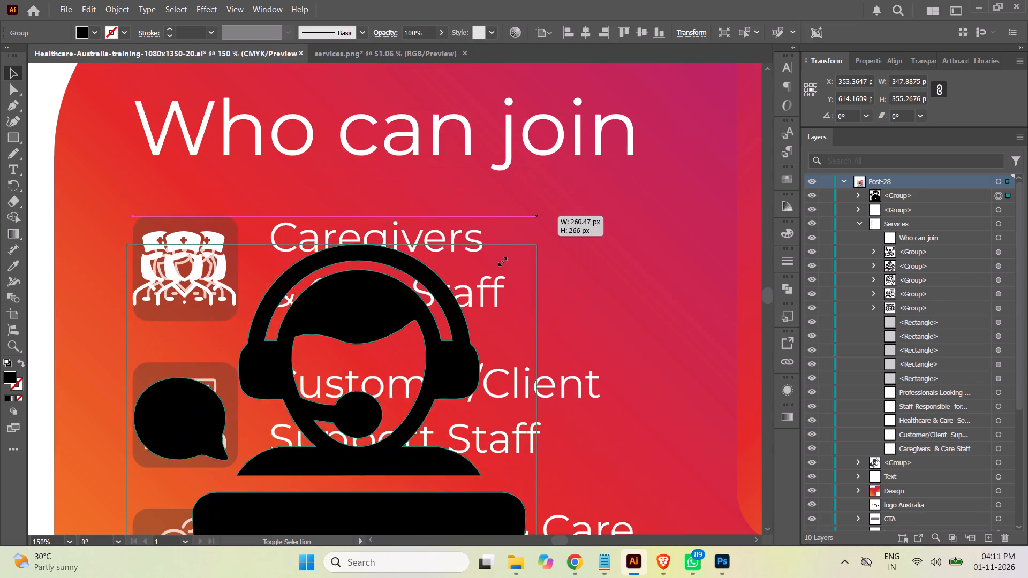
{"action": "left_click_drag", "start_coordinate": [501, 260], "coordinate": [458, 325], "text": "shift"}
{"action": "left_click_drag", "start_coordinate": [325, 364], "coordinate": [615, 245]}
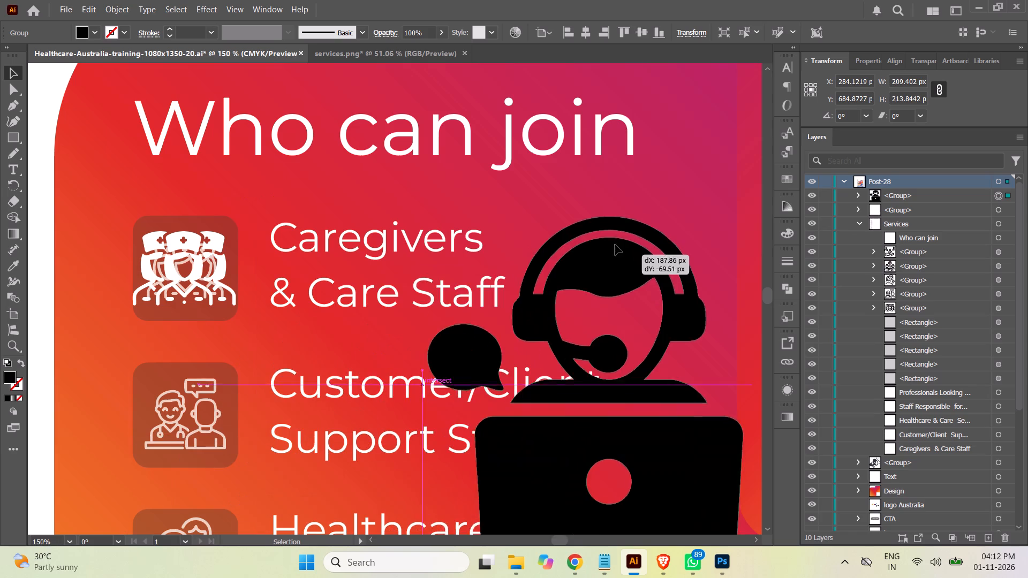
{"action": "left_click_drag", "start_coordinate": [615, 245], "coordinate": [606, 196]}
{"action": "left_click_drag", "start_coordinate": [735, 157], "coordinate": [549, 317], "text": "shift"}
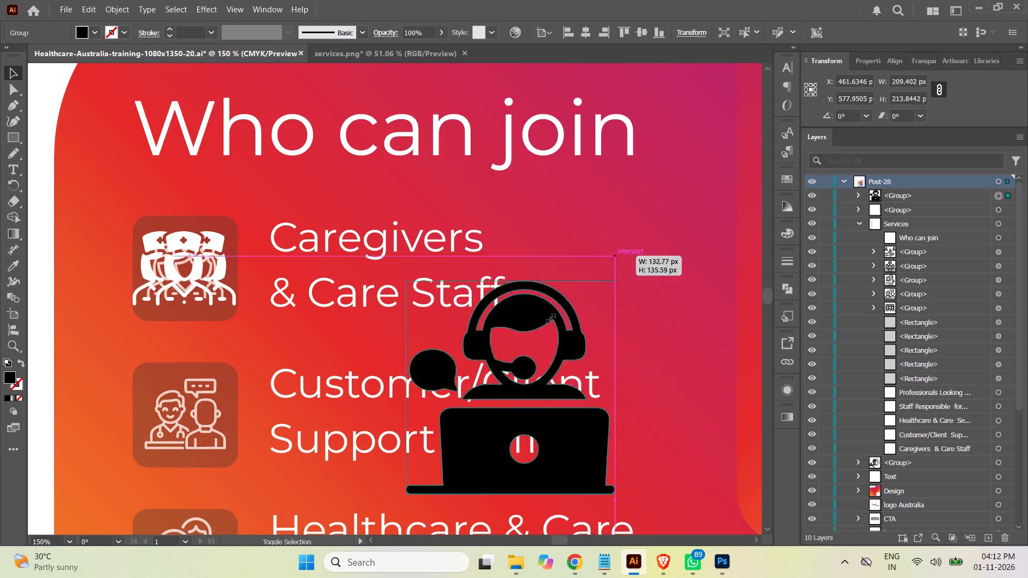
{"action": "left_click_drag", "start_coordinate": [549, 317], "coordinate": [487, 422], "text": "shift"}
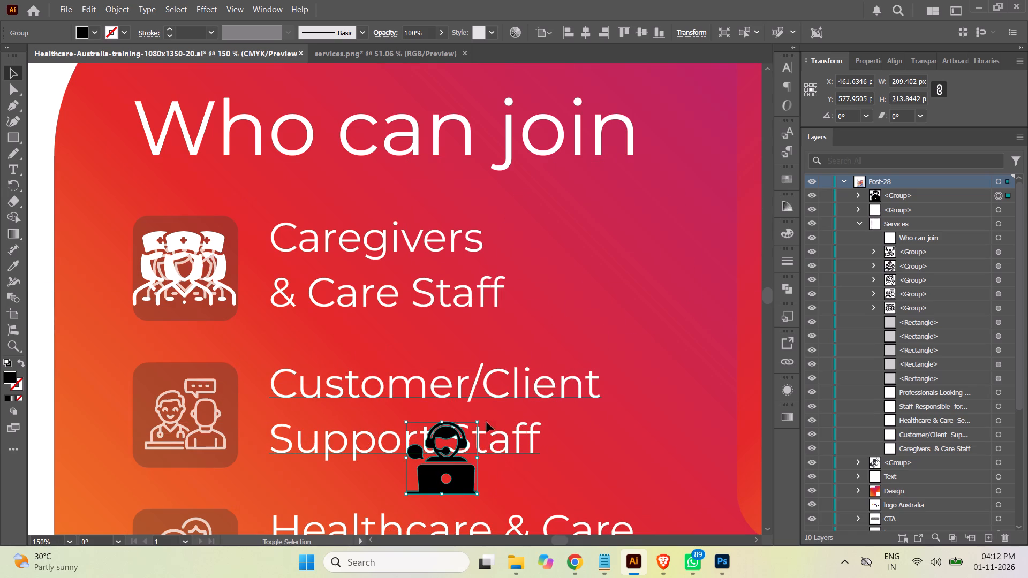
Place the headset agent icon on the tile beside Customer/Client Support Staff and enlarge it to about 60 x 61 px.
{"action": "left_click_drag", "start_coordinate": [465, 475], "coordinate": [203, 429]}
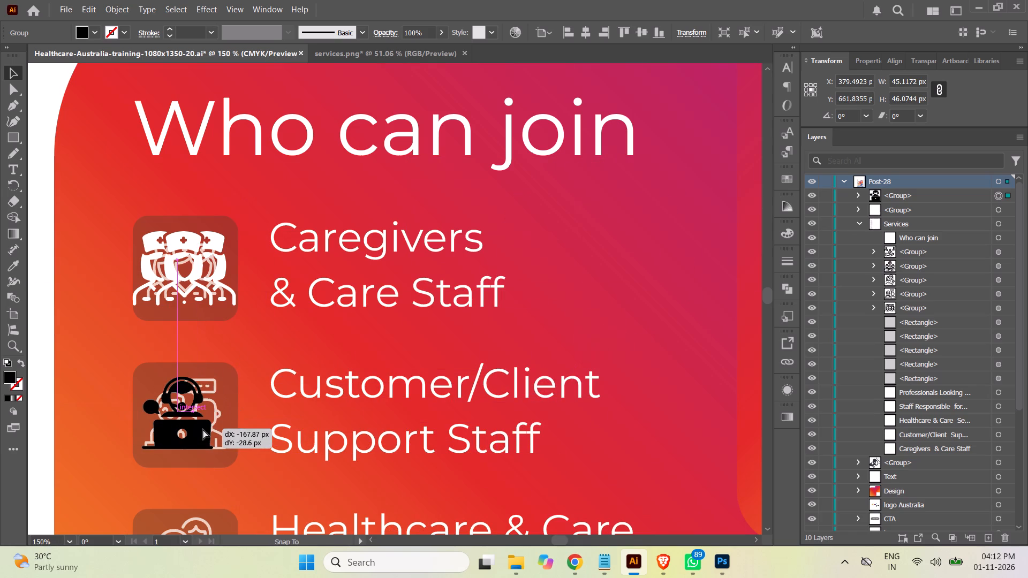
{"action": "left_click_drag", "start_coordinate": [203, 429], "coordinate": [202, 429]}
{"action": "left_click_drag", "start_coordinate": [210, 376], "coordinate": [240, 364], "text": "shift"}
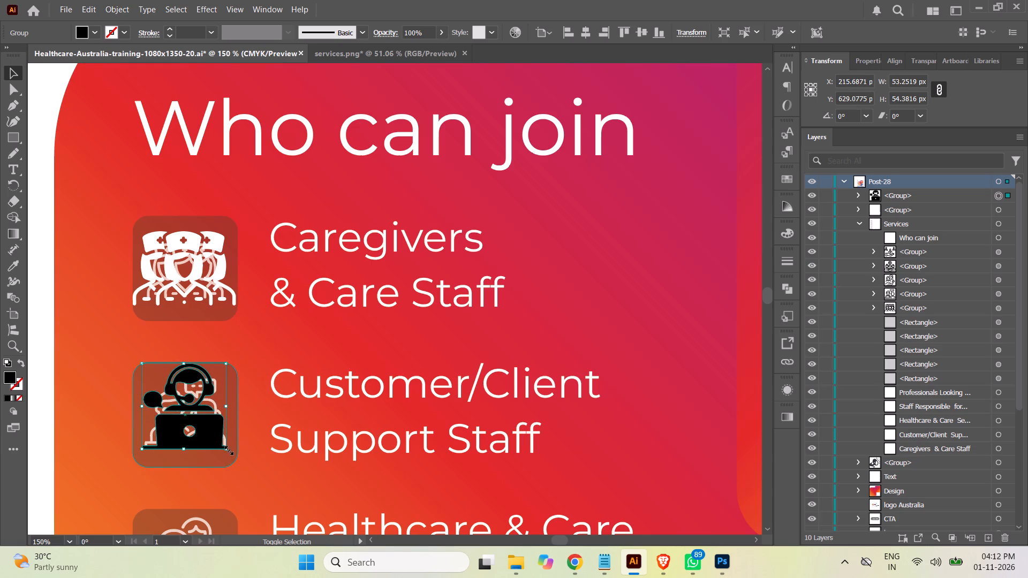
{"action": "left_click_drag", "start_coordinate": [228, 449], "coordinate": [237, 471], "text": "shift"}
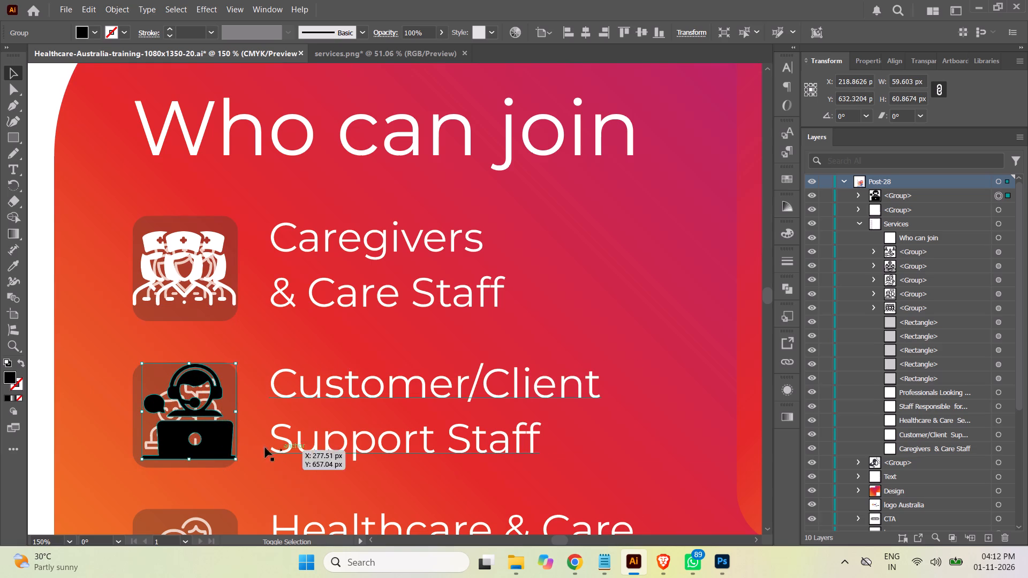
{"action": "left_click_drag", "start_coordinate": [222, 445], "coordinate": [216, 447]}
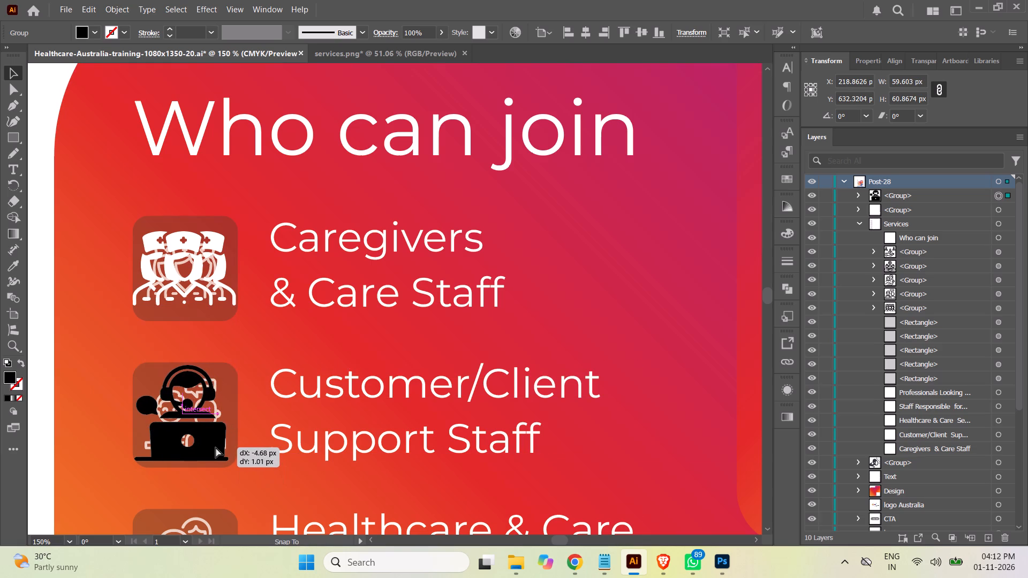
{"action": "left_click_drag", "start_coordinate": [216, 447], "coordinate": [216, 447]}
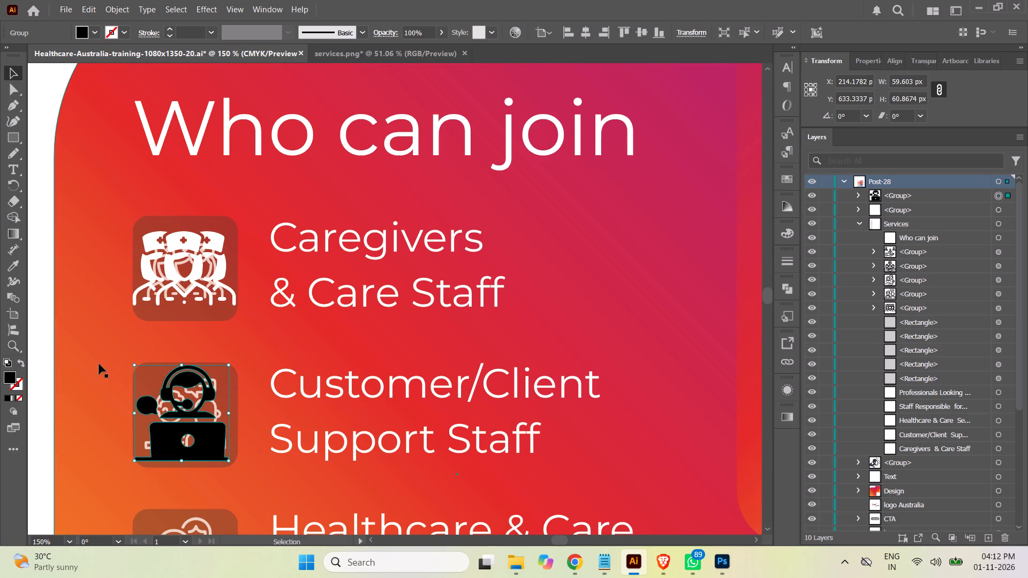
Fill the headset agent icon with white (ffffff).
{"action": "double_click", "coordinate": [6, 377]}
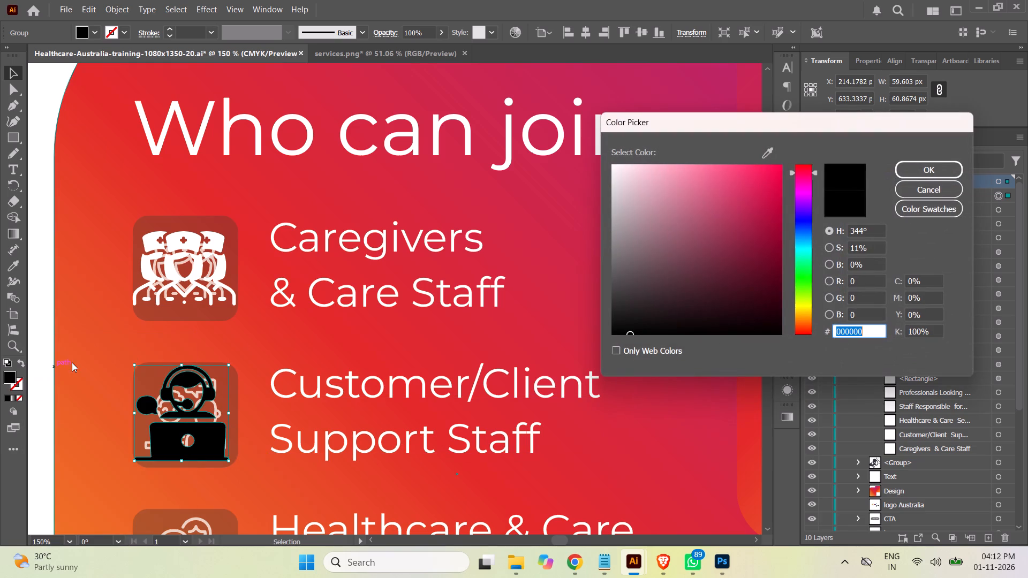
{"action": "left_click_drag", "start_coordinate": [633, 184], "coordinate": [593, 135]}
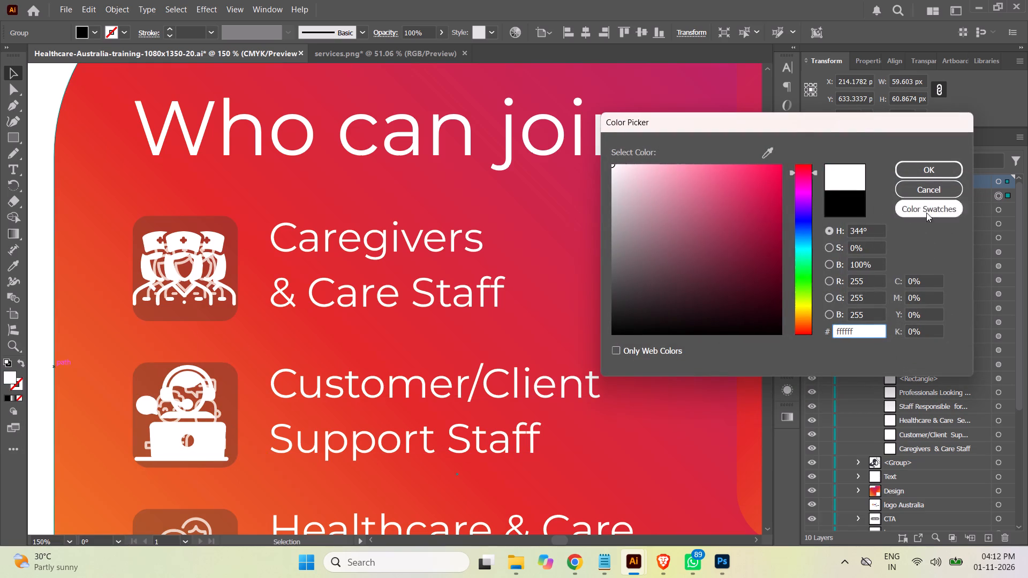
{"action": "left_click", "coordinate": [931, 166]}
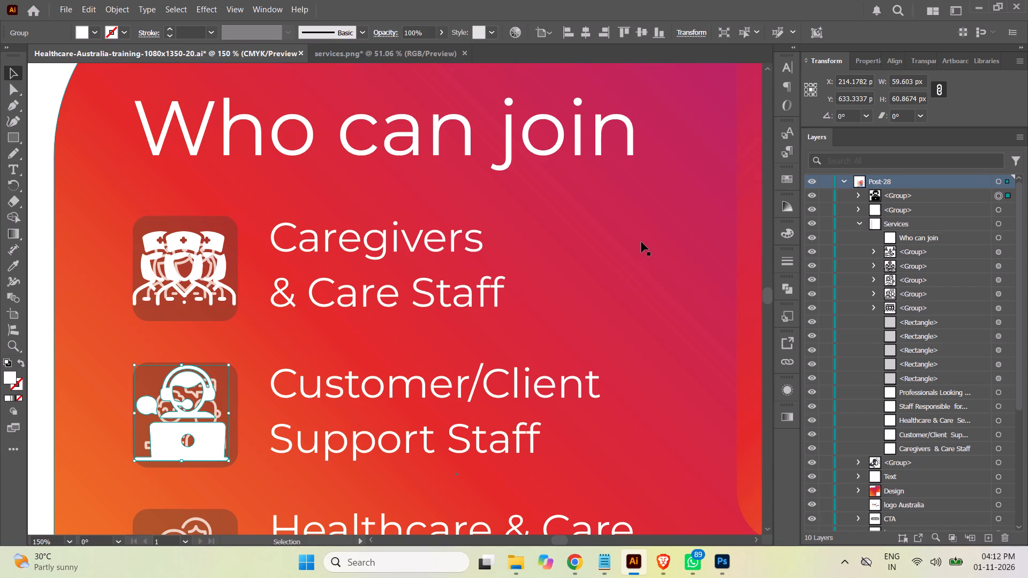
Review the remaining "Who can join" entries and icons below Customer/Client Support Staff.
{"action": "scroll", "coordinate": [642, 246], "scroll_direction": "down", "scroll_amount": 4}
{"action": "scroll", "coordinate": [633, 247], "scroll_direction": "up", "scroll_amount": 3}
{"action": "scroll", "coordinate": [632, 247], "scroll_direction": "down", "scroll_amount": 1}
{"action": "scroll", "coordinate": [631, 247], "scroll_direction": "up", "scroll_amount": 1}
{"action": "scroll", "coordinate": [630, 247], "scroll_direction": "down", "scroll_amount": 1}
{"action": "scroll", "coordinate": [629, 247], "scroll_direction": "up", "scroll_amount": 2}
{"action": "scroll", "coordinate": [629, 247], "scroll_direction": "down", "scroll_amount": 5}
{"action": "scroll", "coordinate": [631, 247], "scroll_direction": "up", "scroll_amount": 2}
{"action": "scroll", "coordinate": [630, 248], "scroll_direction": "down", "scroll_amount": 4}
{"action": "scroll", "coordinate": [628, 253], "scroll_direction": "up", "scroll_amount": 2}
{"action": "scroll", "coordinate": [628, 253], "scroll_direction": "down", "scroll_amount": 5}
{"action": "scroll", "coordinate": [628, 253], "scroll_direction": "up", "scroll_amount": 3}
{"action": "scroll", "coordinate": [628, 253], "scroll_direction": "down", "scroll_amount": 1}
{"action": "scroll", "coordinate": [628, 252], "scroll_direction": "up", "scroll_amount": 2}
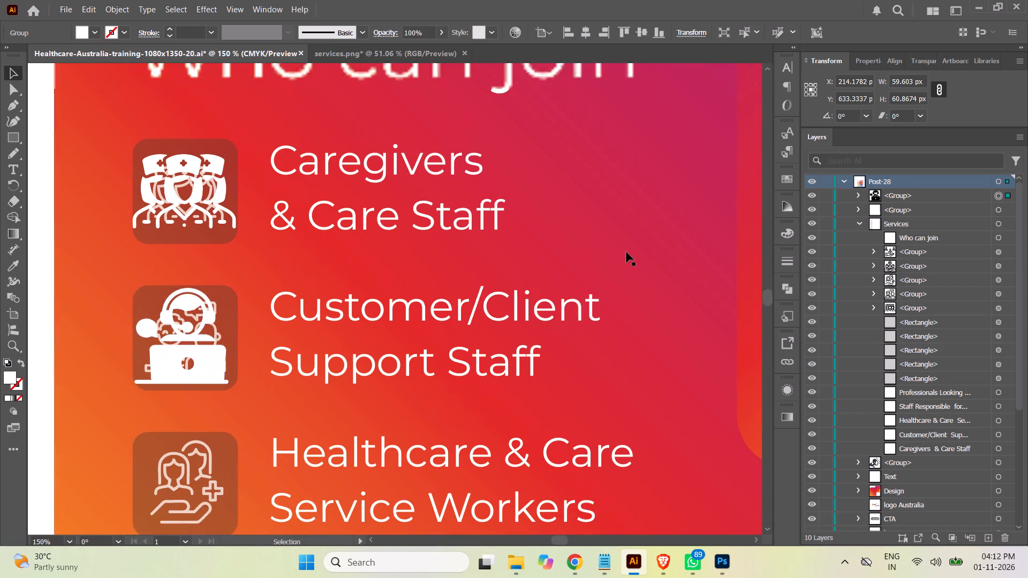
{"action": "scroll", "coordinate": [626, 253], "scroll_direction": "down", "scroll_amount": 7}
{"action": "scroll", "coordinate": [626, 252], "scroll_direction": "up", "scroll_amount": 2}
{"action": "scroll", "coordinate": [626, 252], "scroll_direction": "down", "scroll_amount": 1}
{"action": "scroll", "coordinate": [625, 252], "scroll_direction": "up", "scroll_amount": 1}
{"action": "scroll", "coordinate": [625, 252], "scroll_direction": "down", "scroll_amount": 1}
{"action": "scroll", "coordinate": [625, 253], "scroll_direction": "up", "scroll_amount": 3}
{"action": "scroll", "coordinate": [625, 253], "scroll_direction": "down", "scroll_amount": 4}
{"action": "scroll", "coordinate": [625, 252], "scroll_direction": "up", "scroll_amount": 2}
{"action": "scroll", "coordinate": [625, 252], "scroll_direction": "down", "scroll_amount": 3}
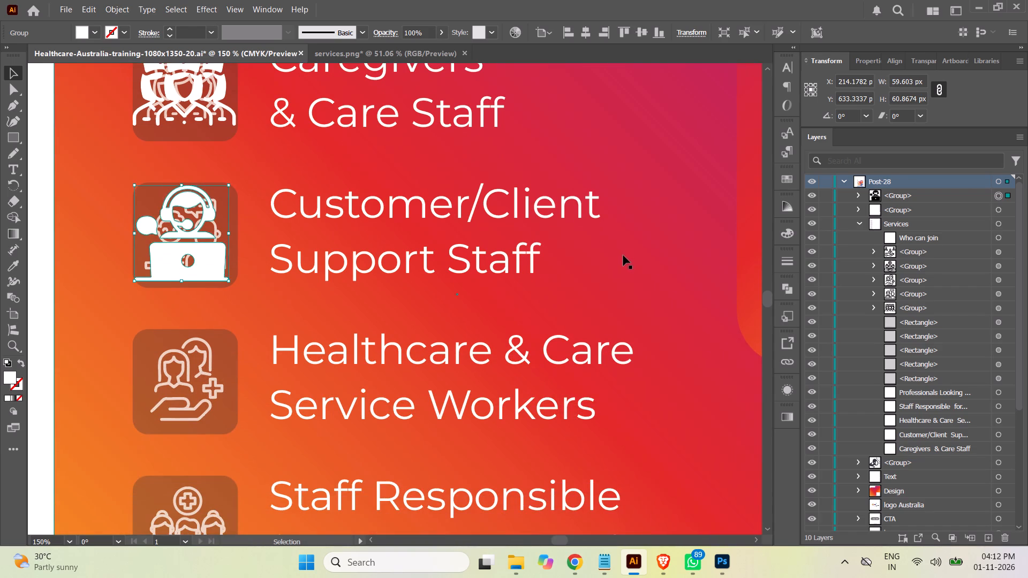
{"action": "scroll", "coordinate": [626, 252], "scroll_direction": "down", "scroll_amount": 5}
{"action": "scroll", "coordinate": [626, 252], "scroll_direction": "up", "scroll_amount": 2}
{"action": "scroll", "coordinate": [626, 252], "scroll_direction": "down", "scroll_amount": 3}
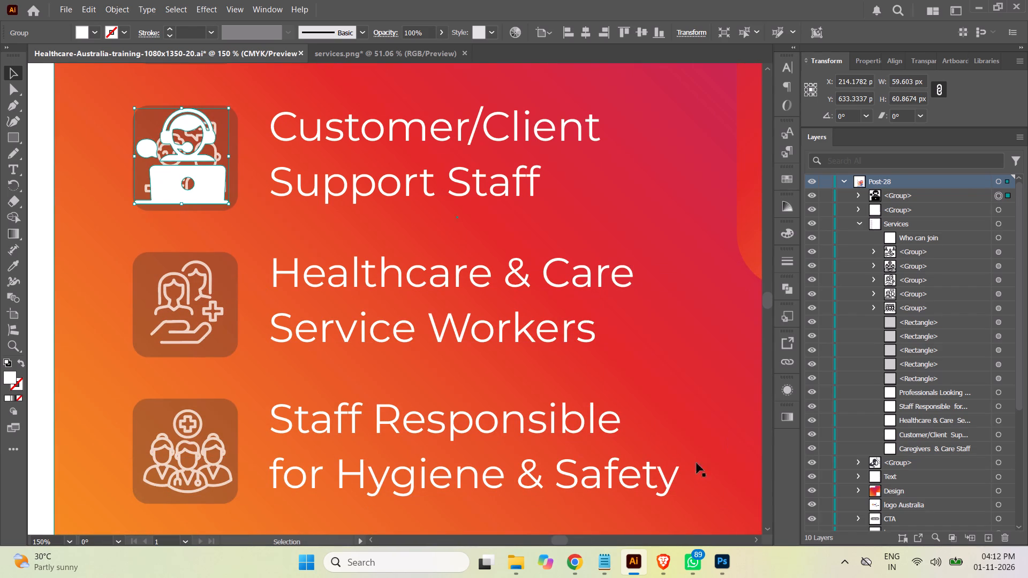
Switch to the Brave browser and search Flaticon for "Helthcare worker" icons, dismissing the prompt that appears.
{"action": "left_click", "coordinate": [667, 560]}
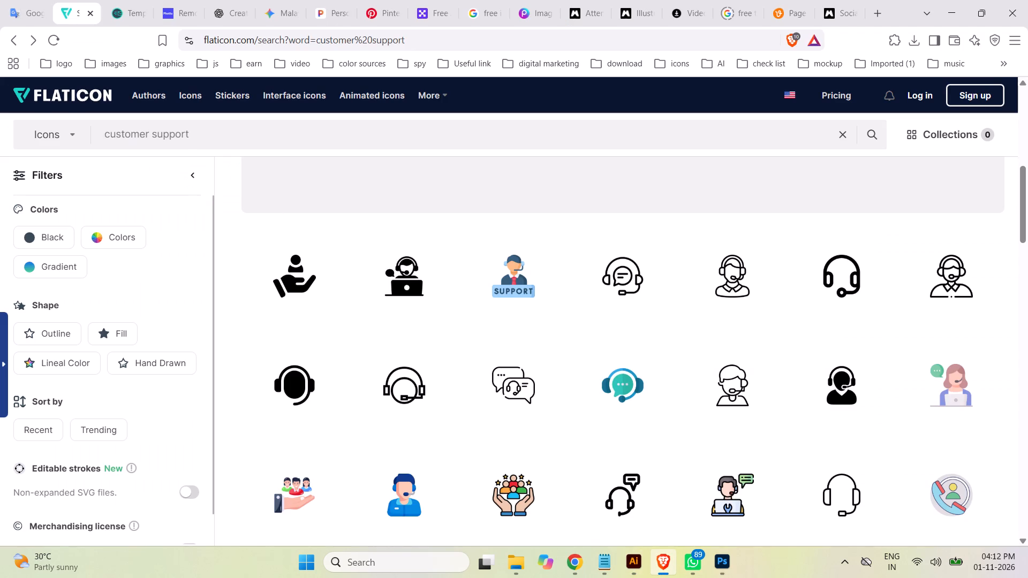
{"action": "left_click_drag", "start_coordinate": [232, 132], "coordinate": [74, 133]}
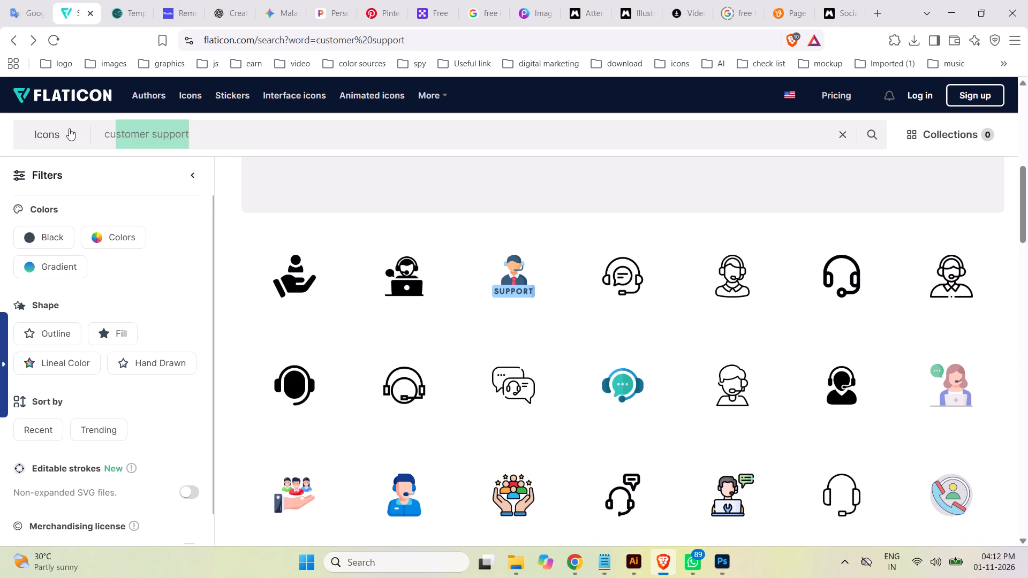
{"action": "type", "text": "Hea"}
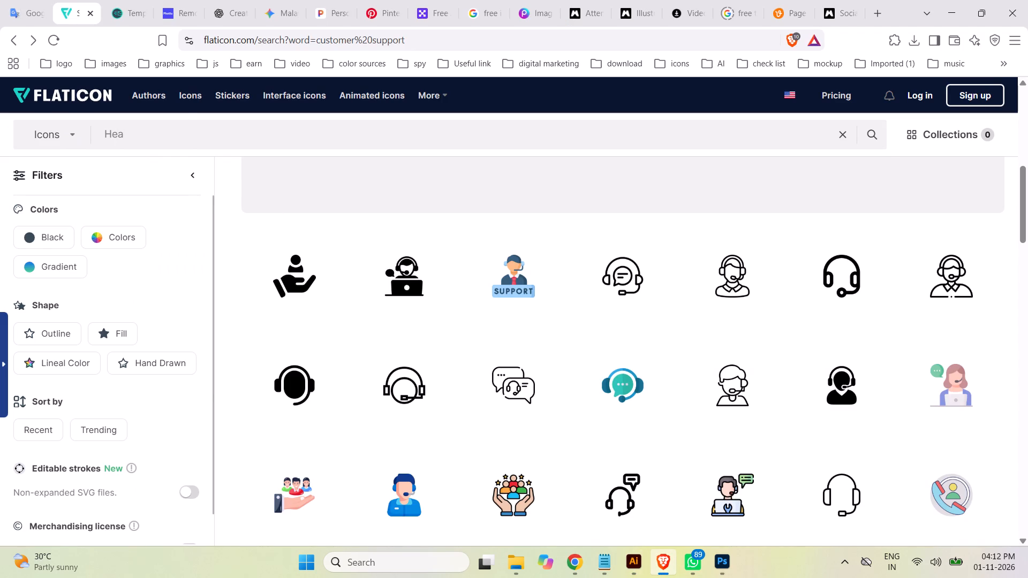
{"action": "key", "text": "BackSpace"}
{"action": "type", "text": "lth"}
{"action": "type", "text": "care"}
{"action": "key", "text": "space"}
{"action": "type", "text": "worker"}
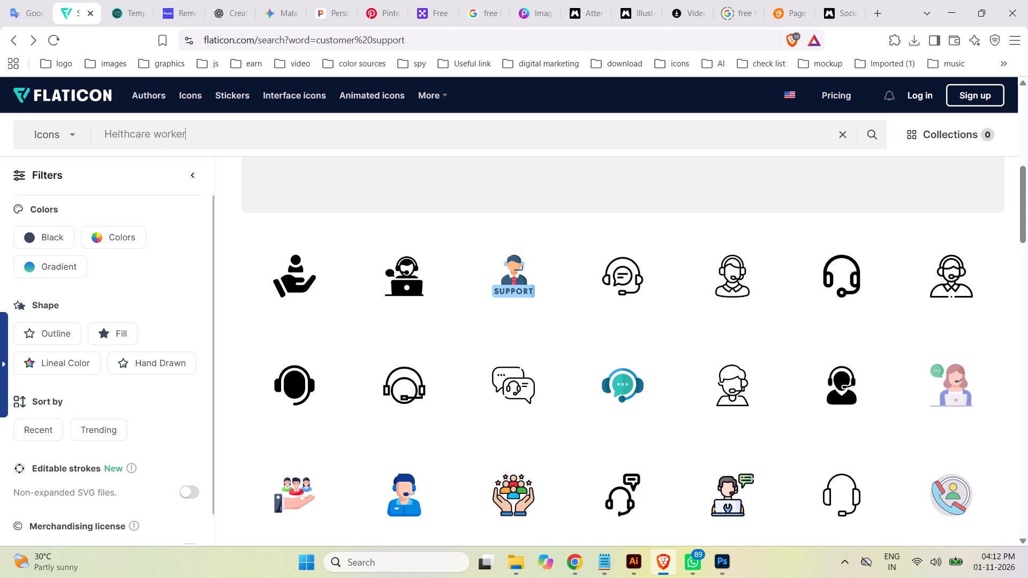
{"action": "key", "text": "Return"}
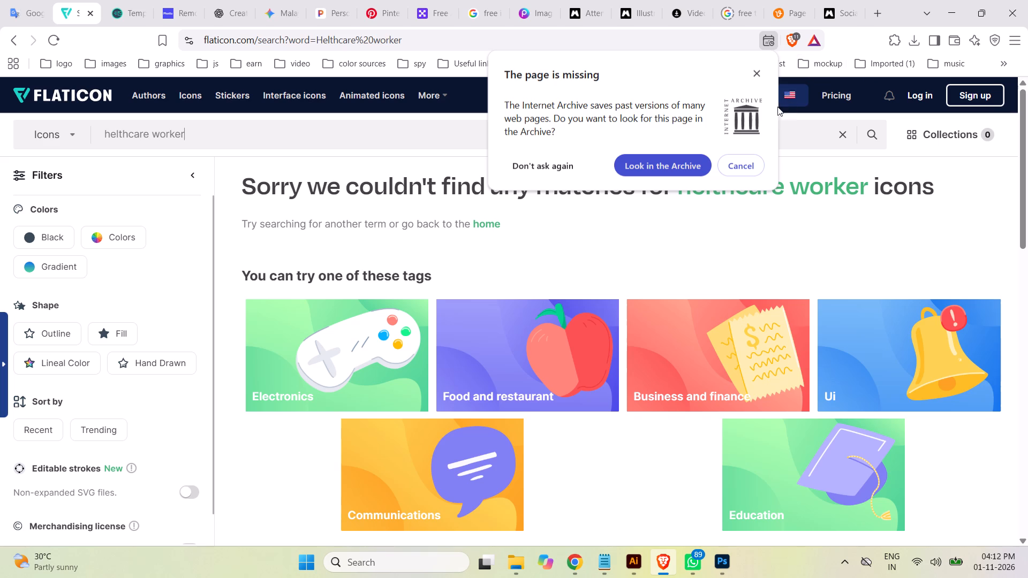
{"action": "left_click", "coordinate": [757, 72]}
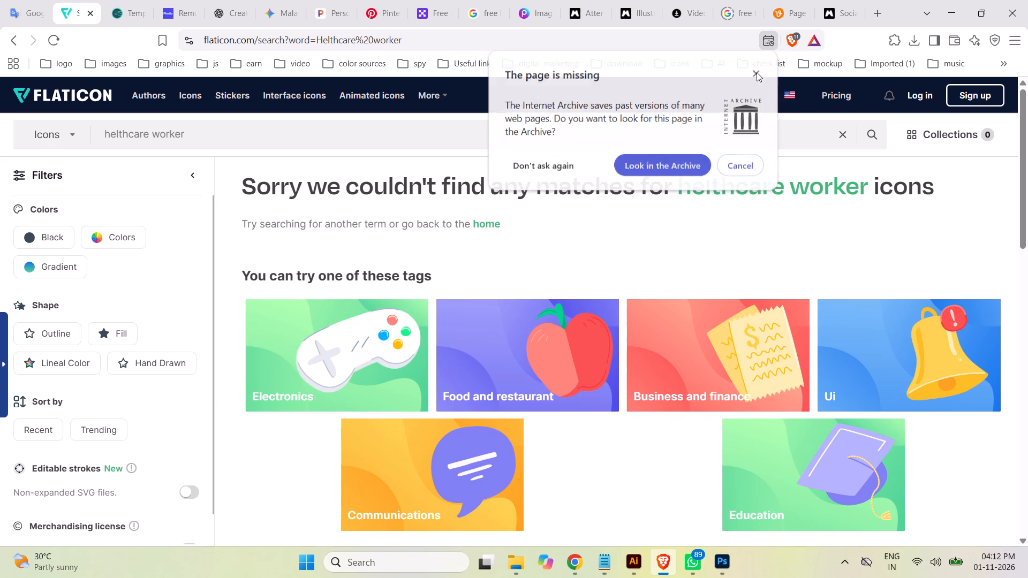
Shorten the Flaticon search to "helthcare" and look through the icons for a care worker design.
{"action": "double_click", "coordinate": [180, 132]}
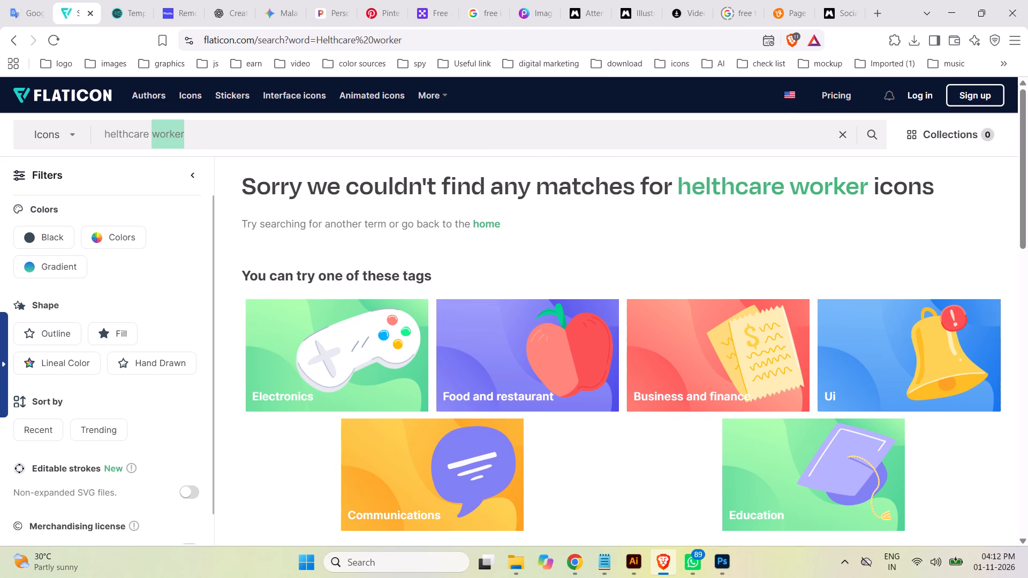
{"action": "key", "text": "BackSpace"}
{"action": "key", "text": "Return"}
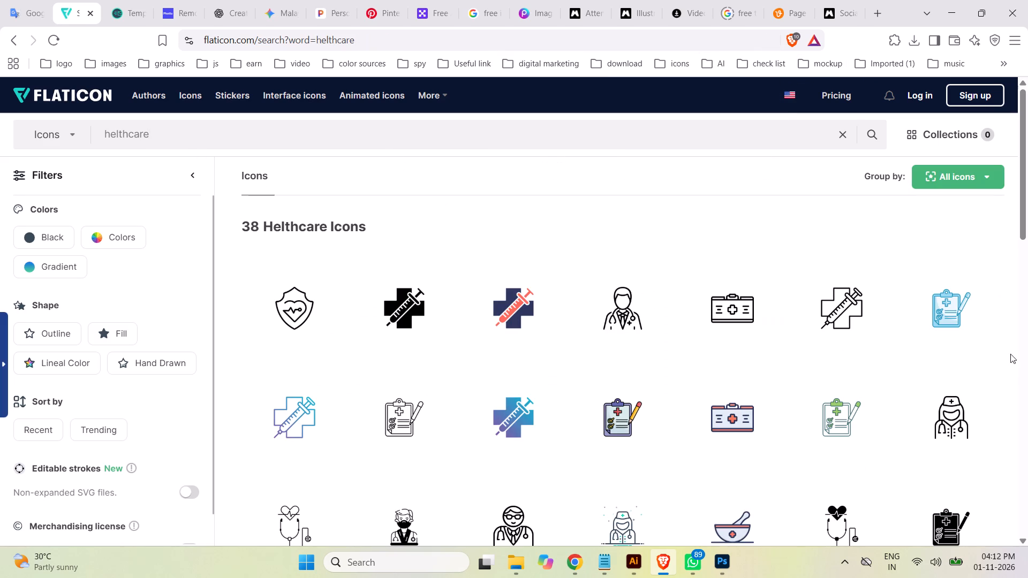
{"action": "scroll", "coordinate": [993, 359], "scroll_direction": "down", "scroll_amount": 6}
{"action": "scroll", "coordinate": [744, 366], "scroll_direction": "down", "scroll_amount": 2}
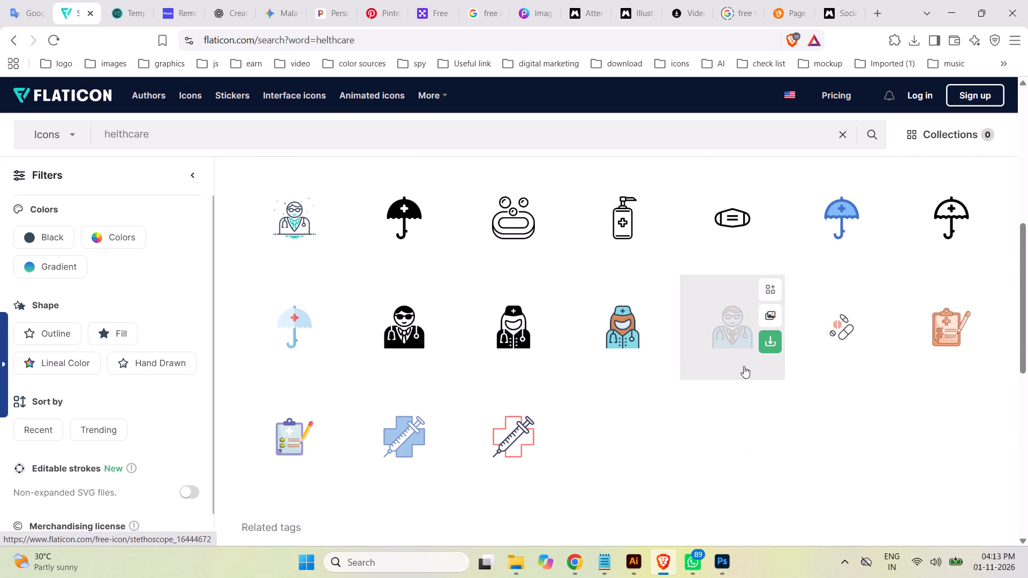
{"action": "scroll", "coordinate": [744, 366], "scroll_direction": "down", "scroll_amount": 4}
{"action": "scroll", "coordinate": [846, 367], "scroll_direction": "down", "scroll_amount": 1}
{"action": "scroll", "coordinate": [846, 367], "scroll_direction": "up", "scroll_amount": 5}
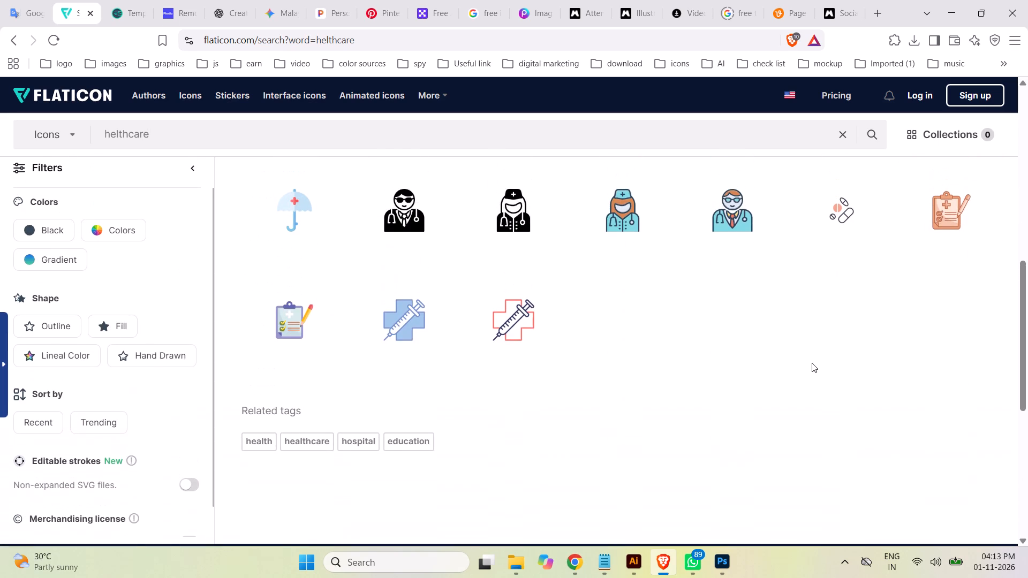
Switch to Illustrator and select the Healthcare & Care Service Workers text on the poster to check the entry.
{"action": "left_click", "coordinate": [637, 562]}
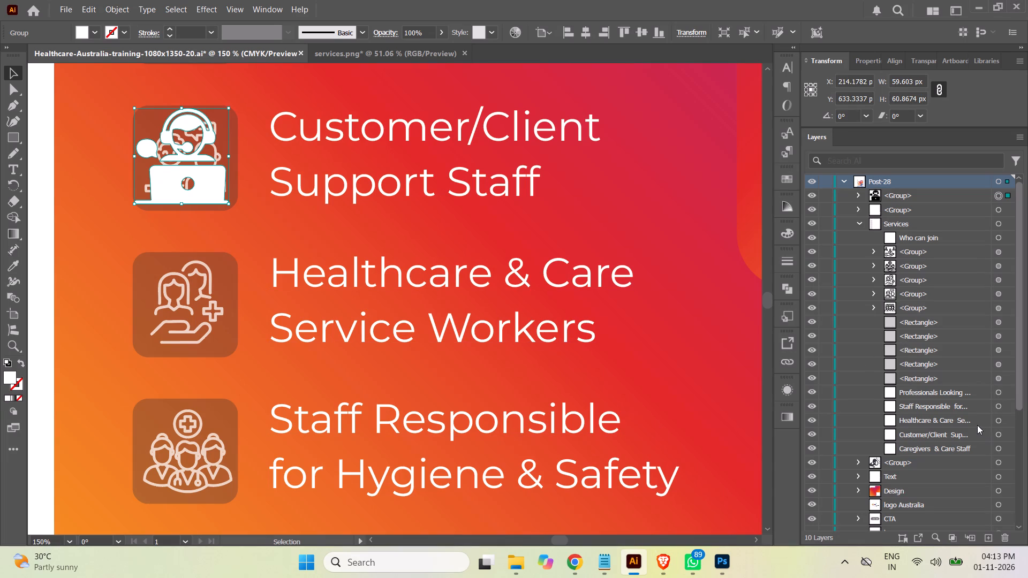
{"action": "left_click", "coordinate": [1002, 420]}
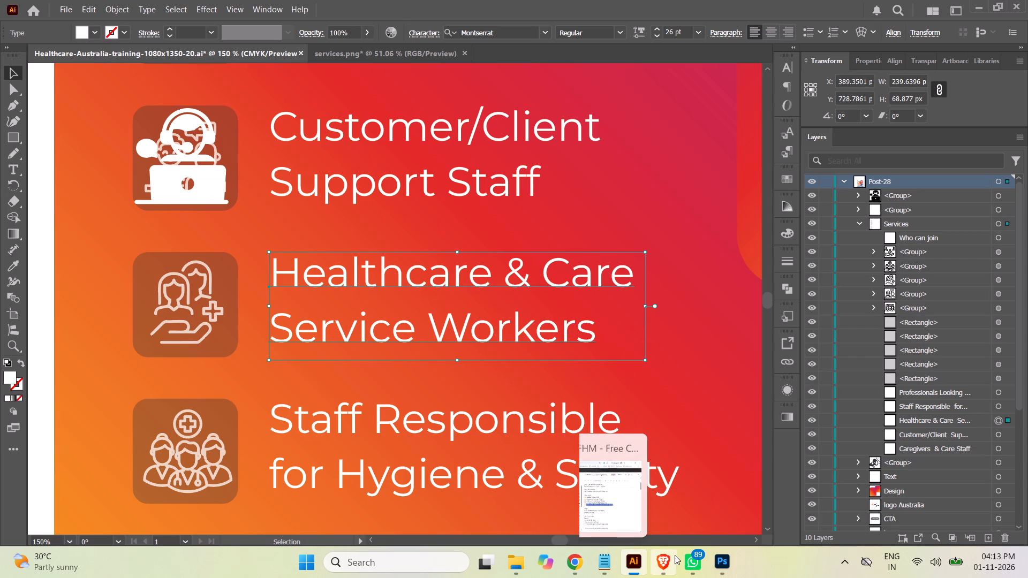
Return to Flaticon in Brave, search for "nurse" and scan the first rows of icons.
{"action": "left_click", "coordinate": [662, 561]}
{"action": "left_click_drag", "start_coordinate": [162, 133], "coordinate": [41, 132]}
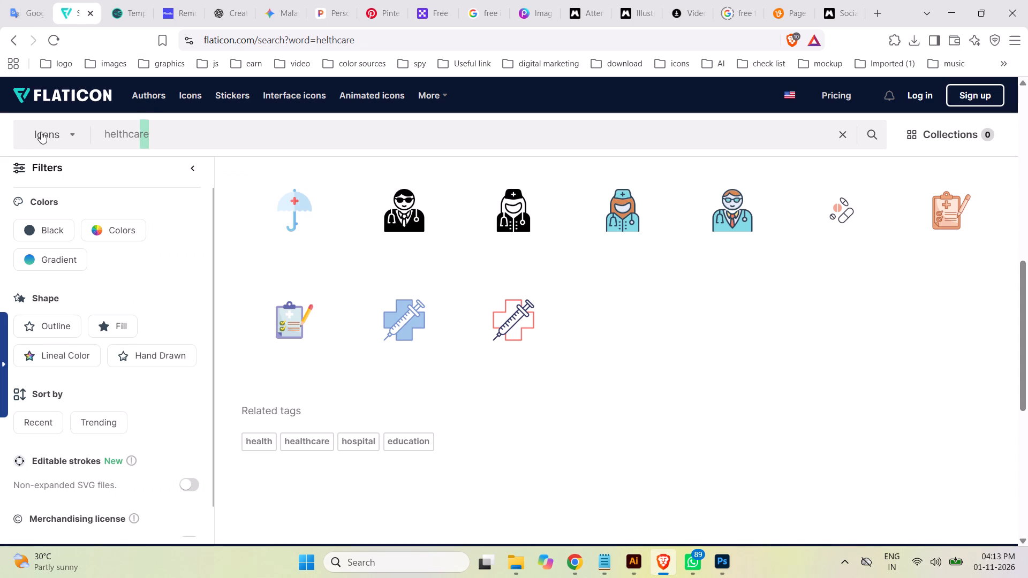
{"action": "type", "text": "nurse"}
{"action": "key", "text": "Return"}
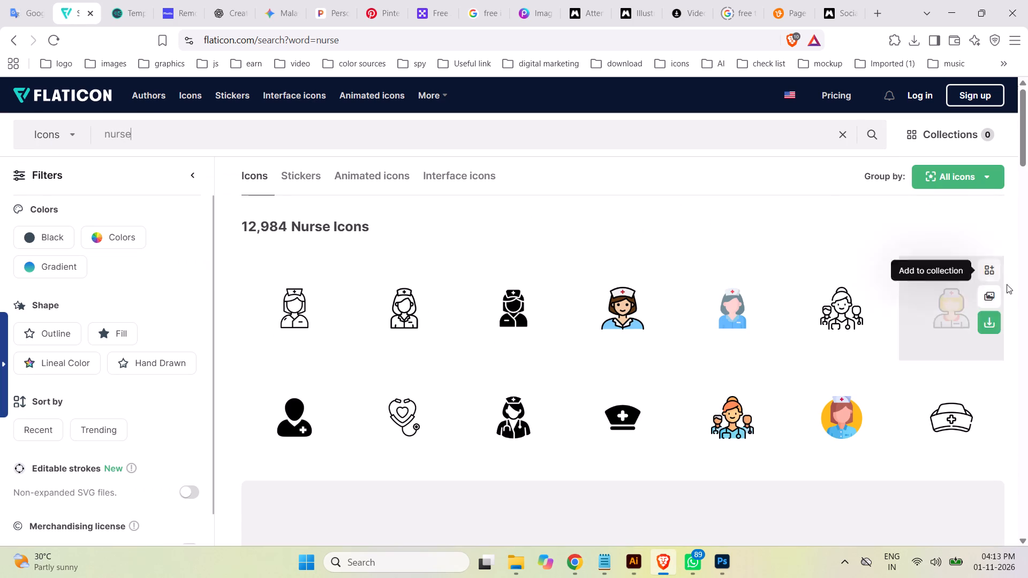
{"action": "scroll", "coordinate": [1027, 320], "scroll_direction": "down", "scroll_amount": 2}
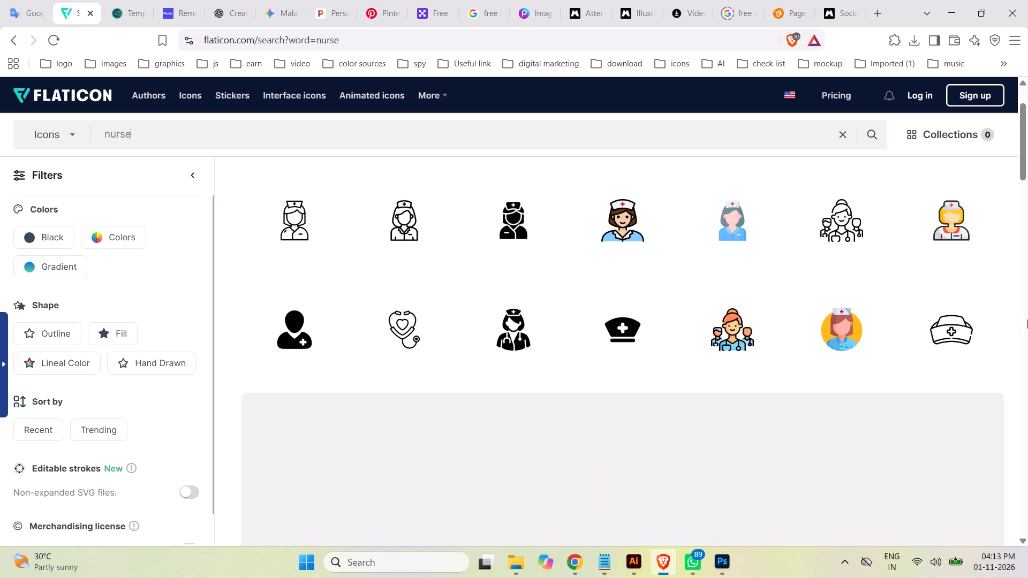
{"action": "scroll", "coordinate": [1027, 320], "scroll_direction": "down", "scroll_amount": 2}
{"action": "scroll", "coordinate": [1026, 320], "scroll_direction": "up", "scroll_amount": 4}
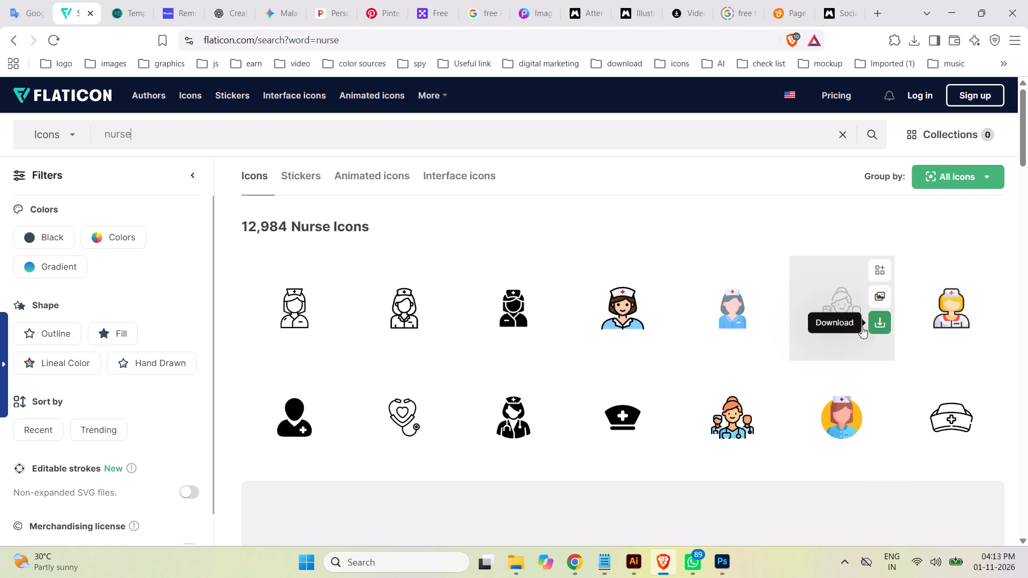
Open the outlined Medical Team icon, examine the icons with the same style and concept, and close its detail page.
{"action": "left_click", "coordinate": [839, 315]}
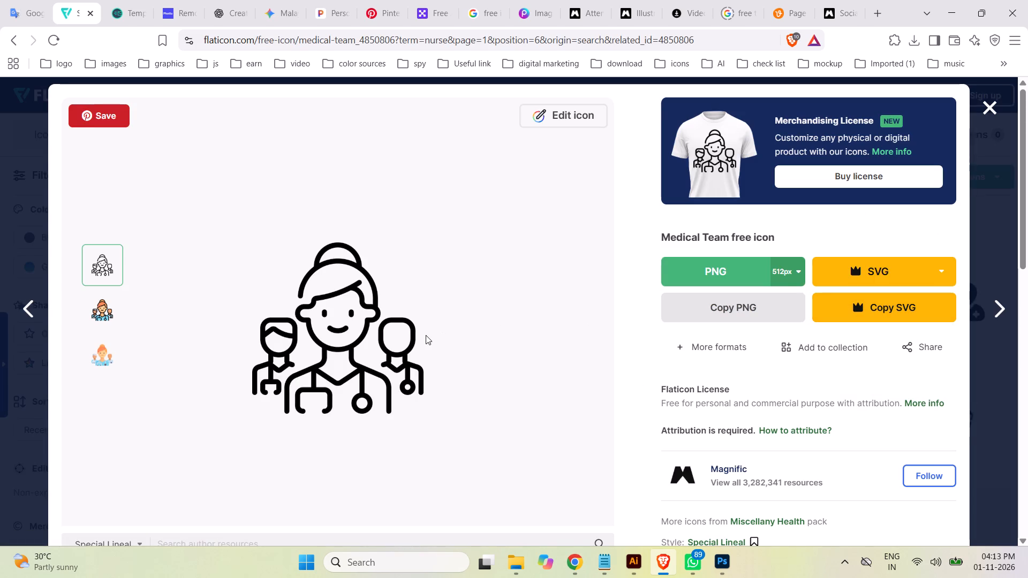
{"action": "scroll", "coordinate": [449, 320], "scroll_direction": "down", "scroll_amount": 4}
{"action": "scroll", "coordinate": [449, 319], "scroll_direction": "up", "scroll_amount": 2}
{"action": "scroll", "coordinate": [449, 319], "scroll_direction": "down", "scroll_amount": 1}
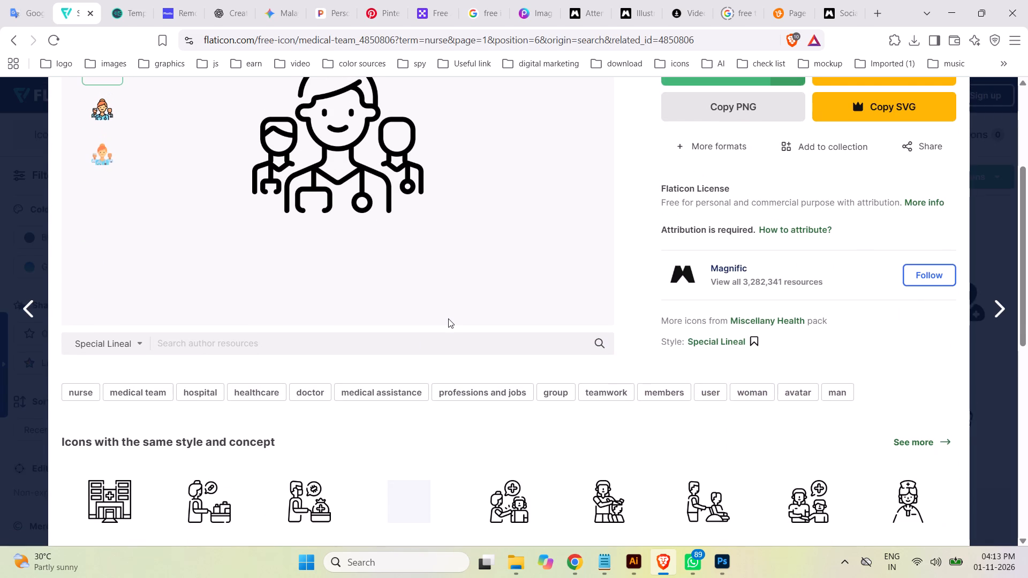
{"action": "scroll", "coordinate": [448, 318], "scroll_direction": "up", "scroll_amount": 1}
{"action": "scroll", "coordinate": [448, 318], "scroll_direction": "down", "scroll_amount": 2}
{"action": "scroll", "coordinate": [447, 316], "scroll_direction": "up", "scroll_amount": 1}
{"action": "scroll", "coordinate": [447, 316], "scroll_direction": "down", "scroll_amount": 6}
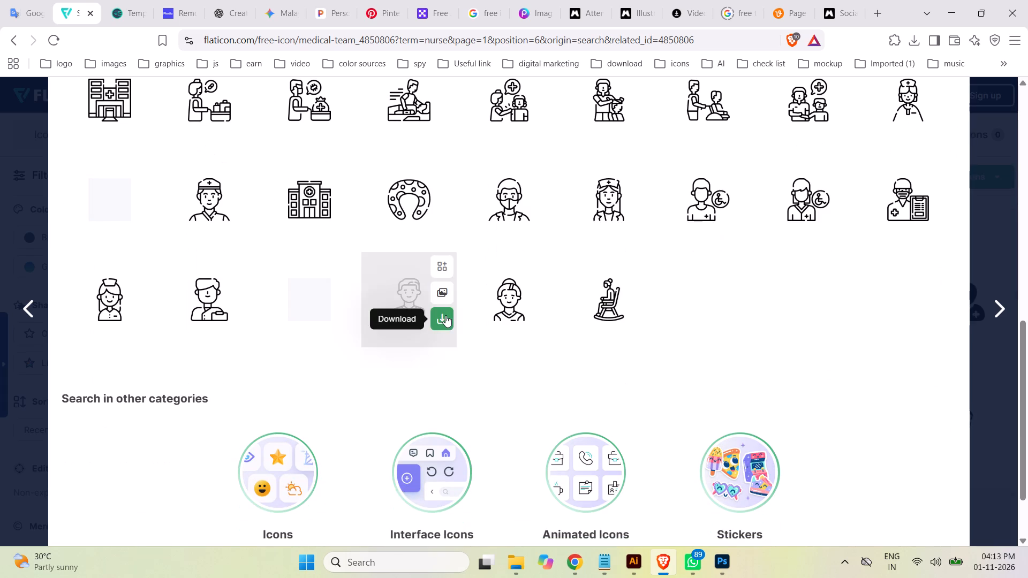
{"action": "scroll", "coordinate": [750, 322], "scroll_direction": "up", "scroll_amount": 1}
{"action": "scroll", "coordinate": [750, 322], "scroll_direction": "down", "scroll_amount": 1}
{"action": "scroll", "coordinate": [750, 322], "scroll_direction": "up", "scroll_amount": 7}
{"action": "scroll", "coordinate": [767, 301], "scroll_direction": "down", "scroll_amount": 1}
{"action": "scroll", "coordinate": [766, 299], "scroll_direction": "up", "scroll_amount": 1}
{"action": "scroll", "coordinate": [766, 299], "scroll_direction": "down", "scroll_amount": 2}
{"action": "scroll", "coordinate": [765, 299], "scroll_direction": "up", "scroll_amount": 4}
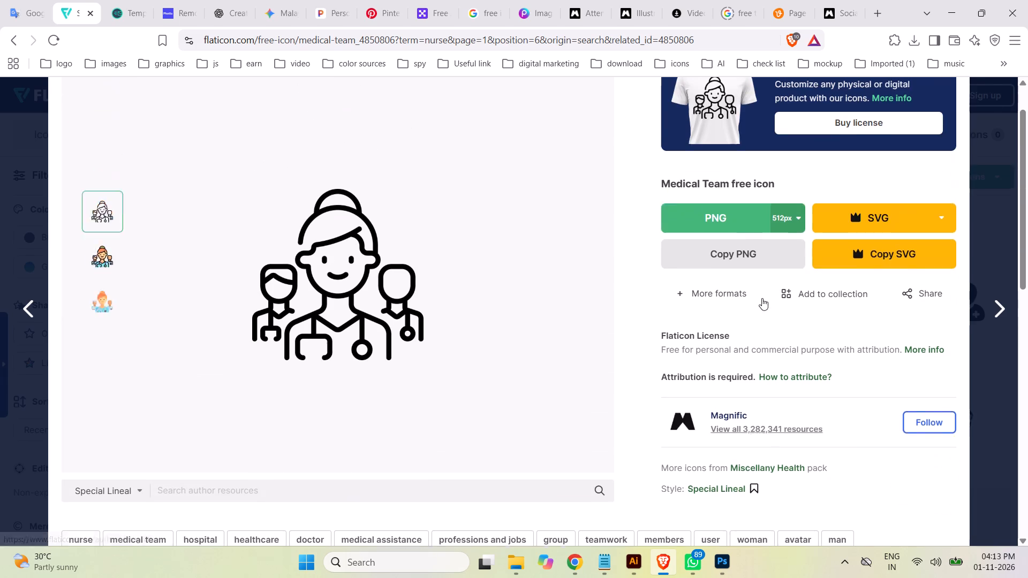
{"action": "scroll", "coordinate": [762, 298], "scroll_direction": "up", "scroll_amount": 1}
{"action": "left_click", "coordinate": [995, 103]}
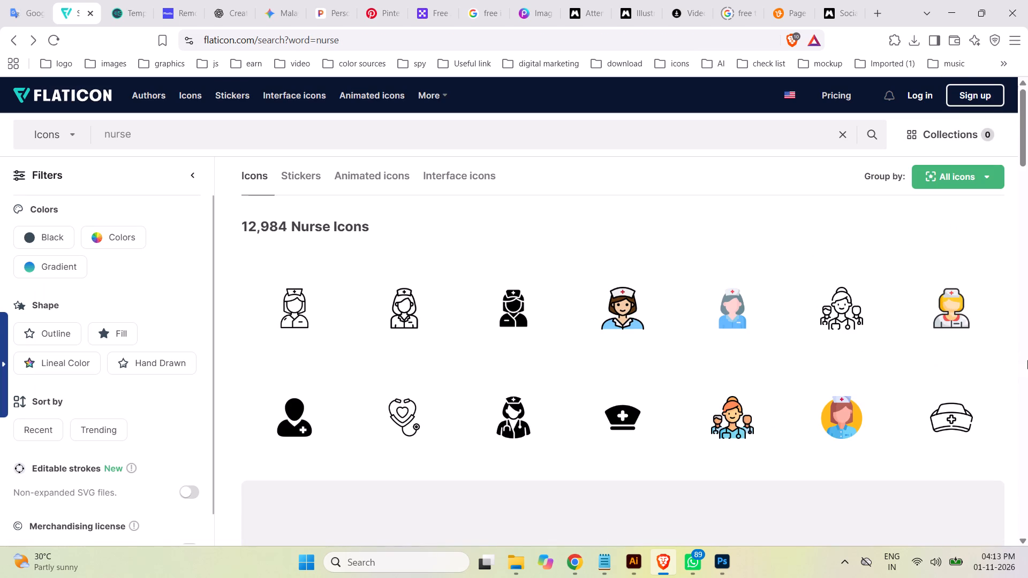
Look further down the nurse results for an icon suited to Healthcare & Care Service Workers.
{"action": "scroll", "coordinate": [1021, 356], "scroll_direction": "down", "scroll_amount": 5}
{"action": "scroll", "coordinate": [1021, 356], "scroll_direction": "up", "scroll_amount": 1}
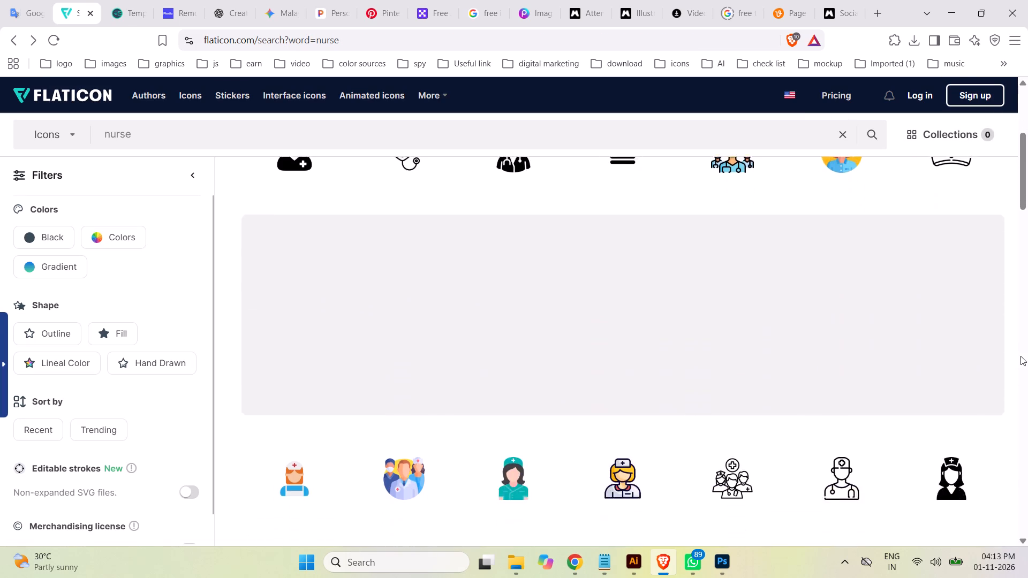
{"action": "scroll", "coordinate": [1021, 356], "scroll_direction": "down", "scroll_amount": 1}
{"action": "scroll", "coordinate": [1021, 356], "scroll_direction": "up", "scroll_amount": 1}
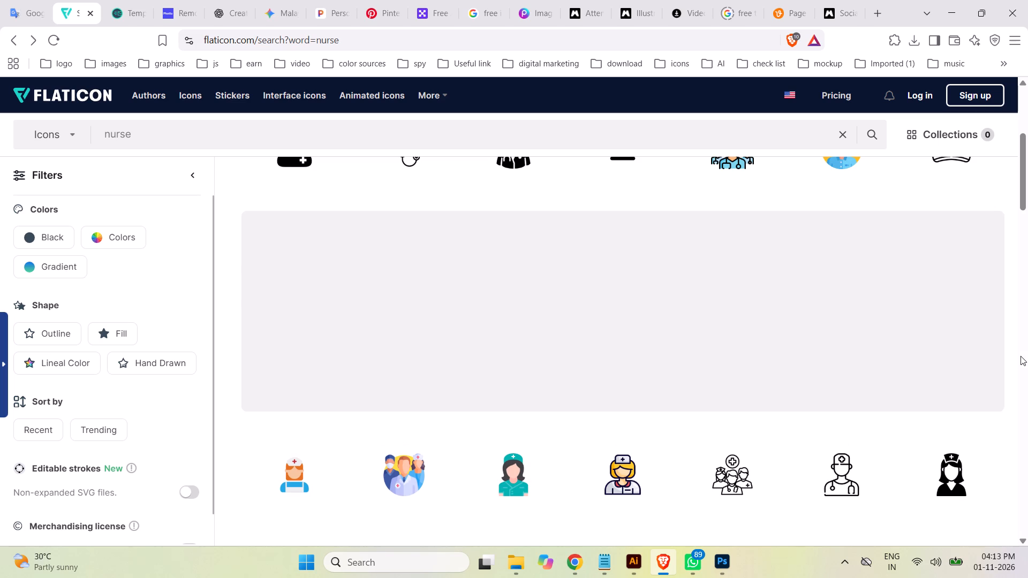
{"action": "scroll", "coordinate": [1021, 356], "scroll_direction": "down", "scroll_amount": 1}
{"action": "scroll", "coordinate": [1021, 356], "scroll_direction": "up", "scroll_amount": 1}
{"action": "scroll", "coordinate": [1021, 356], "scroll_direction": "down", "scroll_amount": 2}
{"action": "scroll", "coordinate": [1021, 356], "scroll_direction": "up", "scroll_amount": 1}
{"action": "scroll", "coordinate": [1019, 355], "scroll_direction": "down", "scroll_amount": 2}
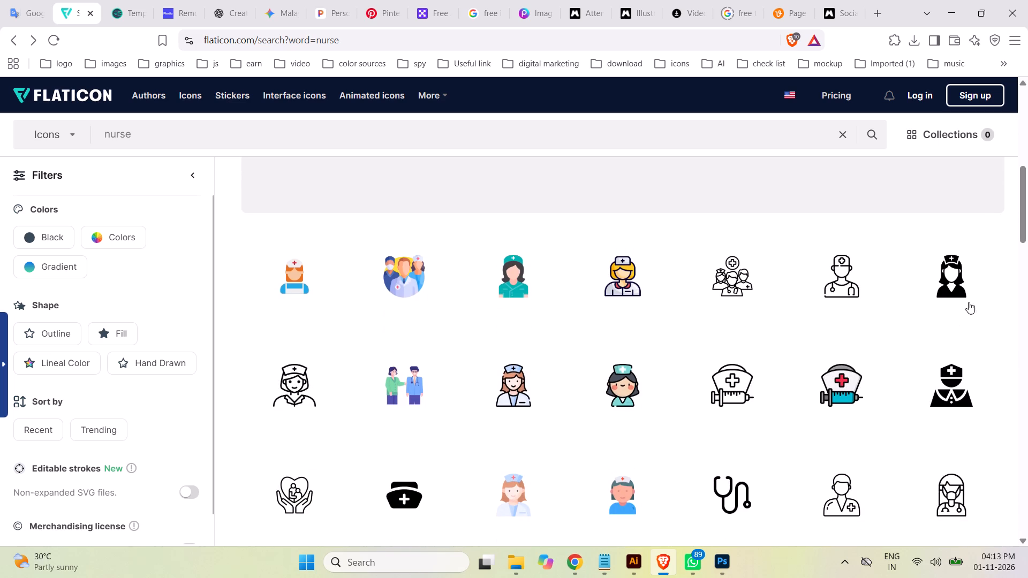
Open the solid black Nurse icon by Awicon, examine the icons with the same concept, and close its detail page.
{"action": "left_click", "coordinate": [946, 280]}
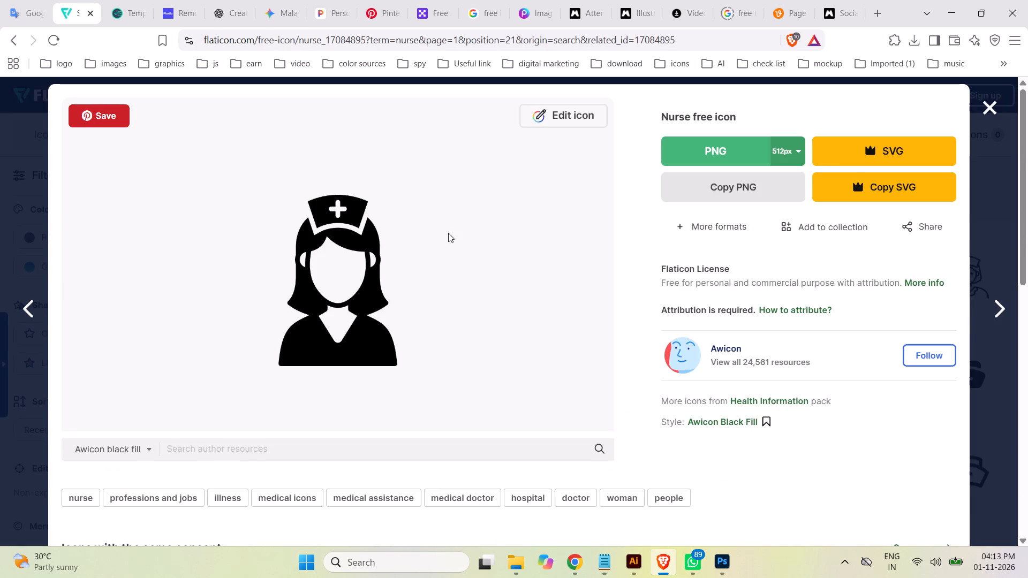
{"action": "scroll", "coordinate": [481, 301], "scroll_direction": "down", "scroll_amount": 5}
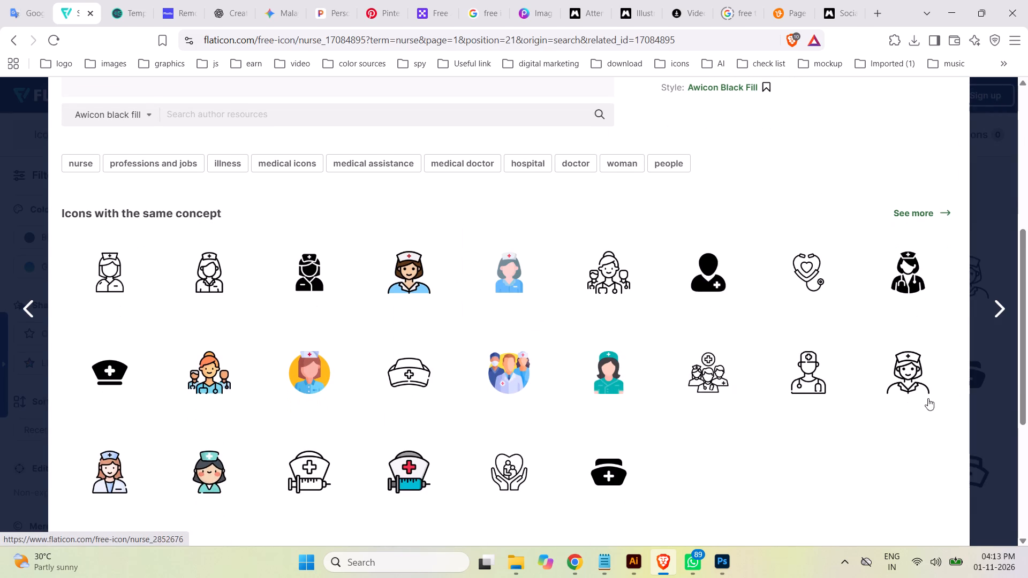
{"action": "scroll", "coordinate": [693, 330], "scroll_direction": "up", "scroll_amount": 3}
{"action": "scroll", "coordinate": [677, 323], "scroll_direction": "down", "scroll_amount": 2}
{"action": "scroll", "coordinate": [675, 323], "scroll_direction": "up", "scroll_amount": 2}
{"action": "scroll", "coordinate": [294, 244], "scroll_direction": "up", "scroll_amount": 2}
{"action": "scroll", "coordinate": [291, 242], "scroll_direction": "down", "scroll_amount": 1}
{"action": "scroll", "coordinate": [290, 239], "scroll_direction": "up", "scroll_amount": 6}
{"action": "scroll", "coordinate": [290, 239], "scroll_direction": "down", "scroll_amount": 1}
{"action": "scroll", "coordinate": [290, 239], "scroll_direction": "up", "scroll_amount": 2}
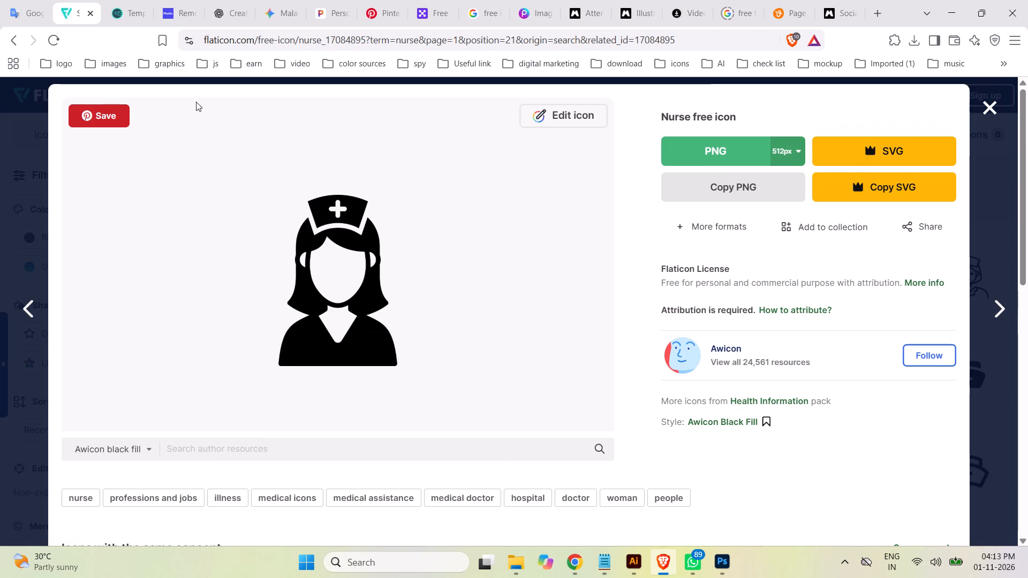
{"action": "scroll", "coordinate": [300, 186], "scroll_direction": "up", "scroll_amount": 2}
{"action": "scroll", "coordinate": [300, 186], "scroll_direction": "down", "scroll_amount": 4}
{"action": "scroll", "coordinate": [300, 186], "scroll_direction": "up", "scroll_amount": 3}
{"action": "scroll", "coordinate": [299, 186], "scroll_direction": "down", "scroll_amount": 2}
{"action": "scroll", "coordinate": [298, 186], "scroll_direction": "up", "scroll_amount": 1}
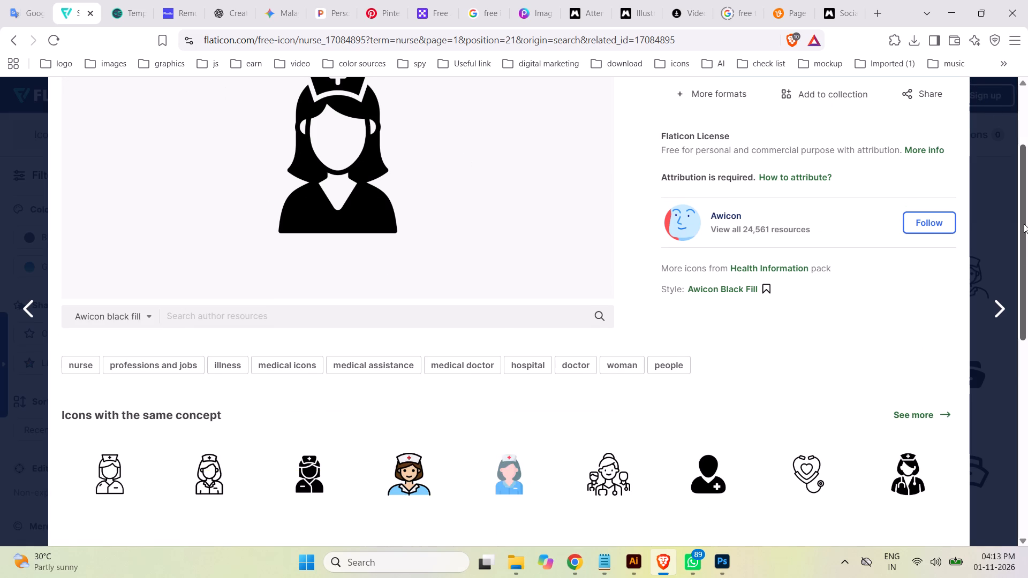
{"action": "left_click_drag", "start_coordinate": [1022, 223], "coordinate": [1027, 123]}
{"action": "left_click", "coordinate": [993, 110]}
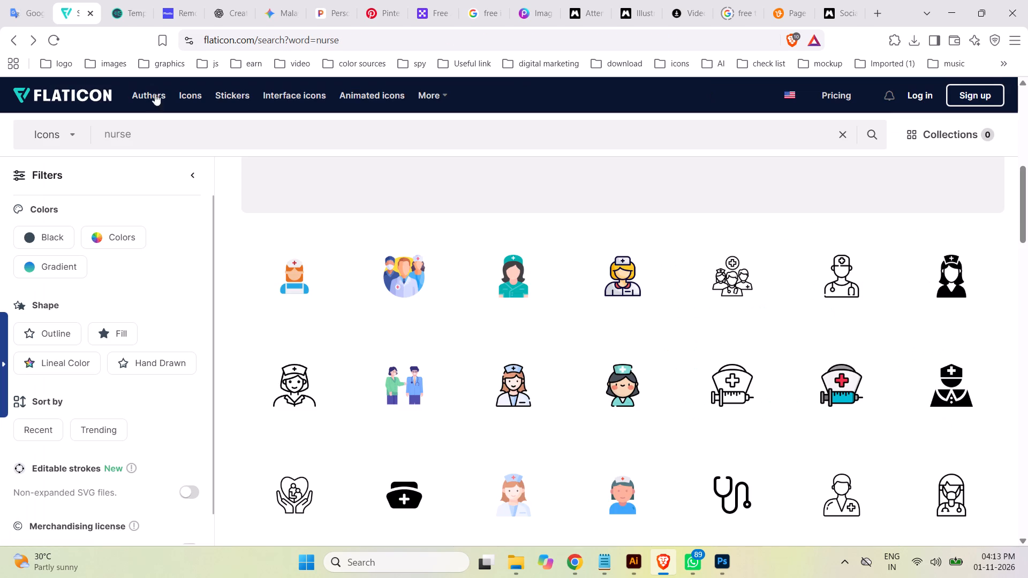
Change the Flaticon search term to "nurses" and run the search.
{"action": "left_click", "coordinate": [177, 124]}
{"action": "key", "text": "s"}
{"action": "key", "text": "Return"}
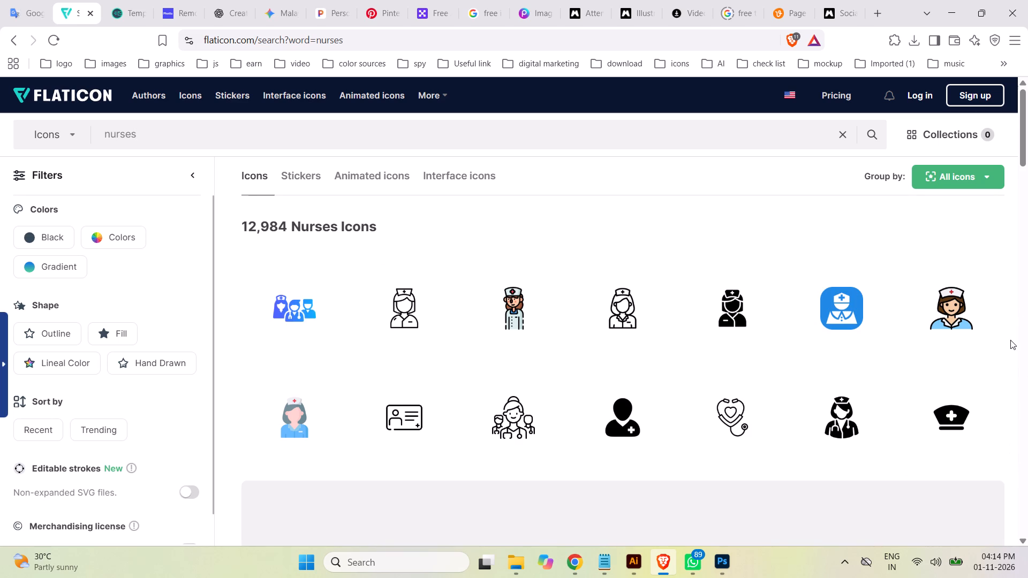
Look through the whole first page of nurses icons for a suitable care worker design and return to its beginning.
{"action": "scroll", "coordinate": [1010, 340], "scroll_direction": "down", "scroll_amount": 7}
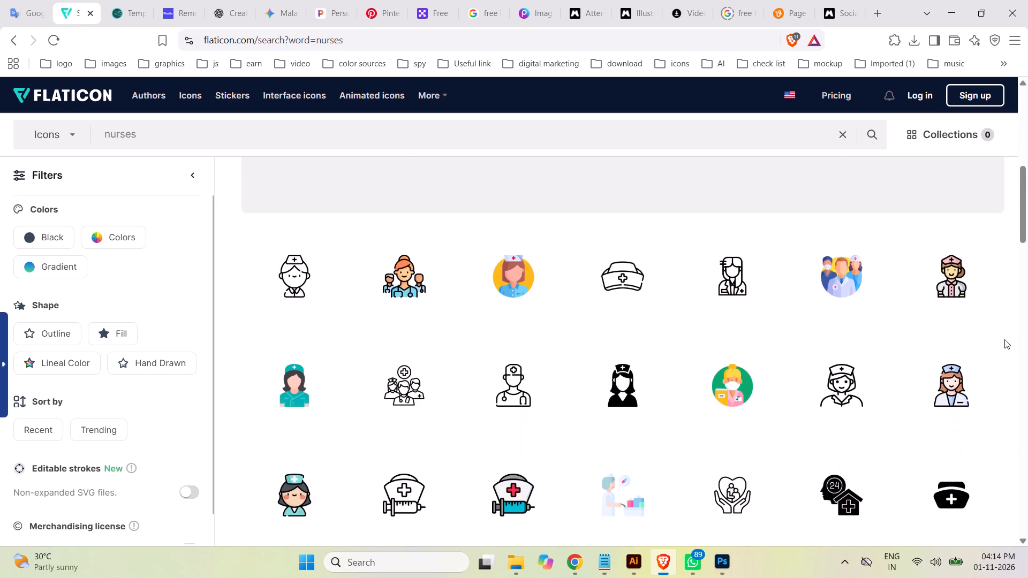
{"action": "scroll", "coordinate": [1004, 339], "scroll_direction": "down", "scroll_amount": 10}
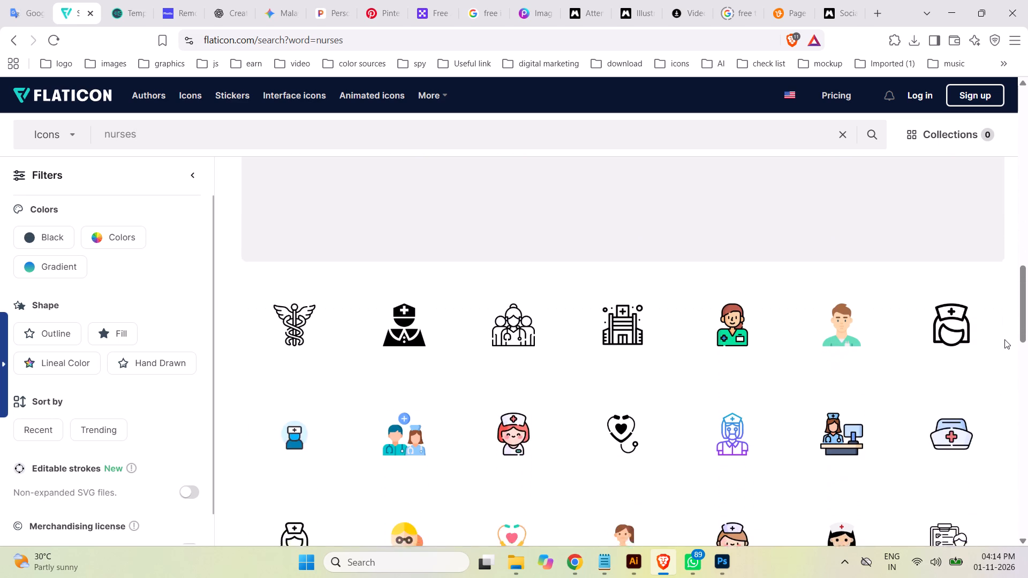
{"action": "scroll", "coordinate": [1004, 339], "scroll_direction": "down", "scroll_amount": 2}
{"action": "scroll", "coordinate": [1004, 339], "scroll_direction": "up", "scroll_amount": 1}
{"action": "scroll", "coordinate": [1004, 339], "scroll_direction": "down", "scroll_amount": 3}
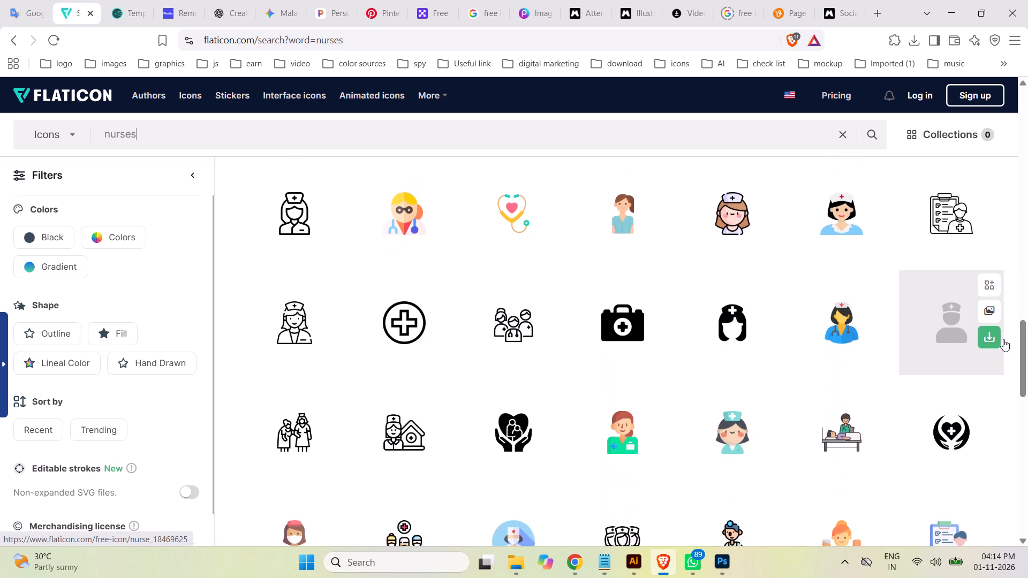
{"action": "scroll", "coordinate": [1003, 339], "scroll_direction": "down", "scroll_amount": 1}
{"action": "scroll", "coordinate": [1003, 339], "scroll_direction": "up", "scroll_amount": 1}
{"action": "scroll", "coordinate": [1003, 339], "scroll_direction": "down", "scroll_amount": 1}
{"action": "scroll", "coordinate": [1003, 339], "scroll_direction": "up", "scroll_amount": 1}
{"action": "scroll", "coordinate": [1003, 339], "scroll_direction": "down", "scroll_amount": 10}
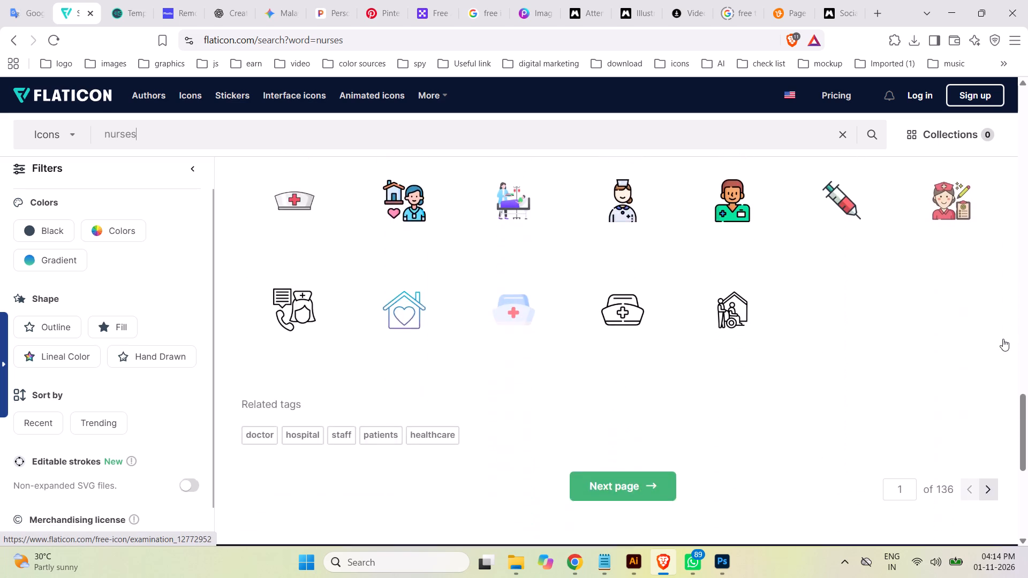
{"action": "scroll", "coordinate": [1003, 339], "scroll_direction": "down", "scroll_amount": 3}
{"action": "scroll", "coordinate": [1002, 338], "scroll_direction": "up", "scroll_amount": 3}
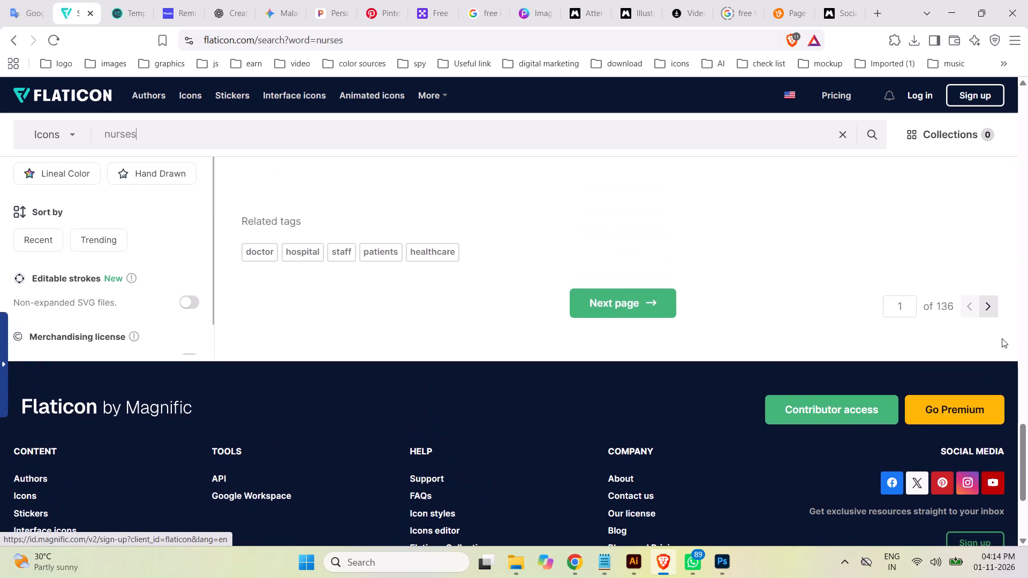
{"action": "scroll", "coordinate": [1002, 338], "scroll_direction": "up", "scroll_amount": 3}
{"action": "scroll", "coordinate": [1002, 338], "scroll_direction": "down", "scroll_amount": 1}
{"action": "scroll", "coordinate": [1002, 338], "scroll_direction": "up", "scroll_amount": 2}
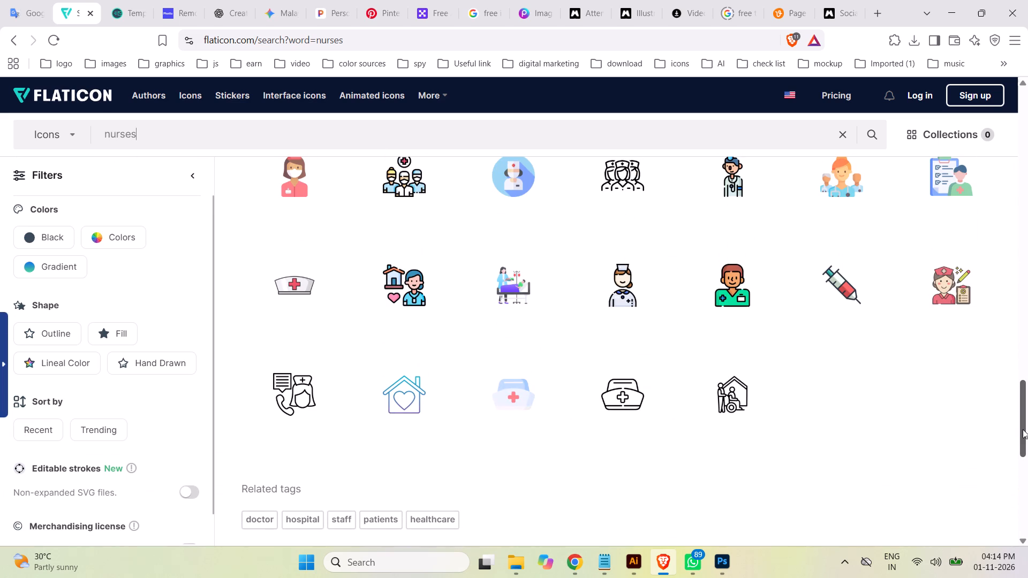
{"action": "left_click_drag", "start_coordinate": [1023, 429], "coordinate": [1025, 133]}
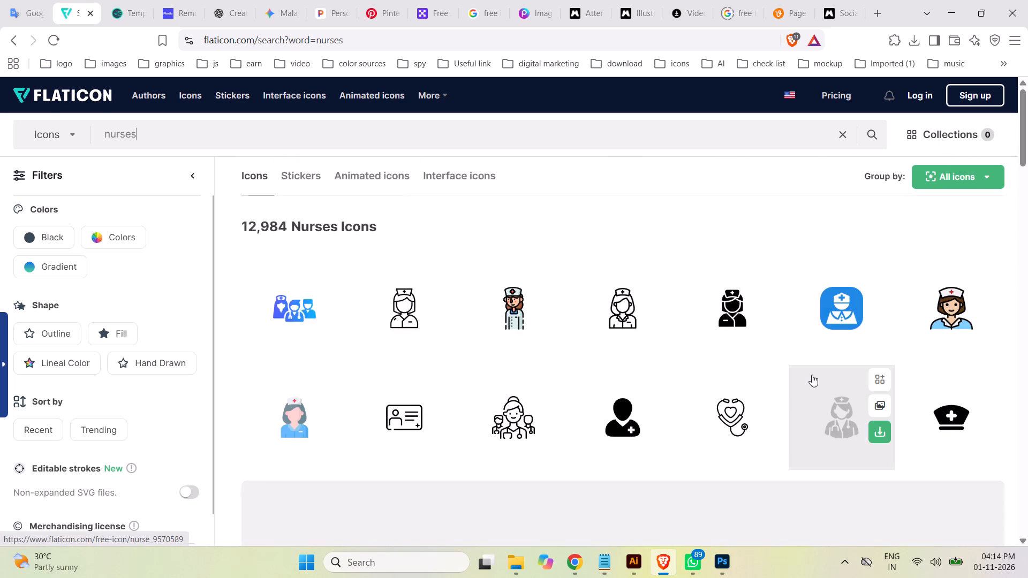
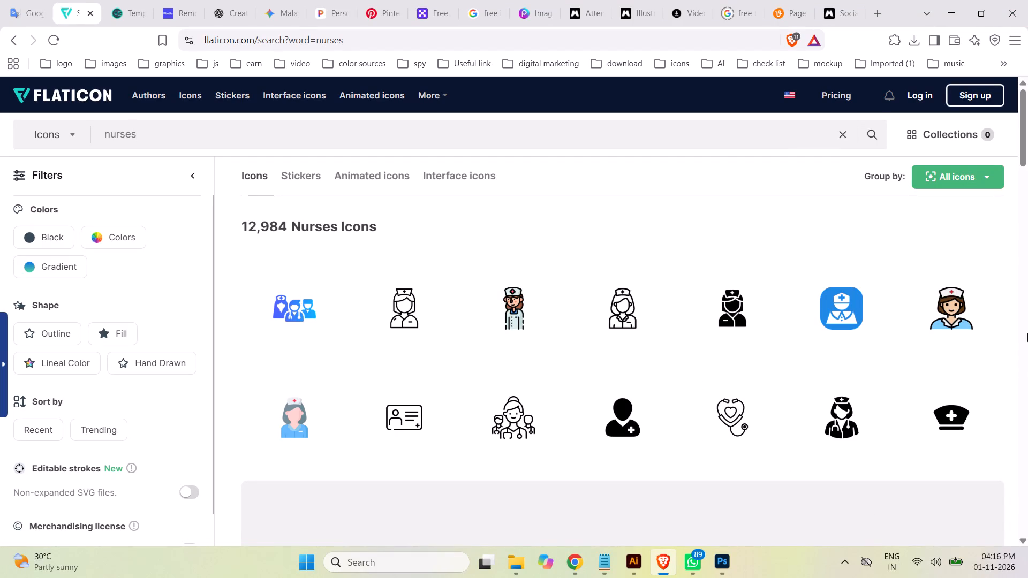
Download nangicon's blue gradient Medical Team icon from the nurses results as a PNG and close its detail page.
{"action": "left_click", "coordinate": [277, 319]}
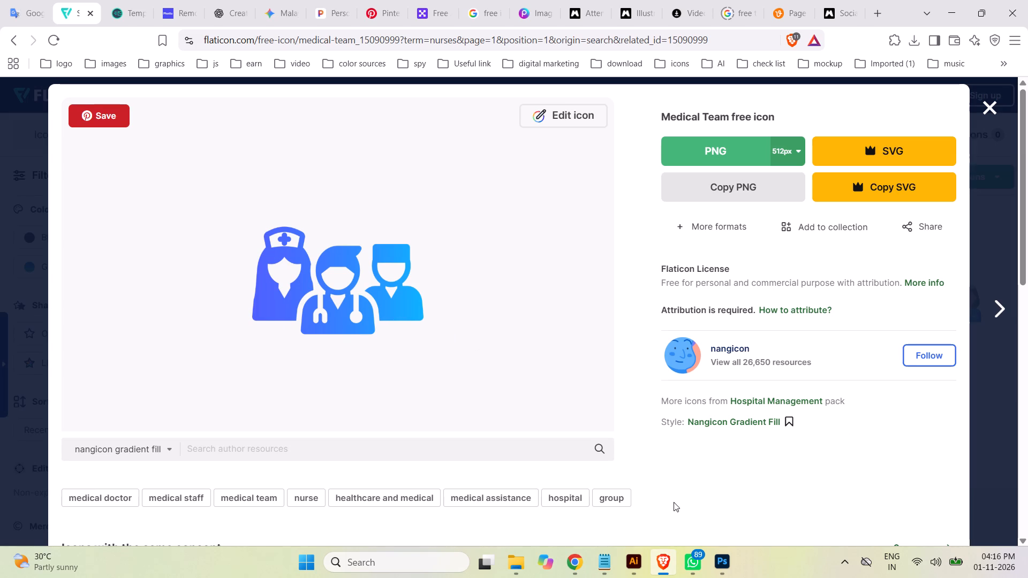
{"action": "left_click", "coordinate": [721, 153]}
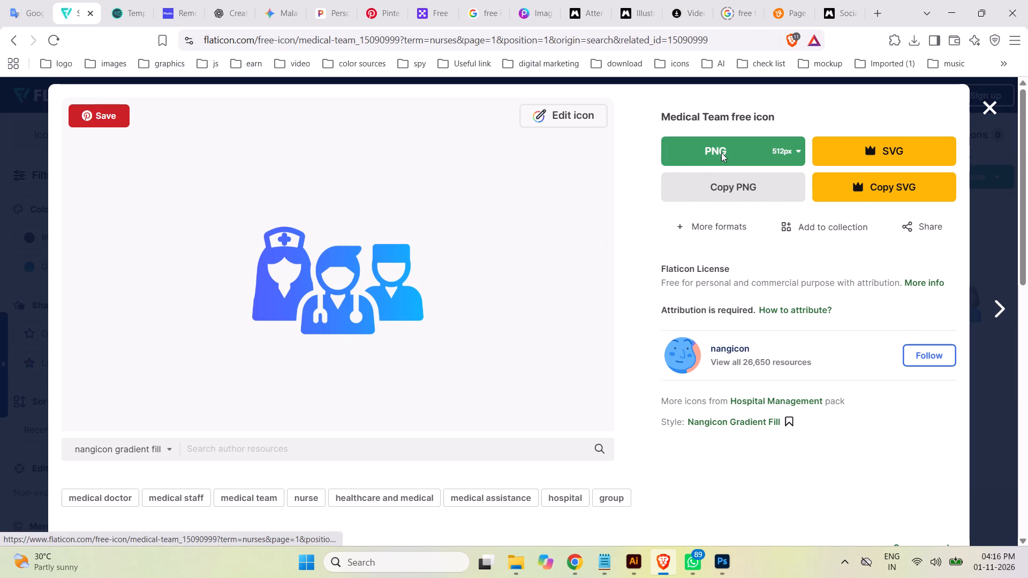
{"action": "left_click", "coordinate": [753, 353]}
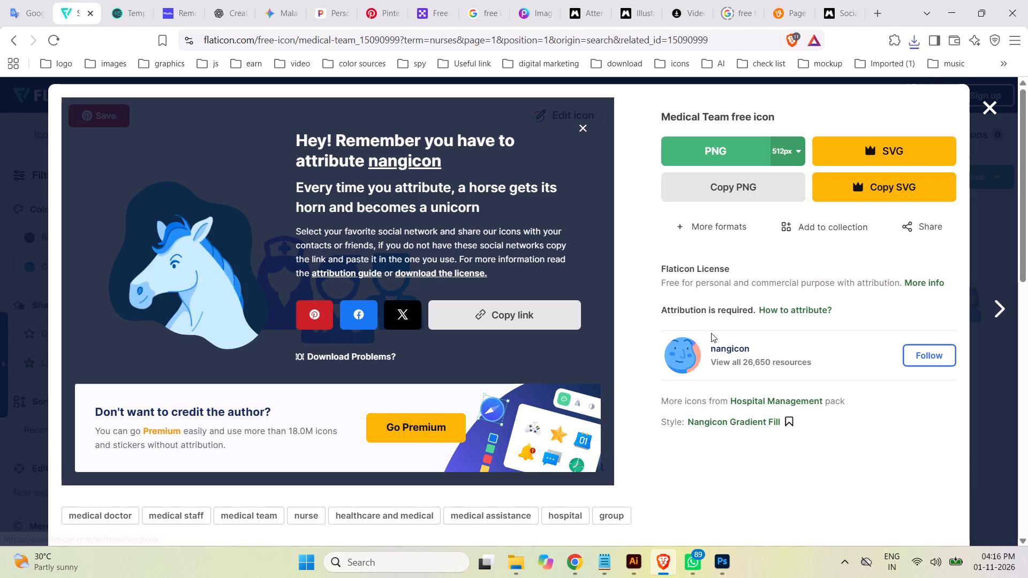
{"action": "left_click", "coordinate": [991, 110]}
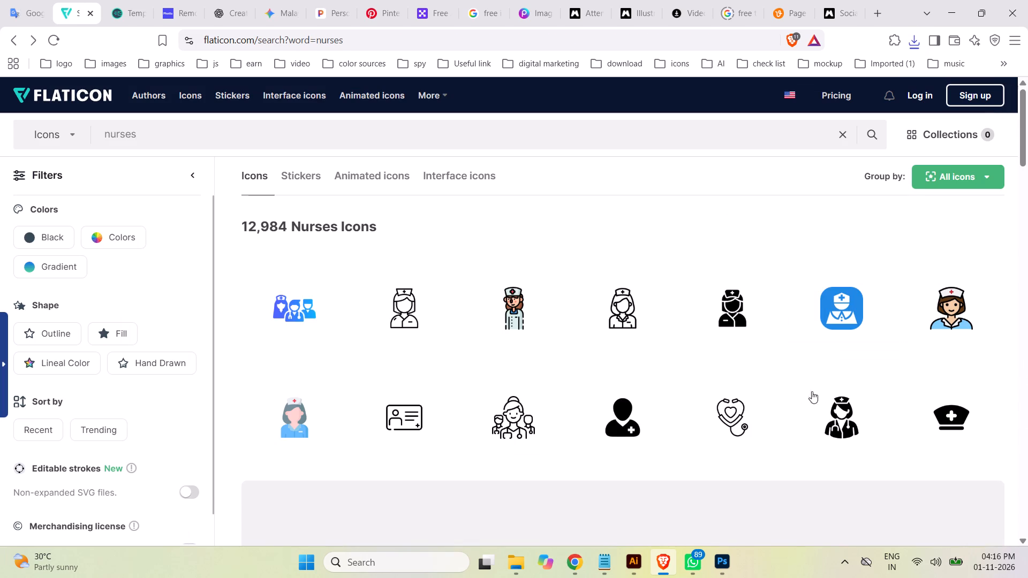
{"action": "scroll", "coordinate": [860, 402], "scroll_direction": "down", "scroll_amount": 4}
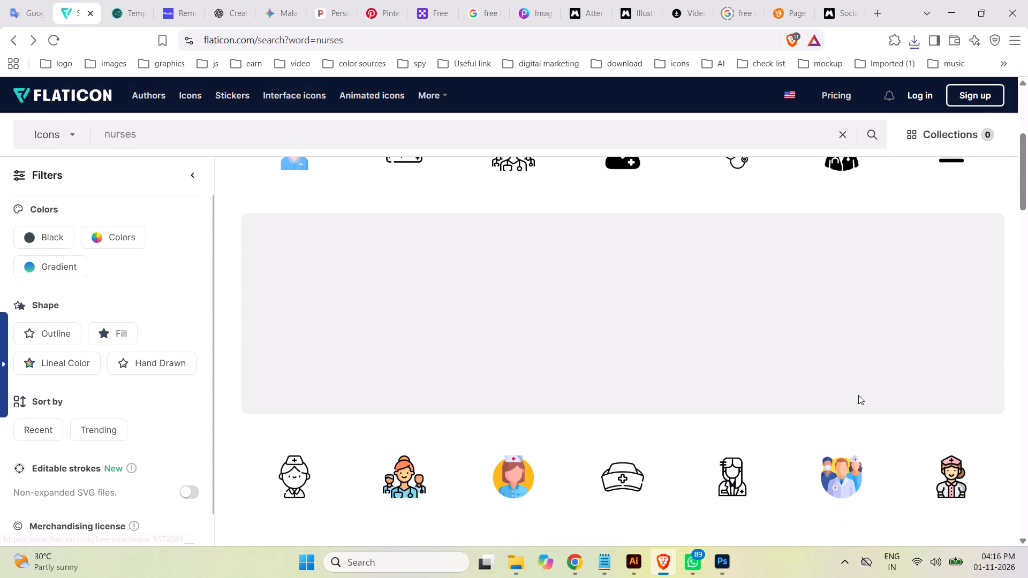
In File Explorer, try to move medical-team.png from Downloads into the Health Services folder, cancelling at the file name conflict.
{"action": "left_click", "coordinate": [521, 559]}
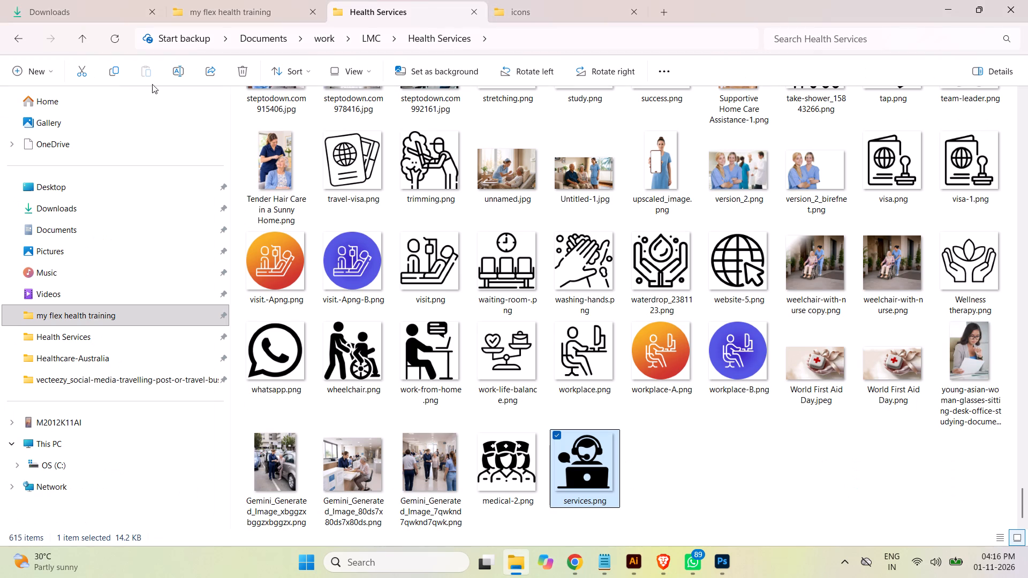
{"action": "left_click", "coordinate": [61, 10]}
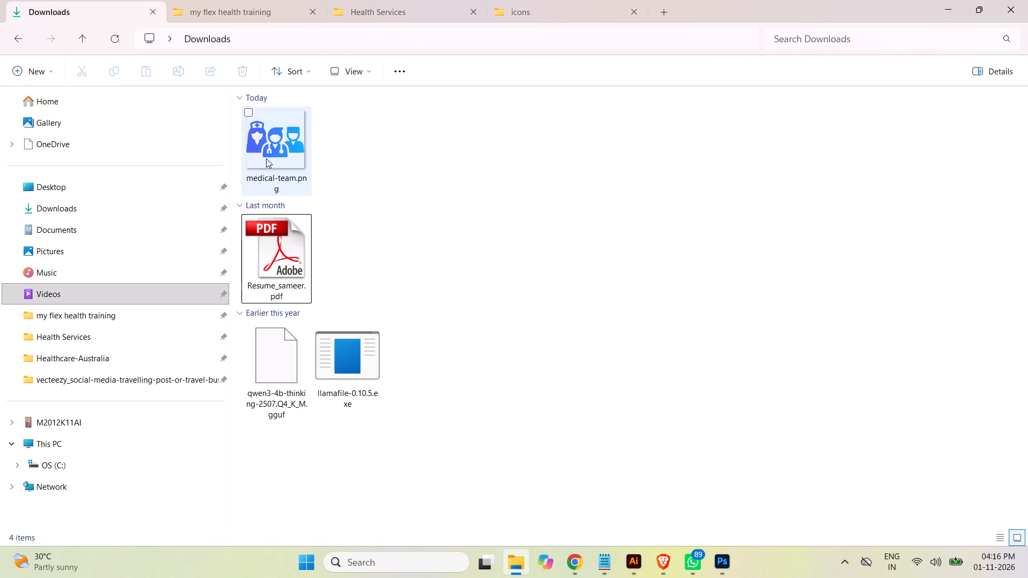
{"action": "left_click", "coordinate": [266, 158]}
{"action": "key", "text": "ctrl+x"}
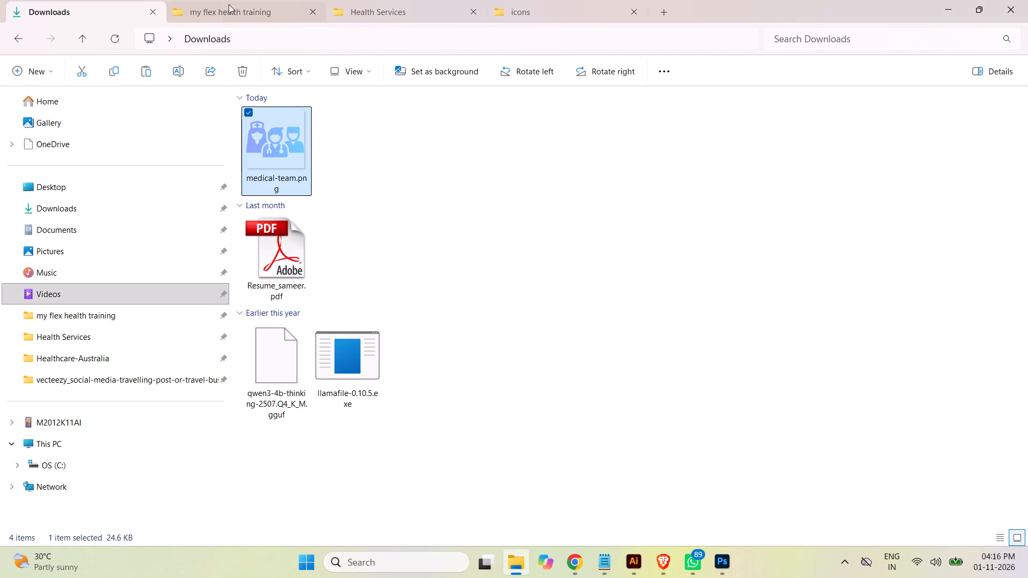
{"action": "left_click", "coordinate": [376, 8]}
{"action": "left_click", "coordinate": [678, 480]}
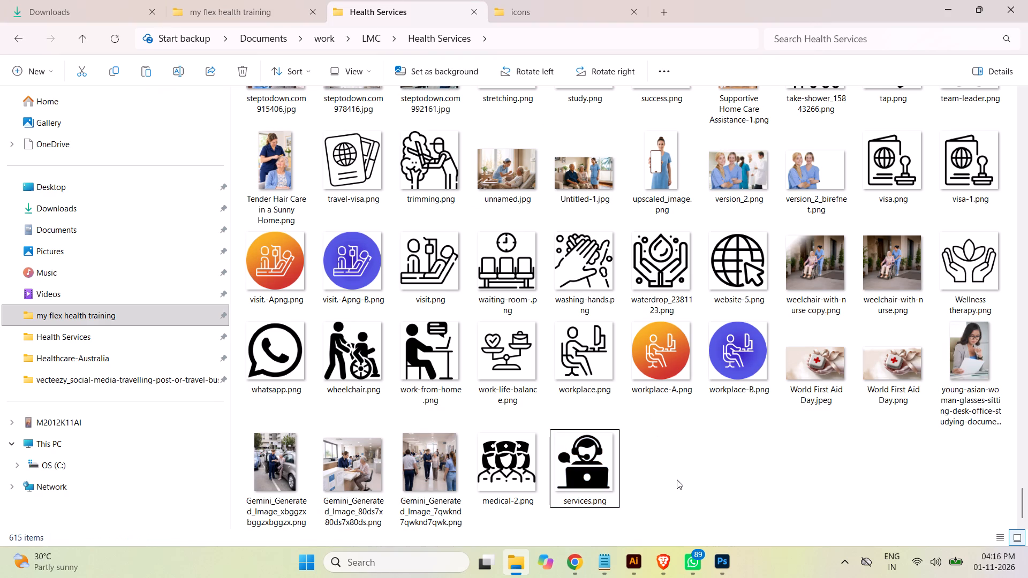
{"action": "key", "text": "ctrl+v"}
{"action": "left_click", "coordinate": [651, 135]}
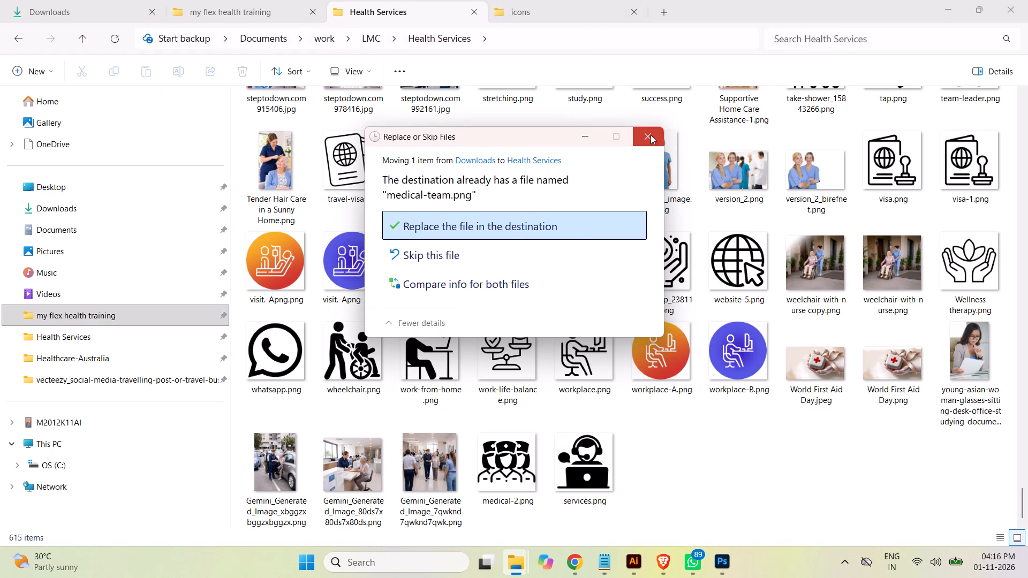
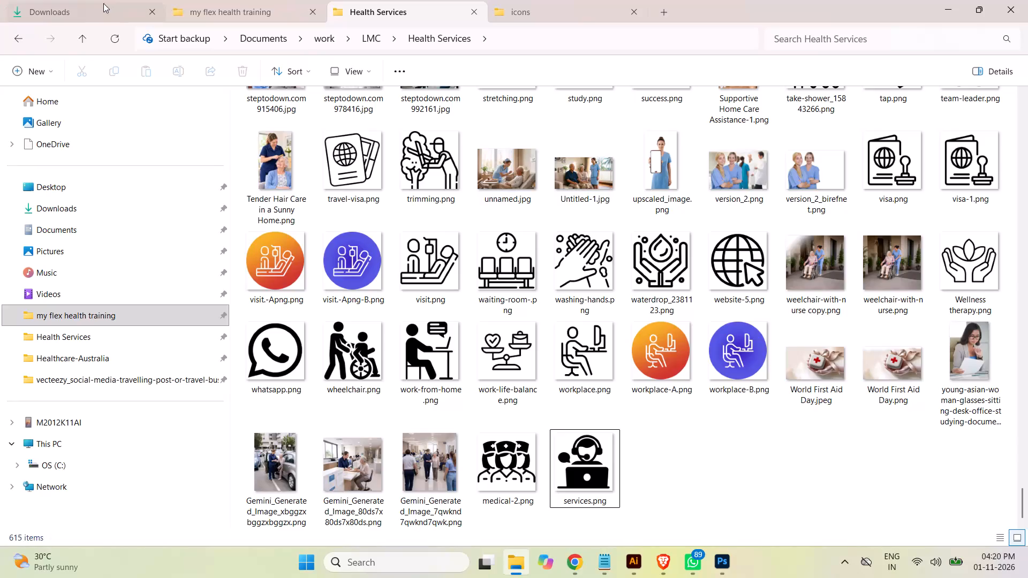
Rename medical-team.png in the Downloads folder as medical-team-5.png.
{"action": "left_click", "coordinate": [88, 7]}
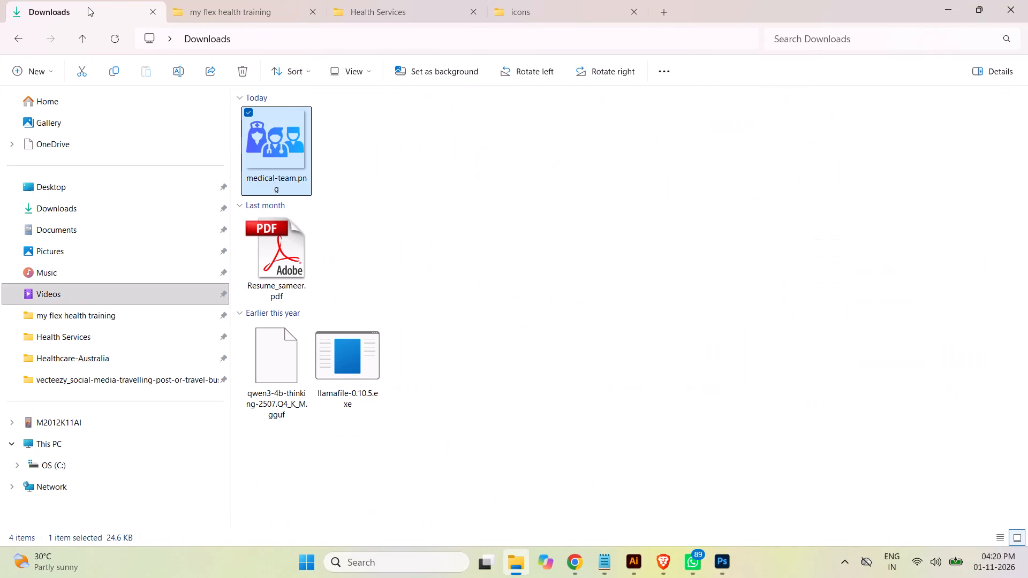
{"action": "right_click", "coordinate": [287, 179]}
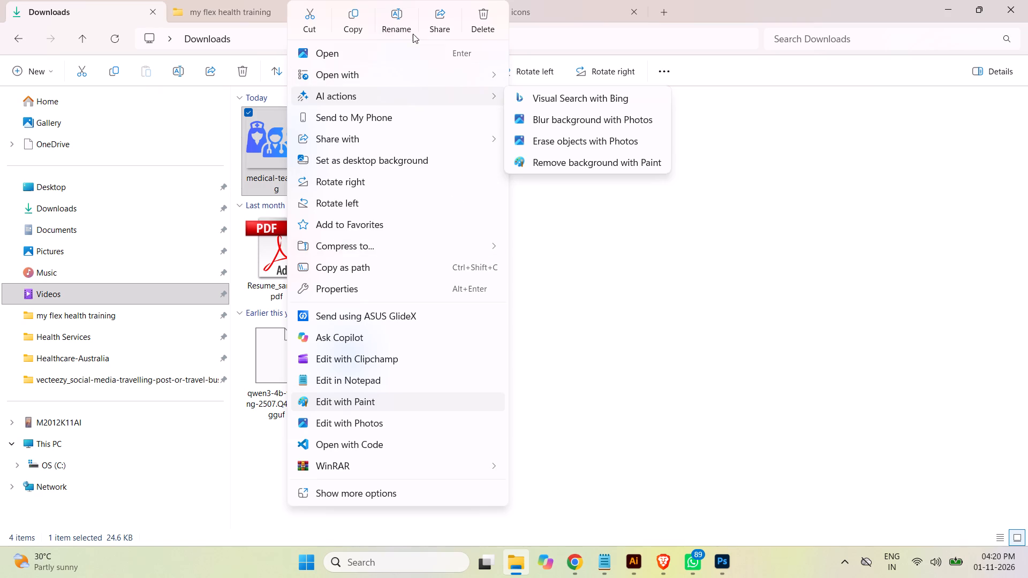
{"action": "left_click", "coordinate": [394, 24]}
{"action": "left_click", "coordinate": [293, 178]}
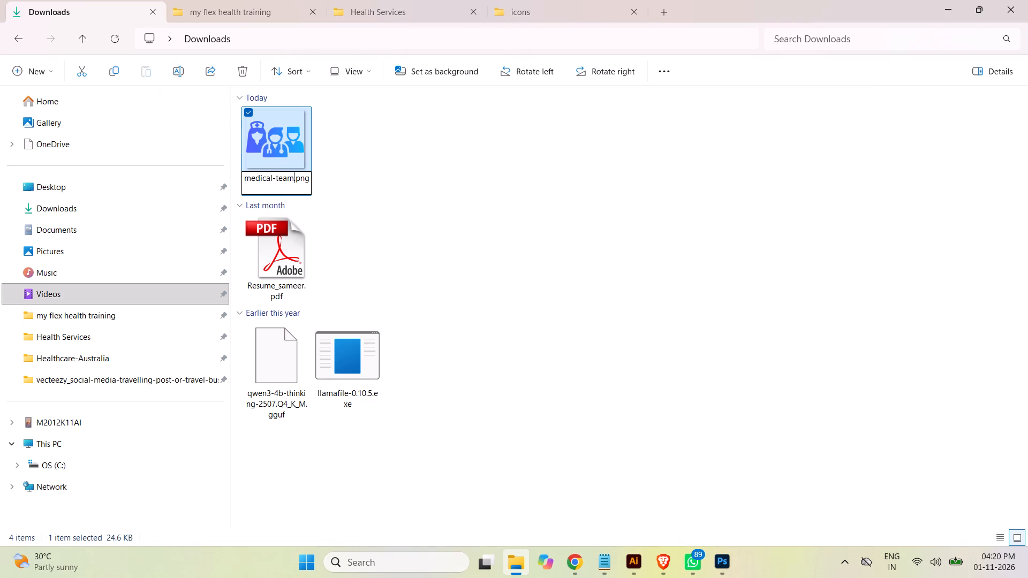
{"action": "key", "text": "minus"}
{"action": "key", "text": "5"}
{"action": "left_click", "coordinate": [382, 168]}
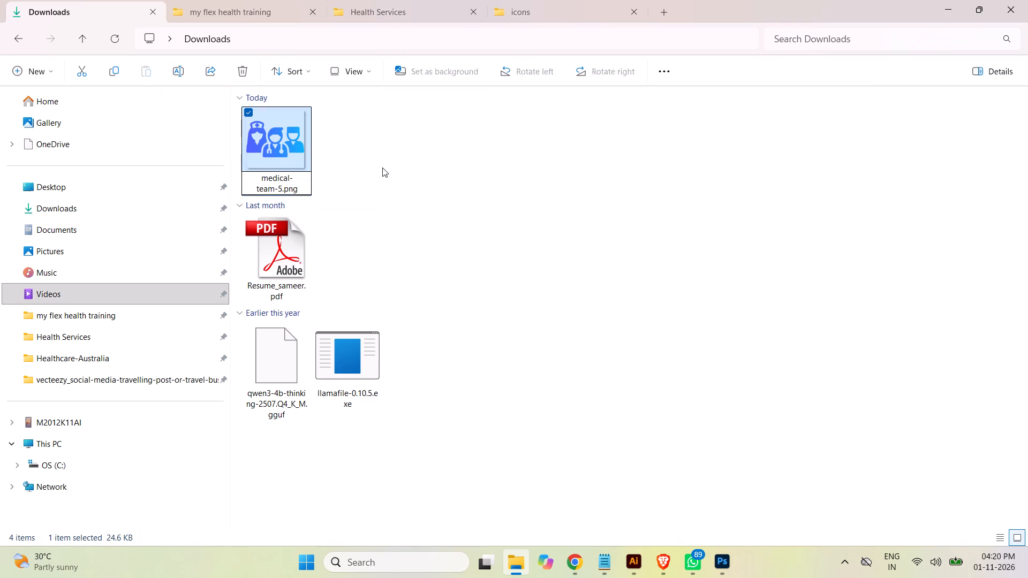
Move medical-team-5.png from Downloads into the Health Services folder.
{"action": "left_click", "coordinate": [258, 163]}
{"action": "key", "text": "ctrl+x"}
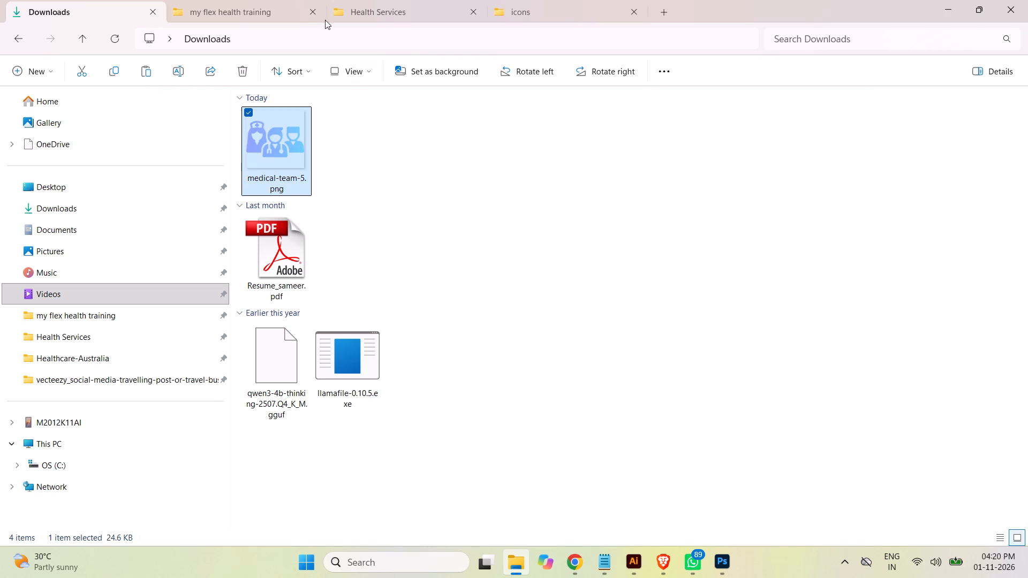
{"action": "left_click", "coordinate": [412, 12]}
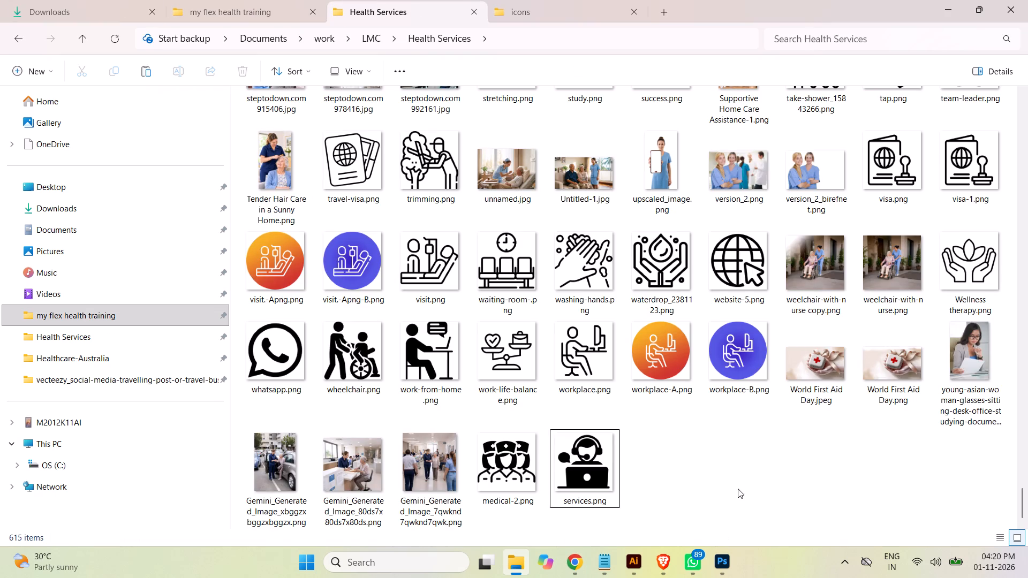
{"action": "left_click", "coordinate": [738, 483]}
{"action": "key", "text": "ctrl+v"}
{"action": "left_click", "coordinate": [749, 479]}
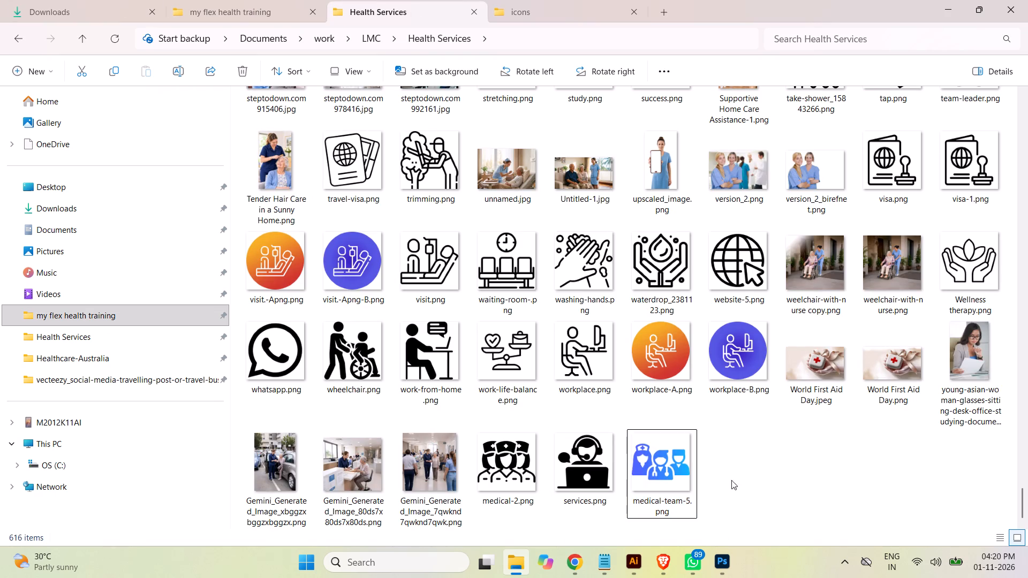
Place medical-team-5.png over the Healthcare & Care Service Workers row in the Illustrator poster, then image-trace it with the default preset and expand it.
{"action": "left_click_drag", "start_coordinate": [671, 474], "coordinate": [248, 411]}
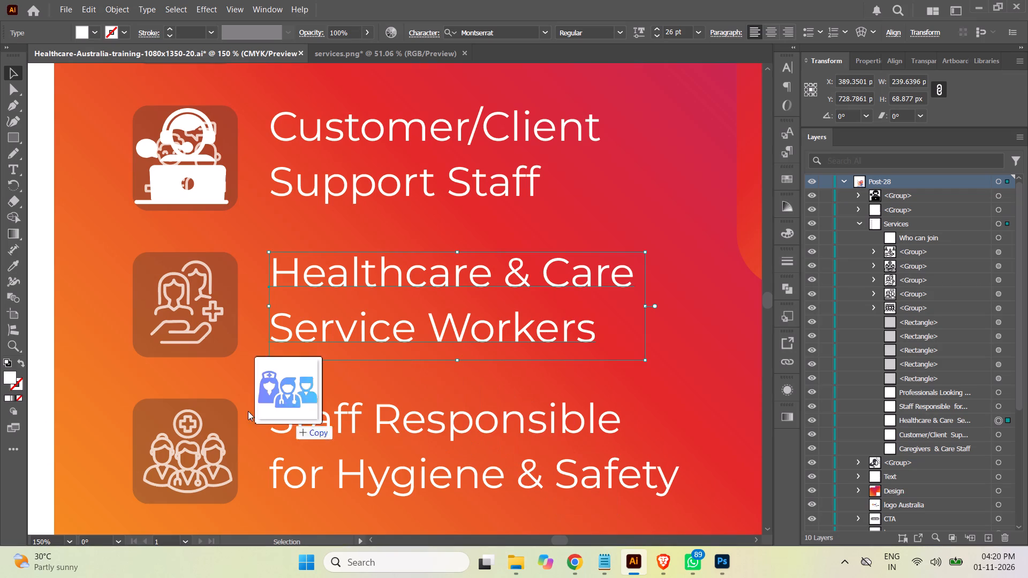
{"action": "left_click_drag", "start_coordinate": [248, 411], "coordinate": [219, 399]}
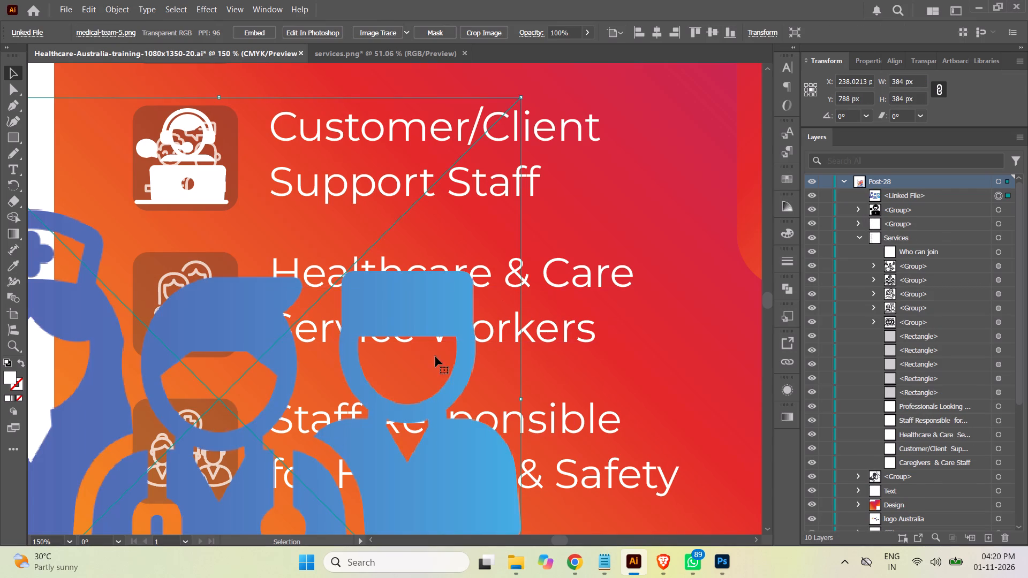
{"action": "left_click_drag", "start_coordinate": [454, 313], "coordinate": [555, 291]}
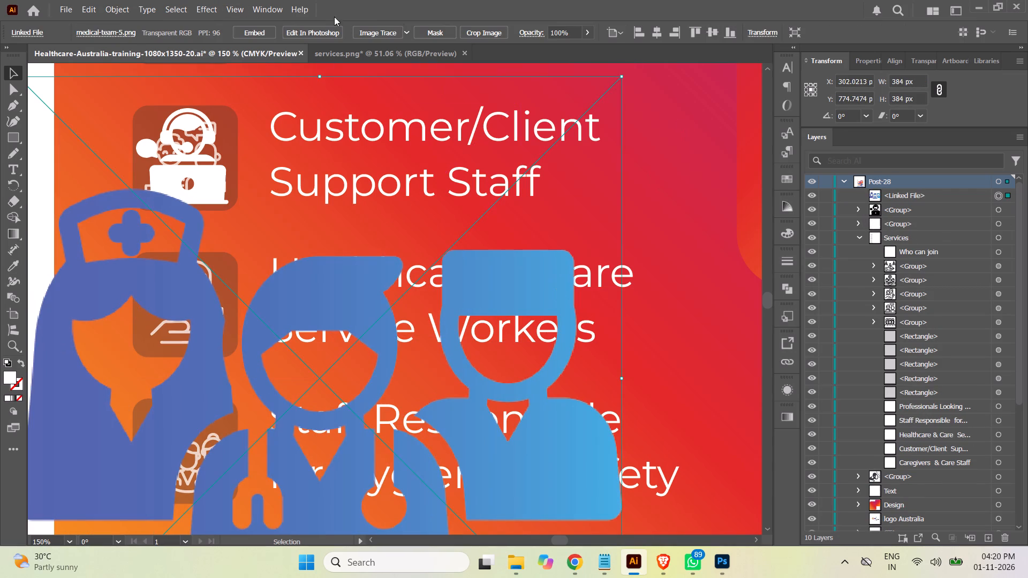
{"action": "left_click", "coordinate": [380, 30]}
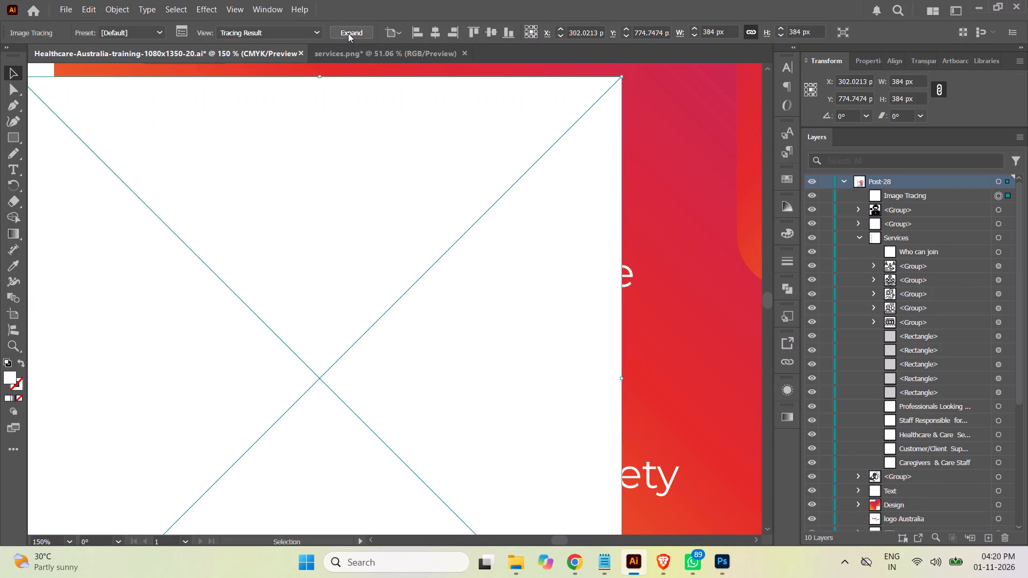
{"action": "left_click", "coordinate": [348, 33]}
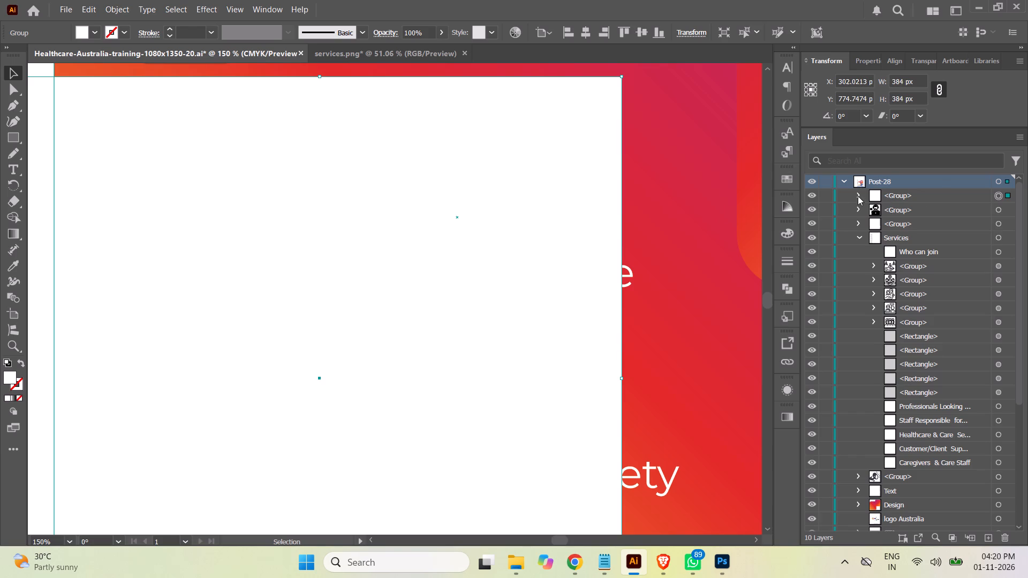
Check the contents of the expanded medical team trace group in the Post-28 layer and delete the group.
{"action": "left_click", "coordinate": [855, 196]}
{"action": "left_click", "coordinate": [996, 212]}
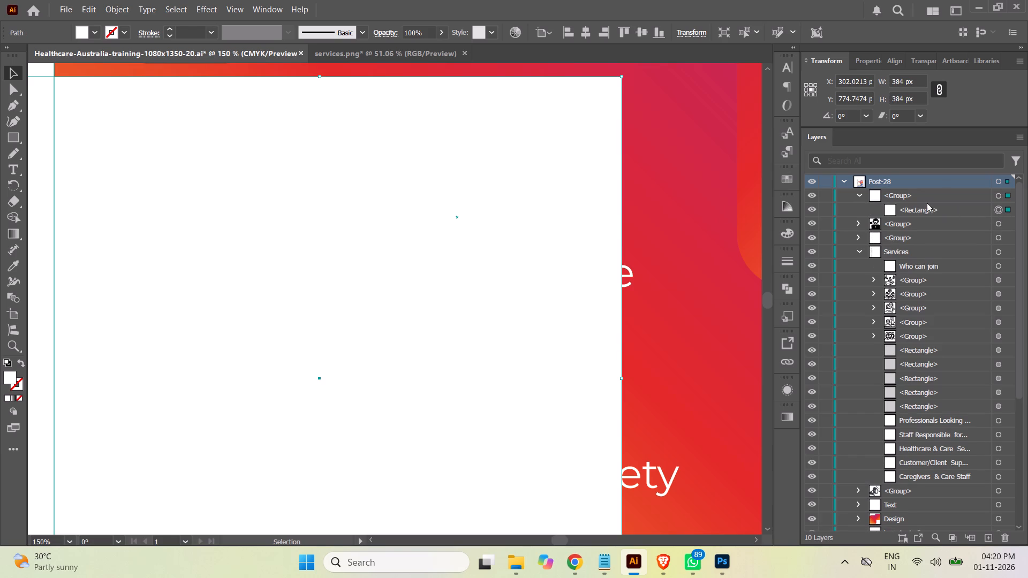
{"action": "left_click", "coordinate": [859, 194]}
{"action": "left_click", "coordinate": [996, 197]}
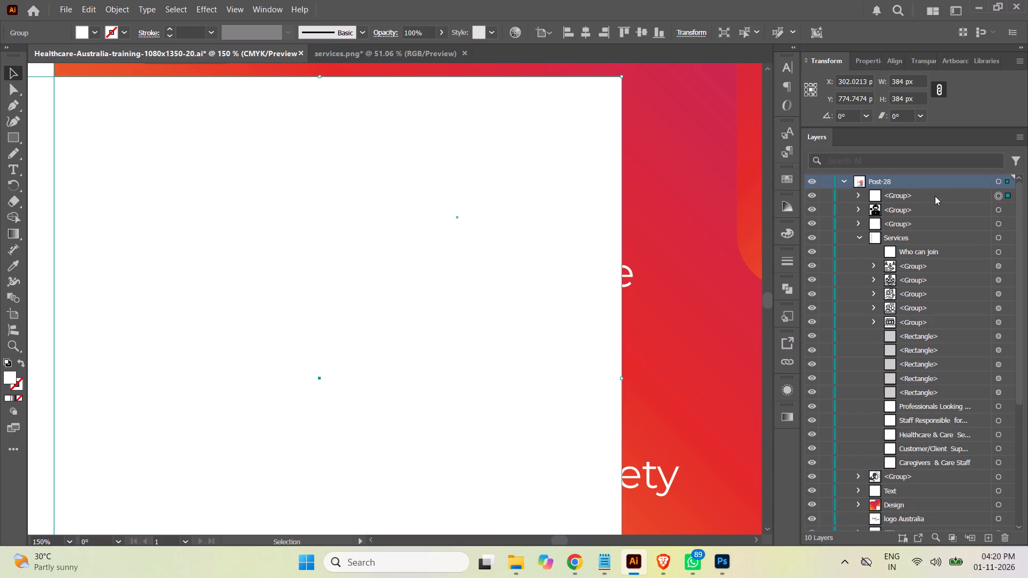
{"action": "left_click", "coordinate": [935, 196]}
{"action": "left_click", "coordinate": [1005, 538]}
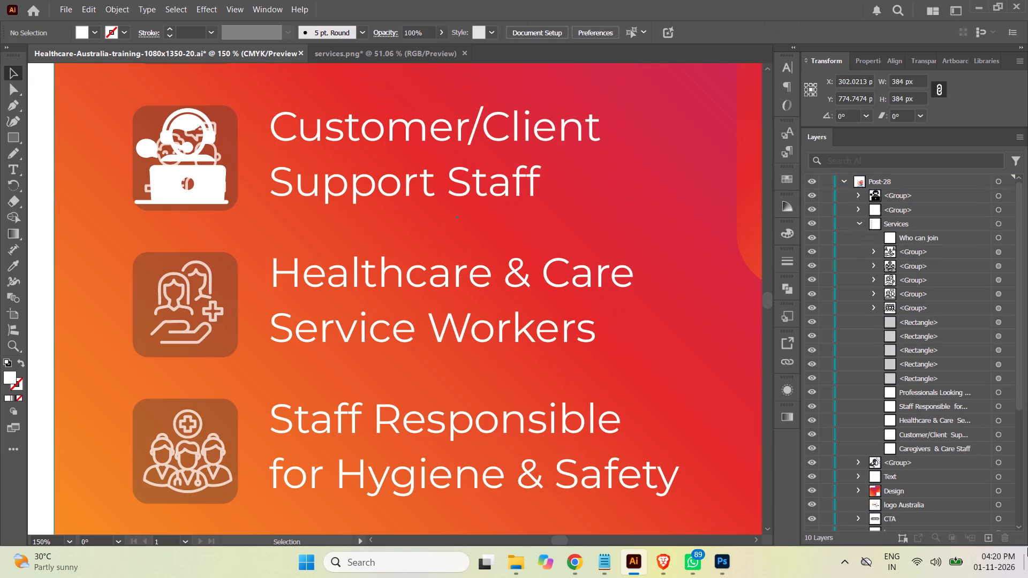
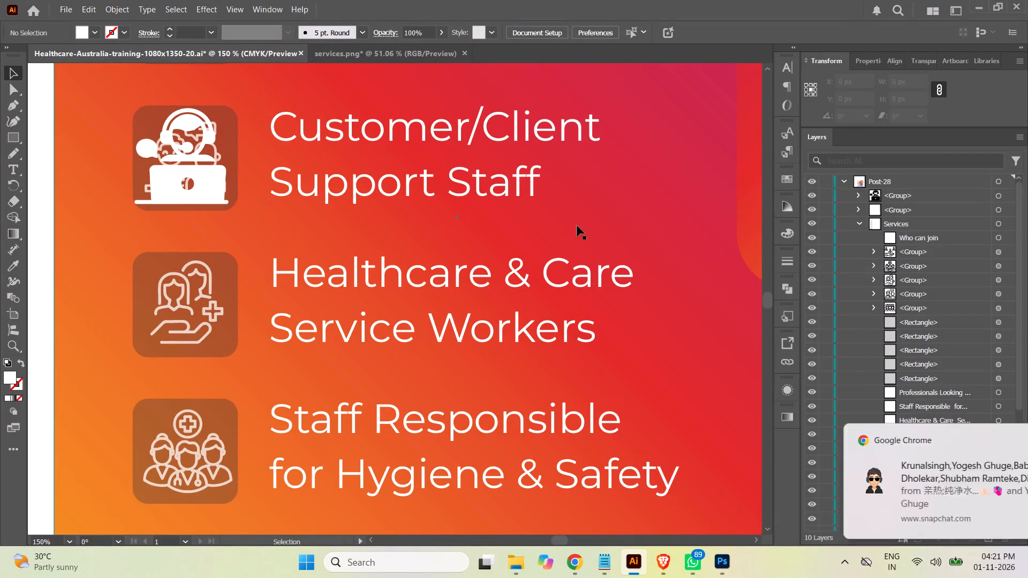
Switch to Brave and examine the black-outline Staff icon by HAJICON and its related icons from Flaticon's nurses search.
{"action": "left_click", "coordinate": [574, 564]}
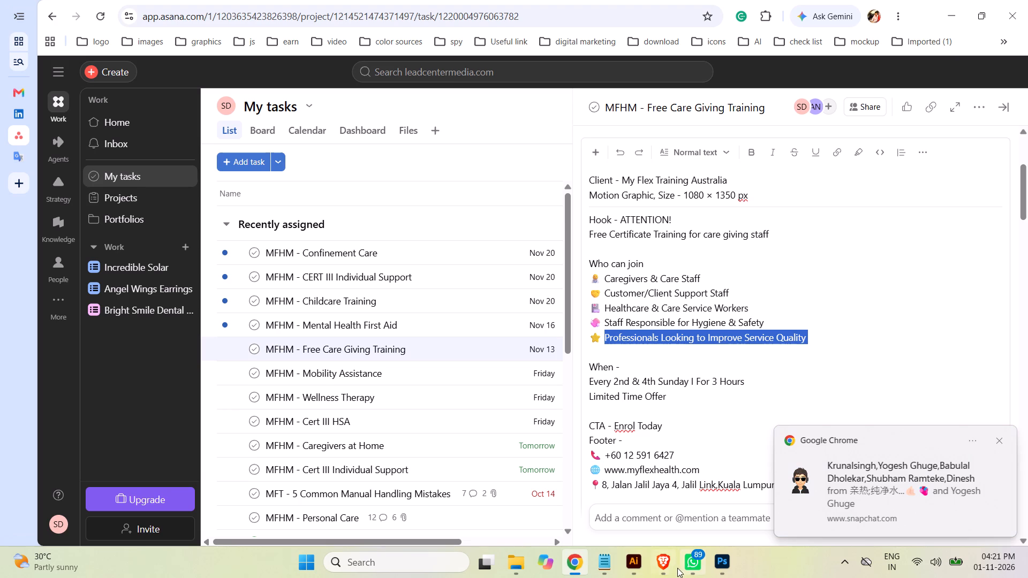
{"action": "left_click", "coordinate": [666, 565]}
{"action": "scroll", "coordinate": [525, 240], "scroll_direction": "down", "scroll_amount": 2}
{"action": "scroll", "coordinate": [518, 237], "scroll_direction": "up", "scroll_amount": 2}
{"action": "scroll", "coordinate": [510, 233], "scroll_direction": "down", "scroll_amount": 2}
{"action": "scroll", "coordinate": [510, 233], "scroll_direction": "up", "scroll_amount": 2}
{"action": "scroll", "coordinate": [505, 232], "scroll_direction": "down", "scroll_amount": 3}
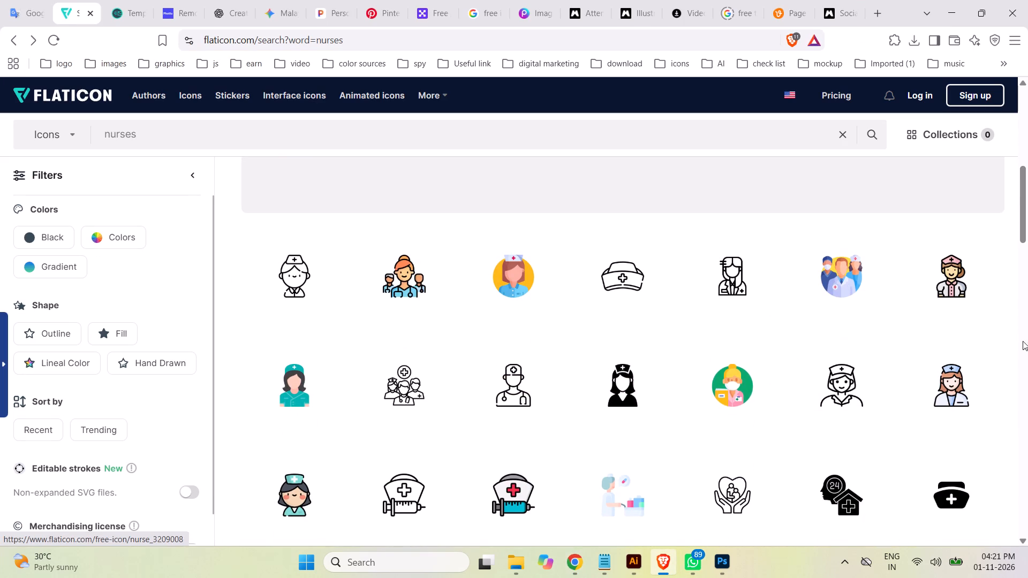
{"action": "left_click", "coordinate": [403, 401]}
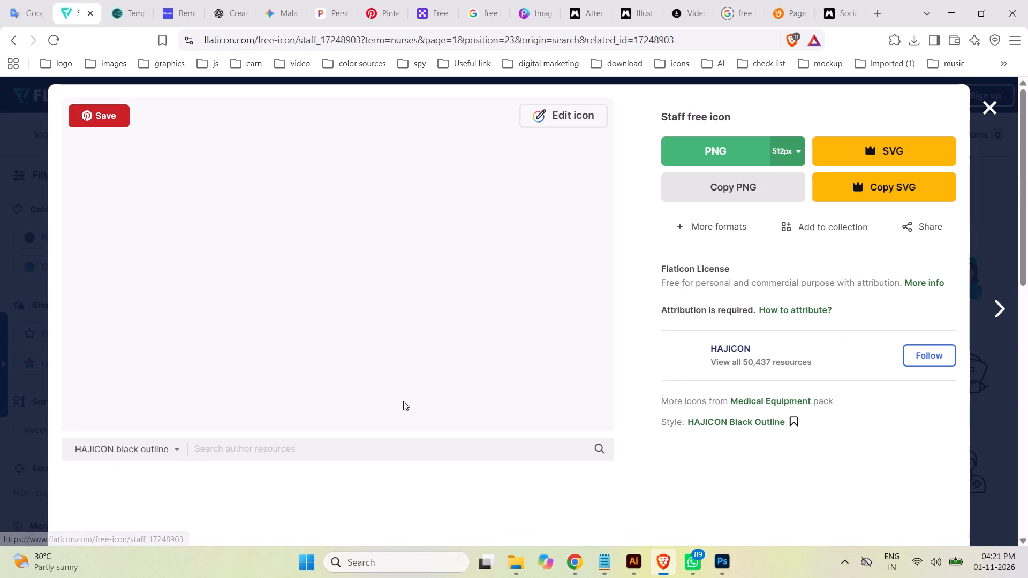
{"action": "scroll", "coordinate": [460, 280], "scroll_direction": "down", "scroll_amount": 1}
{"action": "scroll", "coordinate": [460, 280], "scroll_direction": "up", "scroll_amount": 1}
{"action": "scroll", "coordinate": [459, 280], "scroll_direction": "down", "scroll_amount": 2}
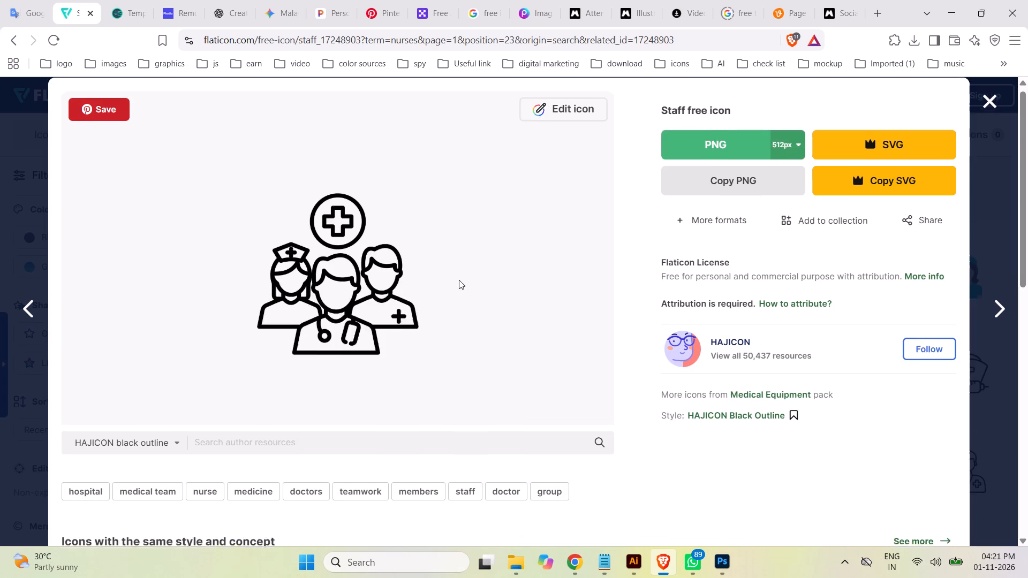
{"action": "scroll", "coordinate": [459, 280], "scroll_direction": "down", "scroll_amount": 3}
{"action": "scroll", "coordinate": [483, 279], "scroll_direction": "up", "scroll_amount": 1}
{"action": "scroll", "coordinate": [593, 325], "scroll_direction": "down", "scroll_amount": 7}
{"action": "scroll", "coordinate": [581, 323], "scroll_direction": "up", "scroll_amount": 1}
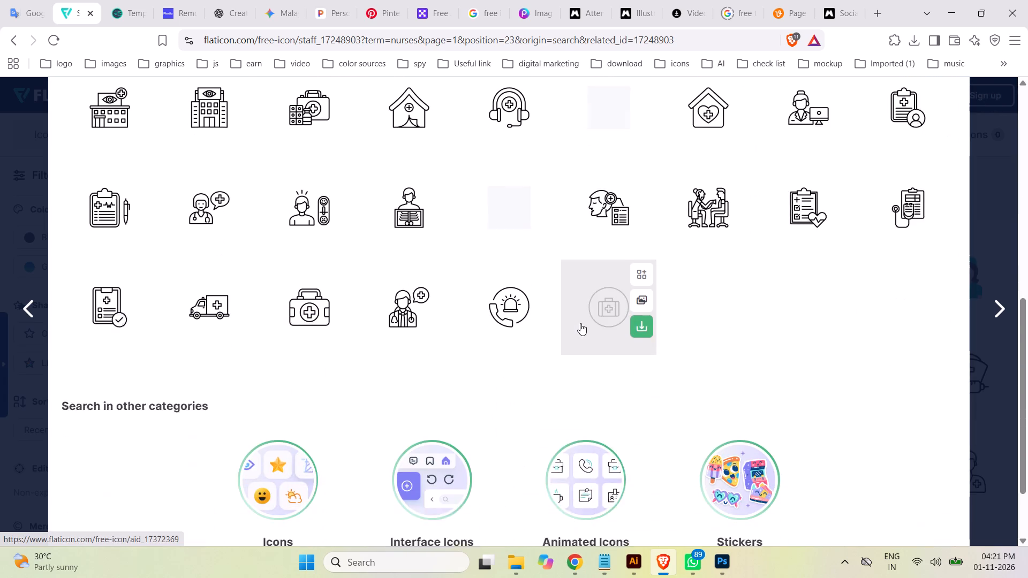
{"action": "scroll", "coordinate": [580, 323], "scroll_direction": "down", "scroll_amount": 3}
{"action": "scroll", "coordinate": [580, 323], "scroll_direction": "up", "scroll_amount": 2}
{"action": "scroll", "coordinate": [580, 323], "scroll_direction": "down", "scroll_amount": 1}
{"action": "scroll", "coordinate": [580, 323], "scroll_direction": "up", "scroll_amount": 5}
{"action": "scroll", "coordinate": [851, 267], "scroll_direction": "up", "scroll_amount": 7}
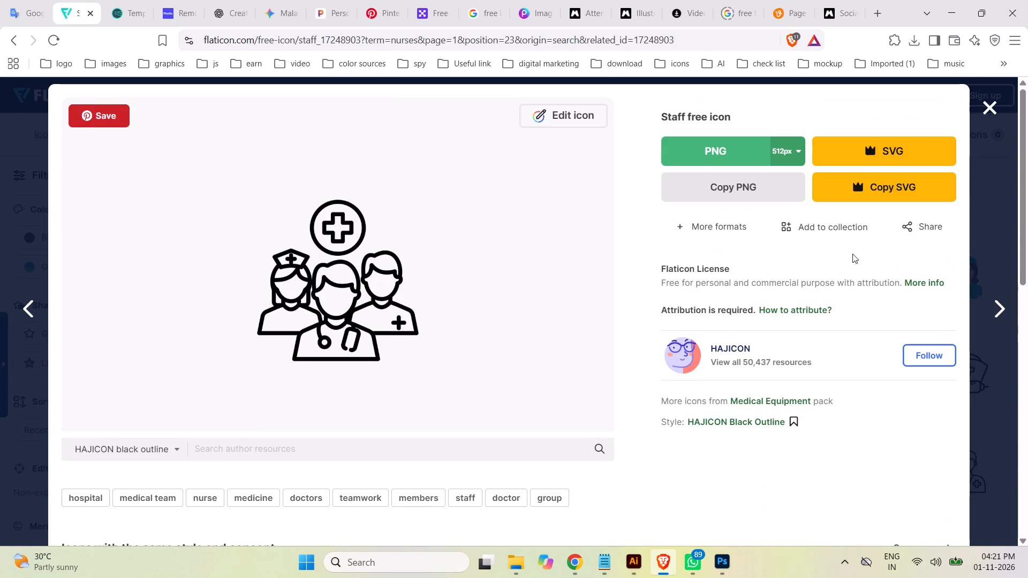
{"action": "left_click", "coordinate": [992, 107]}
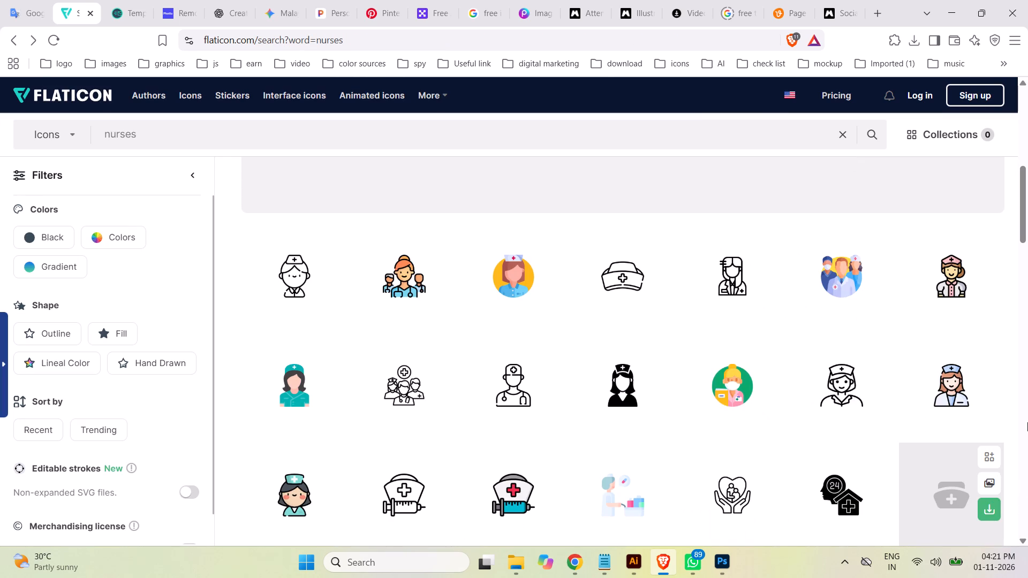
Examine the blue gradient Medical Team icon by nangicon in the nurses results and its same-concept icons.
{"action": "scroll", "coordinate": [485, 404], "scroll_direction": "up", "scroll_amount": 2}
{"action": "scroll", "coordinate": [485, 404], "scroll_direction": "down", "scroll_amount": 4}
{"action": "scroll", "coordinate": [485, 404], "scroll_direction": "up", "scroll_amount": 3}
{"action": "scroll", "coordinate": [485, 404], "scroll_direction": "down", "scroll_amount": 1}
{"action": "scroll", "coordinate": [485, 404], "scroll_direction": "up", "scroll_amount": 6}
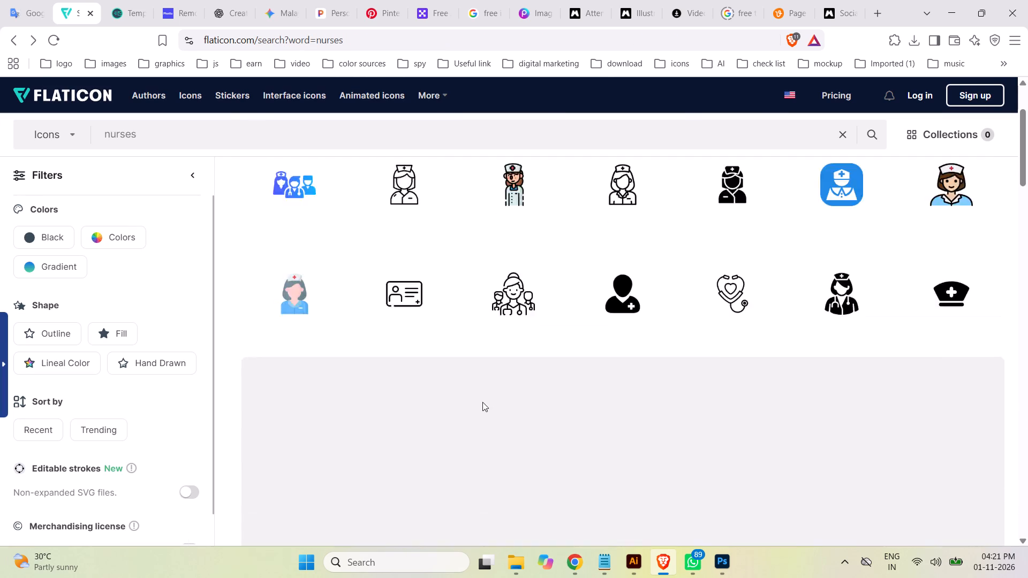
{"action": "scroll", "coordinate": [482, 402], "scroll_direction": "up", "scroll_amount": 1}
{"action": "left_click", "coordinate": [290, 315]}
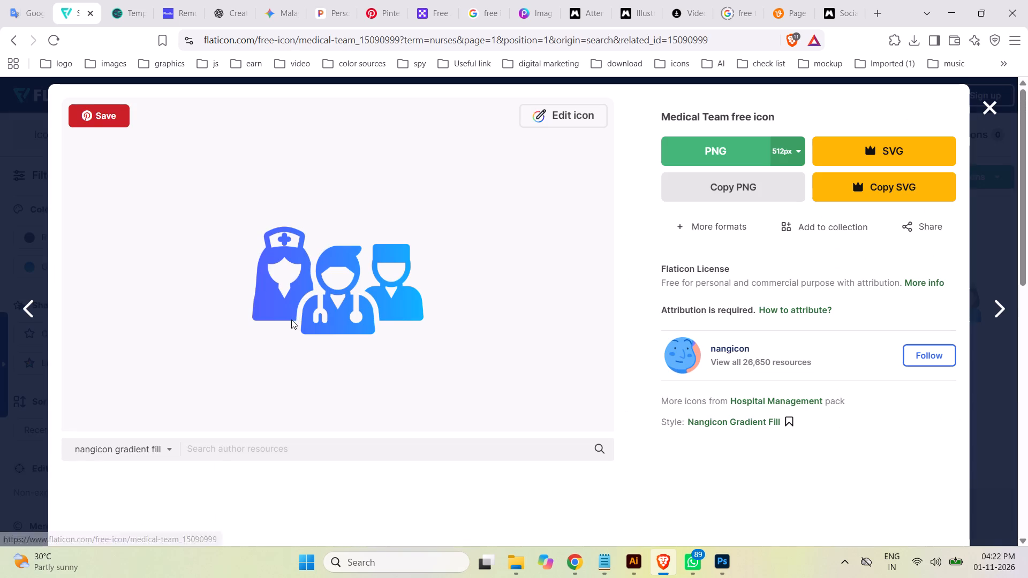
{"action": "scroll", "coordinate": [491, 362], "scroll_direction": "down", "scroll_amount": 1}
{"action": "scroll", "coordinate": [519, 360], "scroll_direction": "up", "scroll_amount": 1}
{"action": "scroll", "coordinate": [536, 360], "scroll_direction": "down", "scroll_amount": 7}
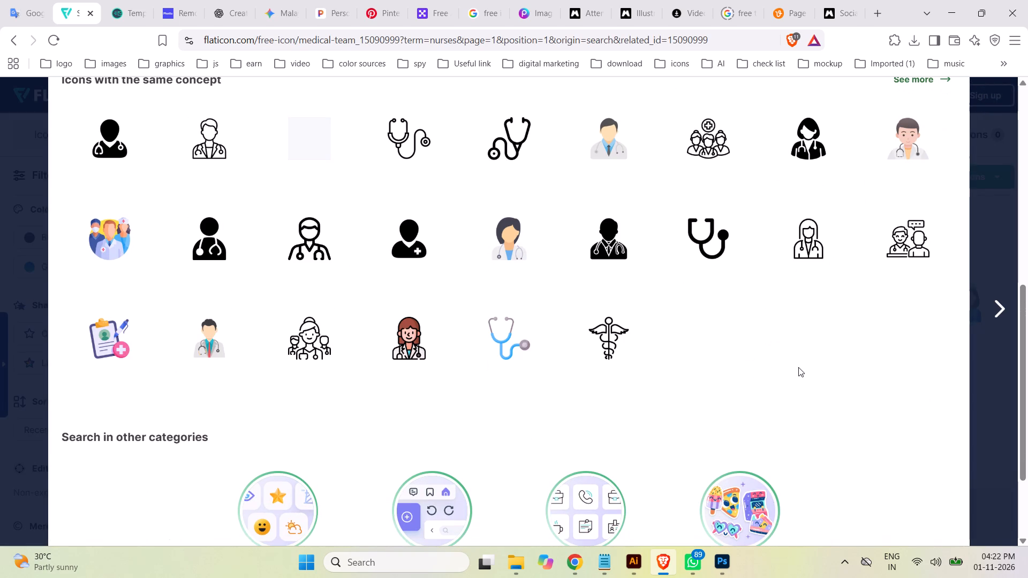
{"action": "scroll", "coordinate": [798, 367], "scroll_direction": "down", "scroll_amount": 1}
{"action": "scroll", "coordinate": [798, 367], "scroll_direction": "up", "scroll_amount": 1}
{"action": "scroll", "coordinate": [798, 367], "scroll_direction": "down", "scroll_amount": 1}
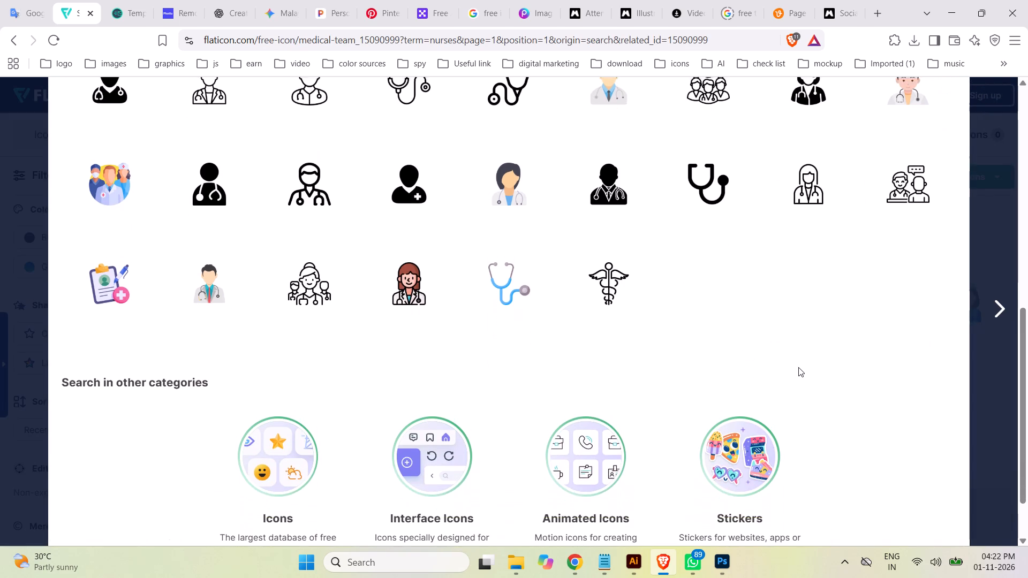
{"action": "scroll", "coordinate": [798, 367], "scroll_direction": "down", "scroll_amount": 2}
{"action": "scroll", "coordinate": [798, 367], "scroll_direction": "up", "scroll_amount": 14}
{"action": "scroll", "coordinate": [799, 362], "scroll_direction": "down", "scroll_amount": 1}
{"action": "scroll", "coordinate": [799, 362], "scroll_direction": "up", "scroll_amount": 3}
{"action": "scroll", "coordinate": [799, 362], "scroll_direction": "down", "scroll_amount": 2}
{"action": "scroll", "coordinate": [799, 362], "scroll_direction": "up", "scroll_amount": 1}
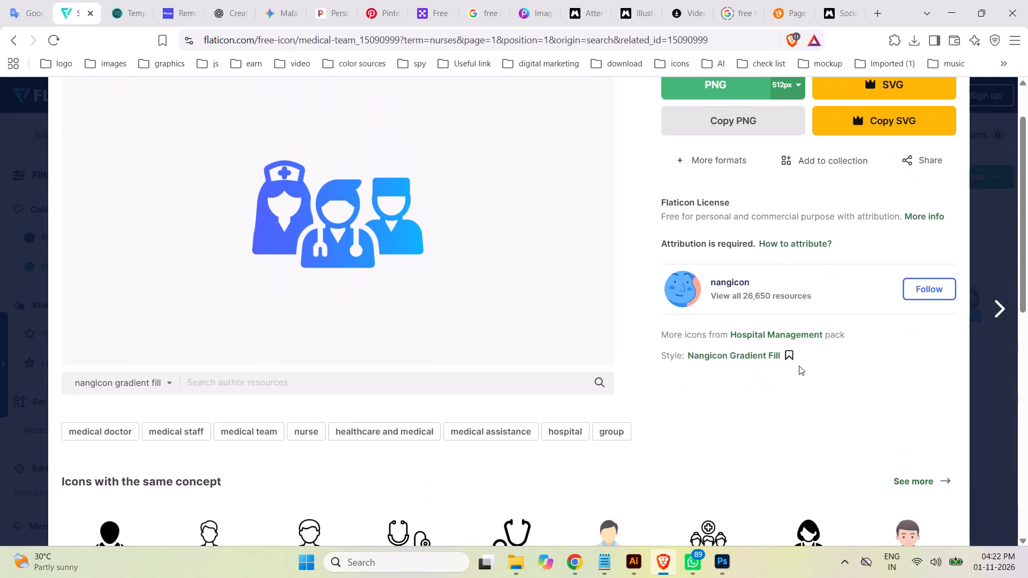
{"action": "scroll", "coordinate": [799, 366], "scroll_direction": "down", "scroll_amount": 1}
{"action": "scroll", "coordinate": [799, 366], "scroll_direction": "up", "scroll_amount": 3}
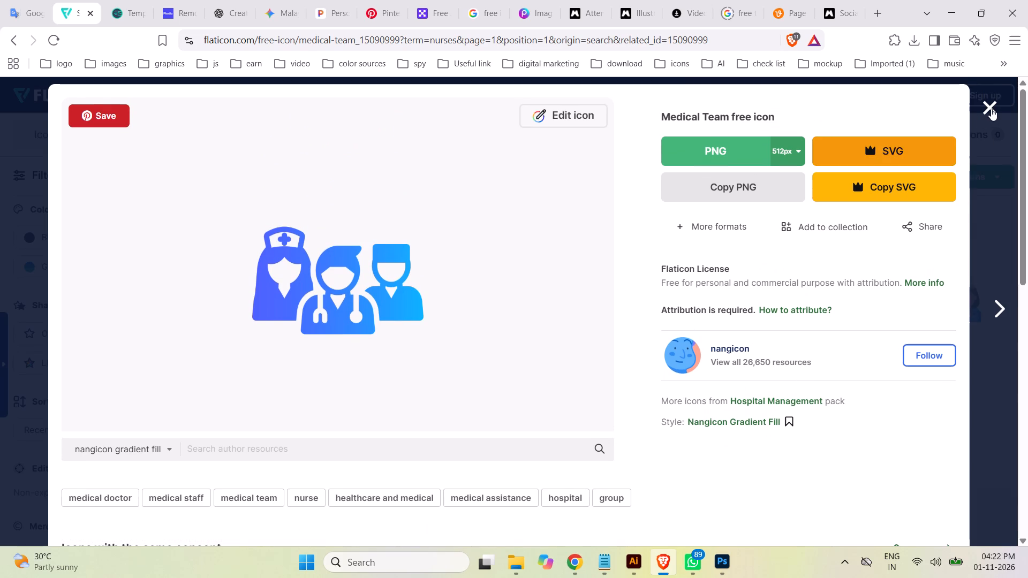
{"action": "left_click", "coordinate": [991, 109]}
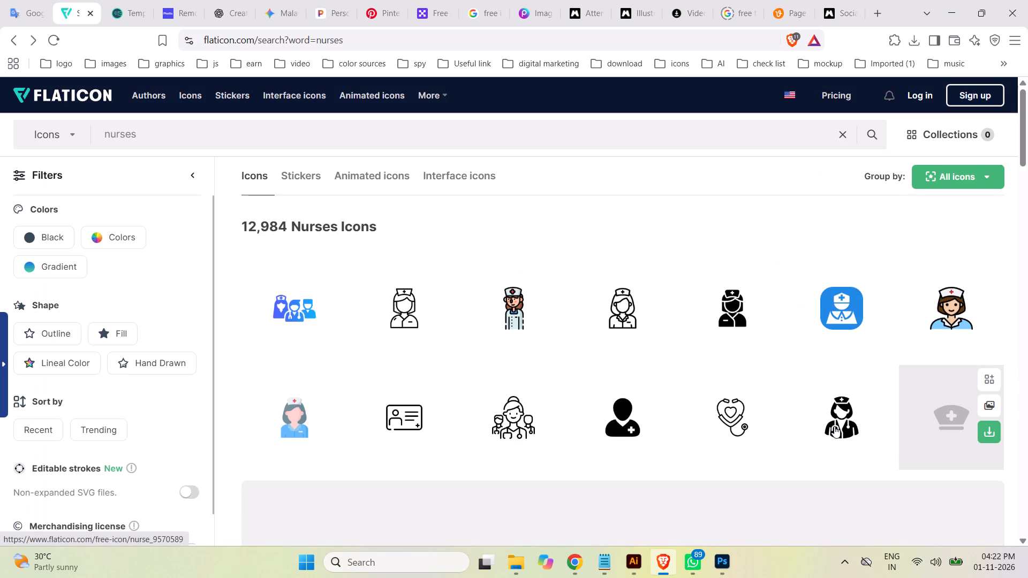
Browse further nurses results and examine the black-fill Nurse icon by Awicon with its same-concept icons.
{"action": "scroll", "coordinate": [989, 375], "scroll_direction": "down", "scroll_amount": 7}
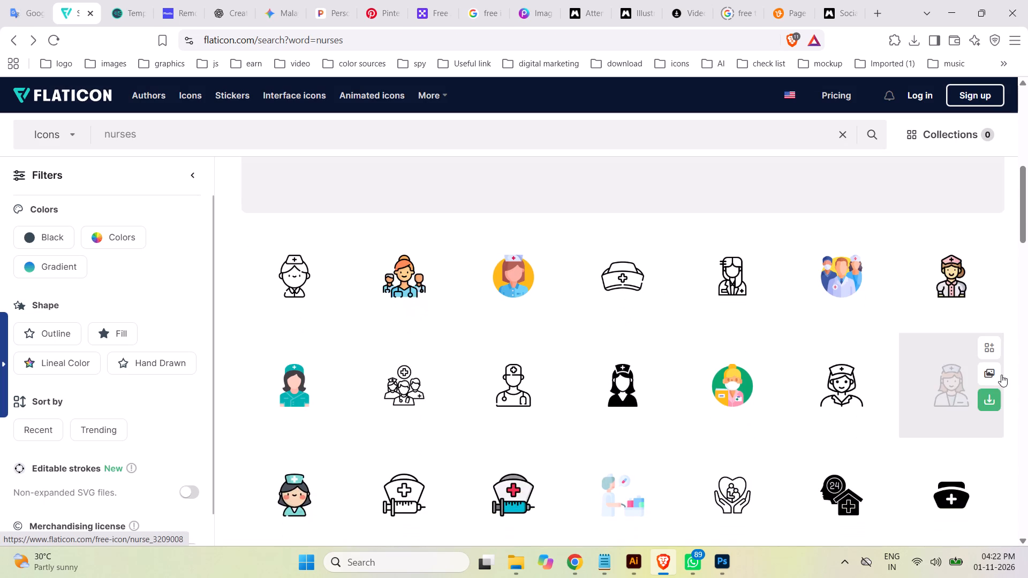
{"action": "scroll", "coordinate": [1001, 375], "scroll_direction": "up", "scroll_amount": 2}
{"action": "scroll", "coordinate": [1001, 375], "scroll_direction": "down", "scroll_amount": 2}
{"action": "scroll", "coordinate": [1001, 375], "scroll_direction": "up", "scroll_amount": 1}
{"action": "scroll", "coordinate": [1001, 375], "scroll_direction": "down", "scroll_amount": 3}
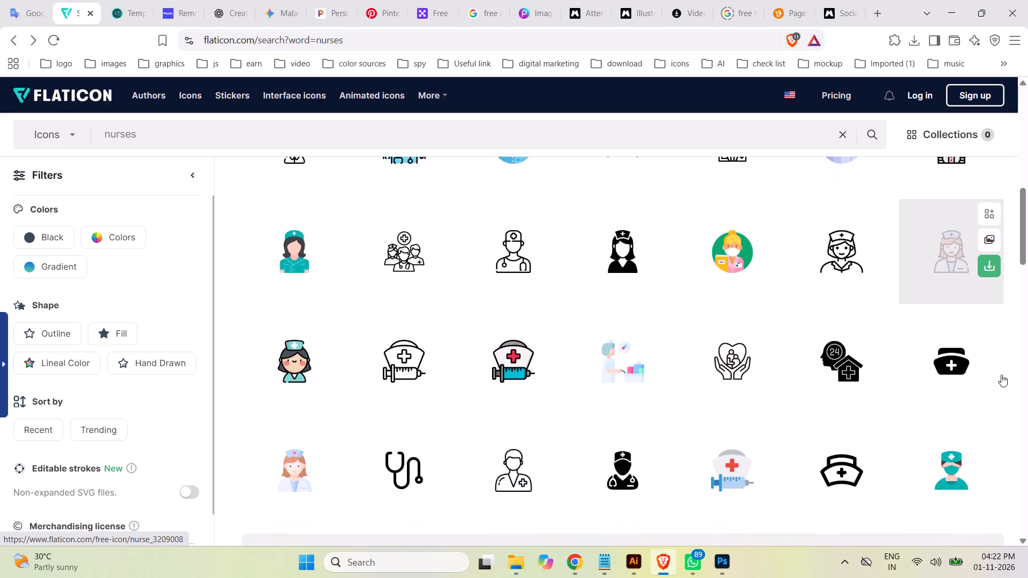
{"action": "left_click", "coordinate": [617, 269]}
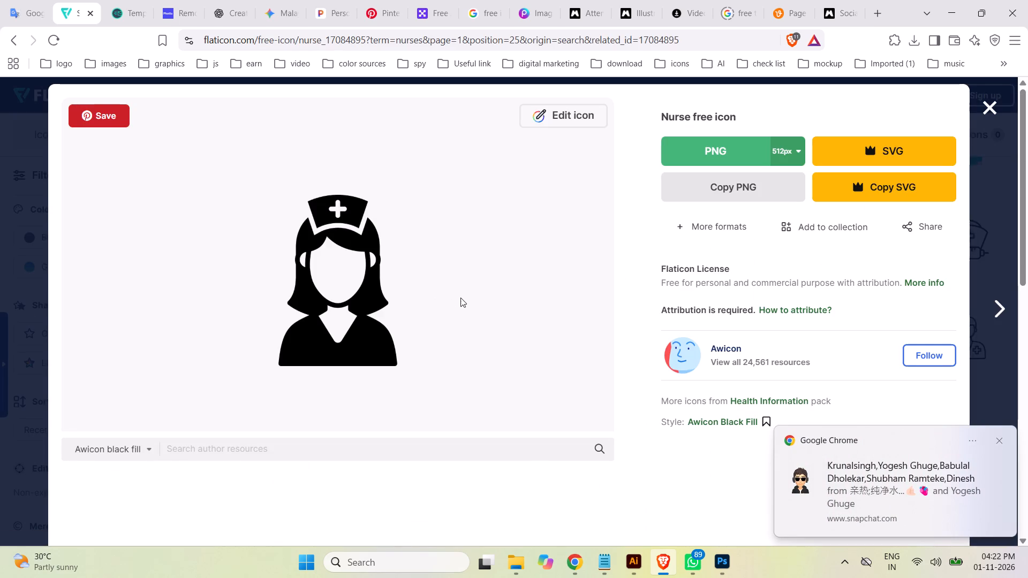
{"action": "scroll", "coordinate": [460, 298], "scroll_direction": "down", "scroll_amount": 5}
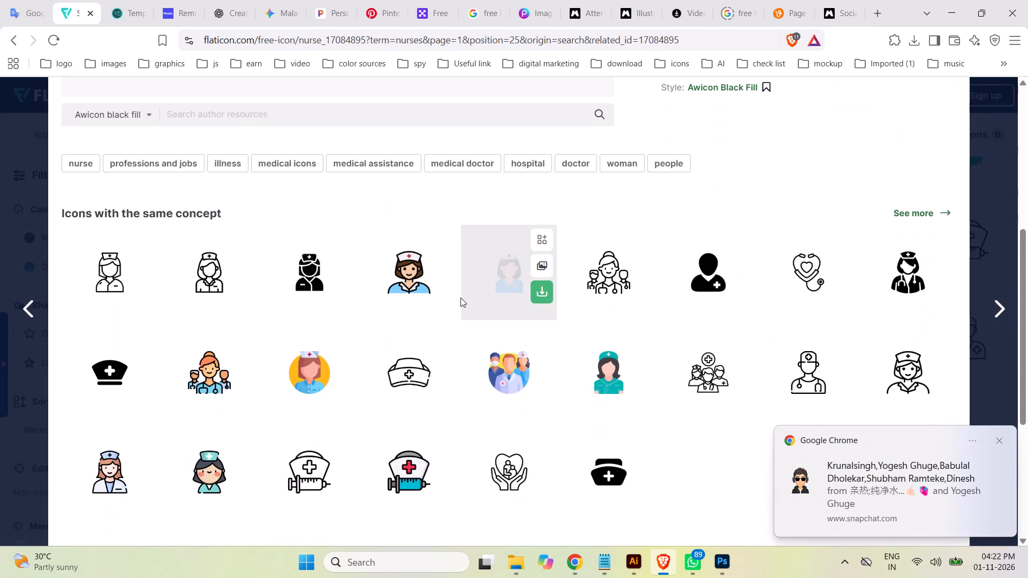
{"action": "scroll", "coordinate": [460, 298], "scroll_direction": "up", "scroll_amount": 1}
{"action": "scroll", "coordinate": [460, 298], "scroll_direction": "down", "scroll_amount": 1}
{"action": "scroll", "coordinate": [460, 298], "scroll_direction": "up", "scroll_amount": 2}
{"action": "scroll", "coordinate": [460, 298], "scroll_direction": "down", "scroll_amount": 1}
{"action": "scroll", "coordinate": [460, 298], "scroll_direction": "up", "scroll_amount": 4}
{"action": "scroll", "coordinate": [460, 298], "scroll_direction": "down", "scroll_amount": 1}
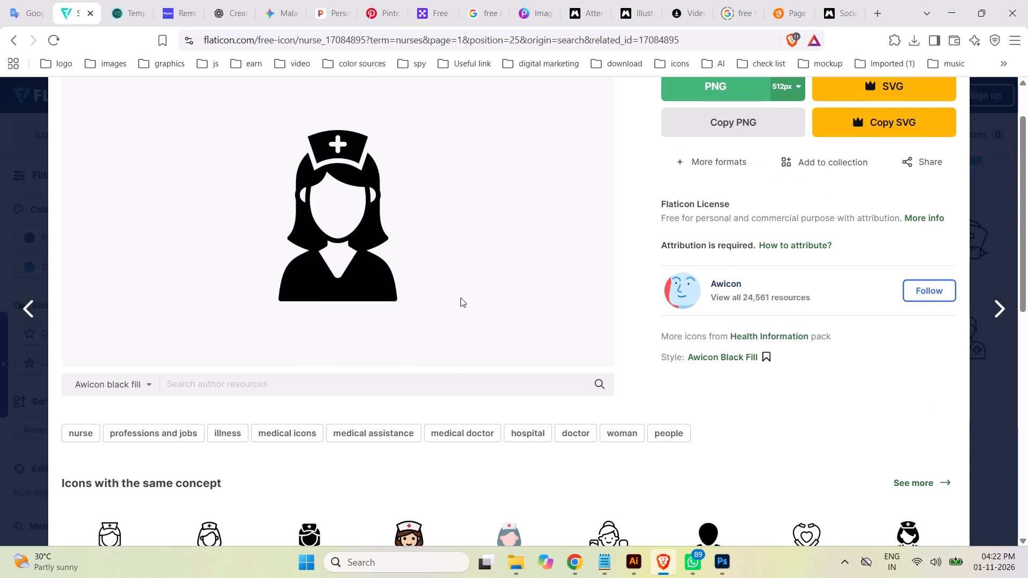
{"action": "scroll", "coordinate": [460, 298], "scroll_direction": "down", "scroll_amount": 1}
{"action": "scroll", "coordinate": [460, 298], "scroll_direction": "up", "scroll_amount": 1}
{"action": "scroll", "coordinate": [460, 298], "scroll_direction": "down", "scroll_amount": 3}
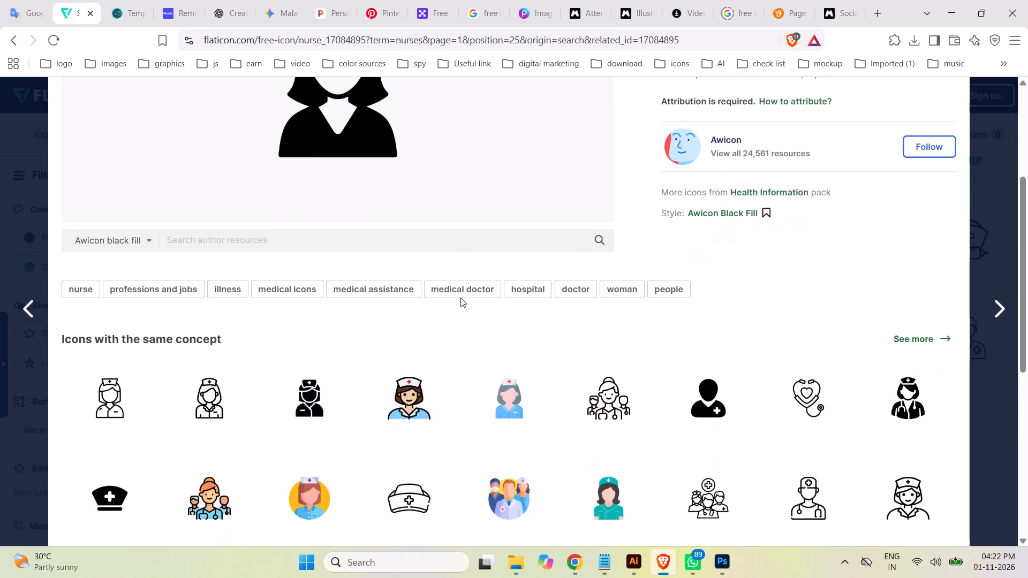
Open the HANIS black-fill nurse icon with a stethoscope, compare it with the Illustrator poster, and download it as a free PNG.
{"action": "left_click", "coordinate": [894, 352]}
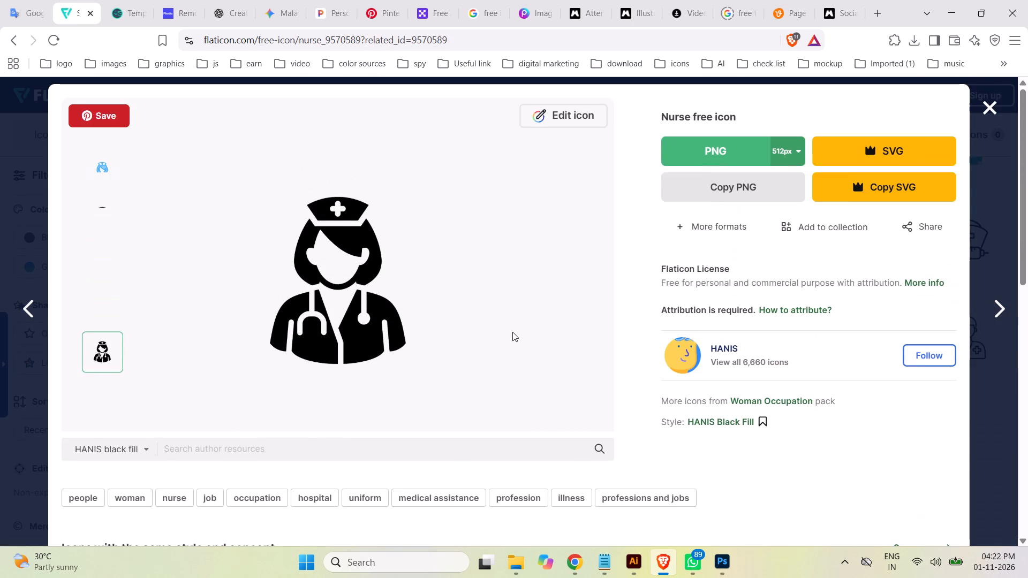
{"action": "scroll", "coordinate": [512, 332], "scroll_direction": "down", "scroll_amount": 5}
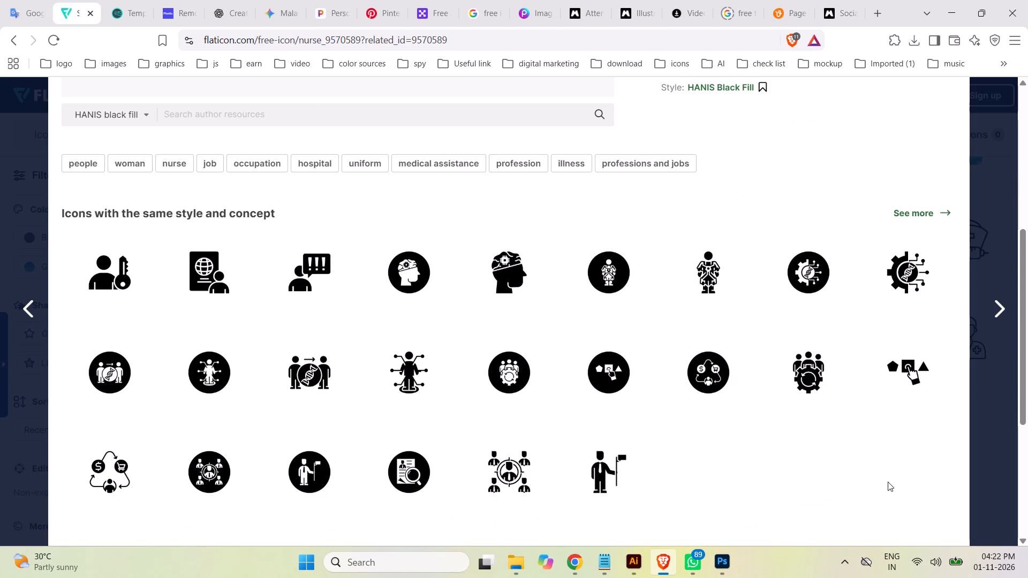
{"action": "scroll", "coordinate": [890, 457], "scroll_direction": "up", "scroll_amount": 4}
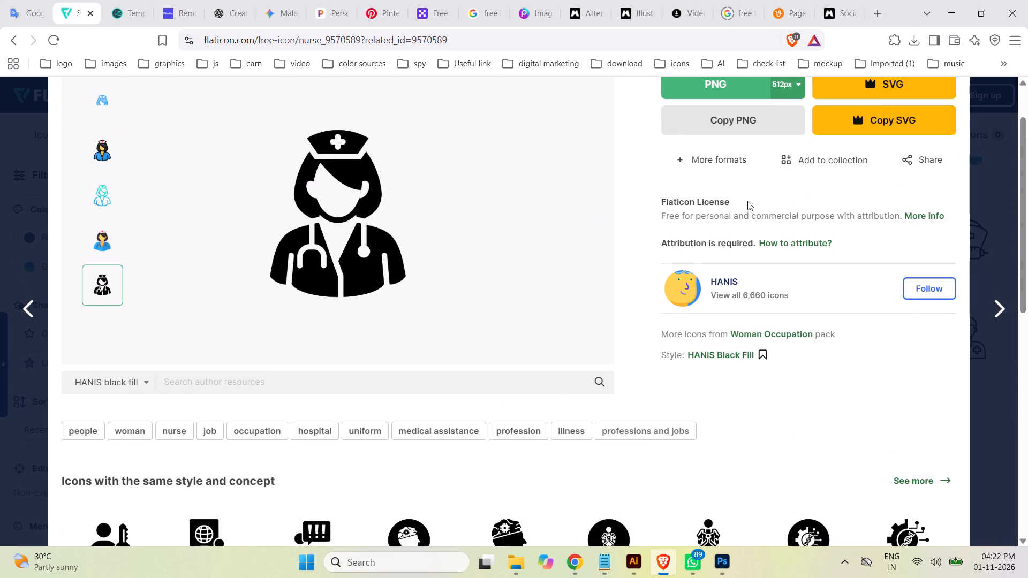
{"action": "left_click", "coordinate": [640, 564]}
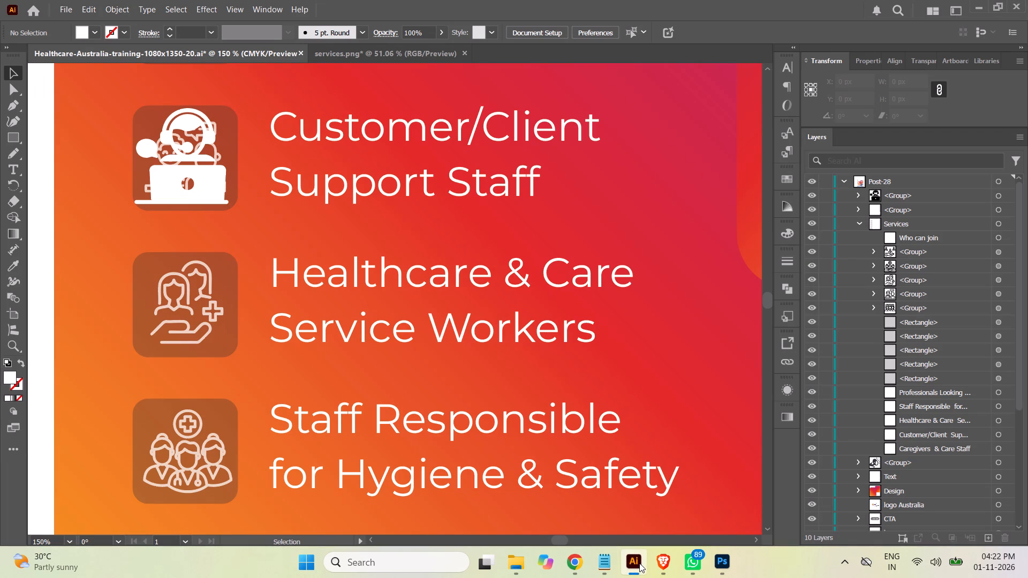
{"action": "left_click", "coordinate": [639, 563]}
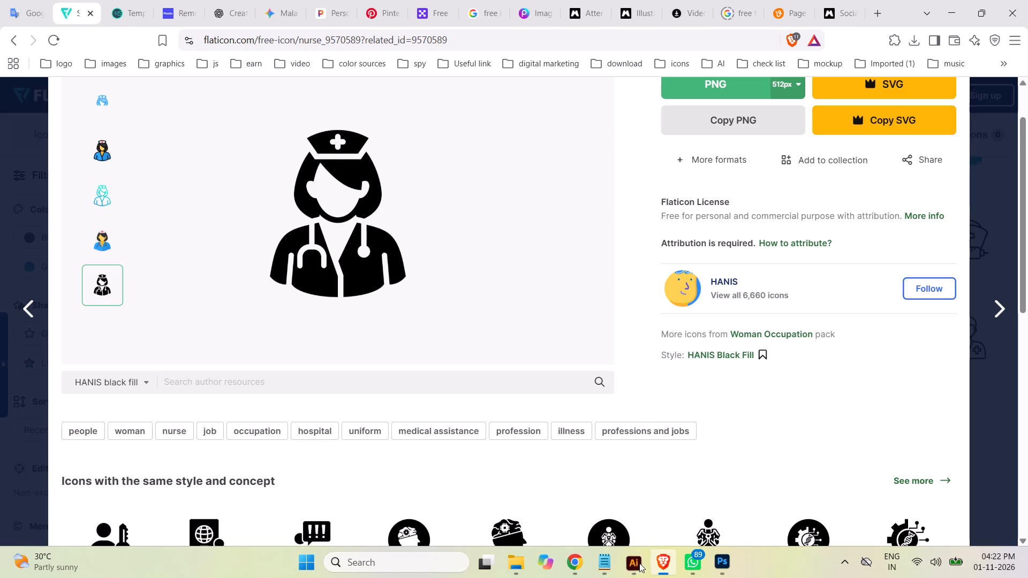
{"action": "left_click", "coordinate": [718, 88]}
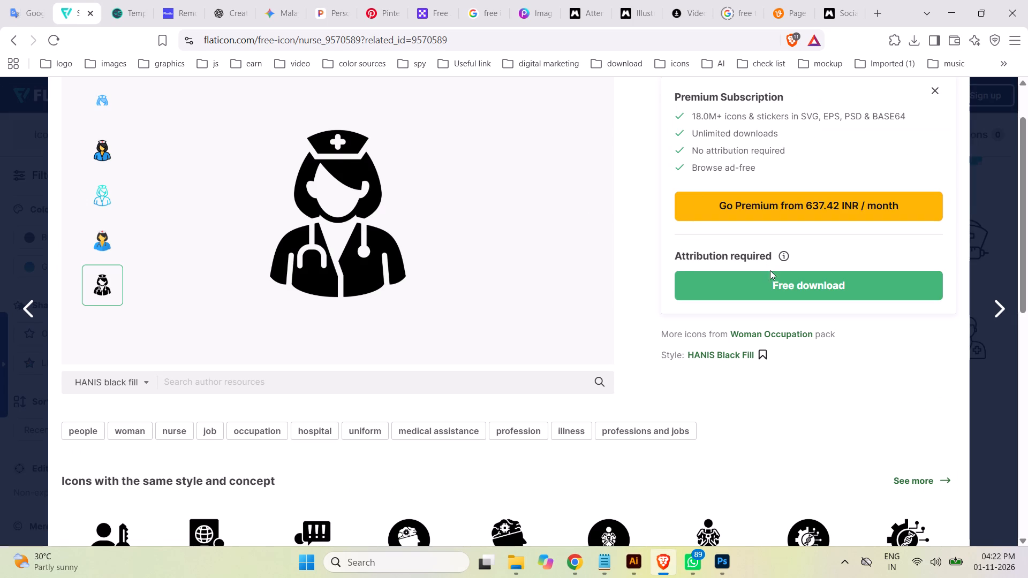
{"action": "left_click", "coordinate": [776, 293]}
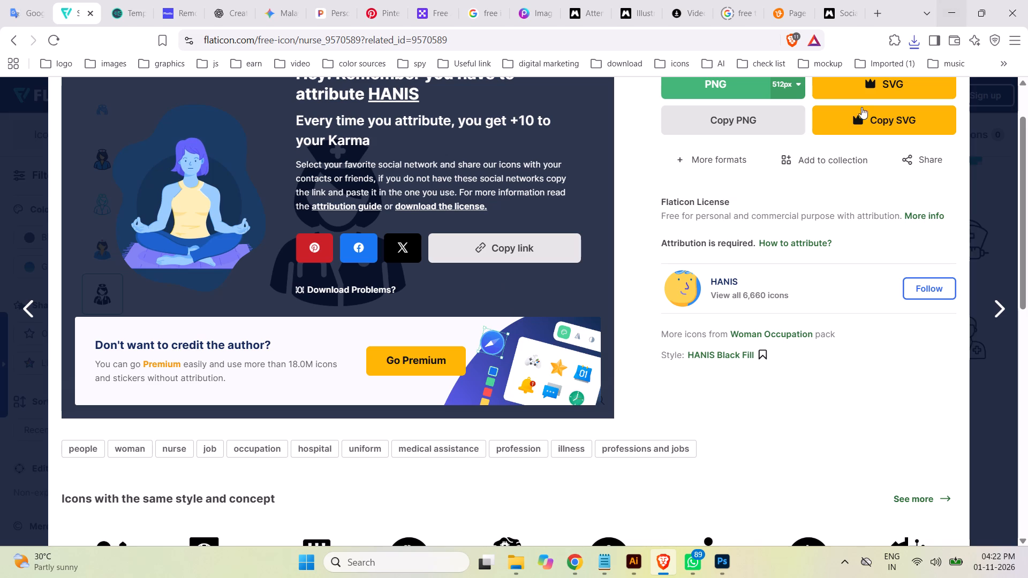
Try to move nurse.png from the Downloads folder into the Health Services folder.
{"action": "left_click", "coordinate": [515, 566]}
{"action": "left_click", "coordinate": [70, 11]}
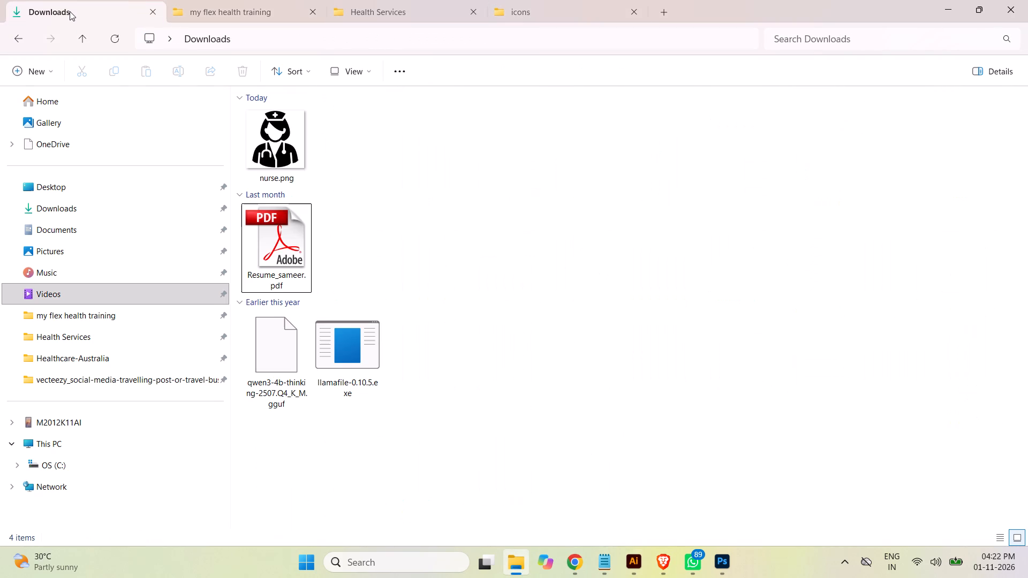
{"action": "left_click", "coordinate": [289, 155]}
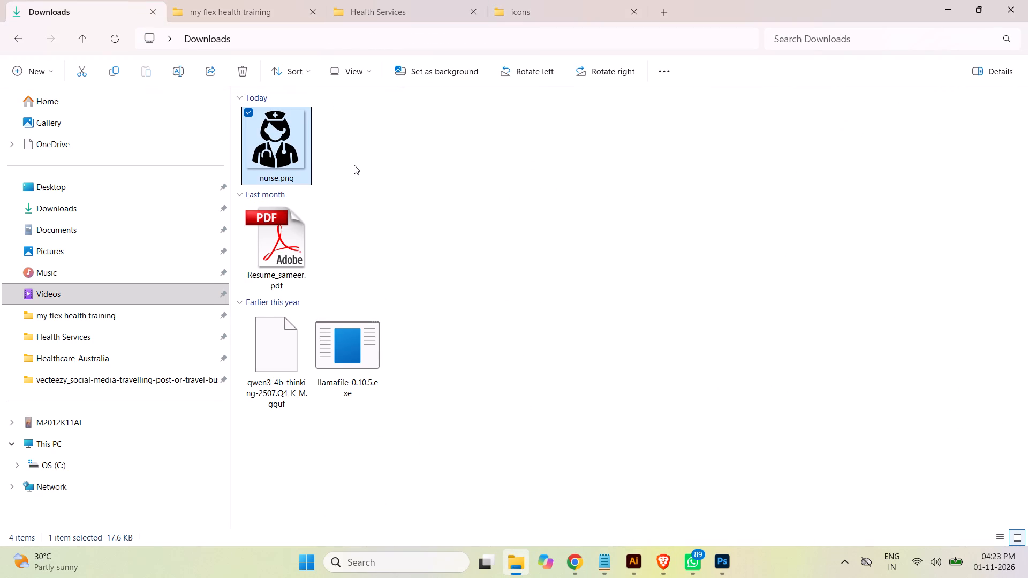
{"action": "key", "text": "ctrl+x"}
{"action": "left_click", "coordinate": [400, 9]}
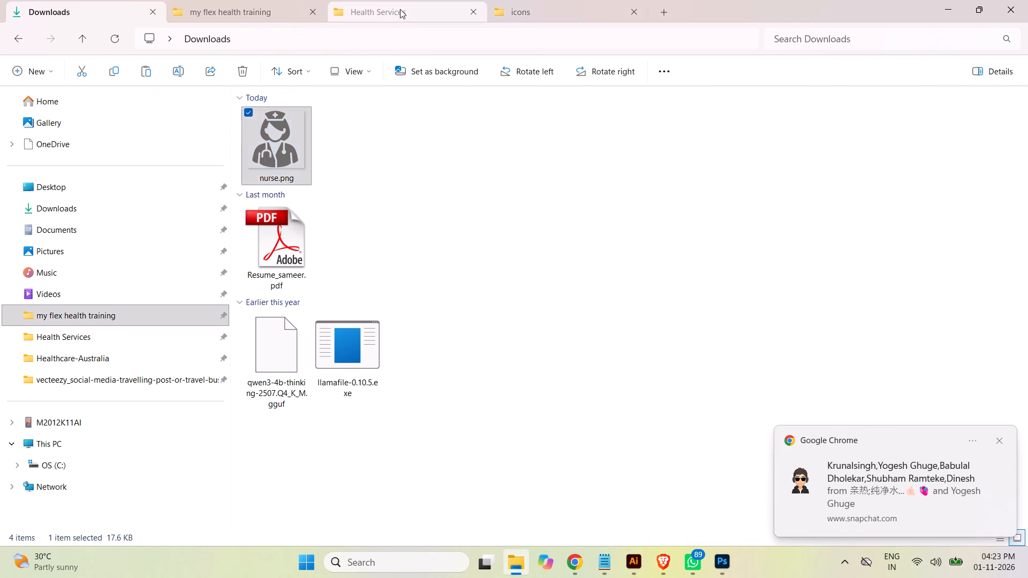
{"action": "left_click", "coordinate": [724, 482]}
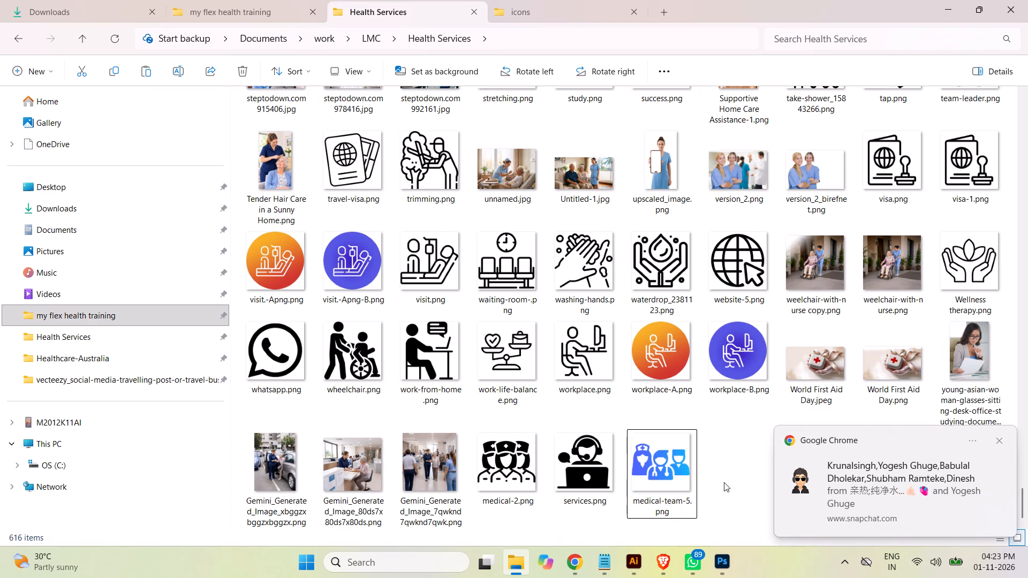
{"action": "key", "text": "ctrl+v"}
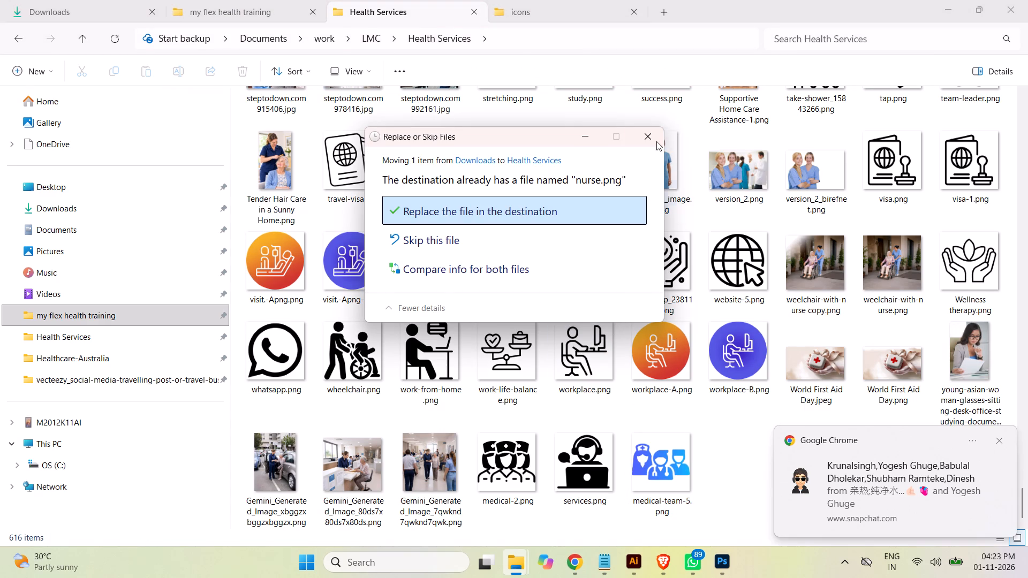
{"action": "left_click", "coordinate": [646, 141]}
Rename the downloaded nurse.png in the Downloads folder as nurse-5.png.
{"action": "left_click", "coordinate": [71, 5]}
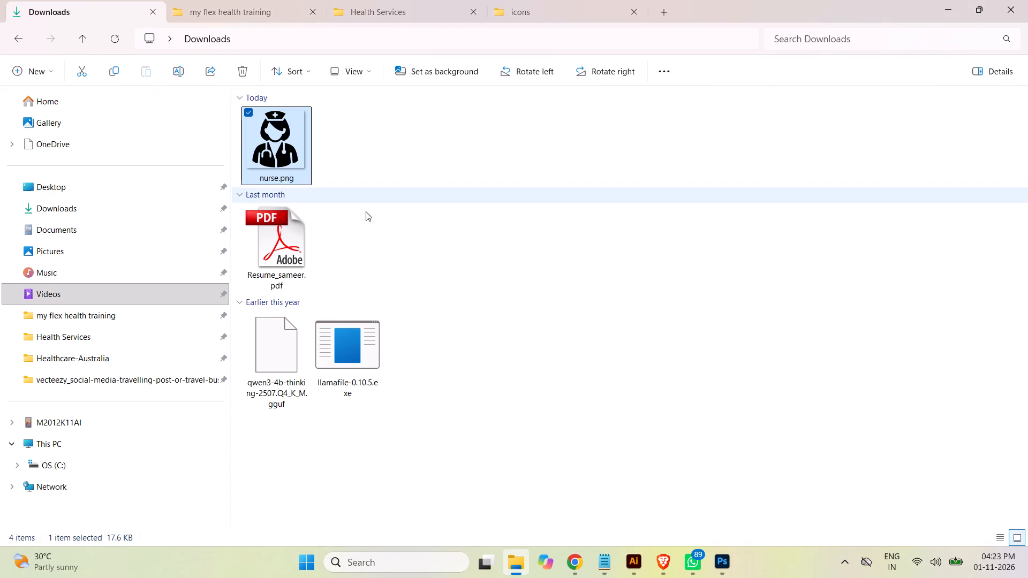
{"action": "right_click", "coordinate": [282, 176]}
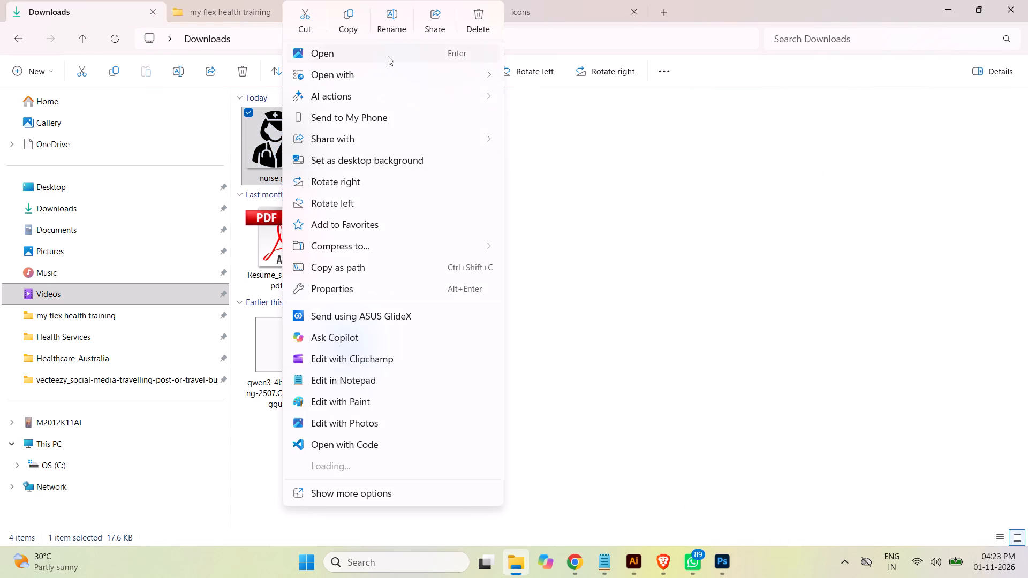
{"action": "left_click", "coordinate": [394, 30]}
{"action": "left_click", "coordinate": [276, 180]}
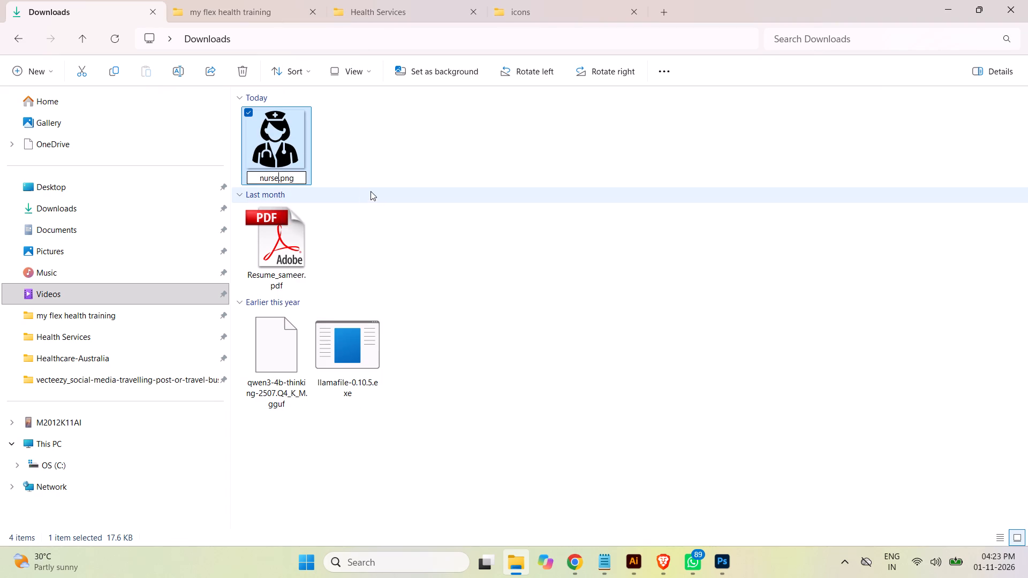
{"action": "type", "text": "-5"}
{"action": "left_click", "coordinate": [408, 149]}
Move nurse-5.png from the Downloads folder into the Health Services folder.
{"action": "left_click", "coordinate": [278, 158]}
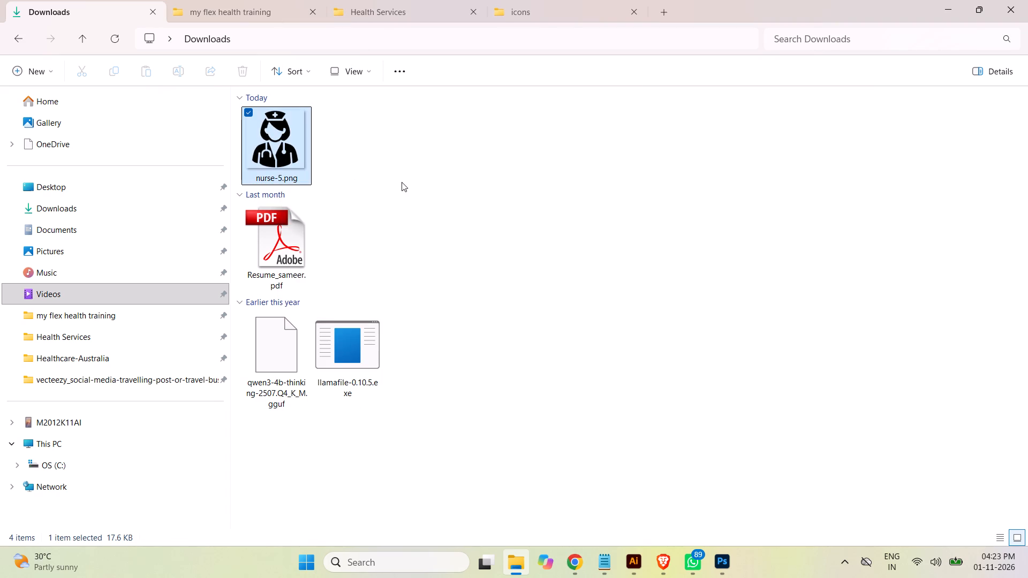
{"action": "key", "text": "ctrl+x"}
{"action": "left_click", "coordinate": [388, 7]}
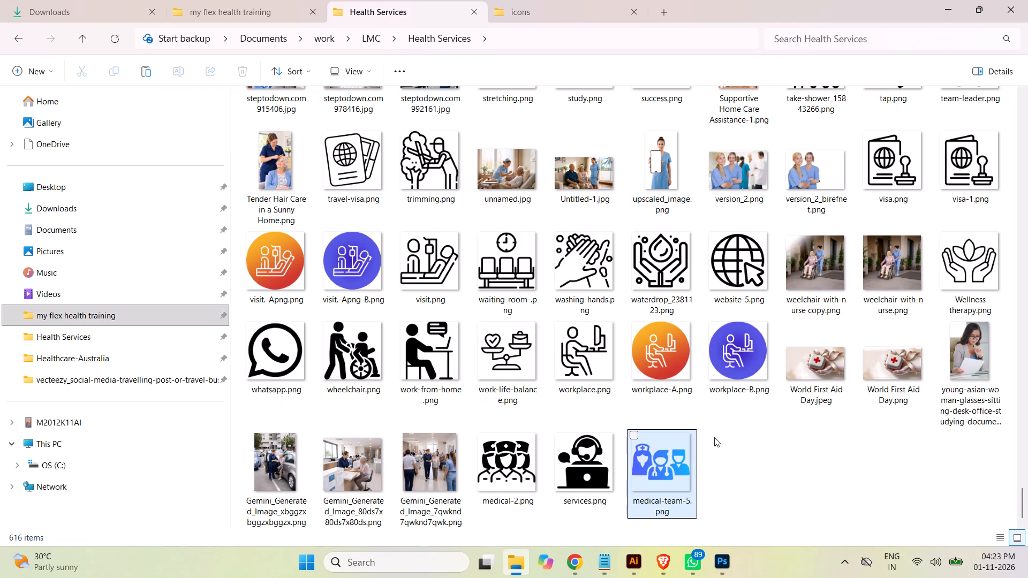
{"action": "left_click", "coordinate": [758, 479]}
{"action": "key", "text": "ctrl+v"}
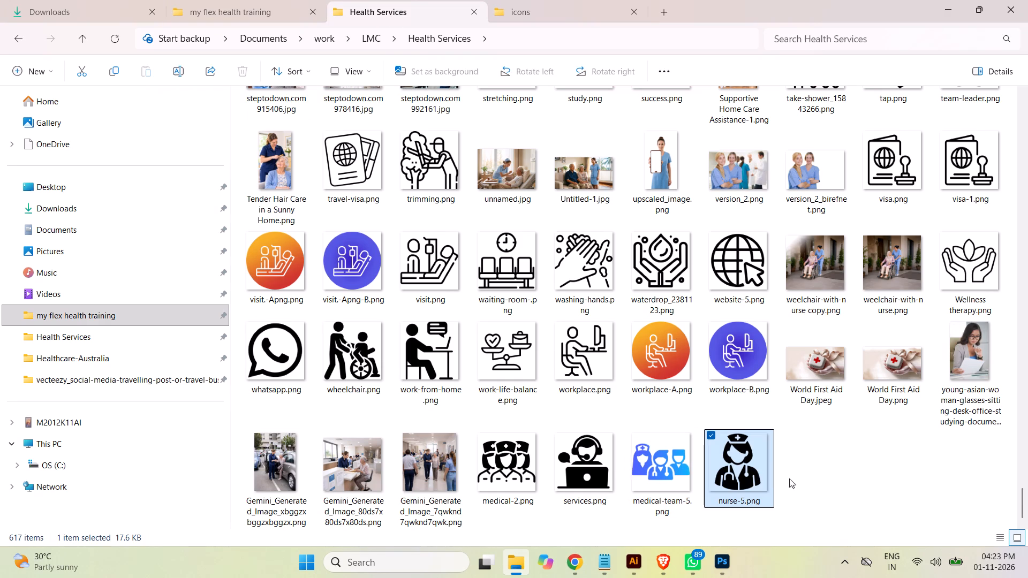
{"action": "left_click", "coordinate": [820, 476]}
Place nurse-5.png from the Health Services folder onto the Illustrator poster and scale it to about 214 px square over the row labels.
{"action": "left_click_drag", "start_coordinate": [747, 484], "coordinate": [668, 529]}
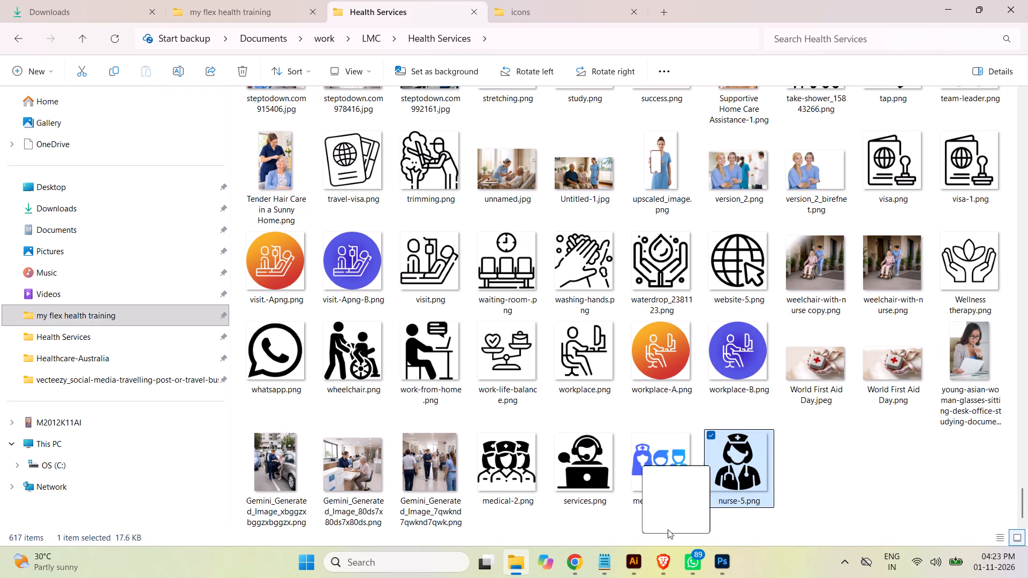
{"action": "left_click_drag", "start_coordinate": [668, 529], "coordinate": [458, 354]}
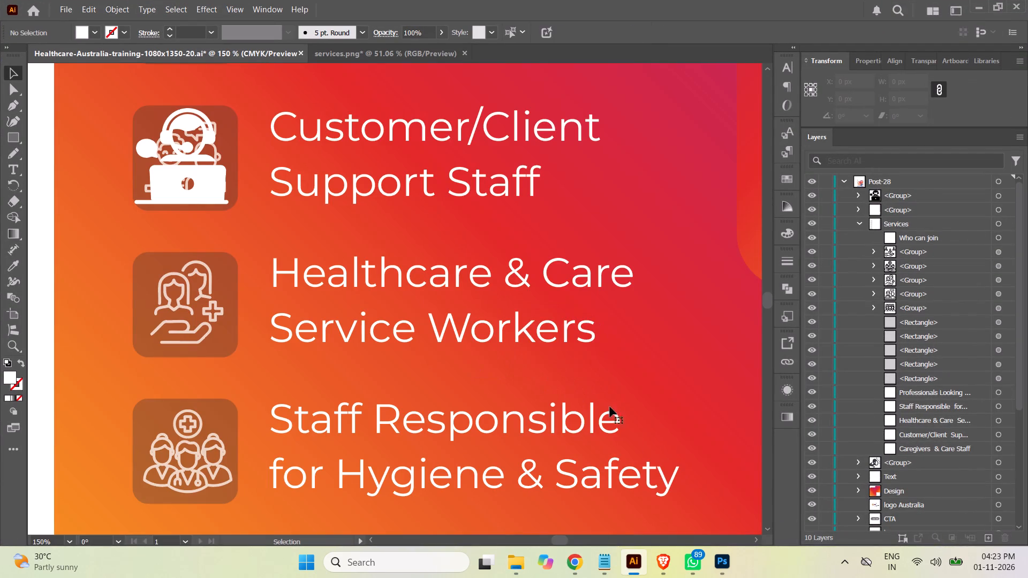
{"action": "scroll", "coordinate": [593, 270], "scroll_direction": "up", "scroll_amount": 4}
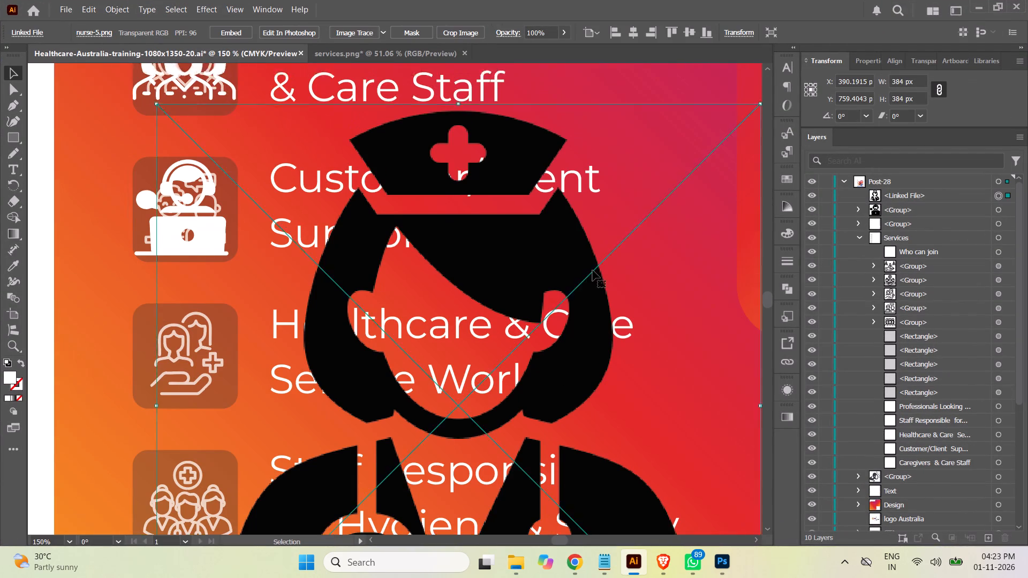
{"action": "scroll", "coordinate": [593, 270], "scroll_direction": "up", "scroll_amount": 1}
{"action": "left_click_drag", "start_coordinate": [155, 115], "coordinate": [396, 344], "text": "shift"}
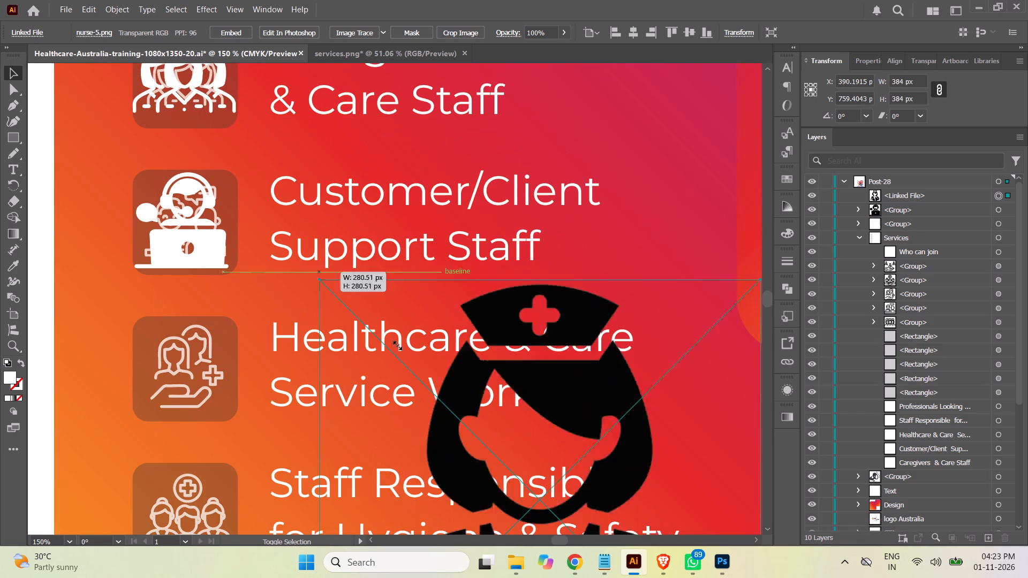
{"action": "left_click_drag", "start_coordinate": [396, 344], "coordinate": [423, 370], "text": "shift"}
{"action": "left_click_drag", "start_coordinate": [622, 474], "coordinate": [492, 219]}
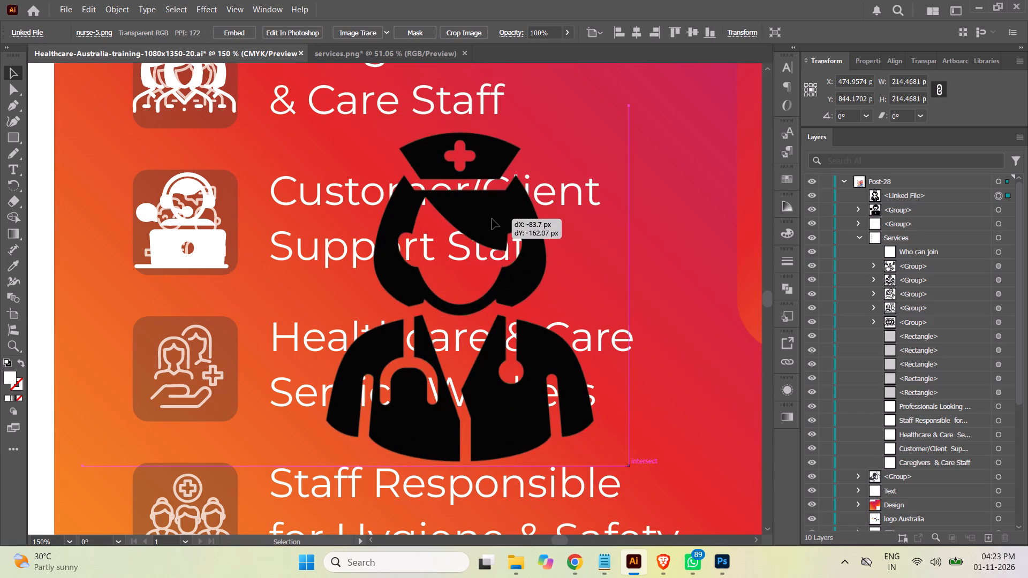
{"action": "left_click_drag", "start_coordinate": [492, 219], "coordinate": [493, 237]}
Trace the placed nurse image and expand it into editable vector paths.
{"action": "left_click", "coordinate": [350, 31]}
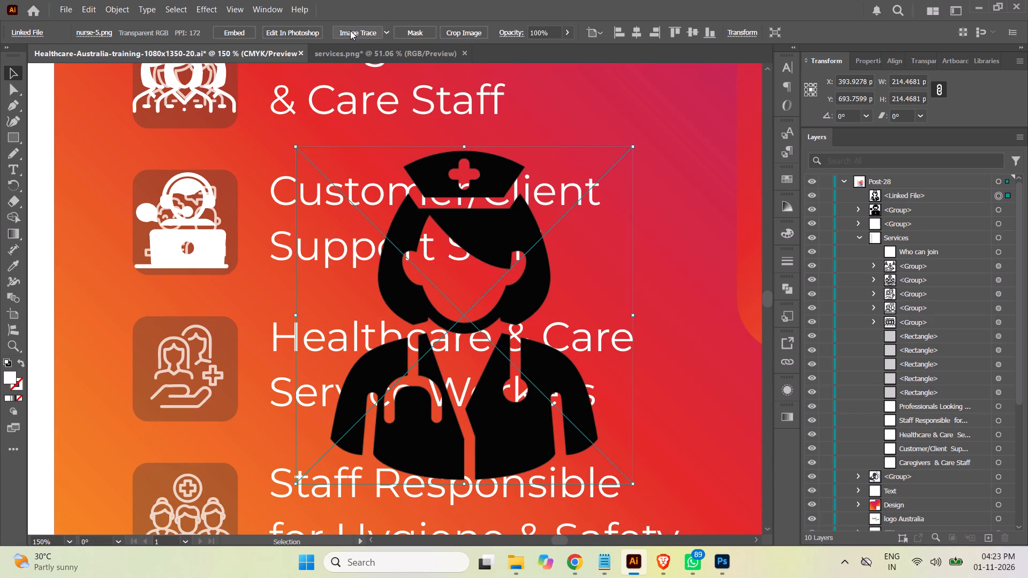
{"action": "left_click", "coordinate": [347, 31]}
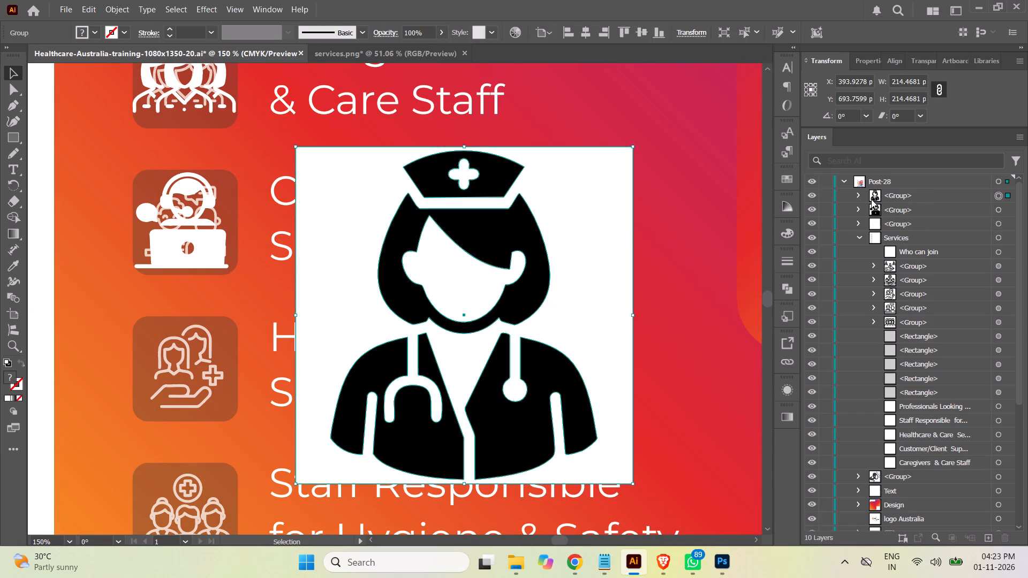
Delete the white cross, face and background paths from the traced nurse group, leaving only the black shapes.
{"action": "left_click", "coordinate": [859, 194]}
{"action": "left_click", "coordinate": [929, 212]}
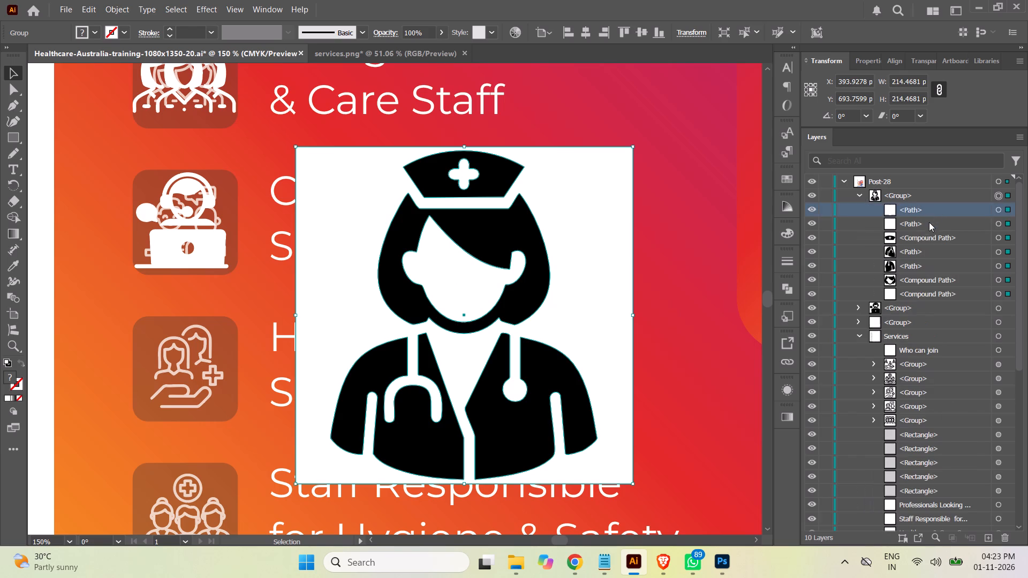
{"action": "left_click", "coordinate": [927, 226], "text": "shift"}
{"action": "left_click", "coordinate": [1005, 536]}
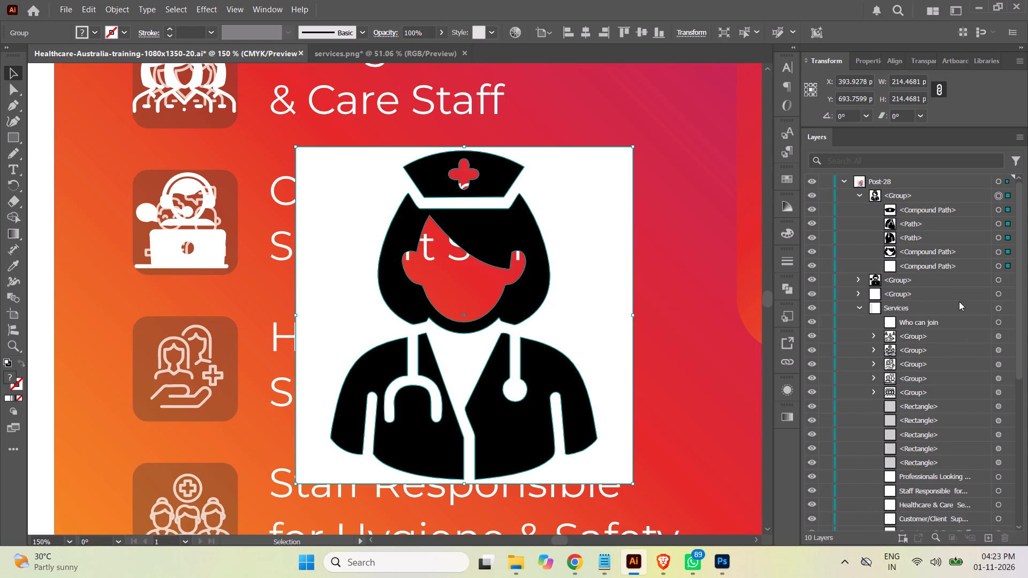
{"action": "left_click", "coordinate": [931, 265]}
{"action": "left_click", "coordinate": [1003, 537]}
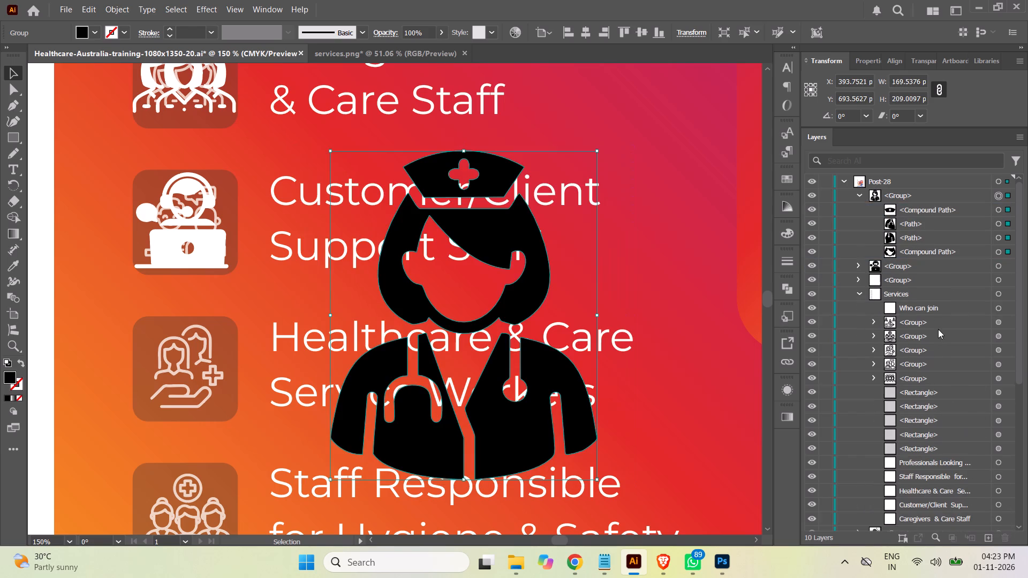
{"action": "left_click", "coordinate": [856, 194]}
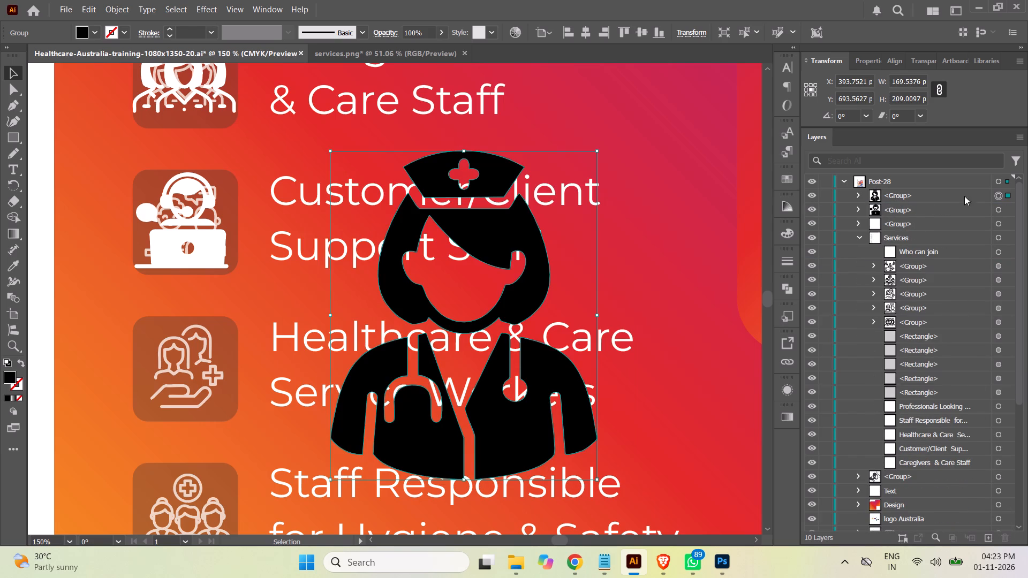
Scale the nurse icon to about 53 × 65 px and place it on the Healthcare & Care Service Workers tile.
{"action": "left_click", "coordinate": [998, 196]}
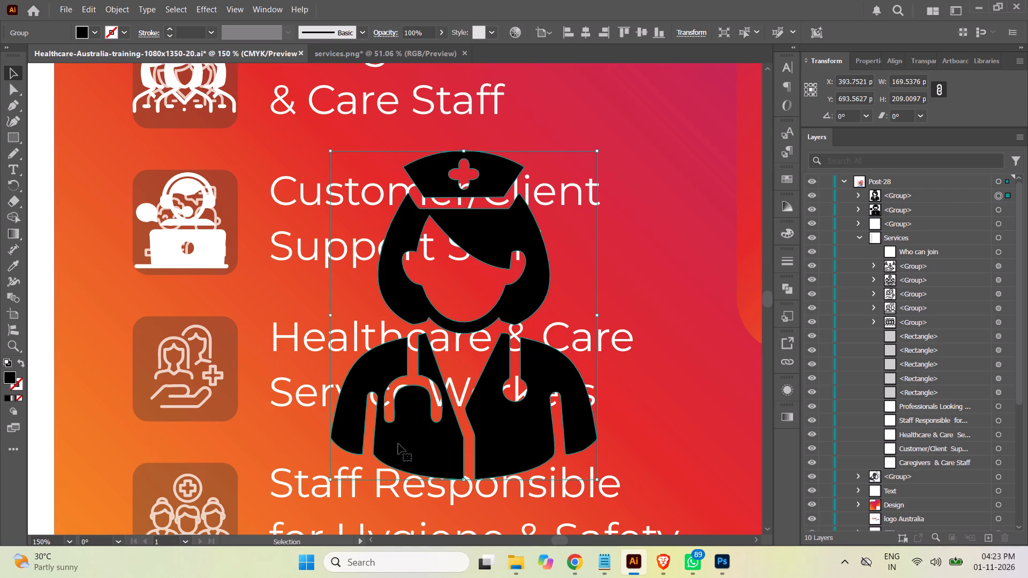
{"action": "left_click_drag", "start_coordinate": [332, 477], "coordinate": [387, 395], "text": "shift"}
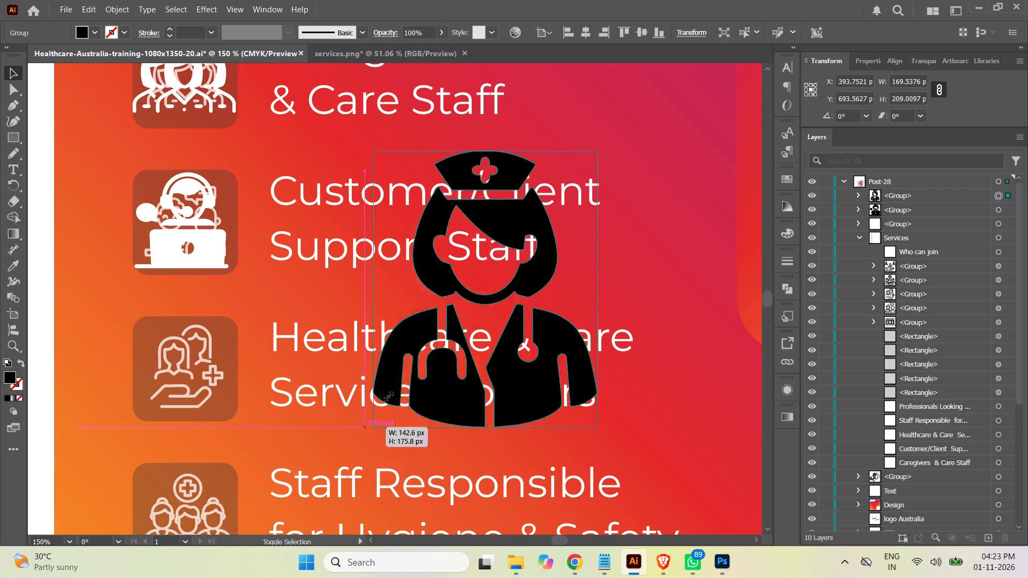
{"action": "left_click_drag", "start_coordinate": [387, 395], "coordinate": [511, 237], "text": "shift"}
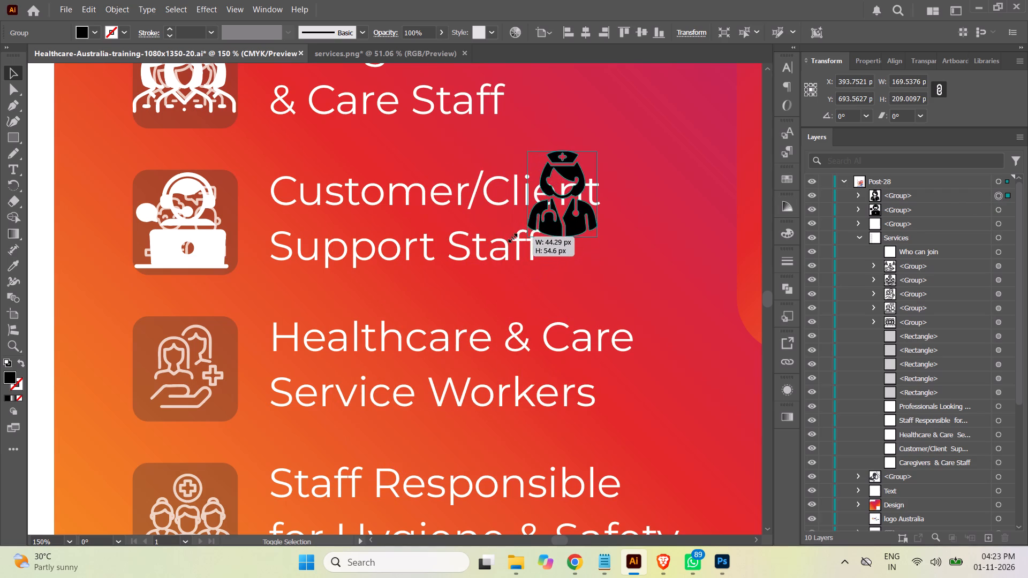
{"action": "left_click_drag", "start_coordinate": [511, 237], "coordinate": [514, 233], "text": "shift"}
{"action": "left_click_drag", "start_coordinate": [577, 225], "coordinate": [174, 402]}
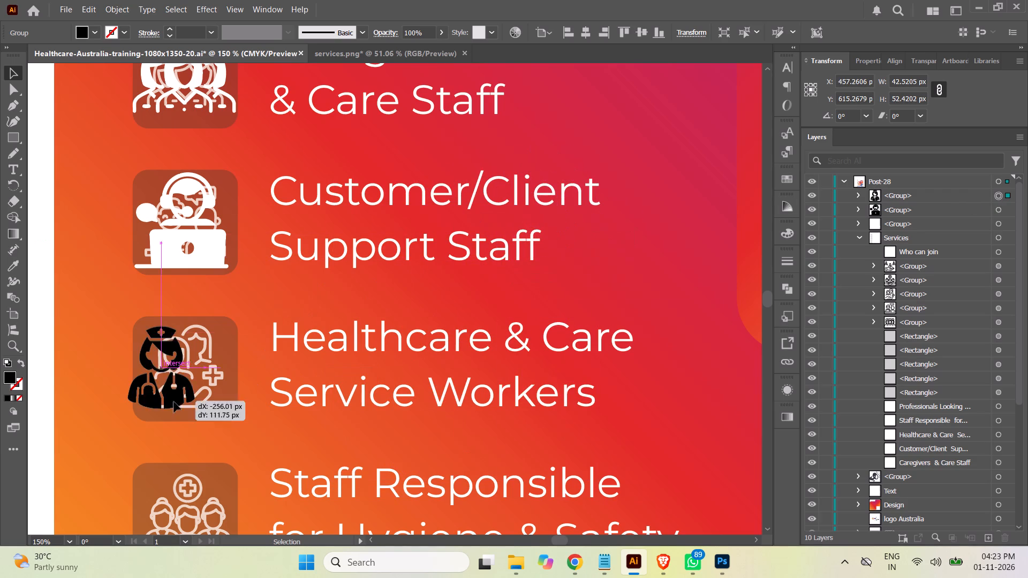
{"action": "left_click_drag", "start_coordinate": [174, 402], "coordinate": [192, 391]}
{"action": "left_click_drag", "start_coordinate": [212, 400], "coordinate": [225, 419], "text": "shift"}
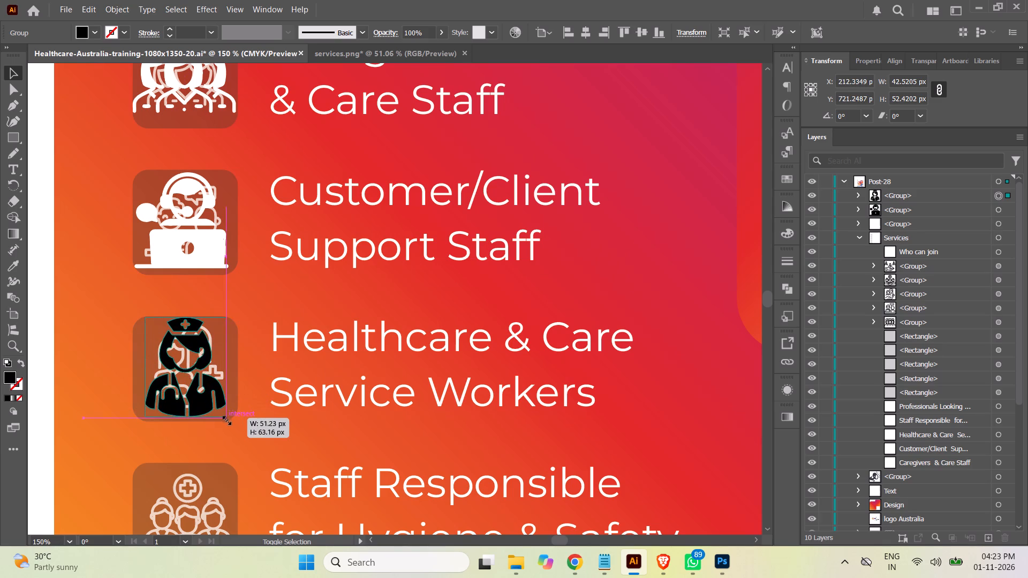
{"action": "left_click_drag", "start_coordinate": [225, 419], "coordinate": [228, 423], "text": "shift"}
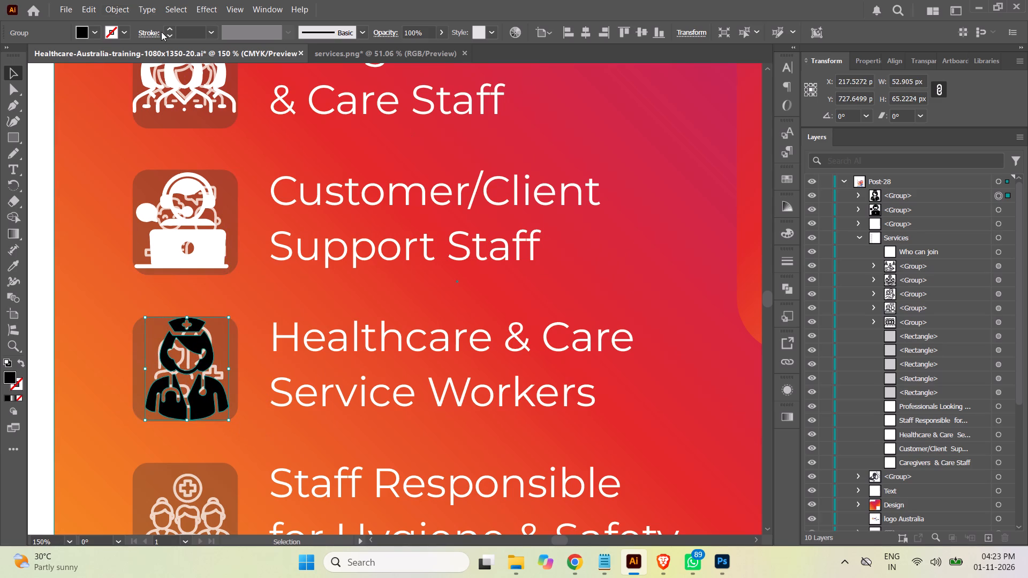
Change the nurse icon's fill colour to white.
{"action": "double_click", "coordinate": [8, 375]}
{"action": "left_click_drag", "start_coordinate": [626, 189], "coordinate": [598, 144]}
{"action": "left_click", "coordinate": [930, 171]}
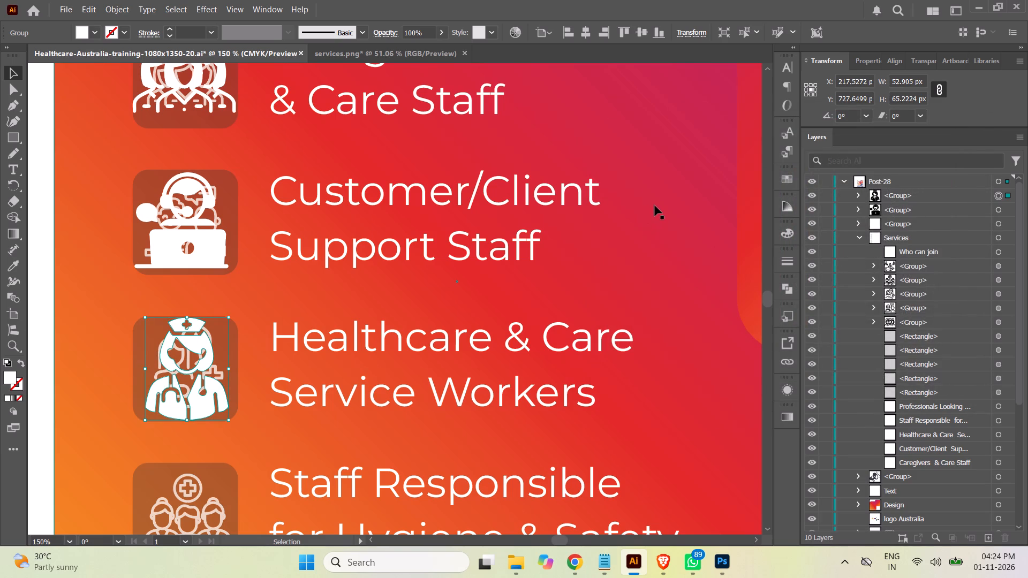
Examine the new nurse icon against the other Who can join rows, down to Professionals Looking to Improve Service Quality.
{"action": "scroll", "coordinate": [646, 206], "scroll_direction": "up", "scroll_amount": 1}
{"action": "scroll", "coordinate": [646, 206], "scroll_direction": "down", "scroll_amount": 1}
{"action": "scroll", "coordinate": [646, 206], "scroll_direction": "up", "scroll_amount": 5}
{"action": "scroll", "coordinate": [646, 206], "scroll_direction": "down", "scroll_amount": 5}
{"action": "scroll", "coordinate": [646, 205], "scroll_direction": "up", "scroll_amount": 1}
{"action": "scroll", "coordinate": [646, 204], "scroll_direction": "down", "scroll_amount": 4}
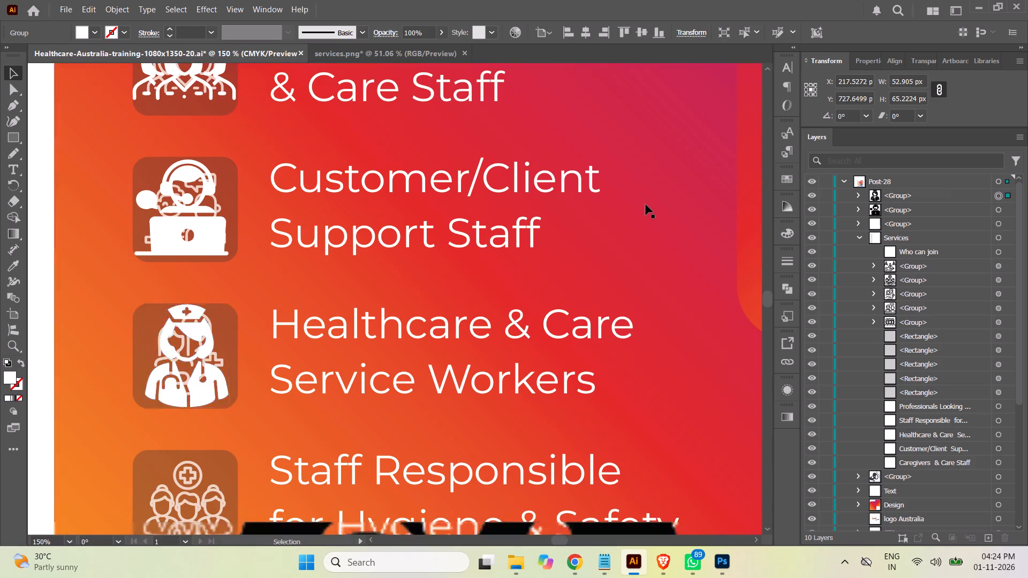
{"action": "scroll", "coordinate": [646, 204], "scroll_direction": "down", "scroll_amount": 5}
{"action": "scroll", "coordinate": [646, 204], "scroll_direction": "up", "scroll_amount": 1}
{"action": "scroll", "coordinate": [646, 204], "scroll_direction": "down", "scroll_amount": 2}
{"action": "scroll", "coordinate": [645, 204], "scroll_direction": "up", "scroll_amount": 1}
{"action": "scroll", "coordinate": [646, 204], "scroll_direction": "down", "scroll_amount": 2}
{"action": "scroll", "coordinate": [646, 204], "scroll_direction": "up", "scroll_amount": 1}
{"action": "scroll", "coordinate": [646, 204], "scroll_direction": "down", "scroll_amount": 1}
{"action": "scroll", "coordinate": [646, 204], "scroll_direction": "up", "scroll_amount": 1}
{"action": "scroll", "coordinate": [646, 204], "scroll_direction": "down", "scroll_amount": 6}
{"action": "scroll", "coordinate": [646, 204], "scroll_direction": "up", "scroll_amount": 1}
{"action": "scroll", "coordinate": [646, 204], "scroll_direction": "down", "scroll_amount": 7}
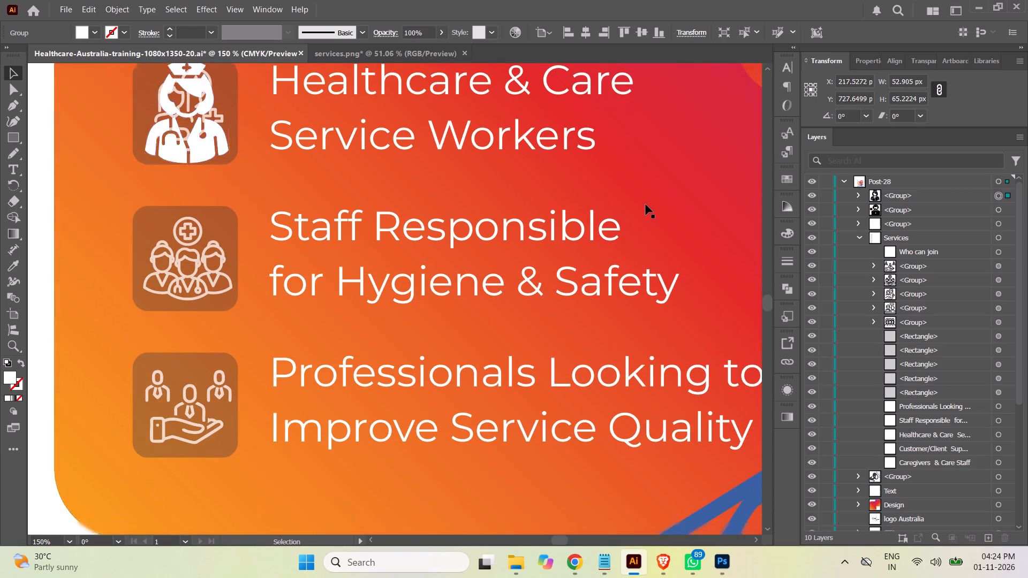
{"action": "scroll", "coordinate": [646, 204], "scroll_direction": "down", "scroll_amount": 3}
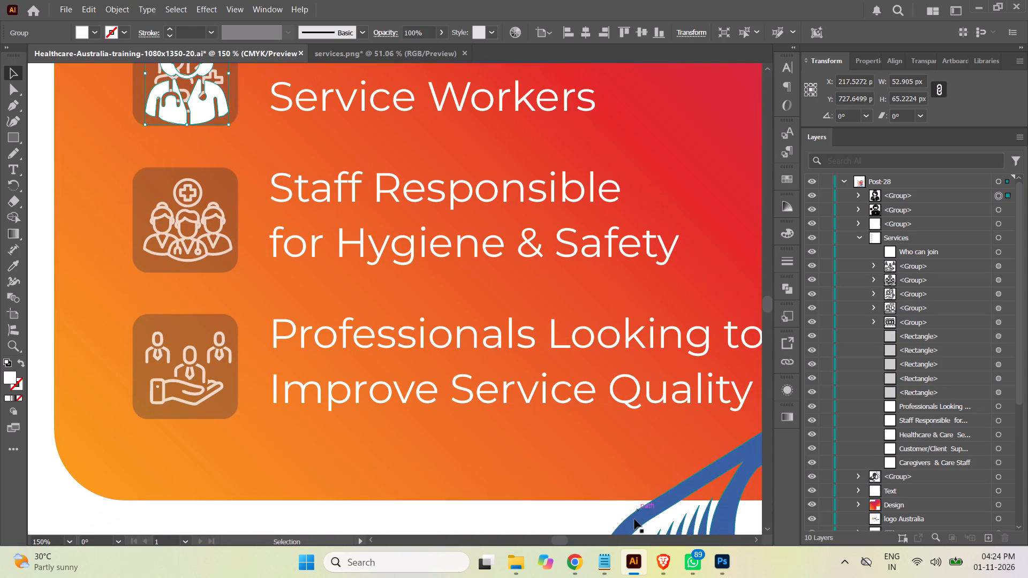
Switch to Brave and look through the related icons on the nurse icon pages for a Hygiene & Safety staff icon.
{"action": "left_click", "coordinate": [662, 560]}
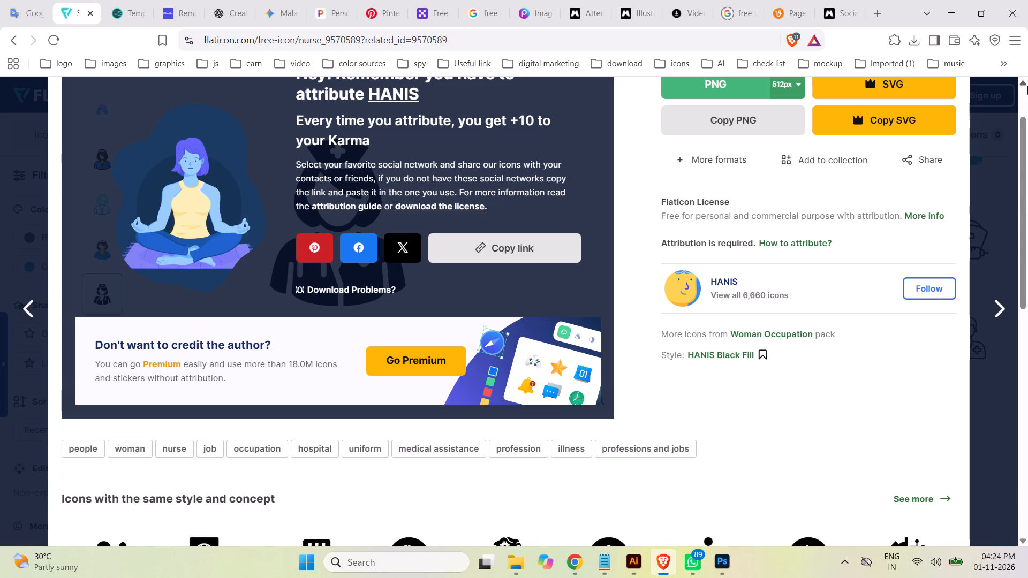
{"action": "scroll", "coordinate": [604, 305], "scroll_direction": "down", "scroll_amount": 1}
{"action": "scroll", "coordinate": [617, 307], "scroll_direction": "up", "scroll_amount": 3}
{"action": "scroll", "coordinate": [626, 307], "scroll_direction": "down", "scroll_amount": 4}
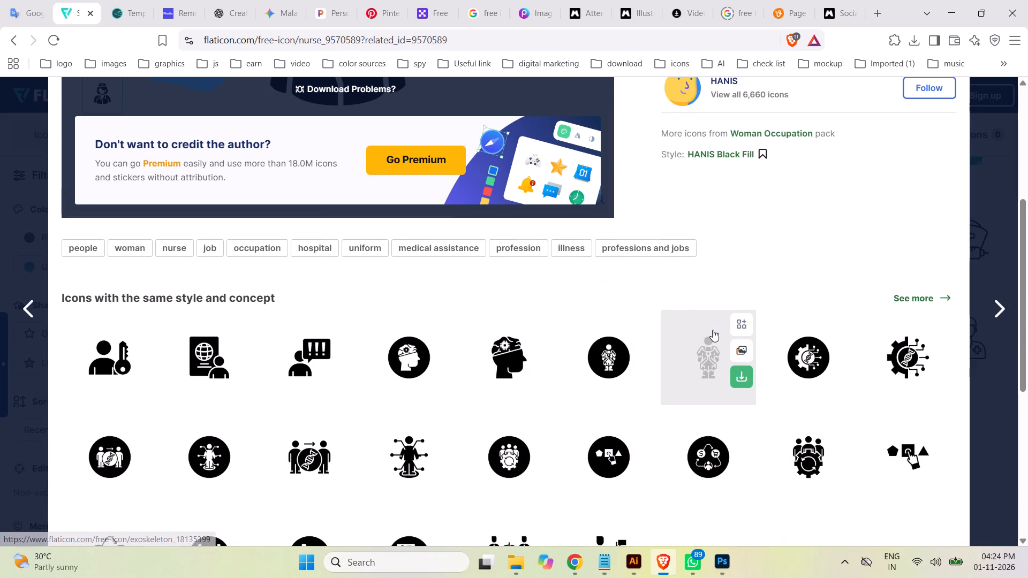
{"action": "scroll", "coordinate": [694, 275], "scroll_direction": "down", "scroll_amount": 2}
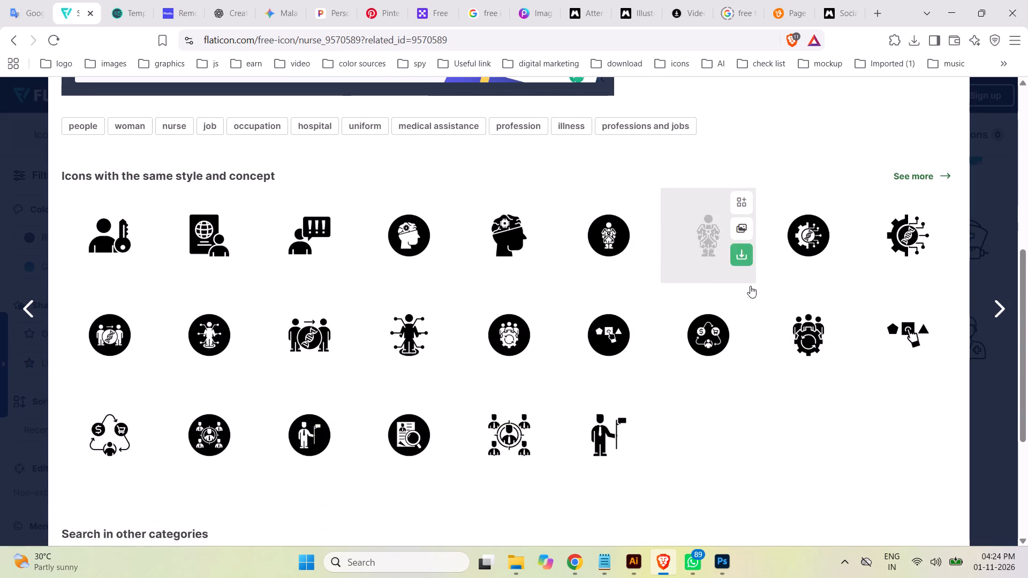
{"action": "scroll", "coordinate": [948, 303], "scroll_direction": "down", "scroll_amount": 1}
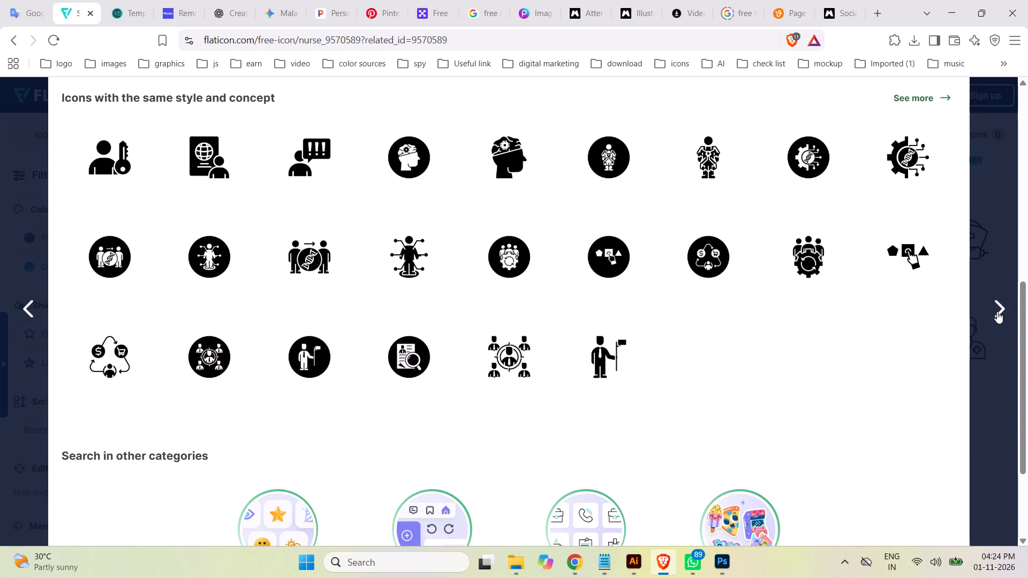
{"action": "left_click", "coordinate": [1000, 310]}
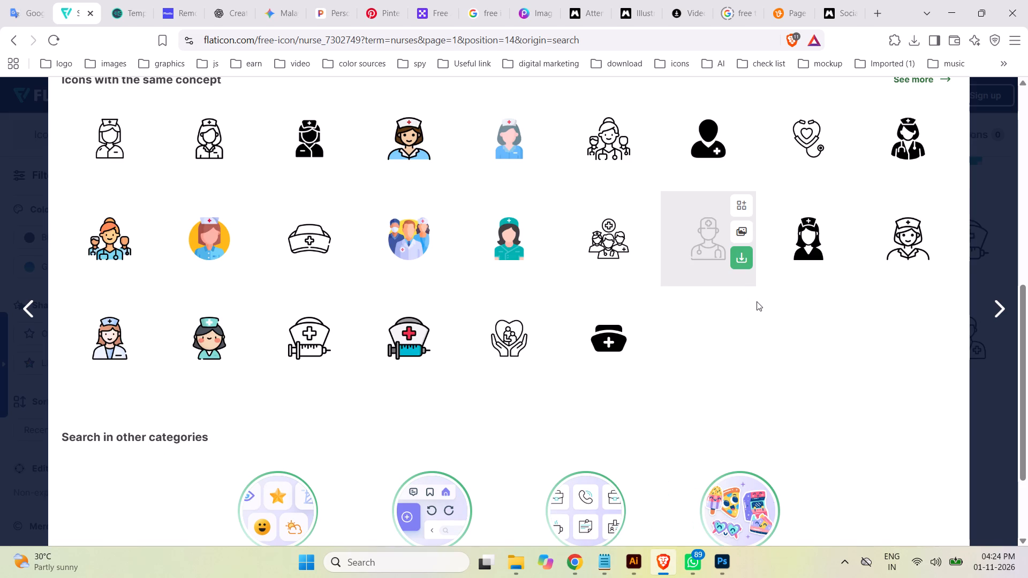
{"action": "left_click", "coordinate": [638, 560]}
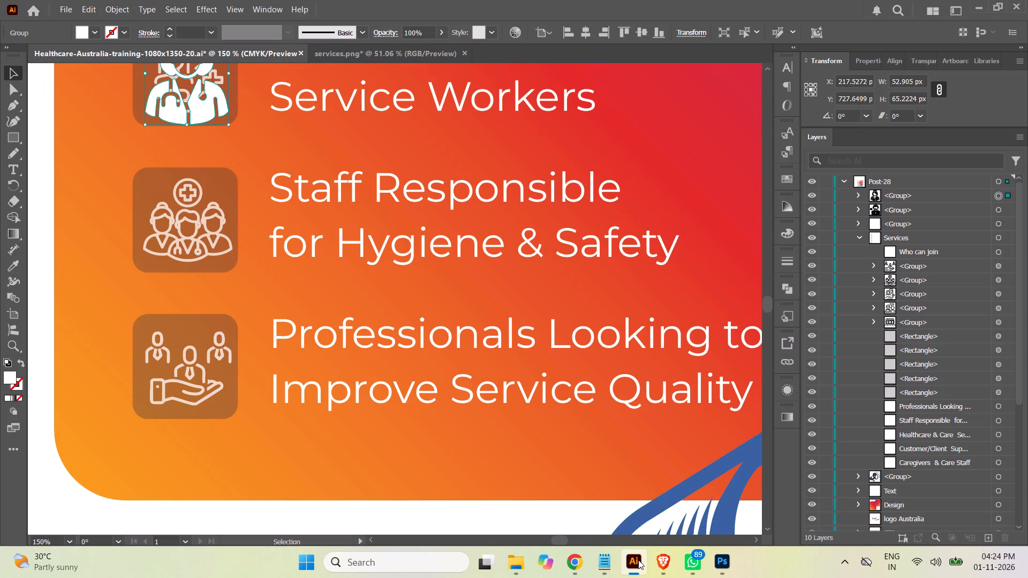
{"action": "left_click", "coordinate": [638, 560]}
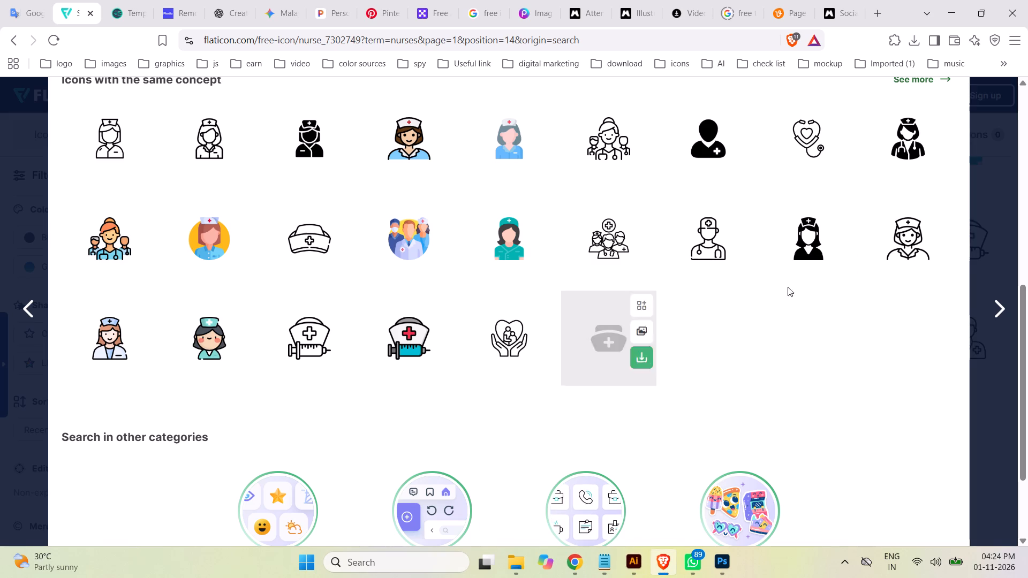
{"action": "scroll", "coordinate": [837, 289], "scroll_direction": "up", "scroll_amount": 2}
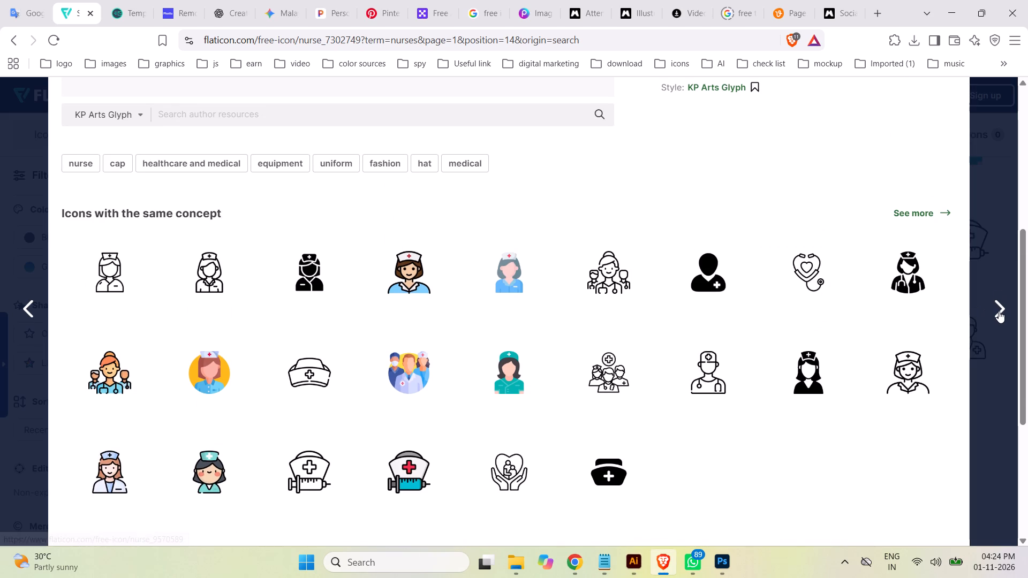
{"action": "left_click", "coordinate": [999, 311]}
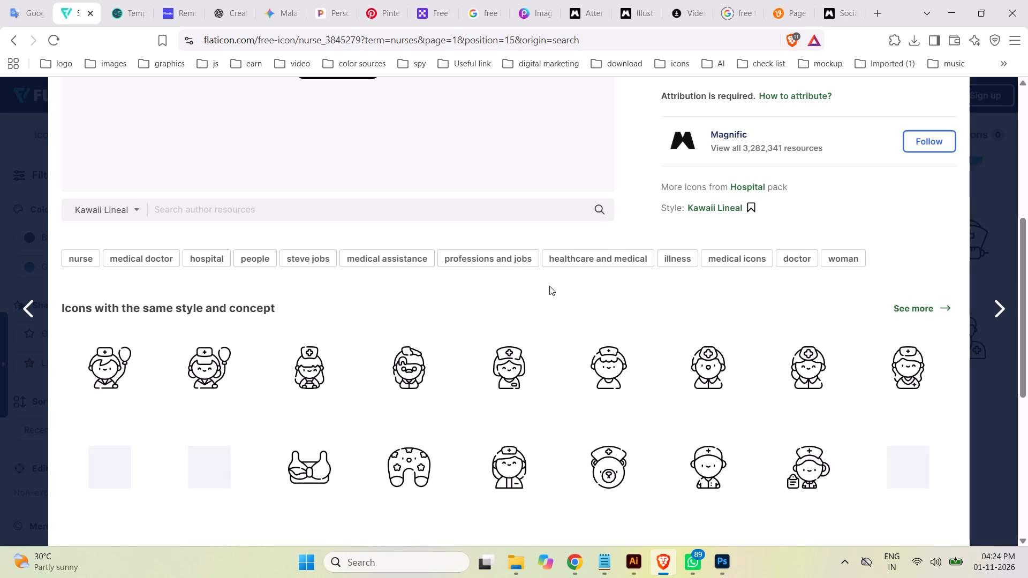
{"action": "scroll", "coordinate": [549, 286], "scroll_direction": "down", "scroll_amount": 2}
{"action": "scroll", "coordinate": [895, 186], "scroll_direction": "up", "scroll_amount": 2}
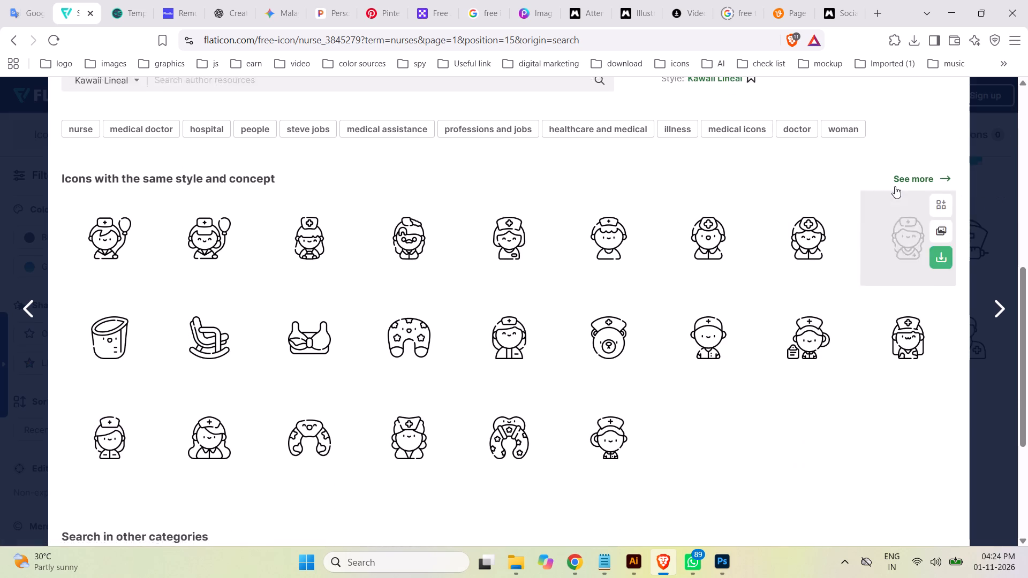
{"action": "scroll", "coordinate": [895, 186], "scroll_direction": "up", "scroll_amount": 4}
{"action": "scroll", "coordinate": [985, 163], "scroll_direction": "up", "scroll_amount": 3}
{"action": "scroll", "coordinate": [985, 163], "scroll_direction": "down", "scroll_amount": 7}
{"action": "scroll", "coordinate": [985, 163], "scroll_direction": "up", "scroll_amount": 1}
{"action": "left_click", "coordinate": [1007, 182]}
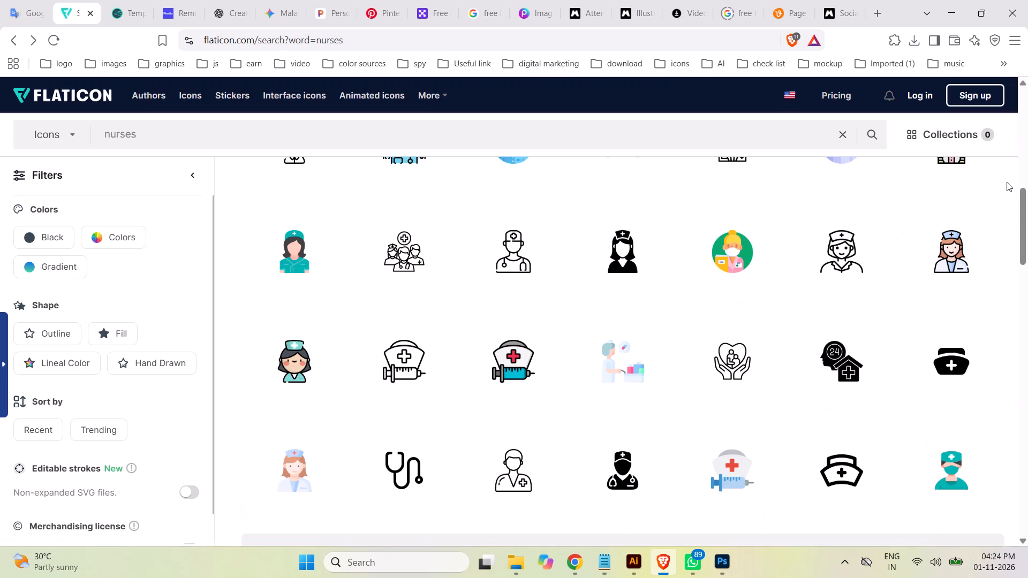
Look through the first page of Flaticon's "nurses" results for a suitable Hygiene & Safety staff icon.
{"action": "scroll", "coordinate": [973, 374], "scroll_direction": "down", "scroll_amount": 5}
{"action": "scroll", "coordinate": [937, 343], "scroll_direction": "down", "scroll_amount": 1}
{"action": "scroll", "coordinate": [937, 343], "scroll_direction": "up", "scroll_amount": 1}
{"action": "scroll", "coordinate": [937, 343], "scroll_direction": "down", "scroll_amount": 3}
{"action": "scroll", "coordinate": [937, 343], "scroll_direction": "up", "scroll_amount": 1}
{"action": "scroll", "coordinate": [964, 345], "scroll_direction": "down", "scroll_amount": 6}
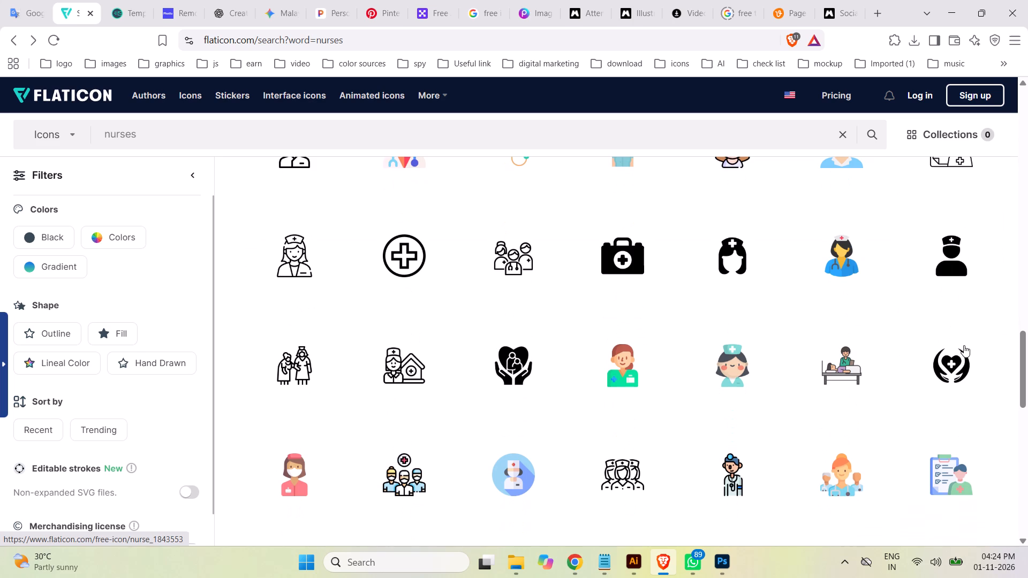
{"action": "scroll", "coordinate": [964, 345], "scroll_direction": "down", "scroll_amount": 5}
{"action": "scroll", "coordinate": [964, 345], "scroll_direction": "up", "scroll_amount": 1}
{"action": "scroll", "coordinate": [964, 345], "scroll_direction": "down", "scroll_amount": 2}
{"action": "scroll", "coordinate": [964, 345], "scroll_direction": "up", "scroll_amount": 1}
{"action": "scroll", "coordinate": [964, 345], "scroll_direction": "down", "scroll_amount": 1}
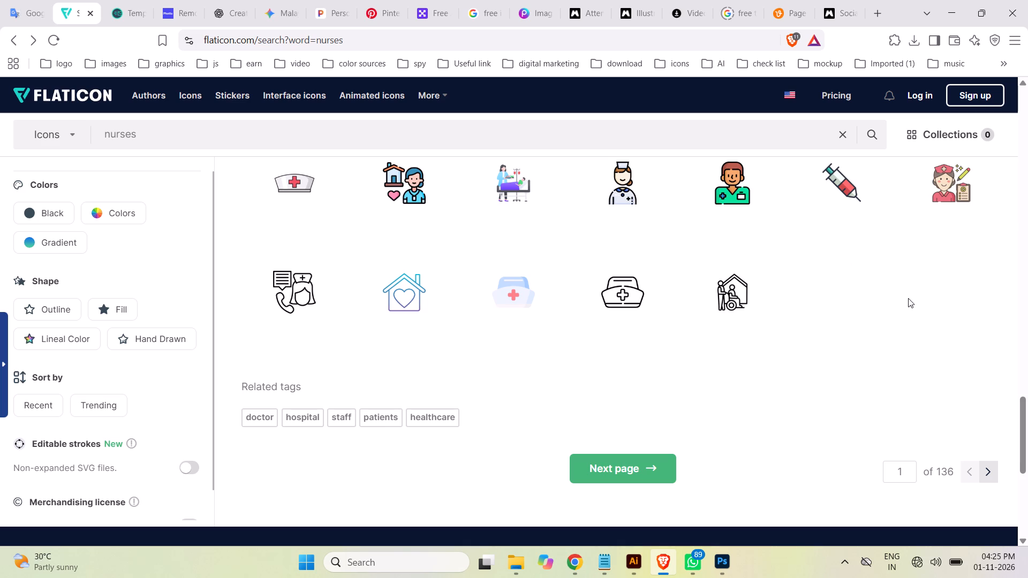
Switch to Illustrator and examine the icons in all five Who can join rows, both close up and within the whole poster.
{"action": "left_click", "coordinate": [627, 562]}
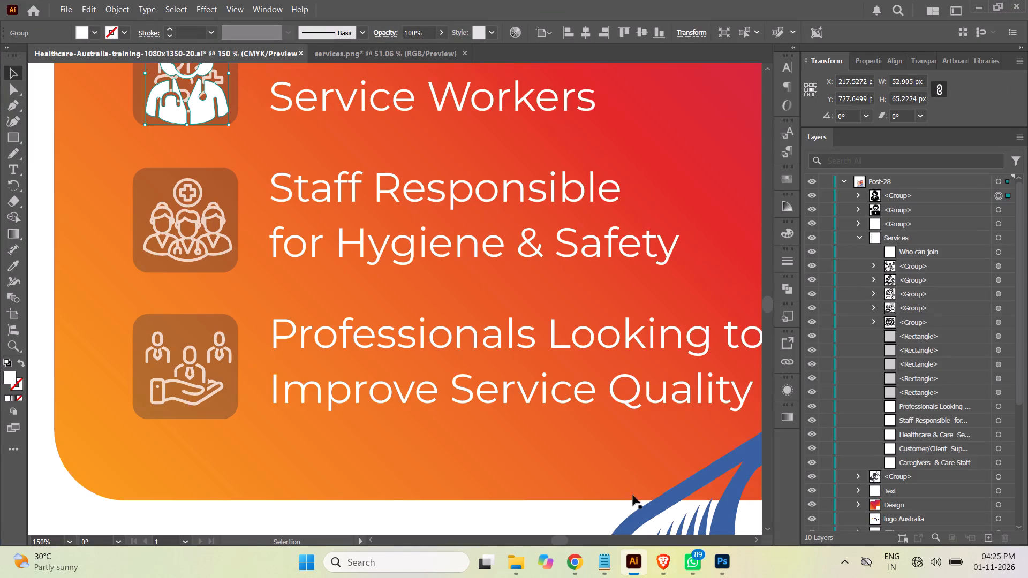
{"action": "scroll", "coordinate": [548, 306], "scroll_direction": "up", "scroll_amount": 6}
{"action": "scroll", "coordinate": [540, 305], "scroll_direction": "down", "scroll_amount": 3}
{"action": "scroll", "coordinate": [539, 304], "scroll_direction": "up", "scroll_amount": 2}
{"action": "scroll", "coordinate": [541, 303], "scroll_direction": "down", "scroll_amount": 2}
{"action": "scroll", "coordinate": [541, 303], "scroll_direction": "up", "scroll_amount": 2}
{"action": "scroll", "coordinate": [541, 303], "scroll_direction": "down", "scroll_amount": 1}
{"action": "scroll", "coordinate": [541, 303], "scroll_direction": "up", "scroll_amount": 3}
{"action": "scroll", "coordinate": [541, 303], "scroll_direction": "down", "scroll_amount": 1}
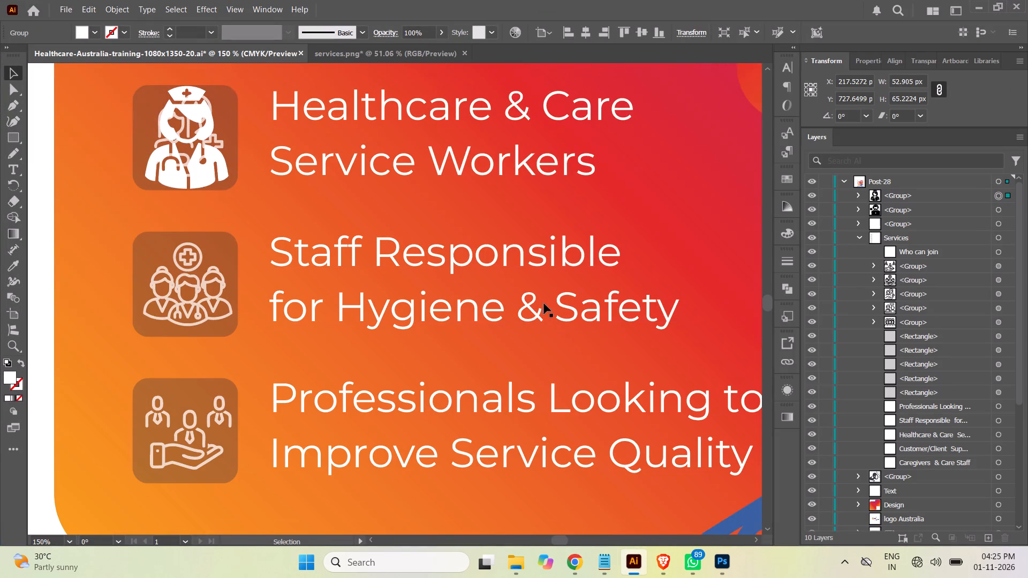
{"action": "scroll", "coordinate": [549, 301], "scroll_direction": "up", "scroll_amount": 4}
{"action": "scroll", "coordinate": [549, 301], "scroll_direction": "down", "scroll_amount": 2}
{"action": "scroll", "coordinate": [549, 301], "scroll_direction": "up", "scroll_amount": 18}
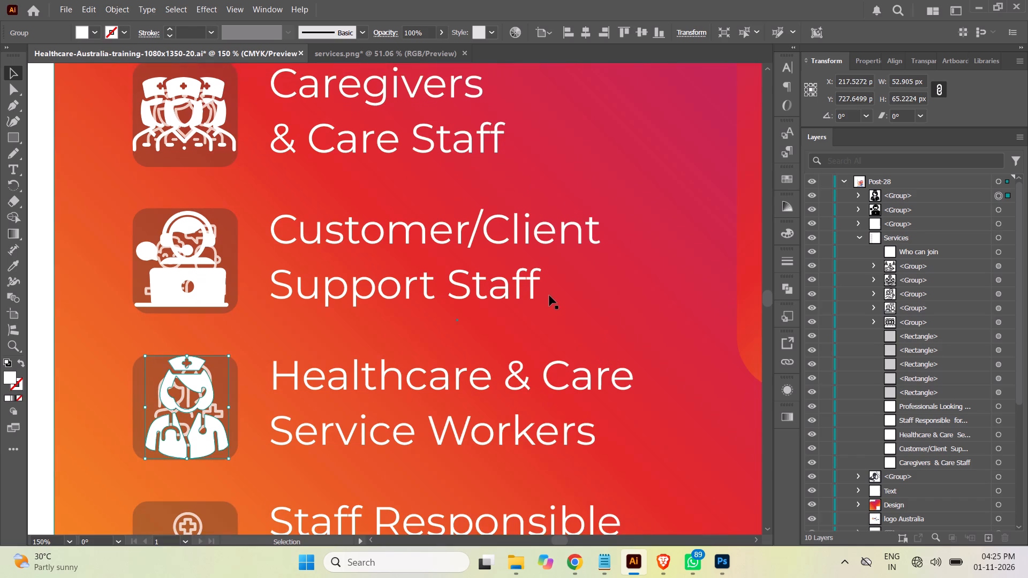
{"action": "scroll", "coordinate": [559, 295], "scroll_direction": "up", "scroll_amount": 5}
{"action": "scroll", "coordinate": [559, 295], "scroll_direction": "down", "scroll_amount": 1}
{"action": "scroll", "coordinate": [559, 295], "scroll_direction": "up", "scroll_amount": 3}
{"action": "scroll", "coordinate": [575, 297], "scroll_direction": "down", "scroll_amount": 3}
{"action": "scroll", "coordinate": [575, 297], "scroll_direction": "up", "scroll_amount": 6}
{"action": "scroll", "coordinate": [575, 297], "scroll_direction": "down", "scroll_amount": 1}
{"action": "scroll", "coordinate": [575, 297], "scroll_direction": "up", "scroll_amount": 1}
{"action": "scroll", "coordinate": [574, 297], "scroll_direction": "down", "scroll_amount": 2}
{"action": "scroll", "coordinate": [573, 296], "scroll_direction": "up", "scroll_amount": 4}
{"action": "scroll", "coordinate": [573, 296], "scroll_direction": "down", "scroll_amount": 1}
{"action": "scroll", "coordinate": [573, 296], "scroll_direction": "up", "scroll_amount": 4}
{"action": "scroll", "coordinate": [573, 296], "scroll_direction": "down", "scroll_amount": 4}
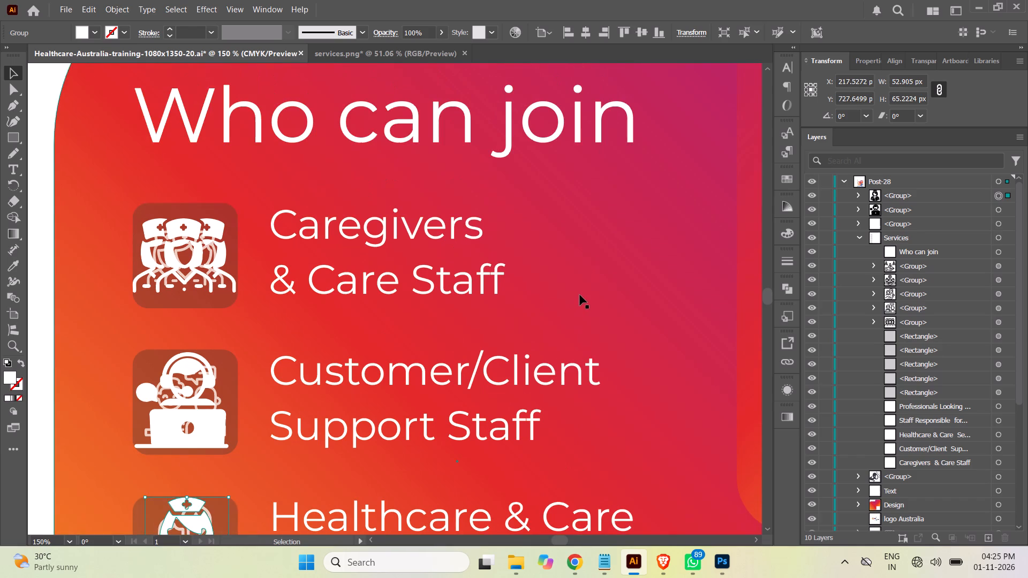
{"action": "scroll", "coordinate": [580, 295], "scroll_direction": "down", "scroll_amount": 3}
{"action": "scroll", "coordinate": [580, 295], "scroll_direction": "up", "scroll_amount": 1}
{"action": "scroll", "coordinate": [580, 295], "scroll_direction": "down", "scroll_amount": 6}
{"action": "scroll", "coordinate": [579, 294], "scroll_direction": "up", "scroll_amount": 1}
{"action": "scroll", "coordinate": [579, 294], "scroll_direction": "down", "scroll_amount": 9}
{"action": "scroll", "coordinate": [579, 294], "scroll_direction": "up", "scroll_amount": 1}
{"action": "scroll", "coordinate": [579, 294], "scroll_direction": "down", "scroll_amount": 14}
{"action": "scroll", "coordinate": [577, 293], "scroll_direction": "up", "scroll_amount": 1}
{"action": "scroll", "coordinate": [577, 293], "scroll_direction": "down", "scroll_amount": 4}
{"action": "scroll", "coordinate": [577, 293], "scroll_direction": "up", "scroll_amount": 2}
{"action": "scroll", "coordinate": [577, 293], "scroll_direction": "down", "scroll_amount": 2}
{"action": "scroll", "coordinate": [577, 293], "scroll_direction": "up", "scroll_amount": 3}
{"action": "scroll", "coordinate": [577, 293], "scroll_direction": "down", "scroll_amount": 1}
{"action": "scroll", "coordinate": [577, 293], "scroll_direction": "up", "scroll_amount": 2}
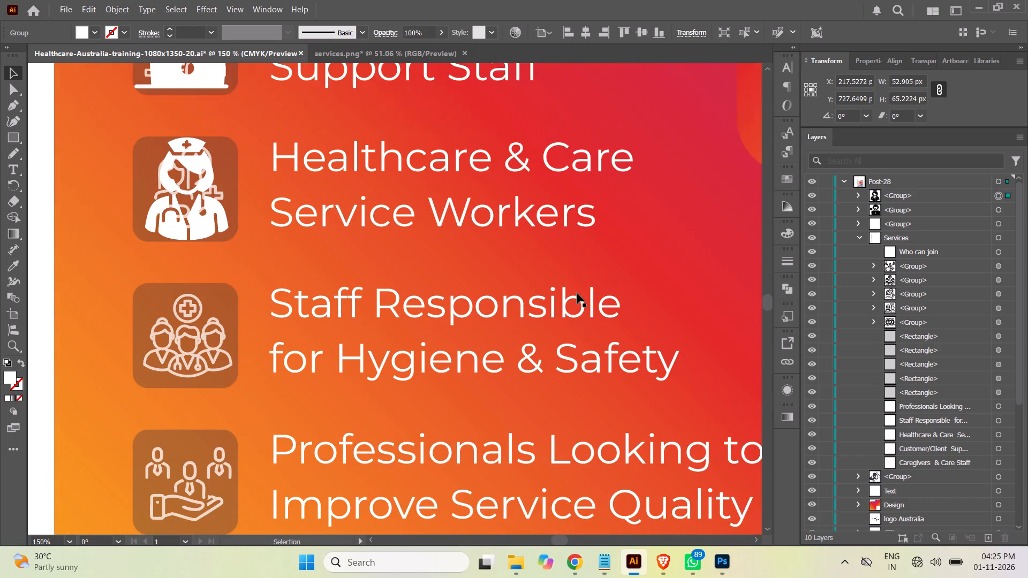
{"action": "scroll", "coordinate": [577, 293], "scroll_direction": "down", "scroll_amount": 6}
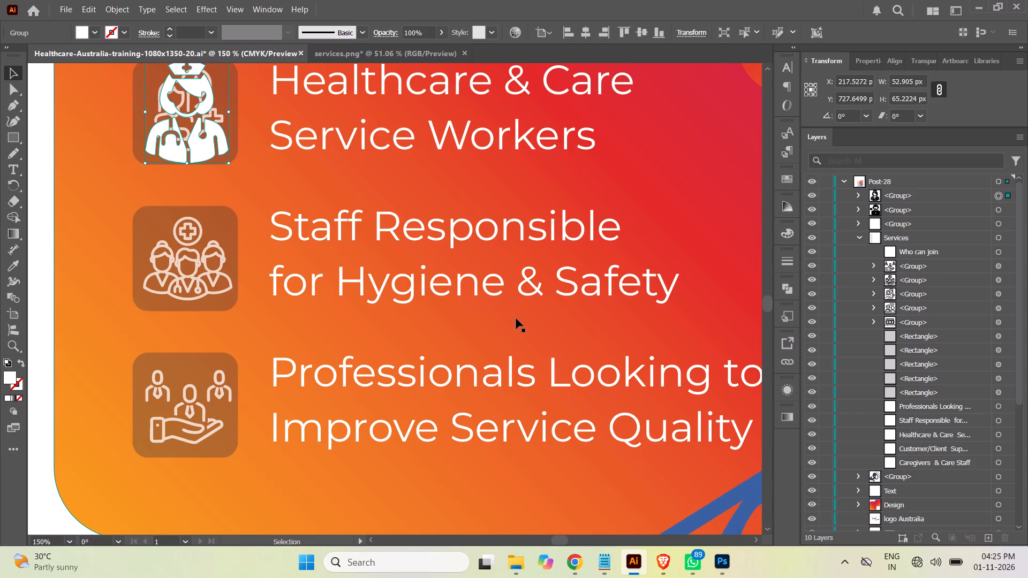
{"action": "key", "text": "ctrl+minus"}
{"action": "key", "text": "ctrl+minus"}
{"action": "key", "text": "ctrl+minus"}
{"action": "key", "text": "ctrl+minus"}
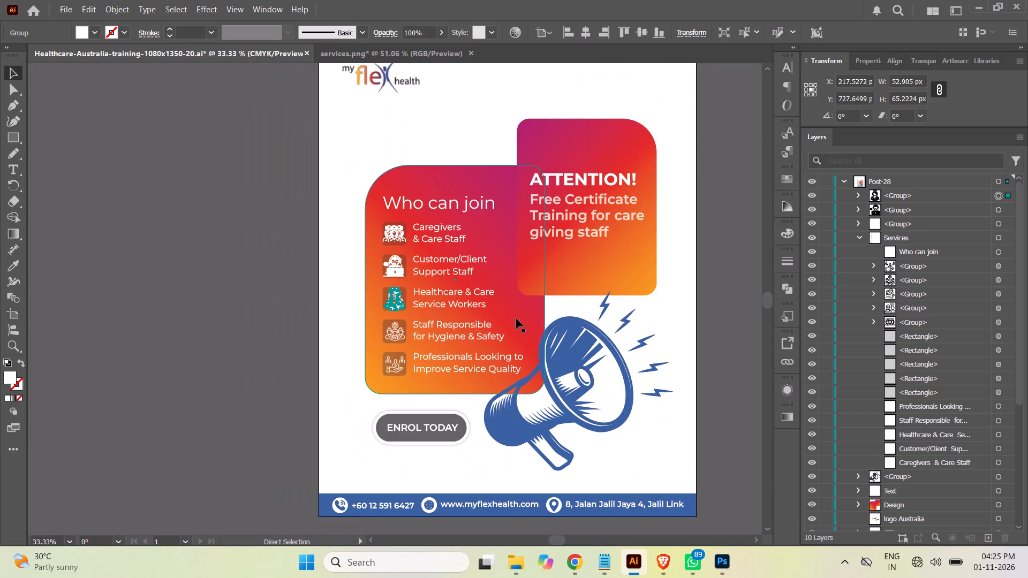
{"action": "left_click", "coordinate": [128, 328]}
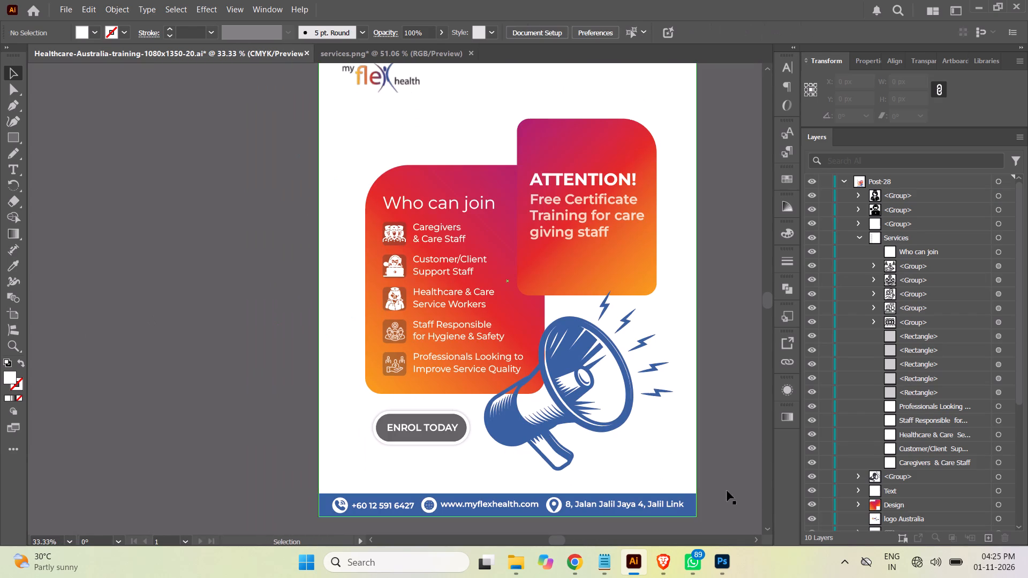
{"action": "left_click", "coordinate": [757, 542]}
{"action": "left_click", "coordinate": [757, 542]}
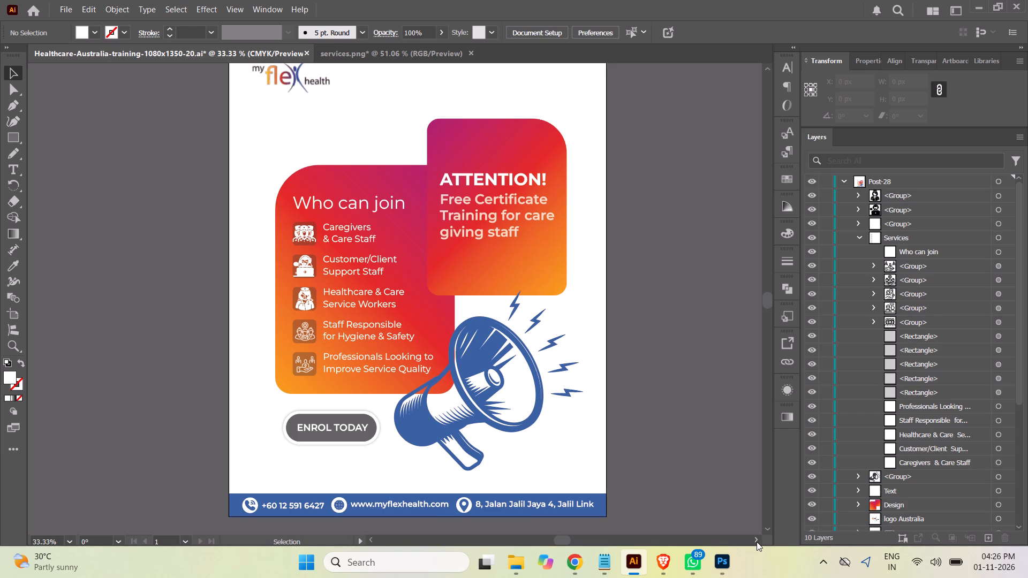
Switch to Brave and look through the second page of Flaticon's "nurses" results for a suitable Hygiene & Safety staff icon.
{"action": "left_click", "coordinate": [667, 568]}
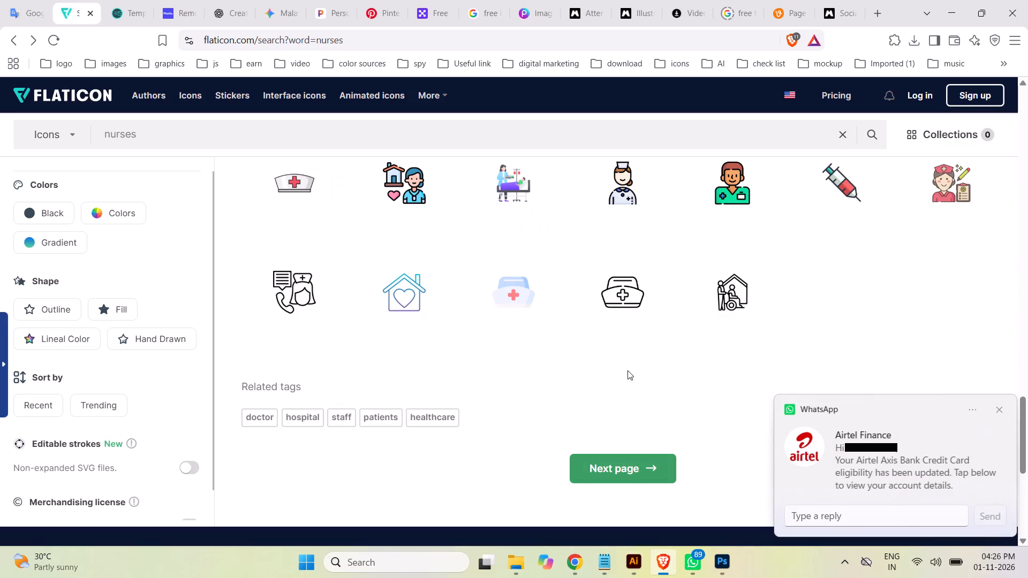
{"action": "left_click", "coordinate": [624, 470]}
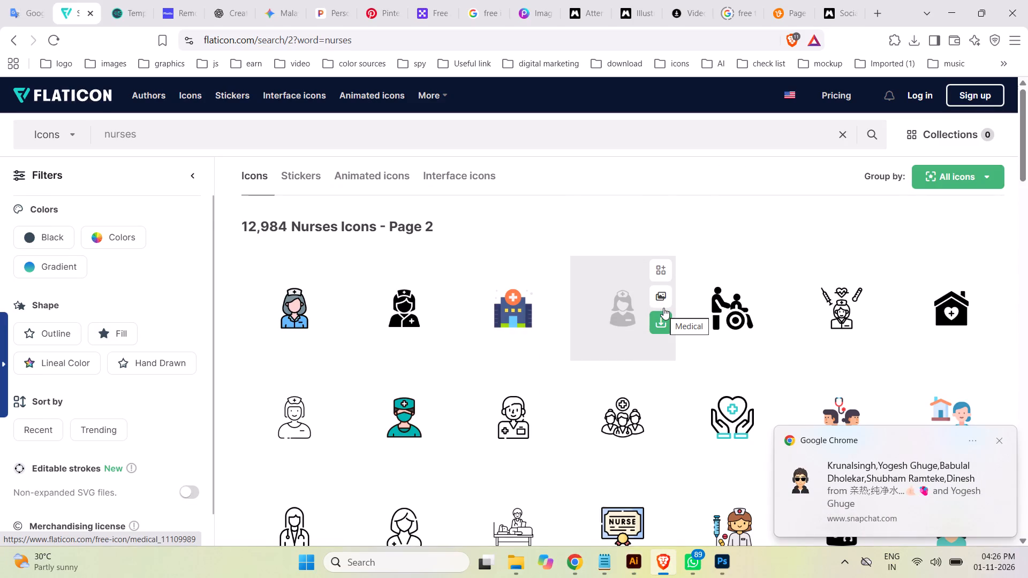
{"action": "scroll", "coordinate": [962, 336], "scroll_direction": "down", "scroll_amount": 1}
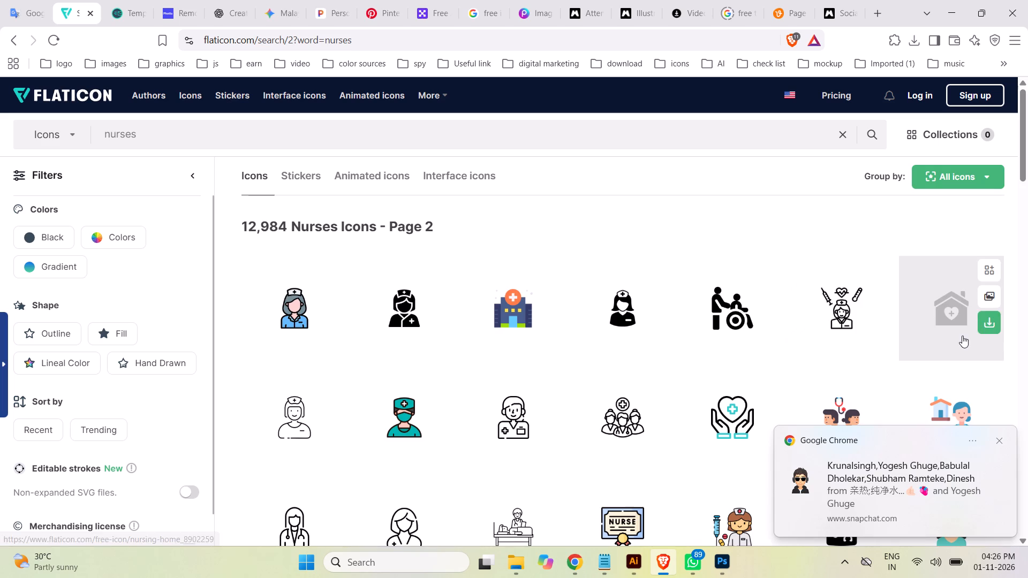
{"action": "scroll", "coordinate": [962, 336], "scroll_direction": "down", "scroll_amount": 4}
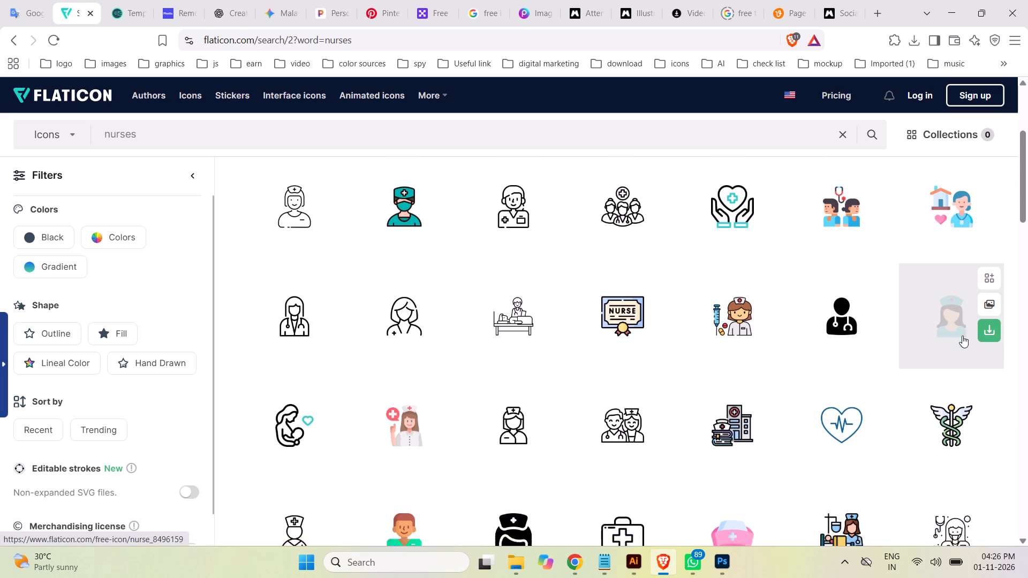
Look through page 2 of the "nurses" results, including the outlined Medical Team icon, and compare them with the poster.
{"action": "scroll", "coordinate": [962, 336], "scroll_direction": "down", "scroll_amount": 1}
{"action": "scroll", "coordinate": [962, 336], "scroll_direction": "up", "scroll_amount": 1}
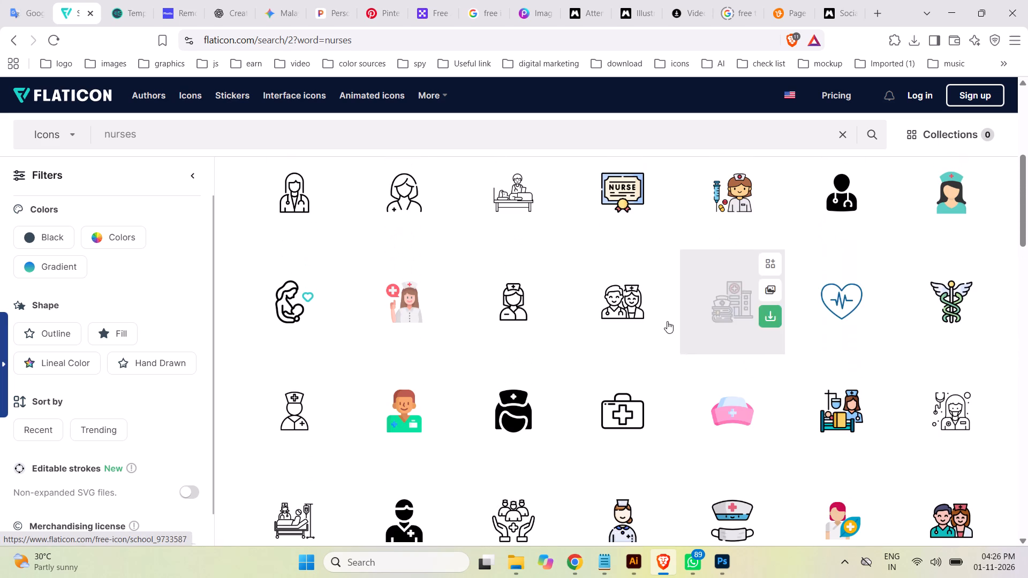
{"action": "left_click", "coordinate": [620, 308]}
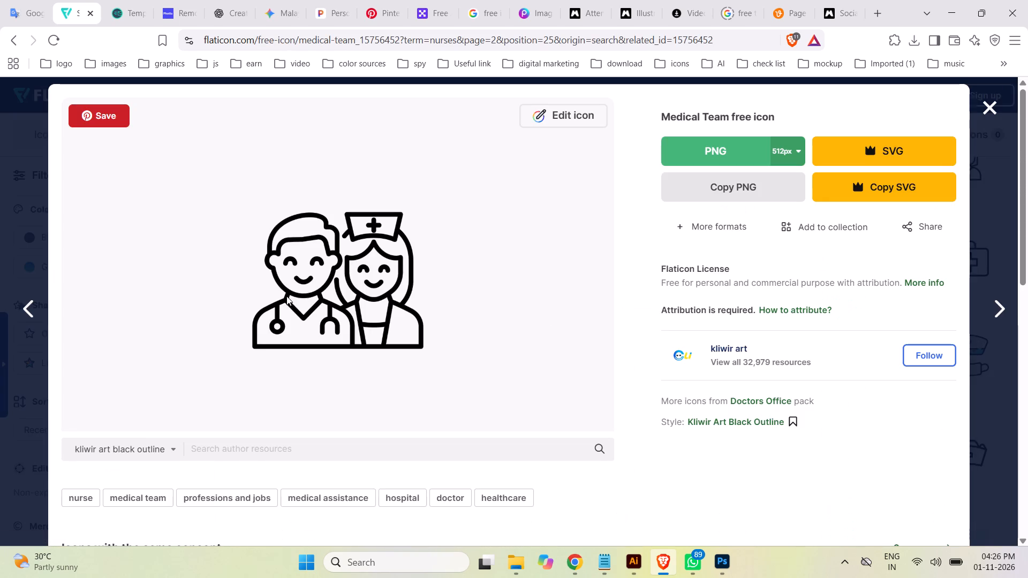
{"action": "scroll", "coordinate": [466, 299], "scroll_direction": "down", "scroll_amount": 5}
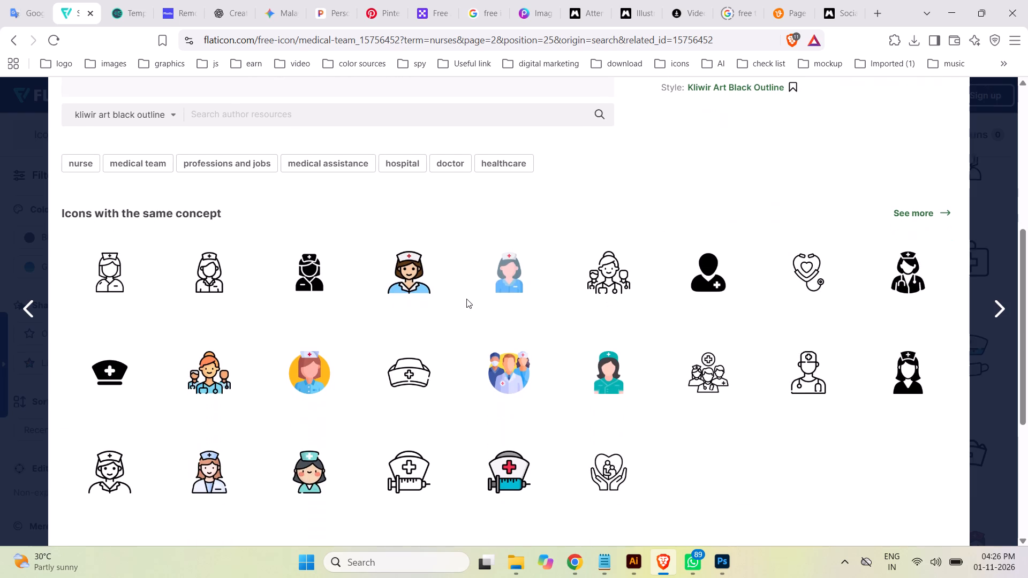
{"action": "scroll", "coordinate": [466, 299], "scroll_direction": "up", "scroll_amount": 4}
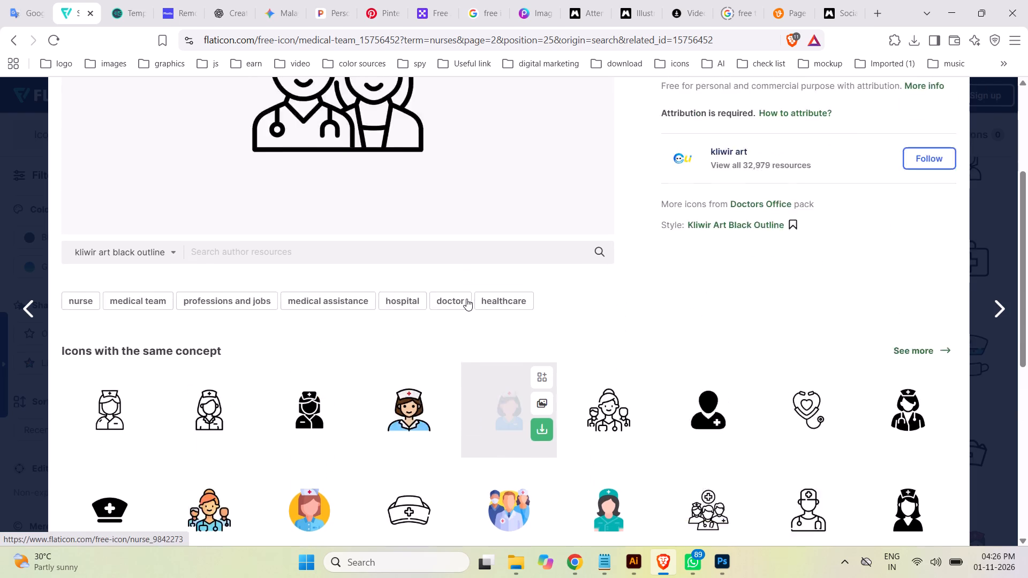
{"action": "scroll", "coordinate": [466, 299], "scroll_direction": "up", "scroll_amount": 4}
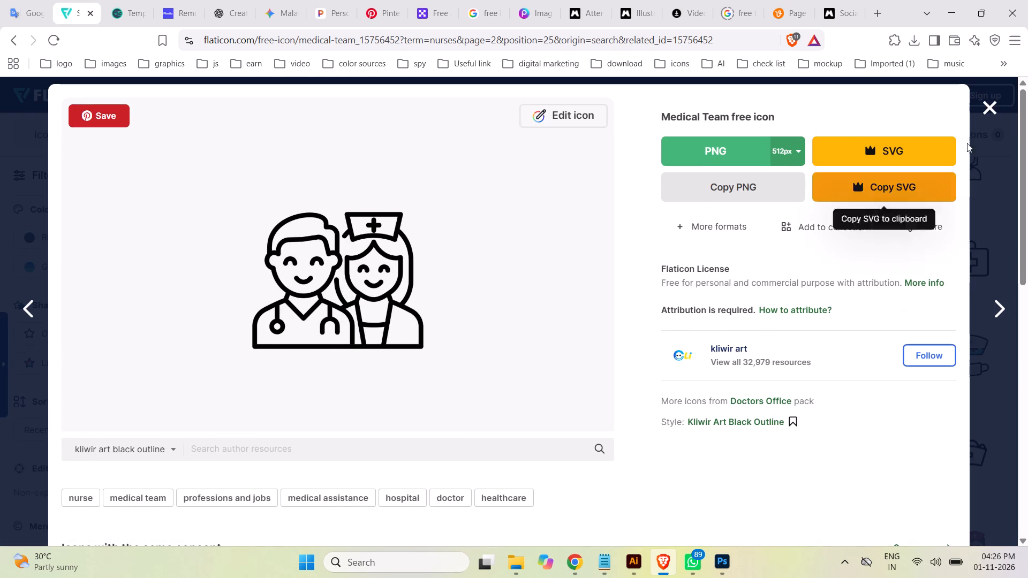
{"action": "left_click", "coordinate": [988, 107]}
{"action": "scroll", "coordinate": [1027, 352], "scroll_direction": "down", "scroll_amount": 2}
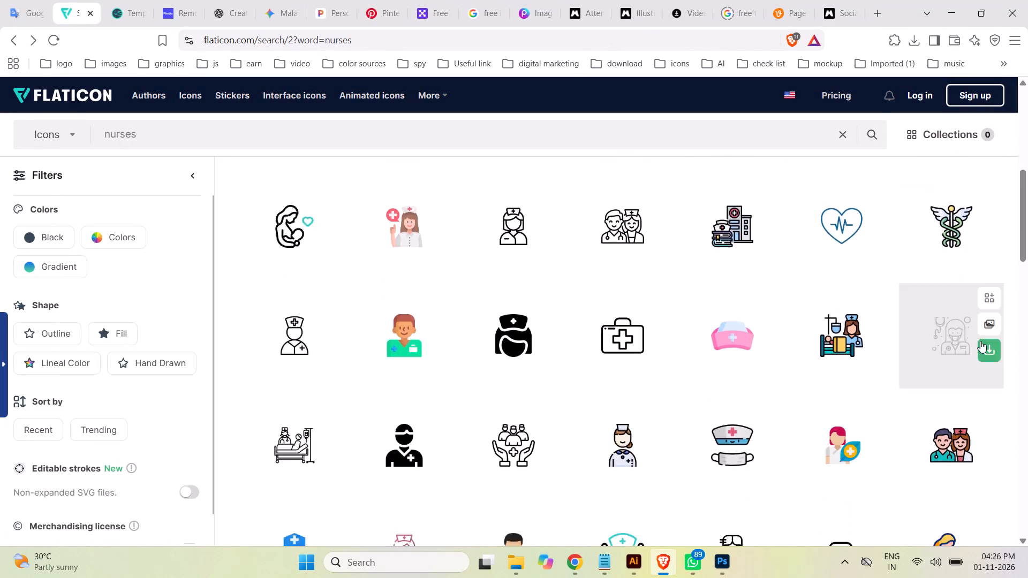
{"action": "scroll", "coordinate": [980, 341], "scroll_direction": "down", "scroll_amount": 5}
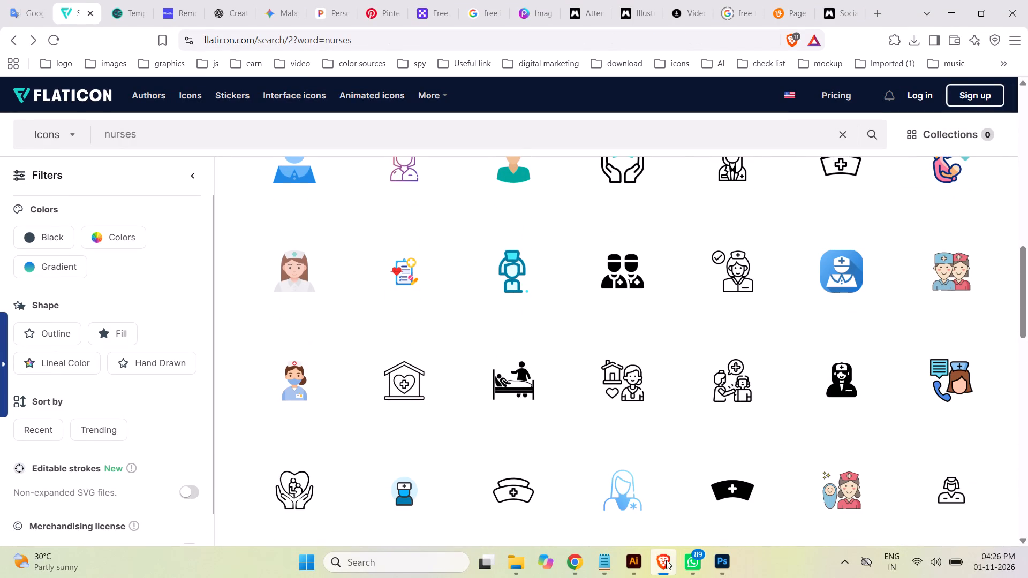
{"action": "left_click", "coordinate": [636, 560]}
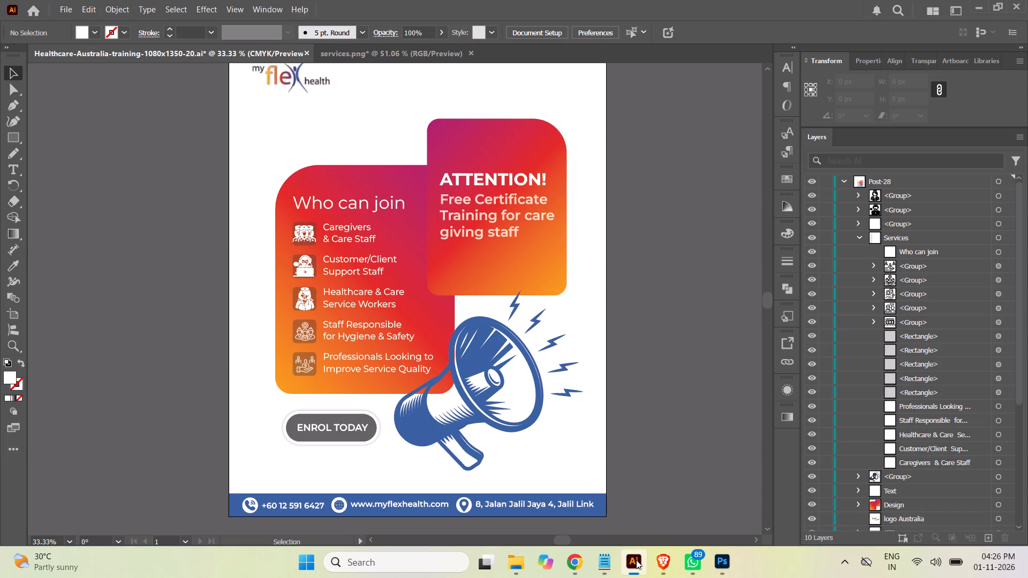
{"action": "left_click", "coordinate": [636, 560]}
Download the filled black Medical Team icon with two staff members from Flaticon as a 512px PNG.
{"action": "left_click", "coordinate": [619, 283]}
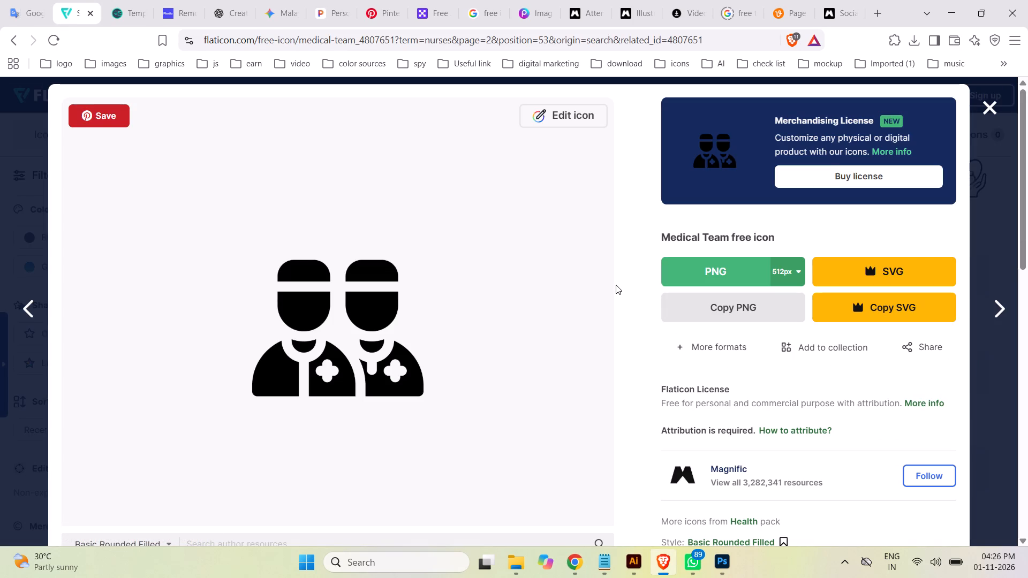
{"action": "left_click", "coordinate": [713, 270]}
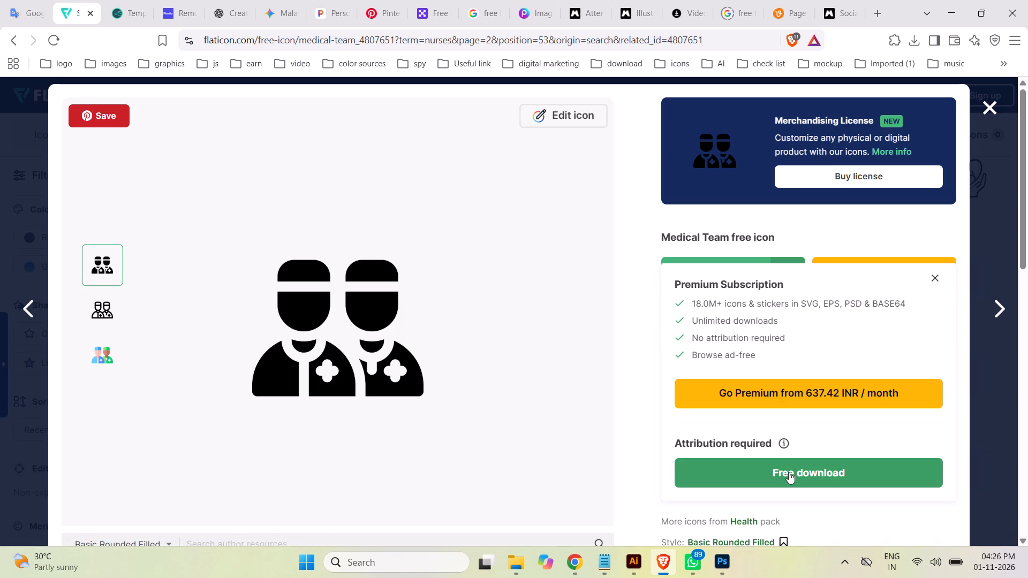
{"action": "left_click", "coordinate": [789, 472]}
{"action": "scroll", "coordinate": [584, 326], "scroll_direction": "down", "scroll_amount": 6}
{"action": "scroll", "coordinate": [583, 326], "scroll_direction": "up", "scroll_amount": 1}
{"action": "scroll", "coordinate": [582, 325], "scroll_direction": "down", "scroll_amount": 1}
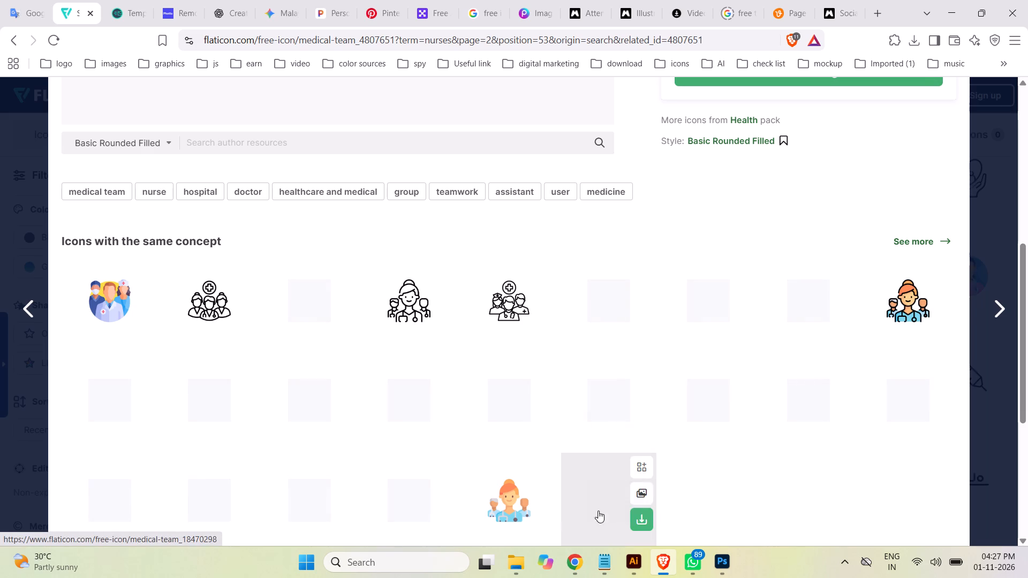
Check the Downloads folder for the Medical Team icon and restart its free download on Flaticon.
{"action": "left_click", "coordinate": [518, 562]}
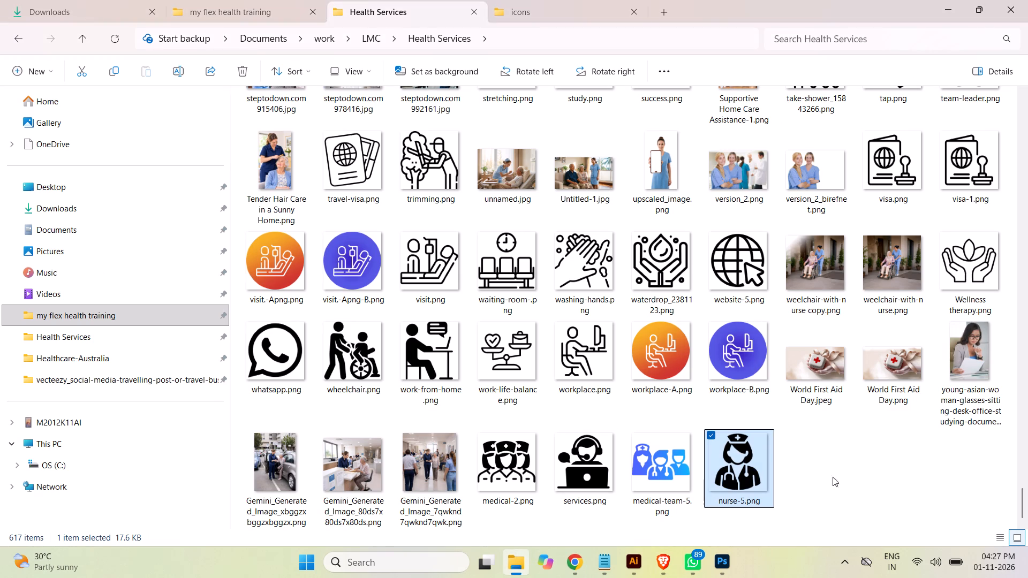
{"action": "left_click", "coordinate": [51, 8]}
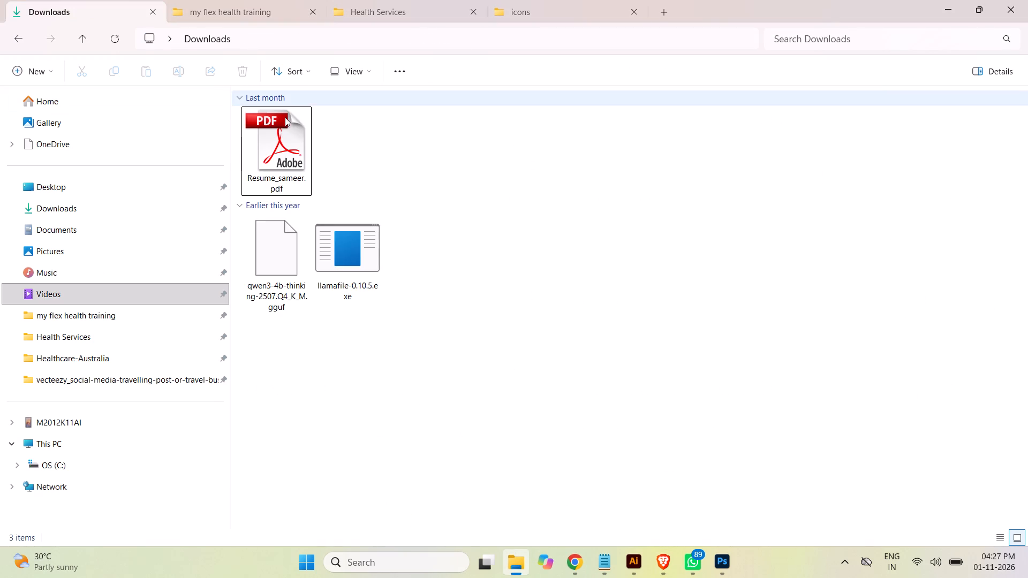
{"action": "left_click", "coordinate": [668, 561]}
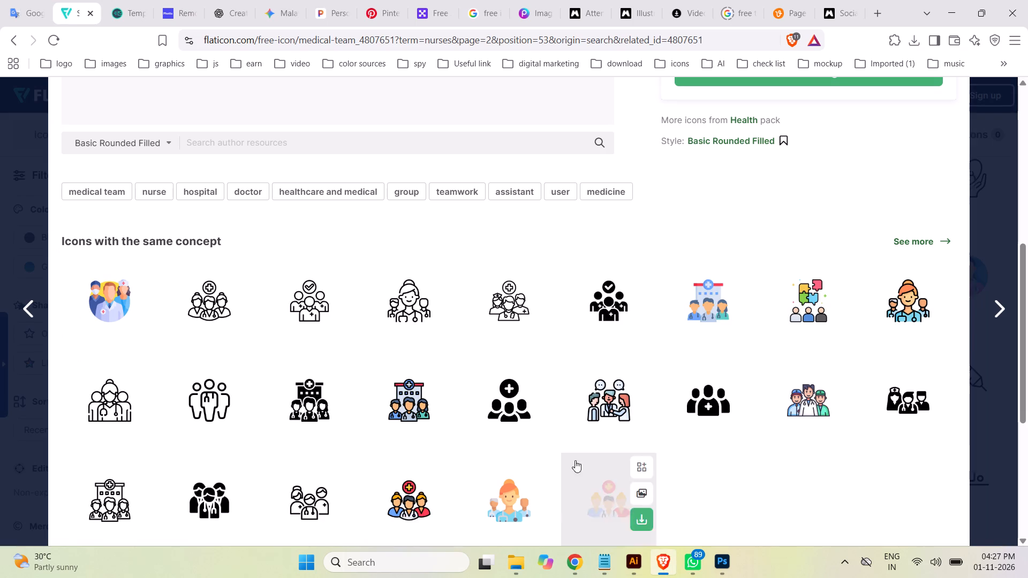
{"action": "scroll", "coordinate": [686, 264], "scroll_direction": "up", "scroll_amount": 5}
{"action": "scroll", "coordinate": [682, 263], "scroll_direction": "down", "scroll_amount": 1}
{"action": "scroll", "coordinate": [679, 262], "scroll_direction": "up", "scroll_amount": 3}
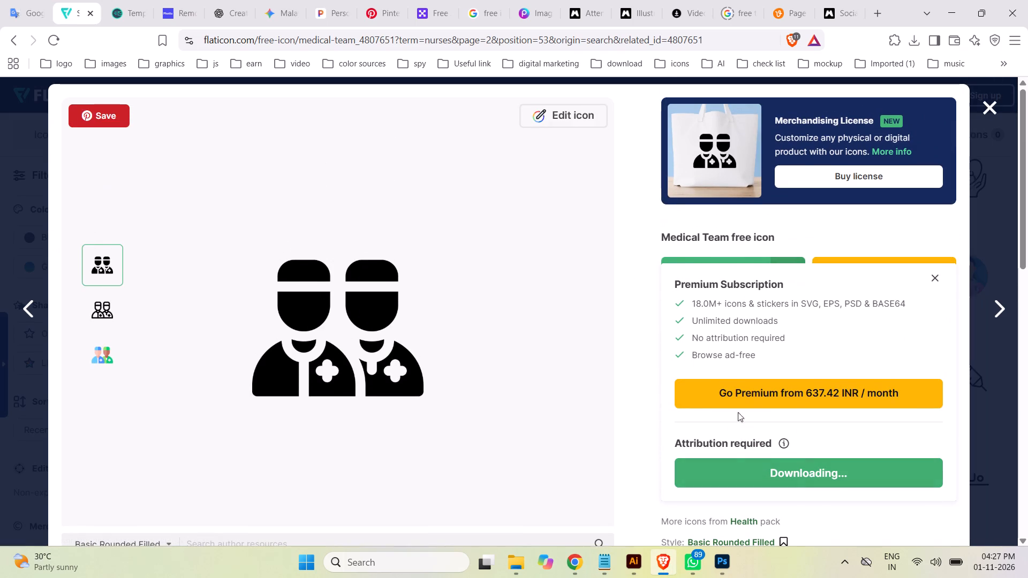
{"action": "left_click", "coordinate": [814, 473]}
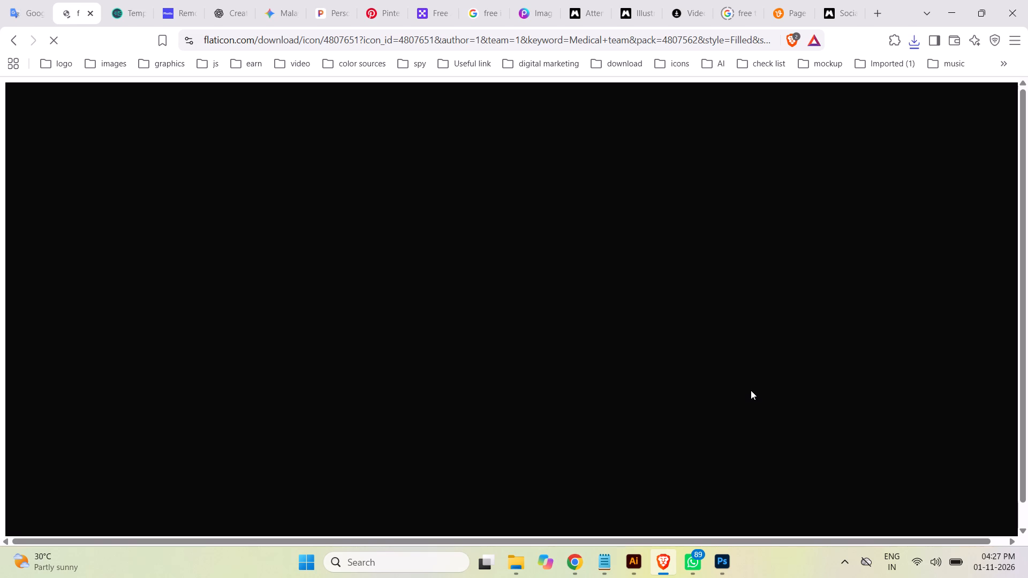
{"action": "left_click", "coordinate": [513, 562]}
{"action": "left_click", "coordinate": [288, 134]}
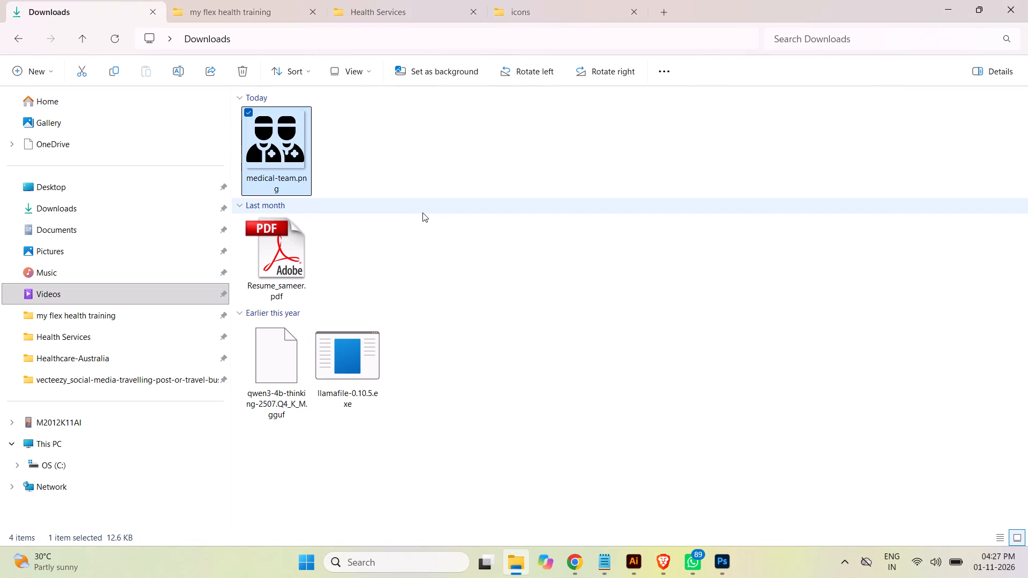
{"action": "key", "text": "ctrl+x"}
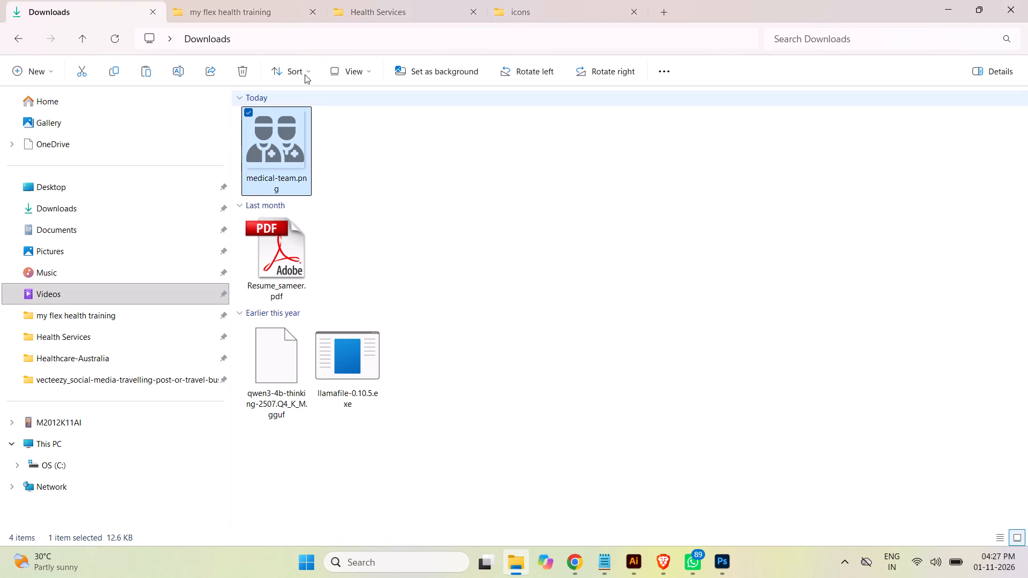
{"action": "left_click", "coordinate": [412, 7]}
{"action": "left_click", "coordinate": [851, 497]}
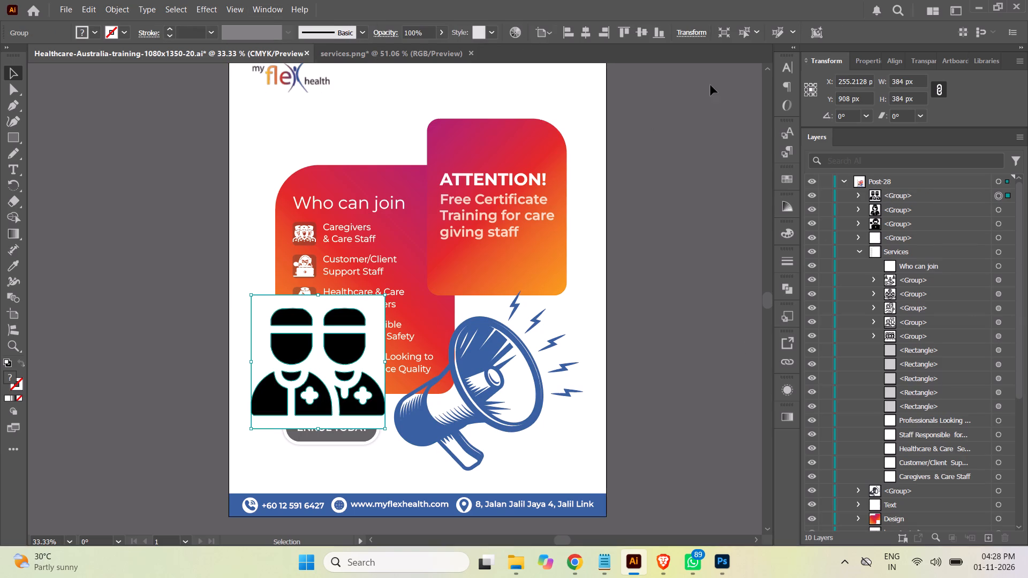
Delete the two white cross paths and the white background compound path from the traced two-person icon group.
{"action": "left_click", "coordinate": [860, 196]}
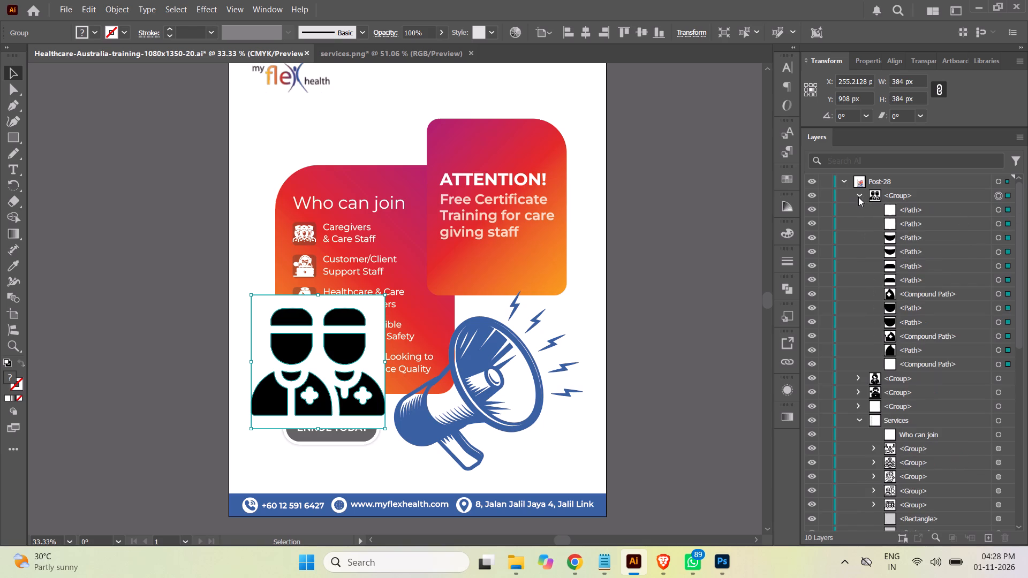
{"action": "left_click", "coordinate": [929, 209]}
{"action": "left_click", "coordinate": [928, 224], "text": "shift"}
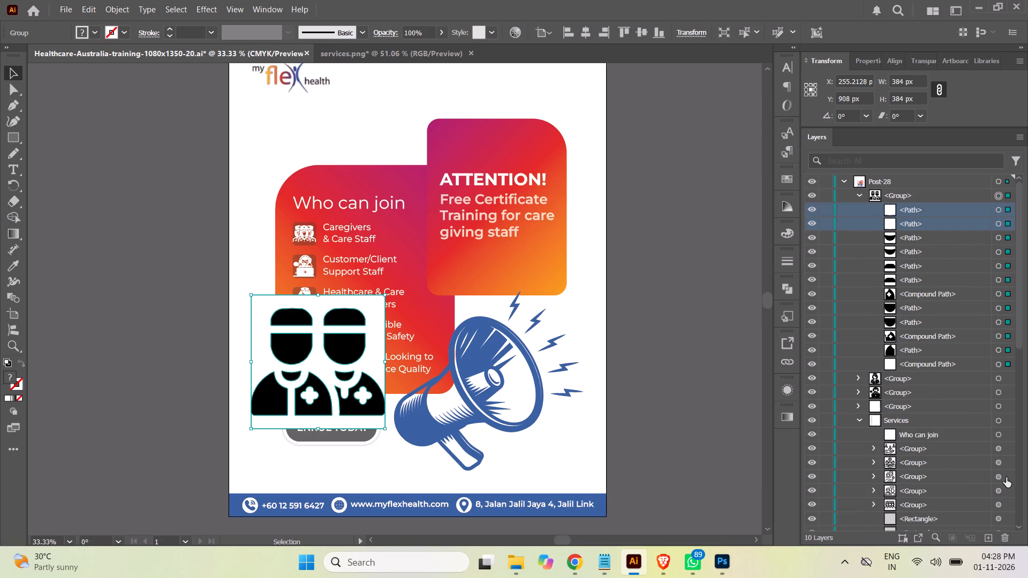
{"action": "left_click", "coordinate": [1006, 540]}
{"action": "left_click", "coordinate": [940, 338]}
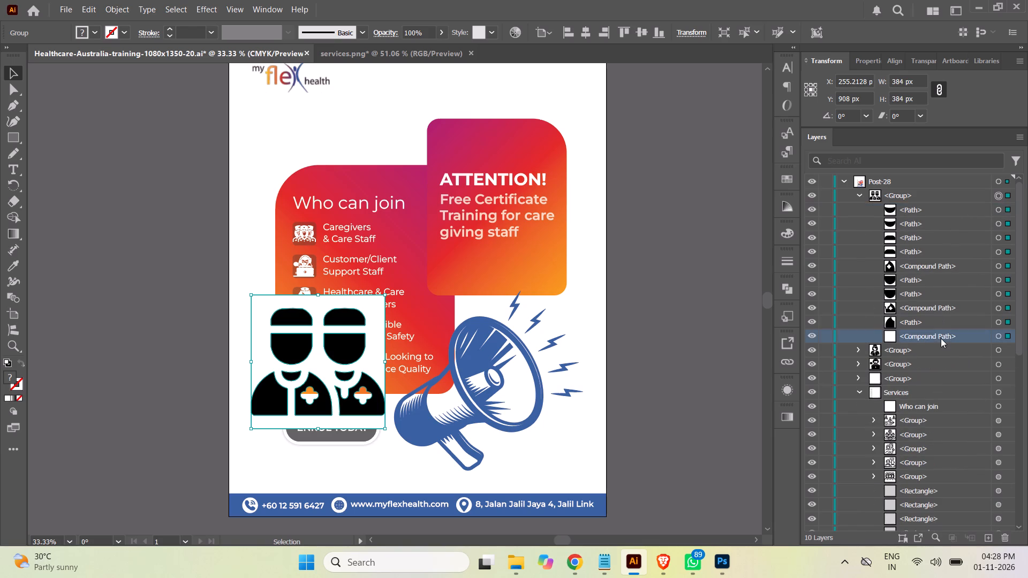
{"action": "left_click", "coordinate": [1006, 536]}
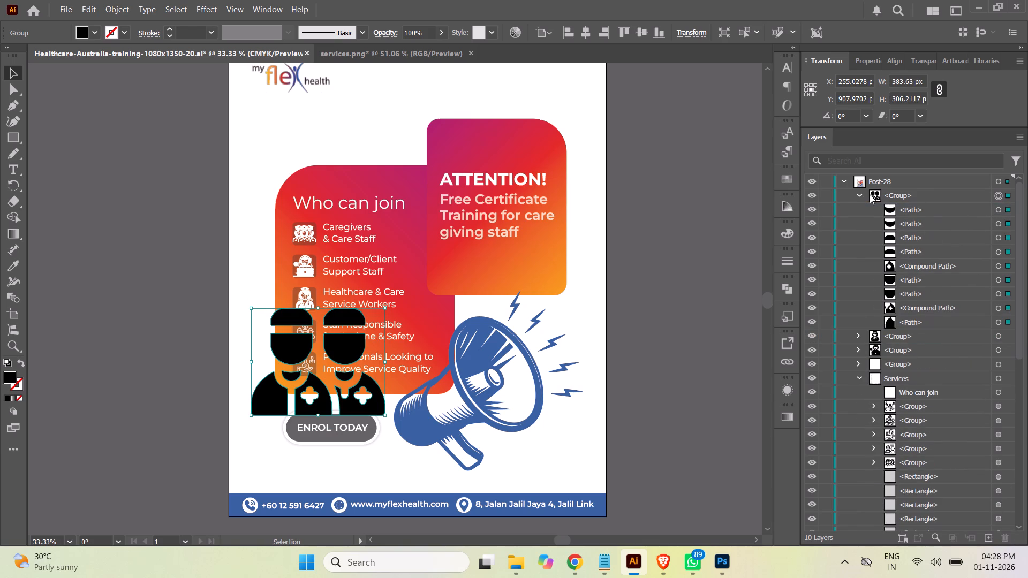
{"action": "left_click", "coordinate": [858, 194]}
Scale the two-person icon group down to about 86 × 69 px and move it onto the Hygiene & Safety row's icon tile.
{"action": "left_click", "coordinate": [1000, 194]}
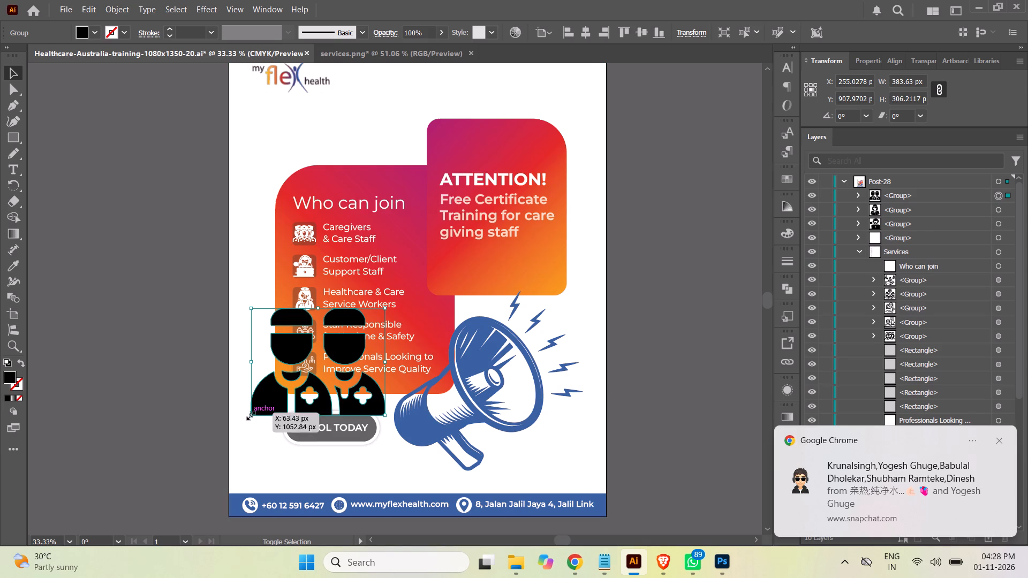
{"action": "left_click_drag", "start_coordinate": [250, 416], "coordinate": [367, 343], "text": "shift"}
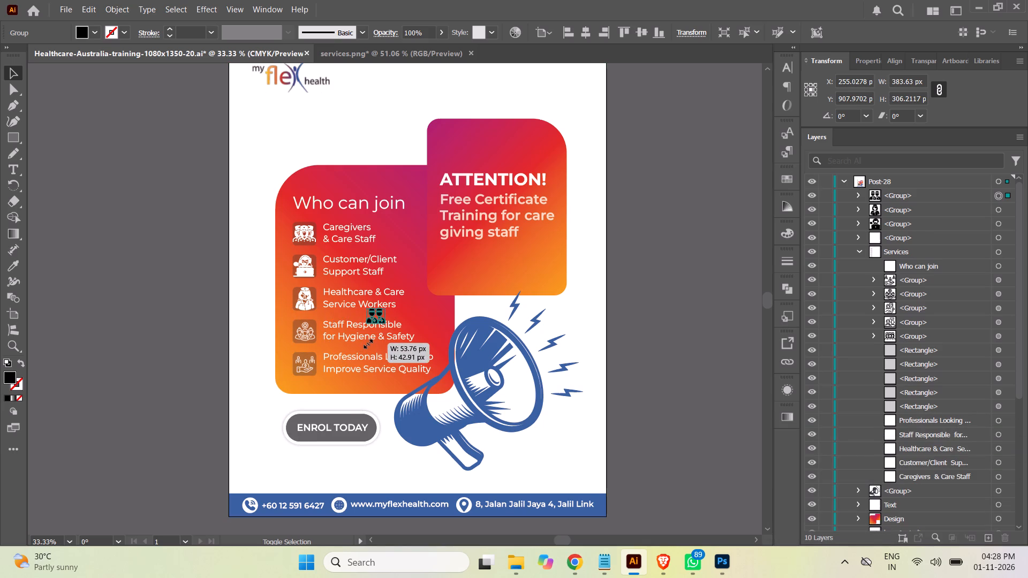
{"action": "left_click_drag", "start_coordinate": [367, 343], "coordinate": [355, 352], "text": "shift"}
{"action": "left_click_drag", "start_coordinate": [376, 326], "coordinate": [328, 336]}
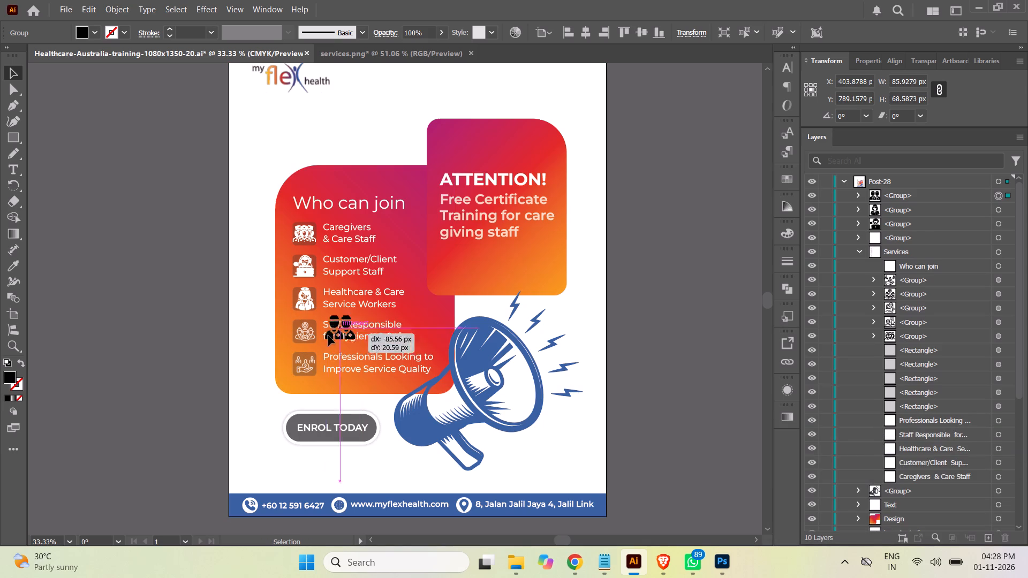
{"action": "left_click_drag", "start_coordinate": [328, 336], "coordinate": [307, 338]}
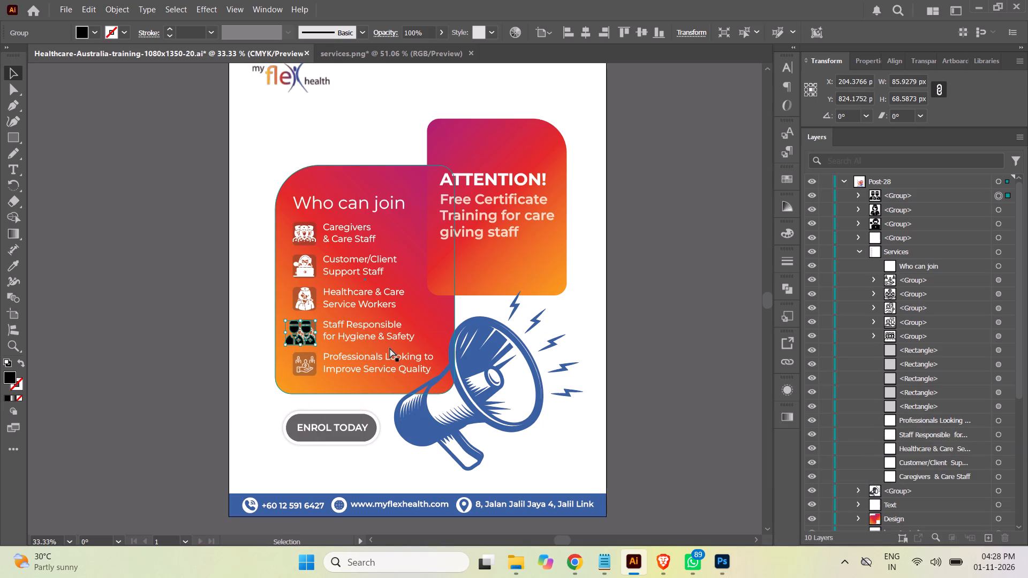
Shrink the two-person icon to about 64 × 51 px and position it inside the rounded tile of the Hygiene & Safety row.
{"action": "key", "text": "ctrl+equal"}
{"action": "key", "text": "ctrl+equal"}
{"action": "key", "text": "ctrl+equal"}
{"action": "key", "text": "ctrl+equal"}
{"action": "key", "text": "ctrl+equal"}
{"action": "key", "text": "ctrl+equal"}
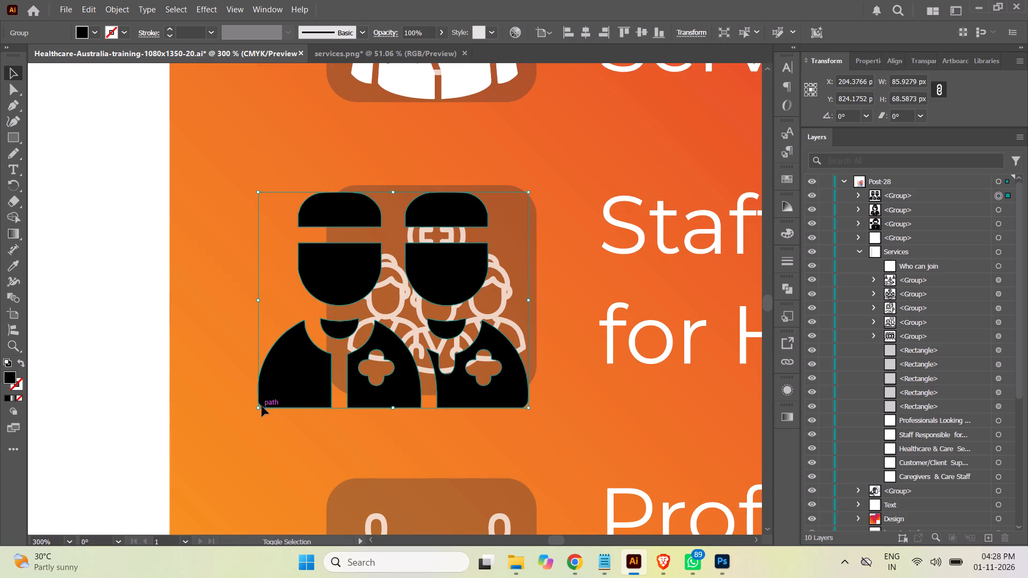
{"action": "left_click_drag", "start_coordinate": [258, 407], "coordinate": [324, 382], "text": "shift"}
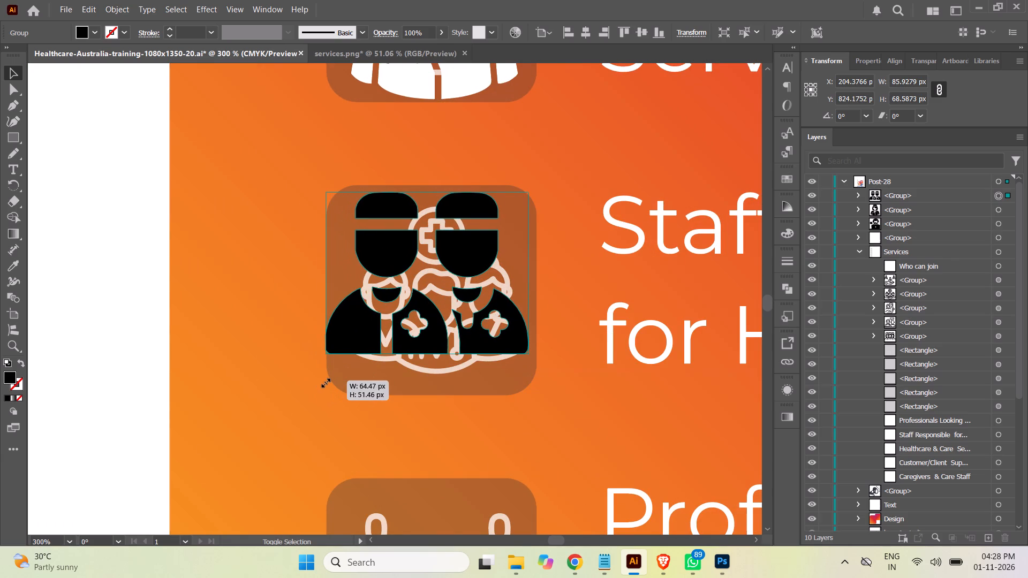
{"action": "left_click_drag", "start_coordinate": [324, 382], "coordinate": [328, 378], "text": "shift"}
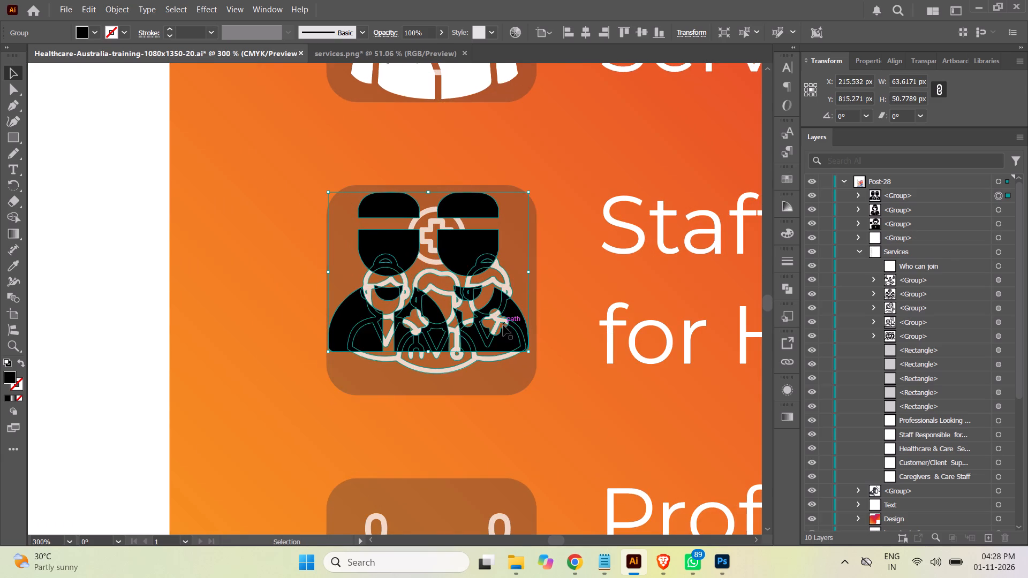
{"action": "left_click_drag", "start_coordinate": [508, 336], "coordinate": [511, 345]}
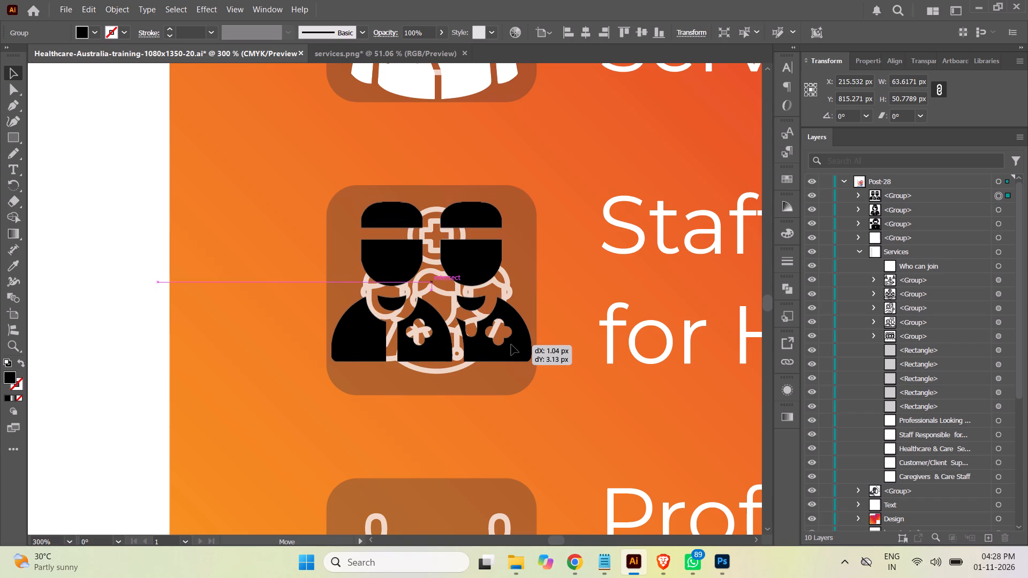
{"action": "left_click_drag", "start_coordinate": [511, 345], "coordinate": [511, 341]}
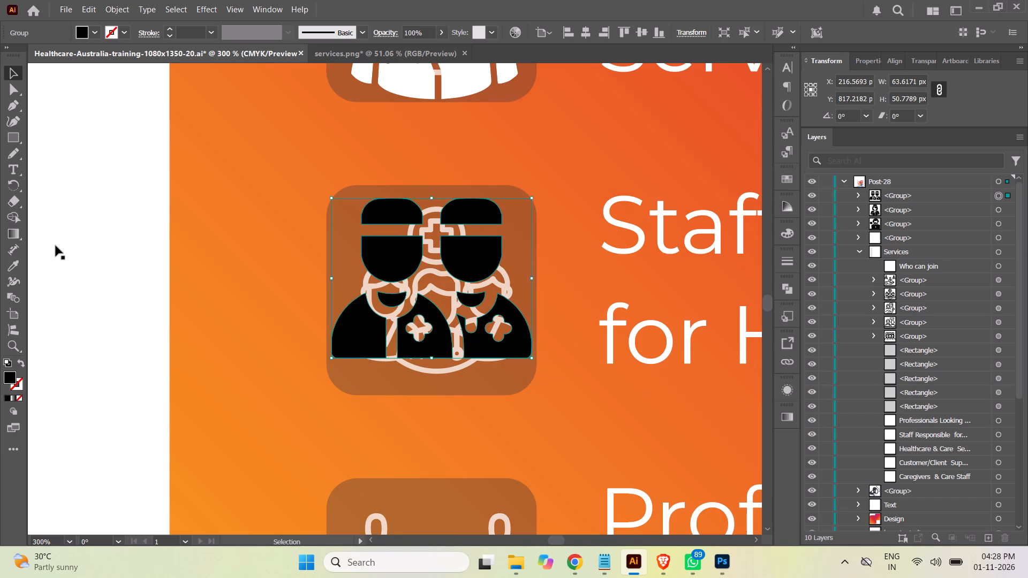
Fill the two-person icon group in the Hygiene & Safety row with white (#ffffff) and deselect it.
{"action": "double_click", "coordinate": [8, 376]}
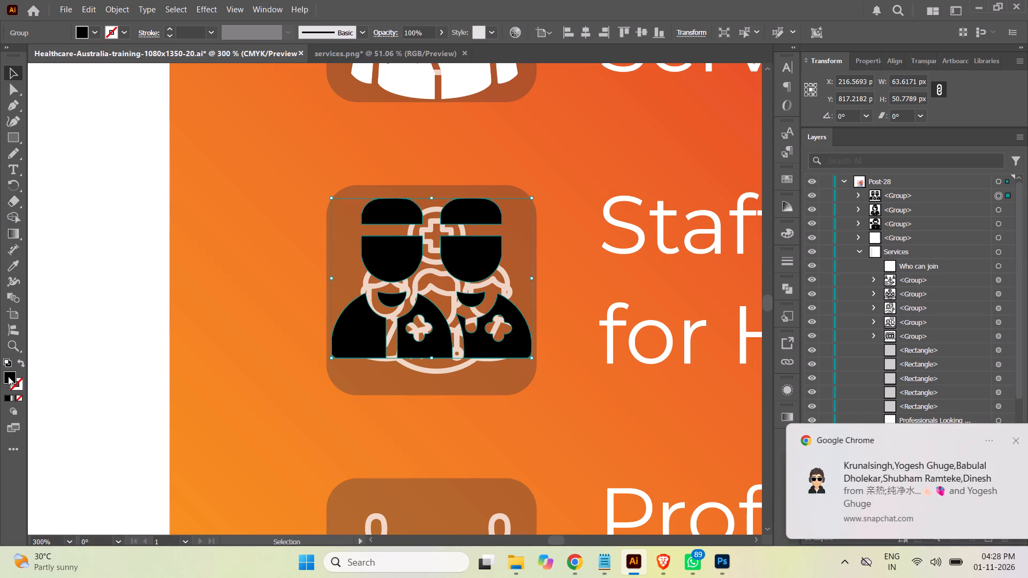
{"action": "left_click_drag", "start_coordinate": [677, 221], "coordinate": [573, 116]}
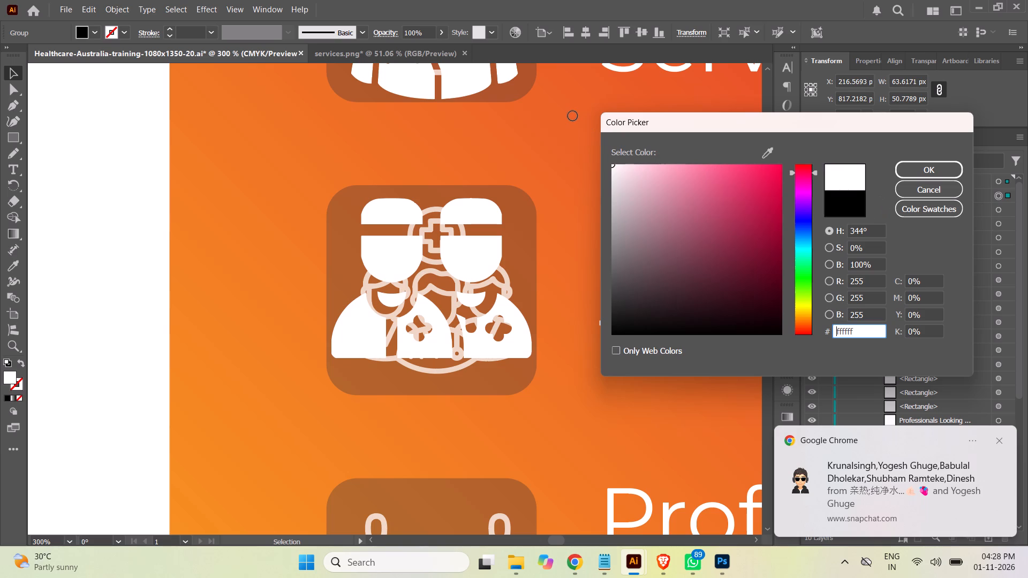
{"action": "left_click", "coordinate": [936, 170]}
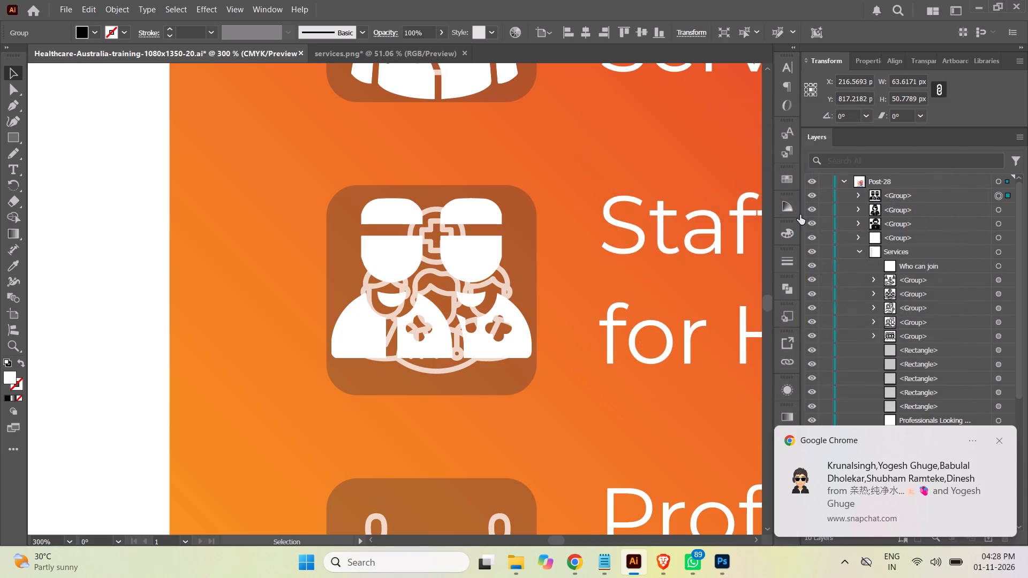
{"action": "key", "text": "ctrl+minus"}
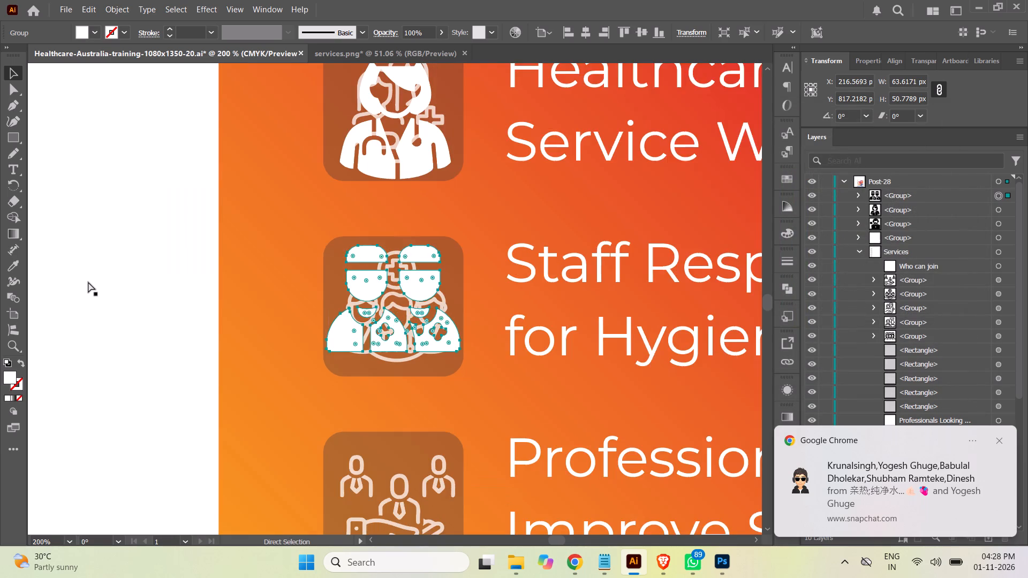
{"action": "key", "text": "ctrl+minus"}
{"action": "key", "text": "ctrl+minus"}
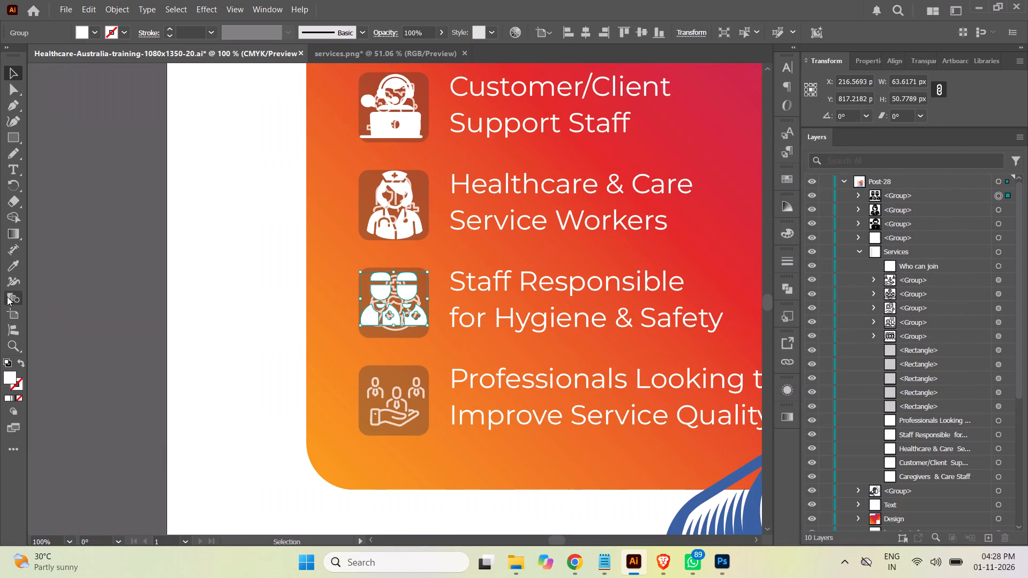
{"action": "left_click", "coordinate": [137, 278]}
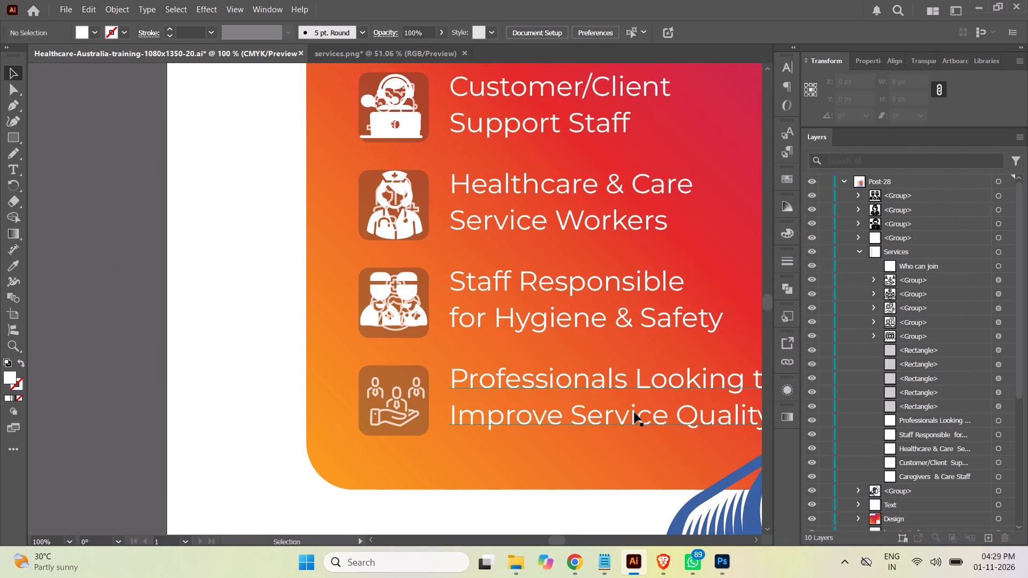
Switch to Brave and replace the Flaticon download page's address with the flaticon.com home page.
{"action": "left_click", "coordinate": [662, 563]}
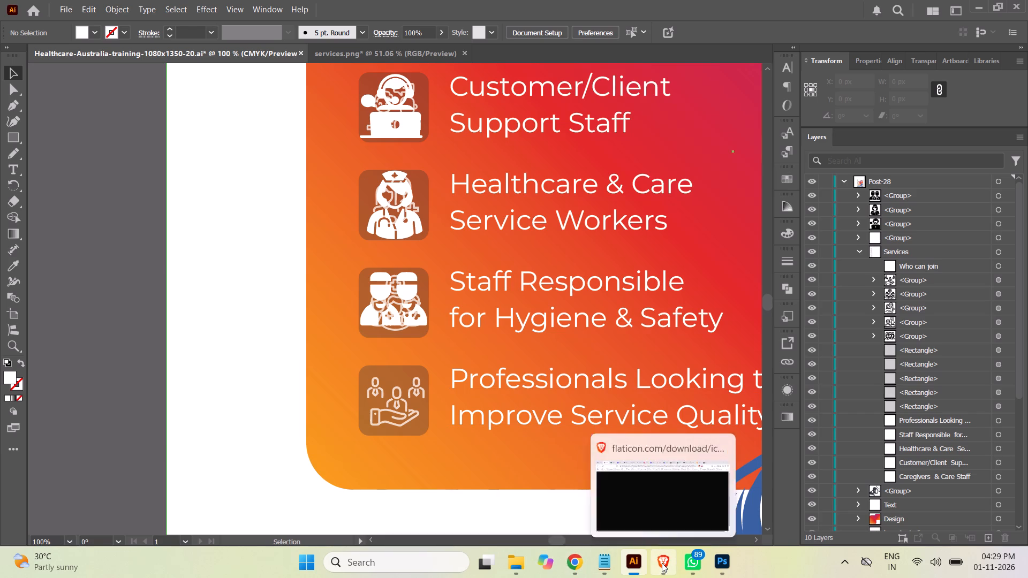
{"action": "scroll", "coordinate": [660, 253], "scroll_direction": "down", "scroll_amount": 3}
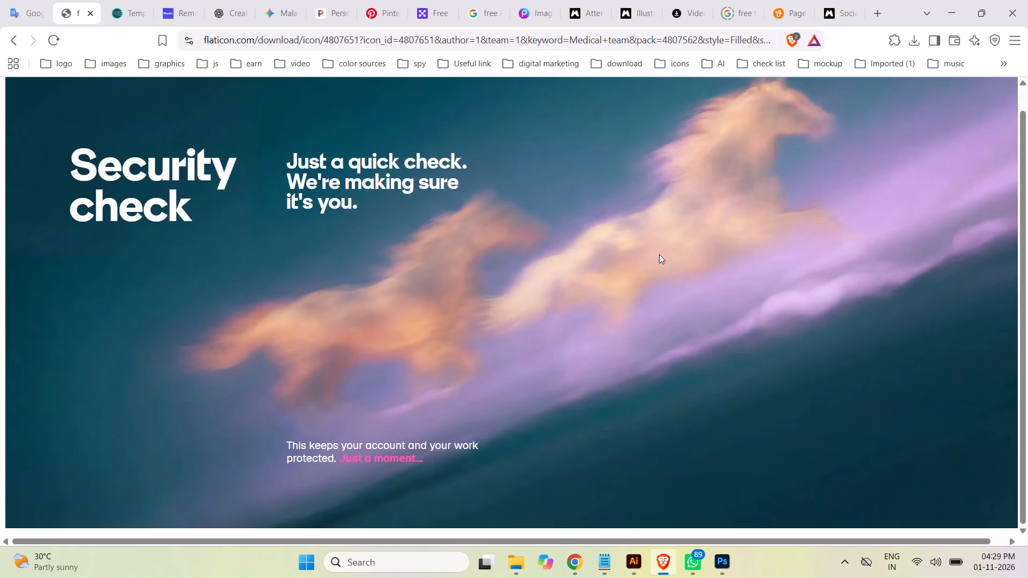
{"action": "scroll", "coordinate": [659, 254], "scroll_direction": "down", "scroll_amount": 3}
{"action": "scroll", "coordinate": [665, 257], "scroll_direction": "up", "scroll_amount": 6}
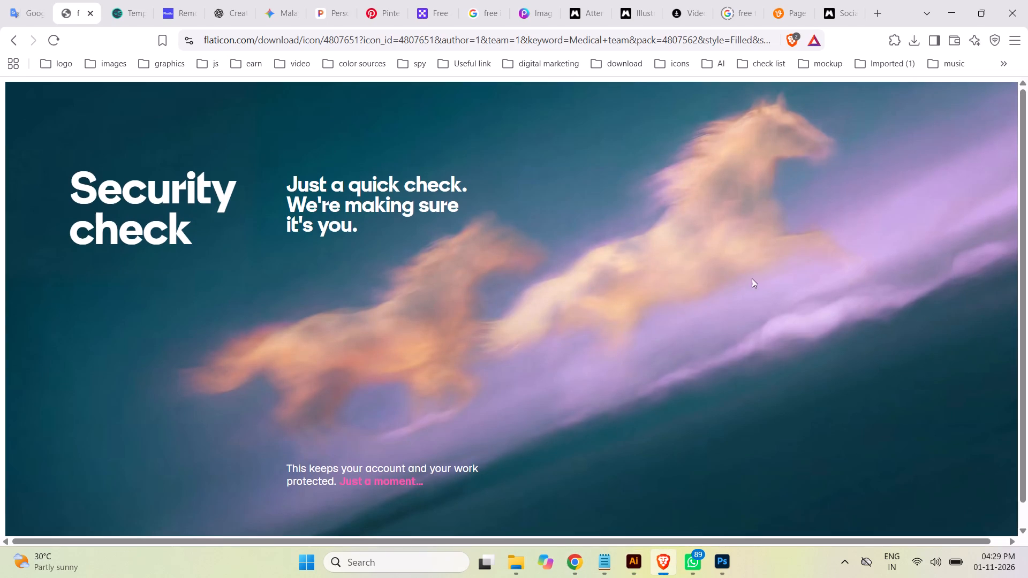
{"action": "left_click_drag", "start_coordinate": [258, 37], "coordinate": [1027, 28]}
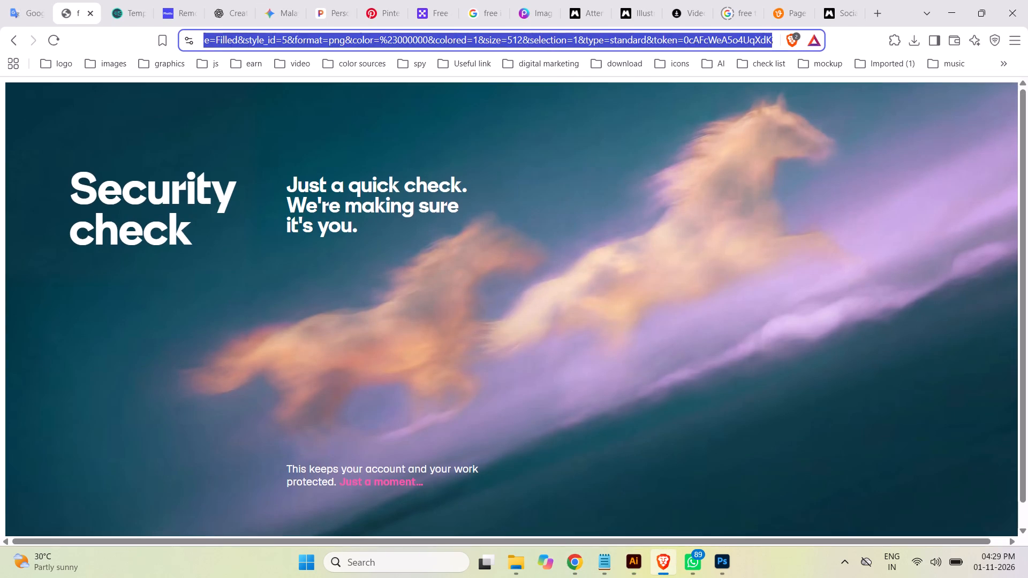
{"action": "left_click_drag", "start_coordinate": [1027, 28], "coordinate": [1027, 26]}
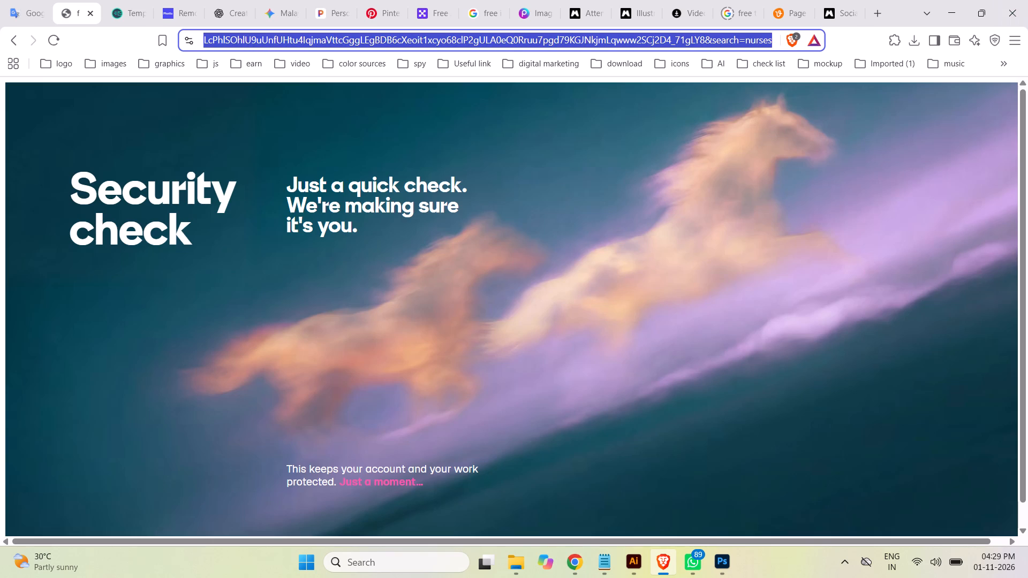
{"action": "key", "text": "BackSpace"}
{"action": "key", "text": "Return"}
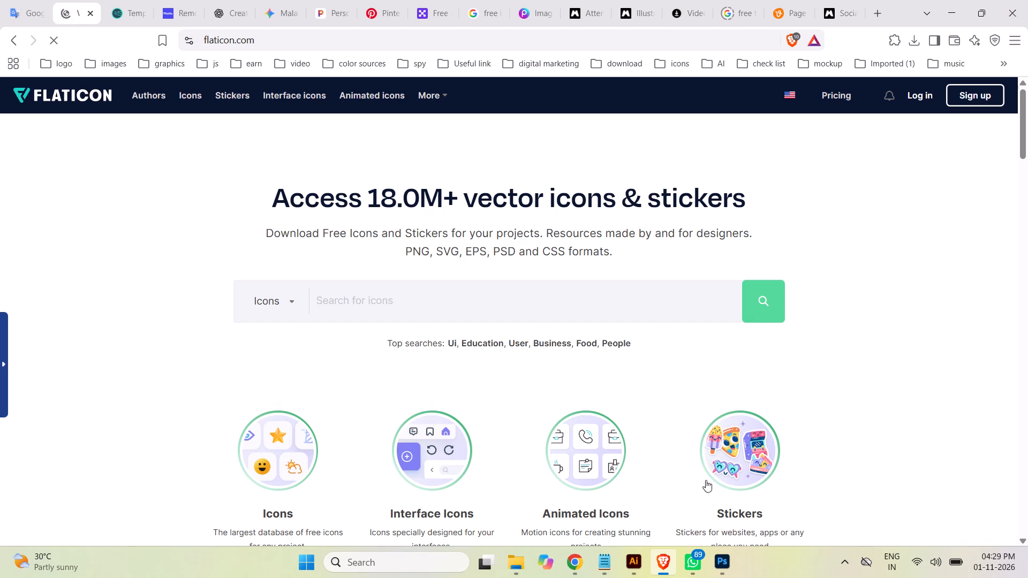
Copy the word "Professionals" from the poster's last row in Illustrator and search Flaticon in Brave for it.
{"action": "left_click", "coordinate": [634, 562]}
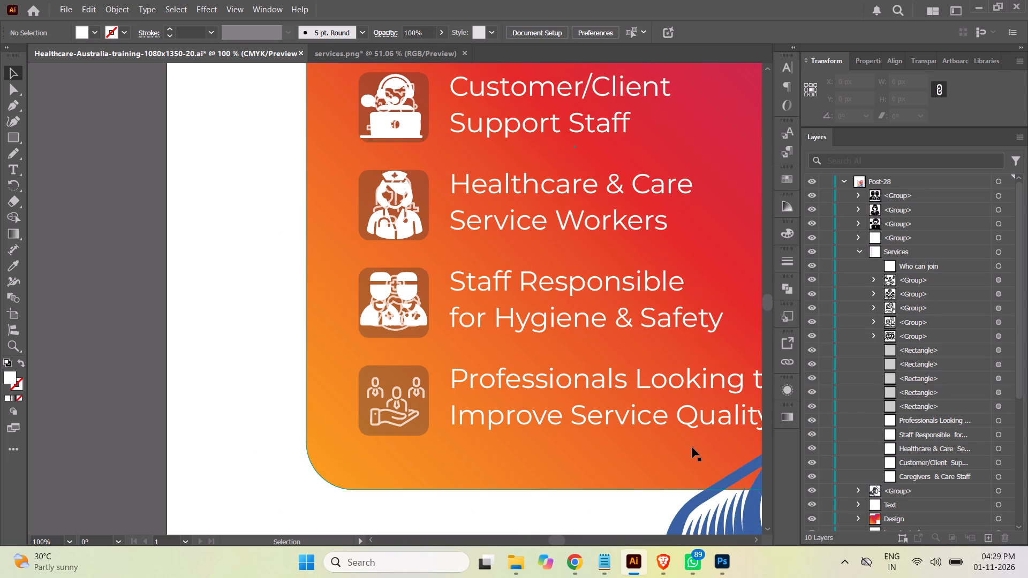
{"action": "left_click", "coordinate": [996, 422]}
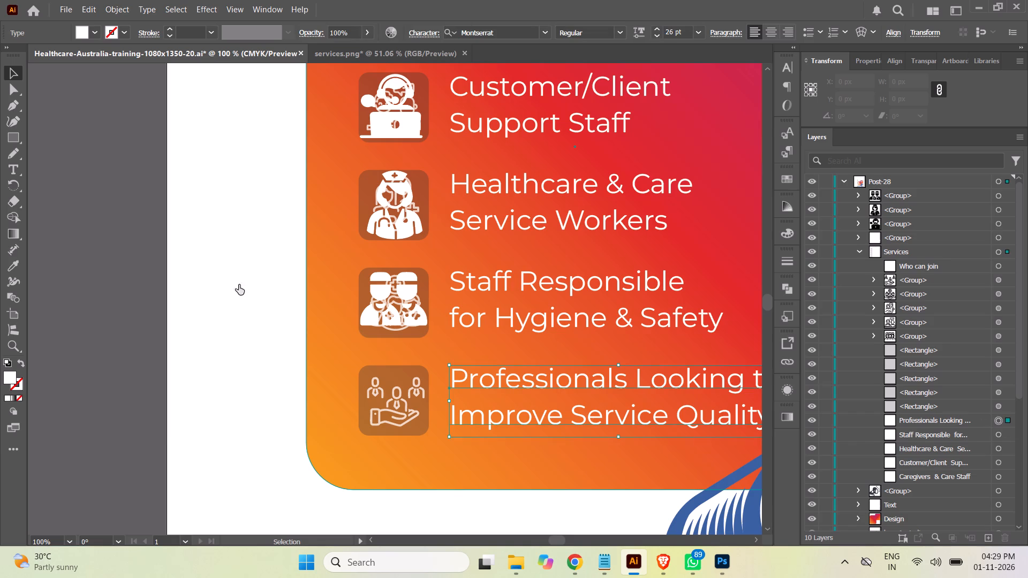
{"action": "left_click", "coordinate": [15, 168]}
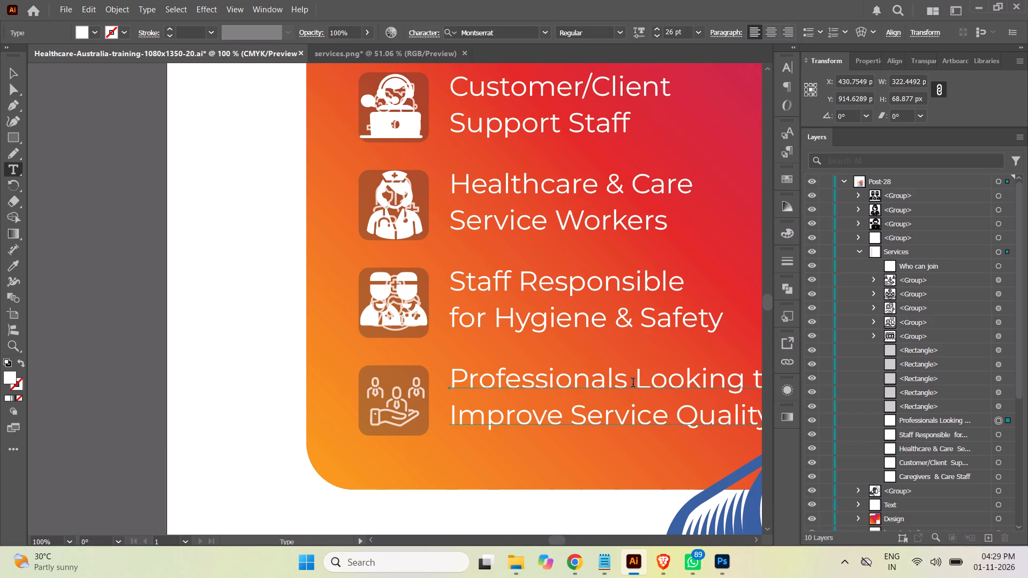
{"action": "left_click_drag", "start_coordinate": [625, 381], "coordinate": [397, 383]}
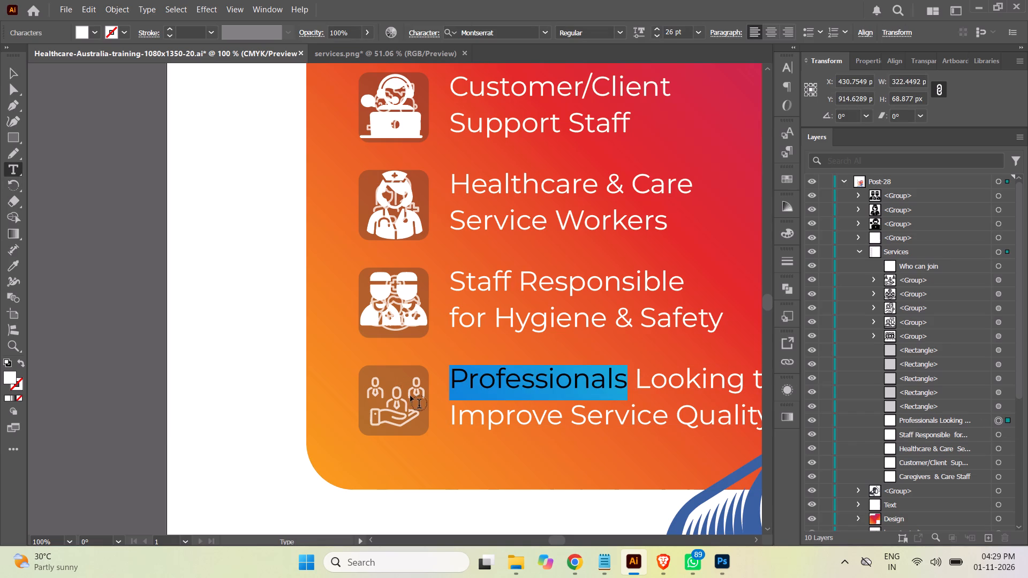
{"action": "key", "text": "ctrl+c"}
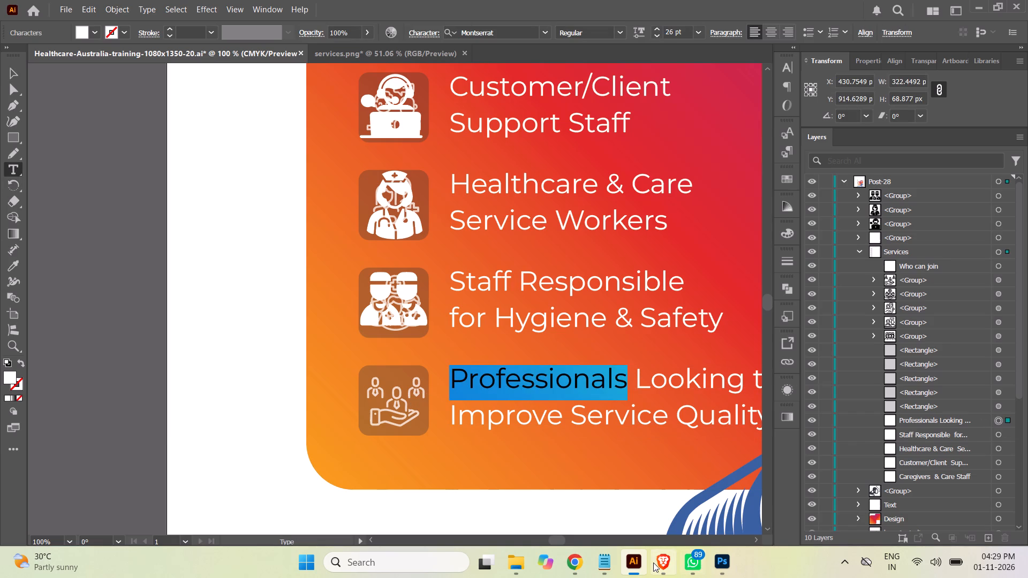
{"action": "left_click", "coordinate": [659, 562]}
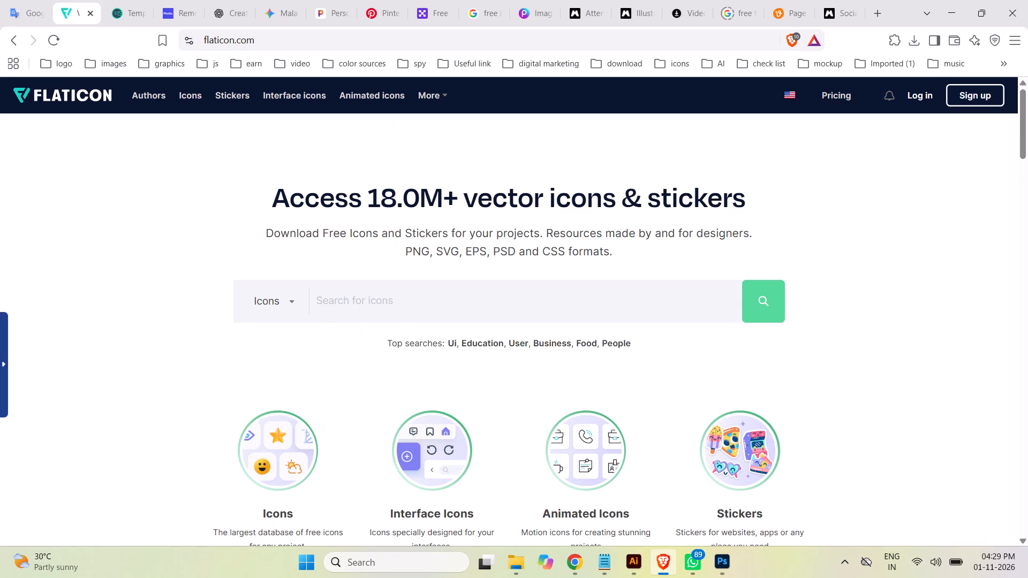
{"action": "left_click", "coordinate": [413, 298]}
{"action": "key", "text": "ctrl+v"}
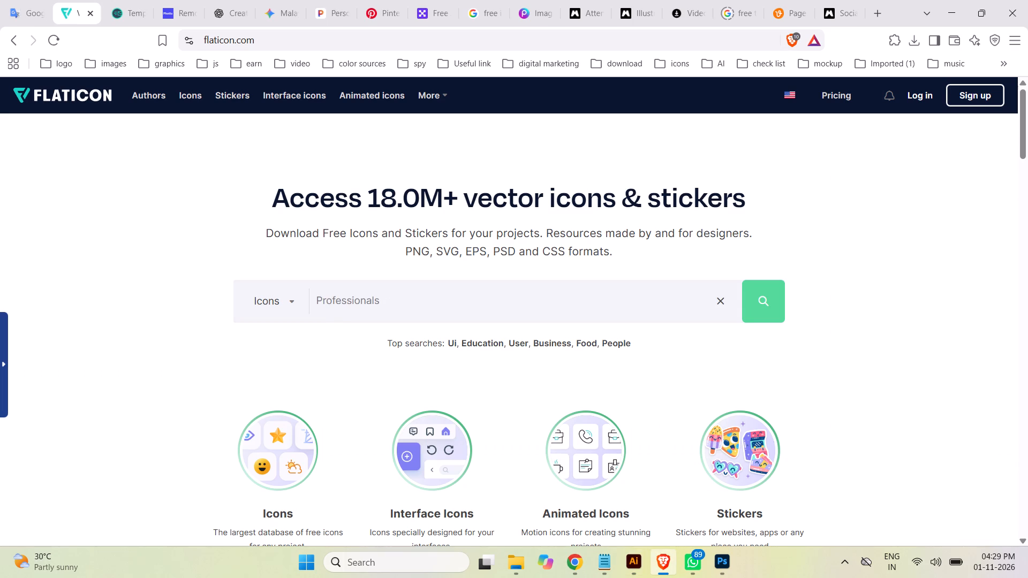
{"action": "key", "text": "Return"}
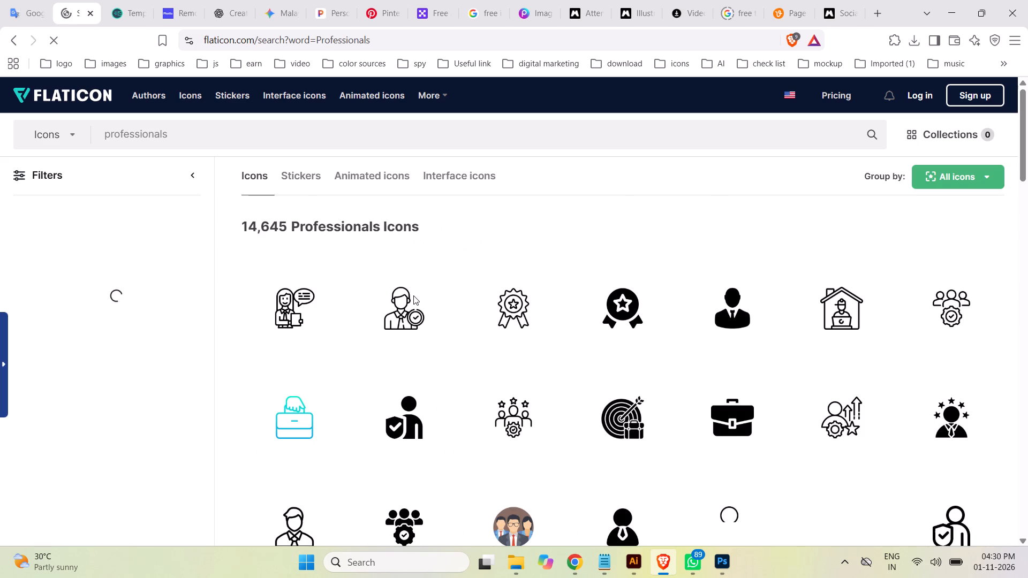
Browse the Professionals icons, checking them against the poster in Illustrator, and download the black Expertise businessman-with-badge icon as a 512 px PNG.
{"action": "scroll", "coordinate": [881, 409], "scroll_direction": "up", "scroll_amount": 1}
{"action": "scroll", "coordinate": [957, 419], "scroll_direction": "down", "scroll_amount": 2}
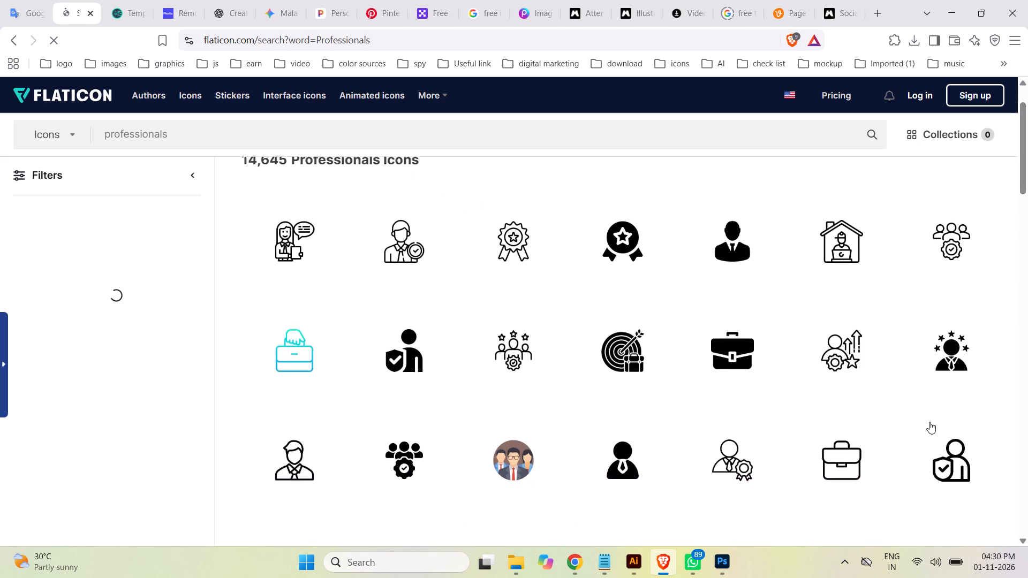
{"action": "scroll", "coordinate": [929, 422], "scroll_direction": "down", "scroll_amount": 1}
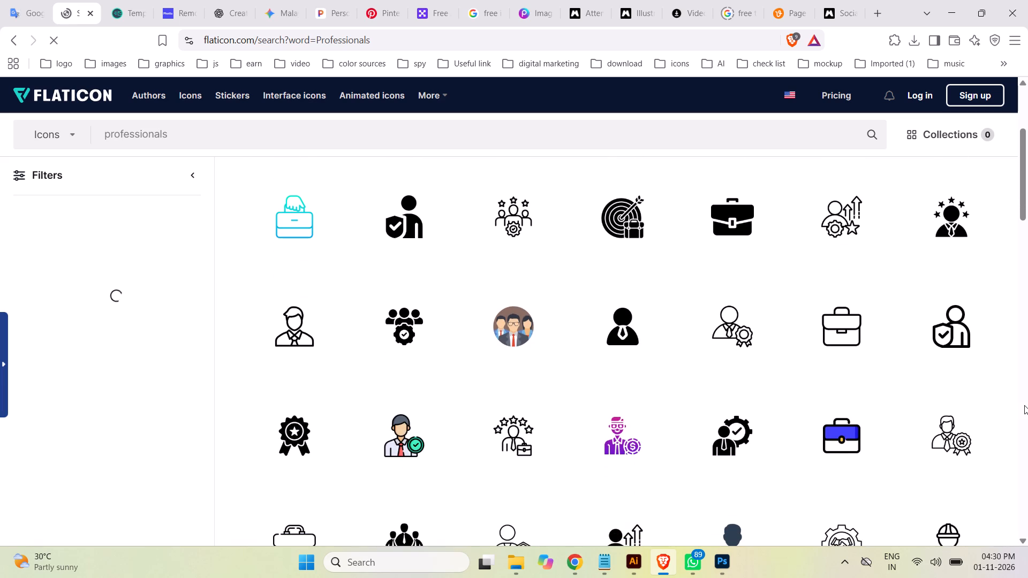
{"action": "scroll", "coordinate": [1015, 412], "scroll_direction": "down", "scroll_amount": 2}
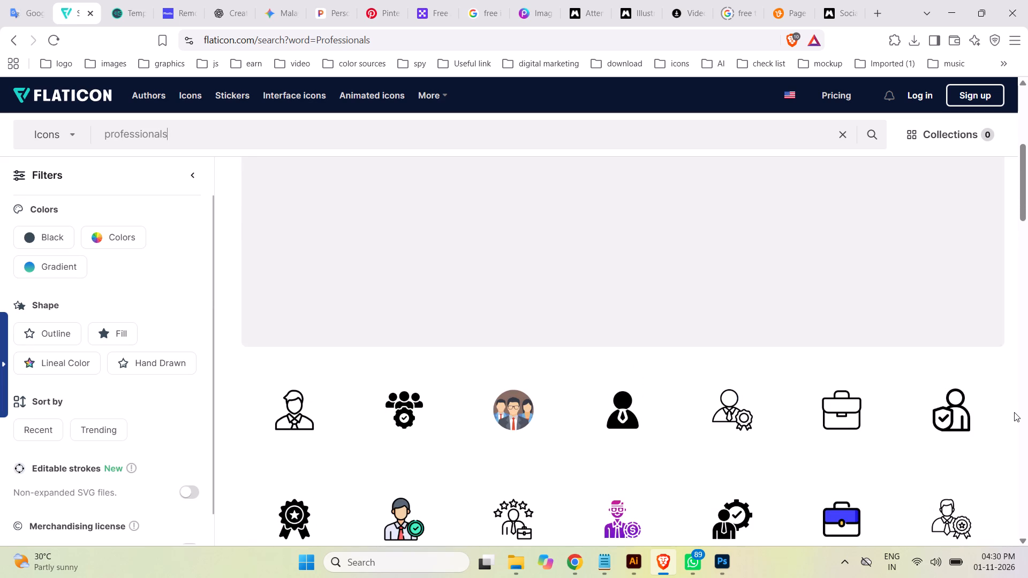
{"action": "scroll", "coordinate": [1014, 412], "scroll_direction": "down", "scroll_amount": 5}
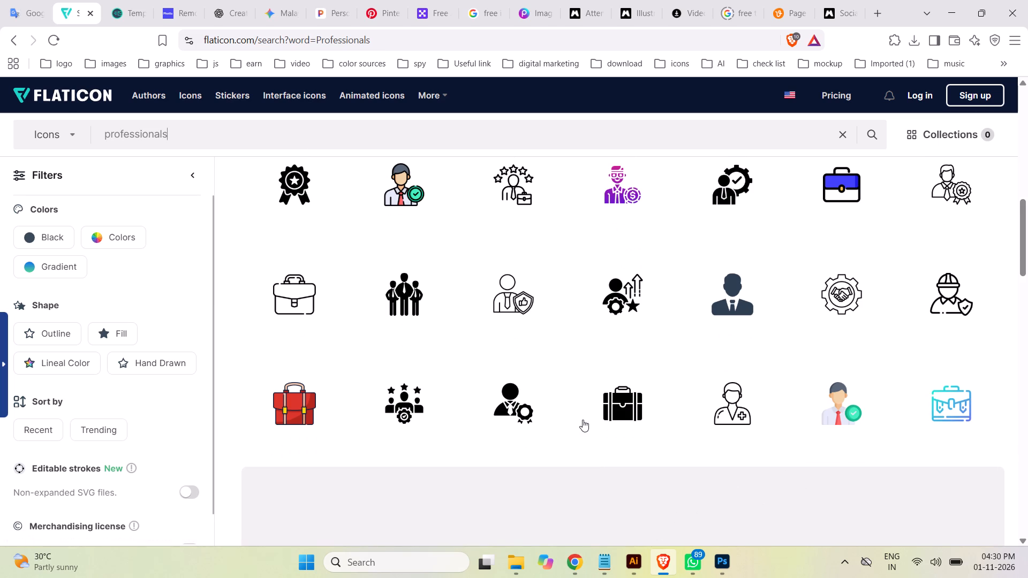
{"action": "left_click", "coordinate": [628, 564]}
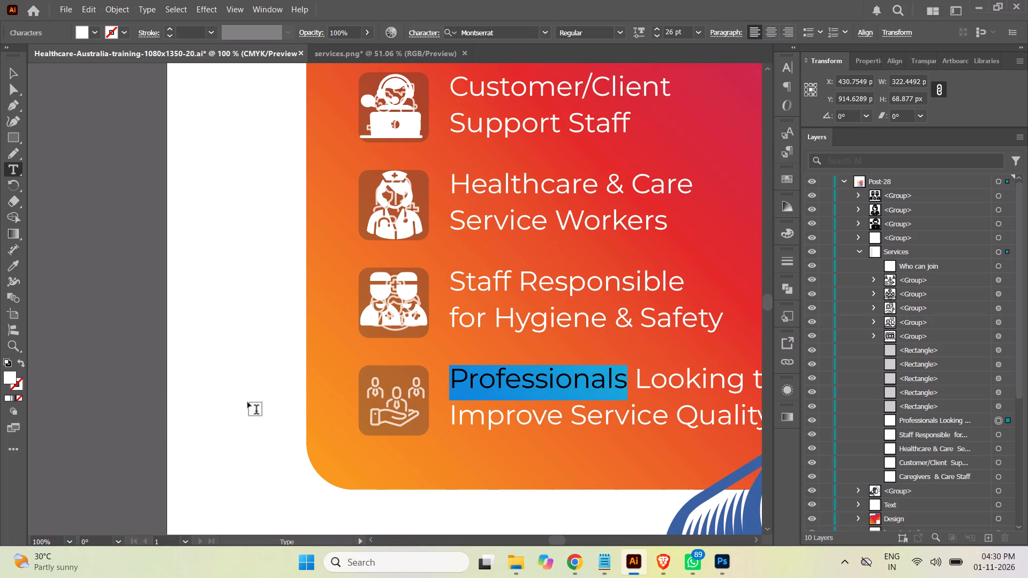
{"action": "left_click", "coordinate": [7, 71]}
{"action": "left_click", "coordinate": [96, 311]}
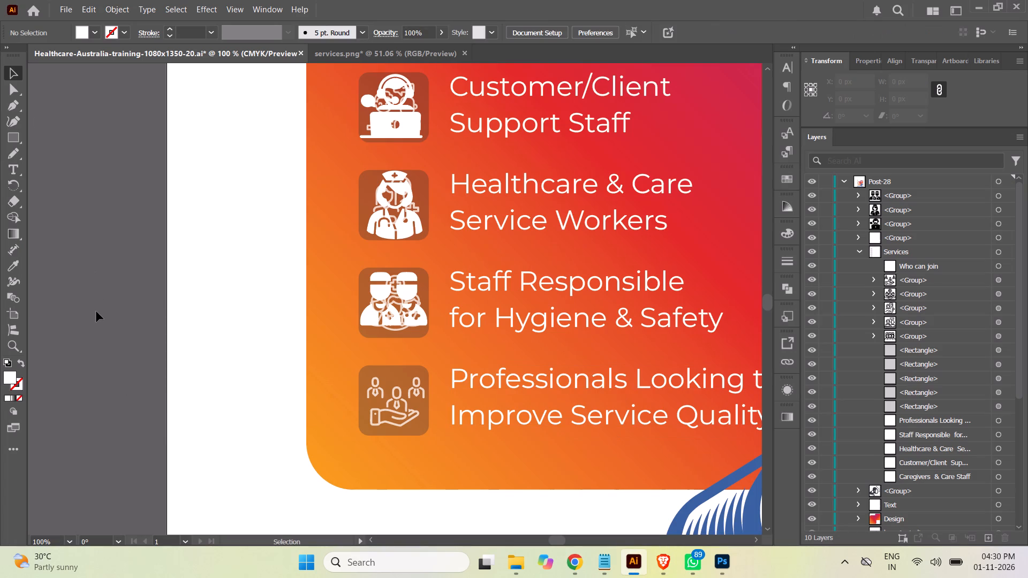
{"action": "key", "text": "ctrl+minus"}
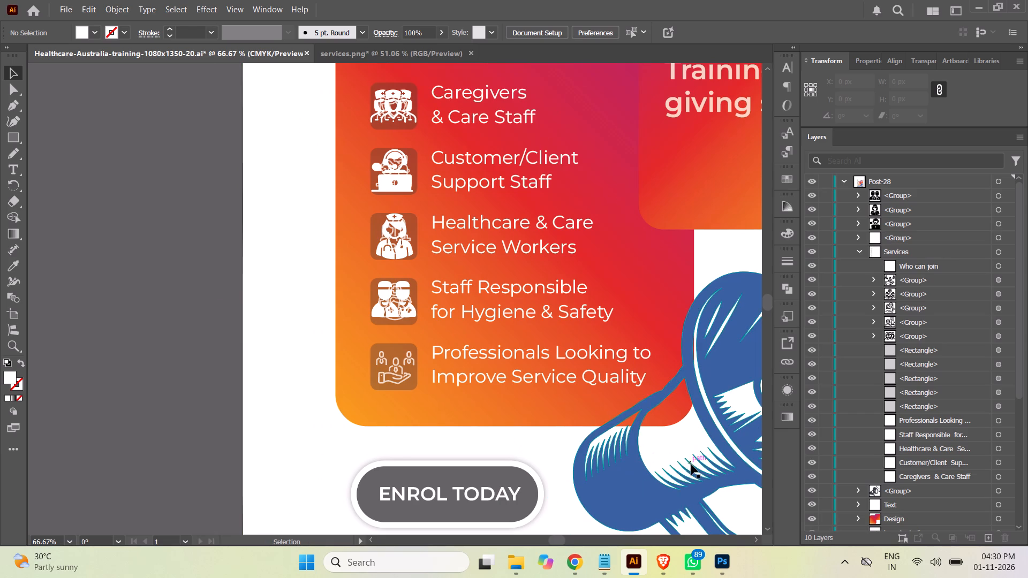
{"action": "left_click", "coordinate": [665, 564]}
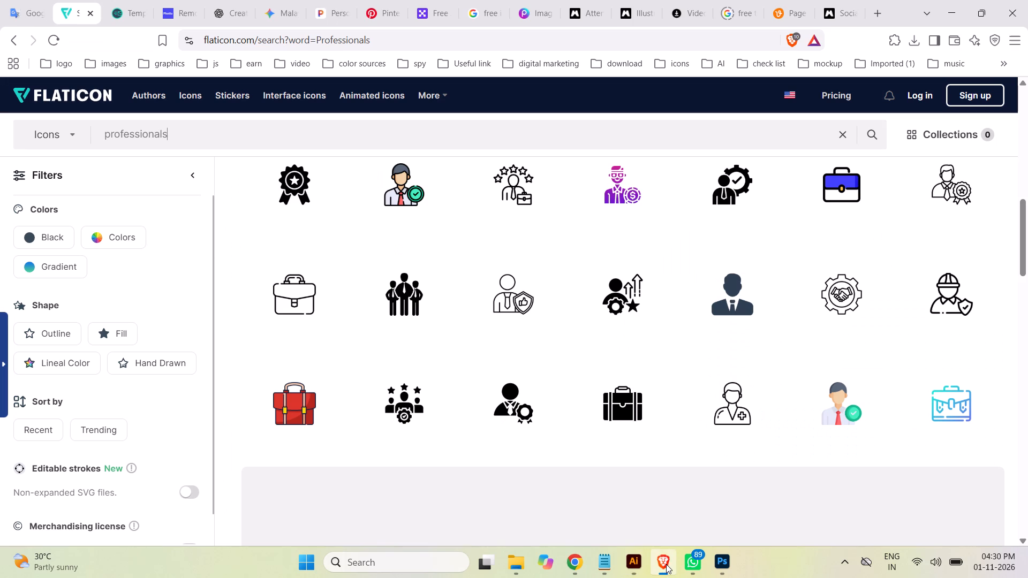
{"action": "left_click", "coordinate": [504, 405]}
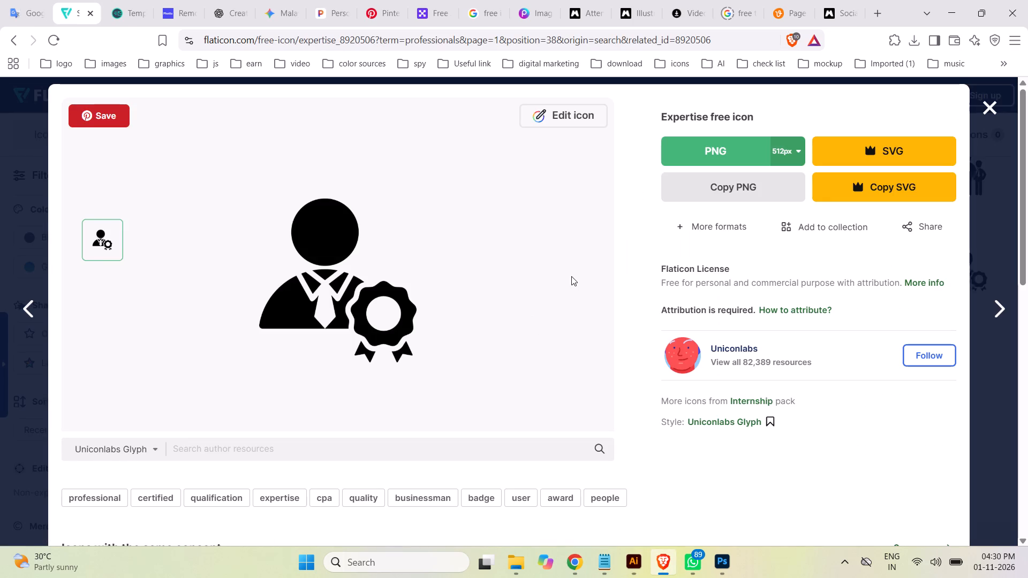
{"action": "left_click", "coordinate": [705, 151]}
{"action": "left_click", "coordinate": [776, 355]}
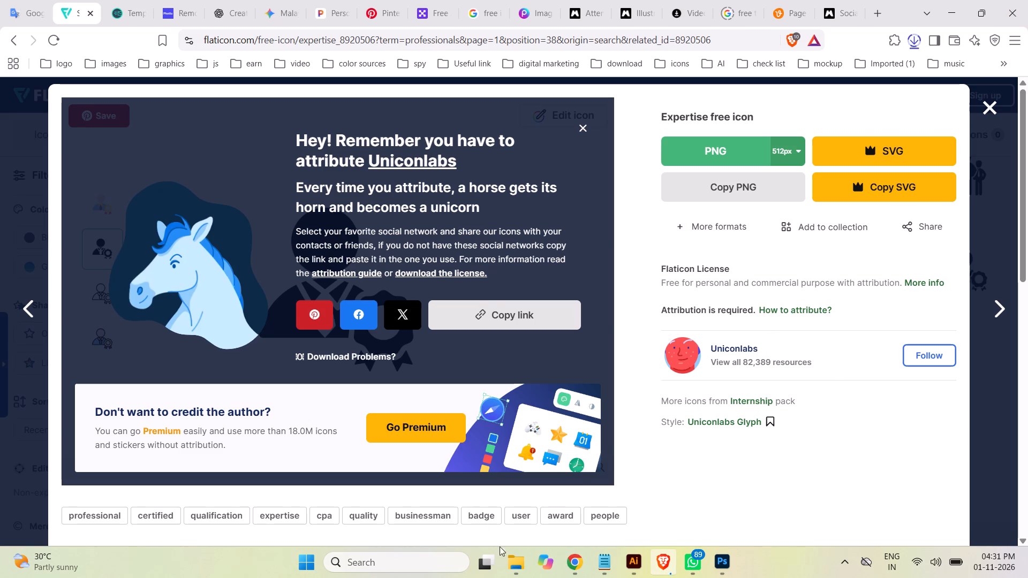
In File Explorer, move expertise.png from Downloads into the Health Services folder.
{"action": "left_click", "coordinate": [517, 563]}
{"action": "left_click", "coordinate": [66, 11]}
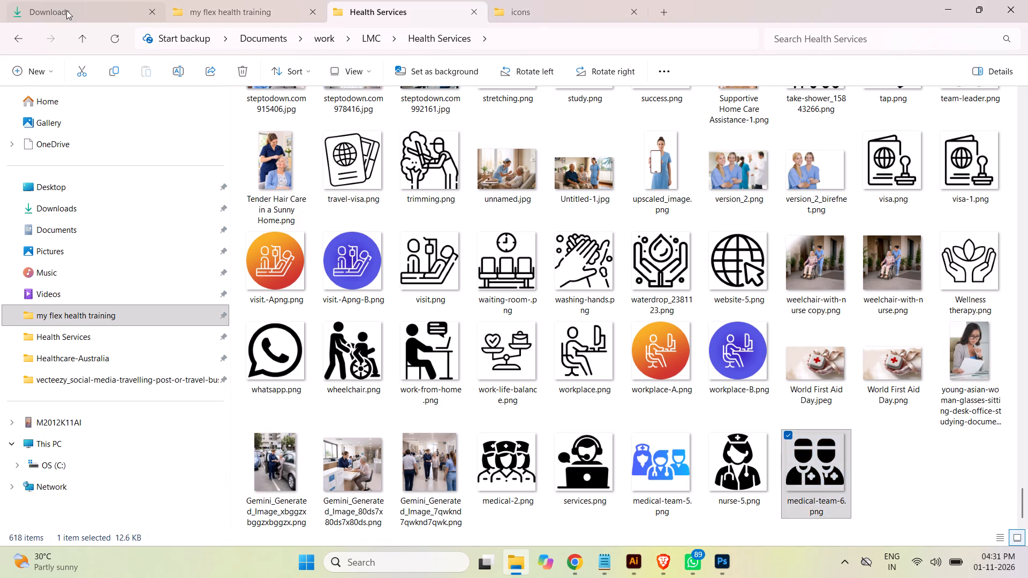
{"action": "left_click", "coordinate": [415, 180]}
{"action": "left_click", "coordinate": [293, 155]}
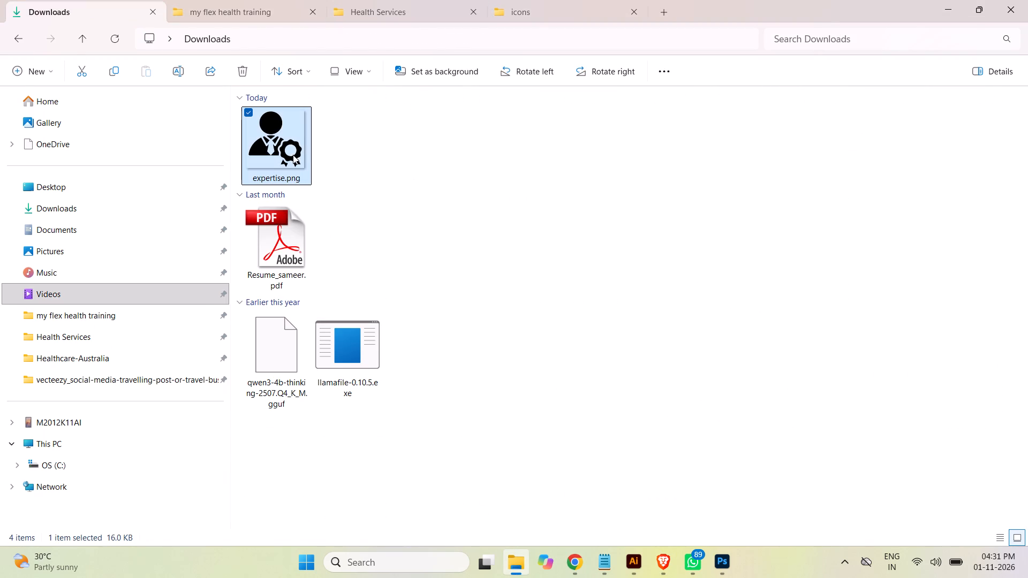
{"action": "key", "text": "ctrl+x"}
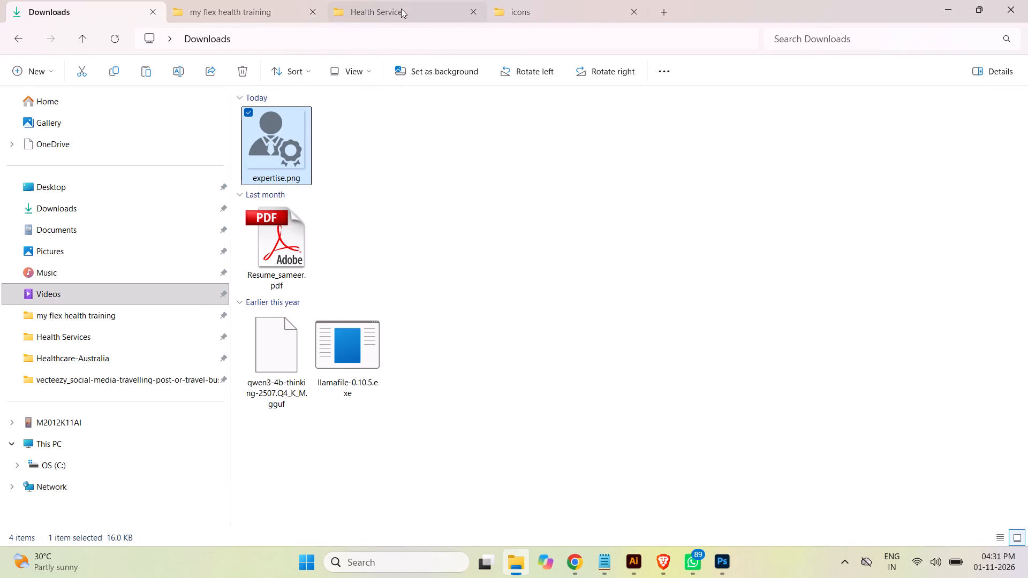
{"action": "left_click", "coordinate": [401, 9]}
{"action": "left_click", "coordinate": [921, 478]}
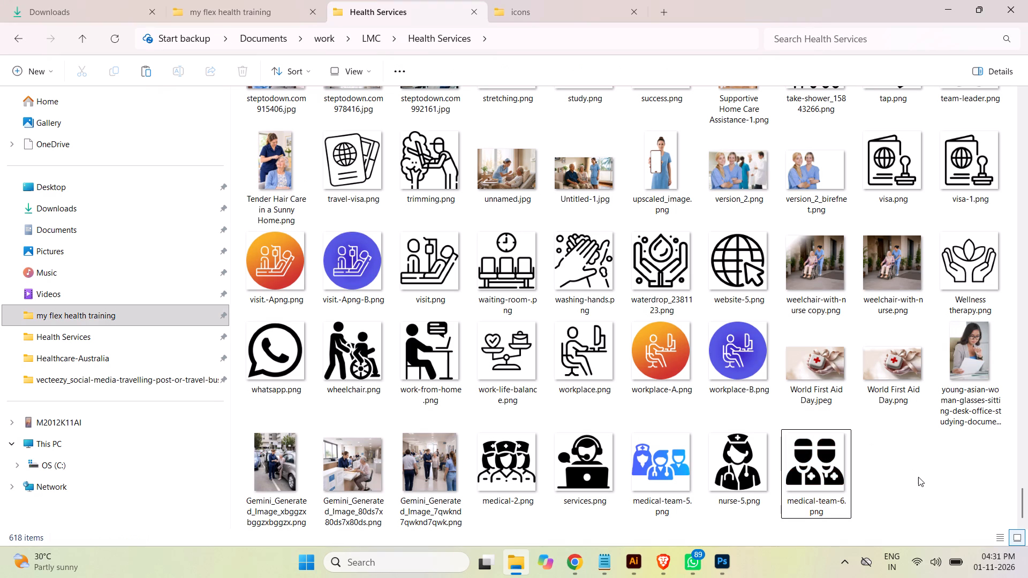
{"action": "key", "text": "ctrl+v"}
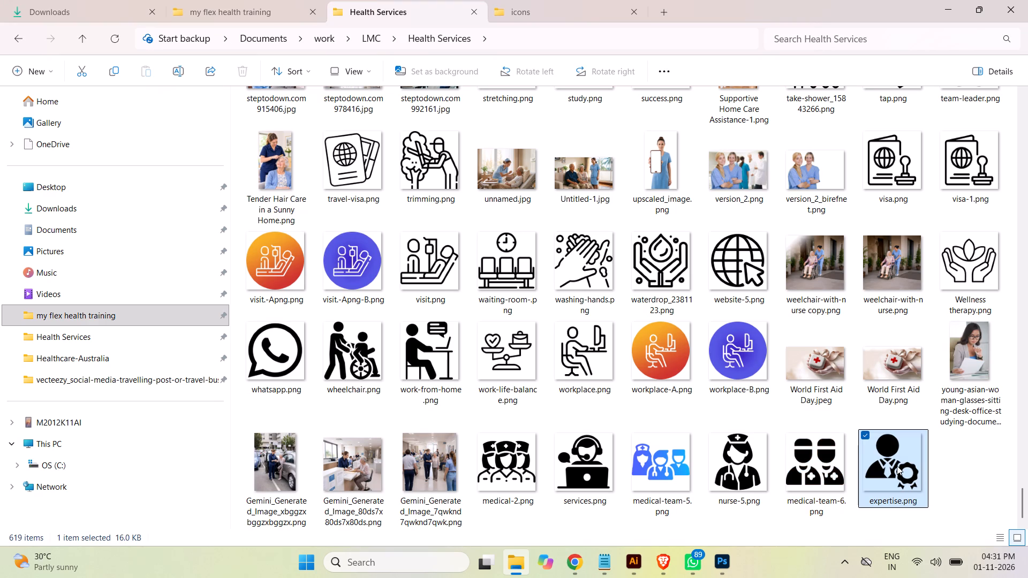
Place expertise.png from the Health Services folder into the Illustrator poster, trace it with the default preset and expand the tracing.
{"action": "left_click_drag", "start_coordinate": [911, 480], "coordinate": [701, 518]}
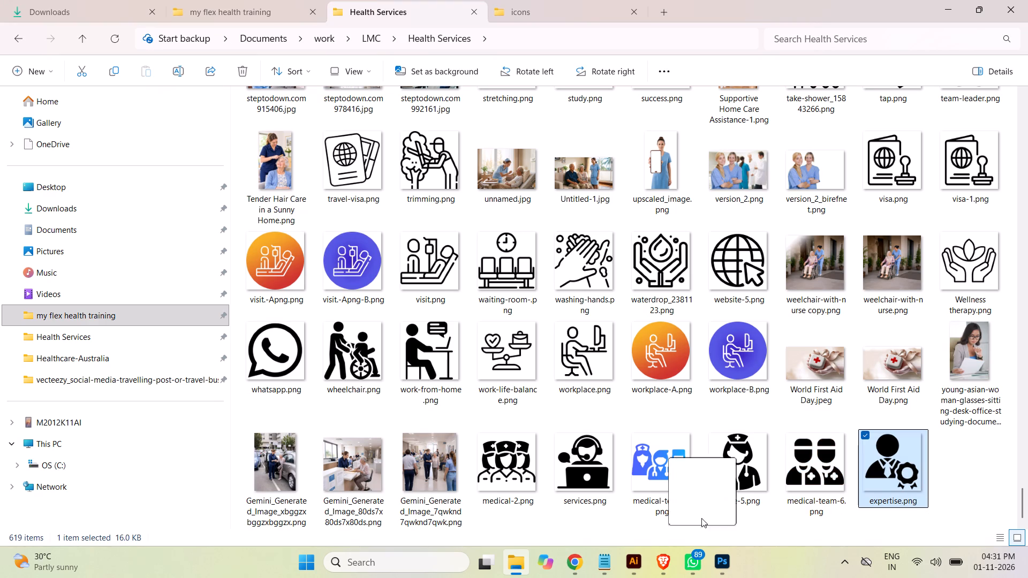
{"action": "left_click_drag", "start_coordinate": [701, 518], "coordinate": [473, 406]}
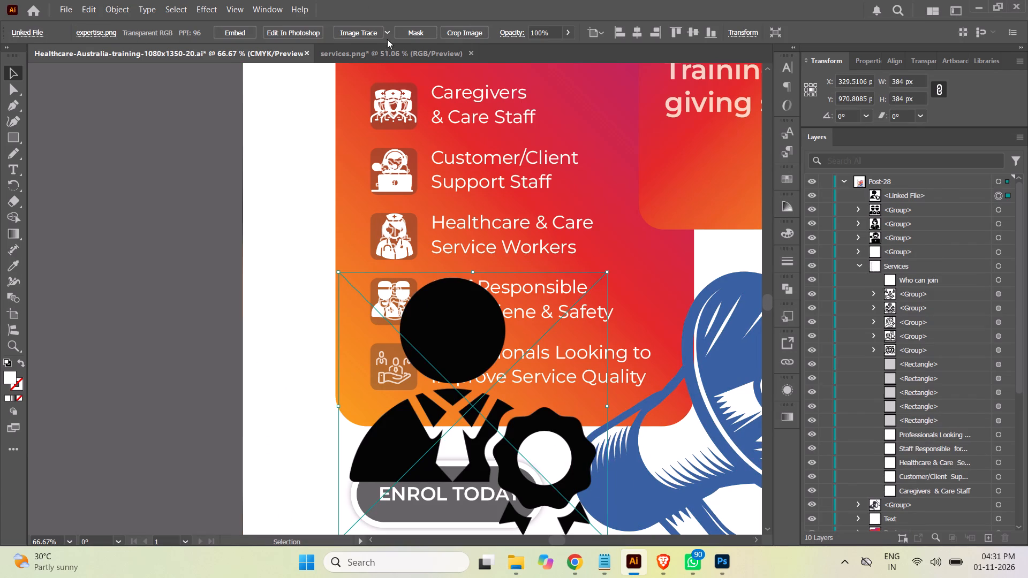
{"action": "left_click", "coordinate": [362, 32]}
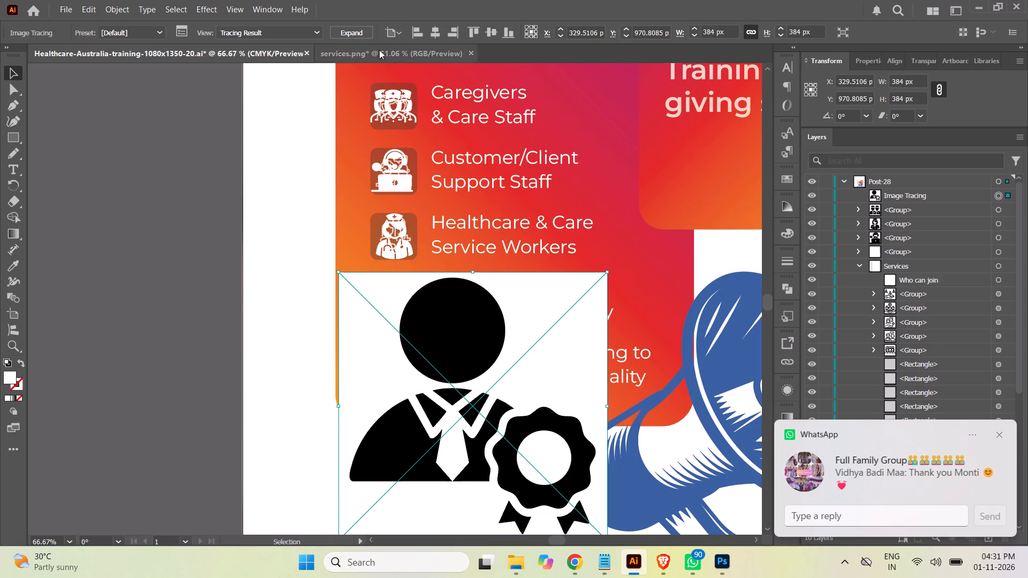
{"action": "left_click", "coordinate": [350, 32]}
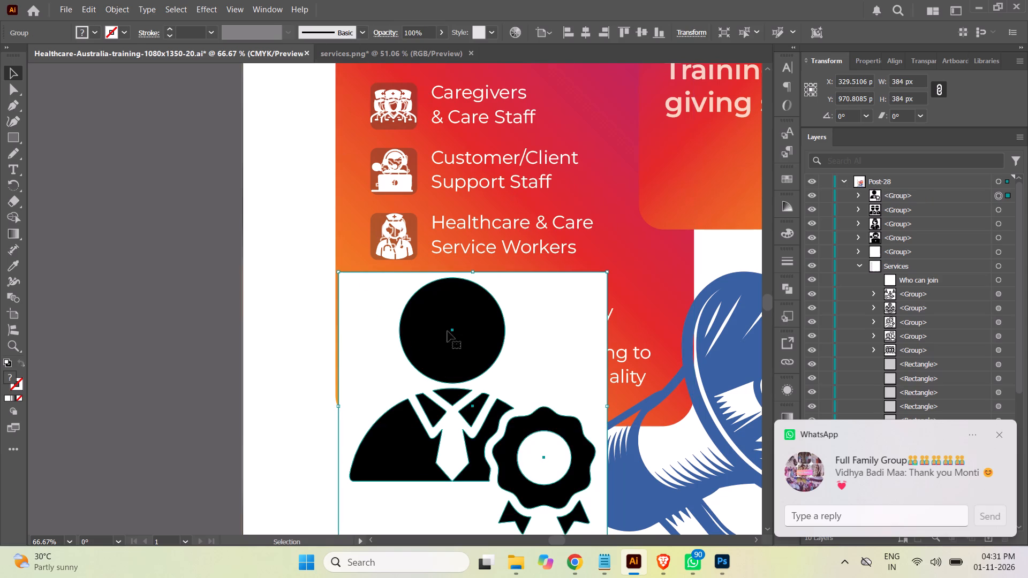
Delete the white ellipse and the white background compound path from the traced expertise icon's group.
{"action": "left_click", "coordinate": [858, 195]}
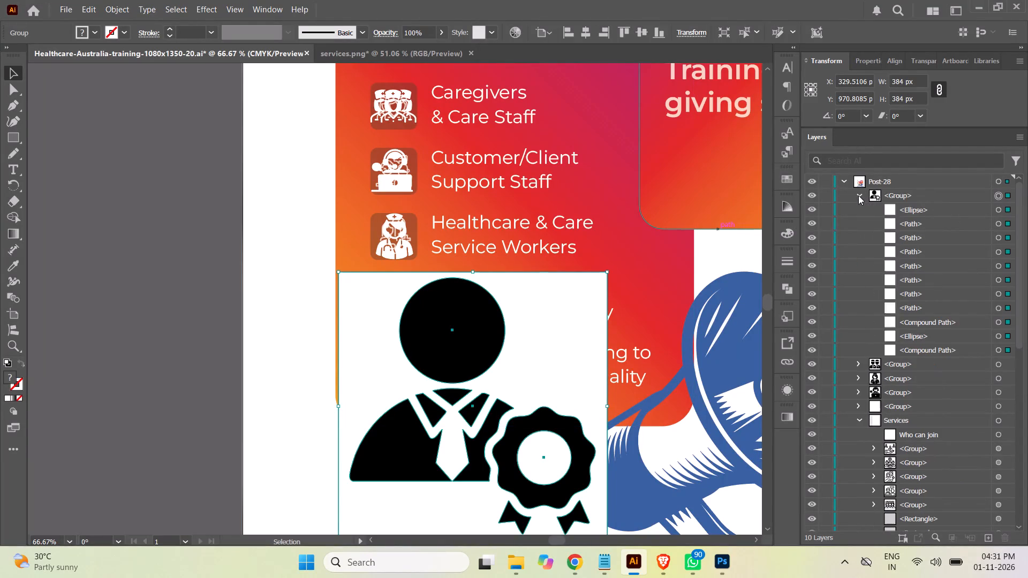
{"action": "left_click", "coordinate": [942, 211]}
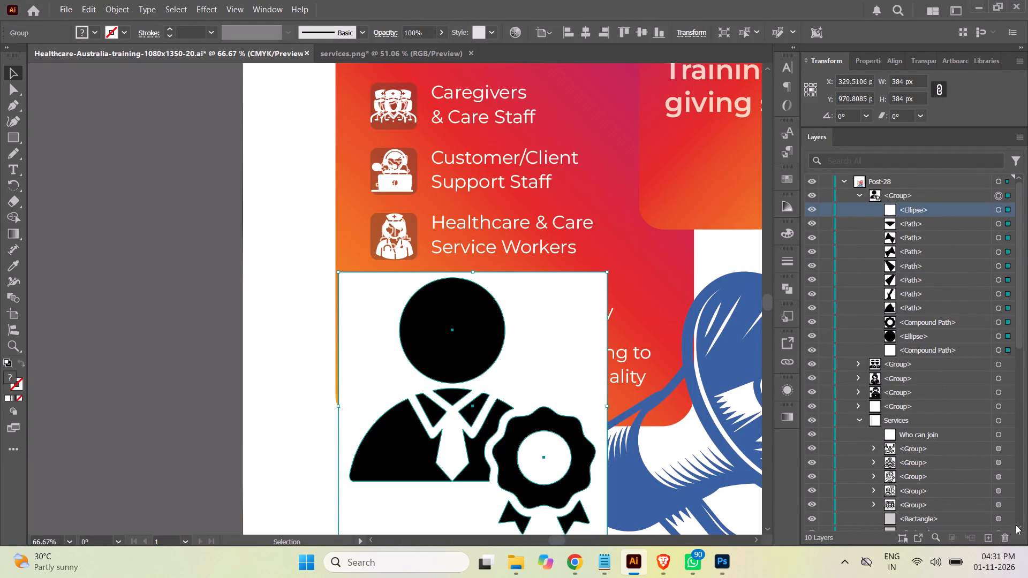
{"action": "left_click", "coordinate": [1008, 537]}
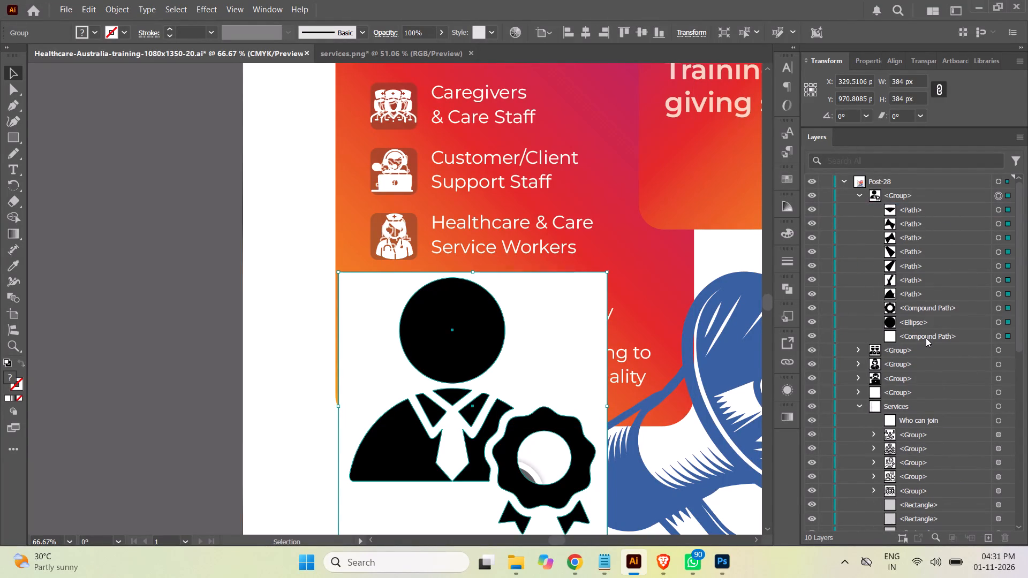
{"action": "left_click", "coordinate": [926, 337]}
{"action": "left_click", "coordinate": [1009, 542]}
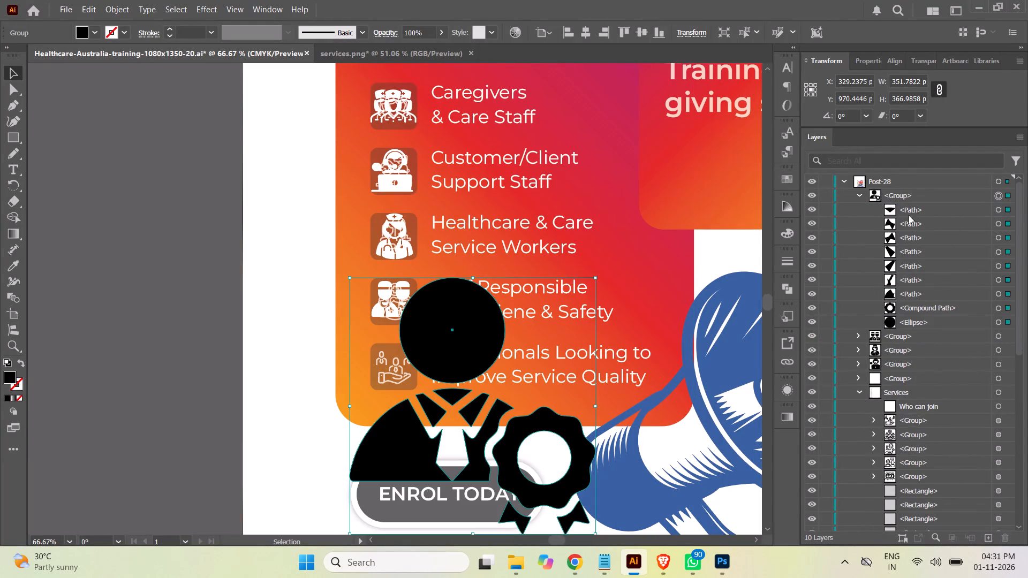
{"action": "left_click", "coordinate": [861, 196]}
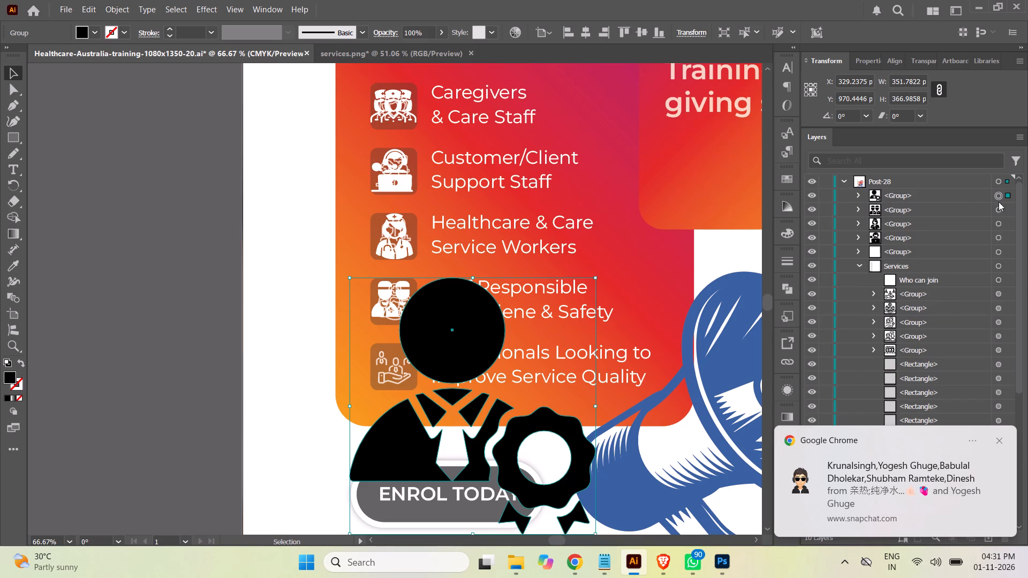
Scale the expertise icon down to about 61 × 64 px and centre it on the "Professionals Looking to Improve Service Quality" row's icon tile.
{"action": "left_click", "coordinate": [998, 195]}
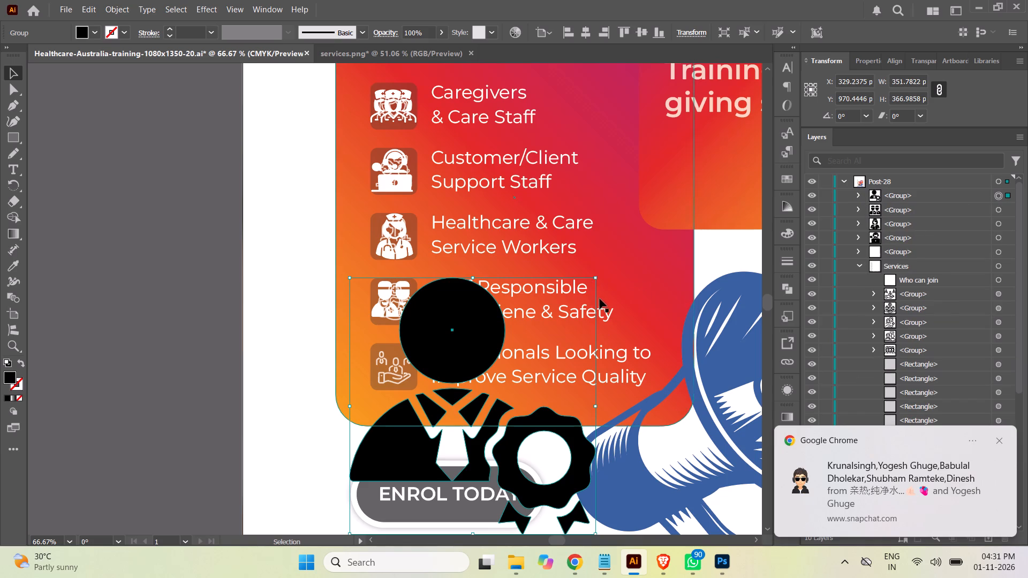
{"action": "left_click_drag", "start_coordinate": [595, 279], "coordinate": [581, 296], "text": "shift"}
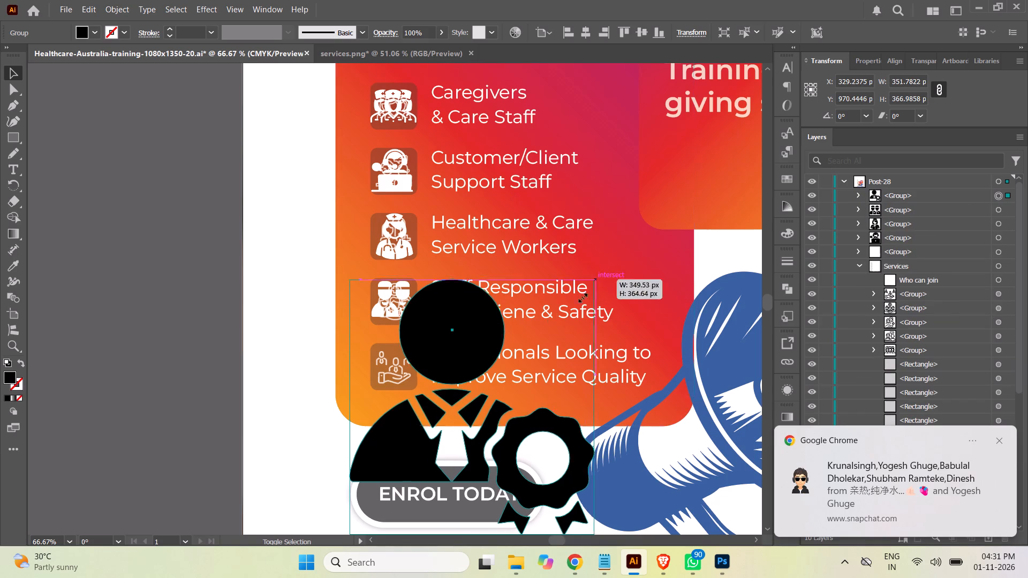
{"action": "left_click_drag", "start_coordinate": [581, 296], "coordinate": [430, 452], "text": "shift"}
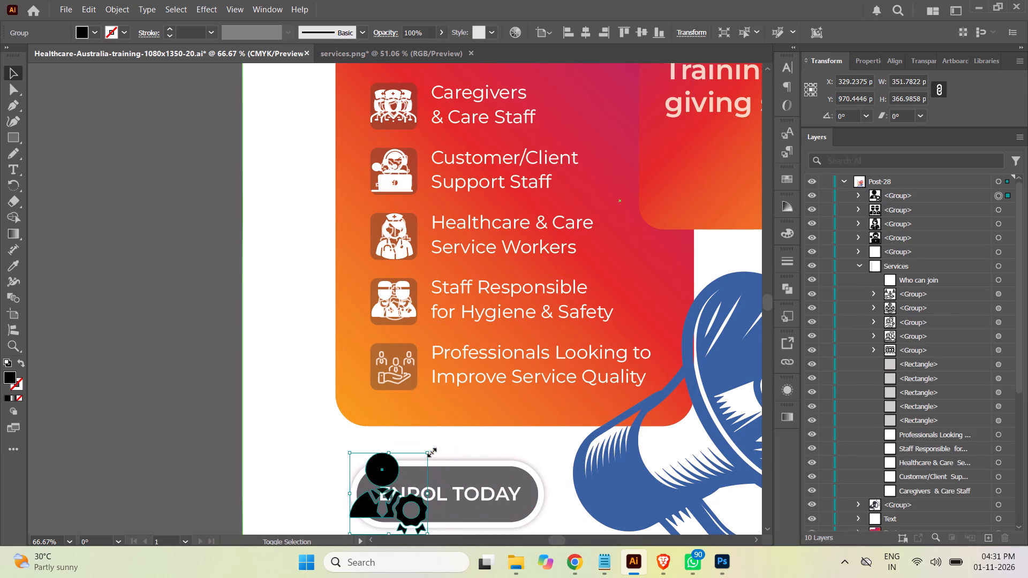
{"action": "left_click_drag", "start_coordinate": [387, 469], "coordinate": [411, 372]}
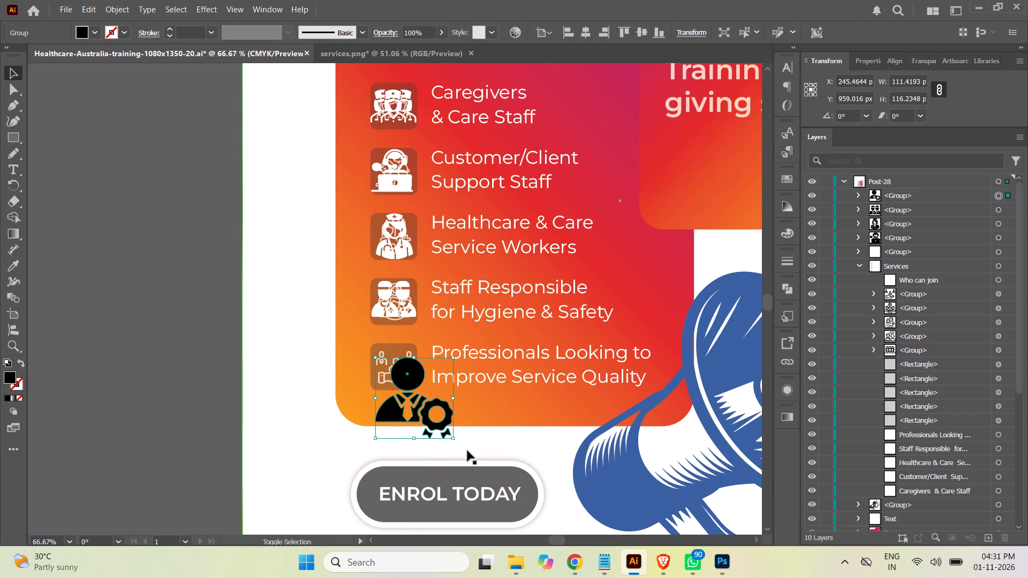
{"action": "left_click_drag", "start_coordinate": [453, 438], "coordinate": [434, 401], "text": "shift"}
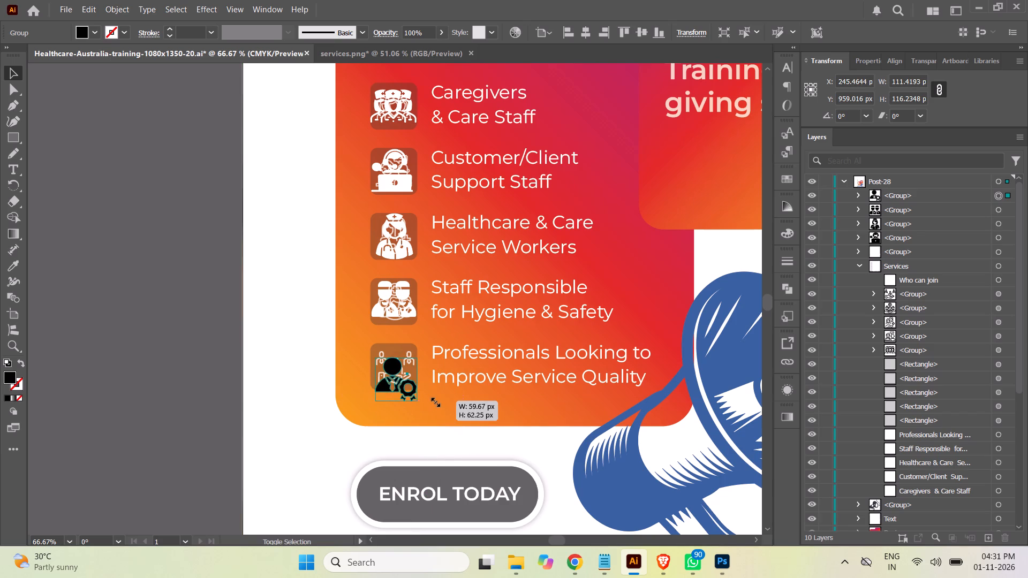
{"action": "left_click_drag", "start_coordinate": [434, 401], "coordinate": [434, 401], "text": "shift"}
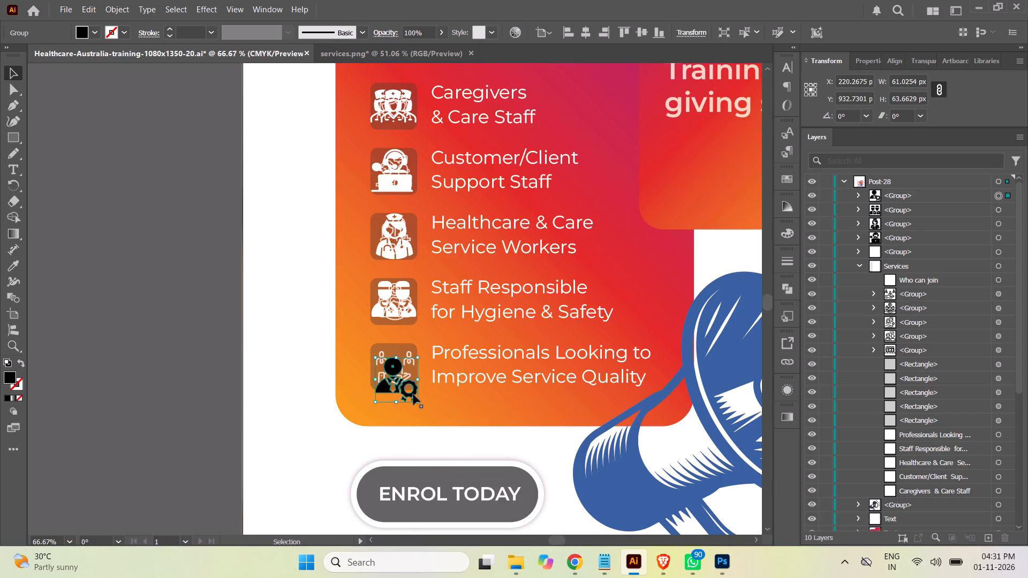
{"action": "left_click_drag", "start_coordinate": [411, 393], "coordinate": [408, 378]}
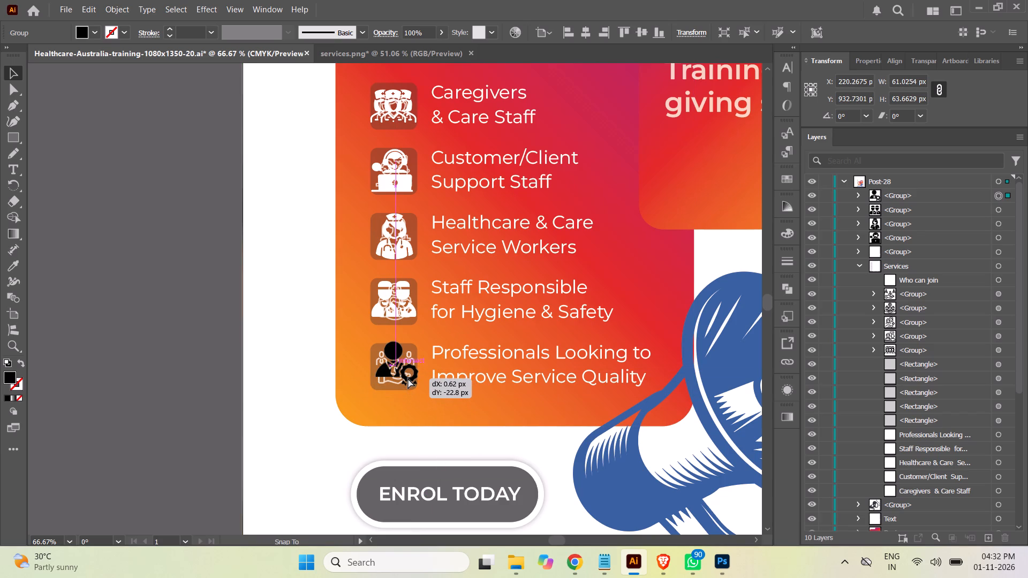
{"action": "left_click_drag", "start_coordinate": [408, 378], "coordinate": [407, 381]}
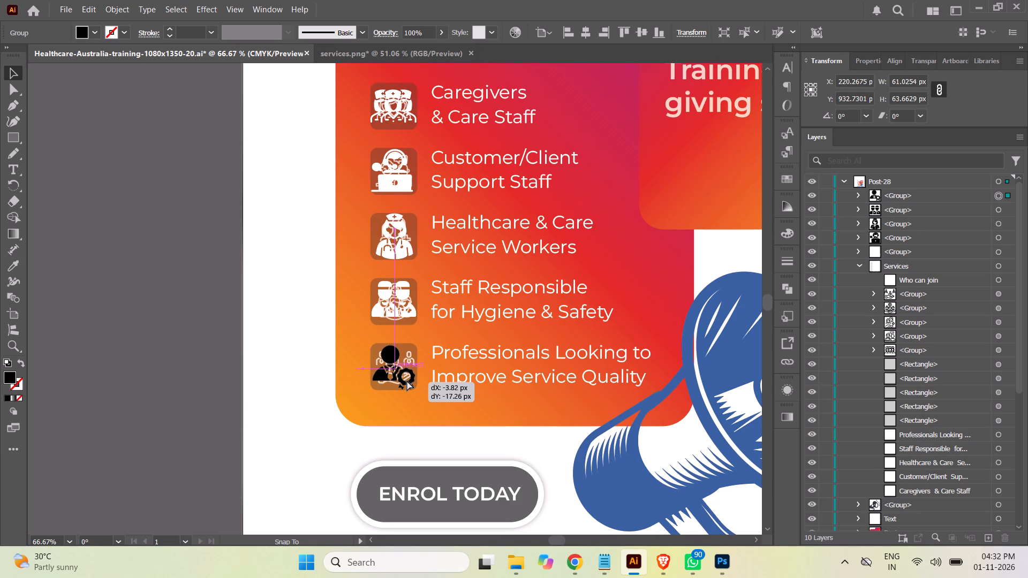
{"action": "left_click_drag", "start_coordinate": [407, 381], "coordinate": [409, 382]}
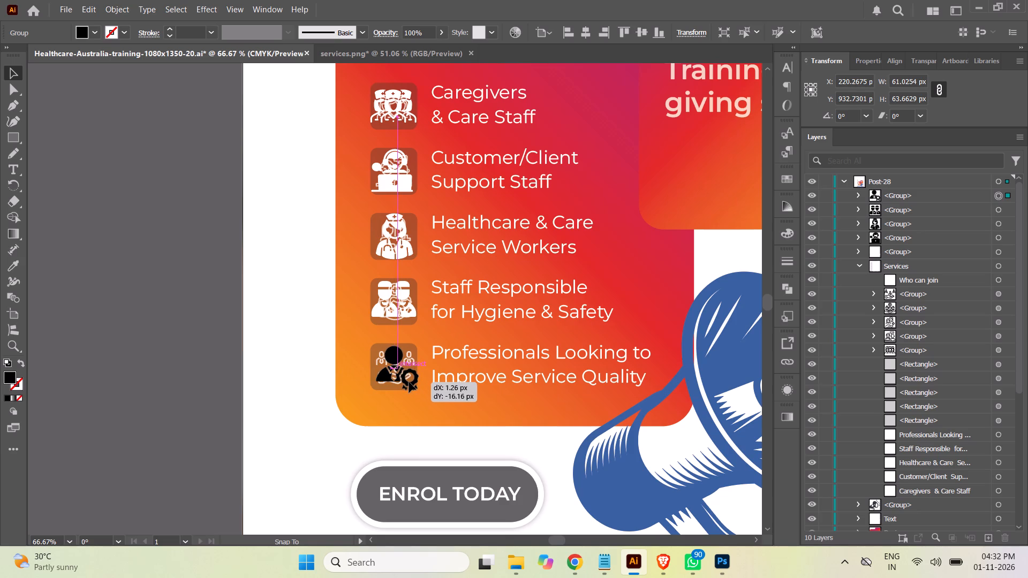
{"action": "left_click_drag", "start_coordinate": [409, 382], "coordinate": [406, 381]}
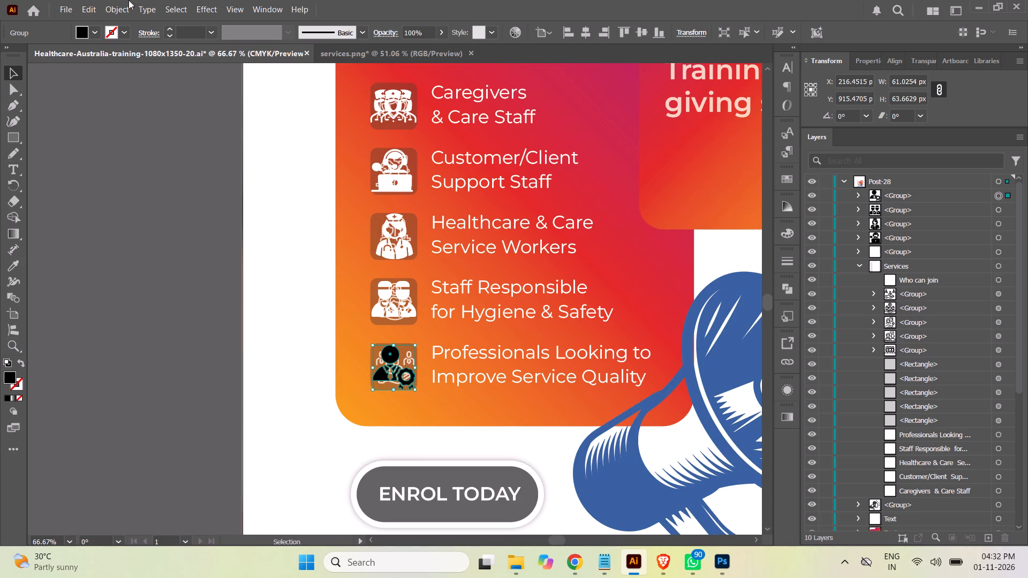
Set the expertise icon's fill colour to white (ffffff).
{"action": "double_click", "coordinate": [11, 377]}
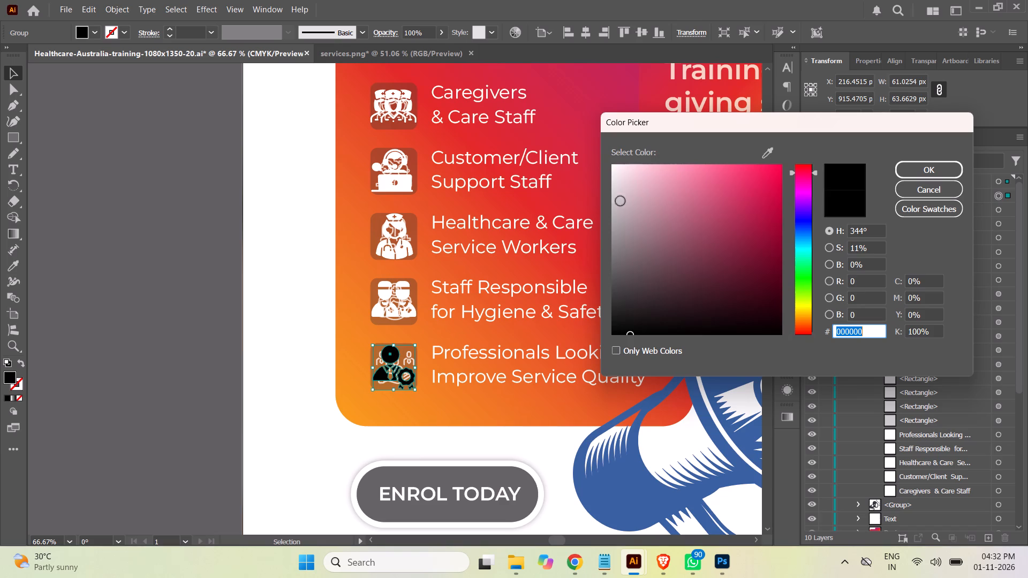
{"action": "left_click_drag", "start_coordinate": [627, 193], "coordinate": [596, 136]}
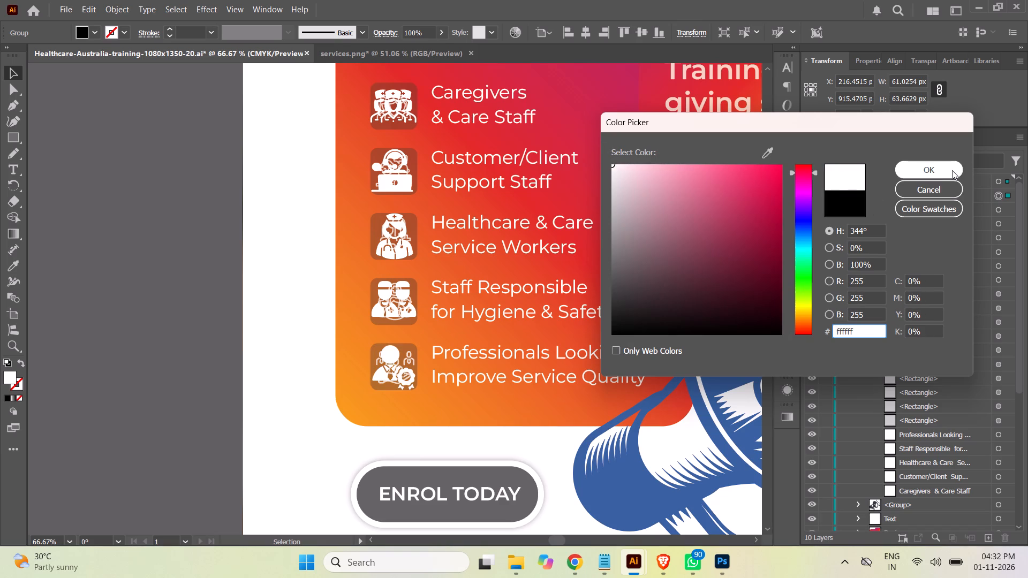
{"action": "left_click", "coordinate": [949, 172]}
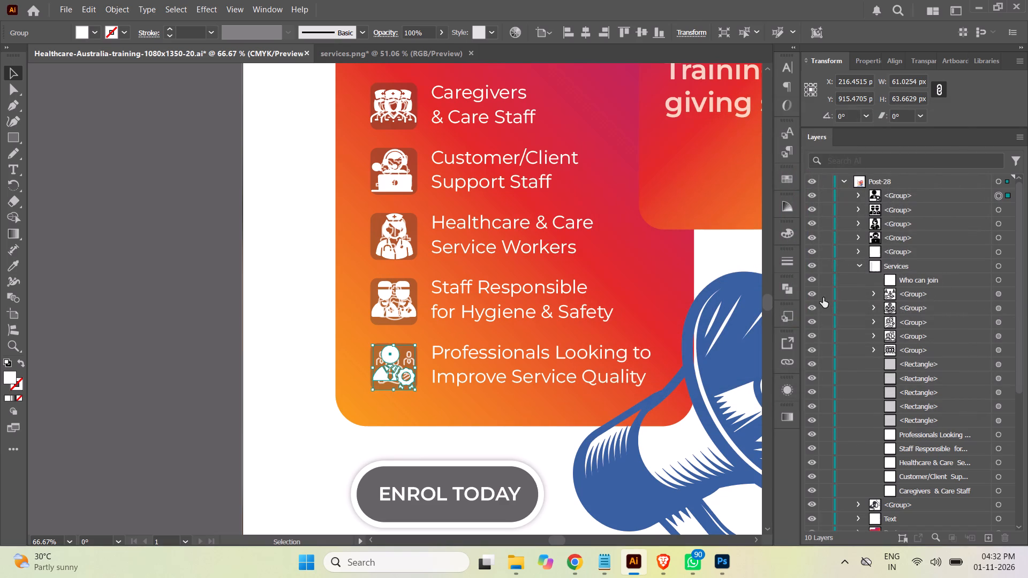
Hide the five old icon groups and the five rectangle tiles in the Services group, then deselect.
{"action": "left_click_drag", "start_coordinate": [810, 293], "coordinate": [808, 366]}
{"action": "left_click_drag", "start_coordinate": [808, 366], "coordinate": [811, 419]}
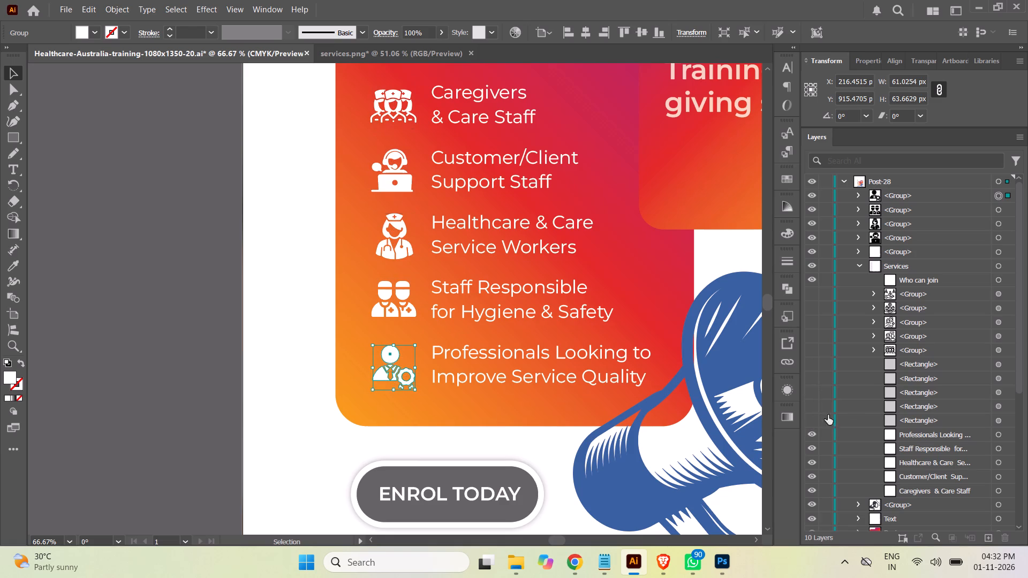
{"action": "left_click", "coordinate": [164, 315]}
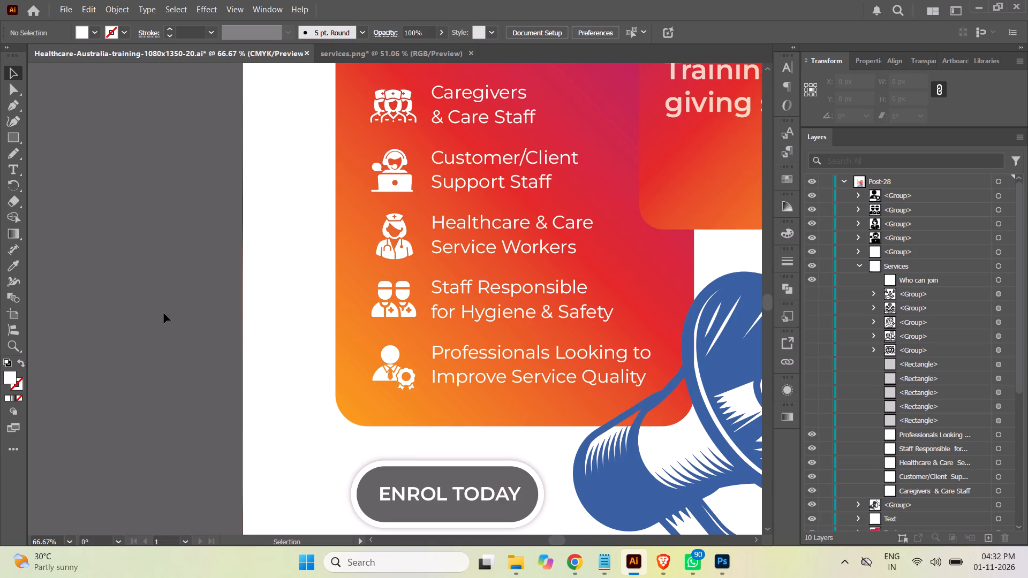
Set the leading of the "Professionals Looking to Improve Service Quality" text to 30 pt.
{"action": "key", "text": "ctrl+minus"}
{"action": "key", "text": "ctrl+minus"}
{"action": "key", "text": "ctrl+minus"}
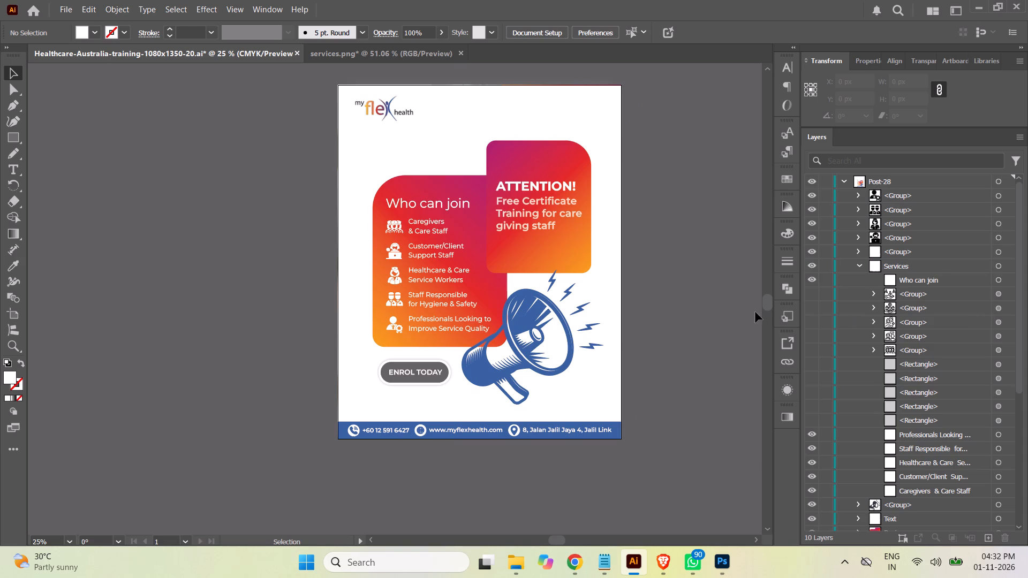
{"action": "key", "text": "ctrl+equal"}
{"action": "key", "text": "ctrl+equal"}
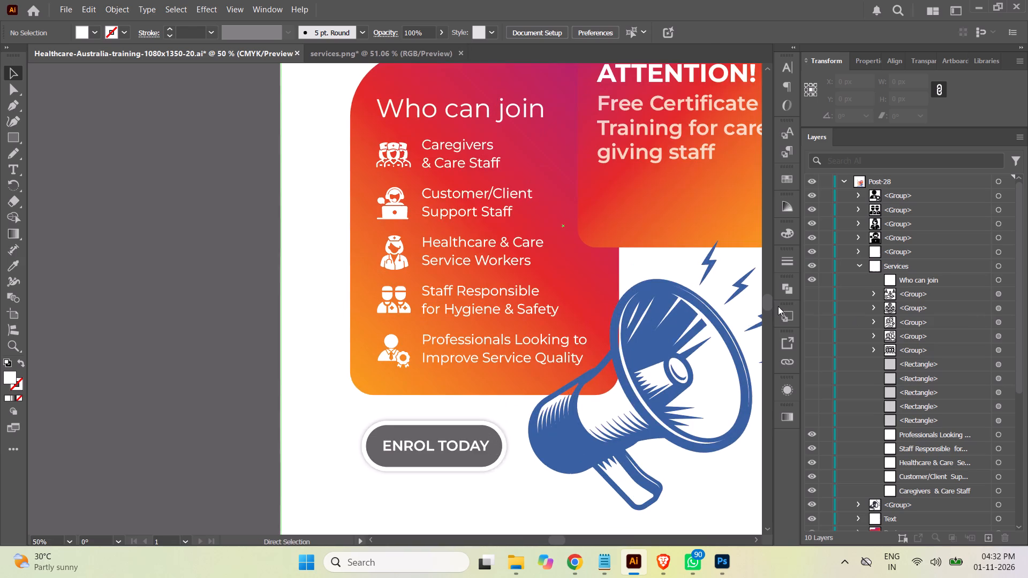
{"action": "key", "text": "ctrl+equal"}
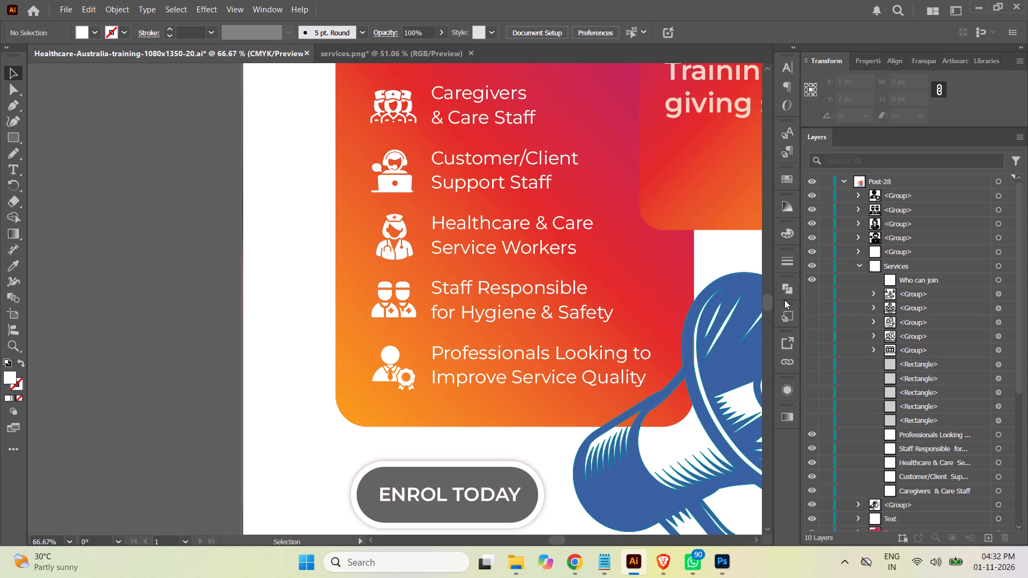
{"action": "left_click", "coordinate": [999, 435]}
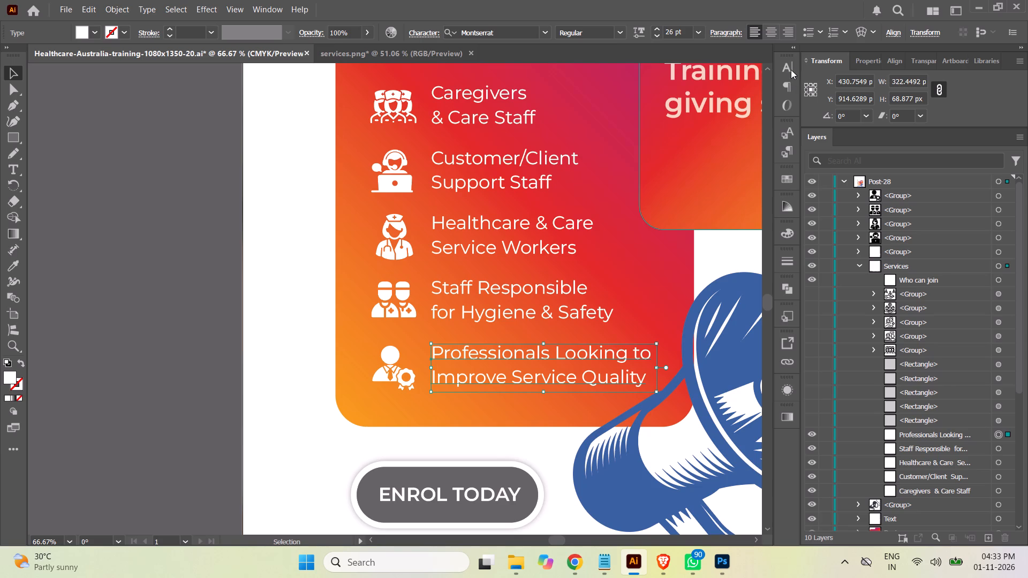
{"action": "left_click", "coordinate": [788, 69]}
{"action": "left_click", "coordinate": [747, 125]}
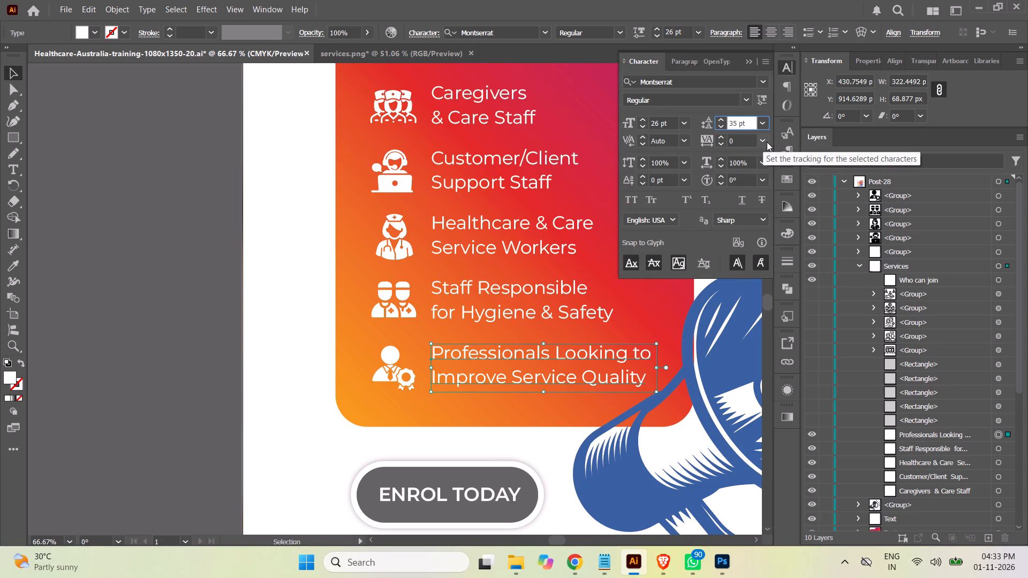
{"action": "key", "text": "Down"}
{"action": "key", "text": "Down"}
{"action": "key", "text": "Down"}
{"action": "key", "text": "Down"}
{"action": "key", "text": "Down"}
{"action": "key", "text": "Down"}
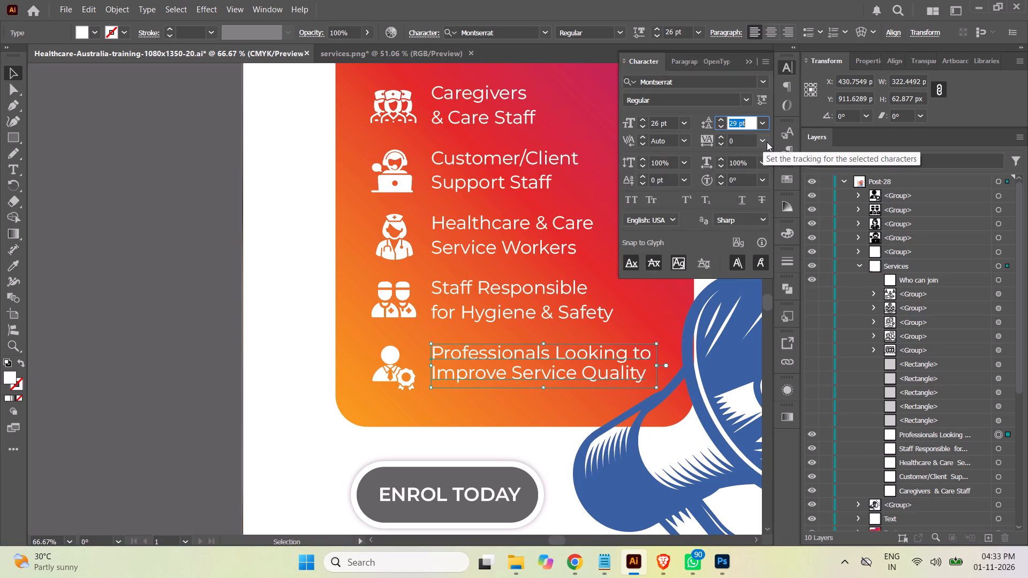
{"action": "key", "text": "Up"}
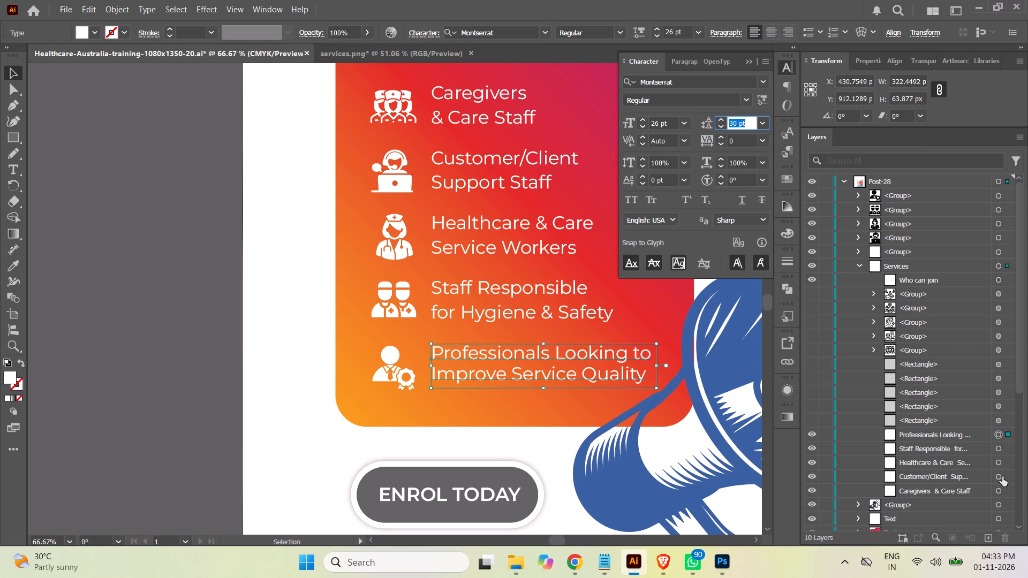
Set the leading of the "Staff Responsible for Hygiene & Safety" text to 30 pt.
{"action": "left_click", "coordinate": [999, 449]}
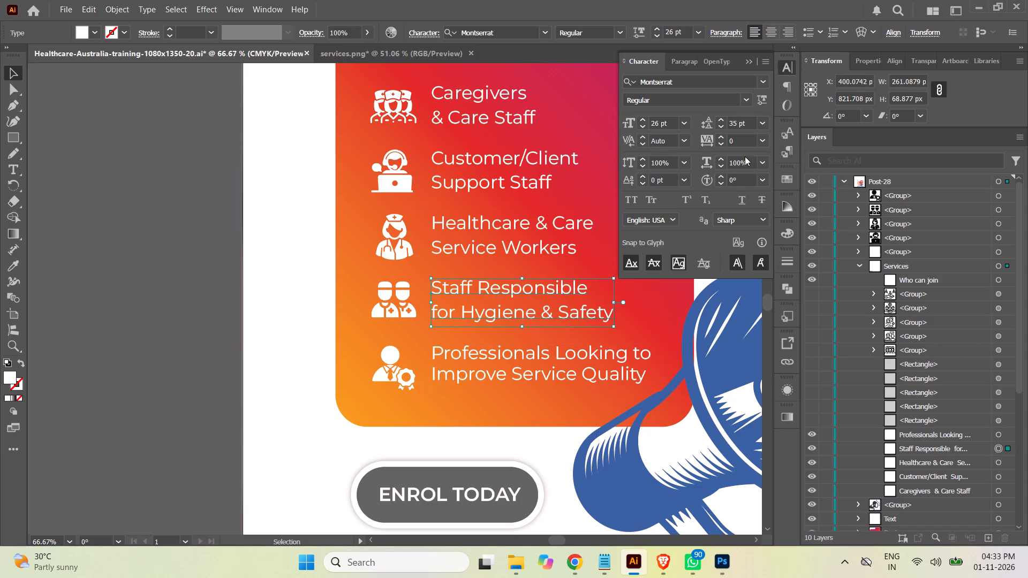
{"action": "left_click_drag", "start_coordinate": [749, 126], "coordinate": [679, 128]}
{"action": "type", "text": "30"}
{"action": "key", "text": "Return"}
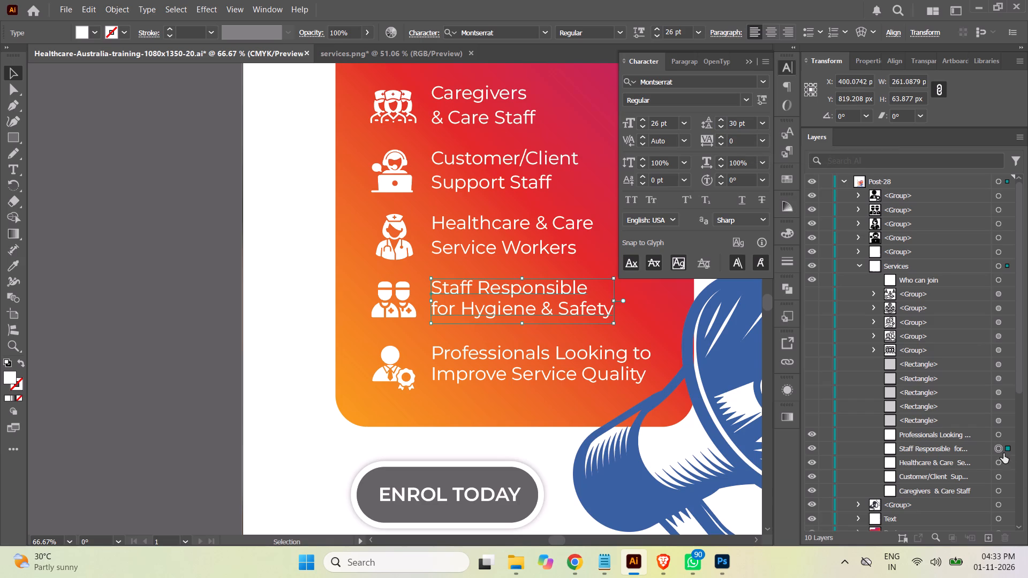
Set the leading of the "Healthcare & Care Service Workers" text to 30 pt.
{"action": "left_click", "coordinate": [999, 464]}
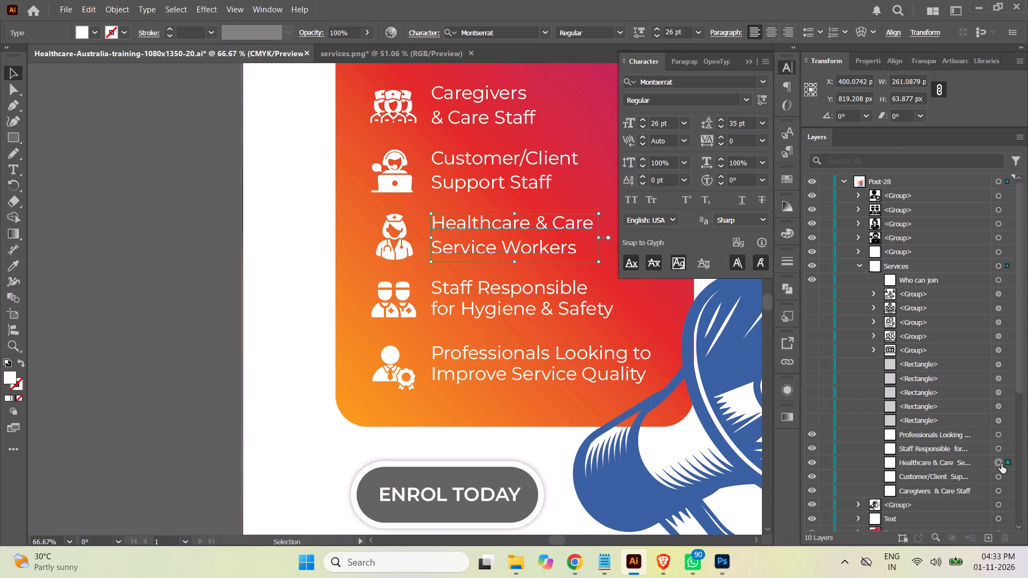
{"action": "left_click_drag", "start_coordinate": [749, 123], "coordinate": [698, 130]}
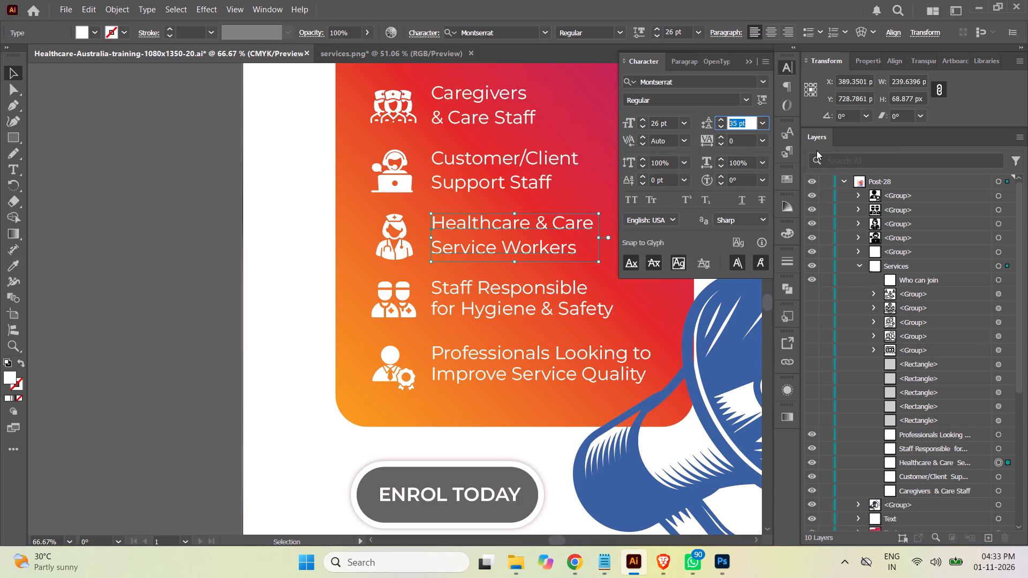
{"action": "type", "text": "30"}
{"action": "key", "text": "Return"}
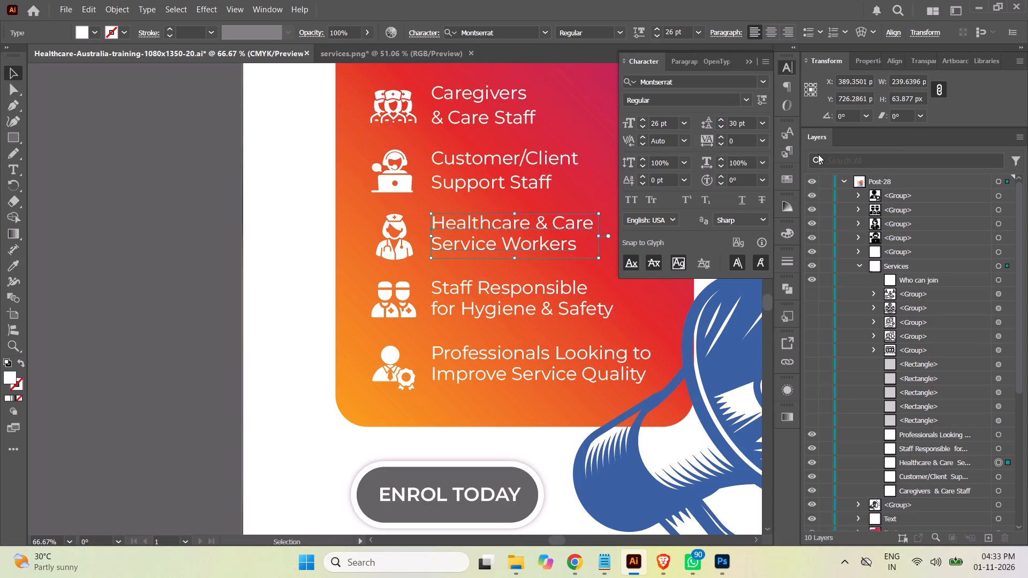
Set the leading of the "Customer/Client Support Staff" text to 30 pt.
{"action": "left_click", "coordinate": [1000, 476]}
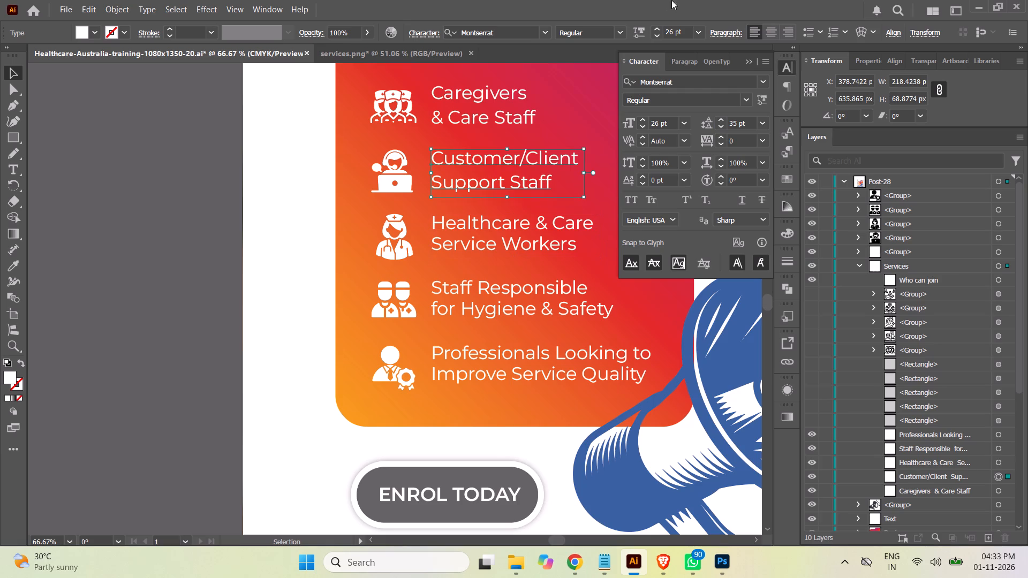
{"action": "left_click_drag", "start_coordinate": [752, 124], "coordinate": [695, 130]}
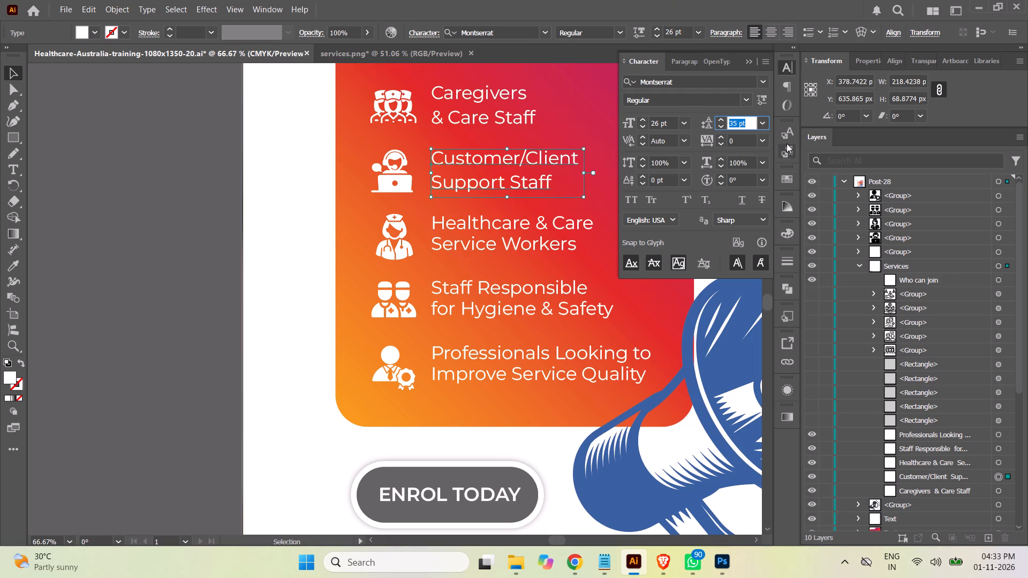
{"action": "key", "text": "3"}
{"action": "key", "text": "0"}
{"action": "key", "text": "Return"}
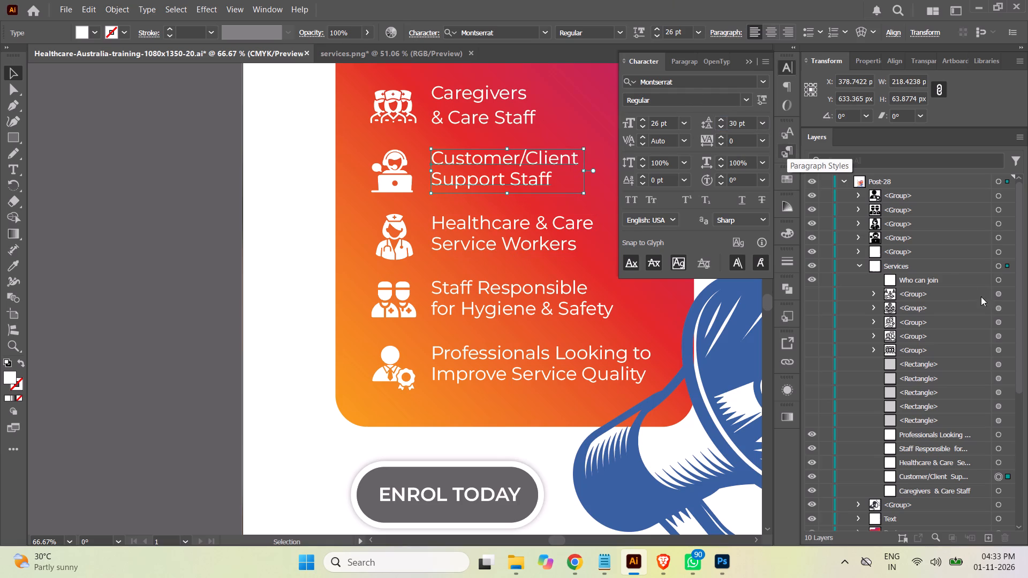
Set the leading of the "Caregivers & Care Staff" text to 30 pt and put the character settings away.
{"action": "left_click", "coordinate": [1000, 490]}
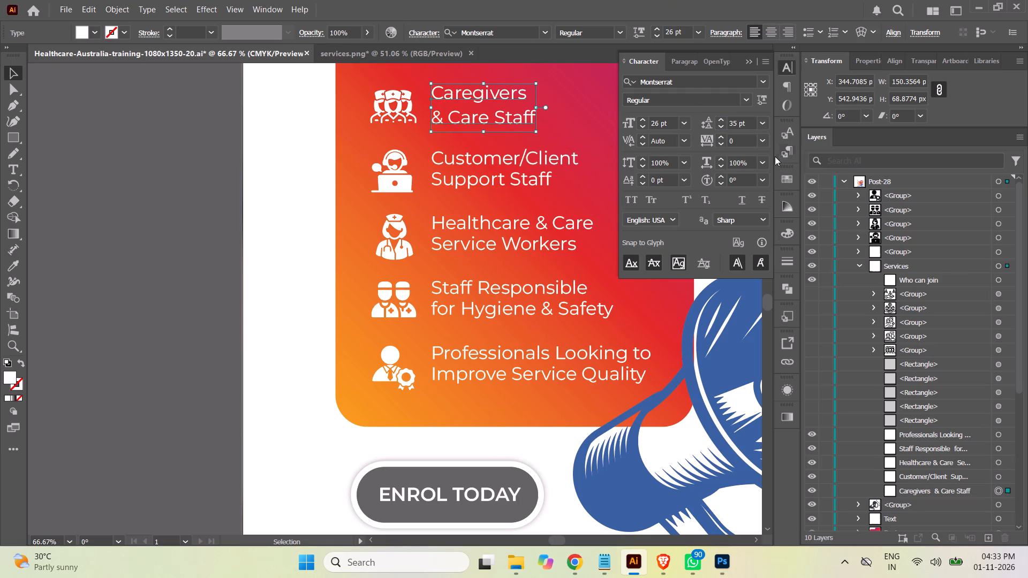
{"action": "left_click_drag", "start_coordinate": [748, 124], "coordinate": [718, 123]}
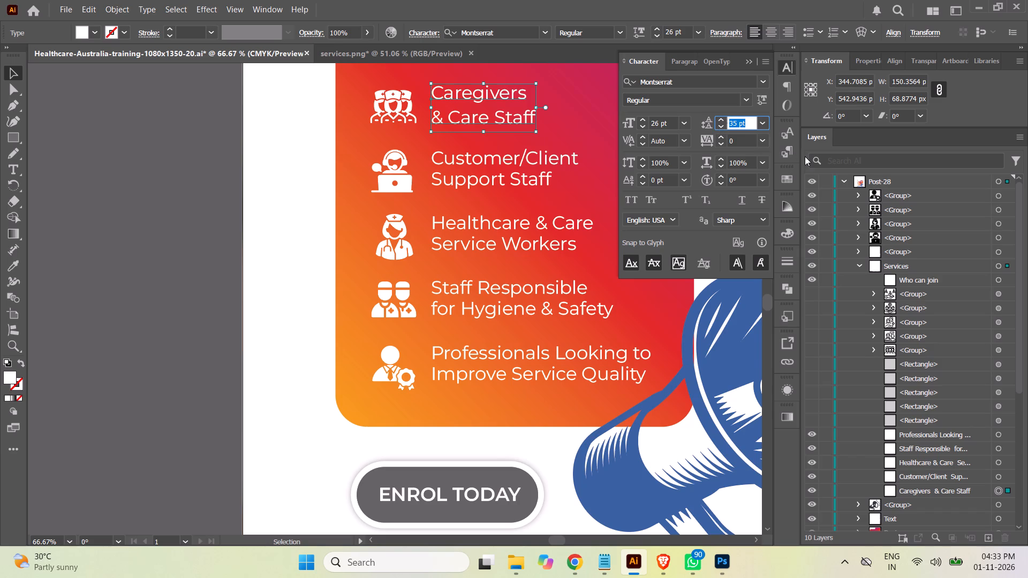
{"action": "type", "text": "30"}
{"action": "key", "text": "Return"}
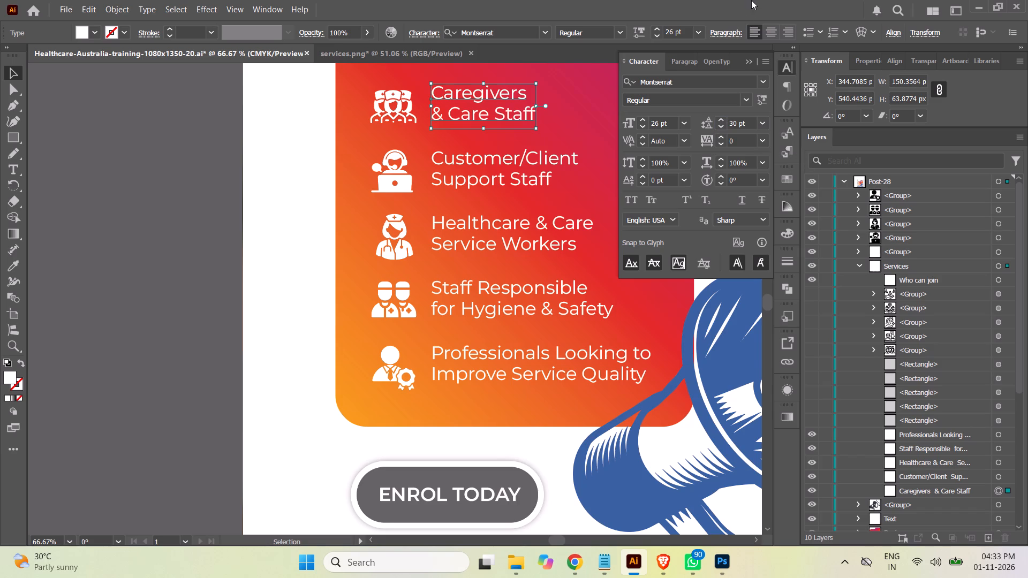
{"action": "left_click", "coordinate": [750, 61]}
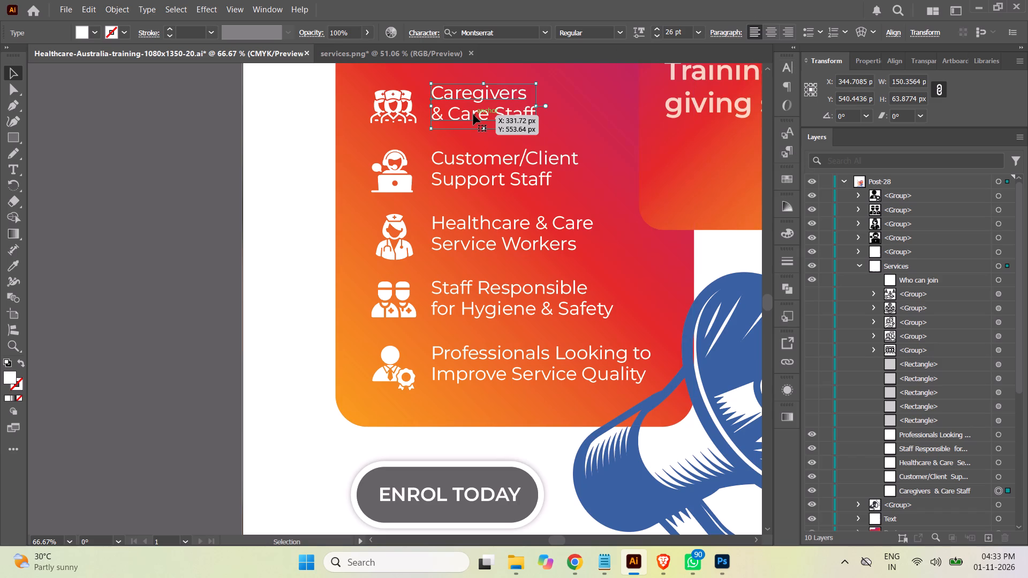
Move the "Caregivers & Care Staff" text down about 5 px to centre it beside its icon.
{"action": "left_click", "coordinate": [473, 115]}
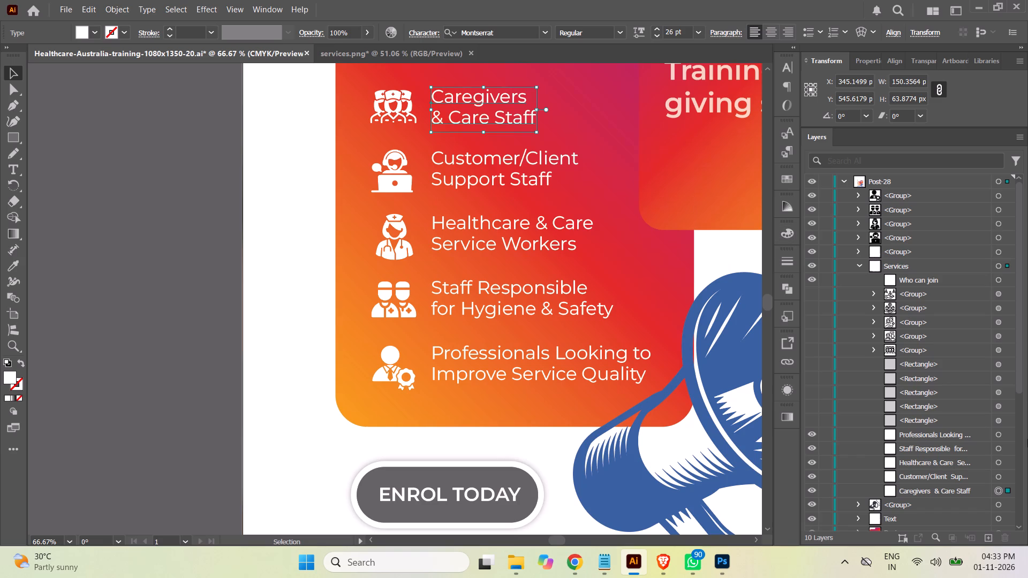
Move the "Professionals Looking to Improve Service Quality" text straight down about 9 px beside its icon.
{"action": "left_click", "coordinate": [999, 435]}
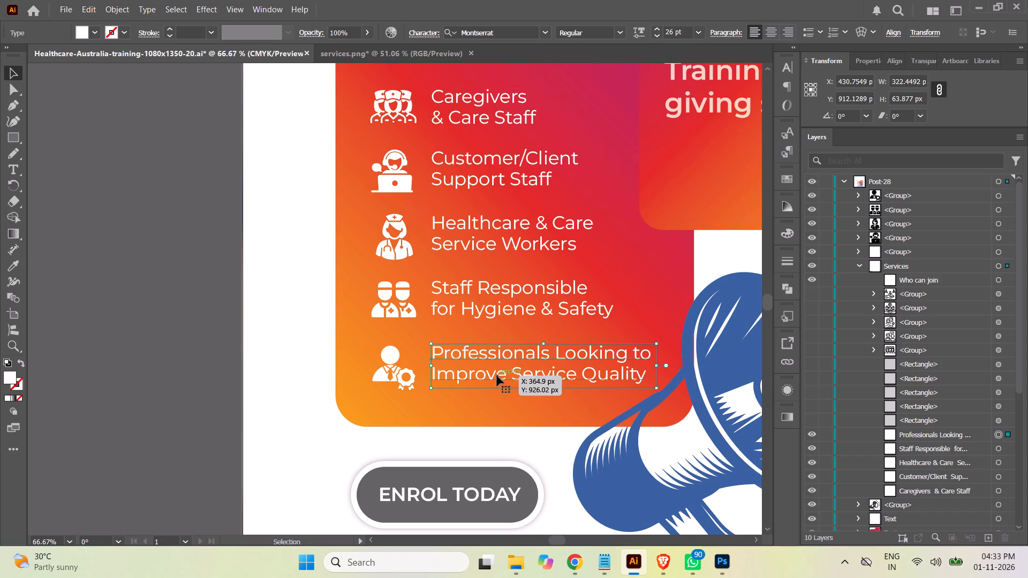
{"action": "left_click_drag", "start_coordinate": [497, 376], "coordinate": [498, 384]}
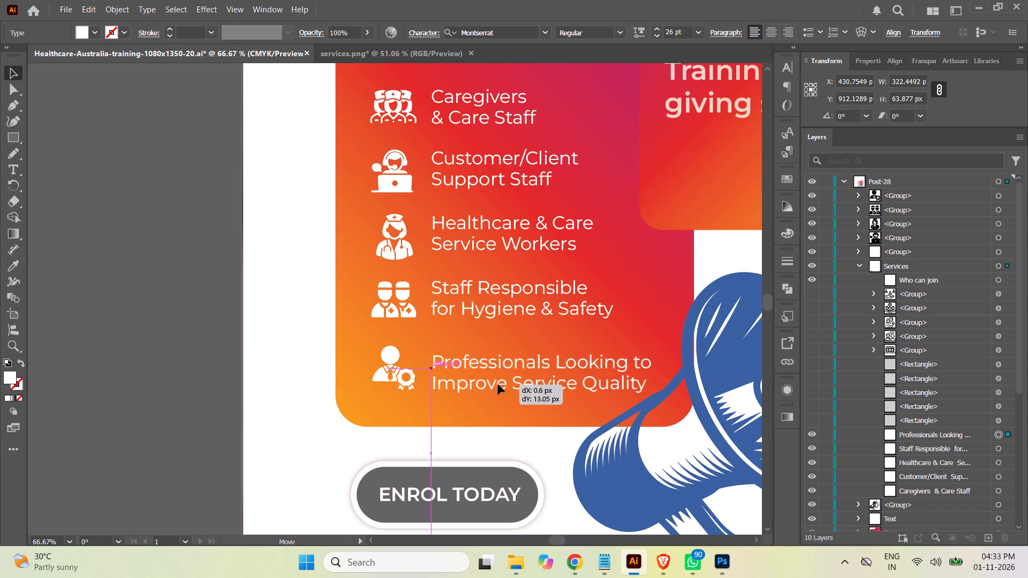
{"action": "left_click_drag", "start_coordinate": [498, 384], "coordinate": [498, 384]}
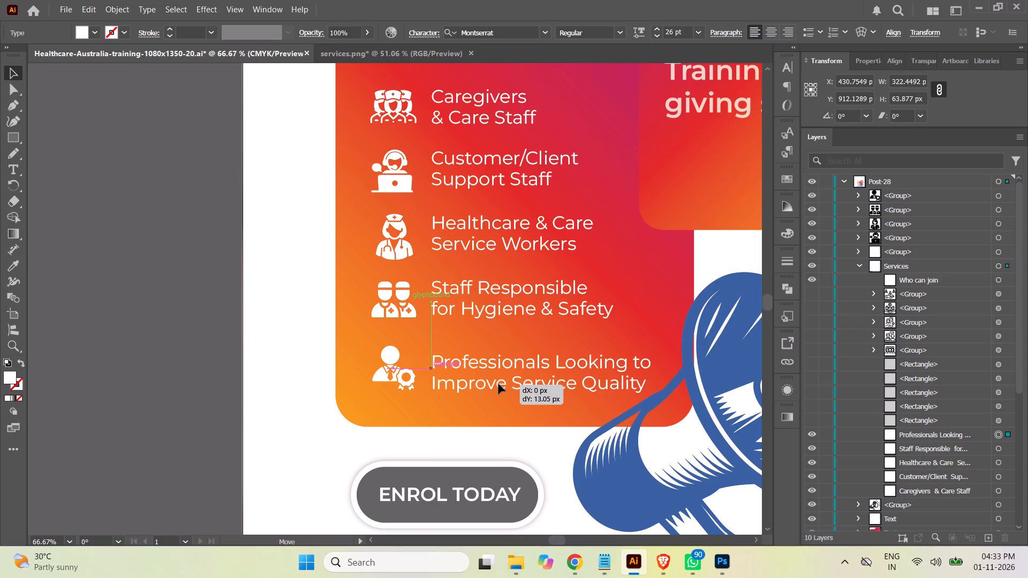
{"action": "left_click_drag", "start_coordinate": [498, 384], "coordinate": [498, 382]}
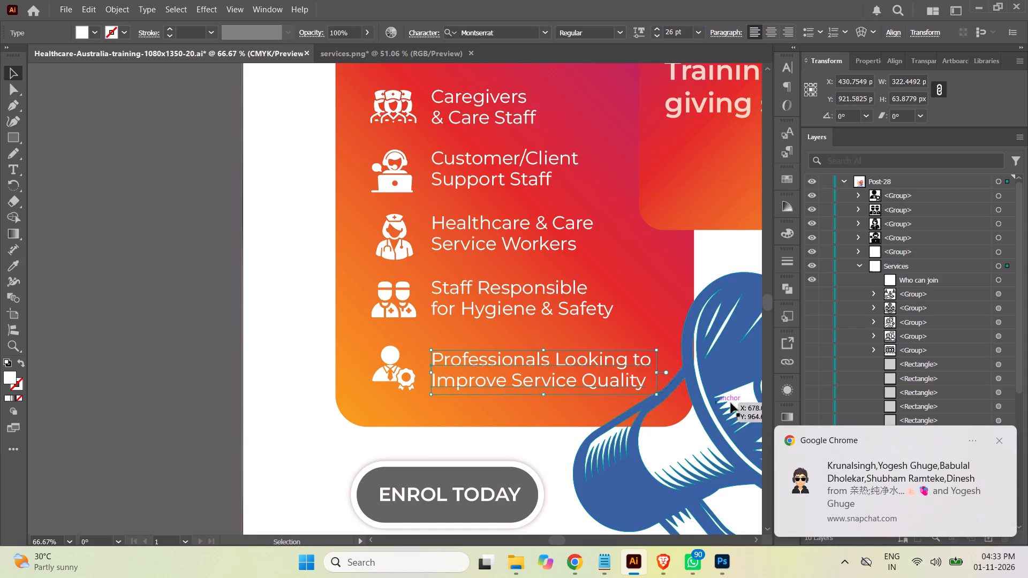
Select all five row texts in the Services group, distribute them evenly in the vertical direction, then deselect.
{"action": "left_click", "coordinate": [1000, 440]}
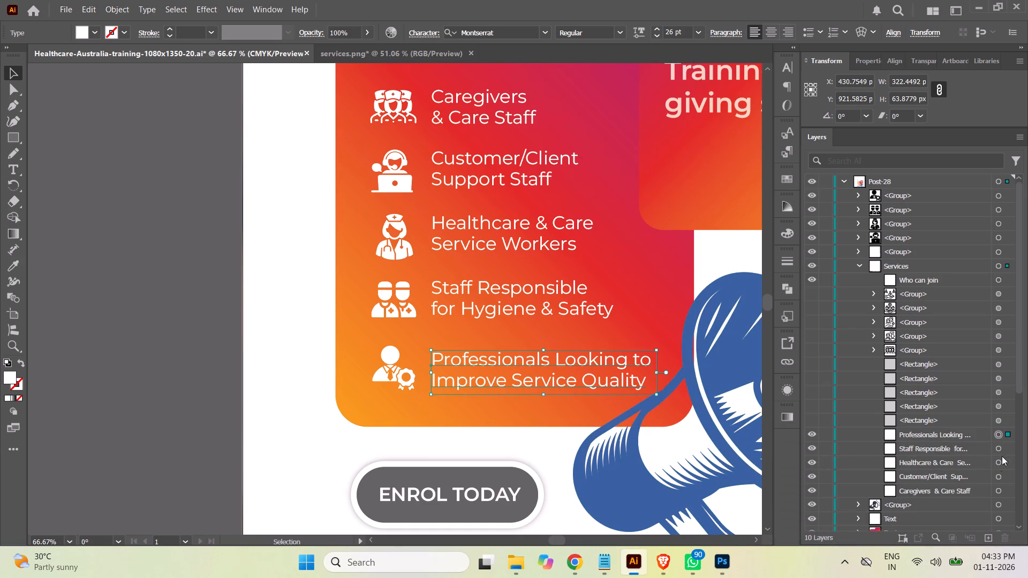
{"action": "left_click", "coordinate": [998, 492], "text": "shift"}
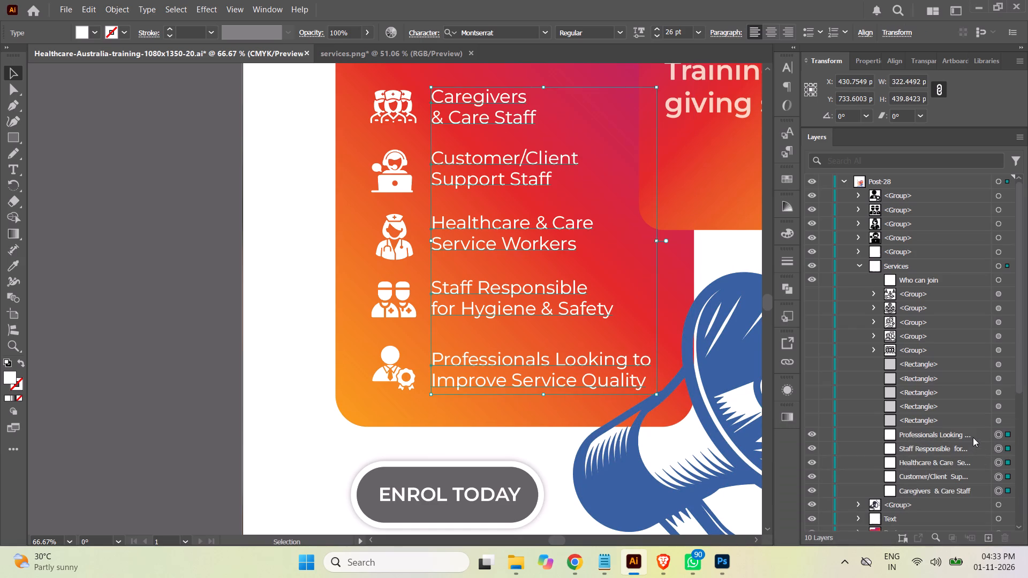
{"action": "left_click", "coordinate": [972, 436]}
{"action": "left_click", "coordinate": [970, 490], "text": "shift"}
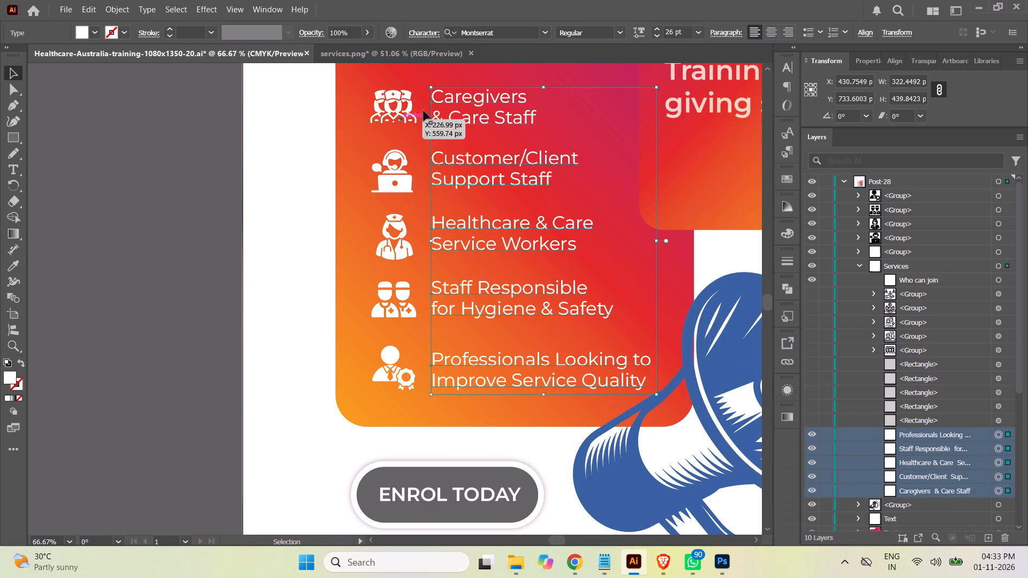
{"action": "left_click", "coordinate": [870, 34]}
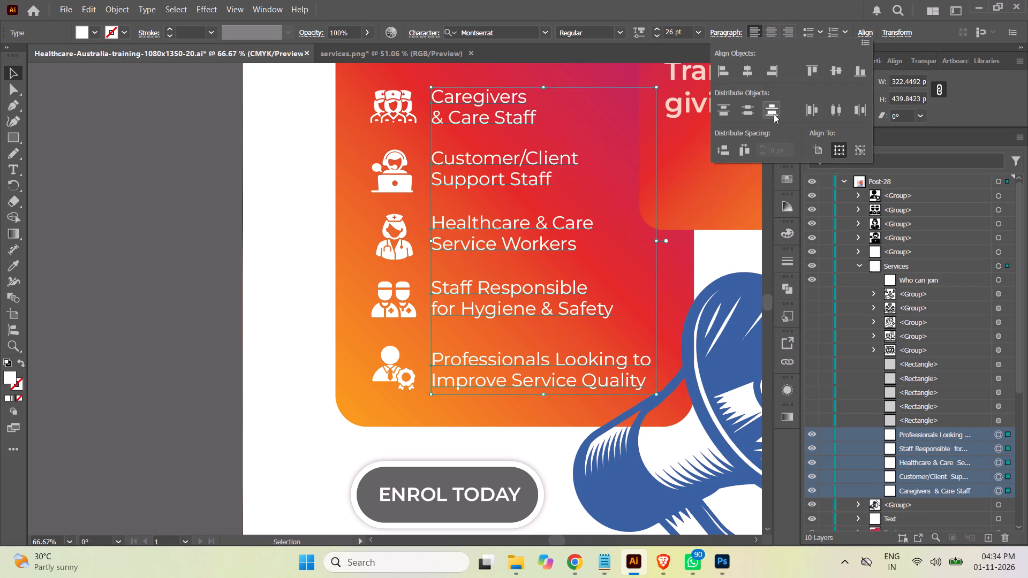
{"action": "left_click", "coordinate": [772, 112]}
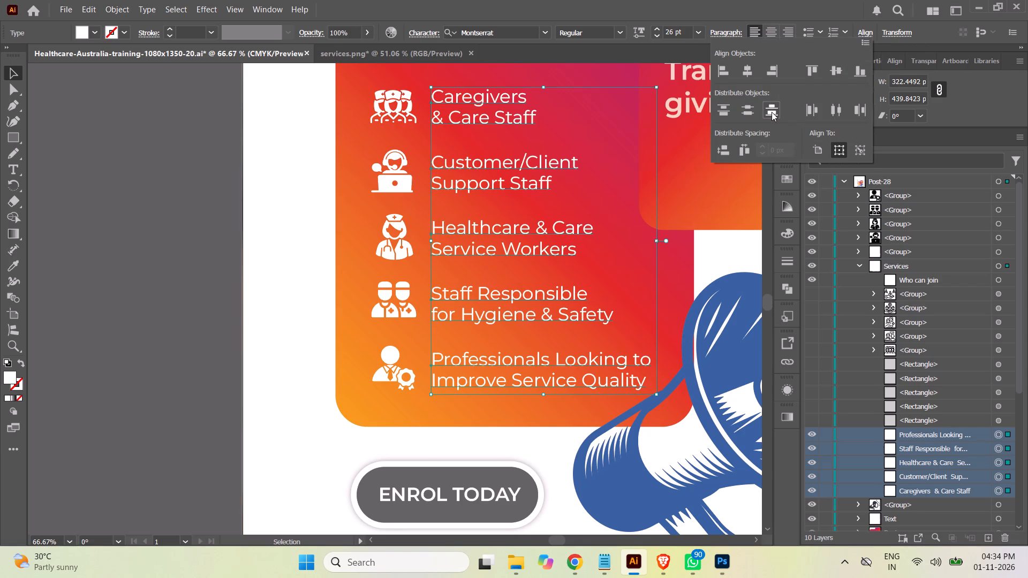
{"action": "left_click", "coordinate": [153, 271]}
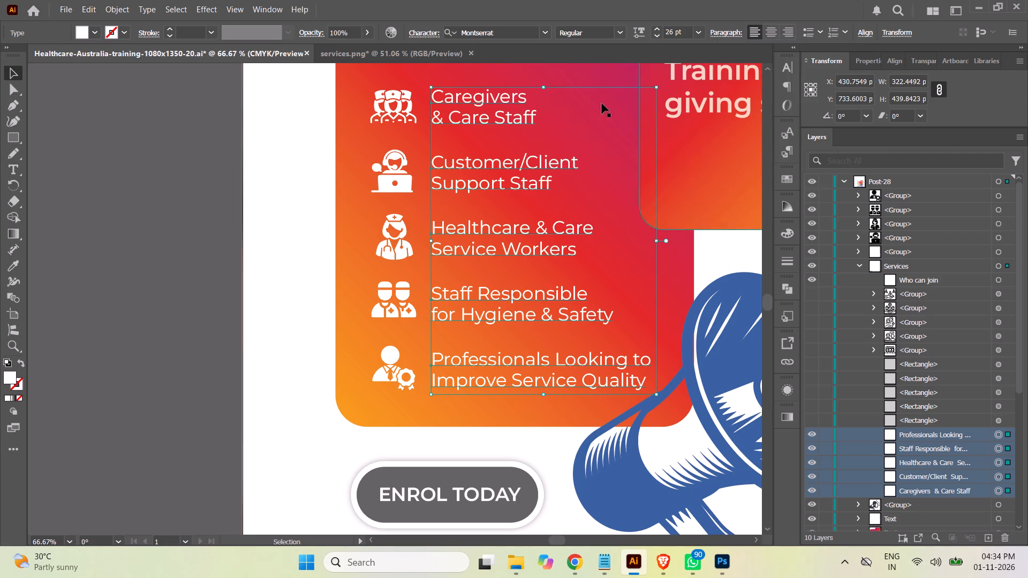
{"action": "left_click", "coordinate": [13, 73]}
{"action": "left_click", "coordinate": [68, 162]}
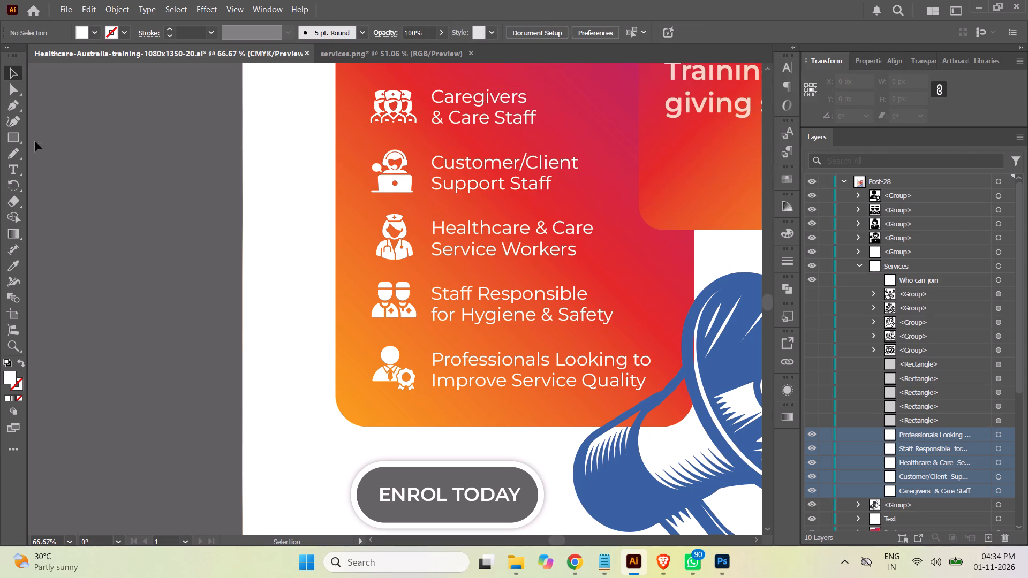
Draw a very thin white vertical rectangle about 46 px tall between the Caregivers icon and its text, then deselect.
{"action": "left_click", "coordinate": [15, 138]}
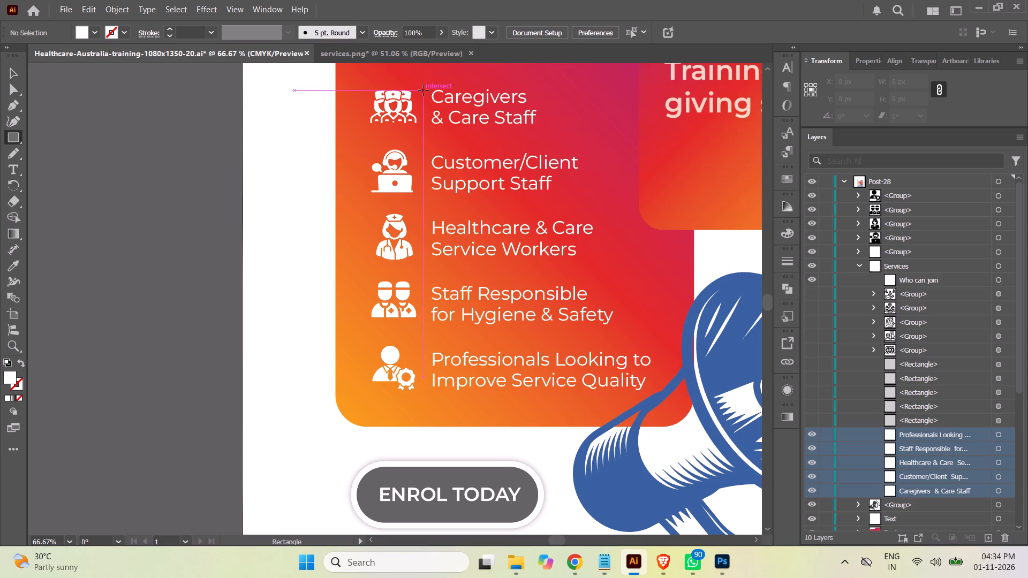
{"action": "left_click_drag", "start_coordinate": [424, 90], "coordinate": [424, 123]}
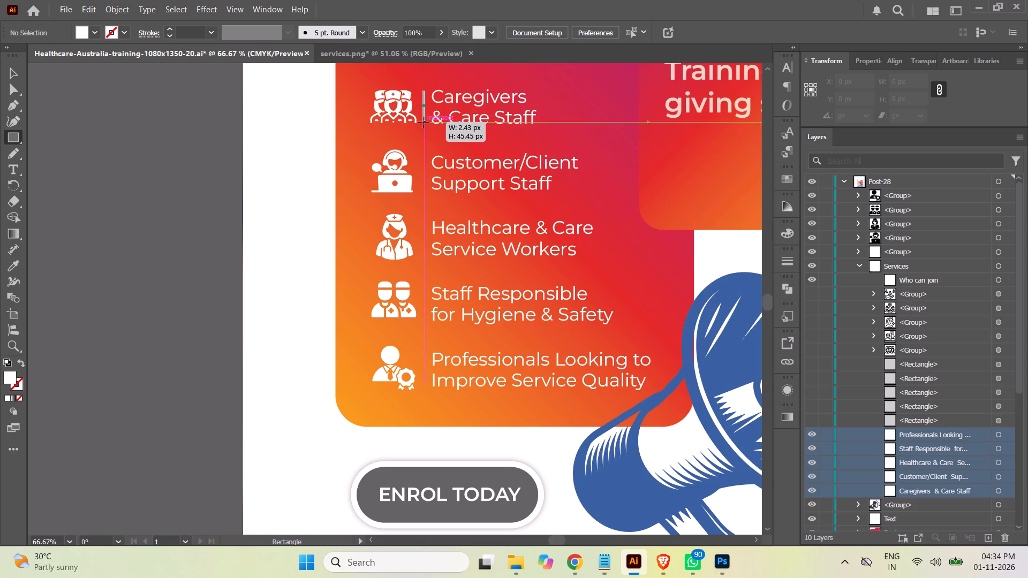
{"action": "left_click_drag", "start_coordinate": [424, 123], "coordinate": [424, 123]}
{"action": "left_click", "coordinate": [12, 73]}
{"action": "left_click", "coordinate": [152, 192]}
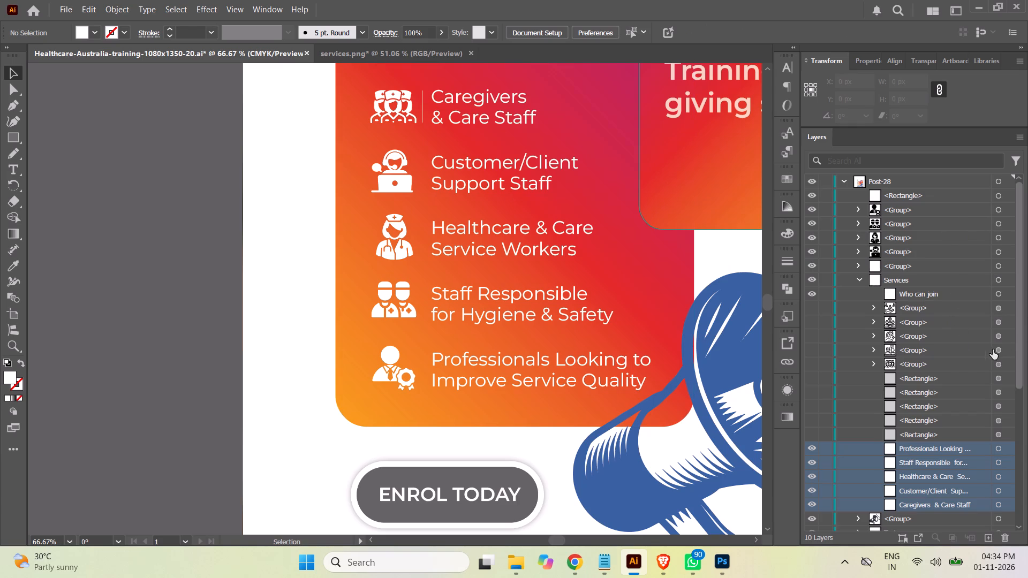
Delete the five hidden old icon groups and five hidden rectangle tiles from the Services group.
{"action": "left_click", "coordinate": [952, 431]}
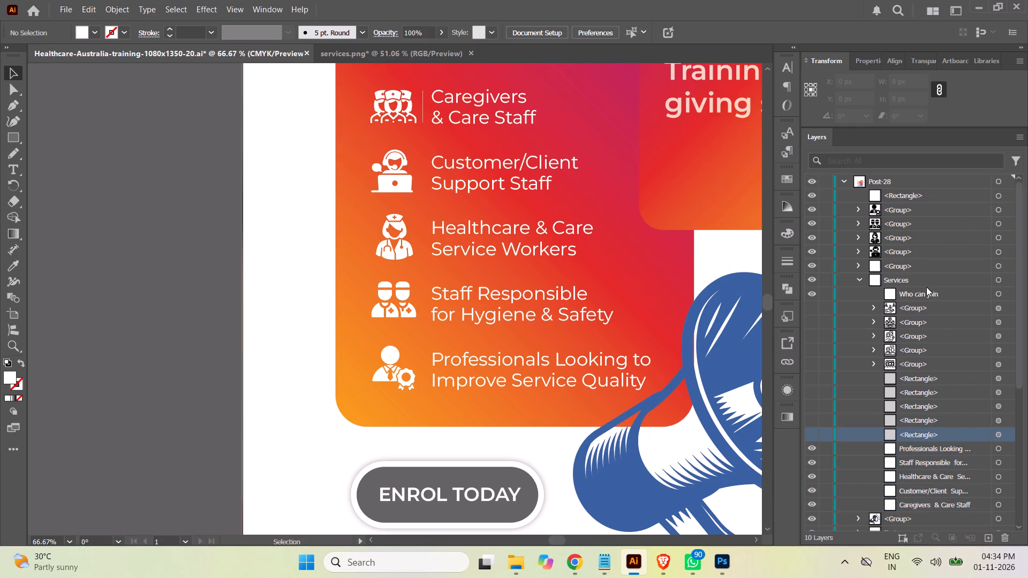
{"action": "left_click", "coordinate": [940, 305], "text": "shift"}
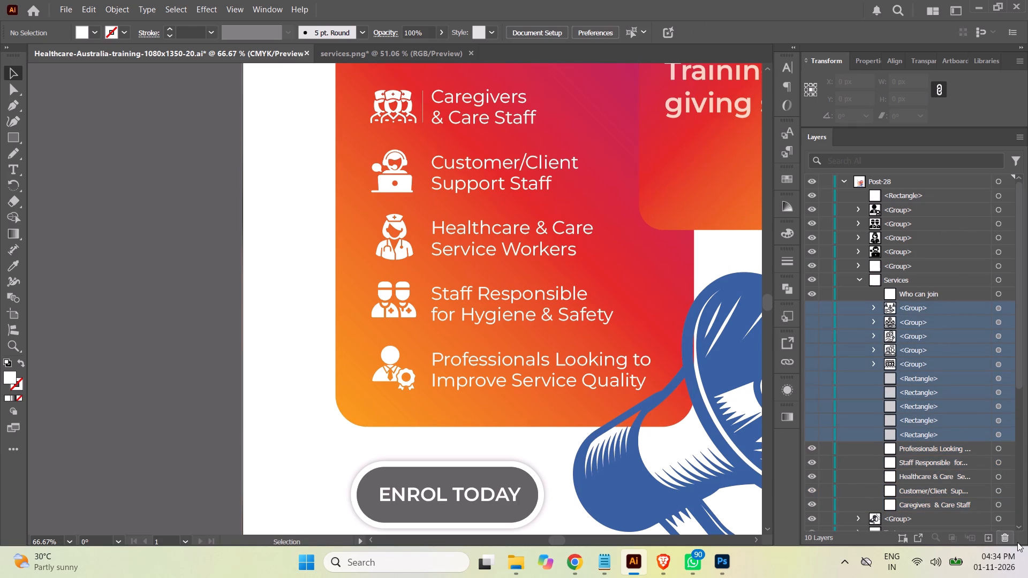
{"action": "left_click", "coordinate": [1005, 538]}
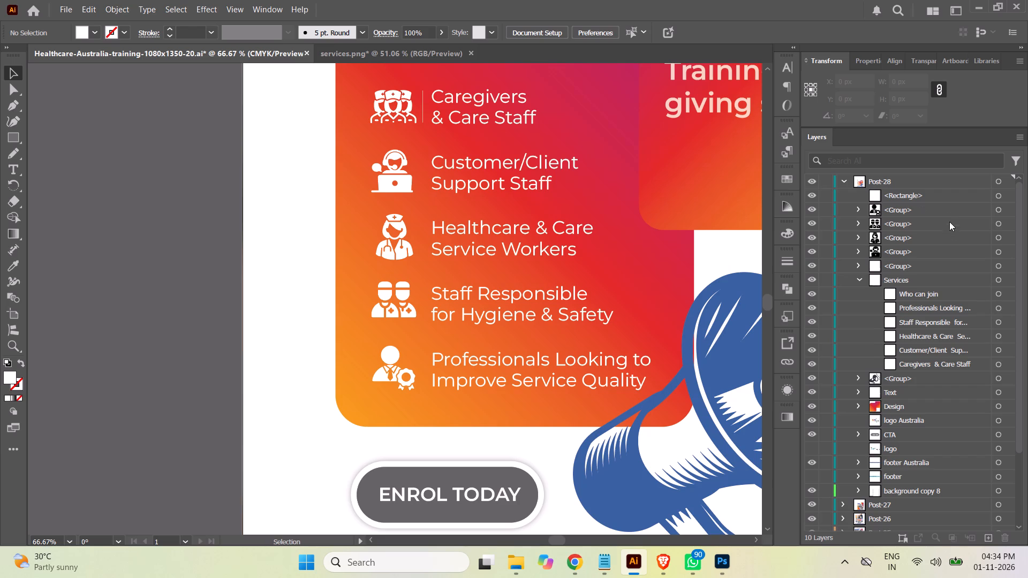
Move the thin divider beside the Caregivers icon down slightly and widen it to about 1.65 px.
{"action": "left_click", "coordinate": [1000, 197]}
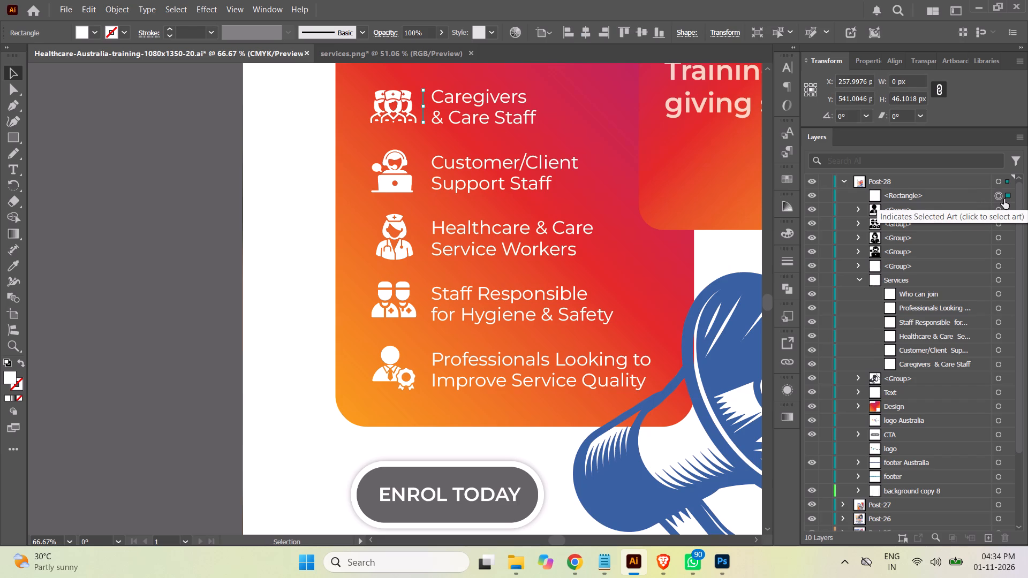
{"action": "key", "text": "Right"}
{"action": "key", "text": "Right"}
{"action": "key", "text": "Right"}
{"action": "key", "text": "Right"}
{"action": "key", "text": "Right"}
{"action": "key", "text": "z"}
{"action": "left_click_drag", "start_coordinate": [392, 83], "coordinate": [425, 104]}
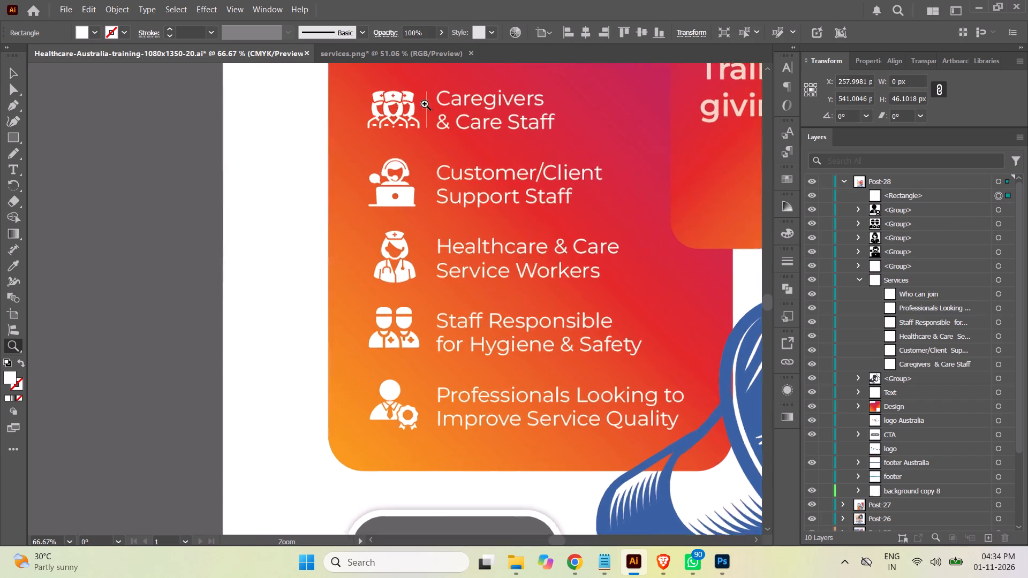
{"action": "left_click_drag", "start_coordinate": [425, 104], "coordinate": [588, 233]}
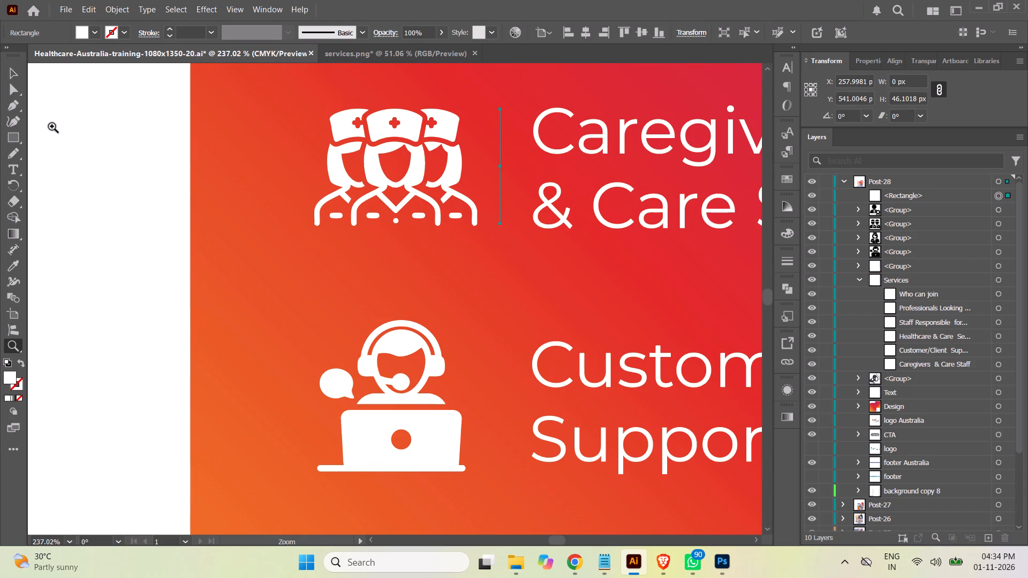
{"action": "left_click", "coordinate": [10, 72]}
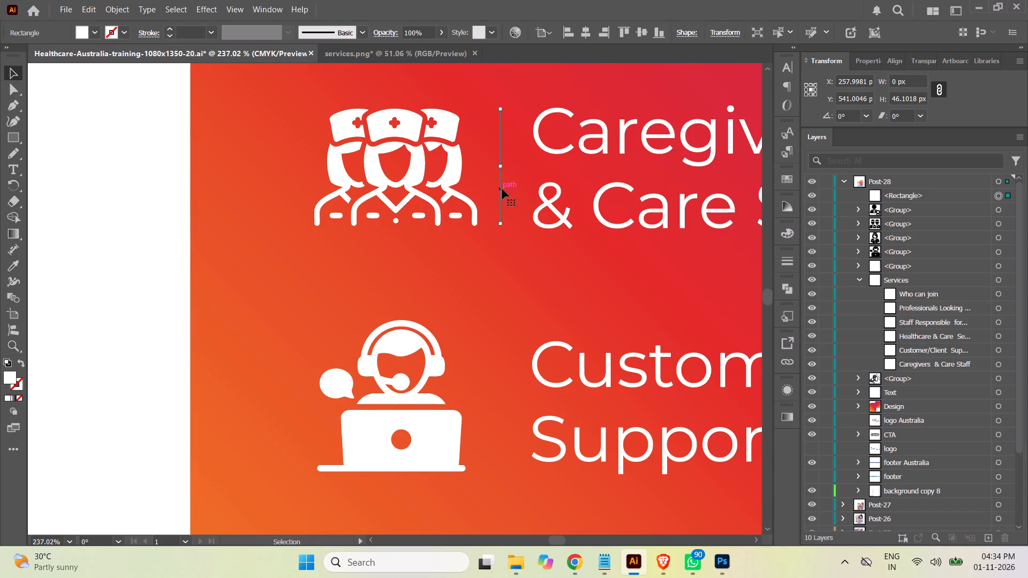
{"action": "left_click", "coordinate": [502, 189]}
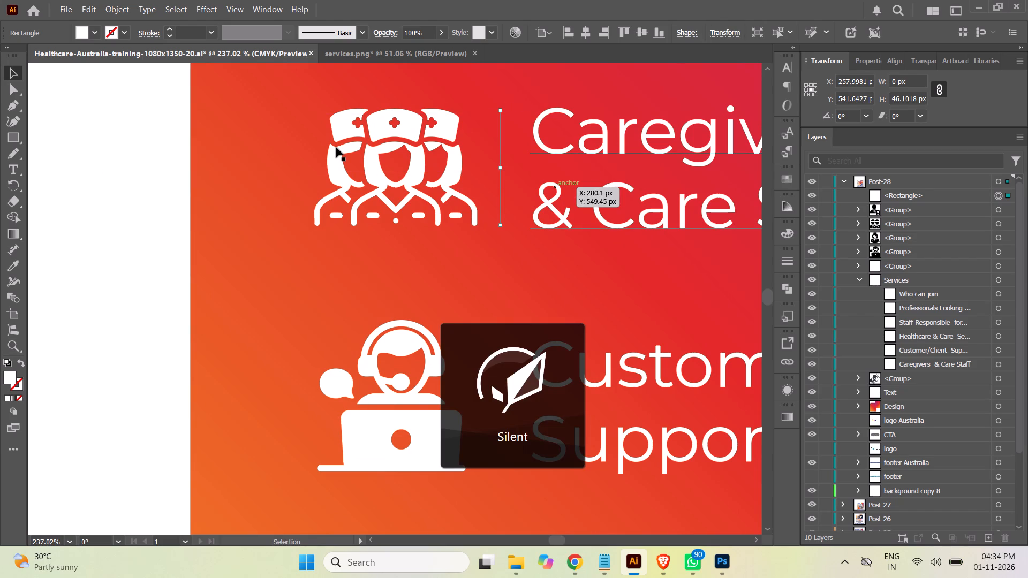
{"action": "left_click", "coordinate": [503, 167]}
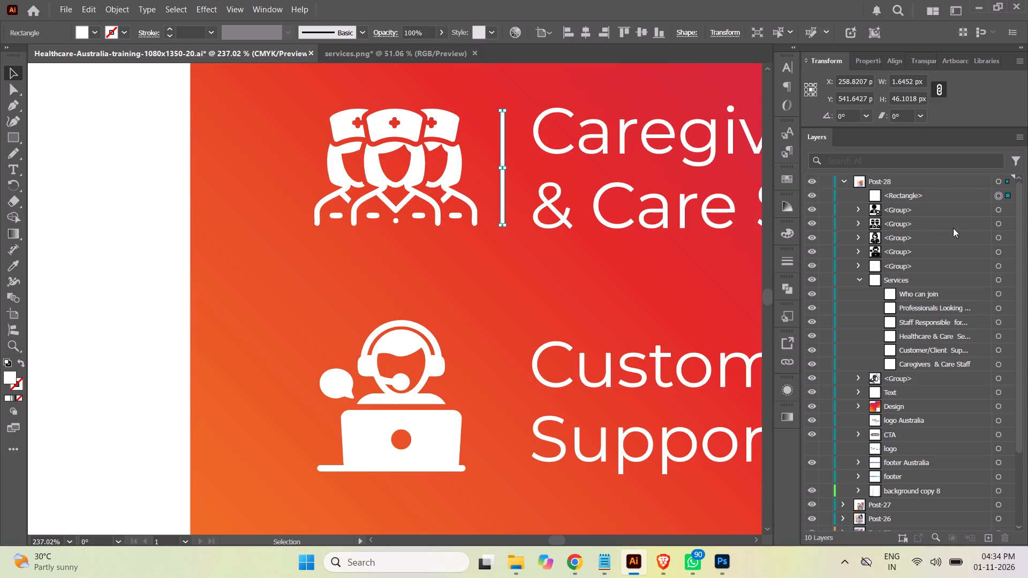
Apply a white-to-black gradient fill to the thin divider beside the Caregivers icon and make it radial.
{"action": "left_click", "coordinate": [789, 419]}
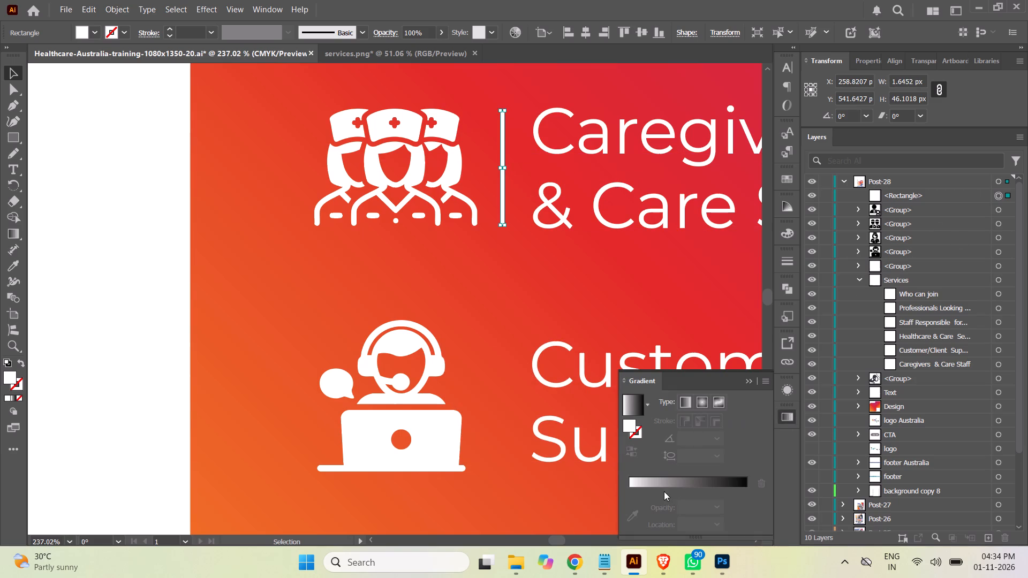
{"action": "left_click", "coordinate": [683, 481]}
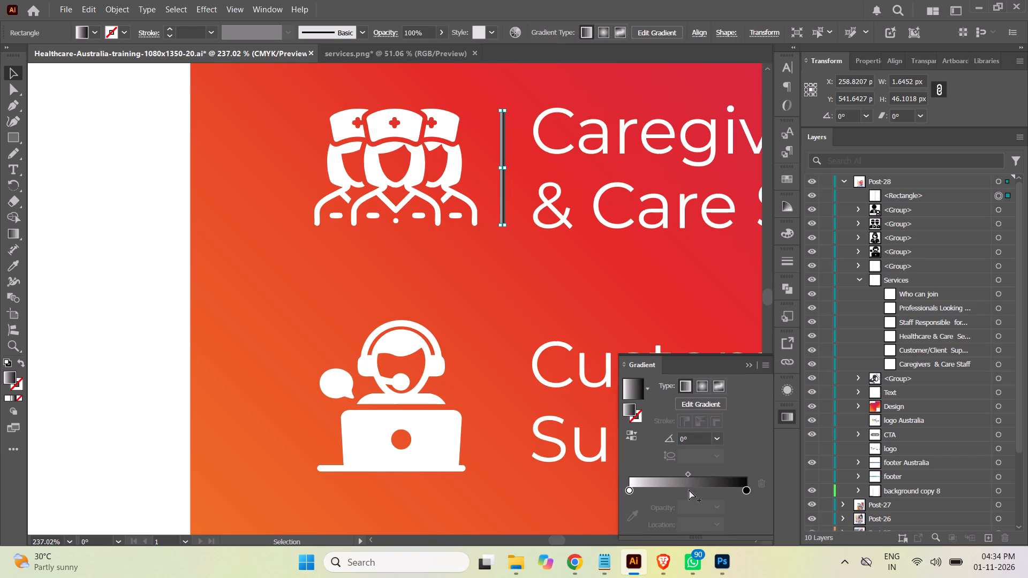
{"action": "left_click", "coordinate": [704, 386]}
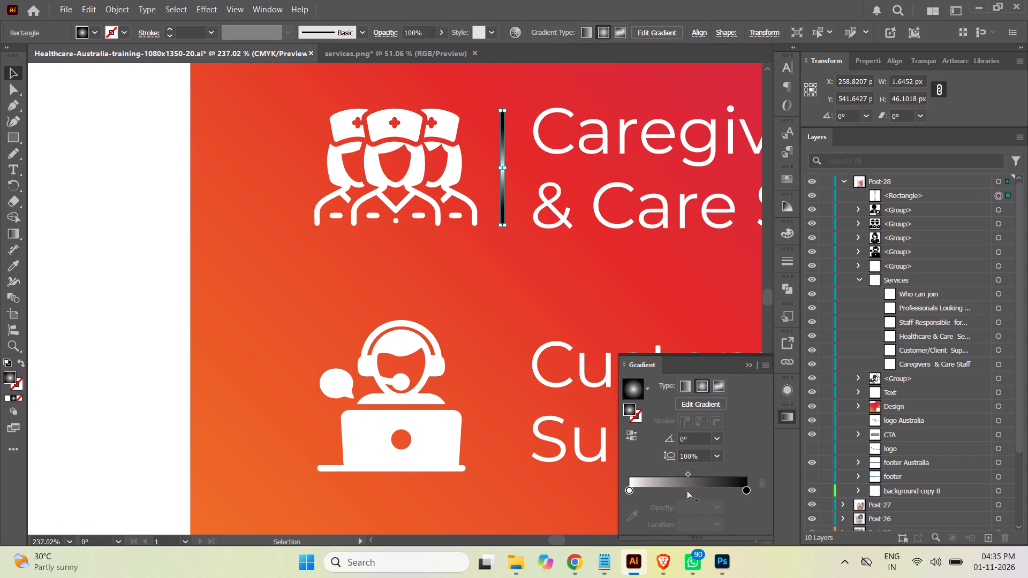
Add a middle stop at about 52% to the divider's gradient and colour it and the black end stop with the lightest grey swatch.
{"action": "left_click", "coordinate": [690, 491]}
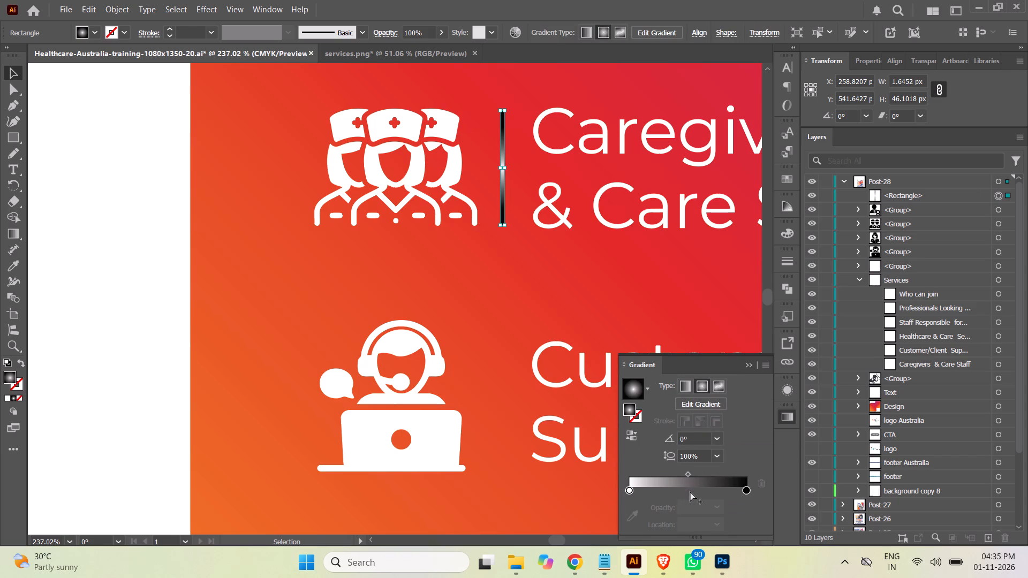
{"action": "left_click", "coordinate": [690, 489]}
{"action": "double_click", "coordinate": [690, 489]}
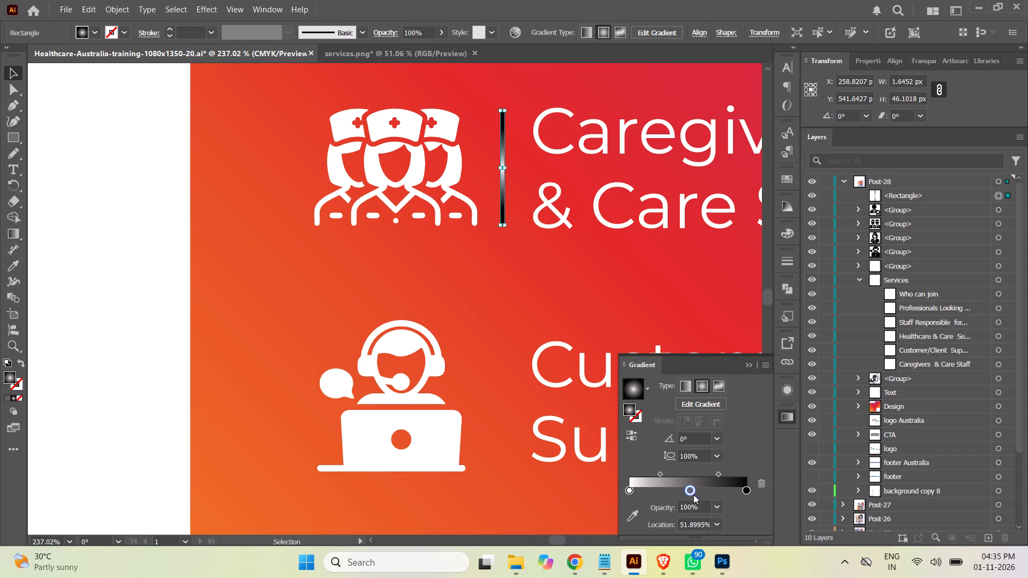
{"action": "left_click", "coordinate": [686, 370]}
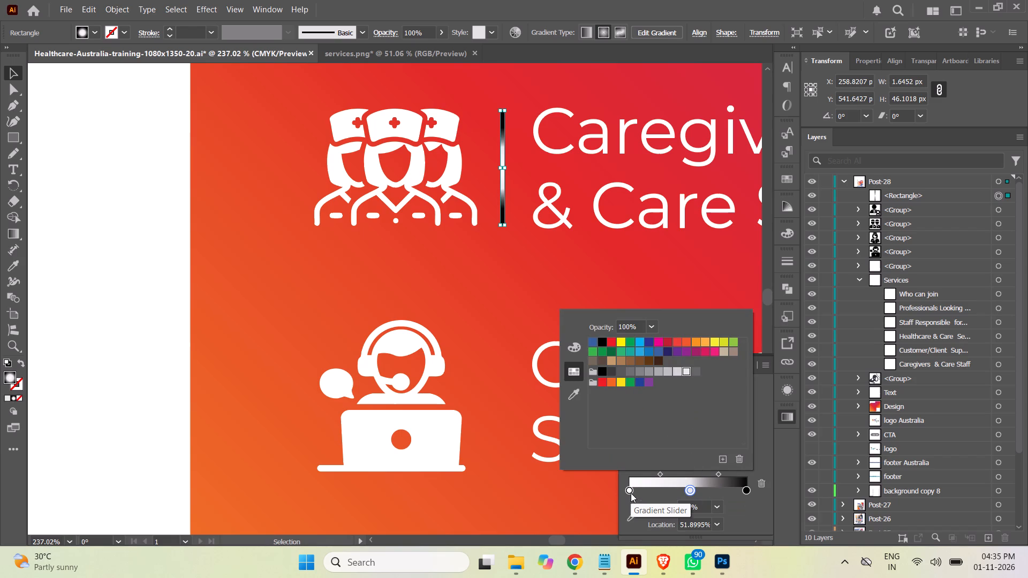
{"action": "double_click", "coordinate": [747, 490]}
{"action": "left_click_drag", "start_coordinate": [747, 490], "coordinate": [754, 490]}
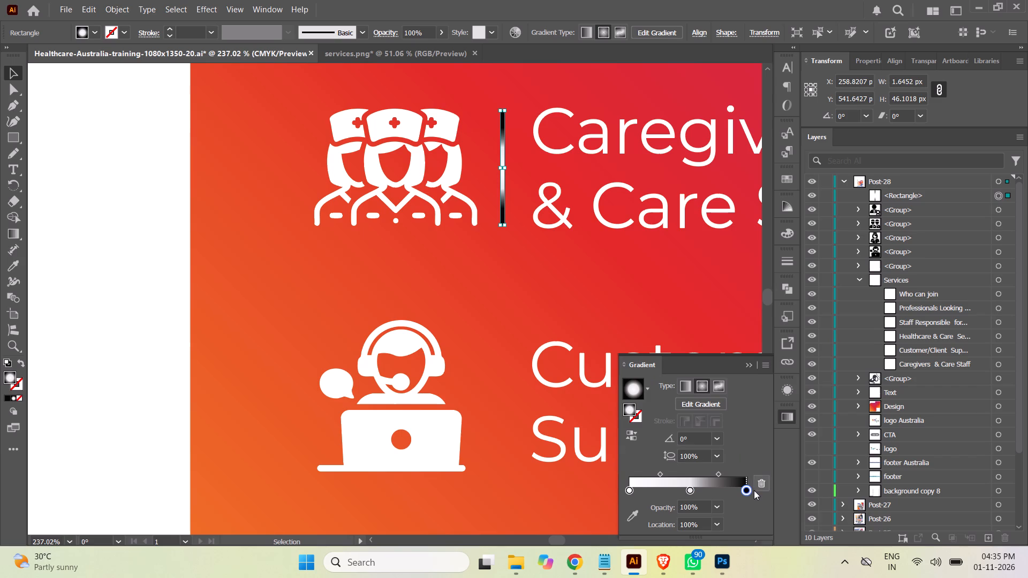
{"action": "double_click", "coordinate": [745, 490]}
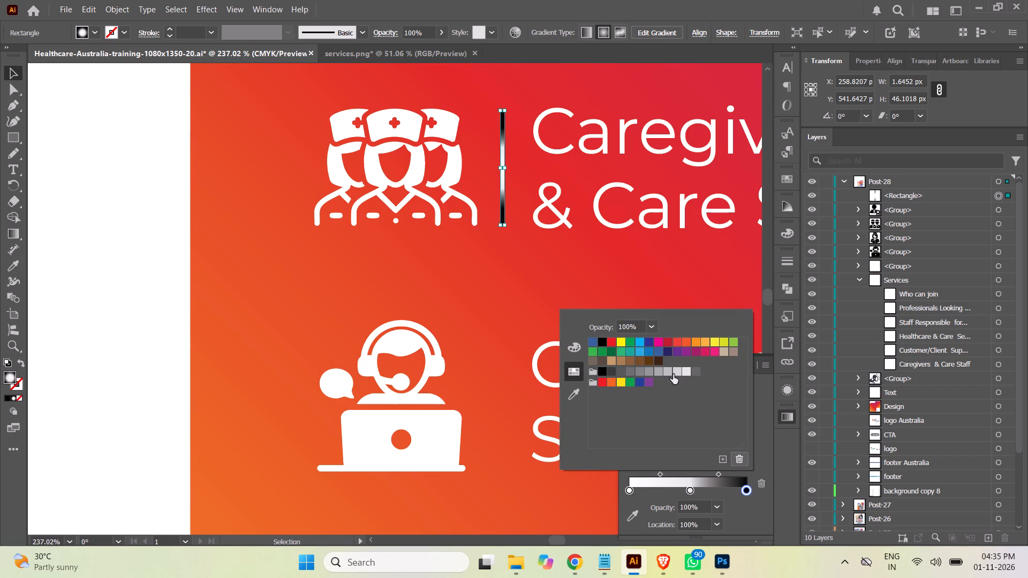
{"action": "left_click", "coordinate": [690, 373]}
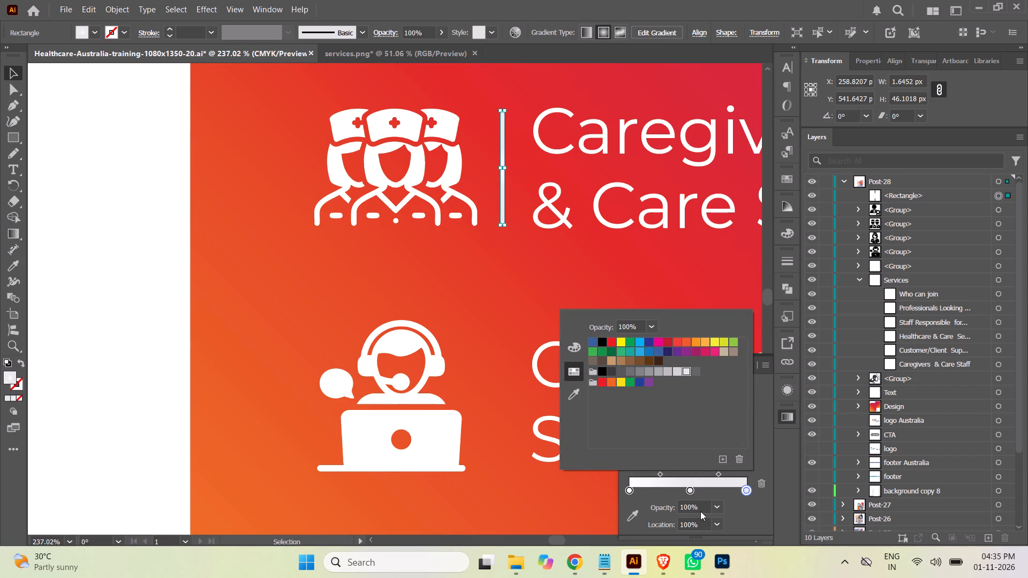
Set the opacity of the gradient's end stop to 0%.
{"action": "left_click_drag", "start_coordinate": [701, 506], "coordinate": [625, 507]}
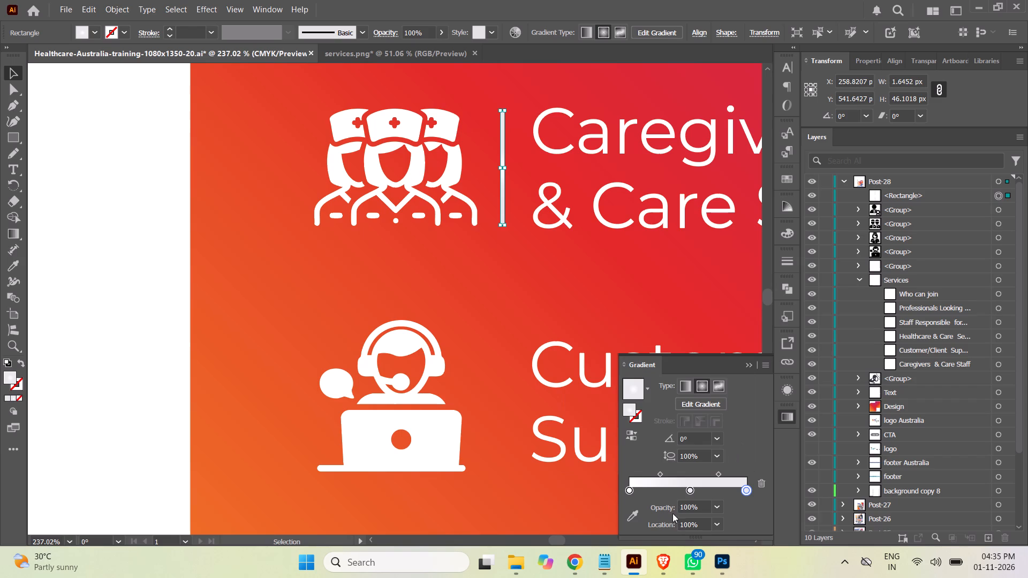
{"action": "left_click_drag", "start_coordinate": [703, 508], "coordinate": [660, 509]}
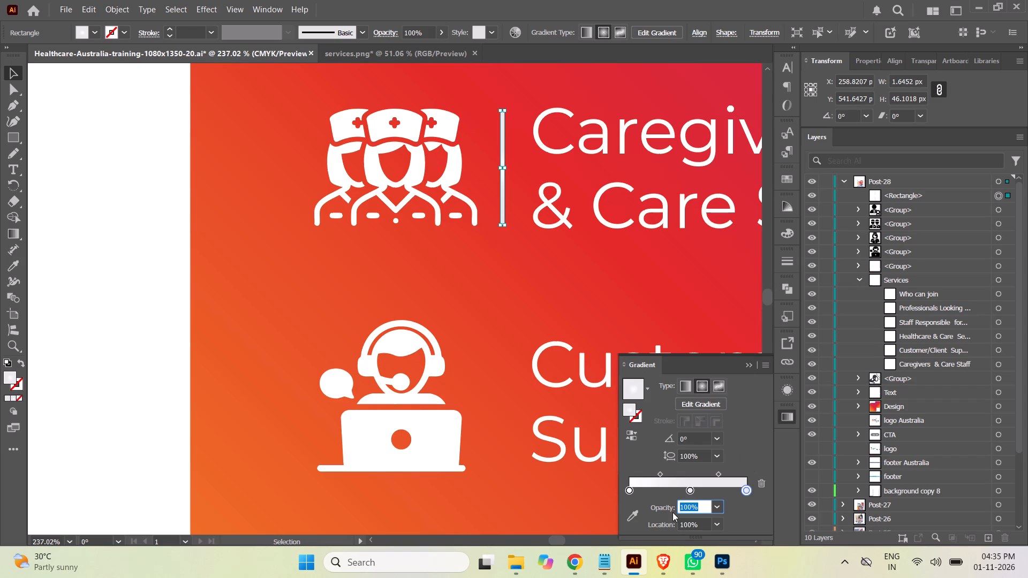
{"action": "key", "text": "0"}
{"action": "key", "text": "Return"}
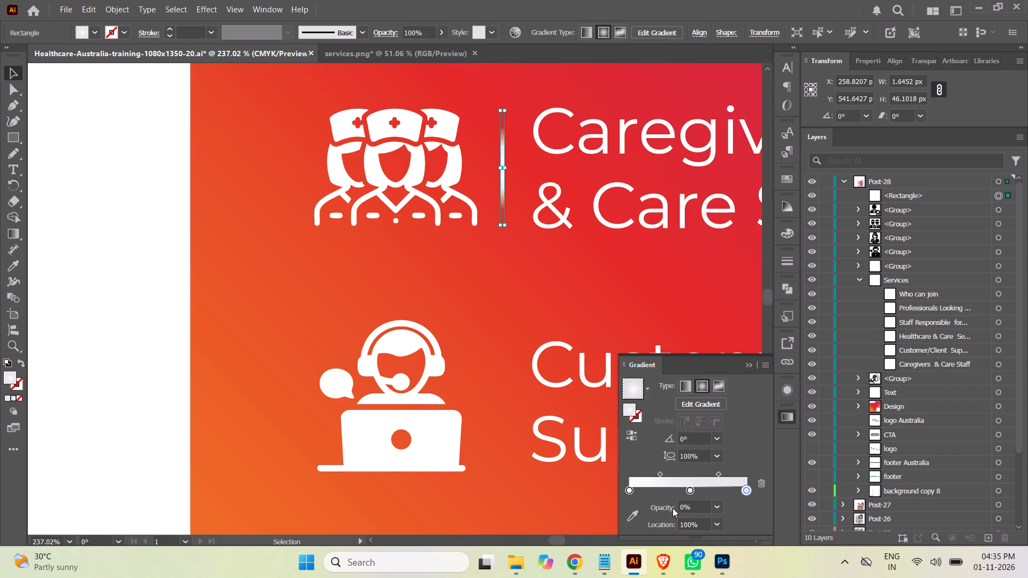
Set the opacity of the first stop in the Caregivers divider's radial gradient to 0% and deselect the divider.
{"action": "left_click", "coordinate": [629, 489]}
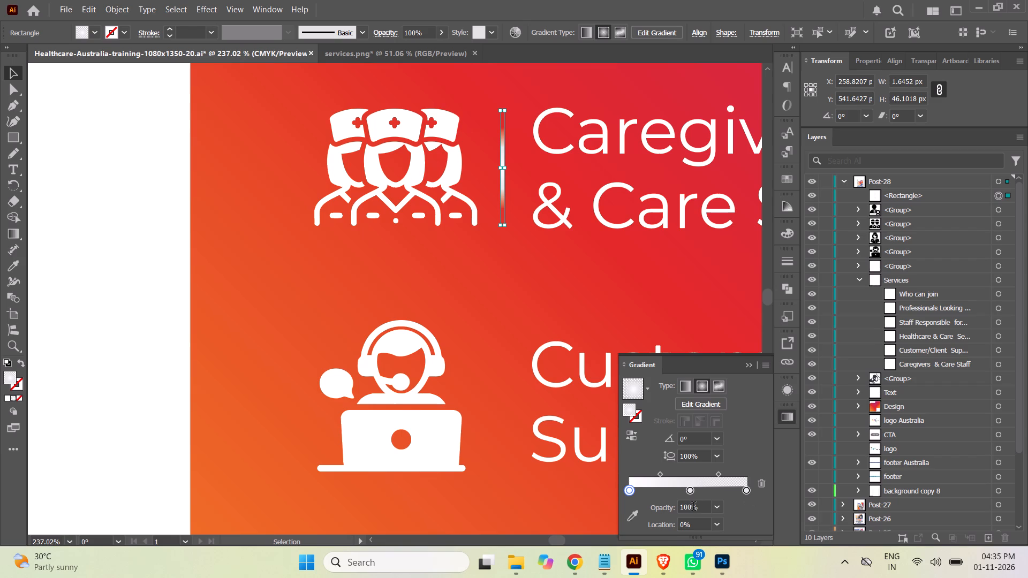
{"action": "left_click", "coordinate": [704, 508]}
{"action": "left_click_drag", "start_coordinate": [704, 508], "coordinate": [636, 511]}
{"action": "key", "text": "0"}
{"action": "key", "text": "Return"}
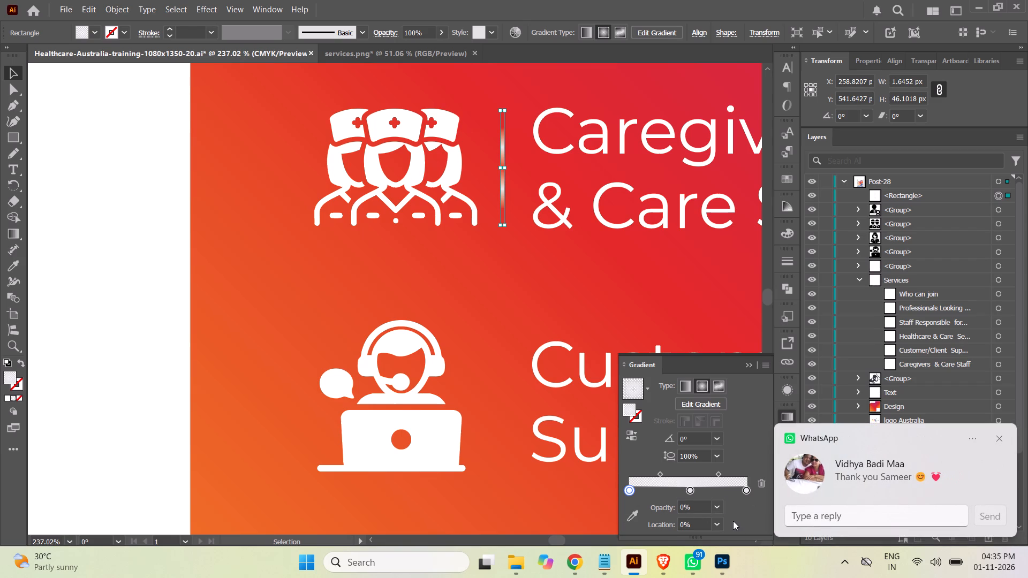
{"action": "key", "text": "ctrl+minus"}
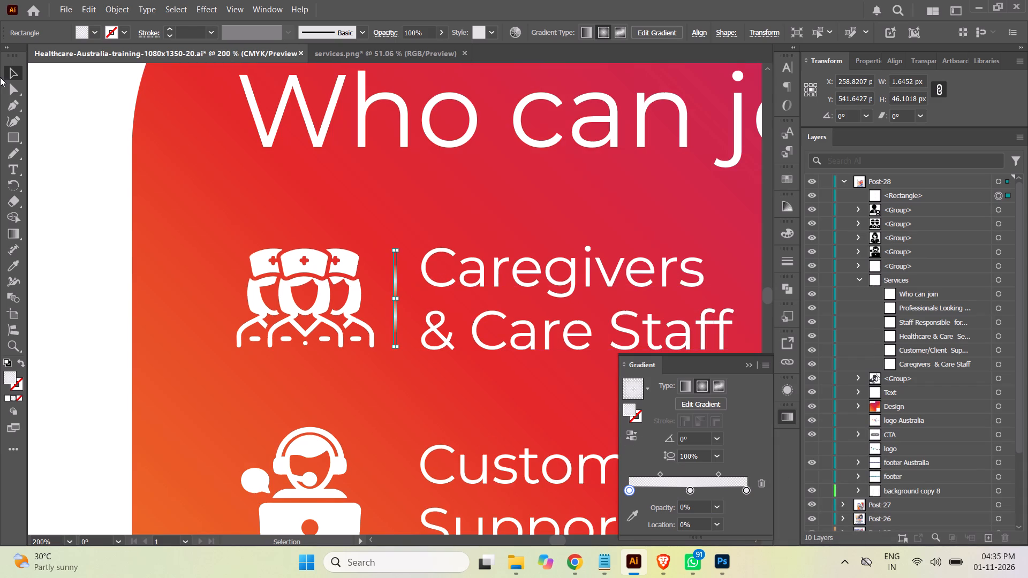
{"action": "left_click", "coordinate": [13, 72]}
{"action": "key", "text": "ctrl+minus"}
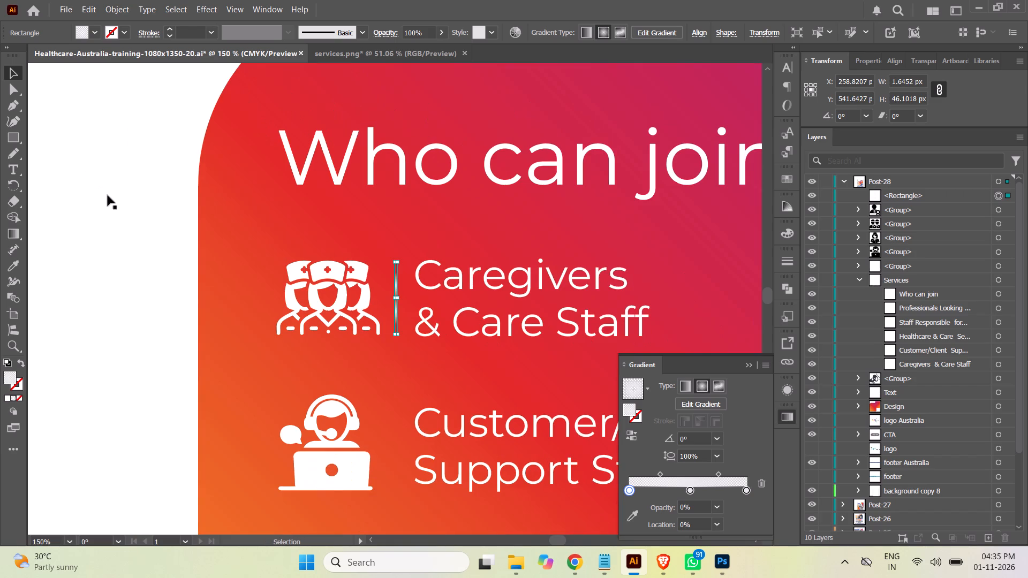
{"action": "key", "text": "ctrl+minus"}
{"action": "left_click", "coordinate": [107, 255]}
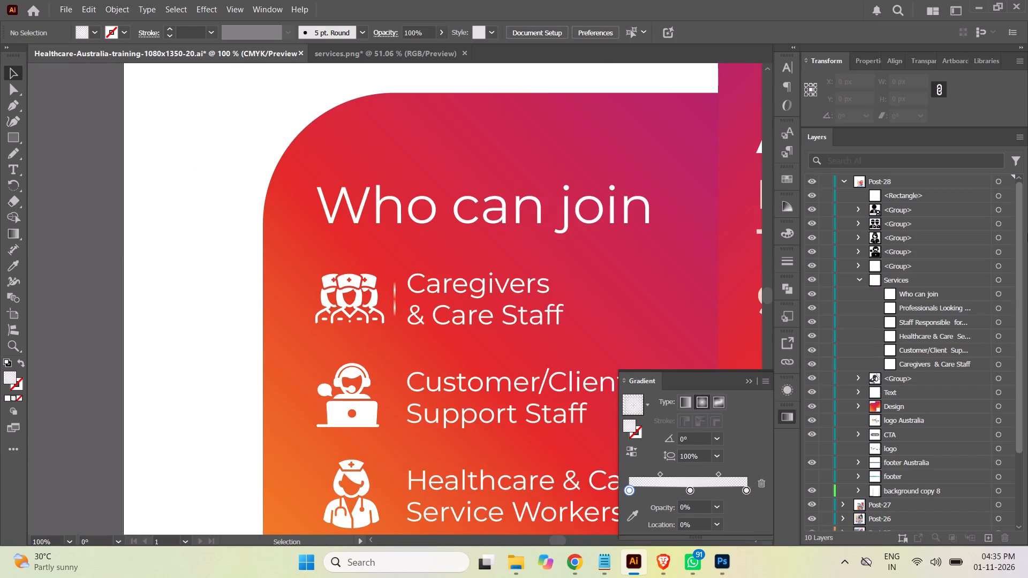
Change the Caregivers divider's gradient to linear at a 90° angle, then deselect it and collapse the gradient settings.
{"action": "left_click", "coordinate": [1000, 196]}
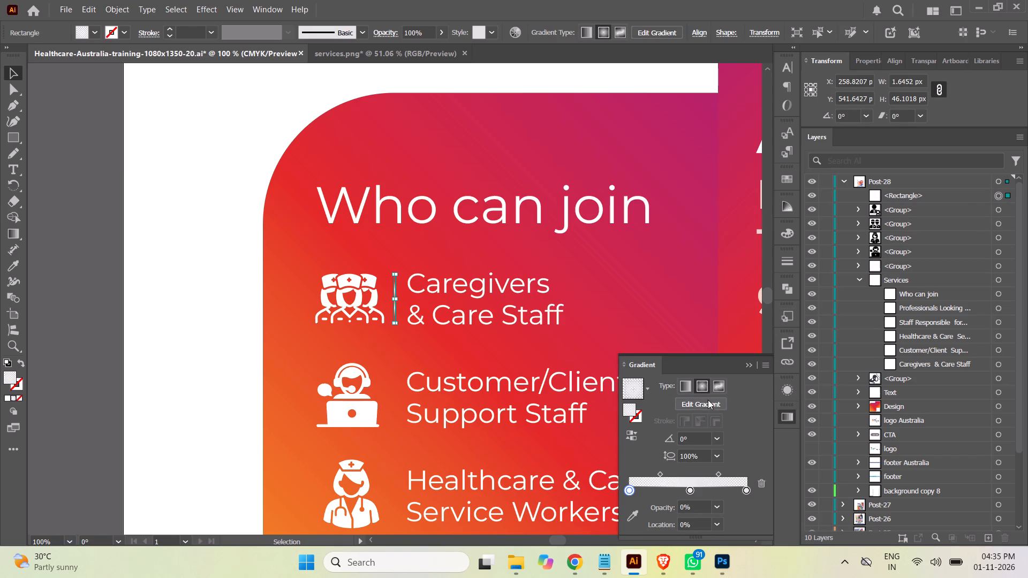
{"action": "left_click", "coordinate": [686, 387]}
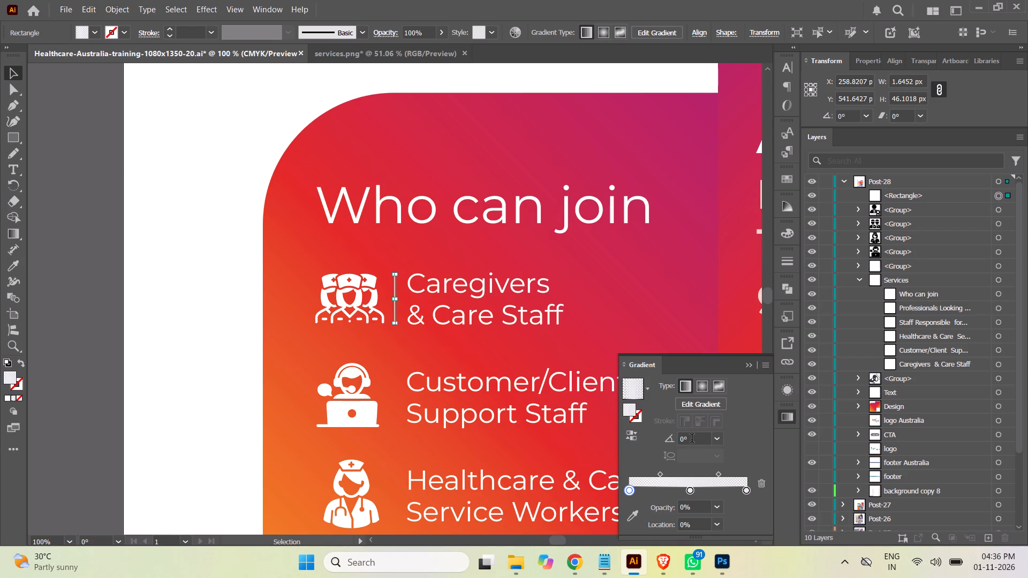
{"action": "left_click_drag", "start_coordinate": [692, 439], "coordinate": [652, 443]}
{"action": "type", "text": "90"}
{"action": "key", "text": "Return"}
{"action": "left_click", "coordinate": [81, 267]}
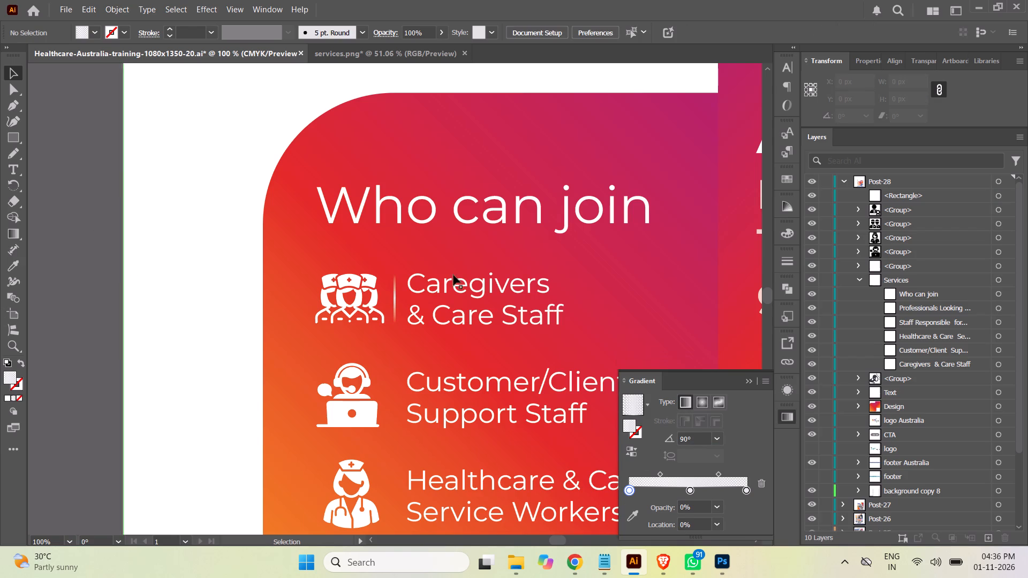
{"action": "left_click", "coordinate": [745, 384]}
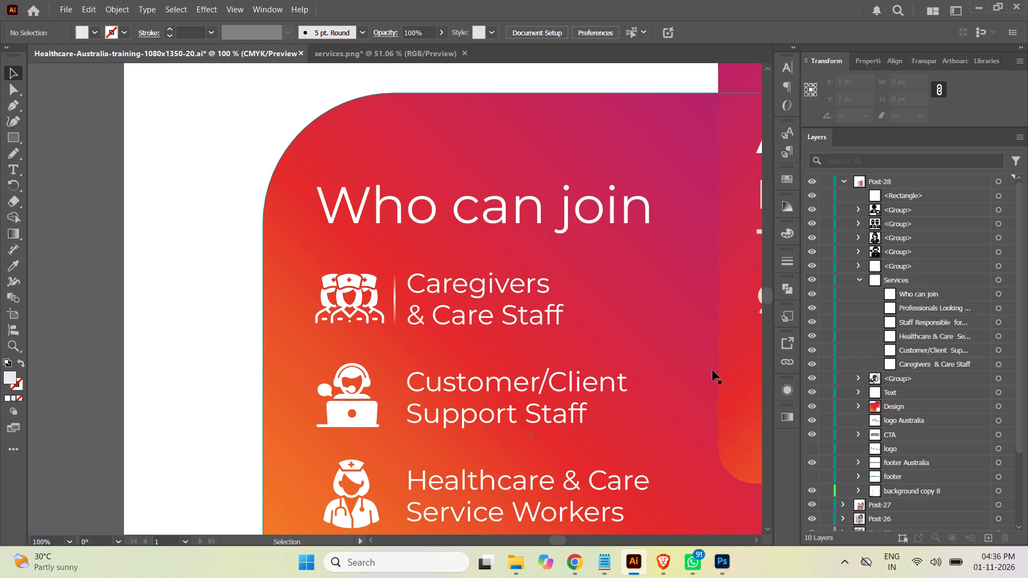
Duplicate the Caregivers divider rectangle in the Post-28 layer and select the copy.
{"action": "key", "text": "ctrl+minus"}
{"action": "key", "text": "ctrl+minus"}
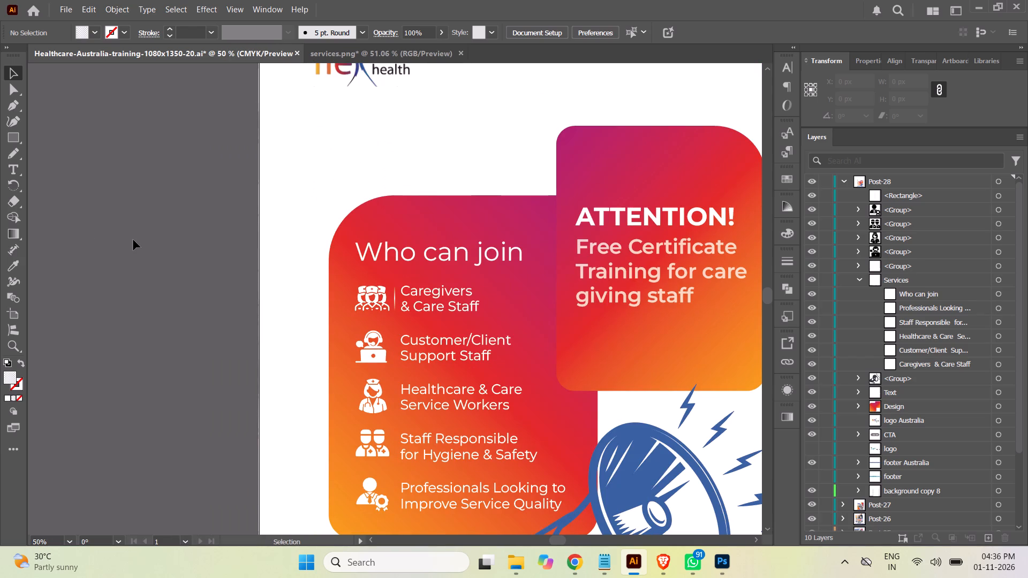
{"action": "left_click", "coordinate": [918, 194]}
{"action": "left_click_drag", "start_coordinate": [918, 194], "coordinate": [991, 536]}
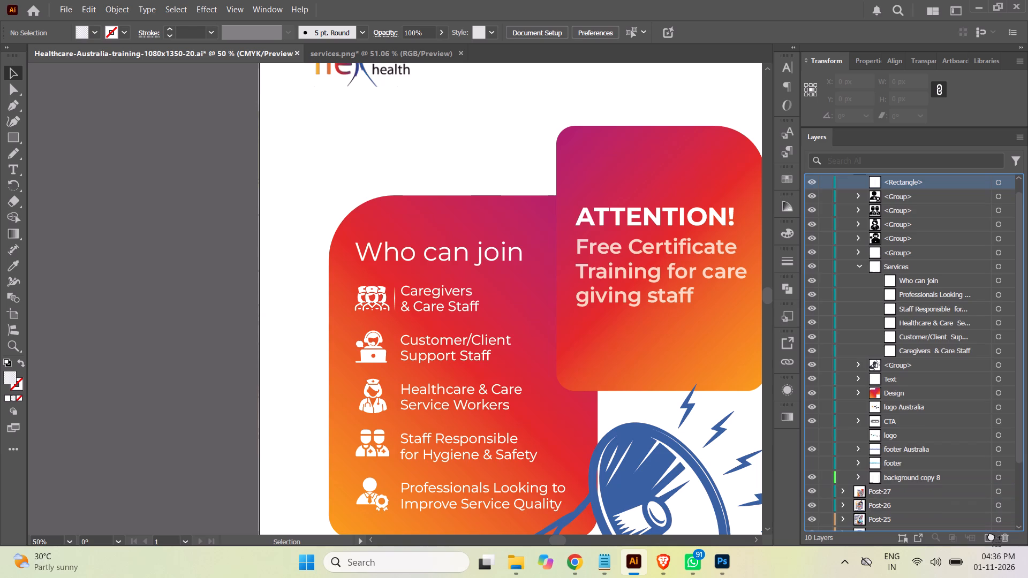
{"action": "left_click_drag", "start_coordinate": [991, 536], "coordinate": [989, 535]}
{"action": "left_click", "coordinate": [999, 181]}
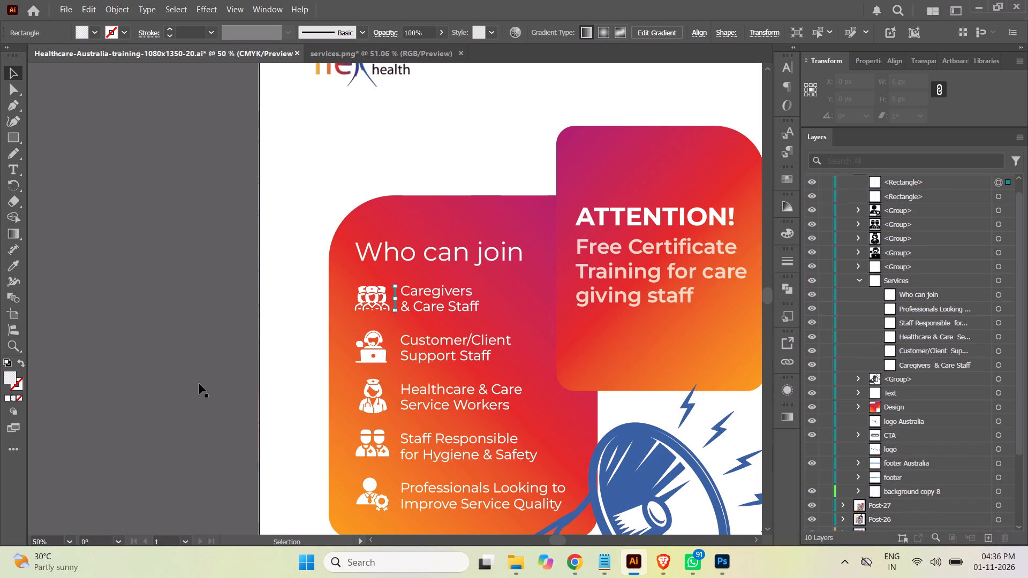
Move the divider copy straight down beside the Customer/Client Support Staff icon, to a Y position of about 639 px.
{"action": "key", "text": "ctrl+equal"}
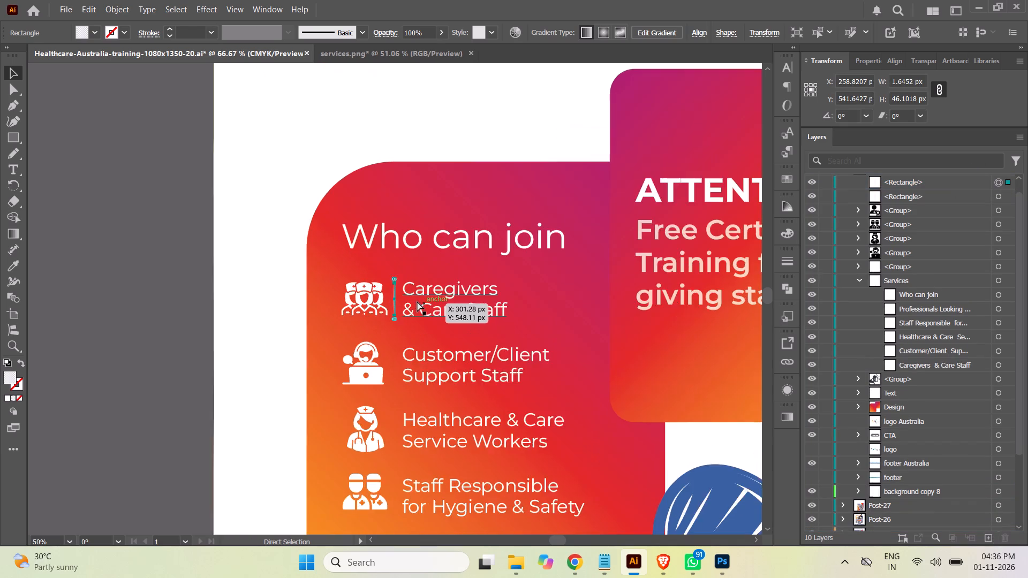
{"action": "key", "text": "ctrl+equal"}
{"action": "key", "text": "ctrl+equal"}
{"action": "key", "text": "ctrl+equal"}
{"action": "key", "text": "ctrl+equal"}
{"action": "key", "text": "ctrl+equal"}
{"action": "scroll", "coordinate": [389, 92], "scroll_direction": "down", "scroll_amount": 1}
{"action": "scroll", "coordinate": [389, 96], "scroll_direction": "up", "scroll_amount": 1}
{"action": "scroll", "coordinate": [389, 96], "scroll_direction": "down", "scroll_amount": 4}
{"action": "scroll", "coordinate": [405, 106], "scroll_direction": "up", "scroll_amount": 3}
{"action": "scroll", "coordinate": [406, 107], "scroll_direction": "down", "scroll_amount": 1}
{"action": "scroll", "coordinate": [406, 107], "scroll_direction": "up", "scroll_amount": 3}
{"action": "scroll", "coordinate": [452, 132], "scroll_direction": "down", "scroll_amount": 2}
{"action": "scroll", "coordinate": [453, 133], "scroll_direction": "up", "scroll_amount": 1}
{"action": "scroll", "coordinate": [453, 134], "scroll_direction": "down", "scroll_amount": 4}
{"action": "scroll", "coordinate": [462, 179], "scroll_direction": "up", "scroll_amount": 1}
{"action": "scroll", "coordinate": [462, 180], "scroll_direction": "down", "scroll_amount": 6}
{"action": "scroll", "coordinate": [472, 187], "scroll_direction": "up", "scroll_amount": 4}
{"action": "scroll", "coordinate": [472, 187], "scroll_direction": "down", "scroll_amount": 1}
{"action": "scroll", "coordinate": [472, 189], "scroll_direction": "up", "scroll_amount": 12}
{"action": "scroll", "coordinate": [469, 190], "scroll_direction": "down", "scroll_amount": 1}
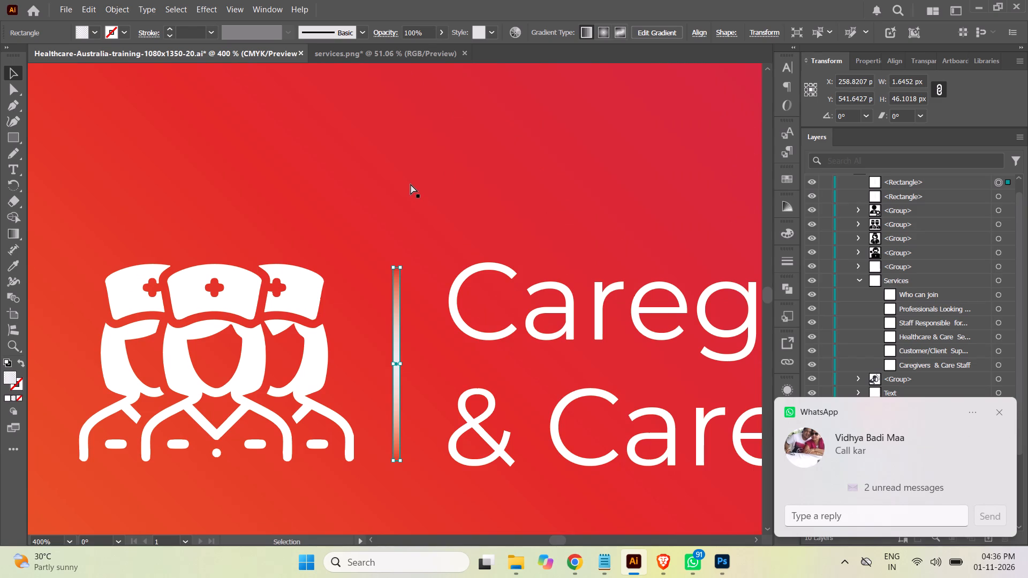
{"action": "key", "text": "ctrl+minus"}
{"action": "key", "text": "ctrl+minus"}
{"action": "key", "text": "ctrl+minus"}
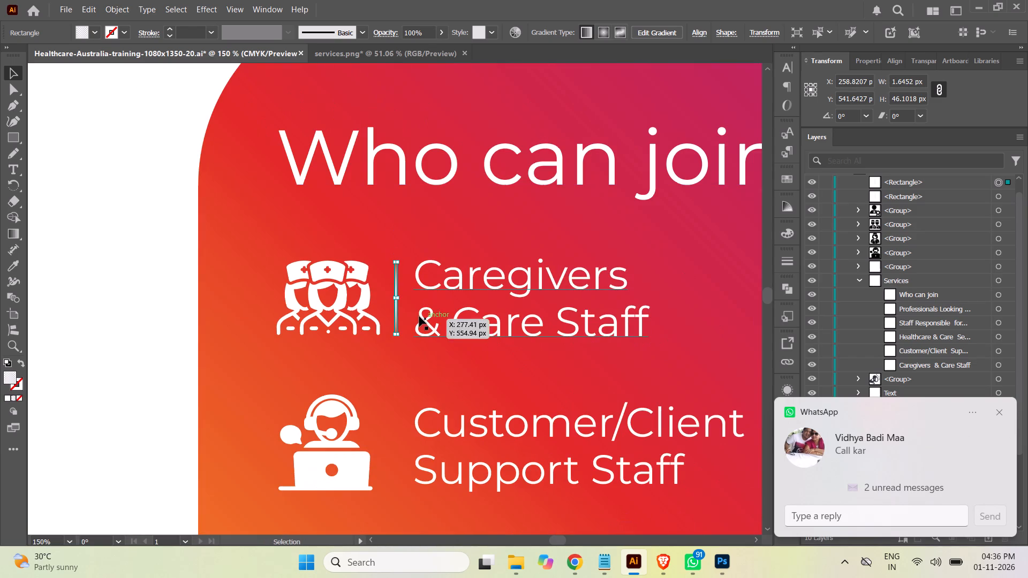
{"action": "left_click_drag", "start_coordinate": [396, 314], "coordinate": [395, 469]}
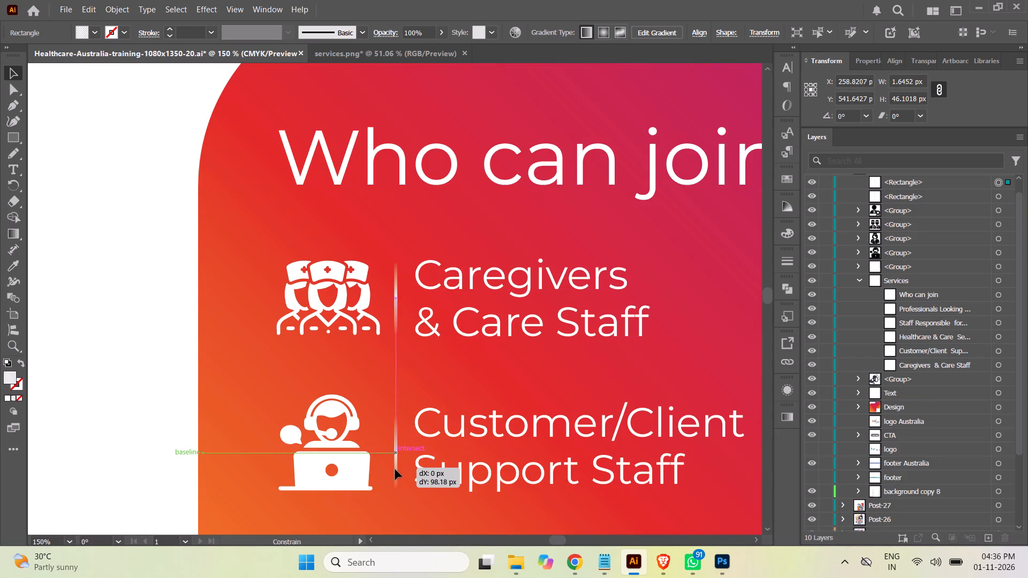
{"action": "left_click_drag", "start_coordinate": [395, 469], "coordinate": [394, 465]}
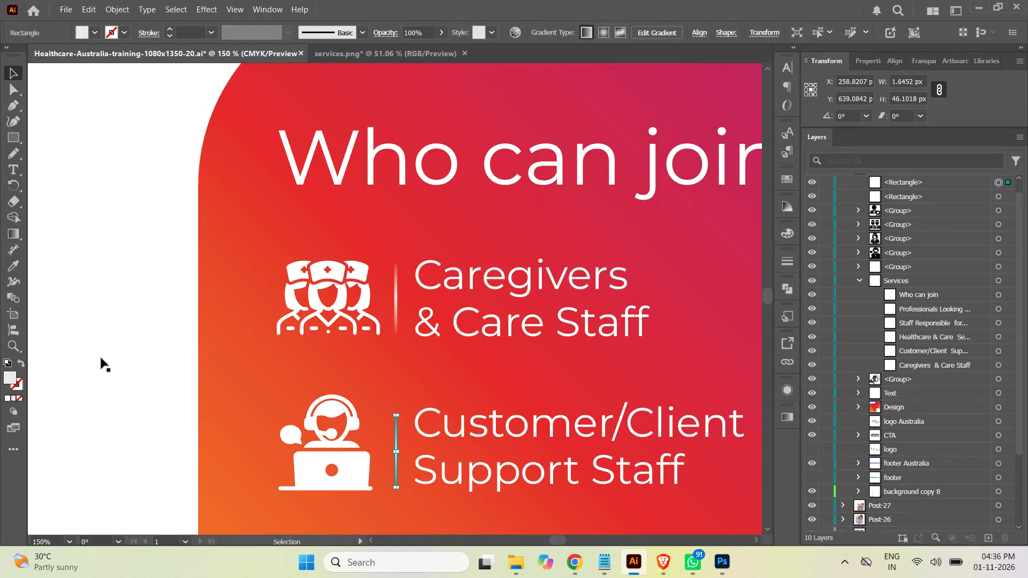
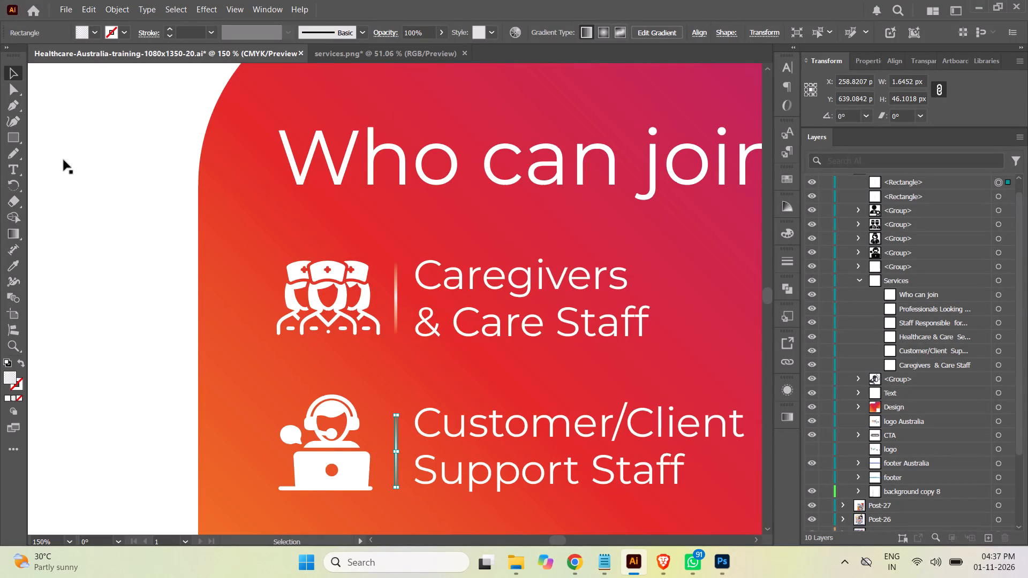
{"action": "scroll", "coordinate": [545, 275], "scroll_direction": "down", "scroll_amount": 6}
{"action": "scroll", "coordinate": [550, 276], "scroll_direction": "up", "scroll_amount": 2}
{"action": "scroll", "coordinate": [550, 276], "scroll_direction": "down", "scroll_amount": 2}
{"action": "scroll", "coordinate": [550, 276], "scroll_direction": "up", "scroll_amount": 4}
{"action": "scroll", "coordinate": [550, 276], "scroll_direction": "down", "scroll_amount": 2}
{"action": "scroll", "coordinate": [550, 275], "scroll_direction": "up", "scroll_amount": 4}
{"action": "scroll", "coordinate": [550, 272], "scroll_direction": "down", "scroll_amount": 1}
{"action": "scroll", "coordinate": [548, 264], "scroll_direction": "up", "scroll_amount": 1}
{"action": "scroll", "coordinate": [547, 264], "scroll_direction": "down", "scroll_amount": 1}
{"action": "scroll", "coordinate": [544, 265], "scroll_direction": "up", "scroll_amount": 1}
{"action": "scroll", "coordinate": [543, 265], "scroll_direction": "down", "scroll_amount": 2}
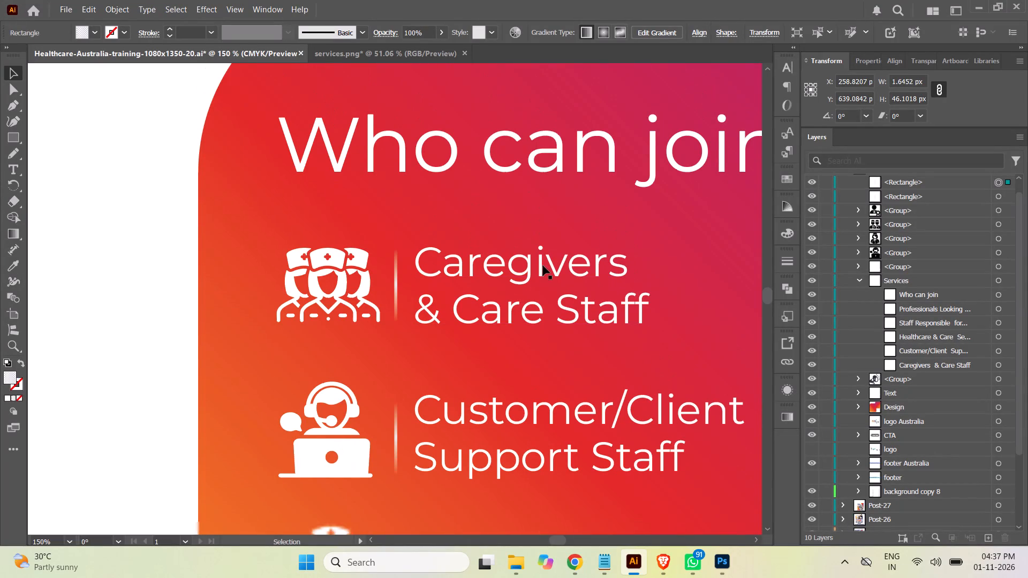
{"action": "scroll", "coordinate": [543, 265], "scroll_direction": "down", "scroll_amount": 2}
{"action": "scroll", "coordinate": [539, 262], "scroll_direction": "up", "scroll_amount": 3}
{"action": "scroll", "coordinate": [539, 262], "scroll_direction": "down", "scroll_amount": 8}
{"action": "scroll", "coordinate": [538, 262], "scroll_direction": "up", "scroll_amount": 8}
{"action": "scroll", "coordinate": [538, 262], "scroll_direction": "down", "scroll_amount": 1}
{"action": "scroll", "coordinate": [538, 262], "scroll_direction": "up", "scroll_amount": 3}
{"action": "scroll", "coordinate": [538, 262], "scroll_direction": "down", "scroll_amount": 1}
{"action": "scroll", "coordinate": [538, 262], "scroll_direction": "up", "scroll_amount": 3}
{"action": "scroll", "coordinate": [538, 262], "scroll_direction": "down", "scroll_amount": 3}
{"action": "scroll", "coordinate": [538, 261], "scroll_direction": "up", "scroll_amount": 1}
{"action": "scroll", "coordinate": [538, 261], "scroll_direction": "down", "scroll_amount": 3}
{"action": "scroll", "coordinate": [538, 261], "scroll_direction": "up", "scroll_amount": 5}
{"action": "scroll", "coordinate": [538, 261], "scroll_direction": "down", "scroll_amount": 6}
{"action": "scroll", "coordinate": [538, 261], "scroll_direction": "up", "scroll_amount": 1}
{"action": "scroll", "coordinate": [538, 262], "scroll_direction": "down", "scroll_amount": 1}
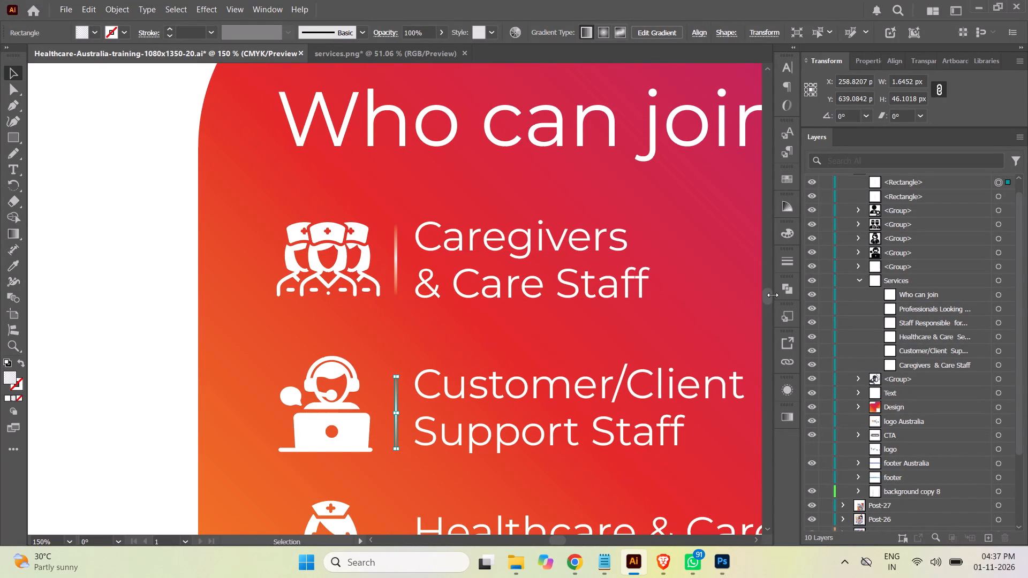
Duplicate the Customer/Client Support Staff divider and place the copy straight below beside Healthcare & Care Service Workers, at Y about 731 px.
{"action": "left_click", "coordinate": [768, 299]}
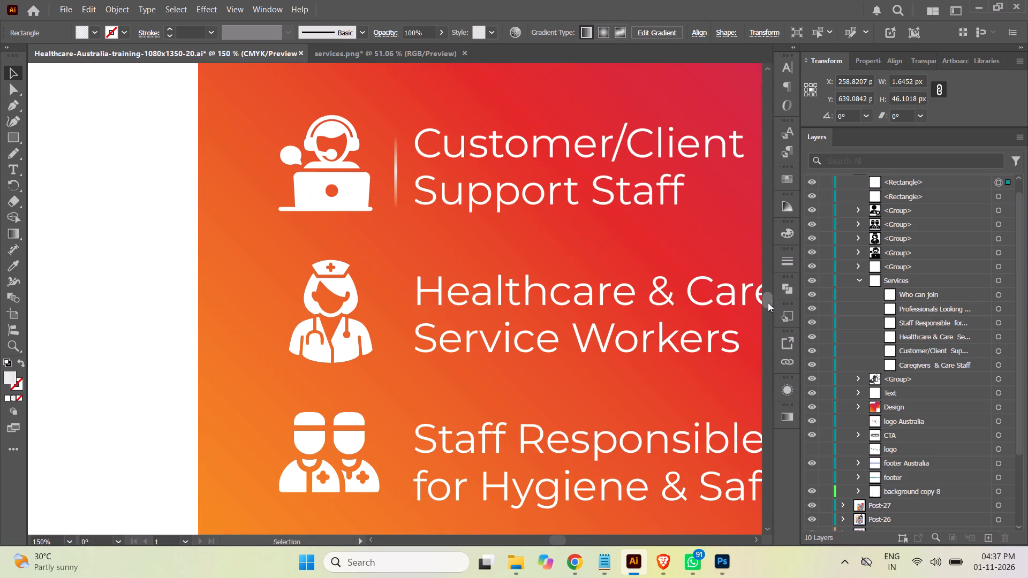
{"action": "left_click_drag", "start_coordinate": [1019, 301], "coordinate": [1022, 268]}
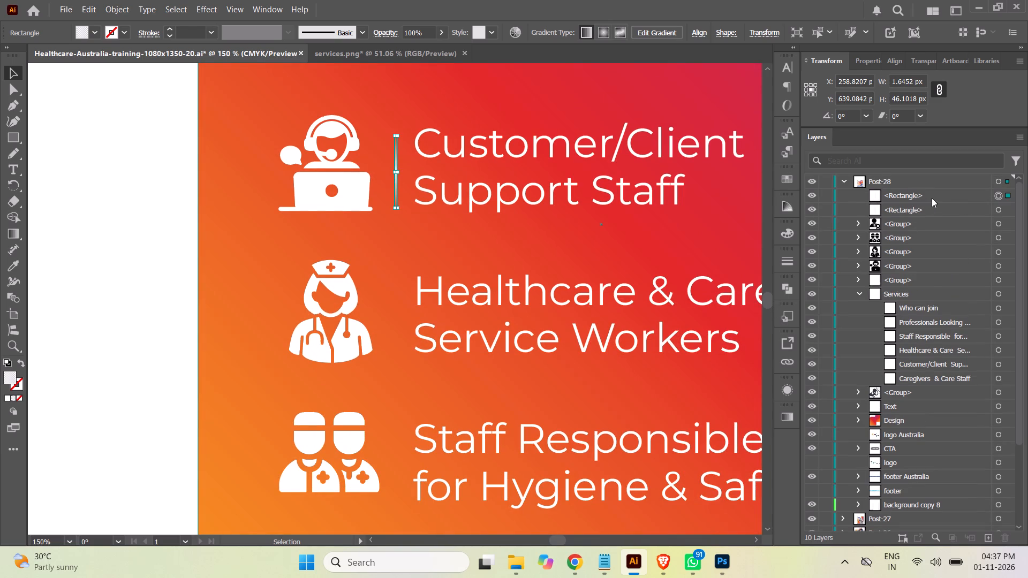
{"action": "left_click", "coordinate": [935, 196]}
{"action": "left_click_drag", "start_coordinate": [935, 196], "coordinate": [986, 539]}
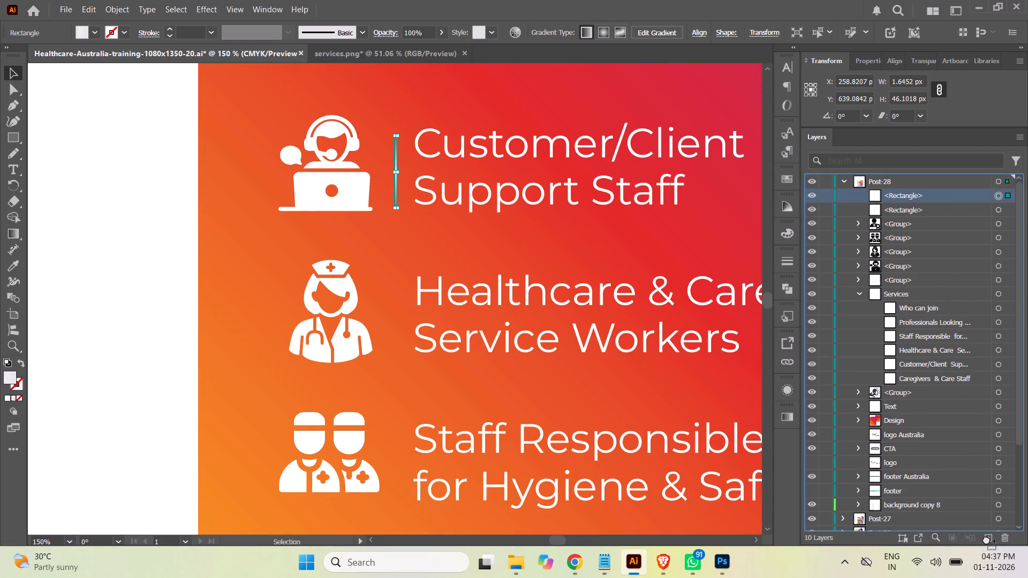
{"action": "left_click_drag", "start_coordinate": [986, 539], "coordinate": [990, 539]}
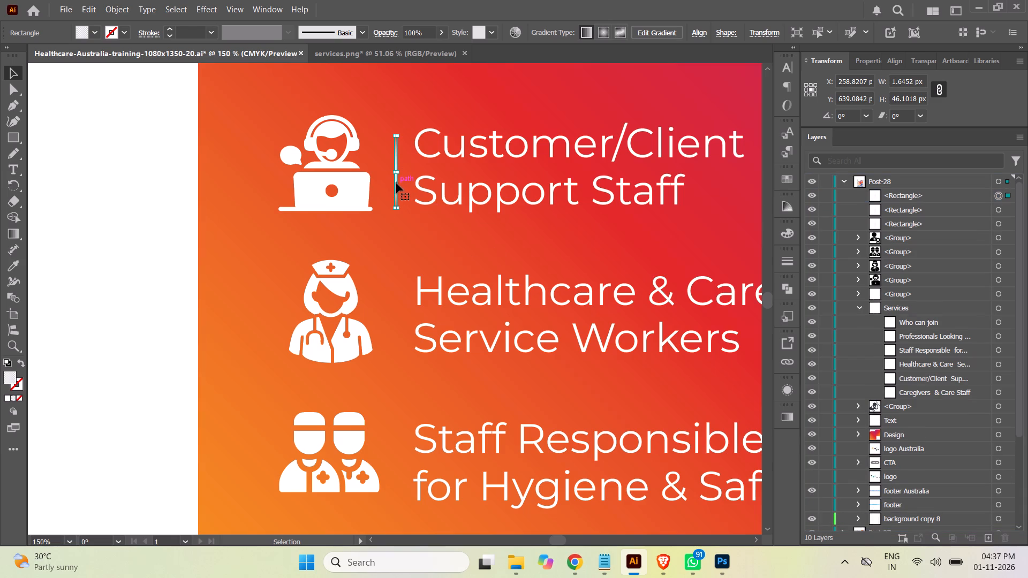
{"action": "left_click_drag", "start_coordinate": [397, 184], "coordinate": [395, 322]}
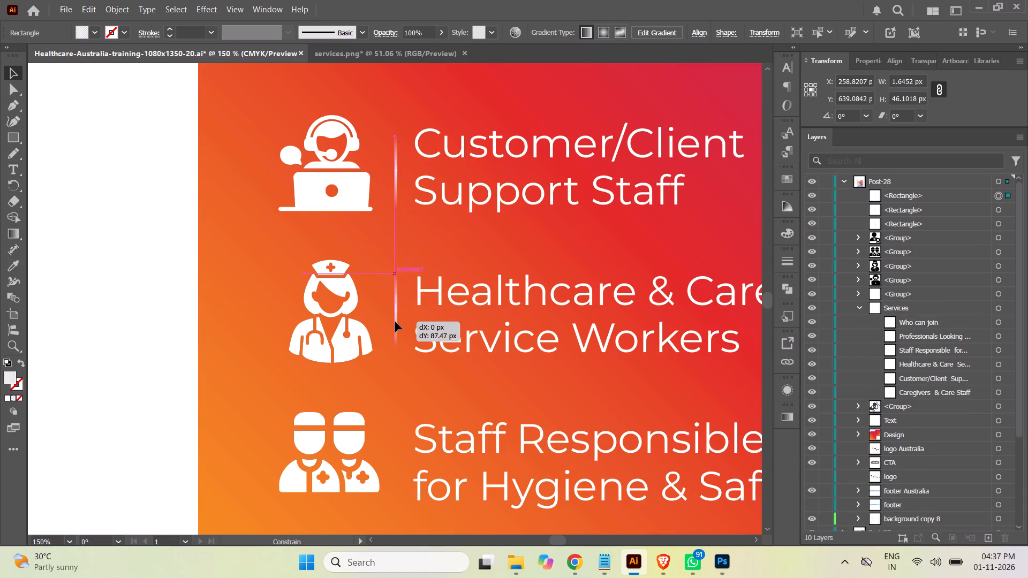
{"action": "left_click_drag", "start_coordinate": [395, 322], "coordinate": [395, 329]}
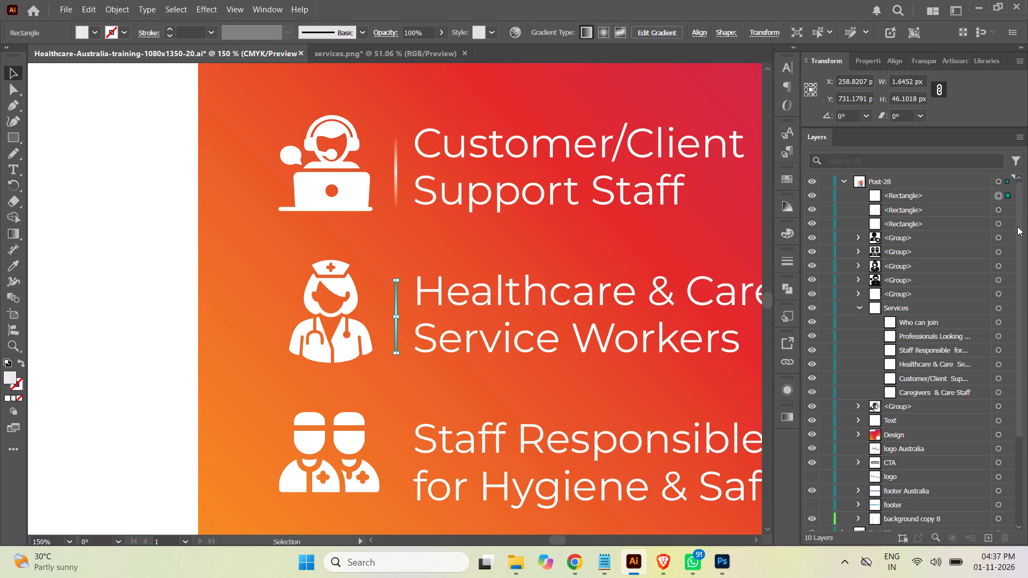
Duplicate the Healthcare & Care divider and place the copy straight below beside Staff Responsible for Hygiene & Safety, at Y about 822 px.
{"action": "left_click", "coordinate": [766, 300]}
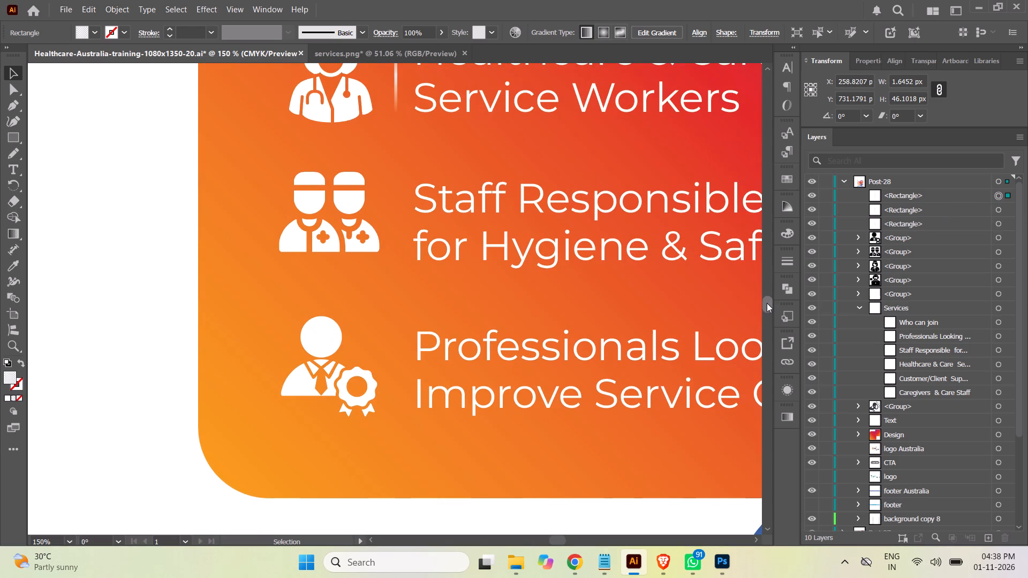
{"action": "left_click", "coordinate": [959, 192]}
{"action": "left_click_drag", "start_coordinate": [953, 196], "coordinate": [953, 201]}
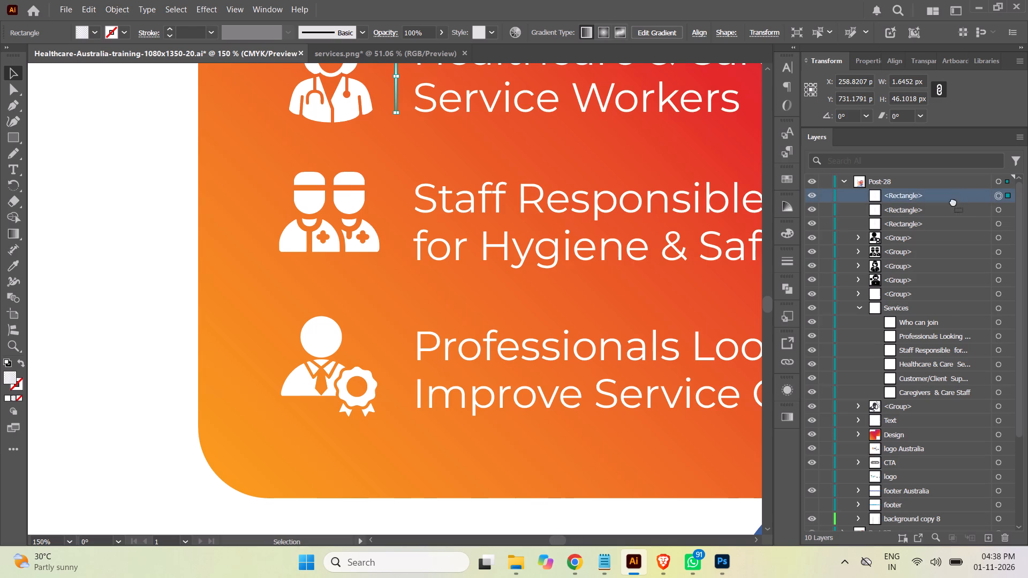
{"action": "left_click_drag", "start_coordinate": [953, 201], "coordinate": [989, 537]}
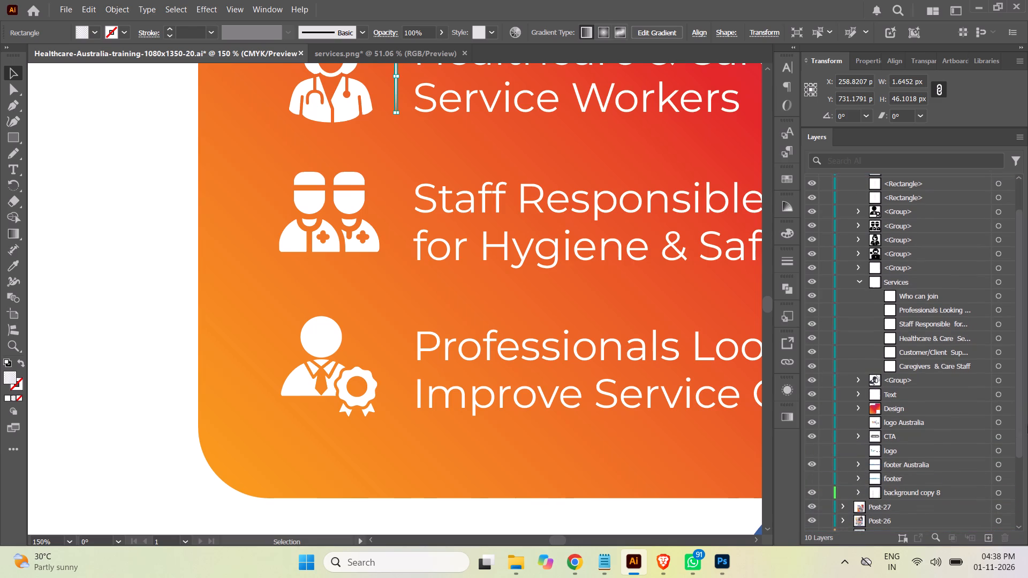
{"action": "left_click_drag", "start_coordinate": [397, 88], "coordinate": [398, 231]}
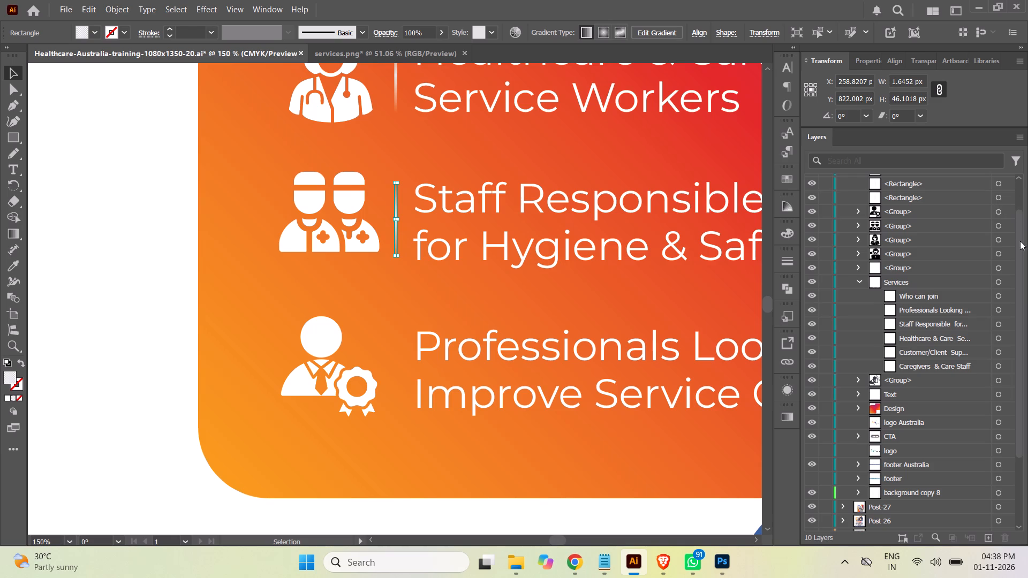
Duplicate the Hygiene & Safety divider, place the copy straight below beside Professionals Looking to Improve Service Quality at Y about 920 px, and deselect it.
{"action": "left_click_drag", "start_coordinate": [1019, 244], "coordinate": [1021, 189]}
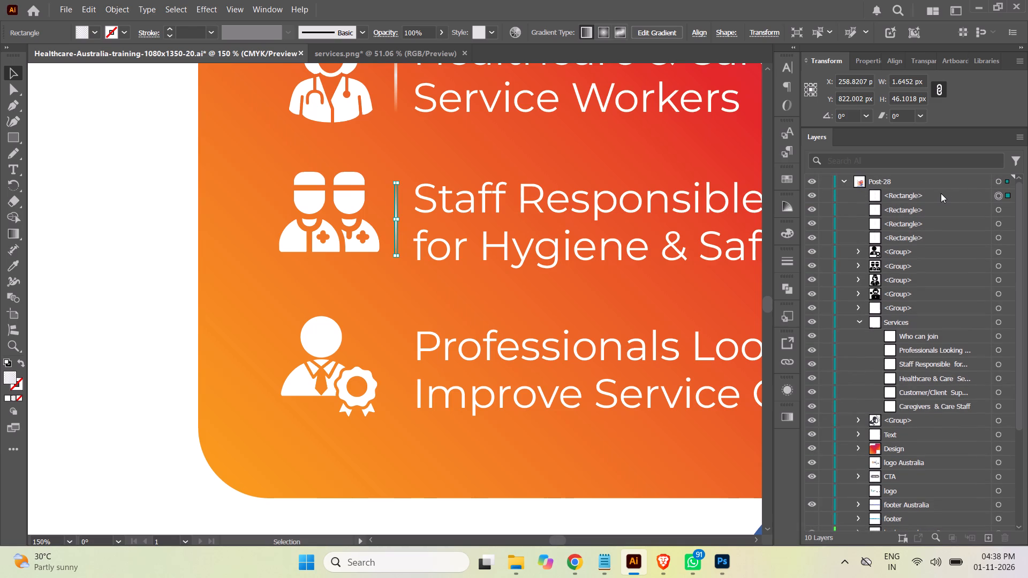
{"action": "left_click_drag", "start_coordinate": [939, 196], "coordinate": [997, 521]}
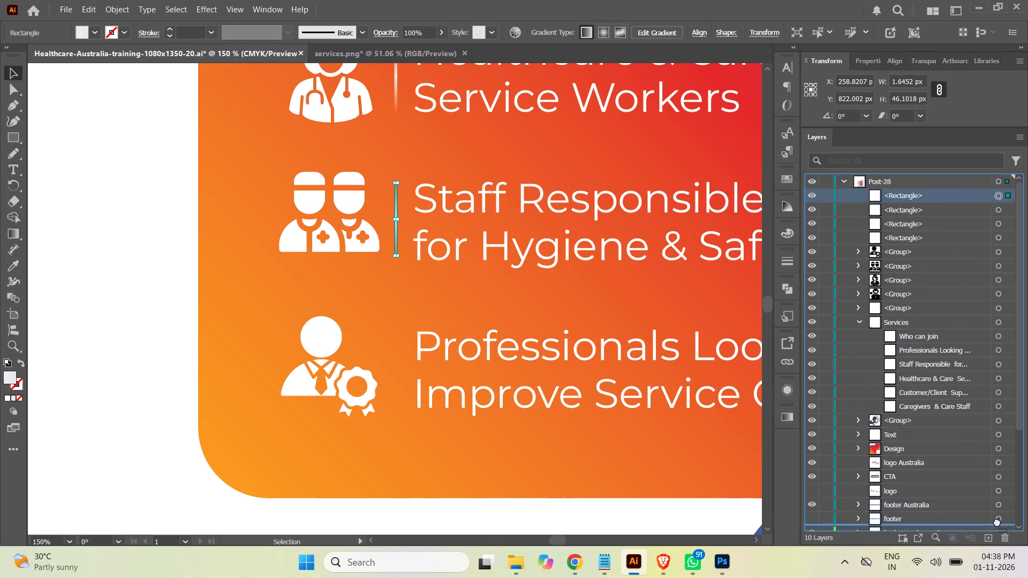
{"action": "left_click_drag", "start_coordinate": [997, 521], "coordinate": [991, 538]}
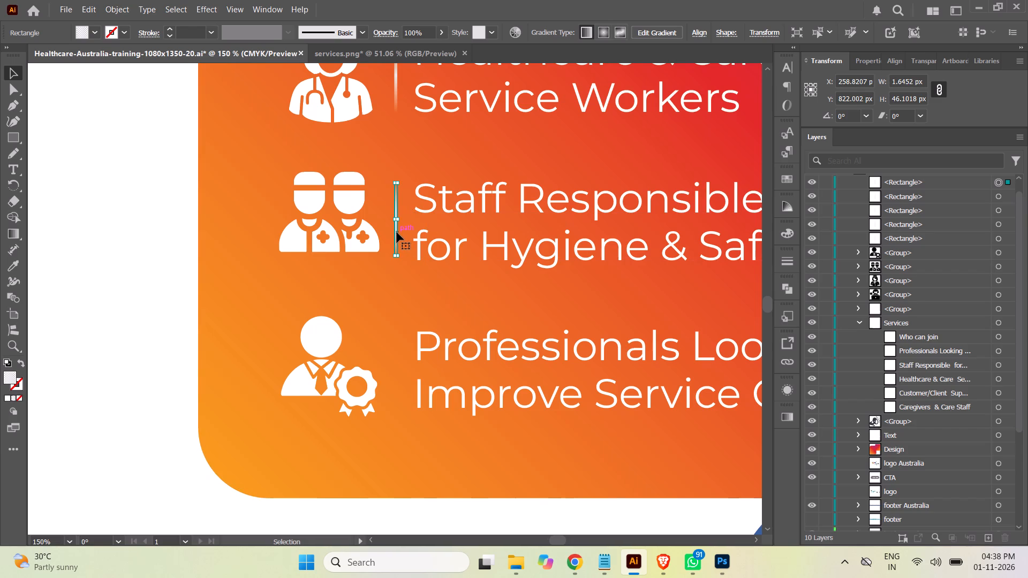
{"action": "left_click_drag", "start_coordinate": [397, 232], "coordinate": [404, 385]}
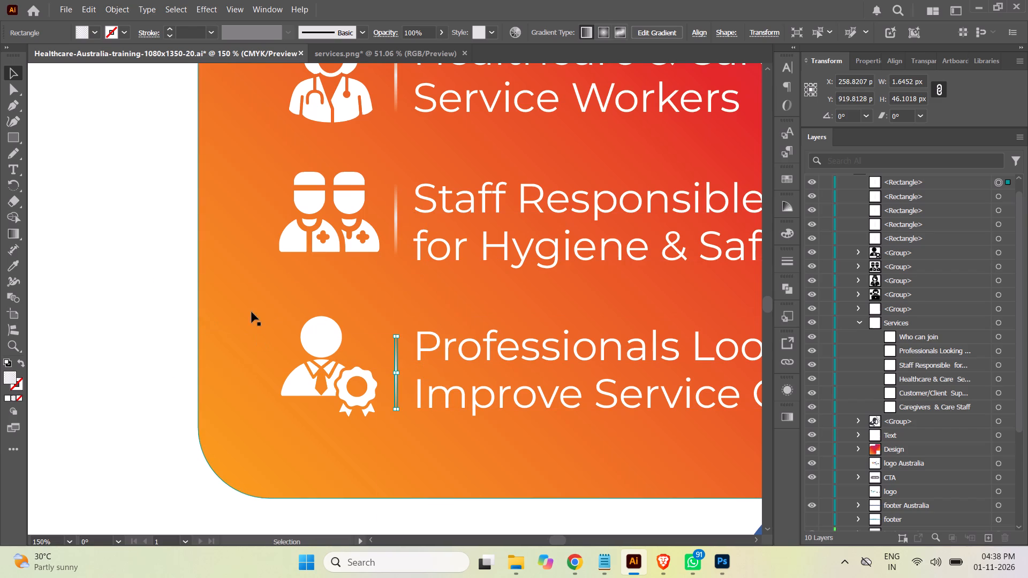
{"action": "key", "text": "ctrl+minus"}
{"action": "key", "text": "ctrl+minus"}
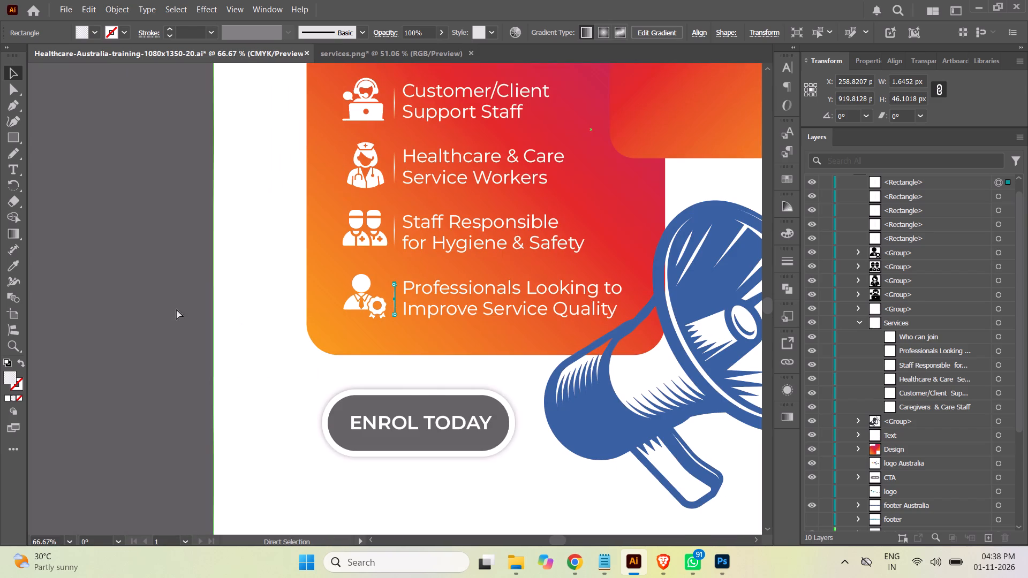
{"action": "key", "text": "ctrl+minus"}
{"action": "left_click", "coordinate": [119, 292]}
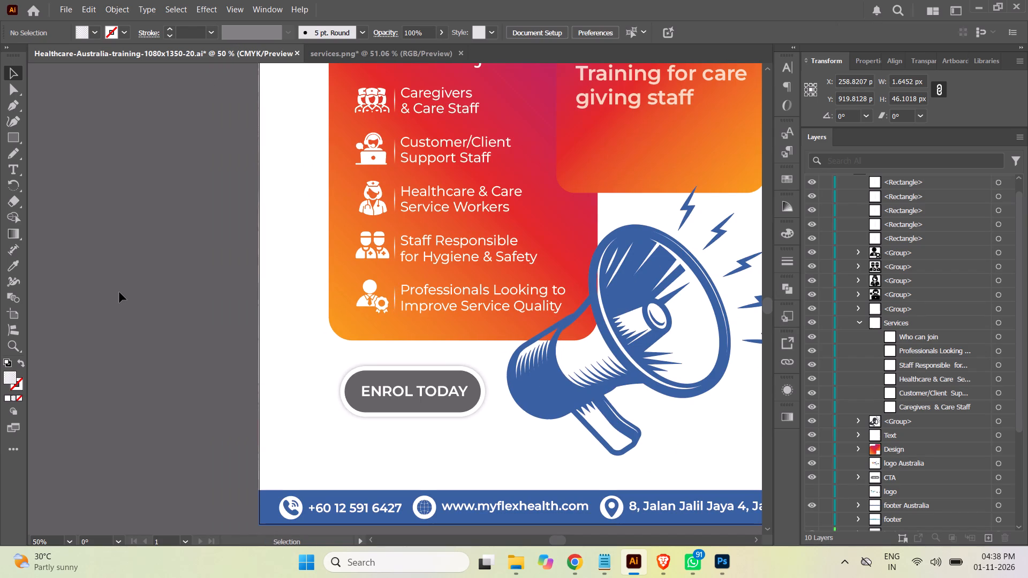
Move all five dividers and five icon groups into the Services group above the Who can join text, then collapse the group and deselect.
{"action": "scroll", "coordinate": [141, 288], "scroll_direction": "up", "scroll_amount": 2}
{"action": "scroll", "coordinate": [141, 288], "scroll_direction": "down", "scroll_amount": 1}
{"action": "scroll", "coordinate": [141, 288], "scroll_direction": "up", "scroll_amount": 4}
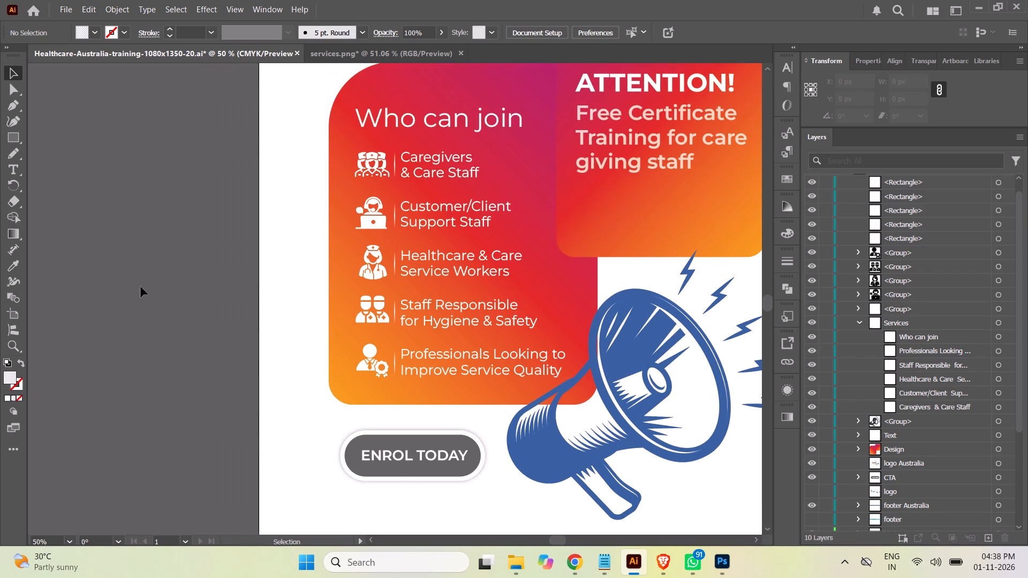
{"action": "scroll", "coordinate": [141, 287], "scroll_direction": "up", "scroll_amount": 1}
{"action": "key", "text": "ctrl+minus"}
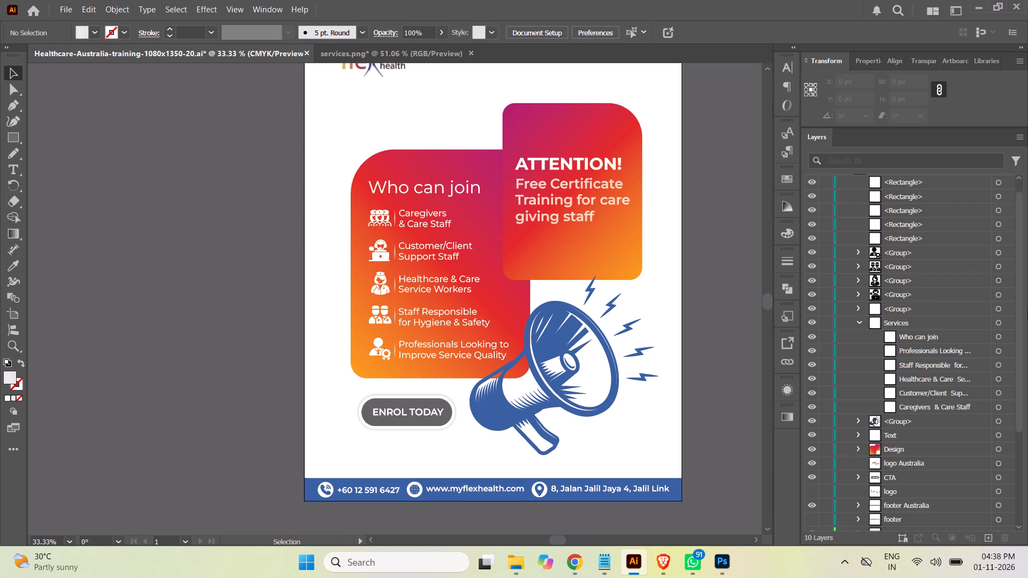
{"action": "left_click_drag", "start_coordinate": [1019, 320], "coordinate": [1015, 284]}
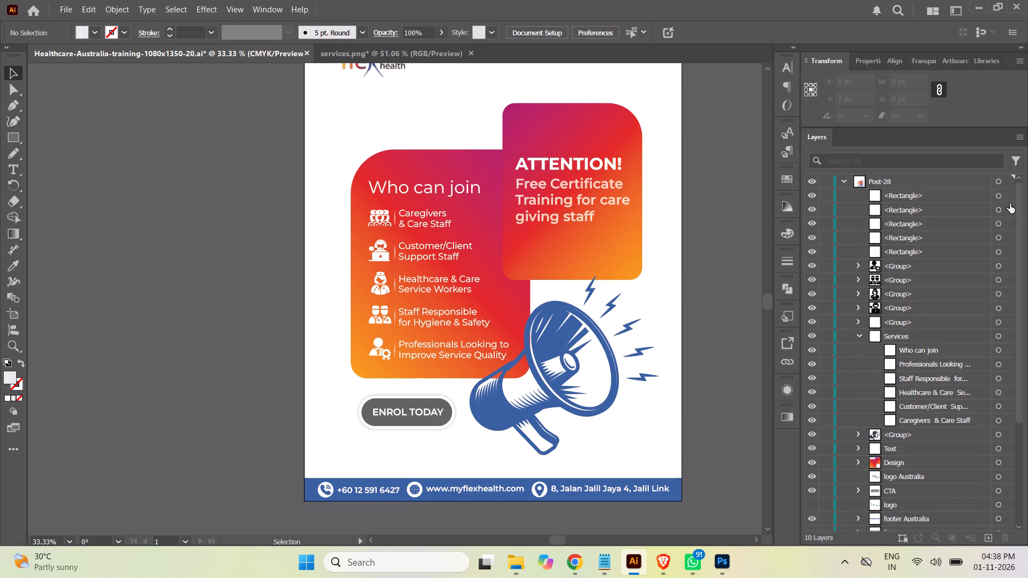
{"action": "left_click", "coordinate": [1000, 196]}
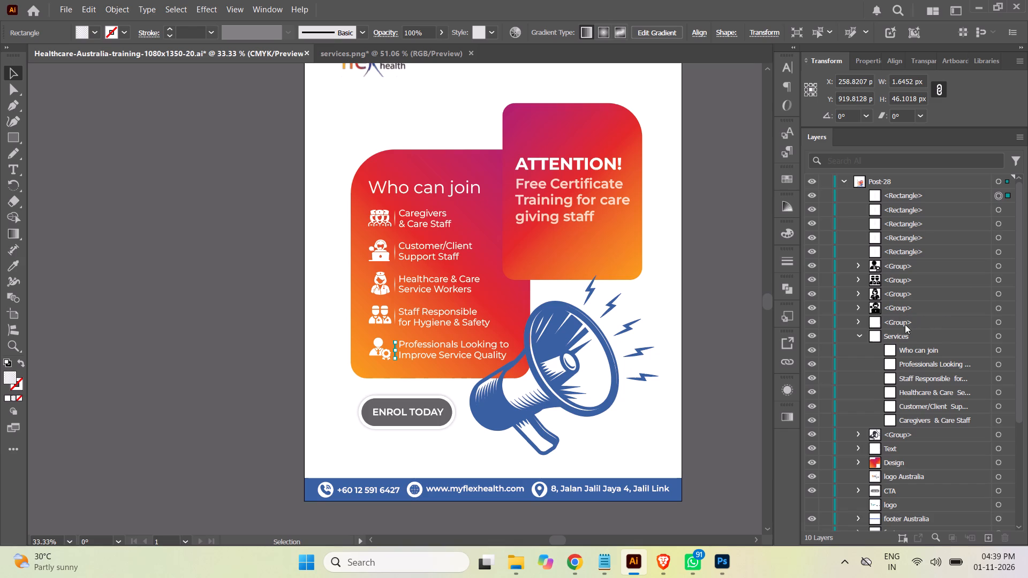
{"action": "left_click", "coordinate": [1000, 322]}
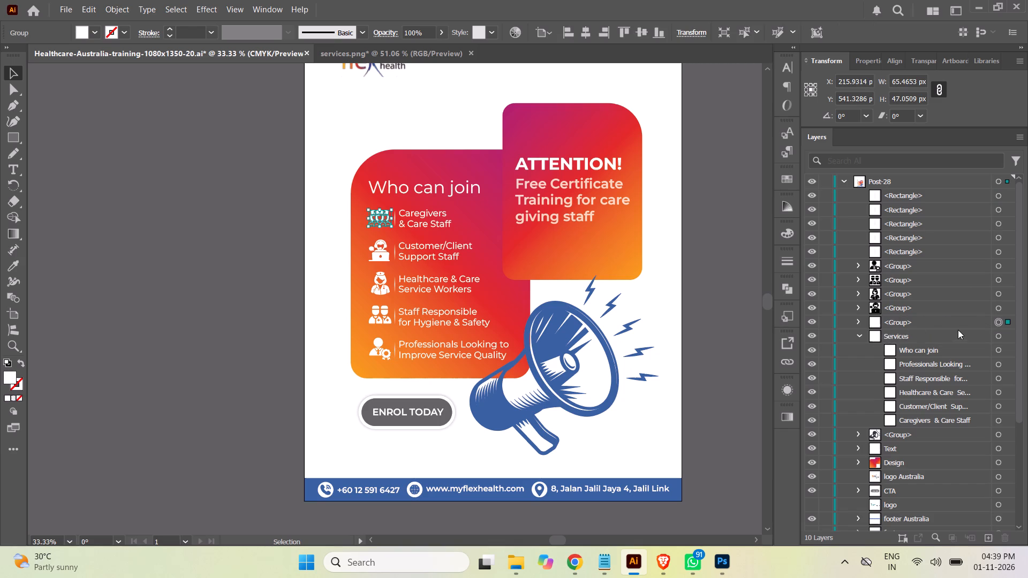
{"action": "left_click", "coordinate": [998, 197], "text": "shift"}
{"action": "left_click", "coordinate": [953, 199]}
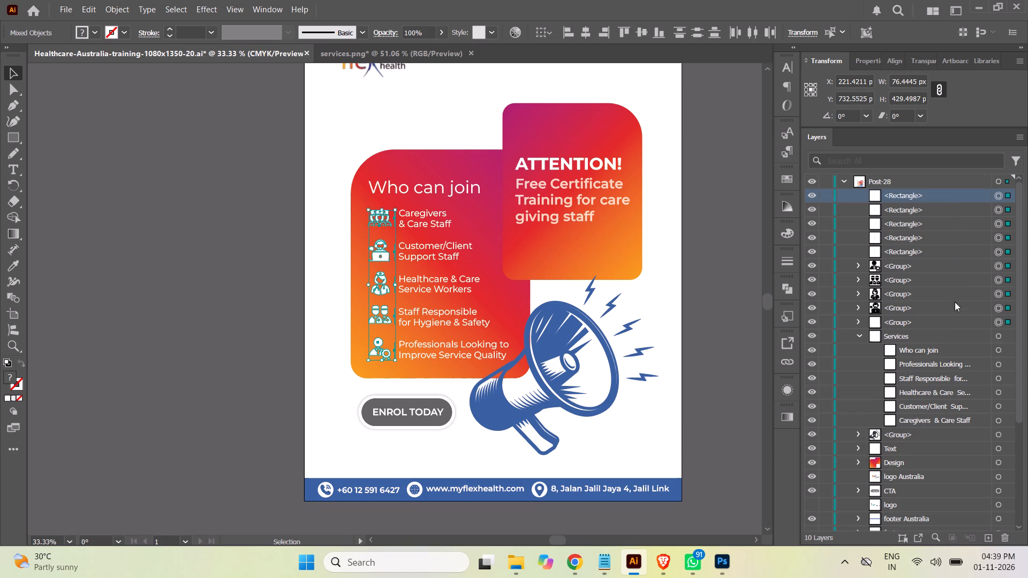
{"action": "left_click", "coordinate": [949, 322], "text": "shift"}
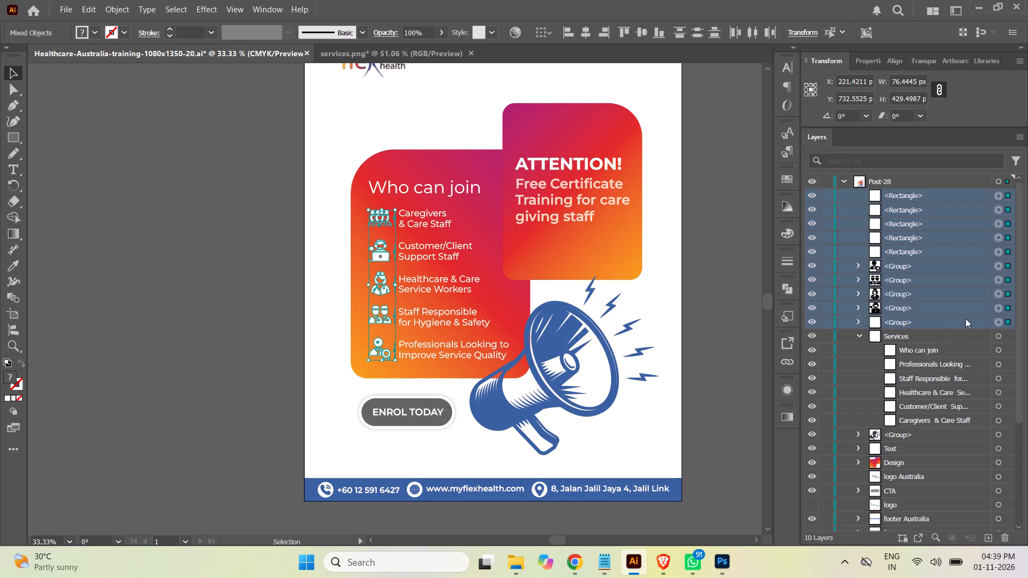
{"action": "left_click_drag", "start_coordinate": [936, 324], "coordinate": [933, 345]}
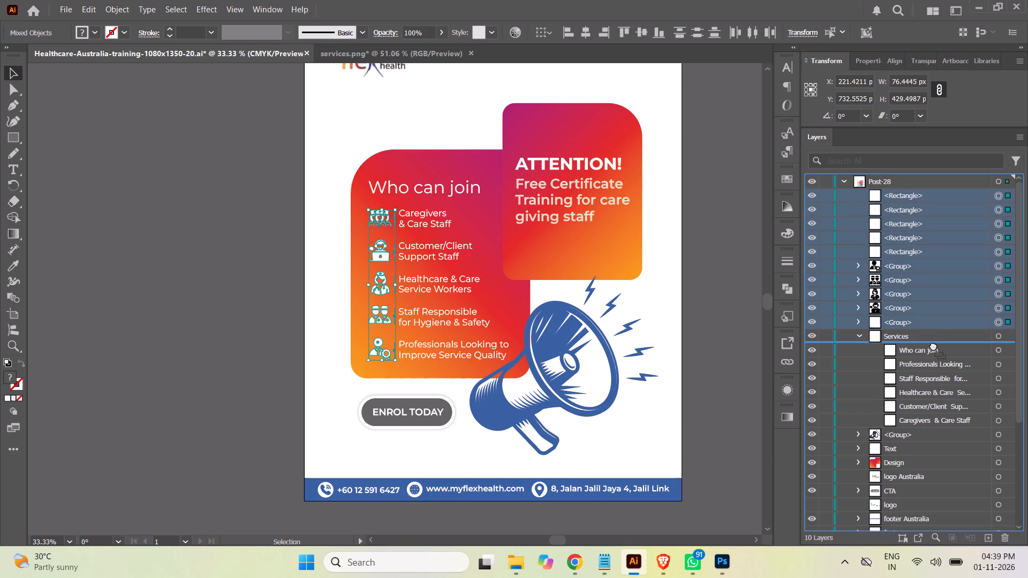
{"action": "left_click_drag", "start_coordinate": [933, 345], "coordinate": [933, 346]}
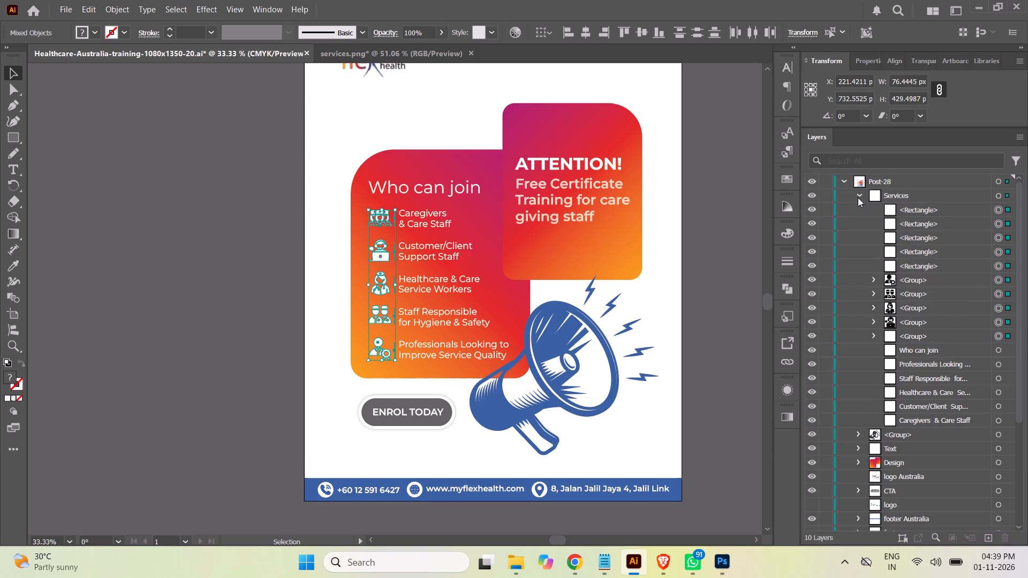
{"action": "left_click", "coordinate": [858, 194]}
{"action": "left_click", "coordinate": [205, 266]}
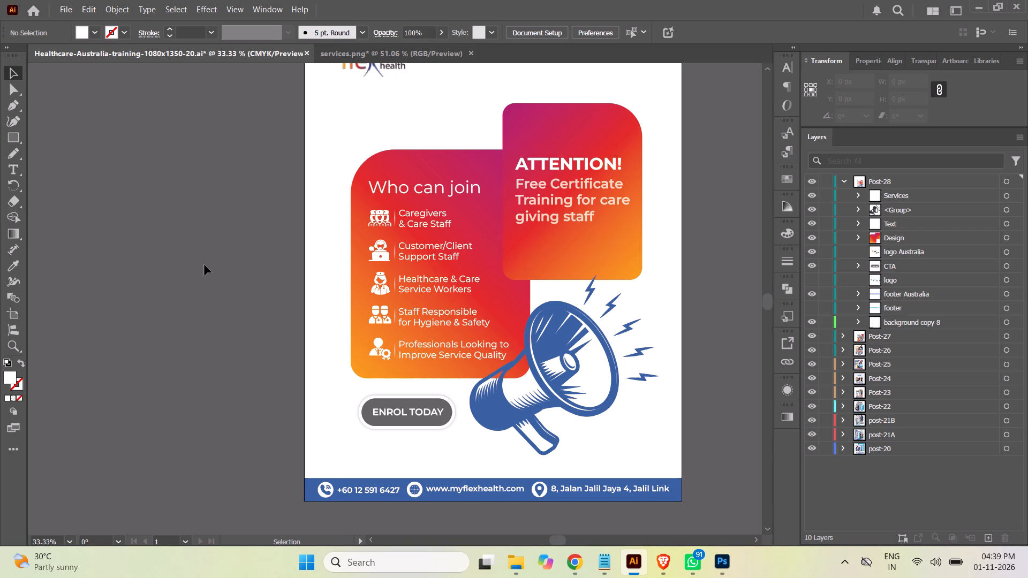
Set the linear gradient angle of the ATTENTION! card's rectangle in the Design group to -90°.
{"action": "left_click", "coordinate": [858, 239]}
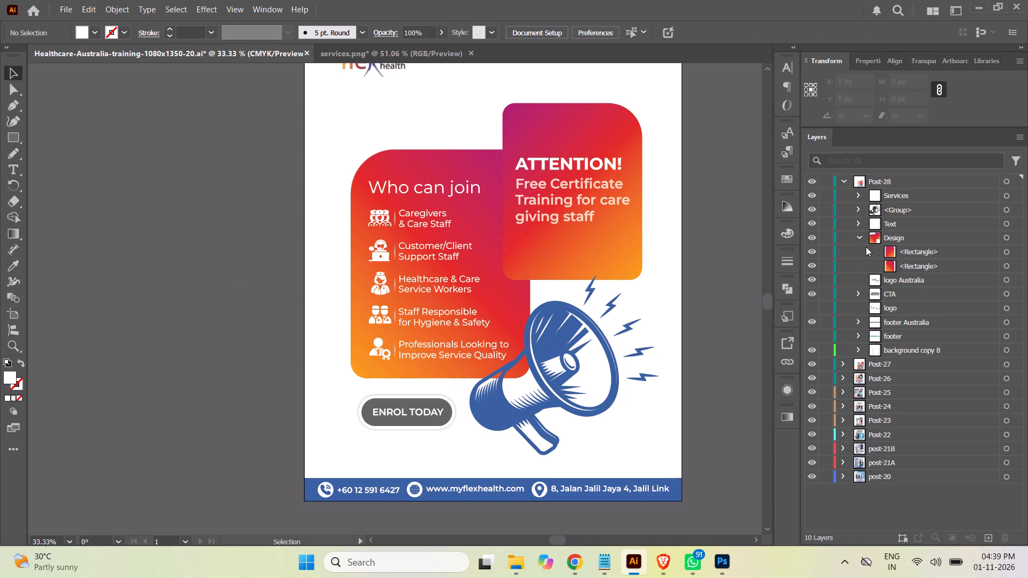
{"action": "left_click", "coordinate": [1007, 267]}
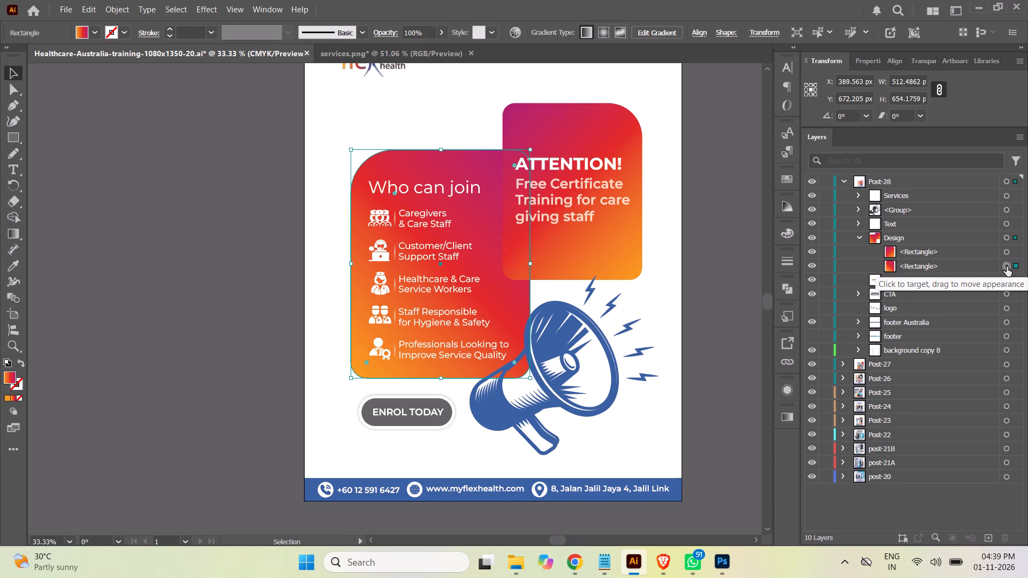
{"action": "left_click", "coordinate": [1005, 253]}
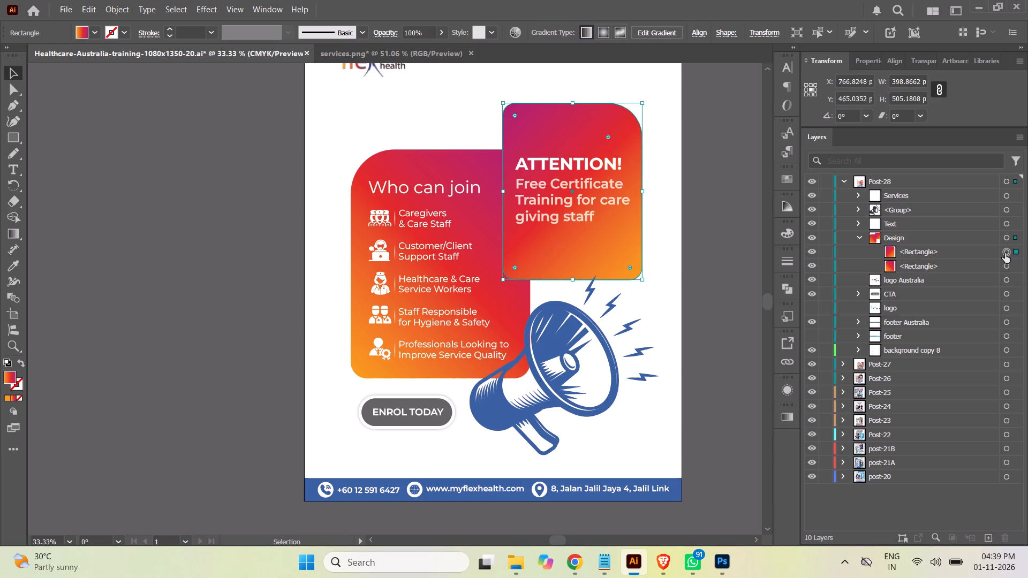
{"action": "left_click", "coordinate": [787, 416]}
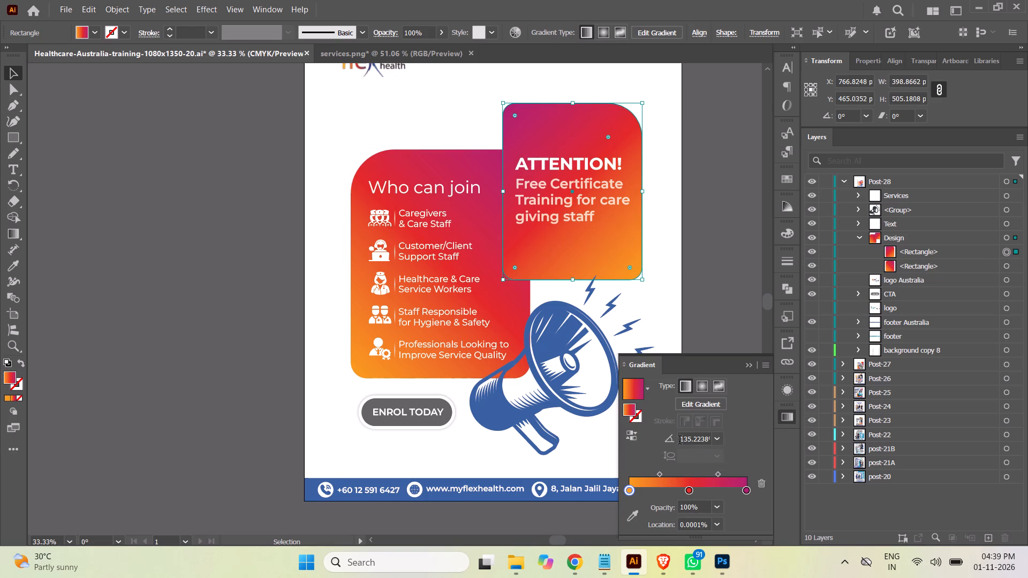
{"action": "left_click_drag", "start_coordinate": [679, 440], "coordinate": [770, 447]}
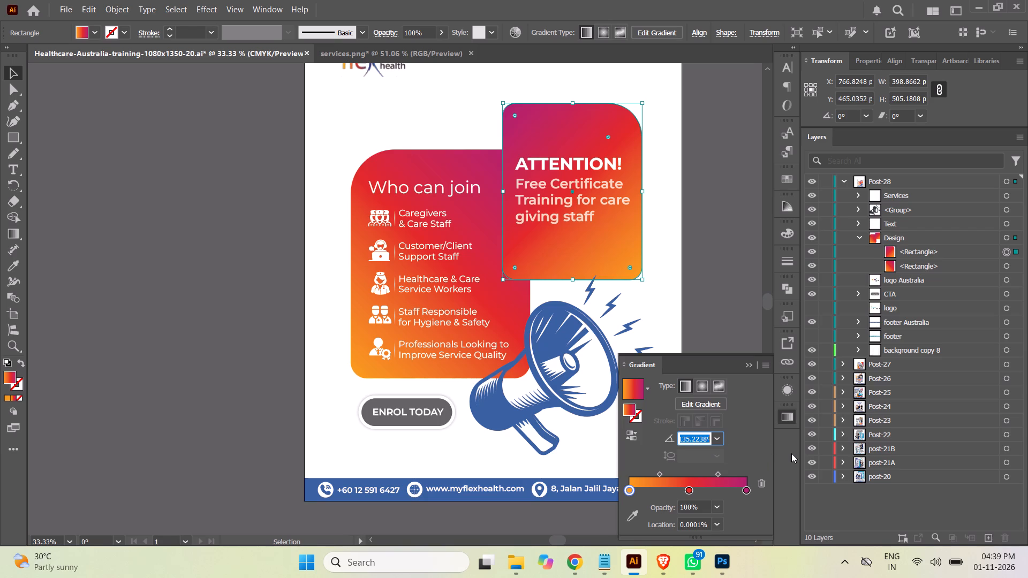
{"action": "type", "text": "-90"}
{"action": "key", "text": "Return"}
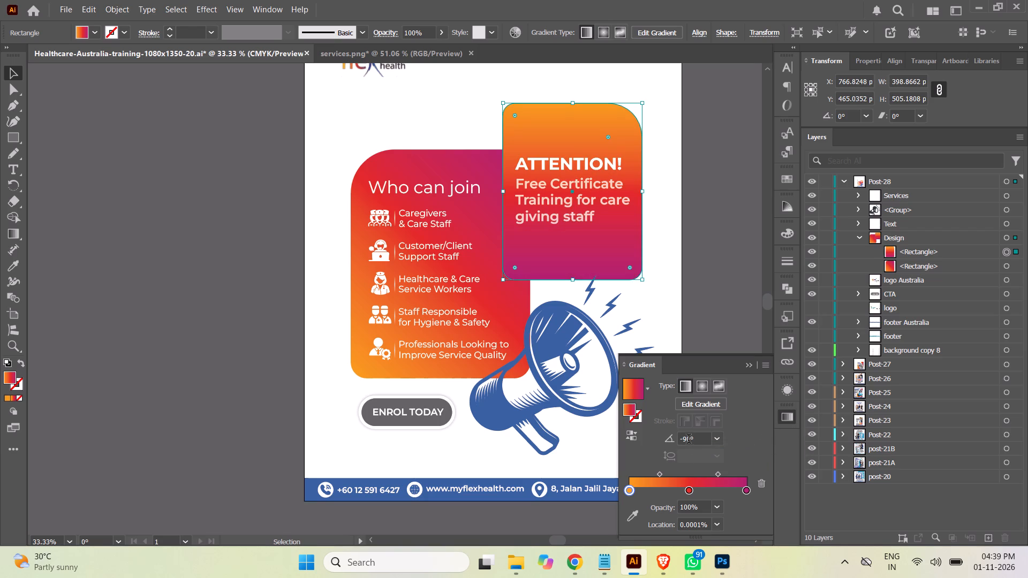
Set the linear gradient angle of the ATTENTION! card's rectangle to 145°.
{"action": "left_click_drag", "start_coordinate": [690, 442], "coordinate": [683, 439]}
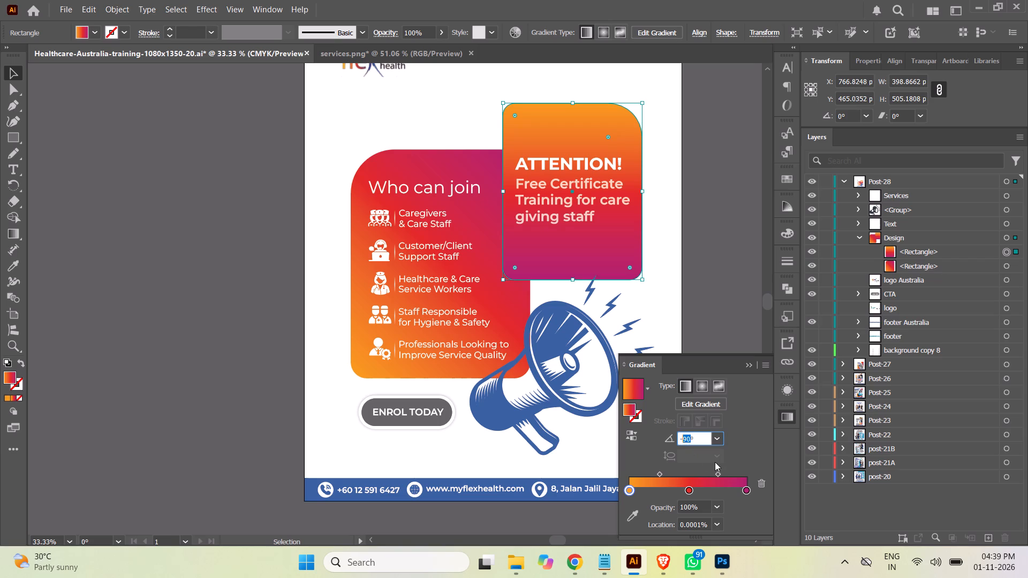
{"action": "type", "text": "145"}
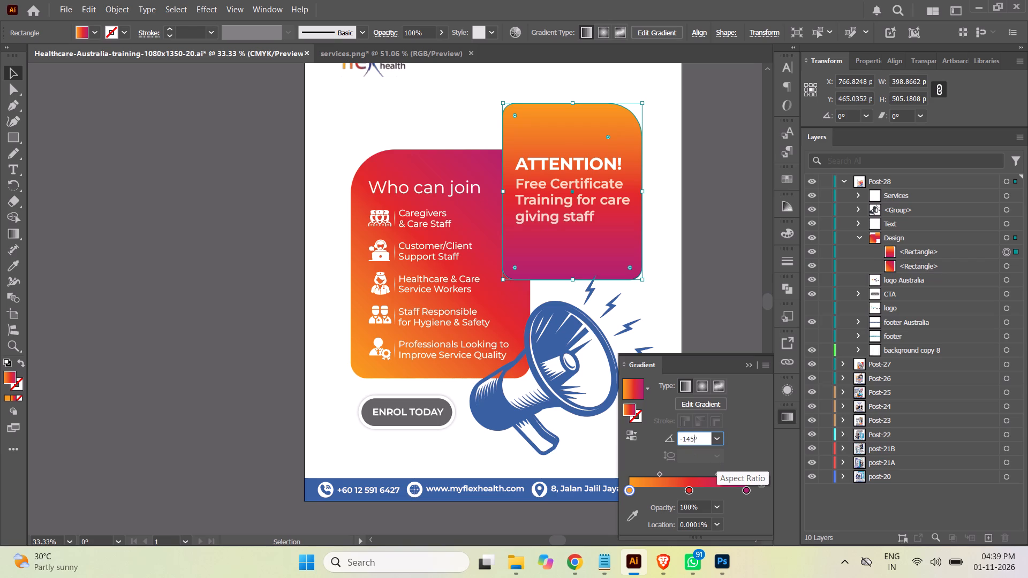
{"action": "key", "text": "Return"}
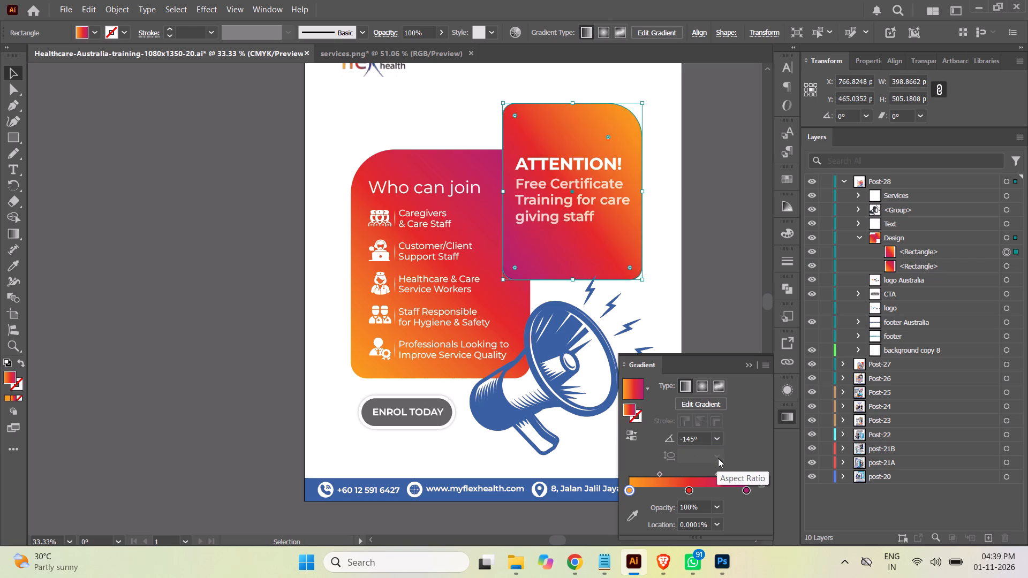
{"action": "left_click", "coordinate": [684, 440]}
{"action": "key", "text": "BackSpace"}
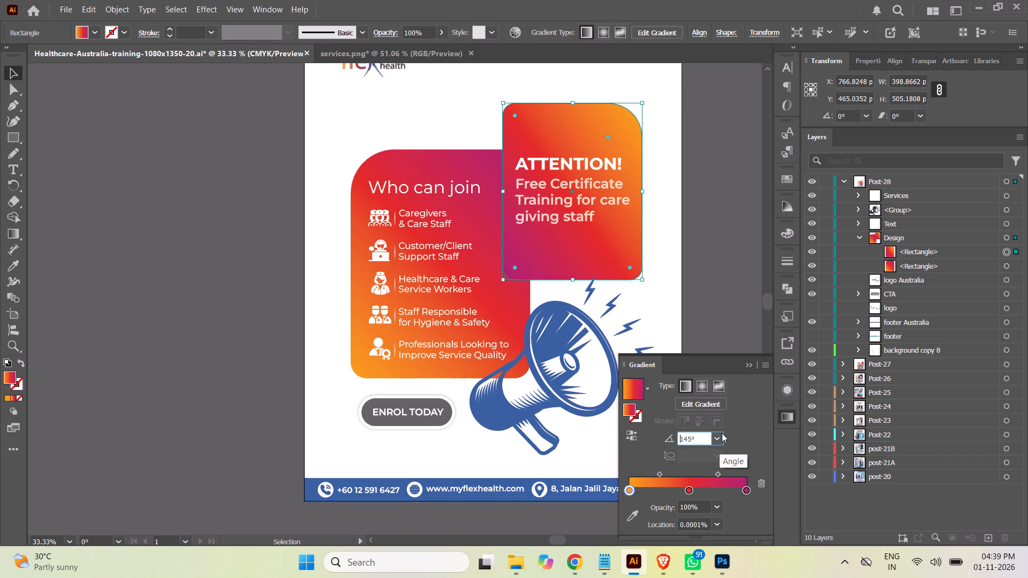
{"action": "key", "text": "Return"}
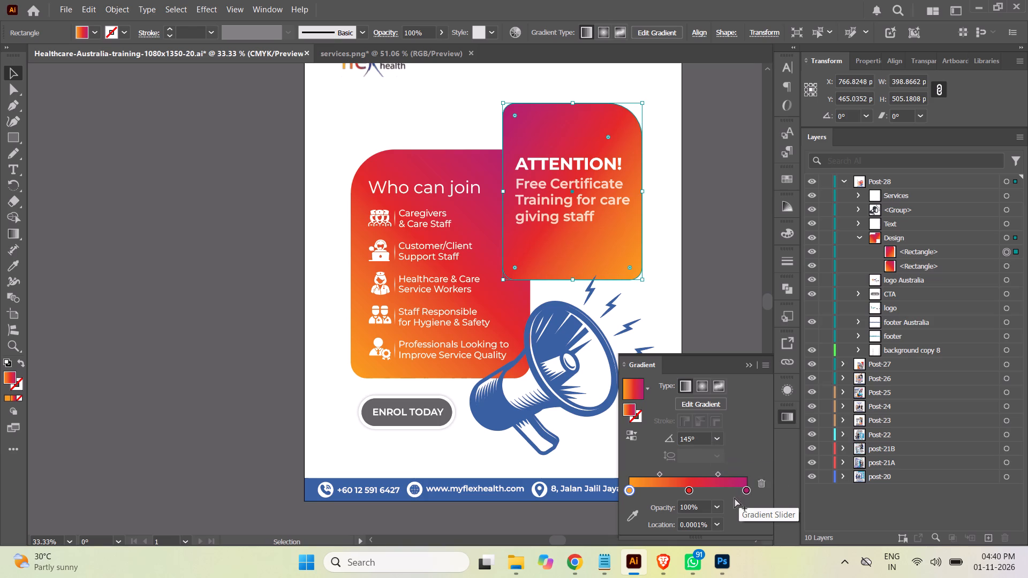
Swap the end colour stops of the ATTENTION! card's gradient so magenta sits at 0% and orange at the far end, and deselect the card.
{"action": "left_click_drag", "start_coordinate": [746, 491], "coordinate": [663, 492]}
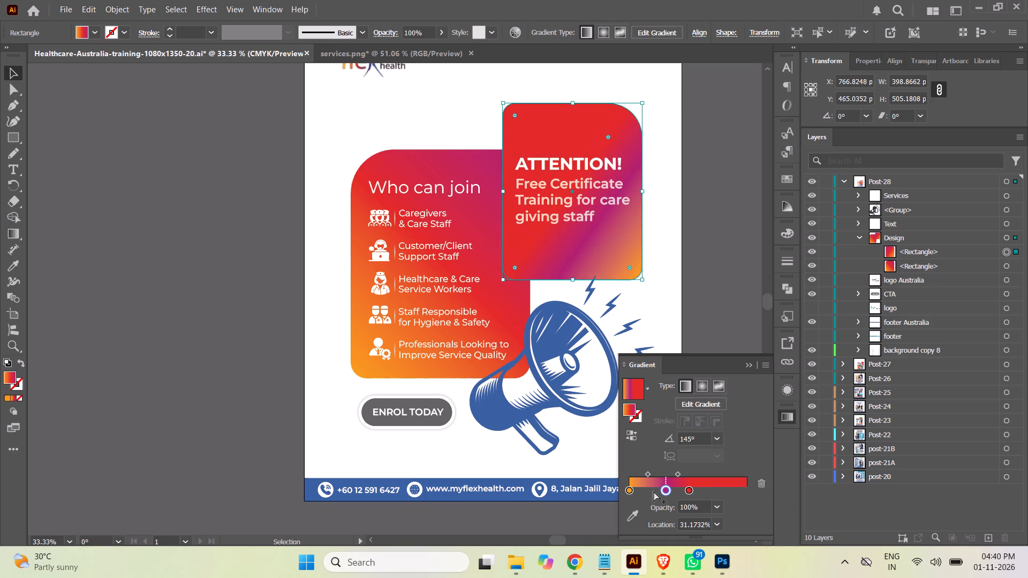
{"action": "left_click_drag", "start_coordinate": [631, 491], "coordinate": [759, 498]}
{"action": "left_click_drag", "start_coordinate": [666, 492], "coordinate": [622, 492]}
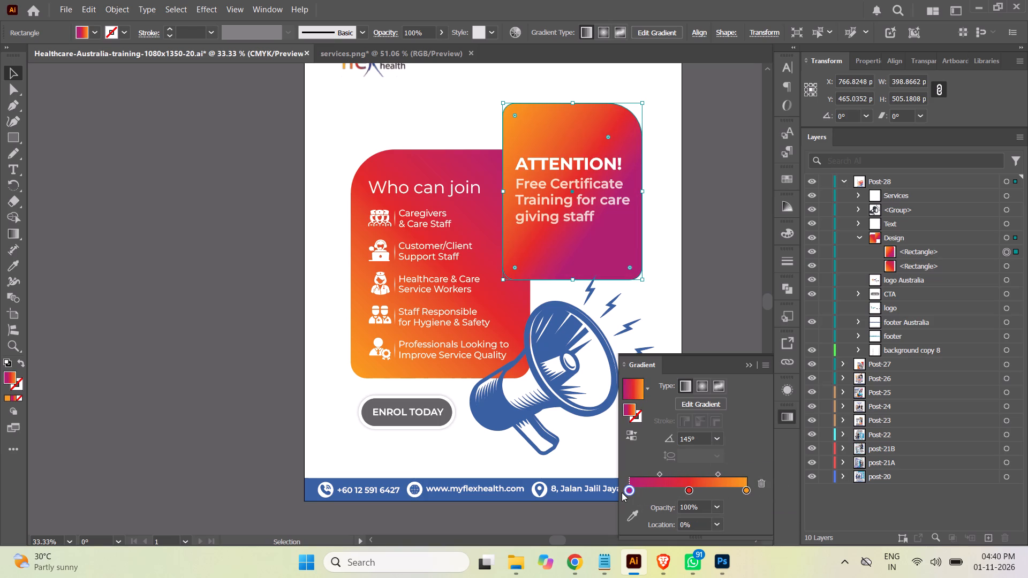
{"action": "left_click", "coordinate": [12, 70]}
{"action": "left_click", "coordinate": [94, 192]}
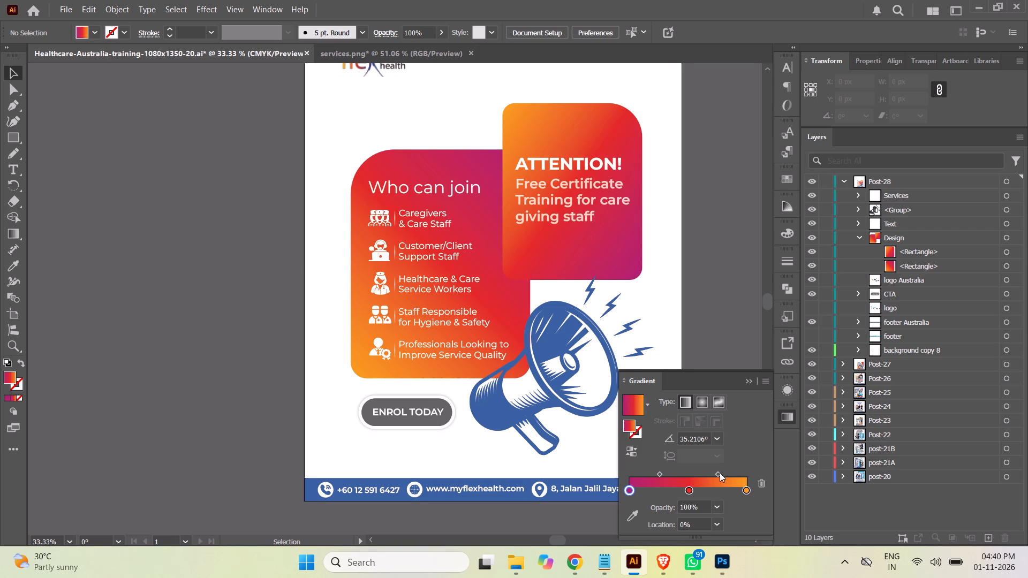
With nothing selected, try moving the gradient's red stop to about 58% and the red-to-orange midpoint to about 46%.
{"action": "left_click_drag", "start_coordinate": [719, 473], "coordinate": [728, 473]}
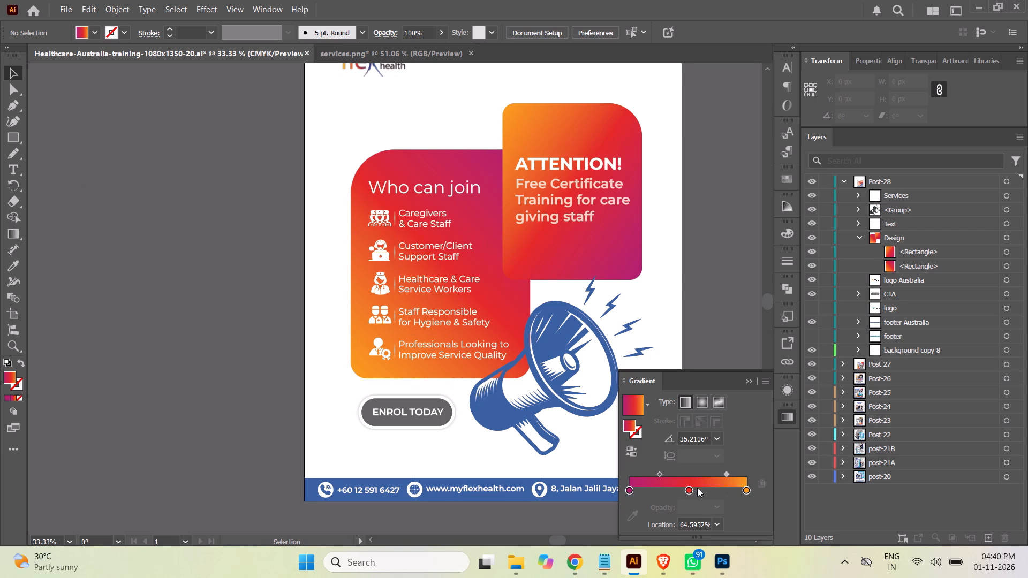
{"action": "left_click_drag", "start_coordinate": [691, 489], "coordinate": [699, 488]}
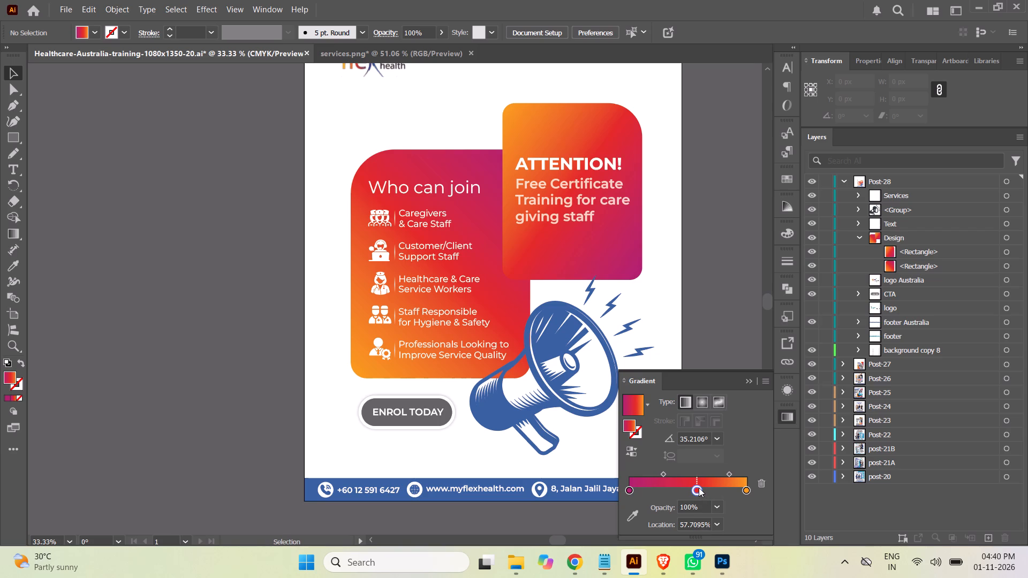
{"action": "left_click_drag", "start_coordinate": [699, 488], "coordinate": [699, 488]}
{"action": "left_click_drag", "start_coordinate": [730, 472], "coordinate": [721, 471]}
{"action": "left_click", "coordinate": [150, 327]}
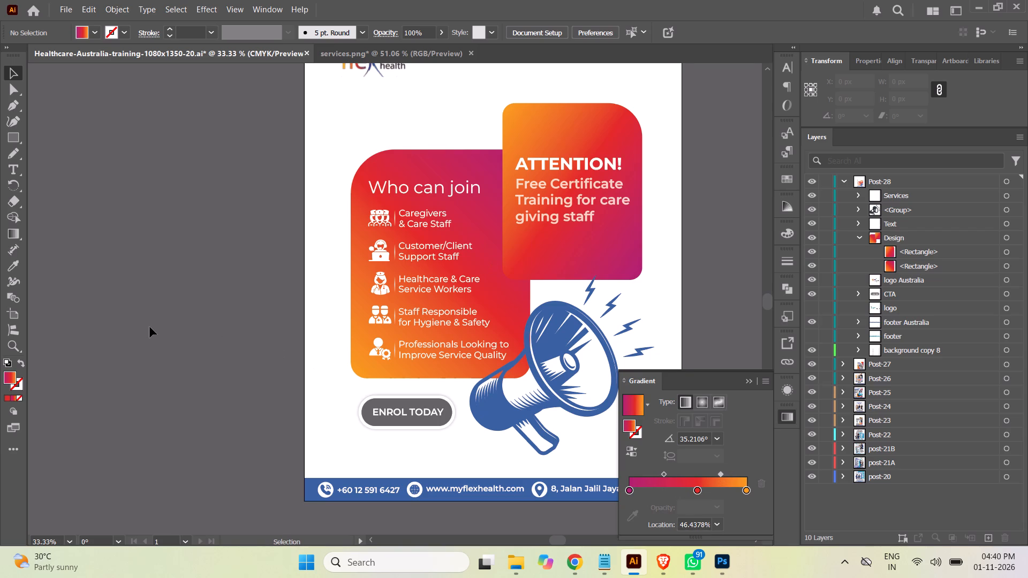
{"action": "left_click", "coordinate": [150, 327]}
Put away the gradient settings, collapse the Design group in Post-28 and save the poster document.
{"action": "left_click", "coordinate": [749, 382]}
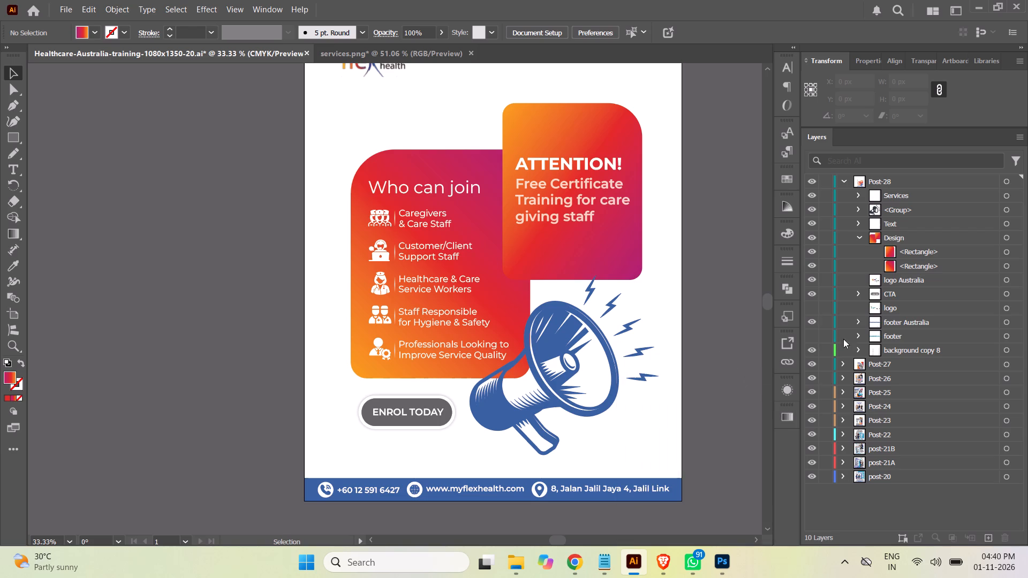
{"action": "left_click", "coordinate": [856, 237]}
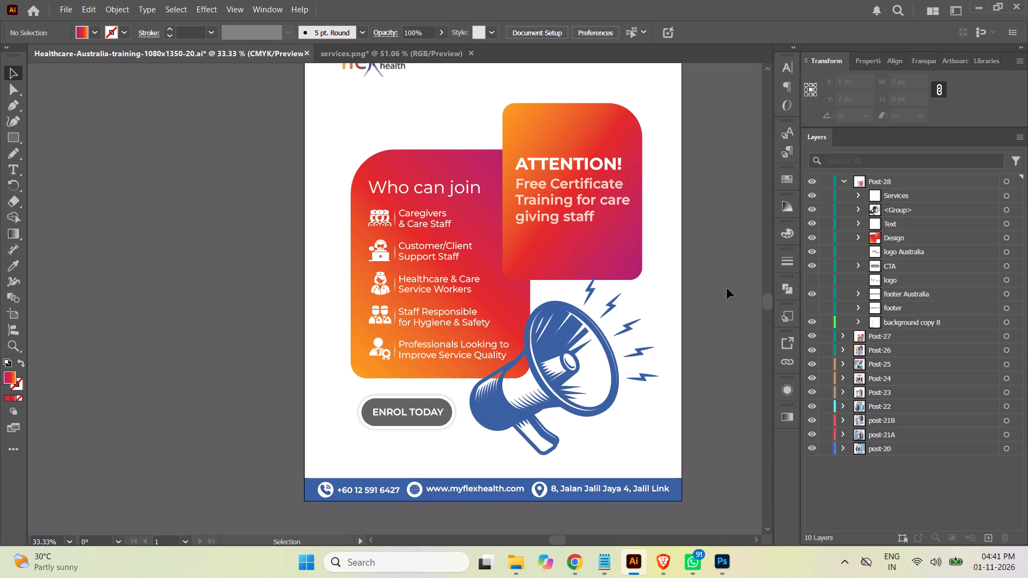
{"action": "scroll", "coordinate": [715, 302], "scroll_direction": "up", "scroll_amount": 2}
{"action": "scroll", "coordinate": [716, 302], "scroll_direction": "down", "scroll_amount": 1}
{"action": "scroll", "coordinate": [716, 302], "scroll_direction": "up", "scroll_amount": 3}
{"action": "scroll", "coordinate": [715, 304], "scroll_direction": "down", "scroll_amount": 4}
{"action": "key", "text": "ctrl+s"}
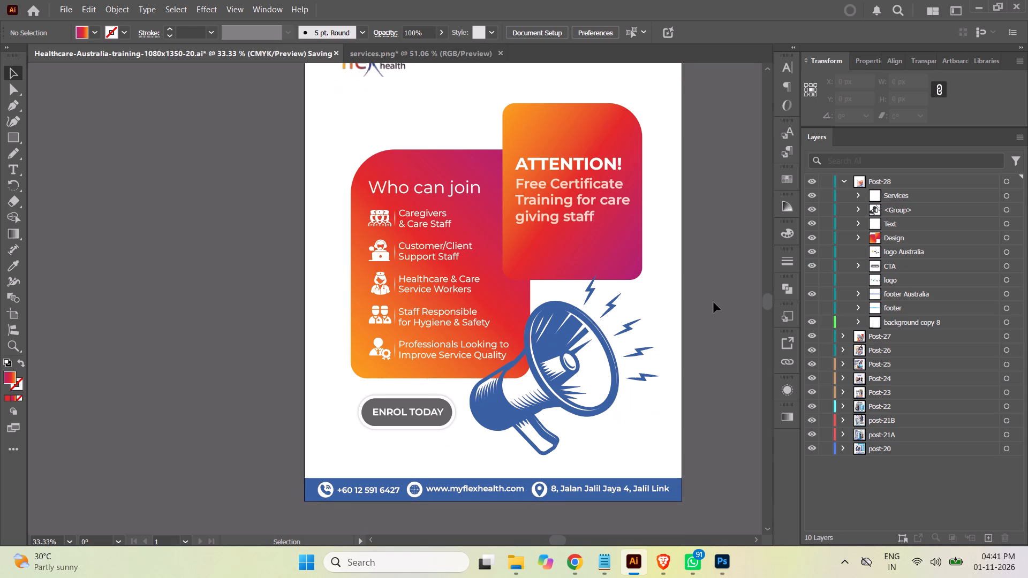
Select the blue megaphone group in the Post-28 layer.
{"action": "scroll", "coordinate": [714, 306], "scroll_direction": "up", "scroll_amount": 2}
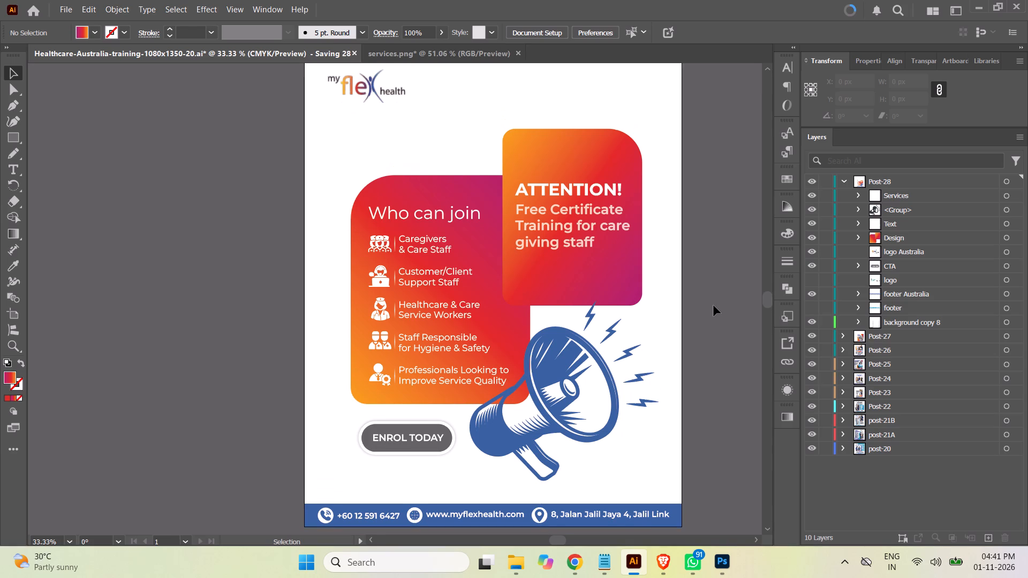
{"action": "scroll", "coordinate": [714, 306], "scroll_direction": "up", "scroll_amount": 1}
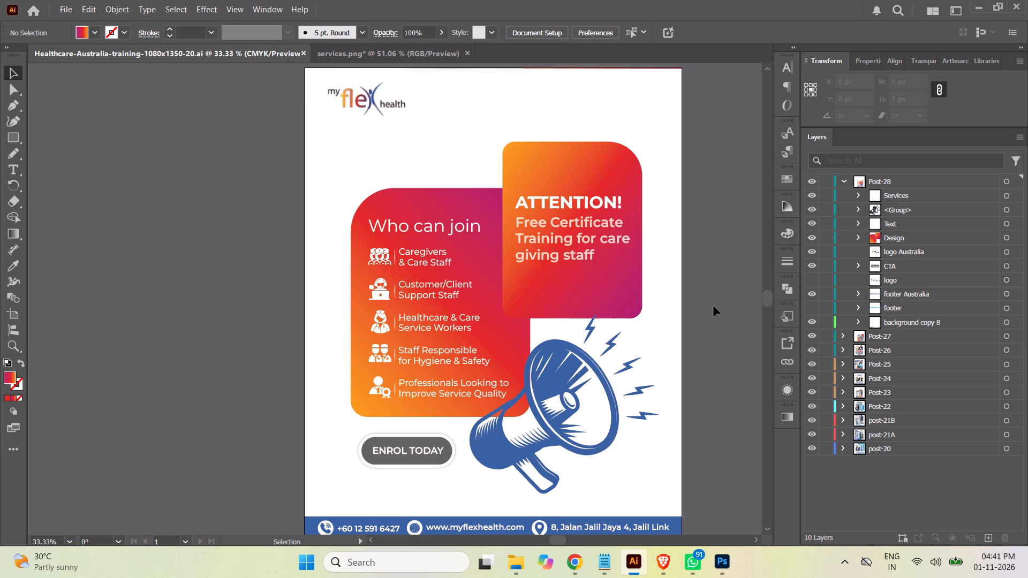
{"action": "left_click", "coordinate": [1007, 209]}
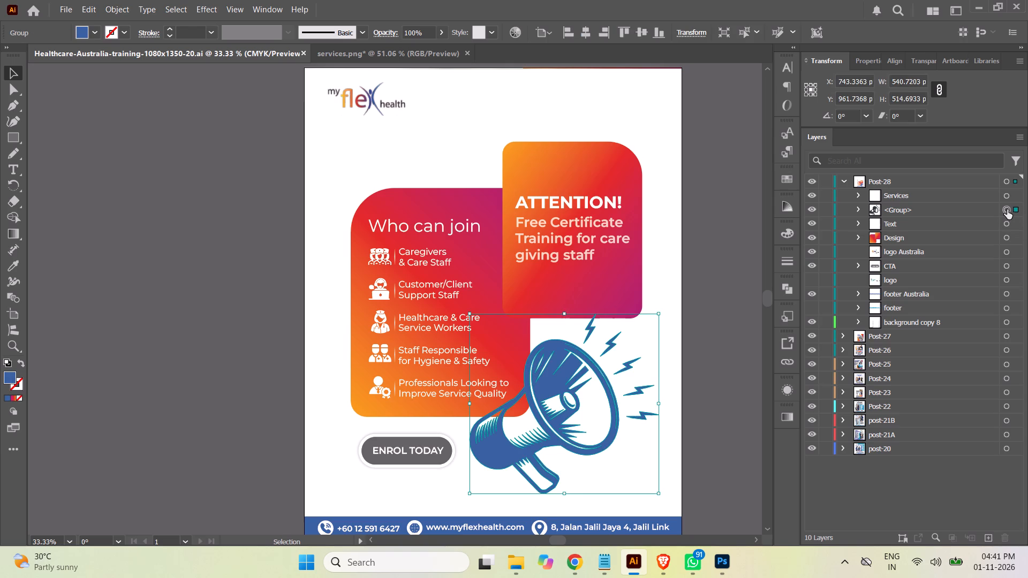
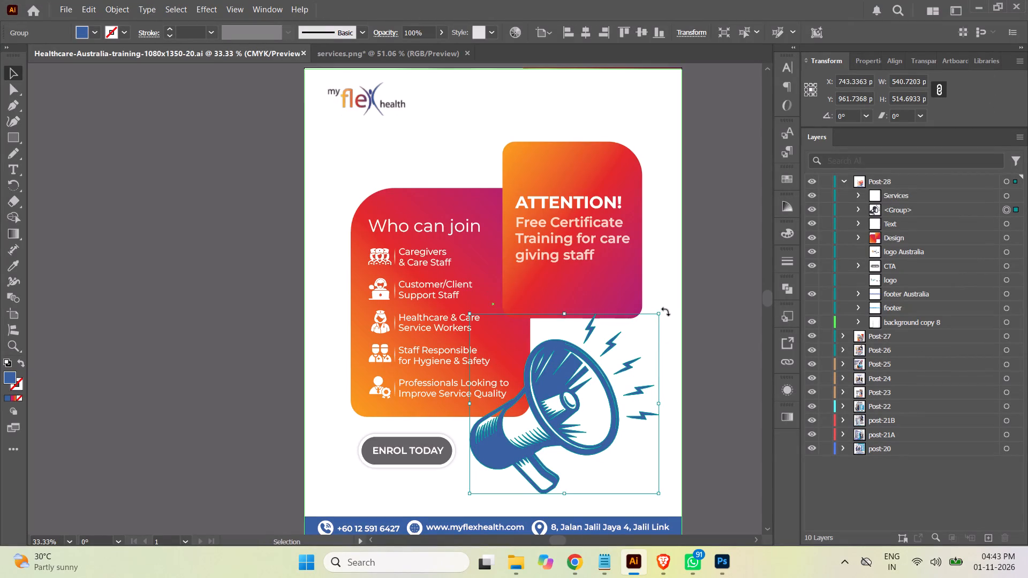
Scale the megaphone illustration down proportionally to about 412 × 393 px, reposition it at about X 726, Y 987 px, and deselect it.
{"action": "left_click_drag", "start_coordinate": [657, 313], "coordinate": [656, 321], "text": "shift"}
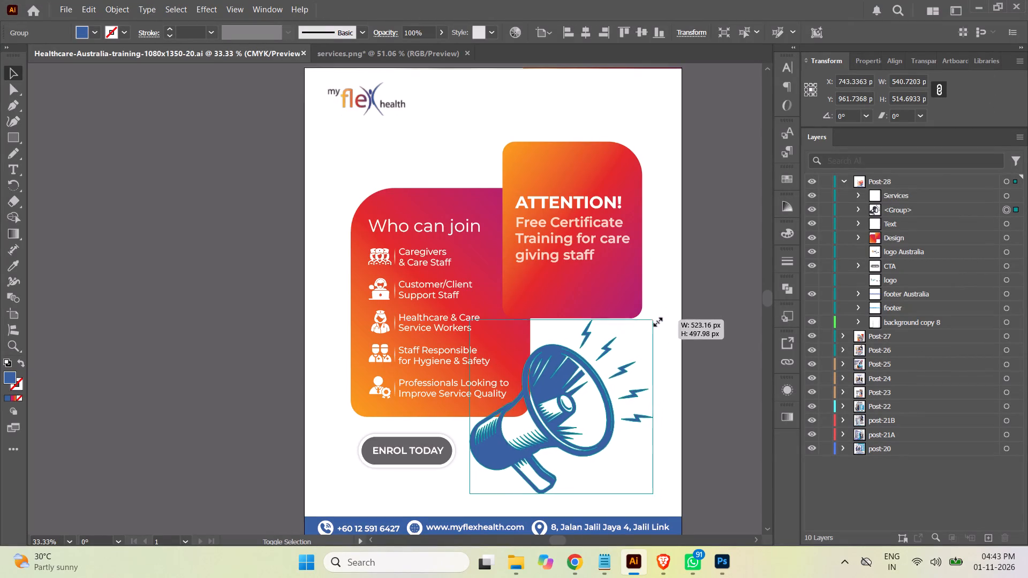
{"action": "left_click_drag", "start_coordinate": [656, 321], "coordinate": [651, 356], "text": "shift"}
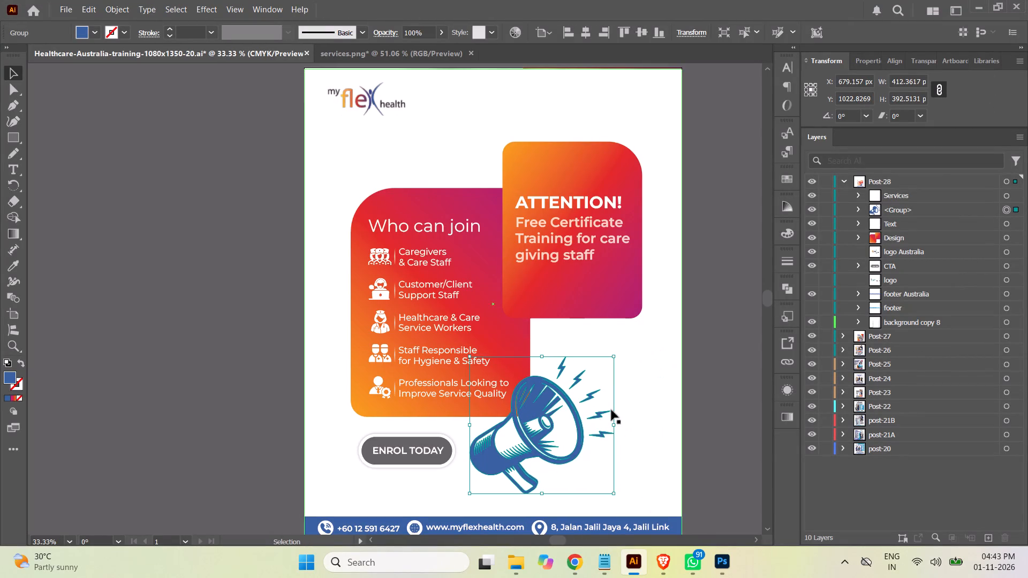
{"action": "left_click_drag", "start_coordinate": [547, 426], "coordinate": [564, 415]}
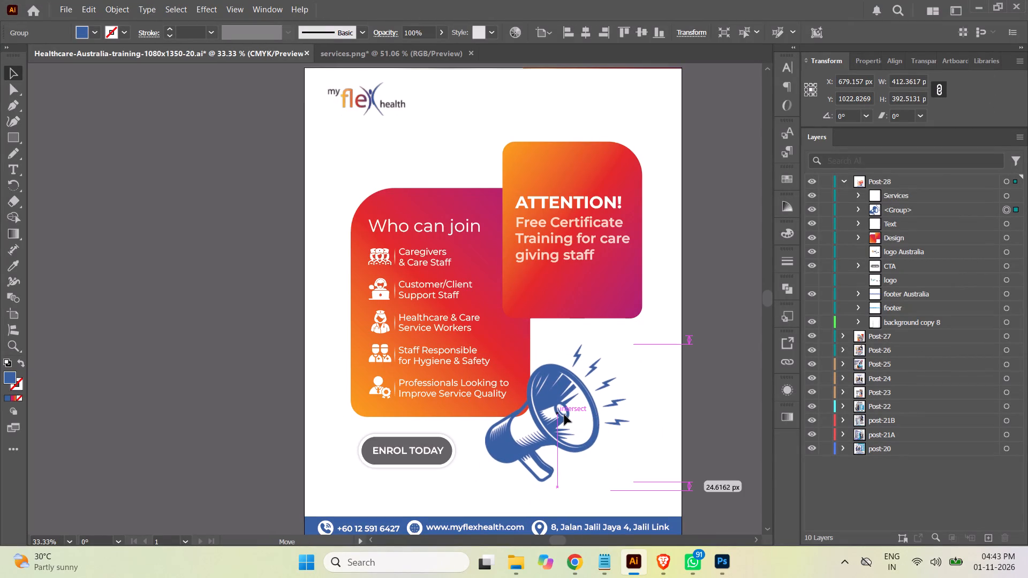
{"action": "left_click_drag", "start_coordinate": [564, 415], "coordinate": [565, 415]}
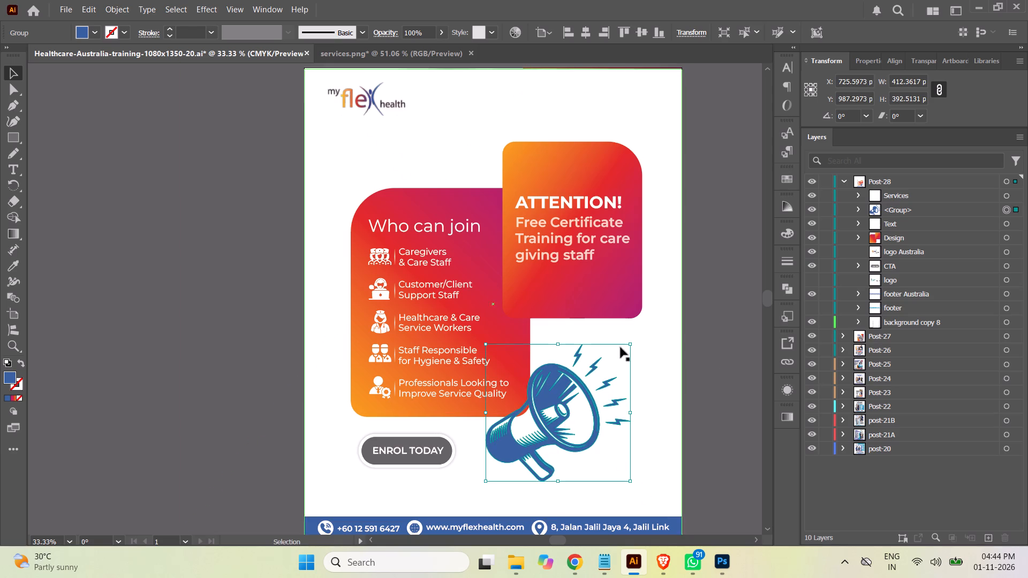
{"action": "left_click", "coordinate": [116, 203]}
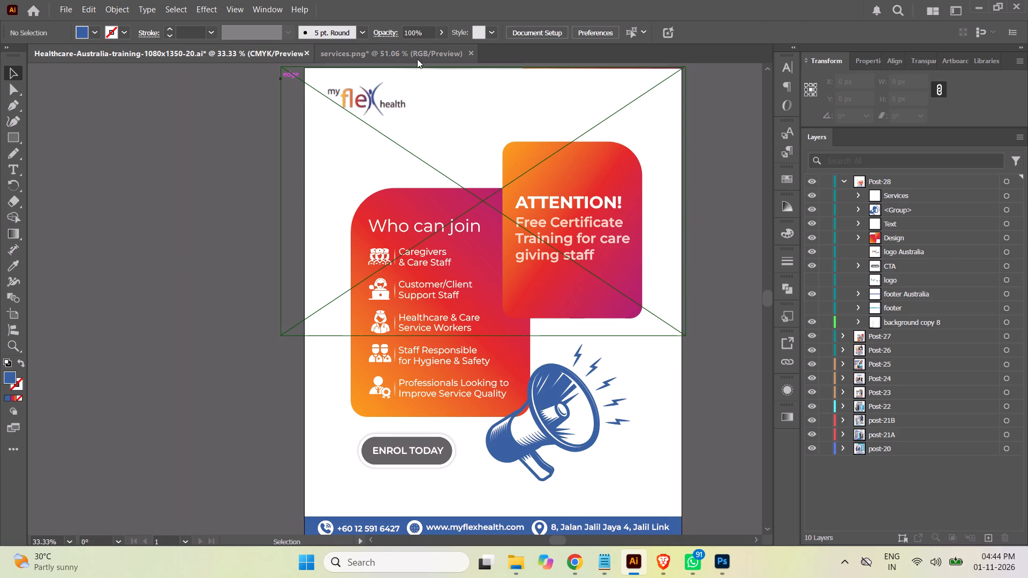
Close the services.png document without saving its changes, returning to the poster document.
{"action": "left_click", "coordinate": [405, 57]}
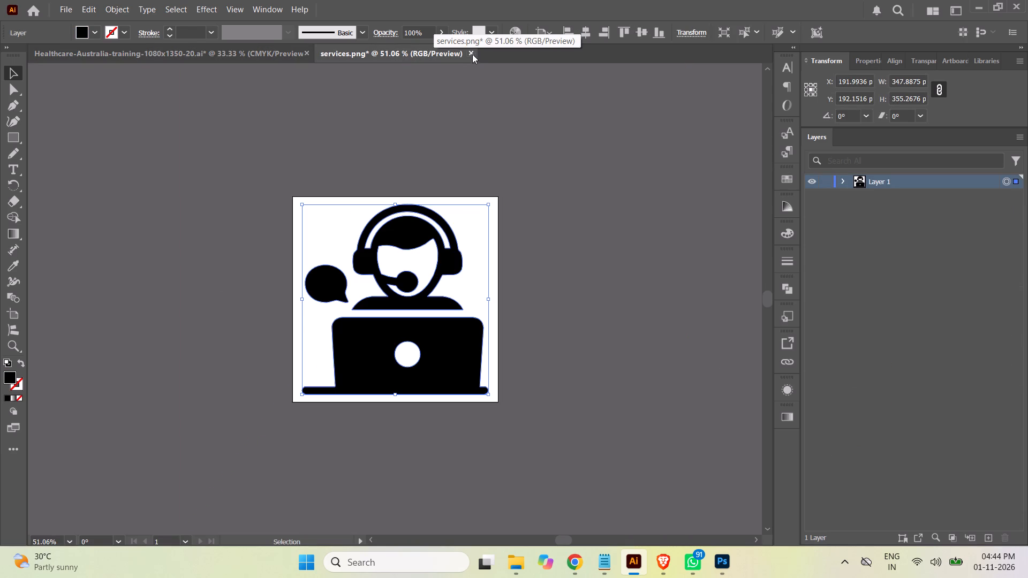
{"action": "left_click", "coordinate": [470, 52]}
{"action": "left_click", "coordinate": [576, 298]}
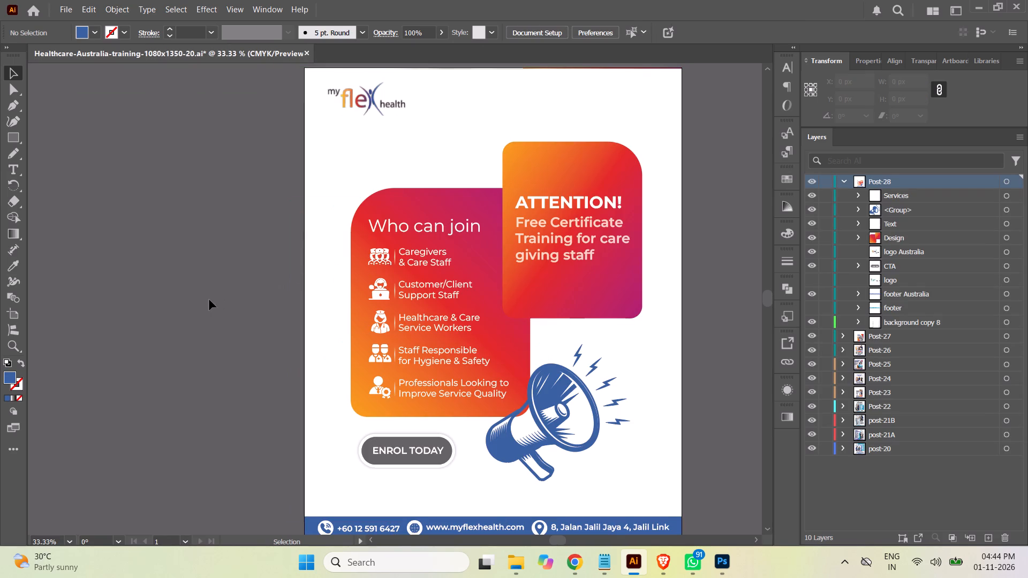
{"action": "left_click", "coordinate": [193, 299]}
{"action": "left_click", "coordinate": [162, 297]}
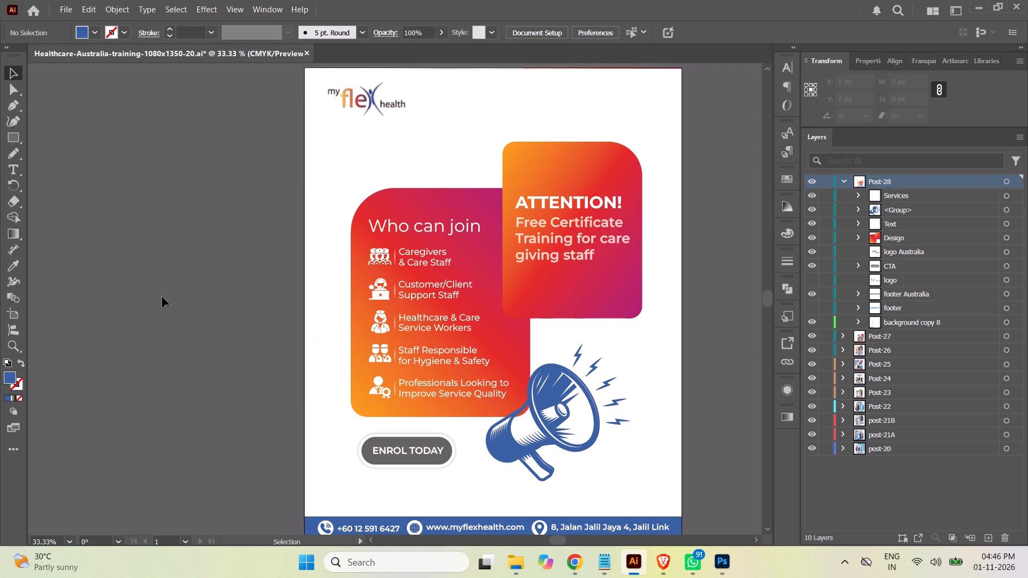
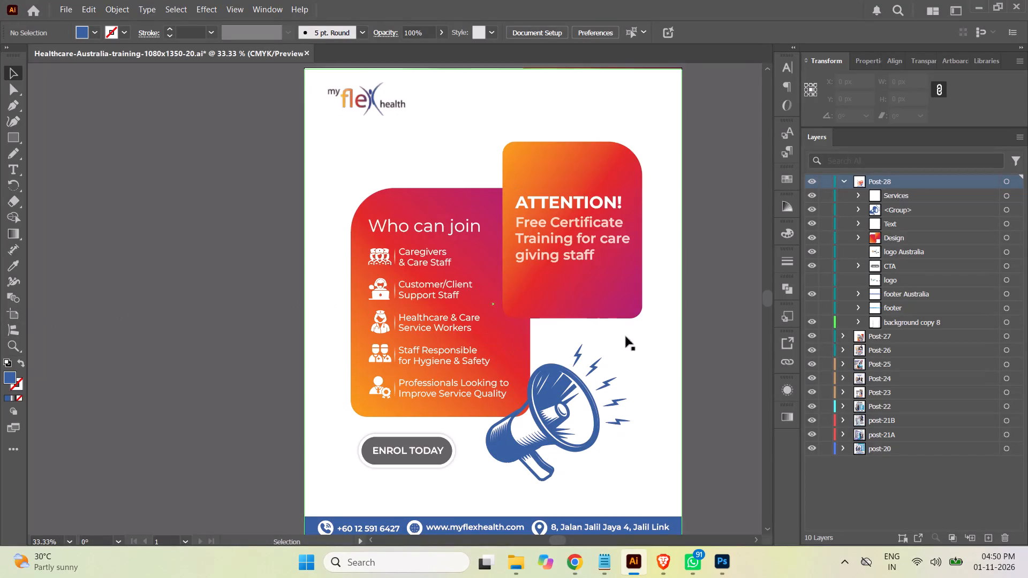
Save the Healthcare-Australia training poster document with nothing selected.
{"action": "left_click", "coordinate": [93, 269]}
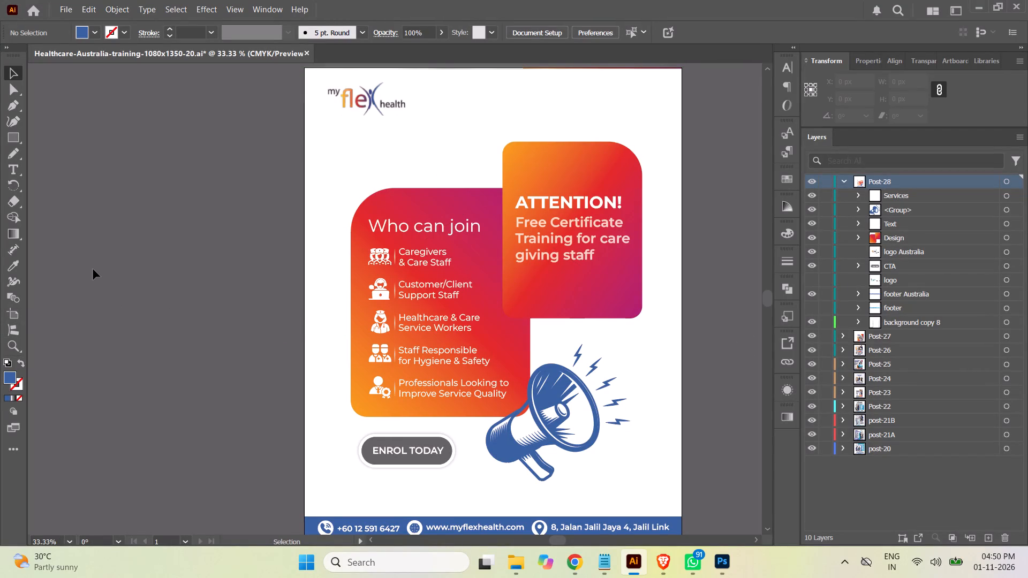
{"action": "key", "text": "ctrl+s"}
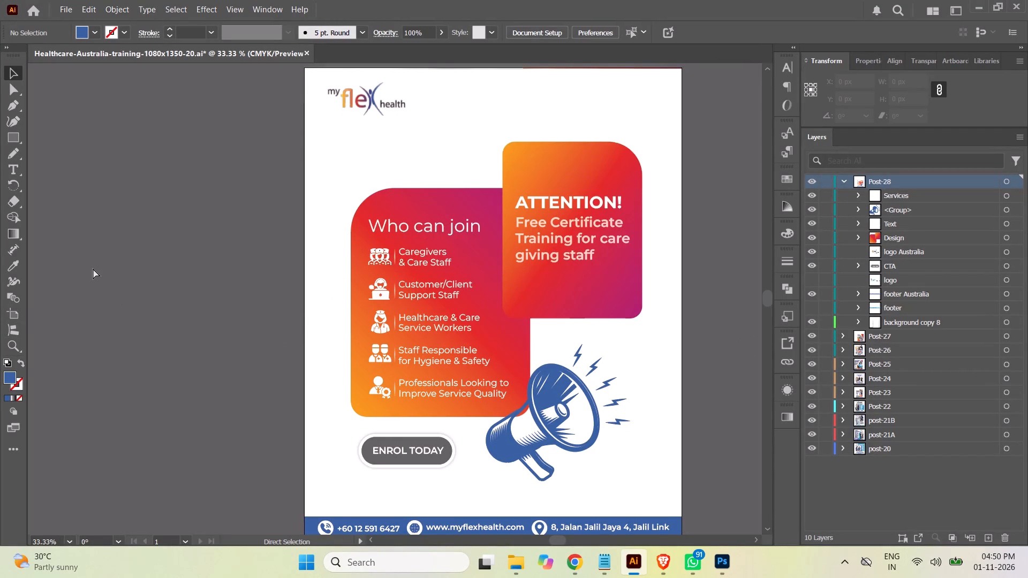
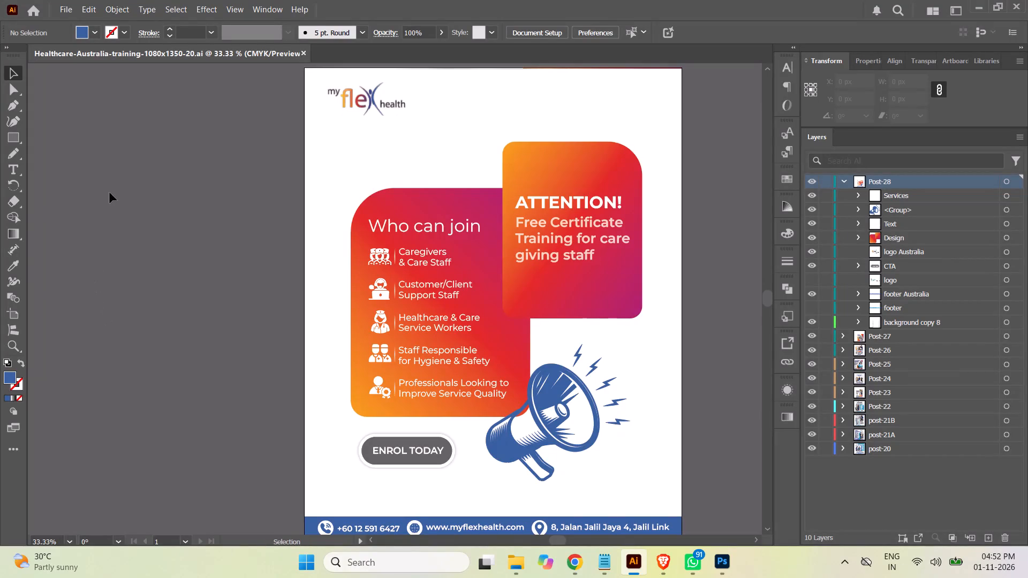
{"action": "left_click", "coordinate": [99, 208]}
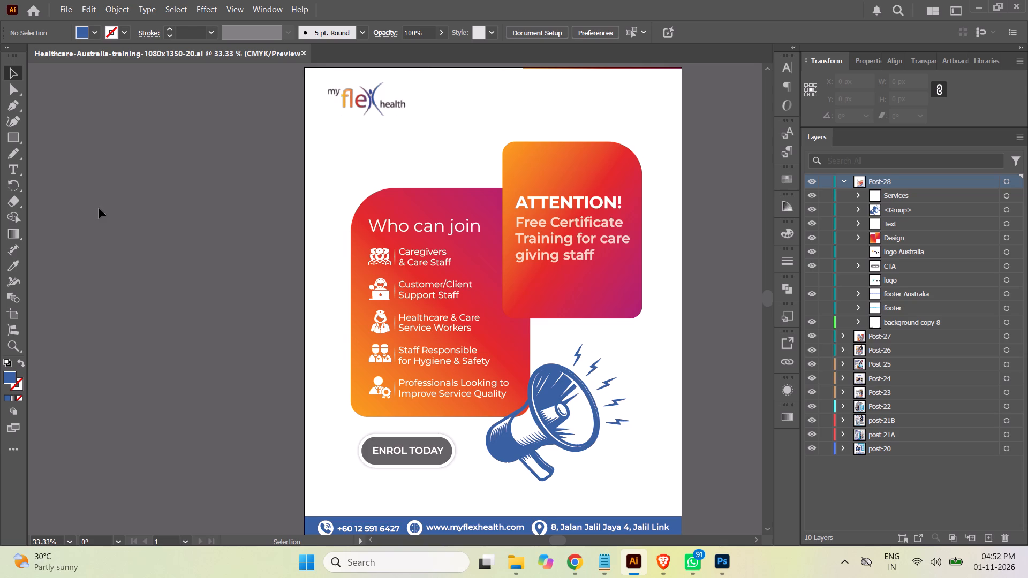
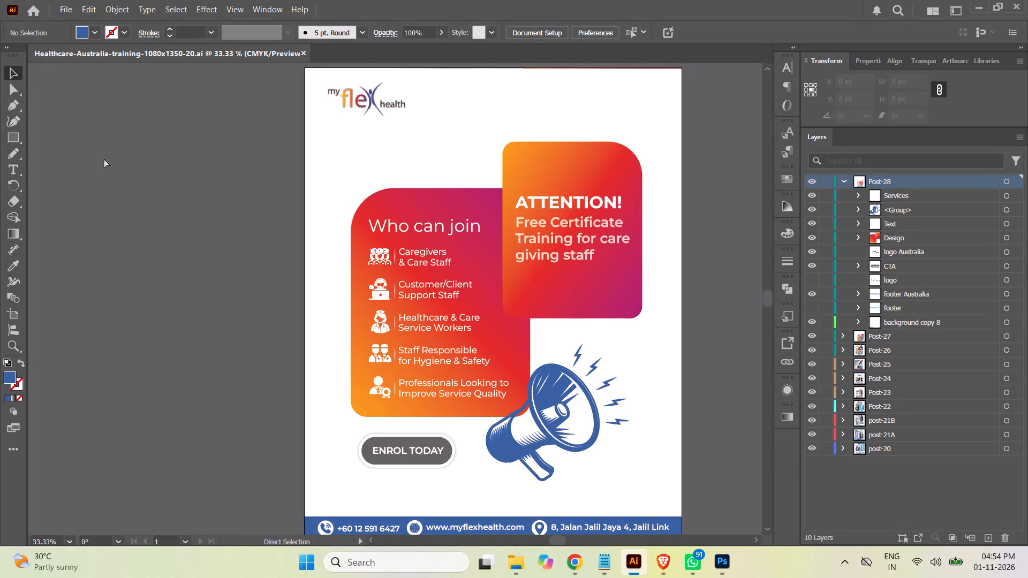
Save the training poster document.
{"action": "key", "text": "ctrl+s"}
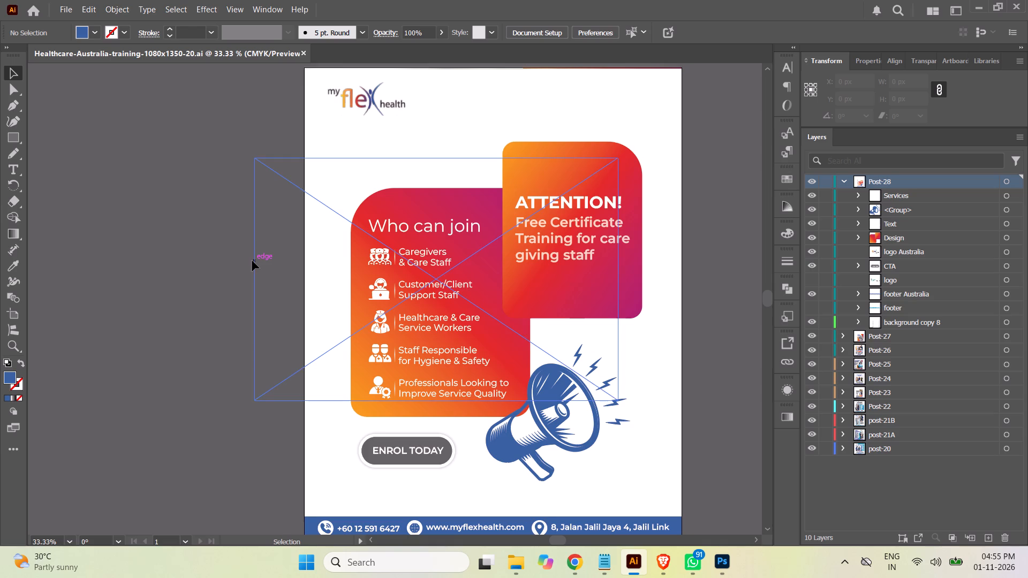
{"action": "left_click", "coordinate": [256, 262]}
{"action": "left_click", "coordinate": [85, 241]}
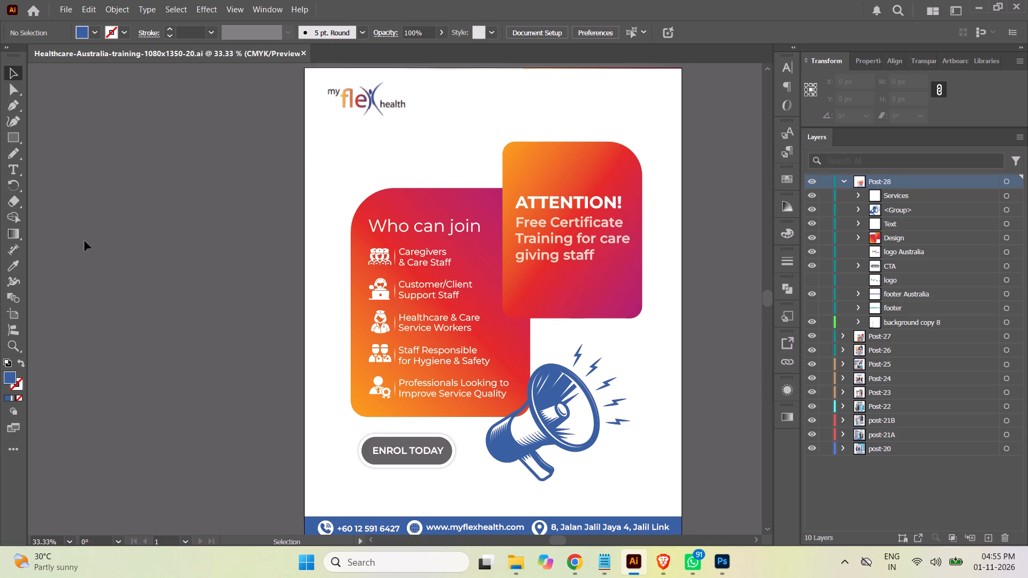
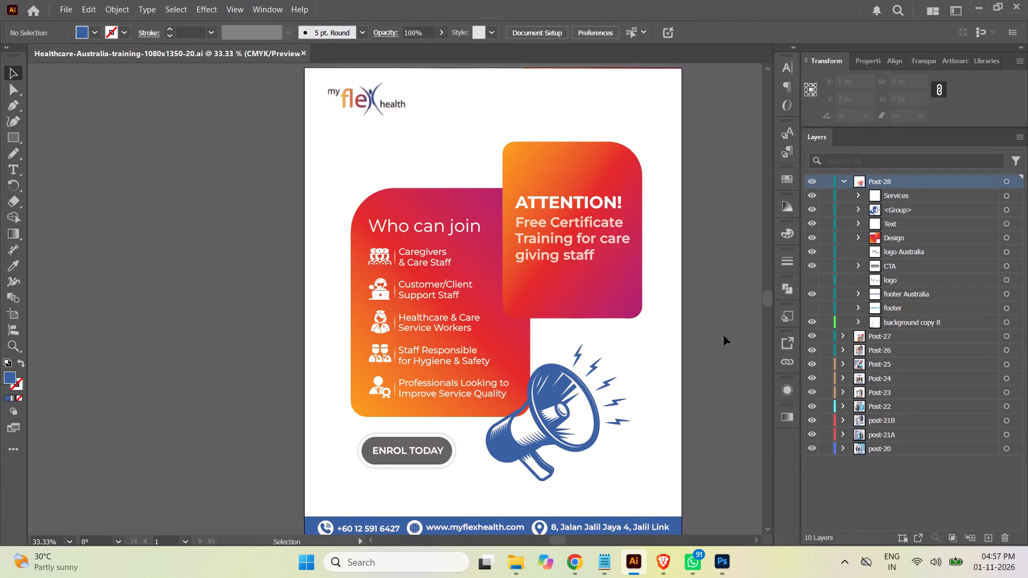
Look over the finished poster from the logo to the footer and save the document again.
{"action": "scroll", "coordinate": [724, 336], "scroll_direction": "down", "scroll_amount": 7}
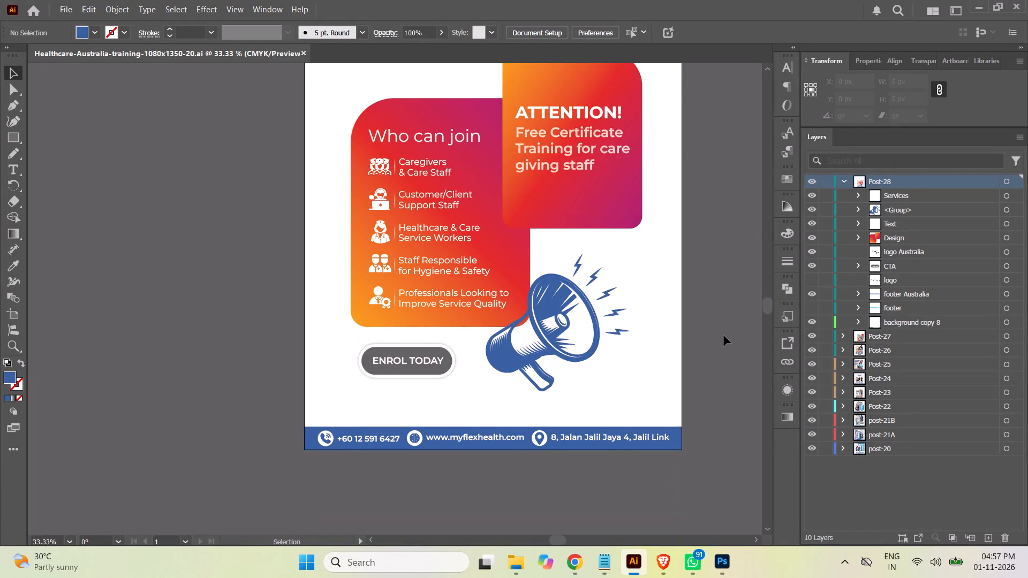
{"action": "scroll", "coordinate": [724, 336], "scroll_direction": "up", "scroll_amount": 6}
{"action": "scroll", "coordinate": [724, 336], "scroll_direction": "down", "scroll_amount": 1}
{"action": "scroll", "coordinate": [724, 336], "scroll_direction": "up", "scroll_amount": 2}
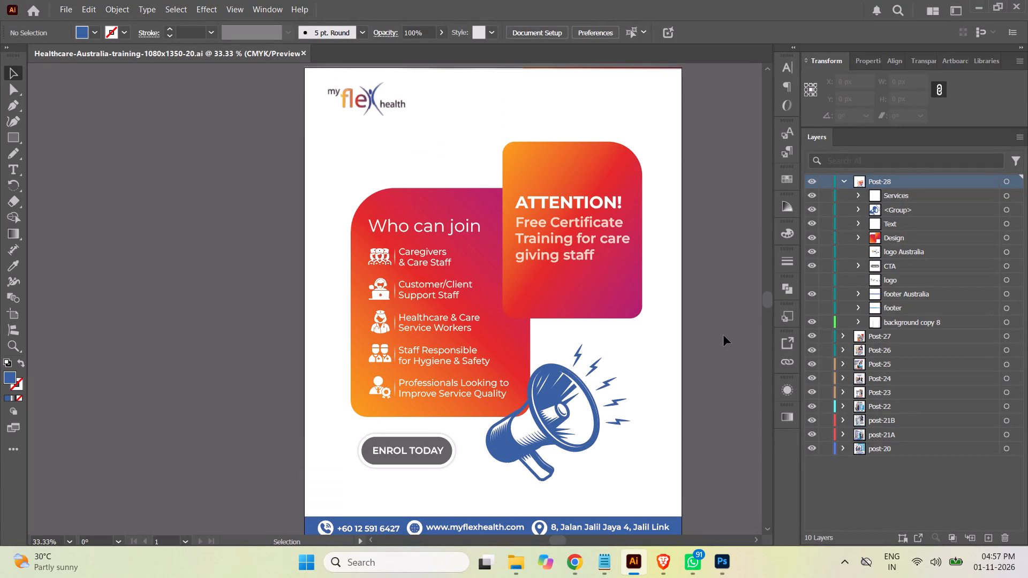
{"action": "key", "text": "ctrl+s"}
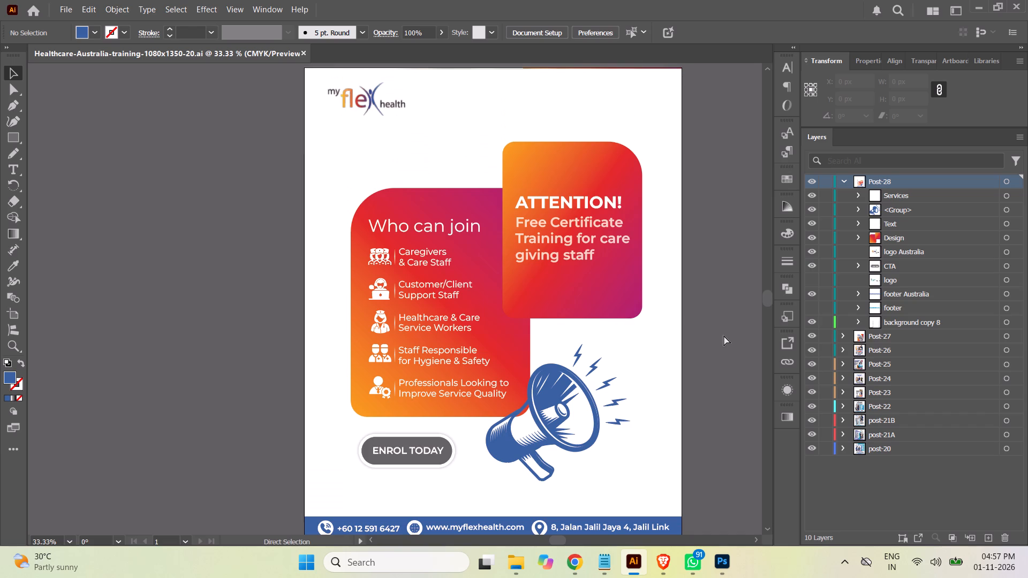
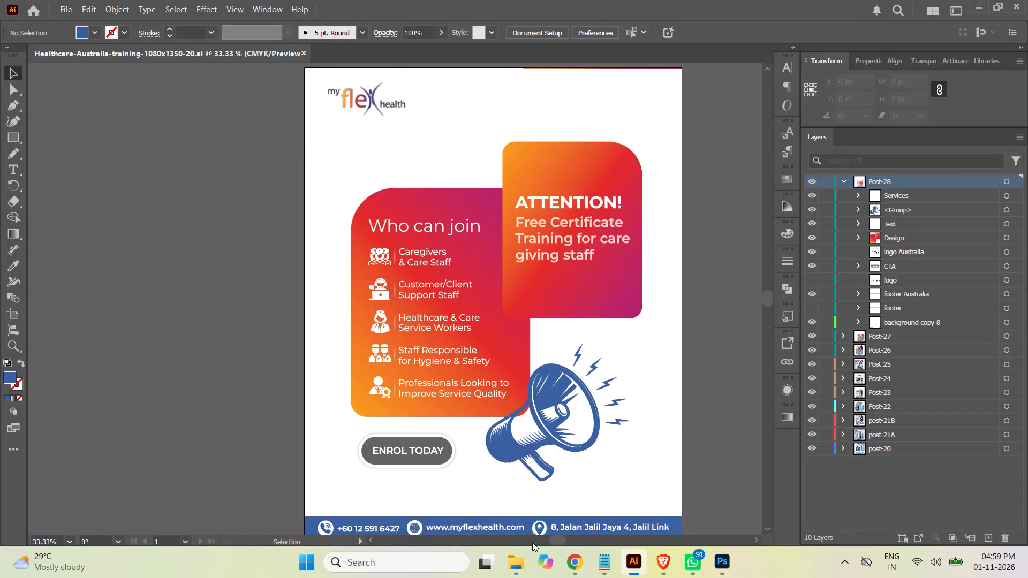
Look through the tag artwork folder under Data in File Explorer, and return to the poster in Illustrator.
{"action": "left_click", "coordinate": [521, 558]}
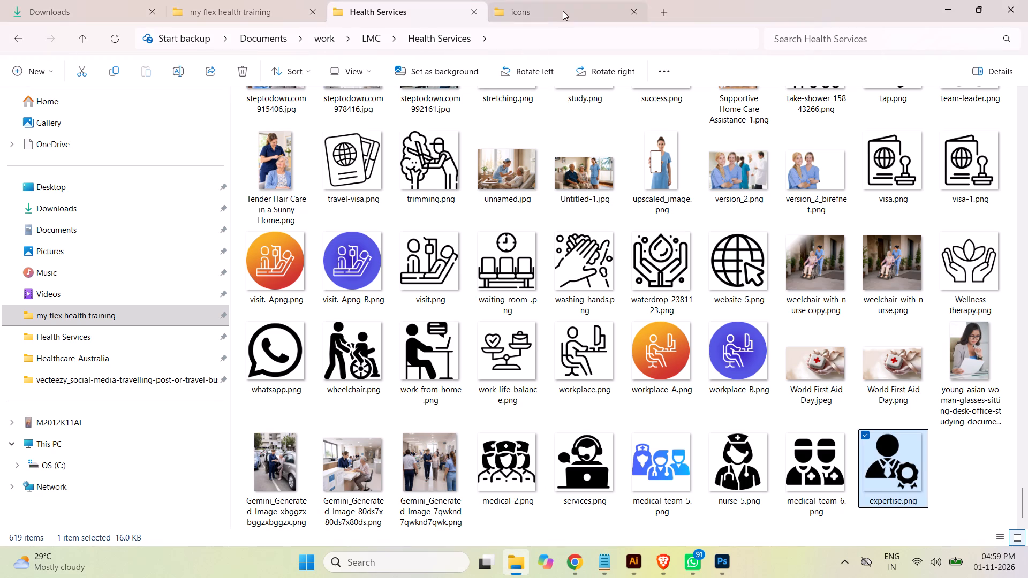
{"action": "left_click", "coordinate": [554, 9]}
{"action": "left_click", "coordinate": [323, 39]}
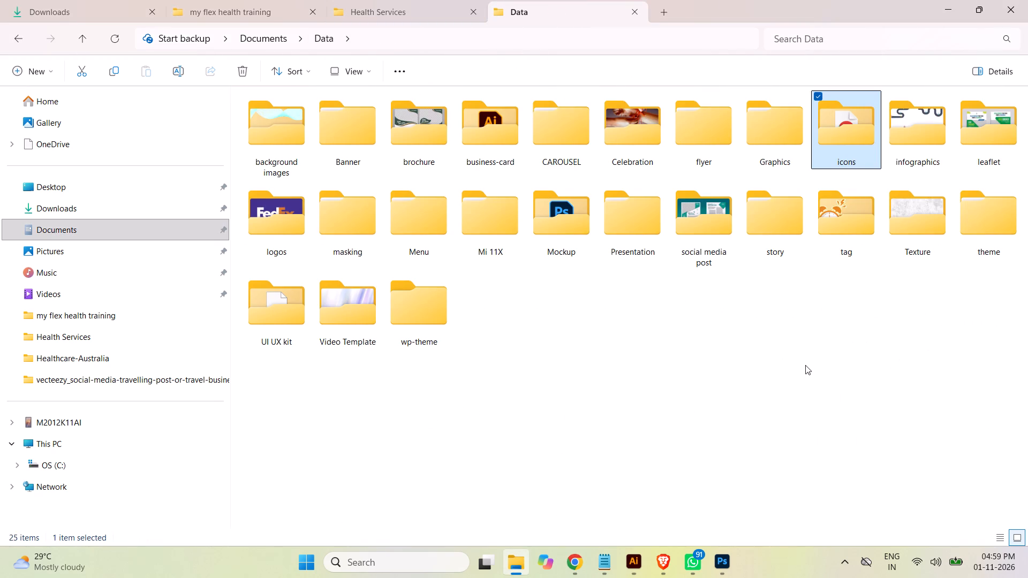
{"action": "double_click", "coordinate": [836, 228]}
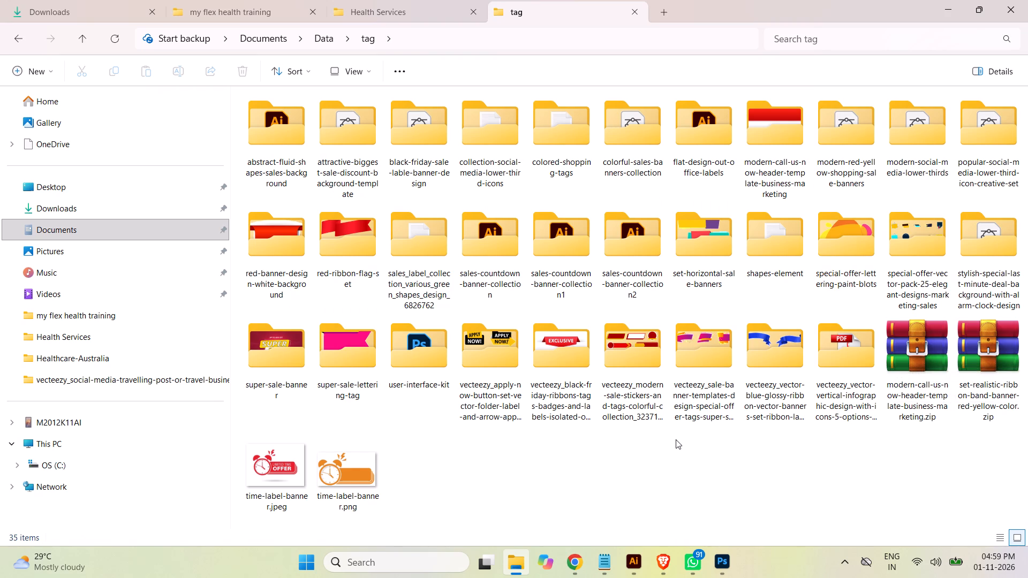
{"action": "left_click", "coordinate": [638, 561]}
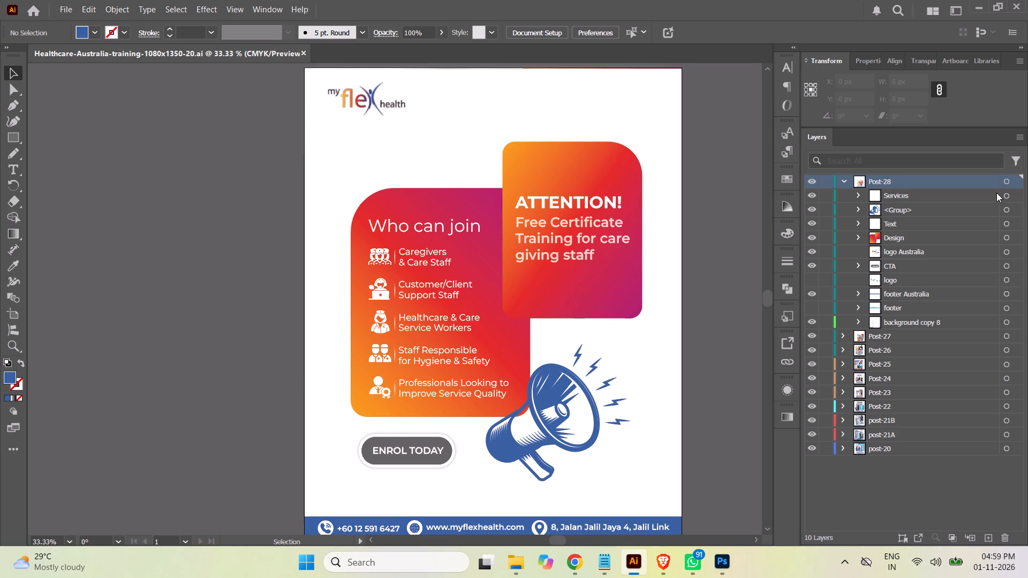
Move the megaphone about 64 px down and 12 px left, closer to the footer, and save the document.
{"action": "left_click", "coordinate": [1004, 211]}
{"action": "left_click_drag", "start_coordinate": [565, 444], "coordinate": [566, 470]}
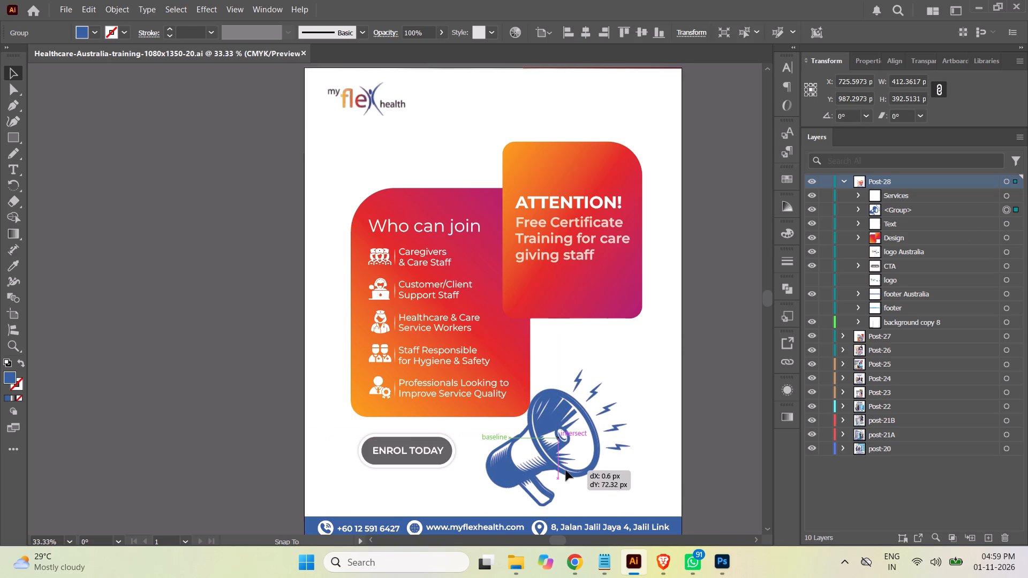
{"action": "left_click_drag", "start_coordinate": [566, 470], "coordinate": [562, 468]}
{"action": "left_click", "coordinate": [727, 385]}
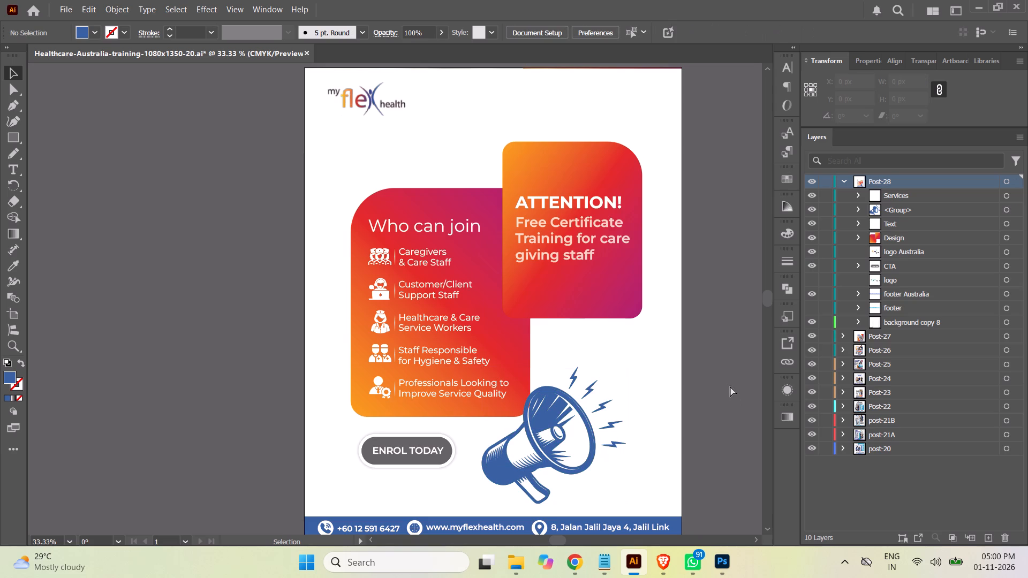
{"action": "key", "text": "ctrl+s"}
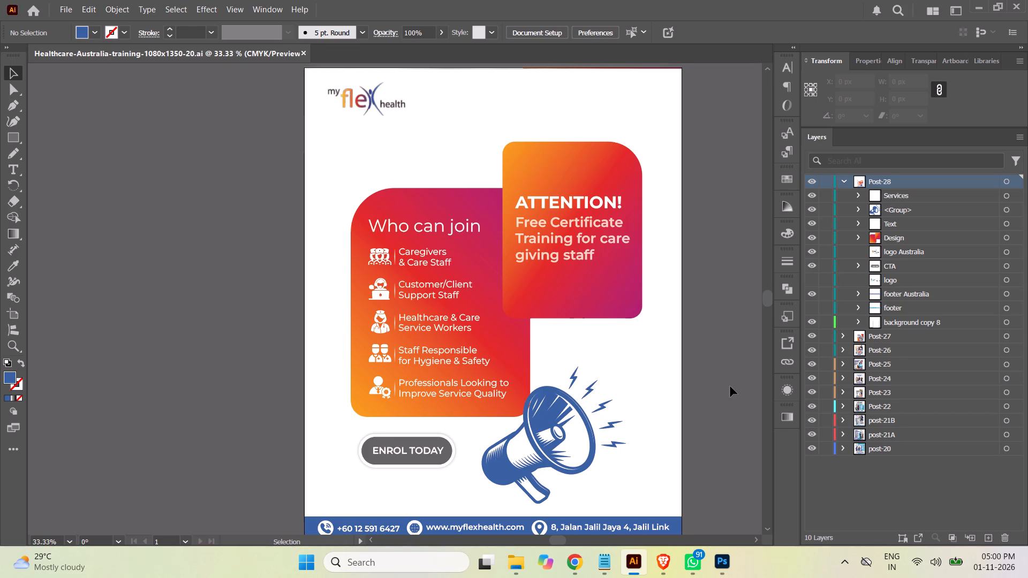
Duplicate the megaphone group within the Post-28 layer.
{"action": "left_click", "coordinate": [1007, 210]}
{"action": "left_click", "coordinate": [965, 210]}
{"action": "left_click_drag", "start_coordinate": [971, 209], "coordinate": [988, 535]}
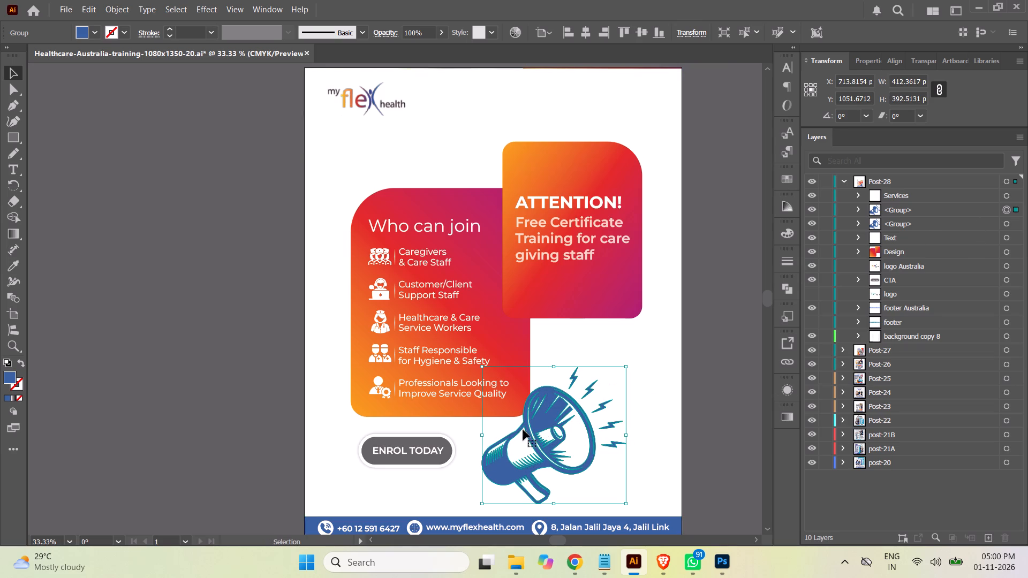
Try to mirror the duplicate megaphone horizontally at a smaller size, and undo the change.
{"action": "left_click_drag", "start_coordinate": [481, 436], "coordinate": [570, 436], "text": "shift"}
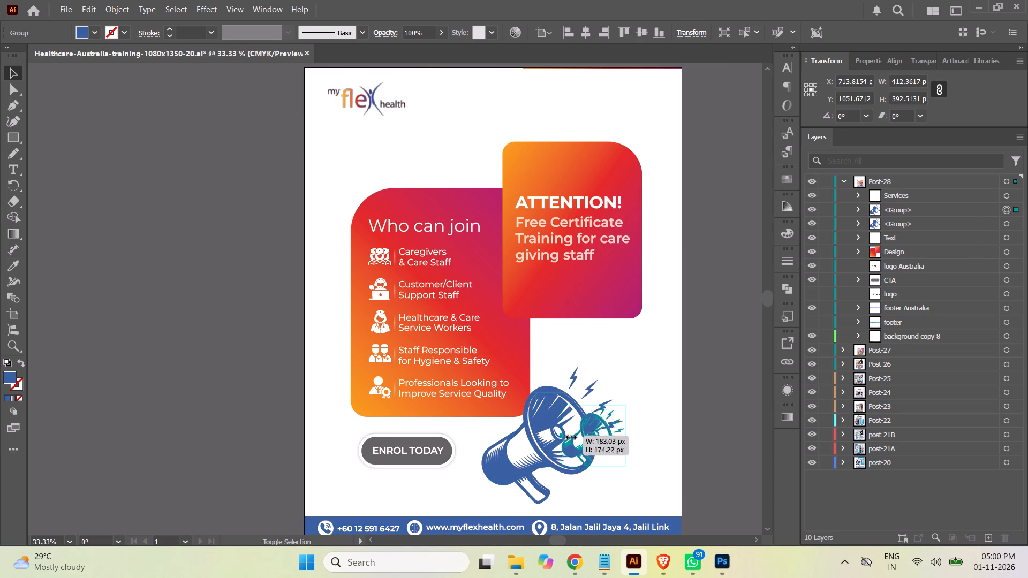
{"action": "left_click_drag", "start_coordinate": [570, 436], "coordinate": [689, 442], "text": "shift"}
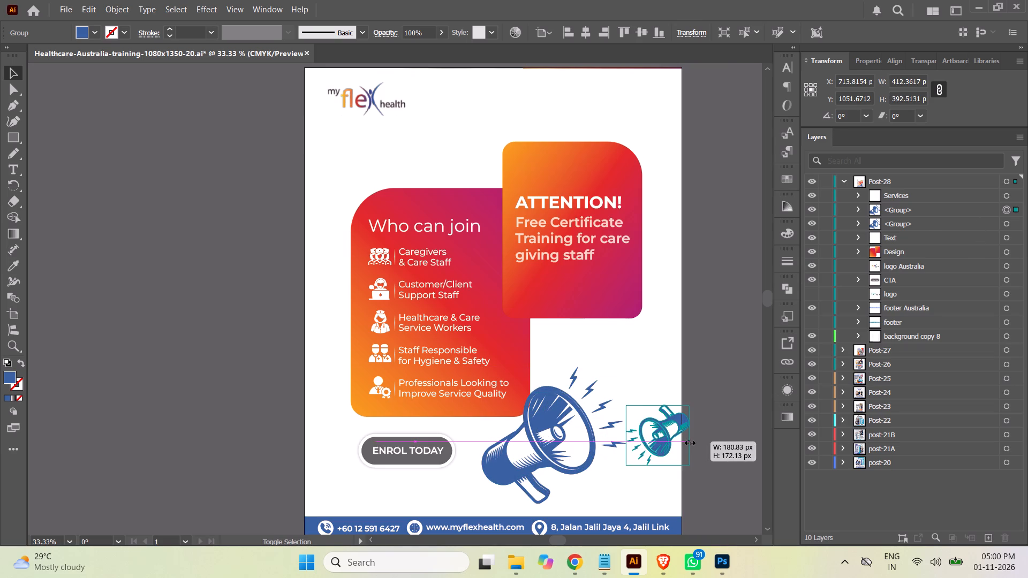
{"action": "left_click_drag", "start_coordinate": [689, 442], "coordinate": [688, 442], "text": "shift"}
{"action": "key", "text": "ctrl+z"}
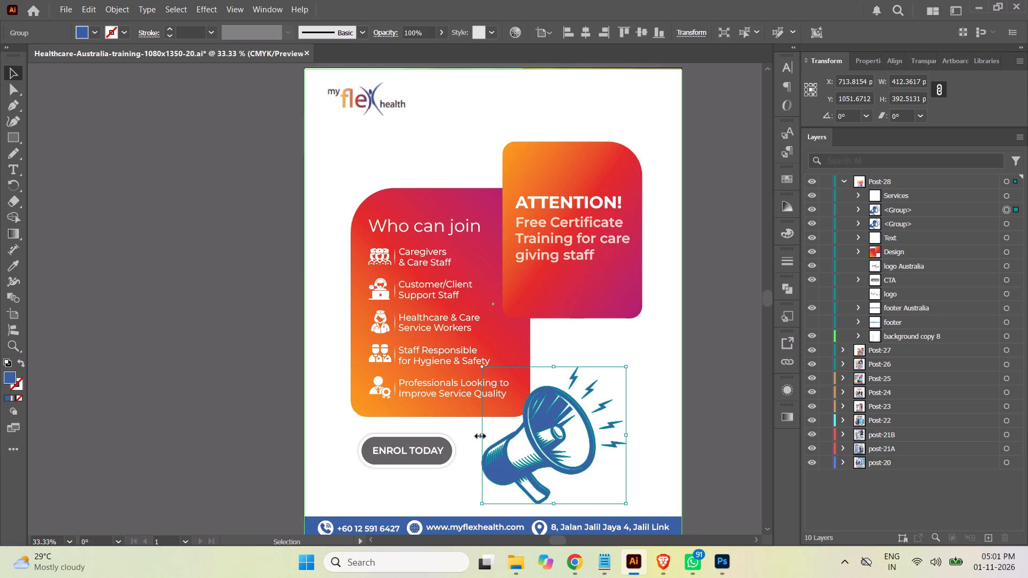
Mirror the duplicate megaphone horizontally, shrink it to about 230 × 223 px and place it above the original, overlapping the ATTENTION card's lower edge.
{"action": "left_click_drag", "start_coordinate": [482, 434], "coordinate": [722, 429]}
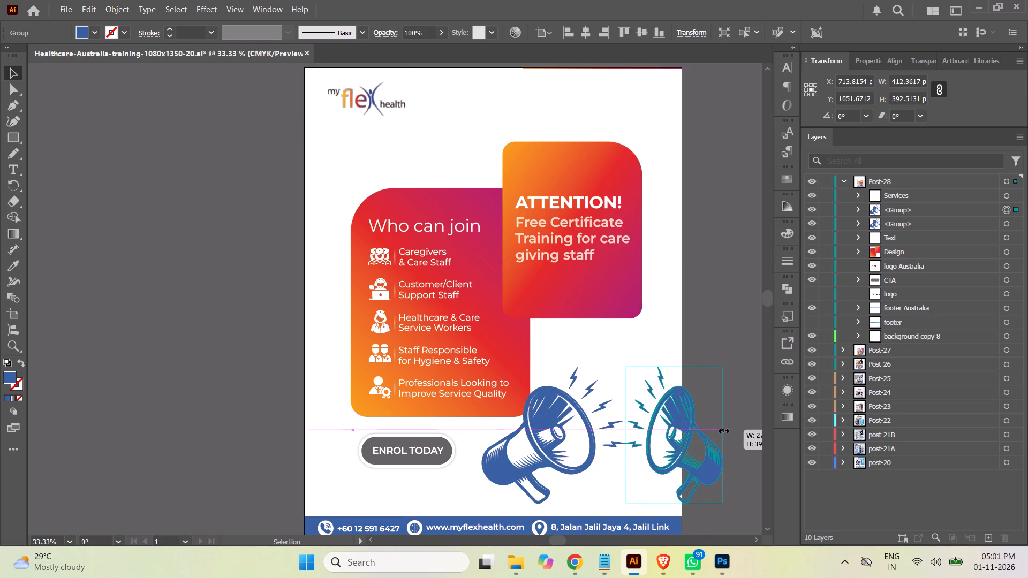
{"action": "left_click_drag", "start_coordinate": [722, 429], "coordinate": [752, 427]}
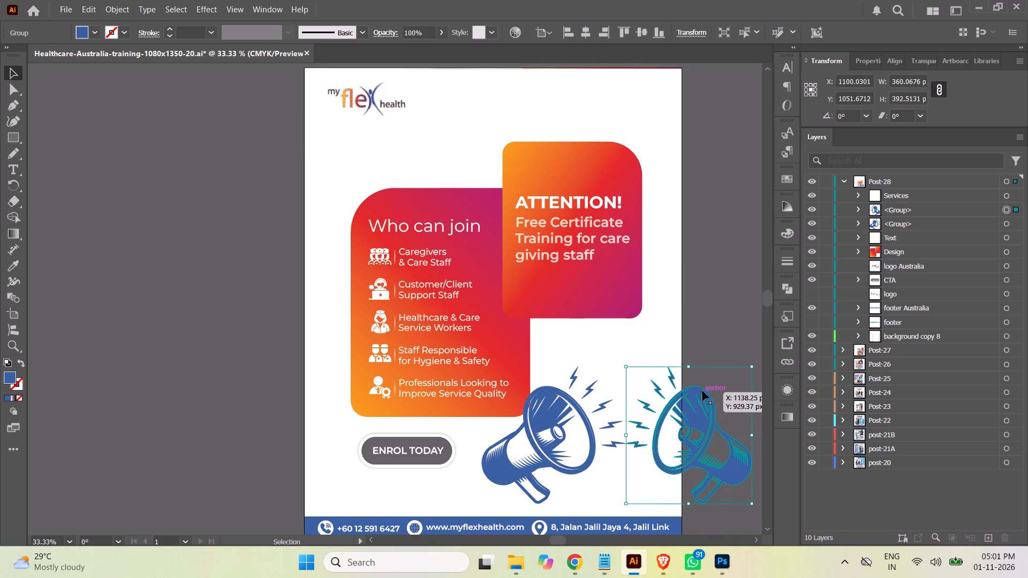
{"action": "left_click_drag", "start_coordinate": [689, 367], "coordinate": [686, 398]}
{"action": "left_click_drag", "start_coordinate": [751, 448], "coordinate": [741, 448]}
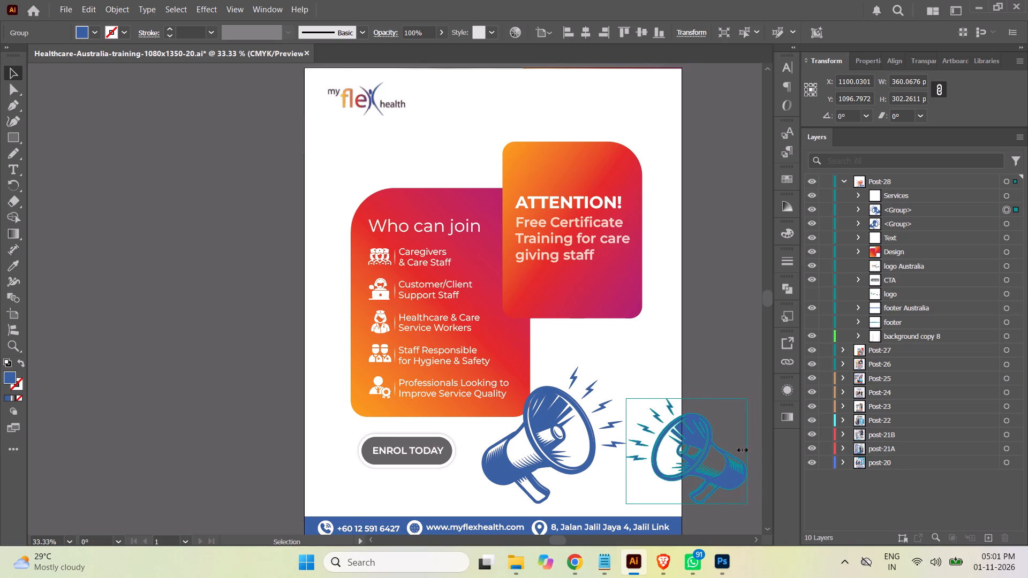
{"action": "left_click_drag", "start_coordinate": [741, 448], "coordinate": [735, 448]}
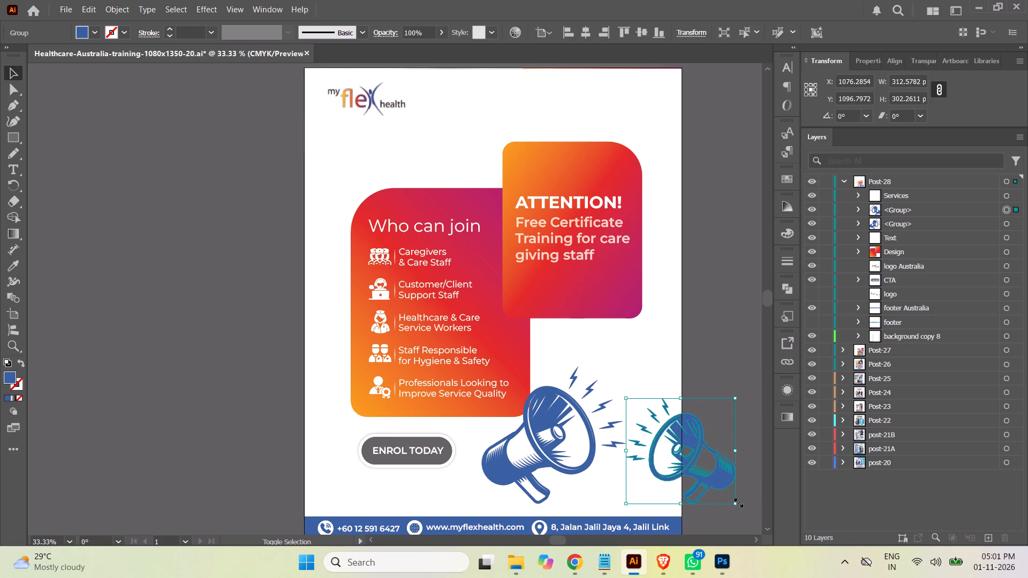
{"action": "left_click_drag", "start_coordinate": [736, 501], "coordinate": [709, 475], "text": "shift"}
{"action": "left_click_drag", "start_coordinate": [697, 457], "coordinate": [584, 354]}
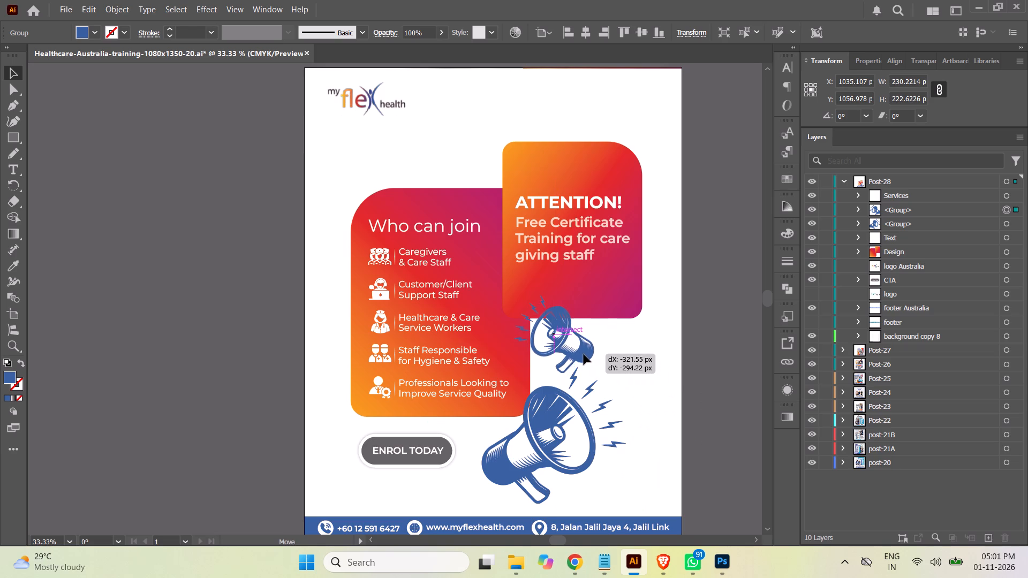
{"action": "left_click_drag", "start_coordinate": [584, 354], "coordinate": [584, 354]}
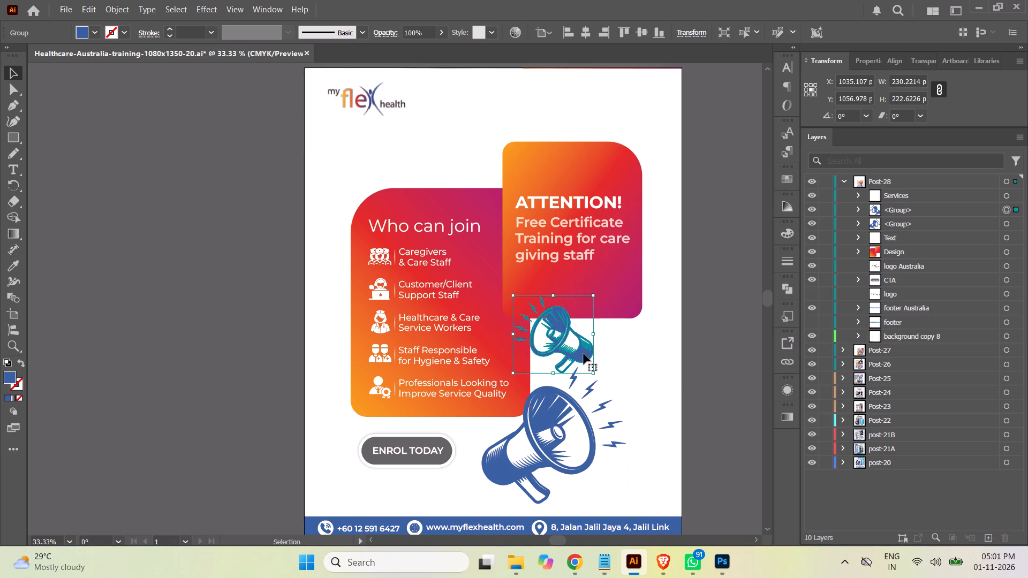
{"action": "left_click", "coordinate": [713, 386]}
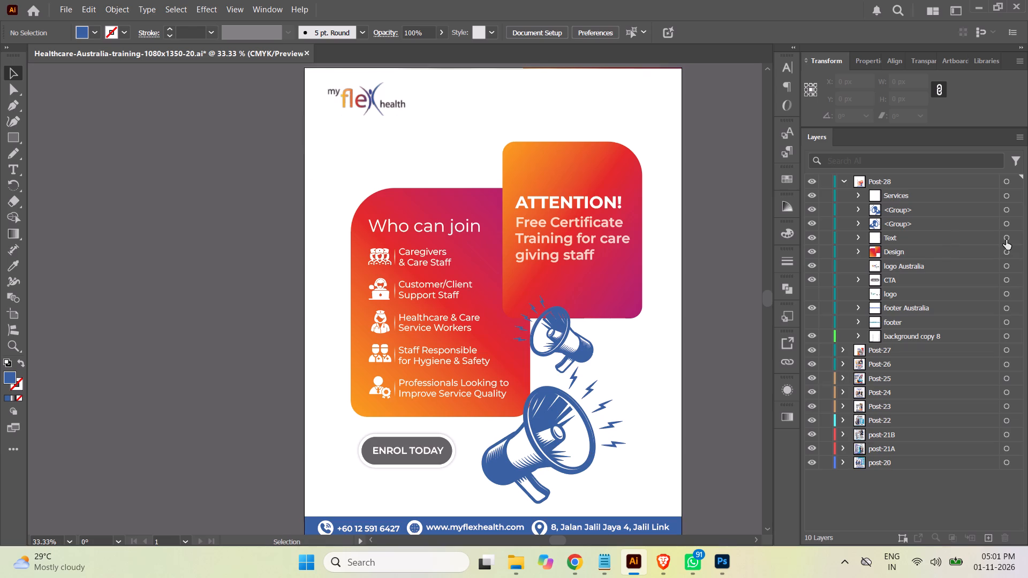
Nudge the original large megaphone slightly up and left beneath the small mirrored one, and save the document.
{"action": "left_click", "coordinate": [1006, 225]}
{"action": "left_click_drag", "start_coordinate": [551, 463], "coordinate": [546, 461]}
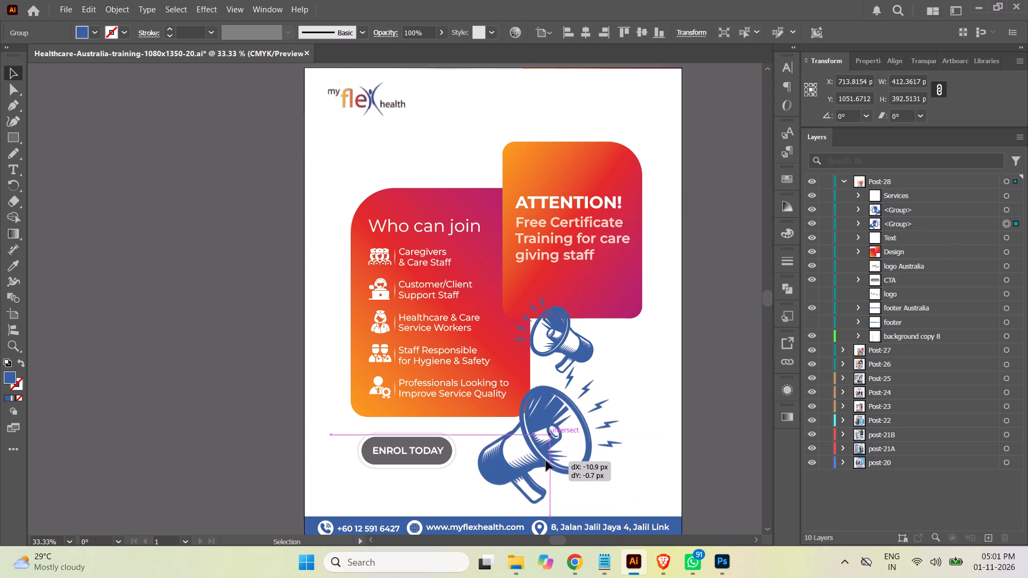
{"action": "left_click_drag", "start_coordinate": [546, 461], "coordinate": [542, 450]}
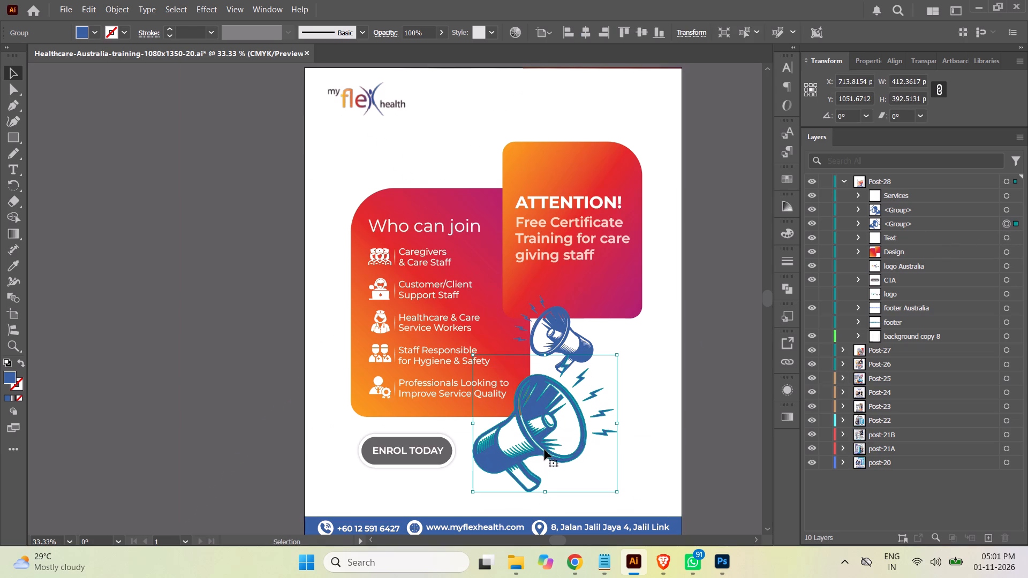
{"action": "left_click", "coordinate": [720, 328]}
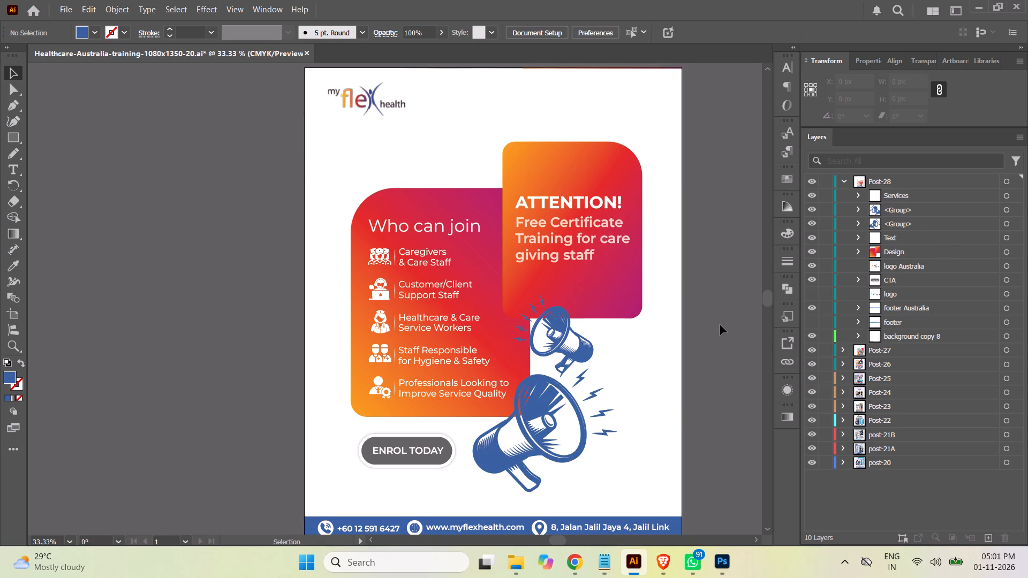
{"action": "key", "text": "ctrl+s"}
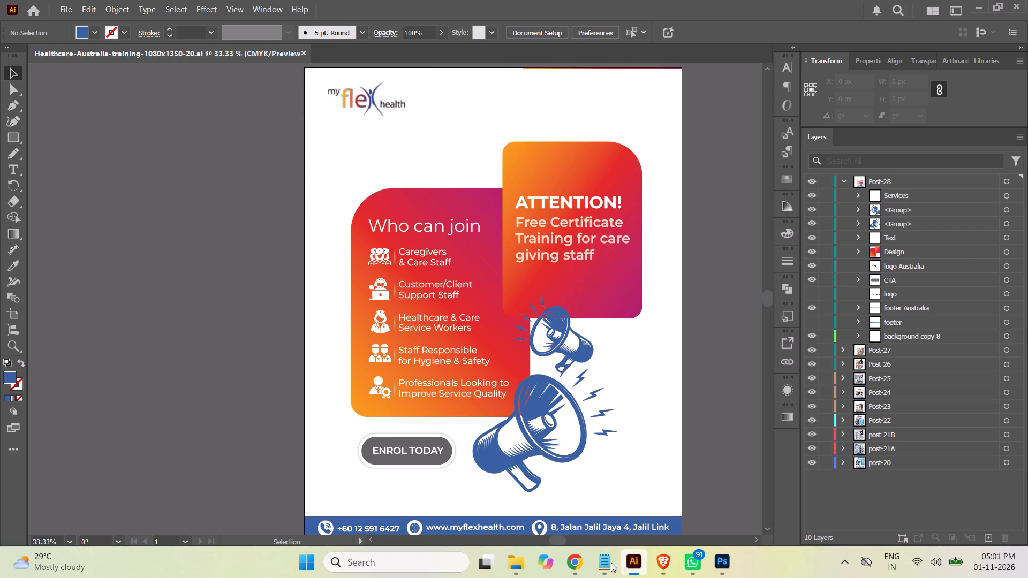
Check the black-friday ribbons folder in File Explorer and the Free Care Giving Training brief in Chrome, and return to Illustrator.
{"action": "left_click", "coordinate": [520, 566]}
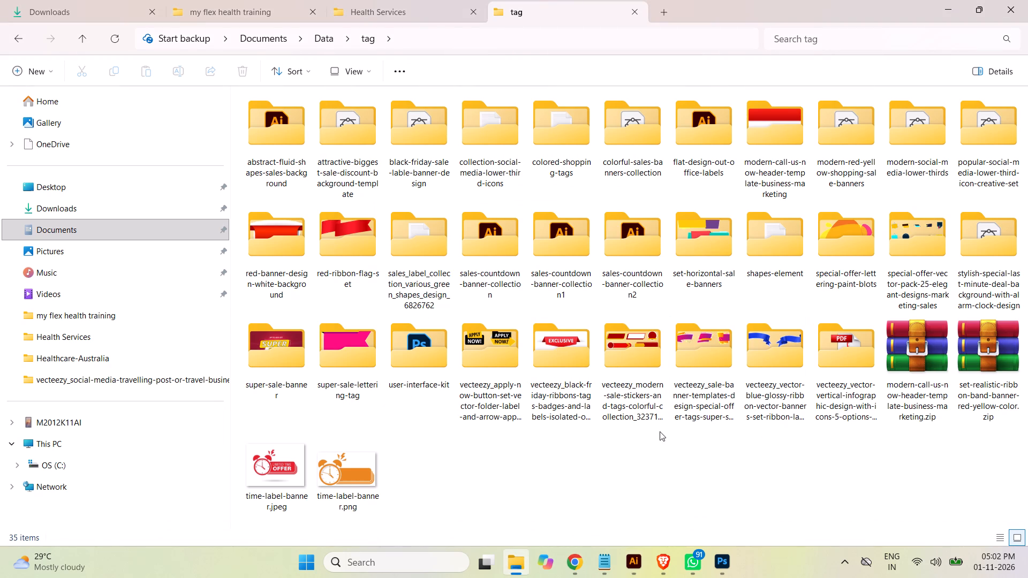
{"action": "double_click", "coordinate": [578, 368]}
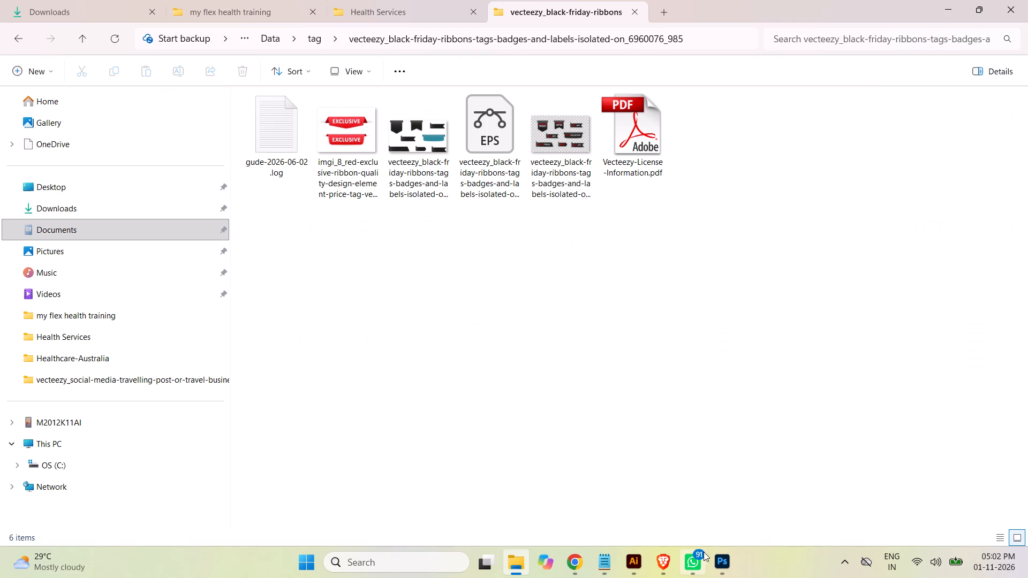
{"action": "left_click", "coordinate": [577, 564]}
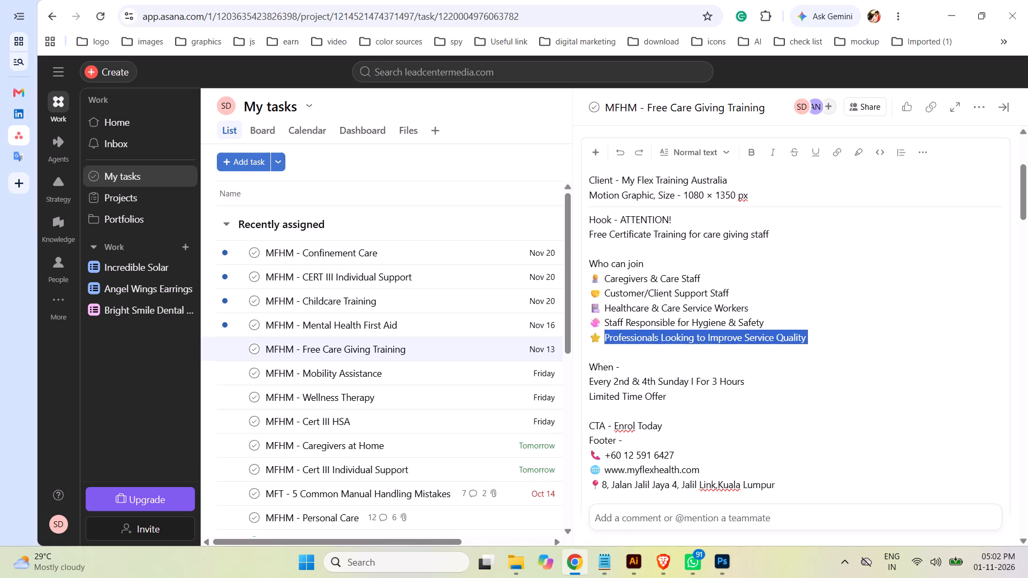
{"action": "left_click", "coordinate": [638, 568]}
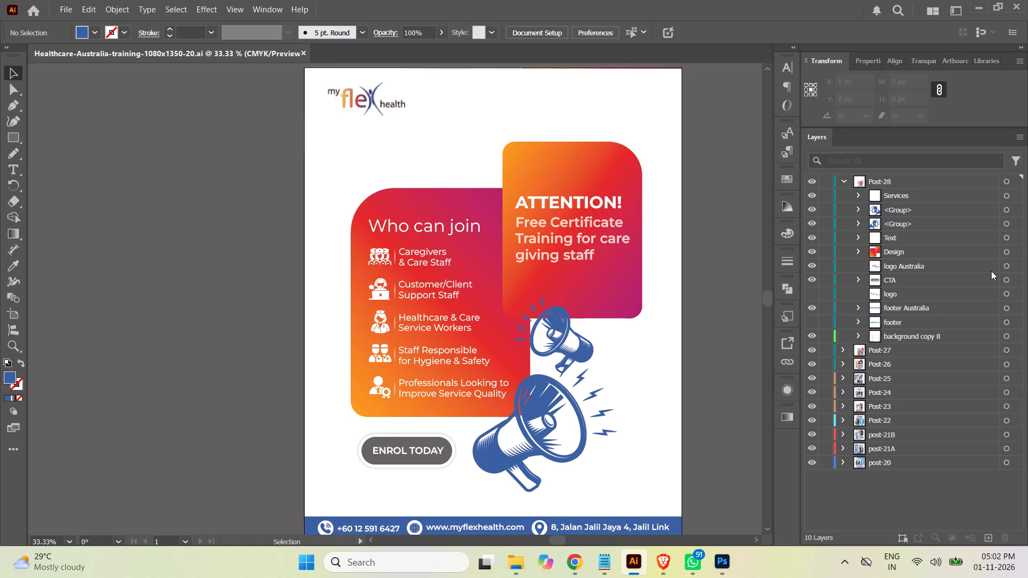
Move the ATTENTION! heading and Free Certificate text group straight up toward the top of its card.
{"action": "left_click", "coordinate": [1007, 240]}
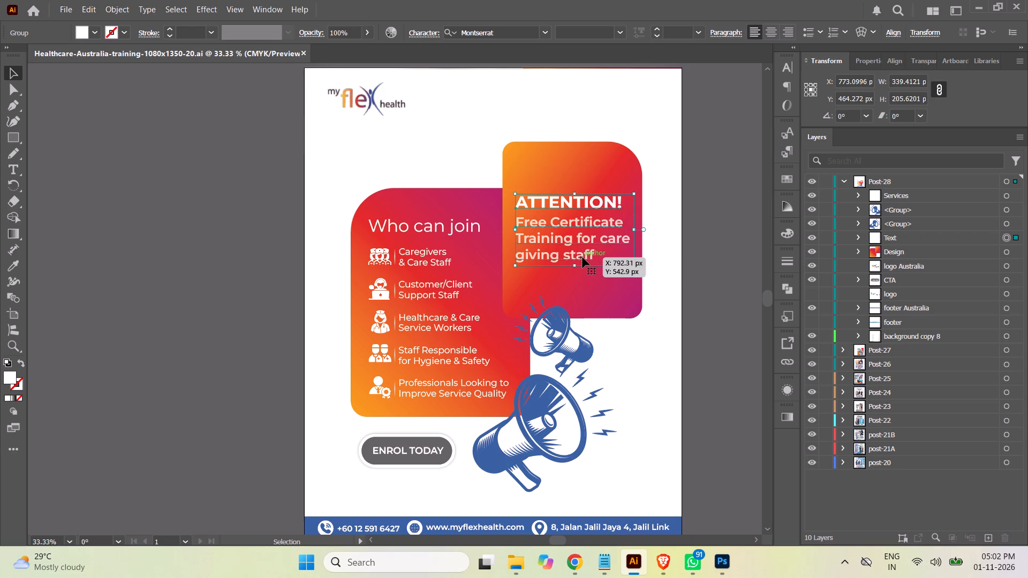
{"action": "left_click_drag", "start_coordinate": [582, 257], "coordinate": [584, 226]}
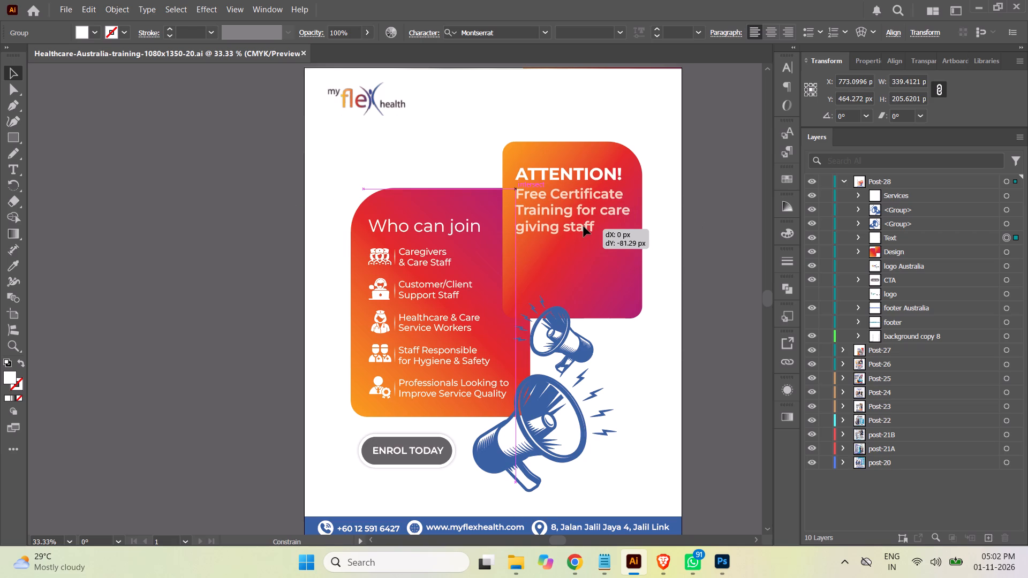
{"action": "left_click_drag", "start_coordinate": [584, 226], "coordinate": [583, 224]}
{"action": "left_click", "coordinate": [715, 294]}
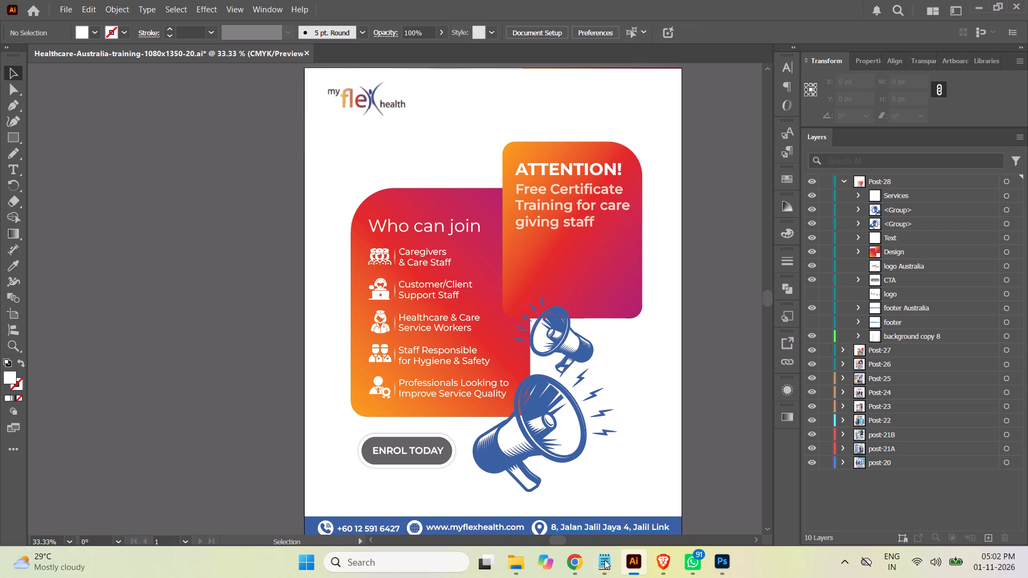
Browse the tag folder's lower-third, shopping-sale banner and flat-design-out-office-labels sets in File Explorer, and preview 7533587.jpg.
{"action": "left_click", "coordinate": [516, 559]}
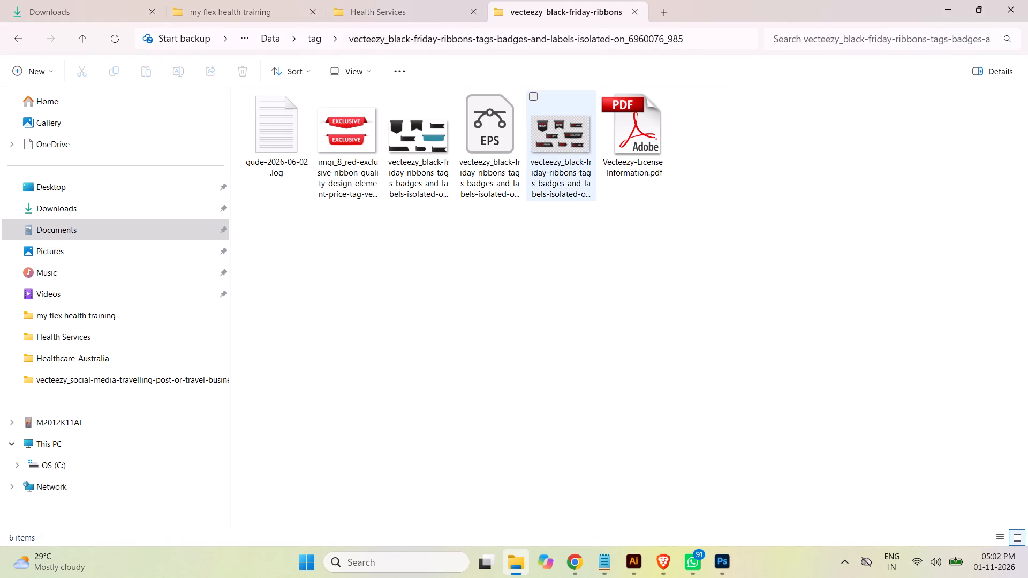
{"action": "left_click", "coordinate": [314, 39]}
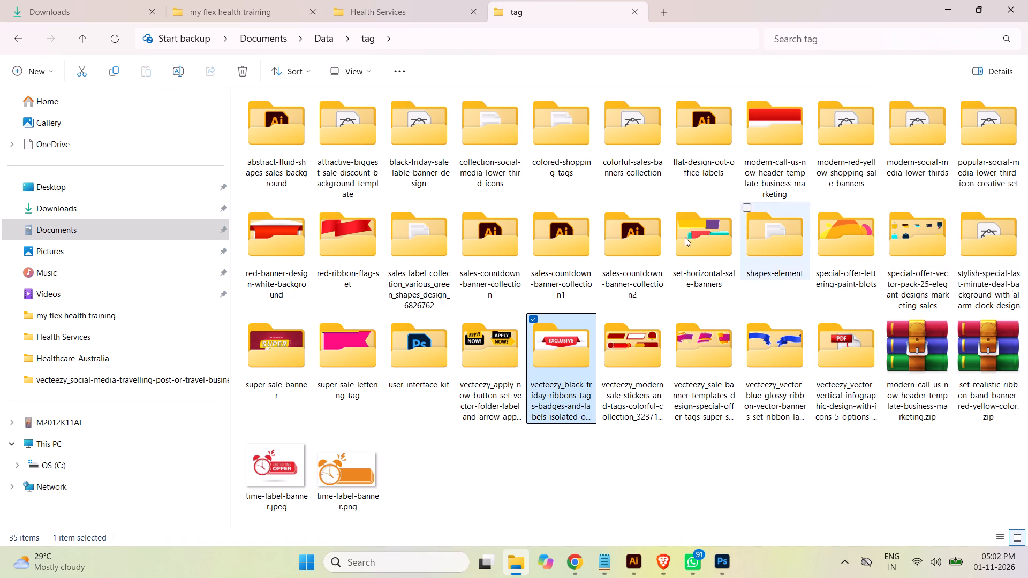
{"action": "double_click", "coordinate": [994, 143]}
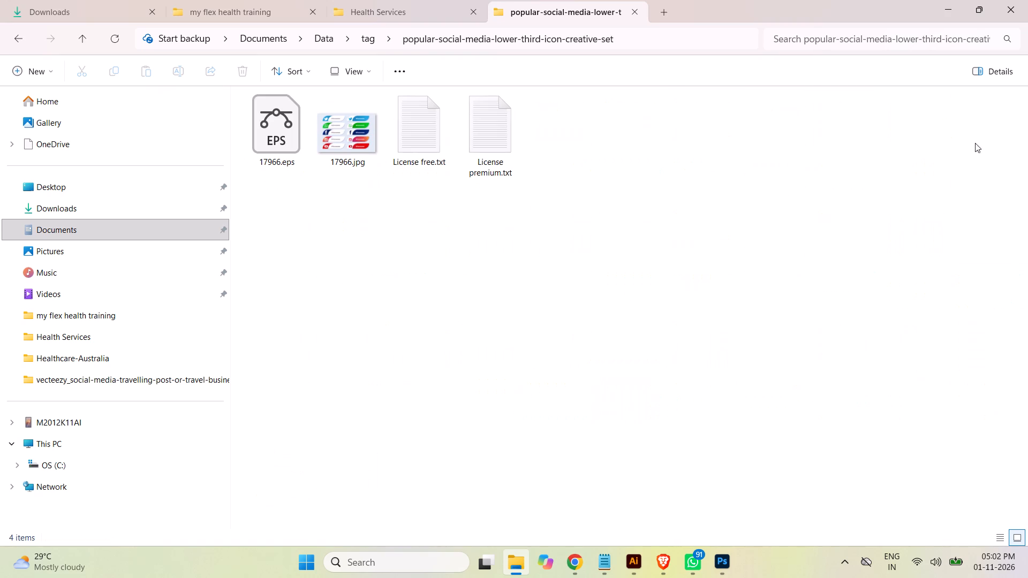
{"action": "left_click", "coordinate": [371, 38]}
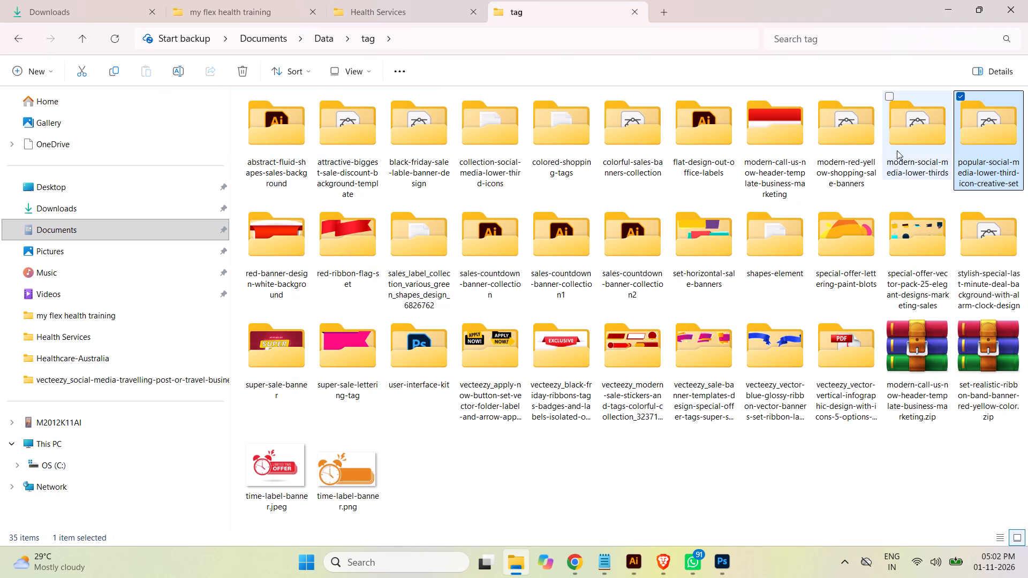
{"action": "double_click", "coordinate": [899, 149]}
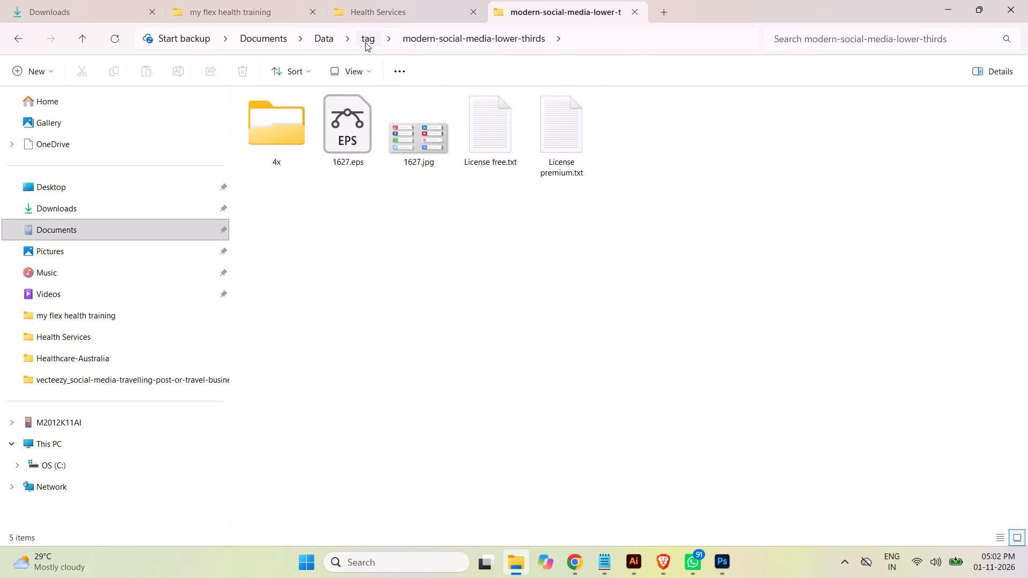
{"action": "left_click", "coordinate": [365, 42]}
{"action": "double_click", "coordinate": [853, 146]}
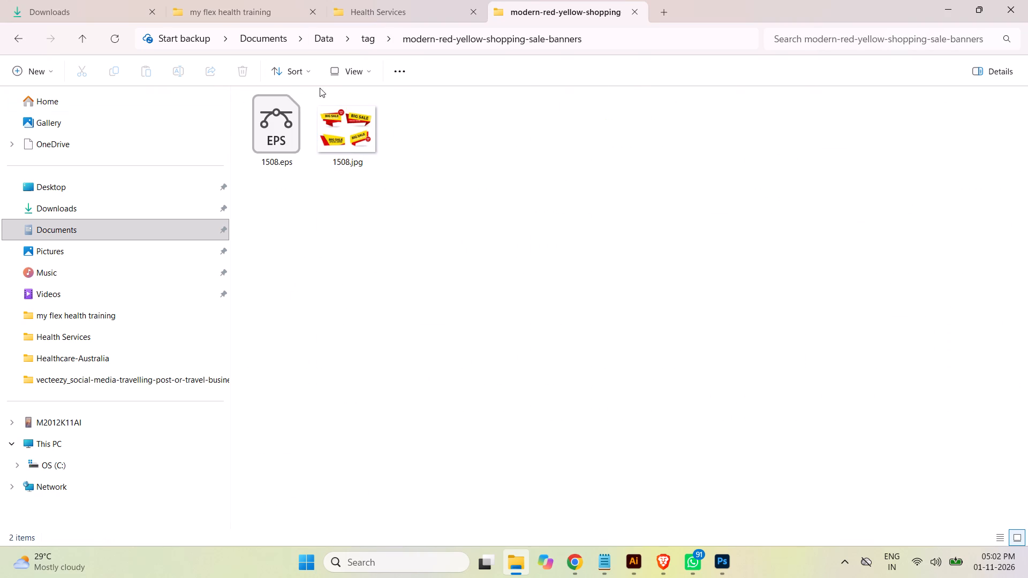
{"action": "left_click", "coordinate": [362, 37]}
{"action": "double_click", "coordinate": [708, 142]}
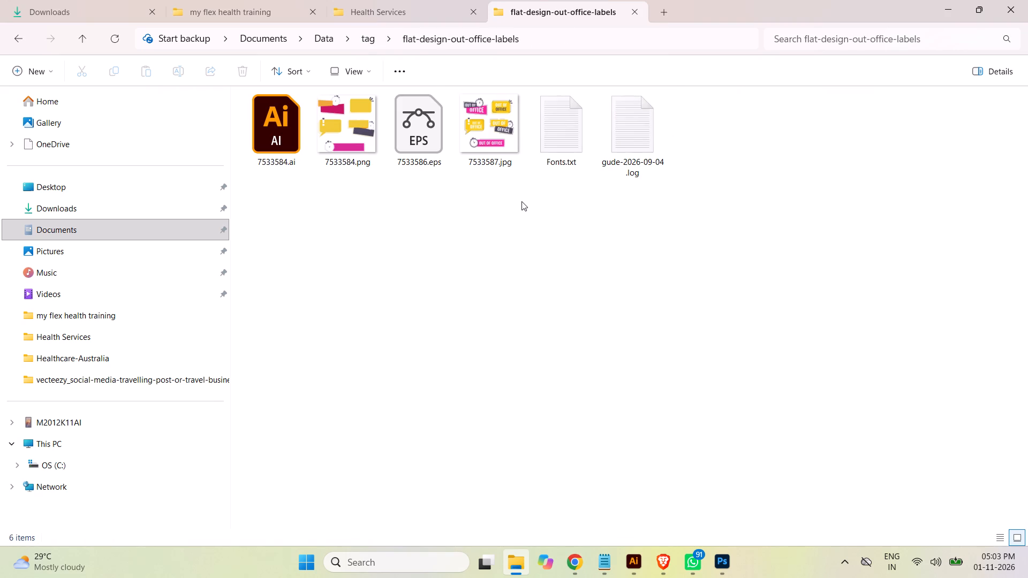
{"action": "double_click", "coordinate": [502, 152]}
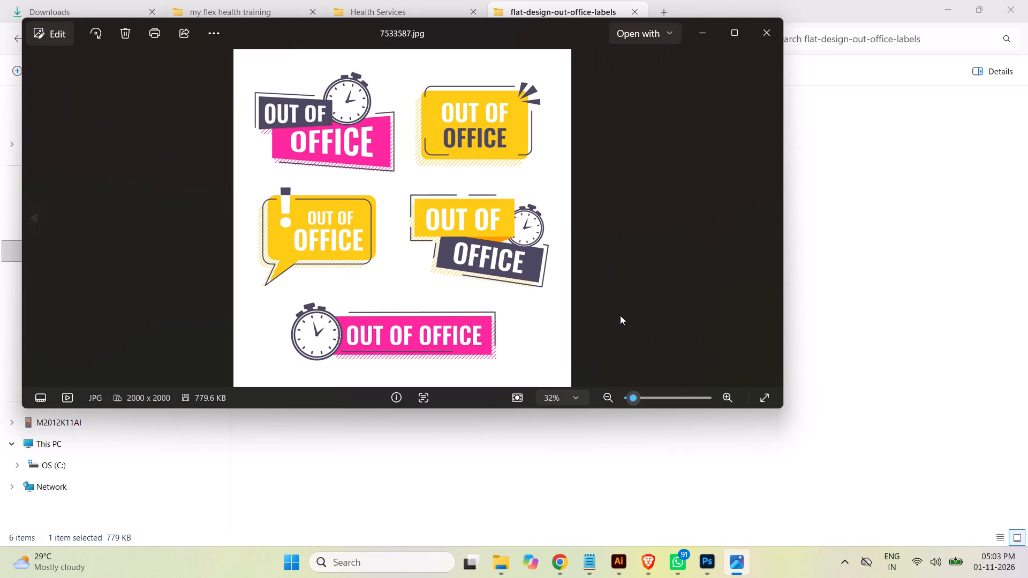
Compare the label preview with the poster and the When line of the Free Care Giving Training brief in Chrome, and close the preview.
{"action": "left_click", "coordinate": [624, 564]}
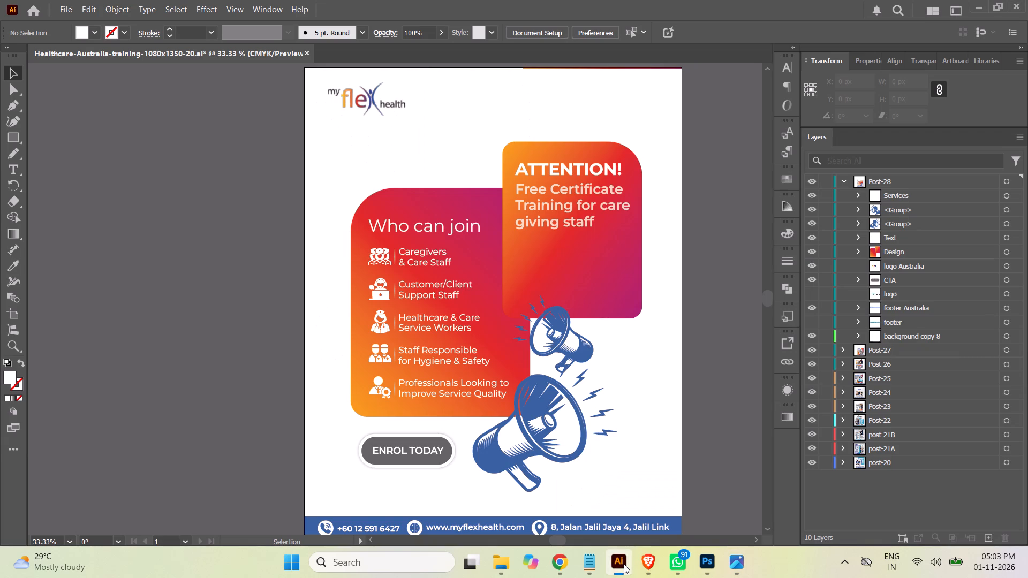
{"action": "left_click", "coordinate": [624, 564]}
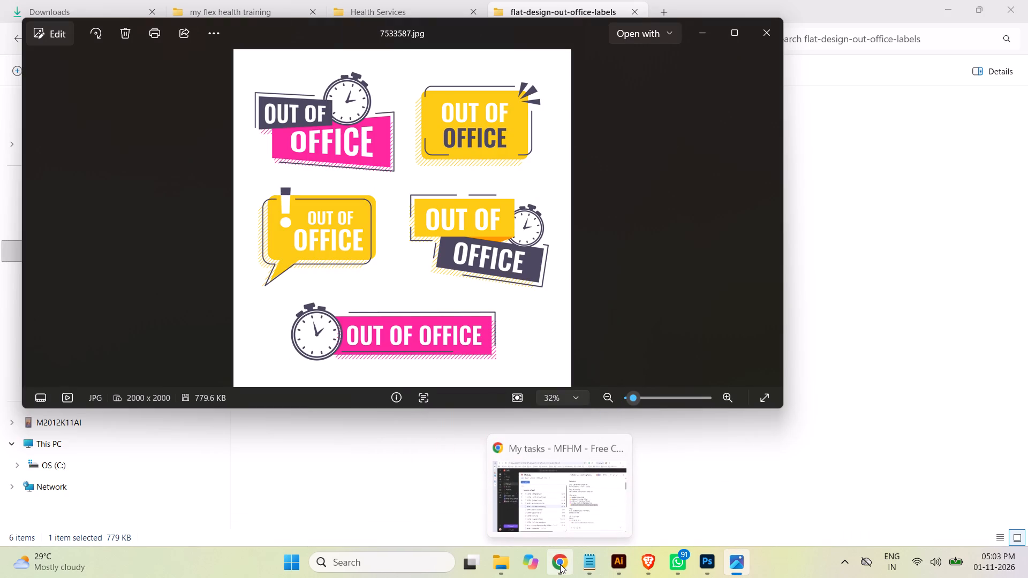
{"action": "left_click", "coordinate": [560, 564]}
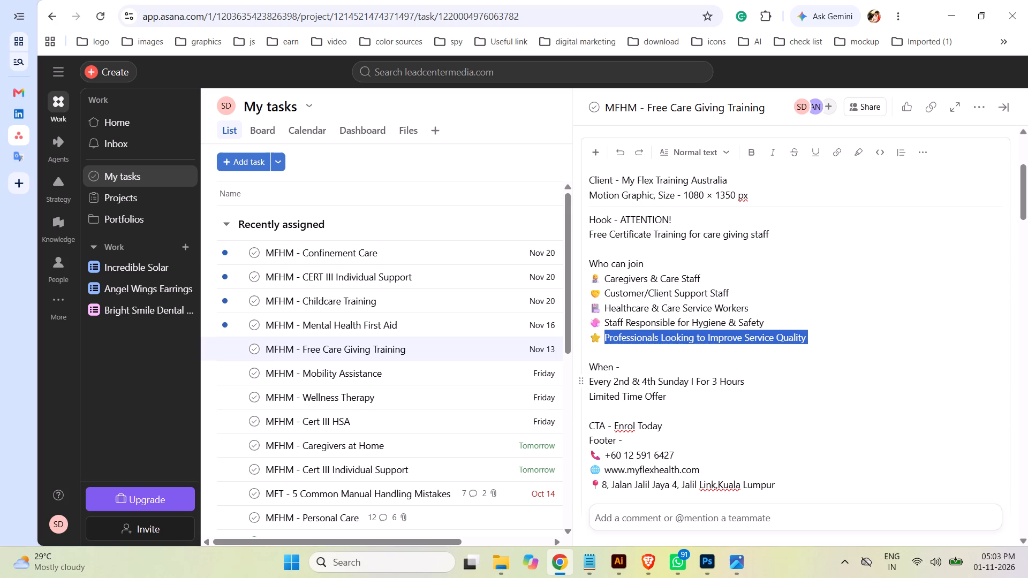
{"action": "left_click_drag", "start_coordinate": [688, 382], "coordinate": [589, 379]}
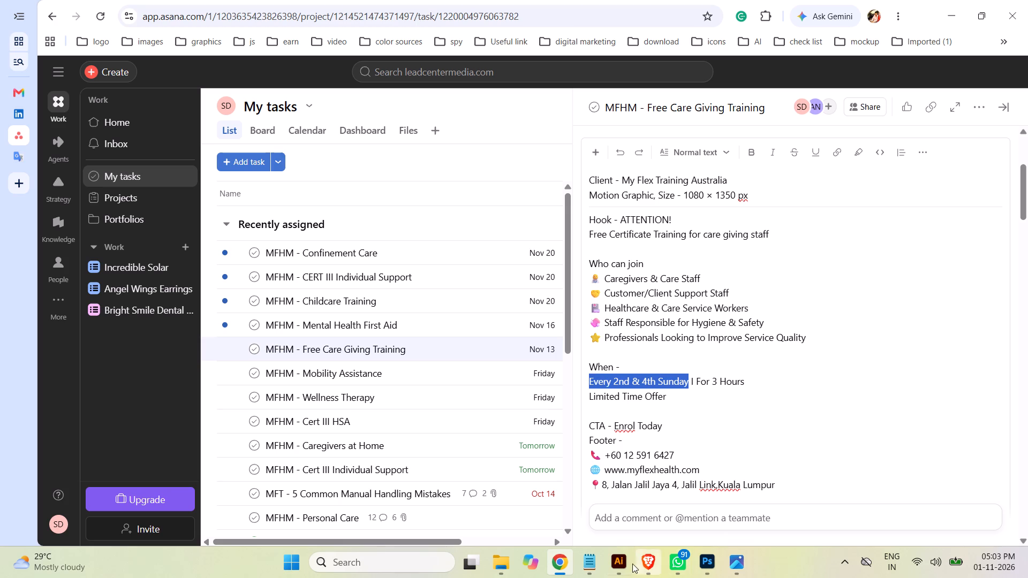
{"action": "left_click", "coordinate": [735, 561]}
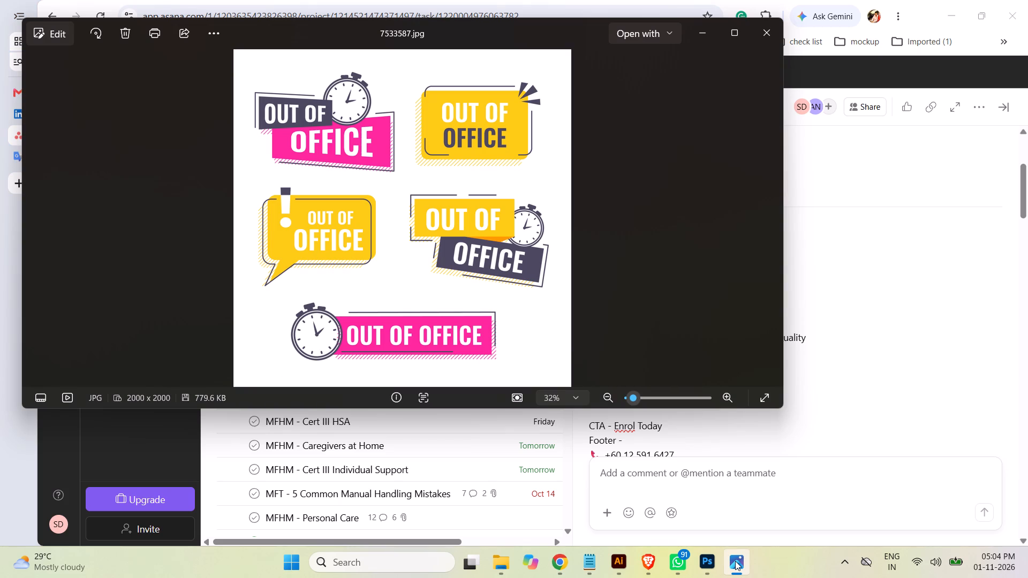
{"action": "left_click", "coordinate": [764, 37]}
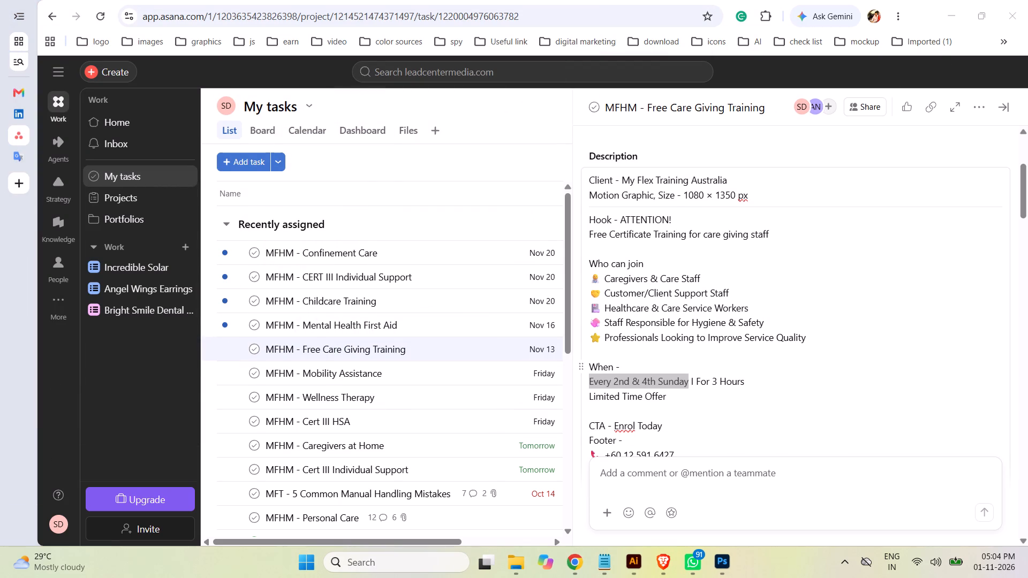
Open 7533586.eps from the flat-design-out-office-labels folder in Illustrator, updating its legacy text and declining to retain 9-slice symbol scaling.
{"action": "left_click", "coordinate": [519, 563]}
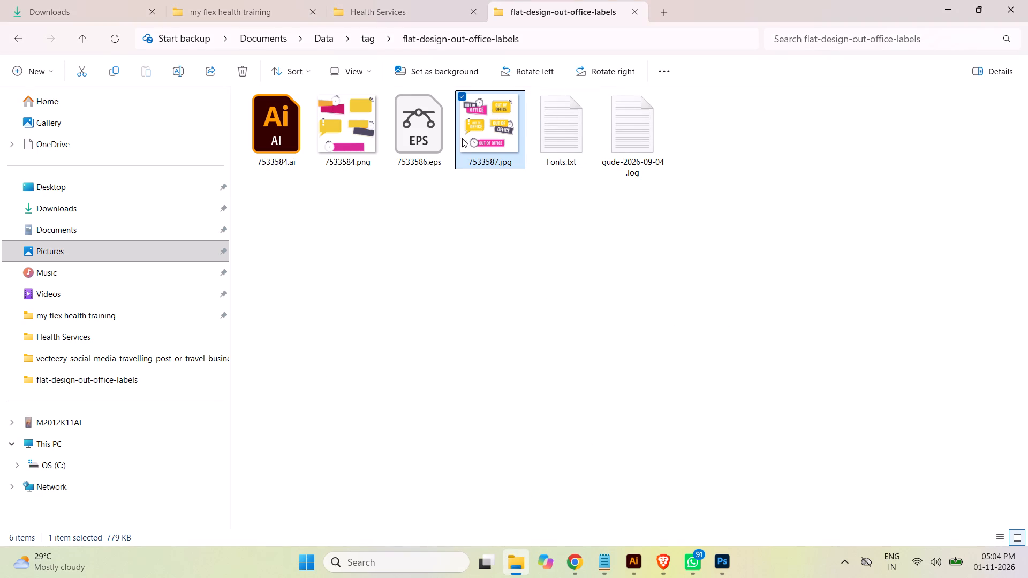
{"action": "double_click", "coordinate": [432, 145]}
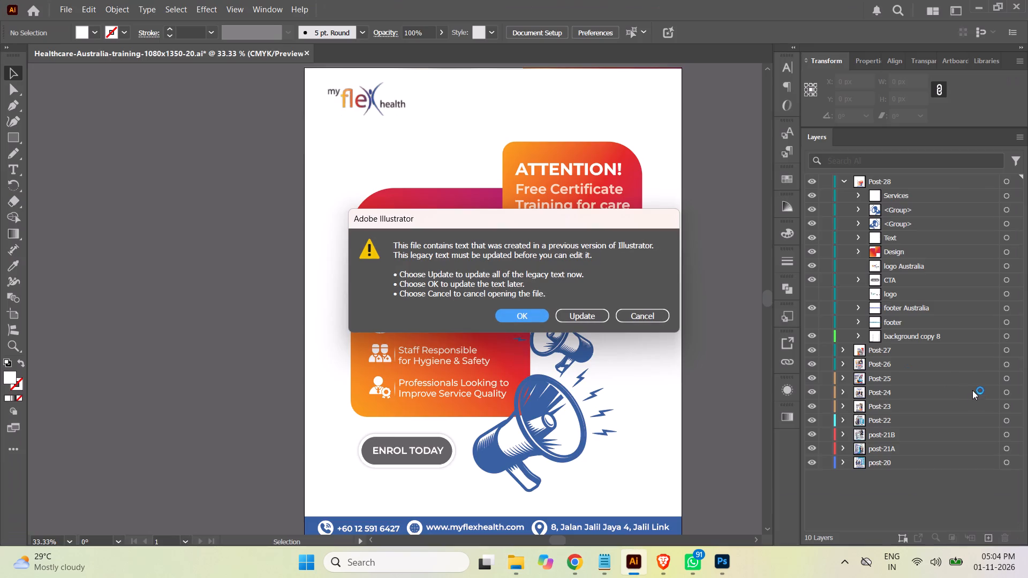
{"action": "left_click", "coordinate": [581, 318]}
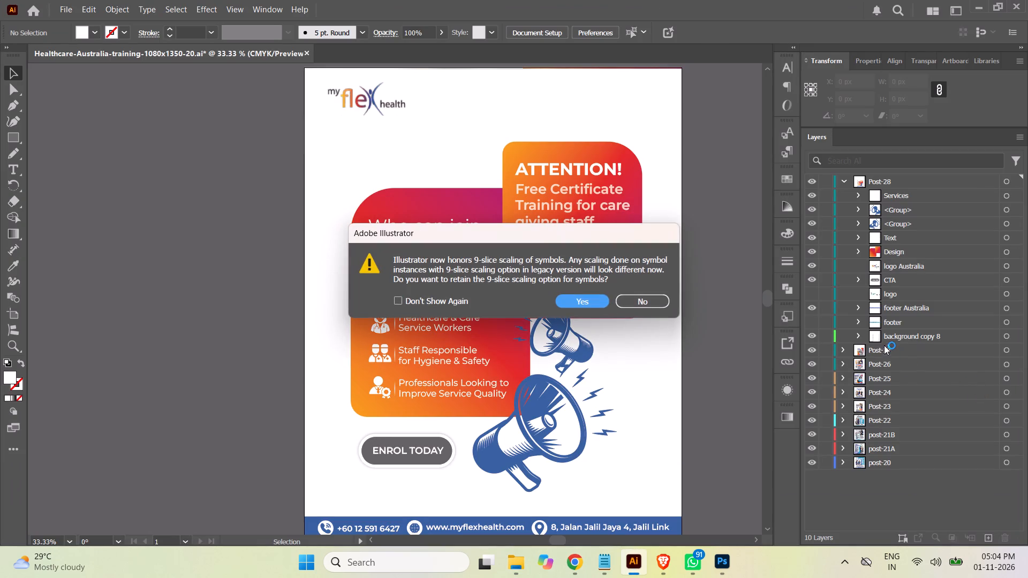
{"action": "left_click", "coordinate": [646, 301]}
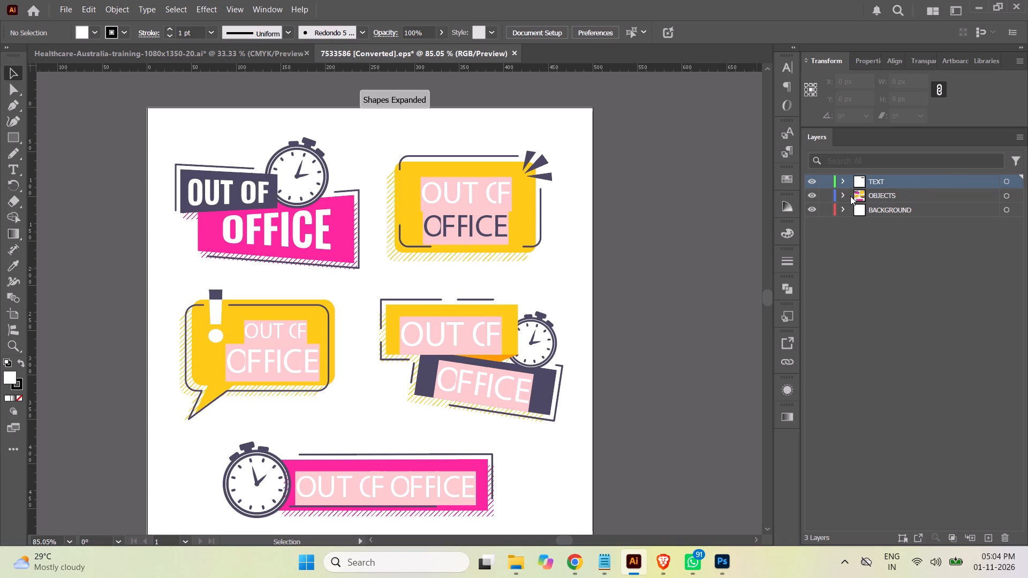
Copy the pink and navy stopwatch label group from the OBJECTS layer and return to the Healthcare-Australia training poster document.
{"action": "left_click", "coordinate": [843, 196]}
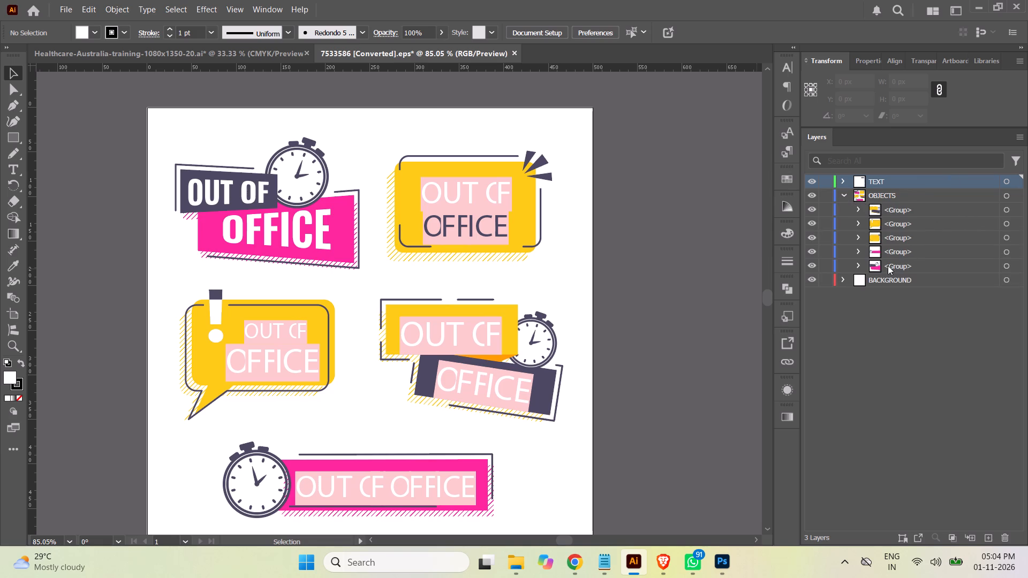
{"action": "left_click", "coordinate": [1010, 267]}
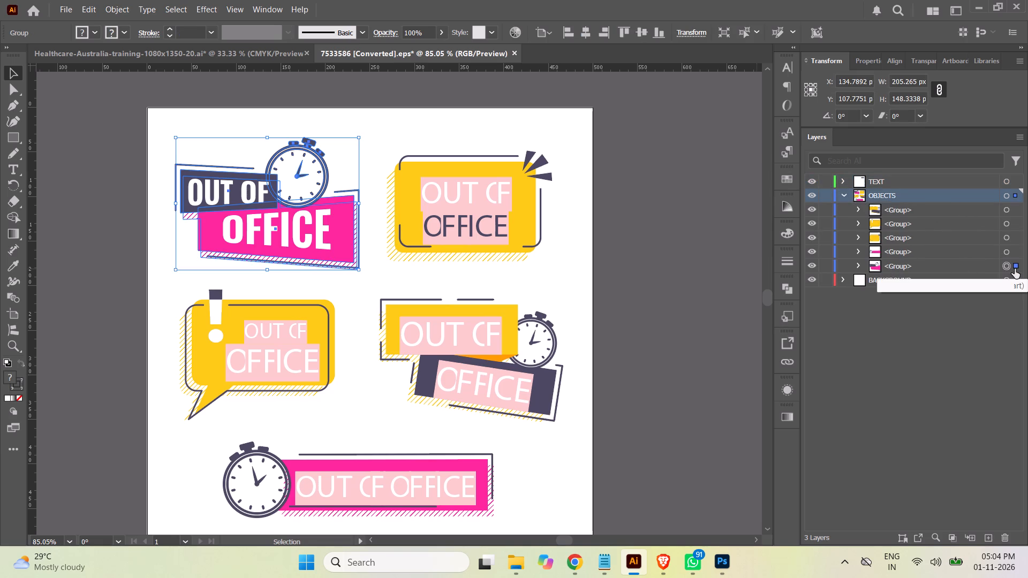
{"action": "key", "text": "ctrl+c"}
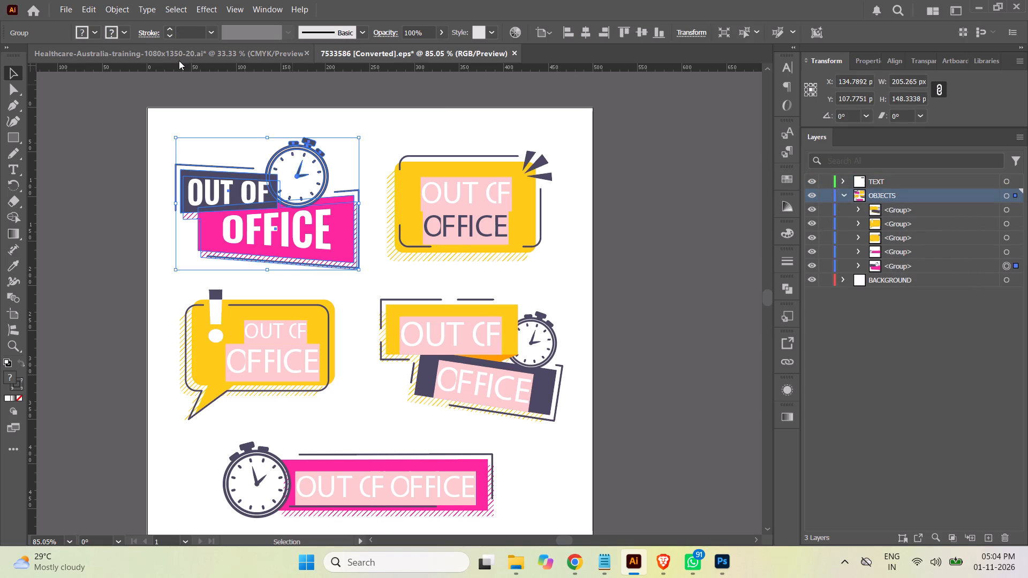
{"action": "left_click", "coordinate": [177, 55]}
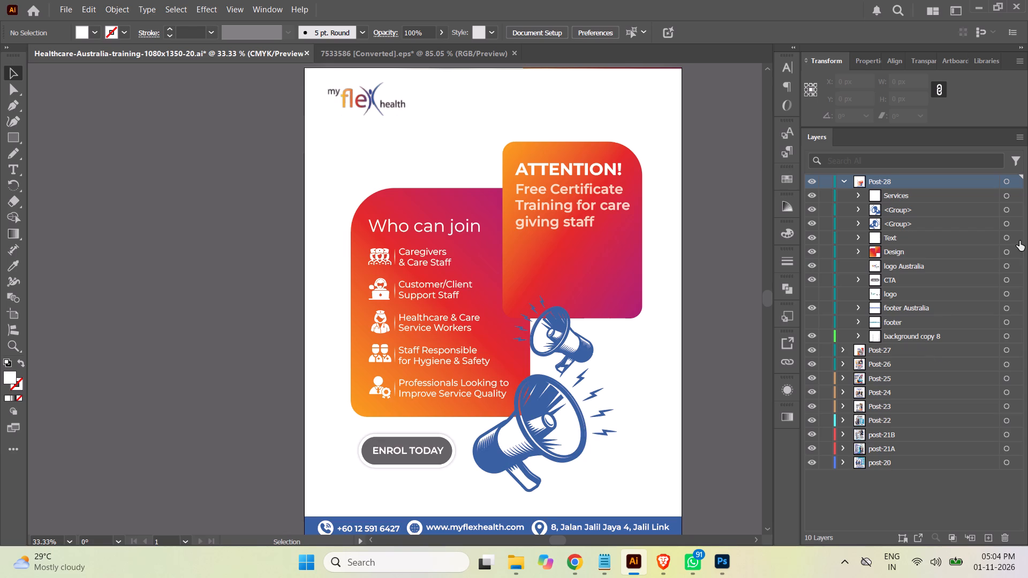
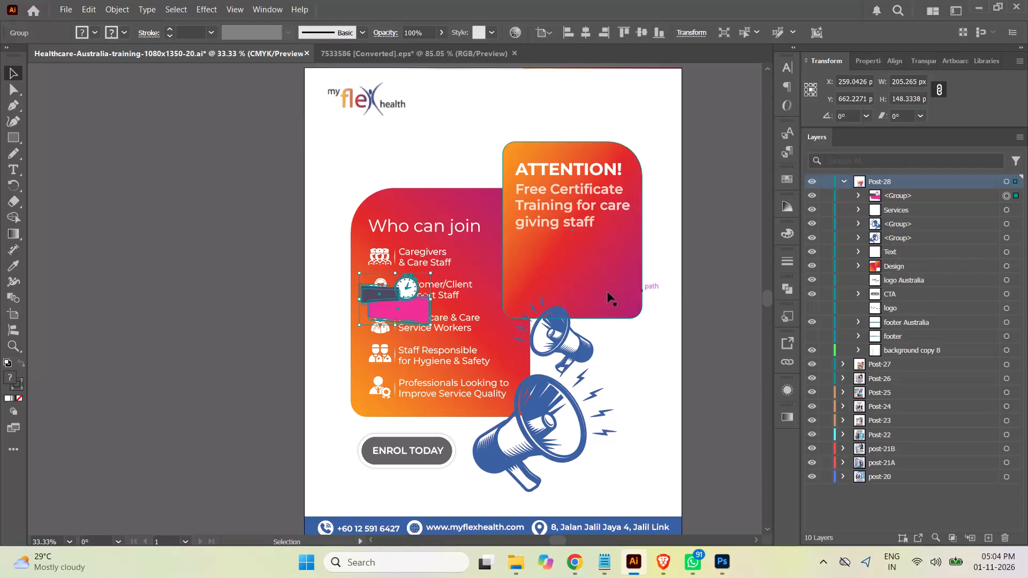
Place the pasted stopwatch label group below the text in the ATTENTION! card and enlarge it proportionally to about 255 × 184 px.
{"action": "left_click_drag", "start_coordinate": [415, 314], "coordinate": [598, 288]}
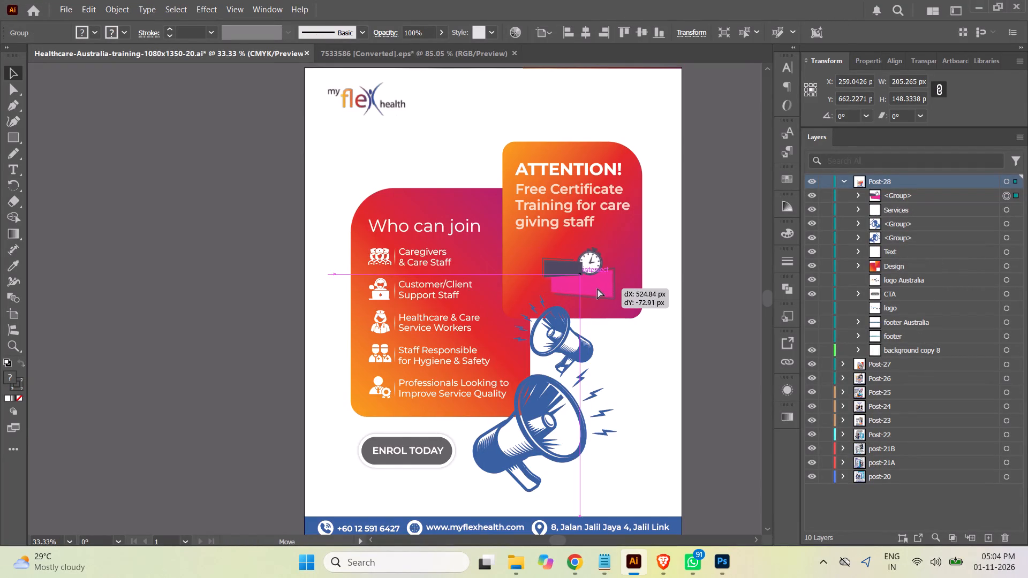
{"action": "left_click_drag", "start_coordinate": [598, 288], "coordinate": [591, 277]}
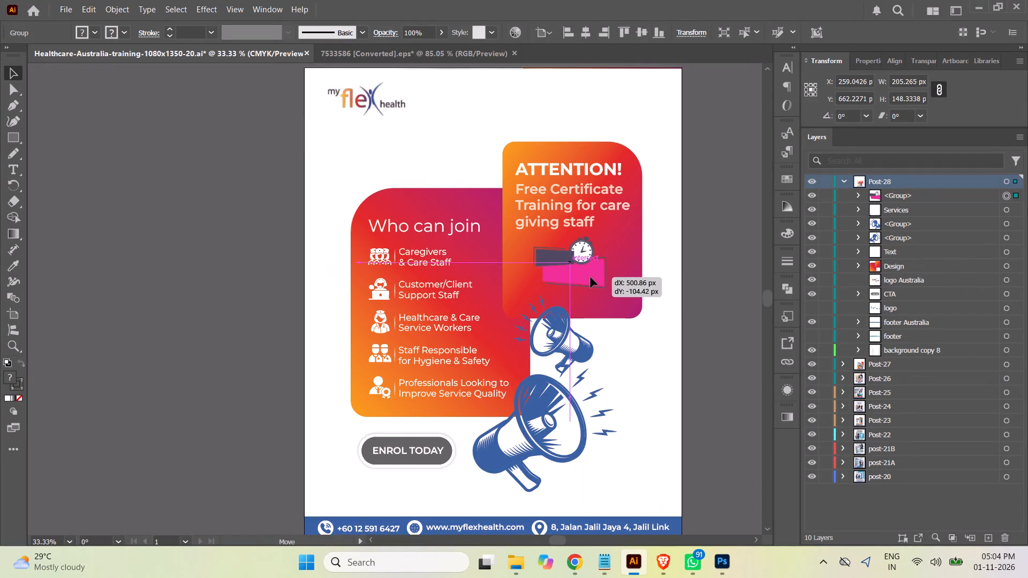
{"action": "left_click_drag", "start_coordinate": [591, 277], "coordinate": [587, 277]}
{"action": "left_click_drag", "start_coordinate": [603, 290], "coordinate": [606, 293], "text": "shift"}
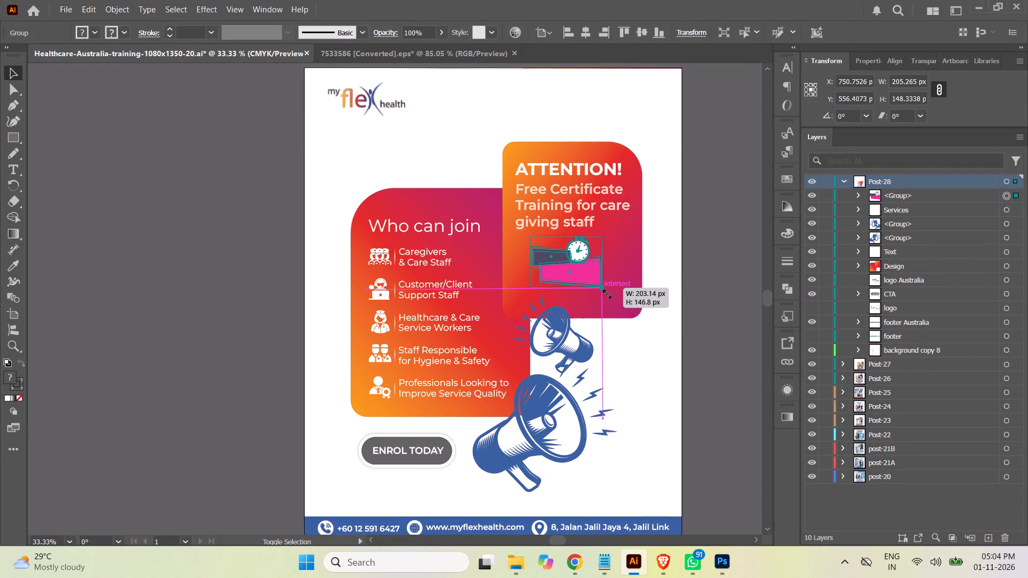
{"action": "left_click_drag", "start_coordinate": [606, 293], "coordinate": [620, 307], "text": "shift"}
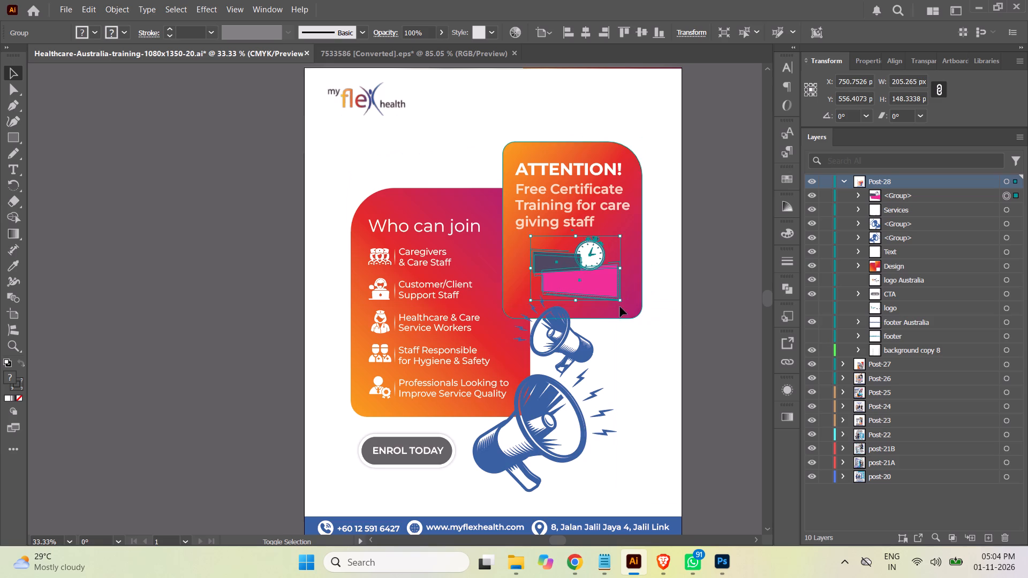
{"action": "left_click", "coordinate": [716, 313]}
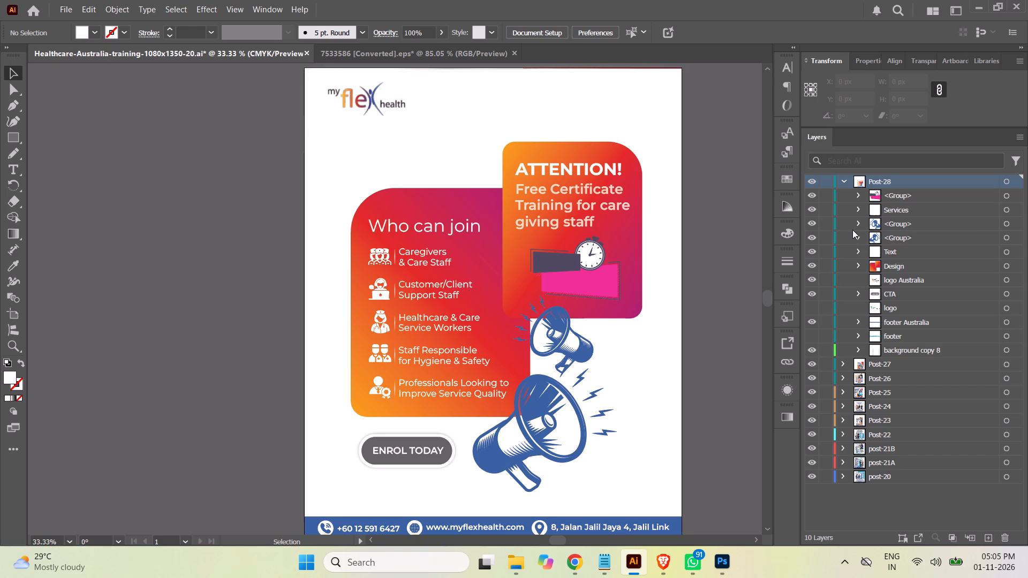
Move the stopwatch label group out of the ATTENTION! card to the white area beside the large megaphone's base, just above the footer.
{"action": "left_click", "coordinate": [1007, 198]}
{"action": "left_click_drag", "start_coordinate": [591, 288], "coordinate": [599, 500]}
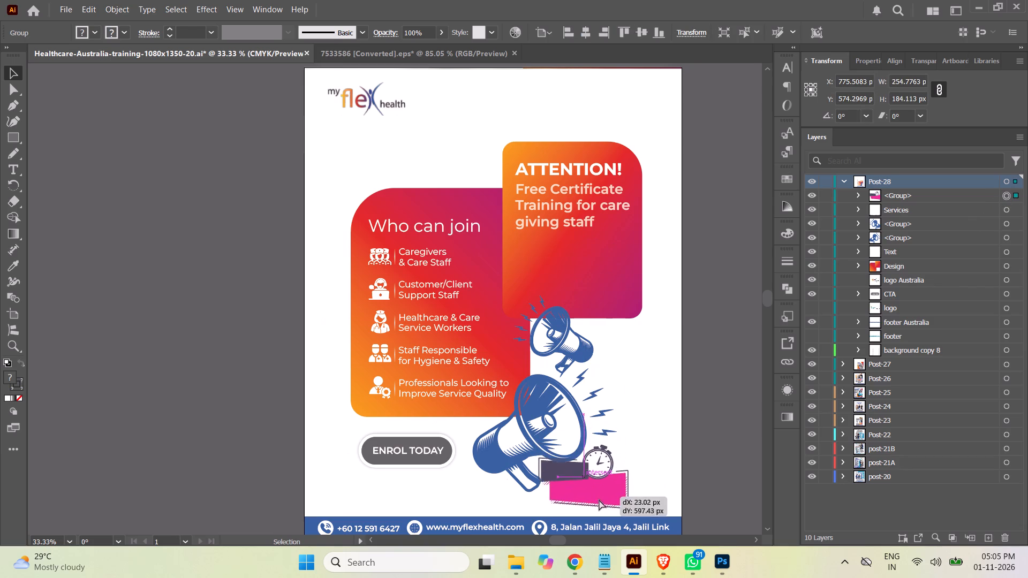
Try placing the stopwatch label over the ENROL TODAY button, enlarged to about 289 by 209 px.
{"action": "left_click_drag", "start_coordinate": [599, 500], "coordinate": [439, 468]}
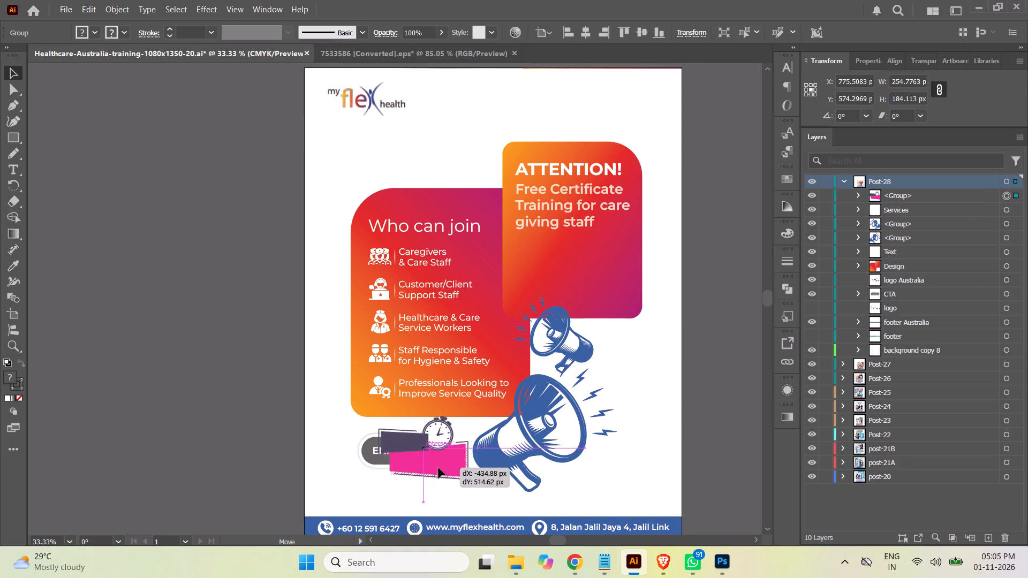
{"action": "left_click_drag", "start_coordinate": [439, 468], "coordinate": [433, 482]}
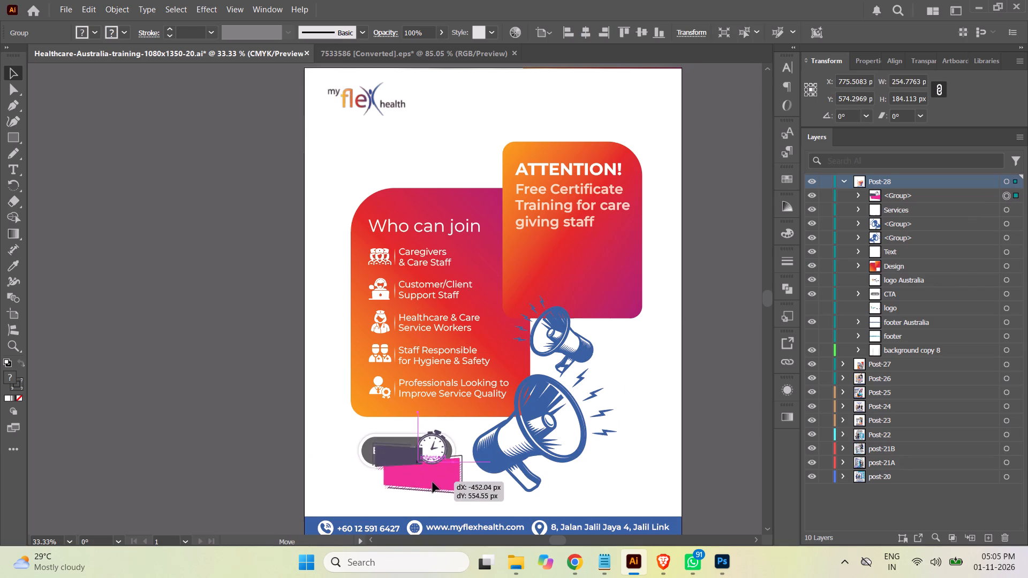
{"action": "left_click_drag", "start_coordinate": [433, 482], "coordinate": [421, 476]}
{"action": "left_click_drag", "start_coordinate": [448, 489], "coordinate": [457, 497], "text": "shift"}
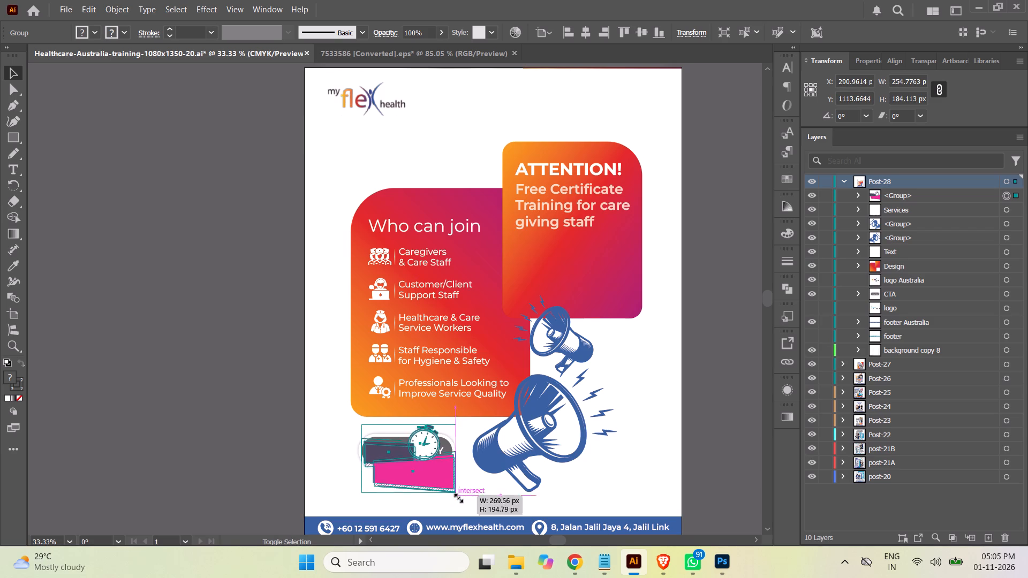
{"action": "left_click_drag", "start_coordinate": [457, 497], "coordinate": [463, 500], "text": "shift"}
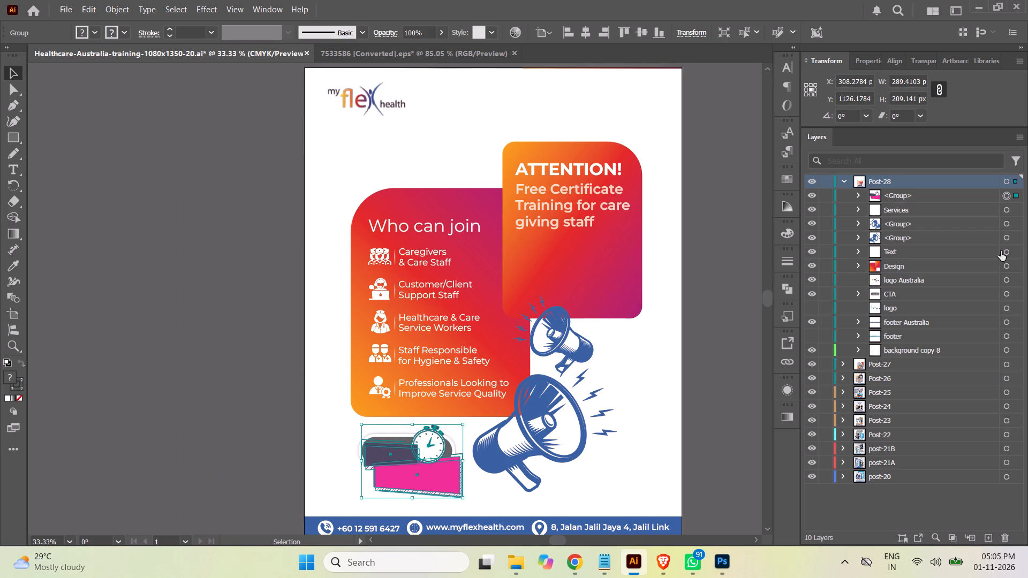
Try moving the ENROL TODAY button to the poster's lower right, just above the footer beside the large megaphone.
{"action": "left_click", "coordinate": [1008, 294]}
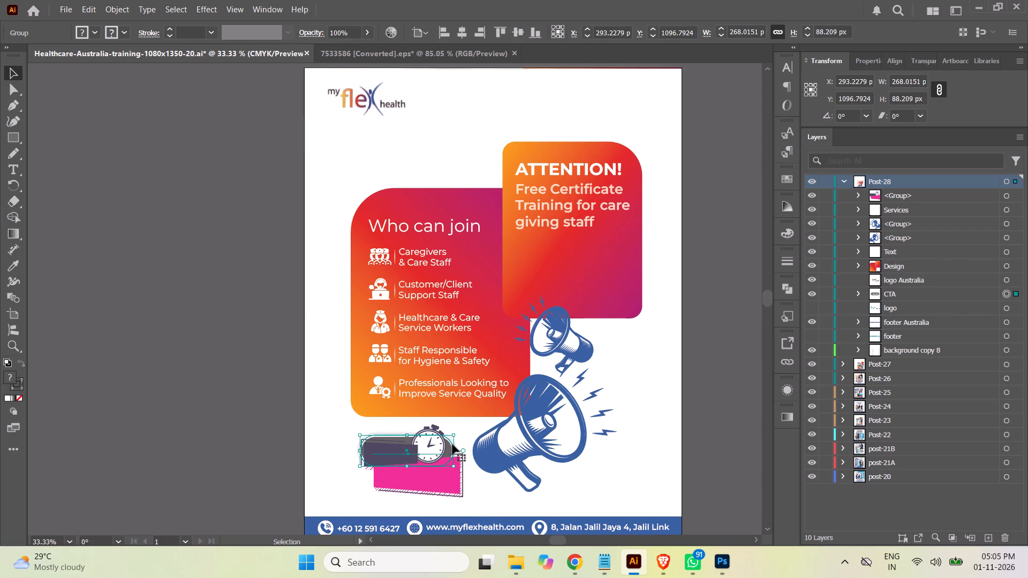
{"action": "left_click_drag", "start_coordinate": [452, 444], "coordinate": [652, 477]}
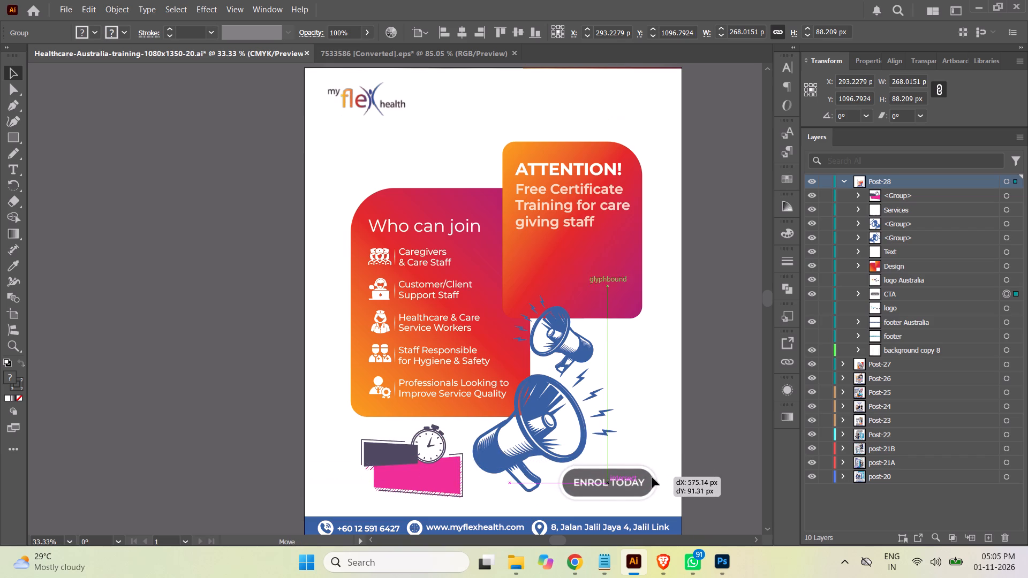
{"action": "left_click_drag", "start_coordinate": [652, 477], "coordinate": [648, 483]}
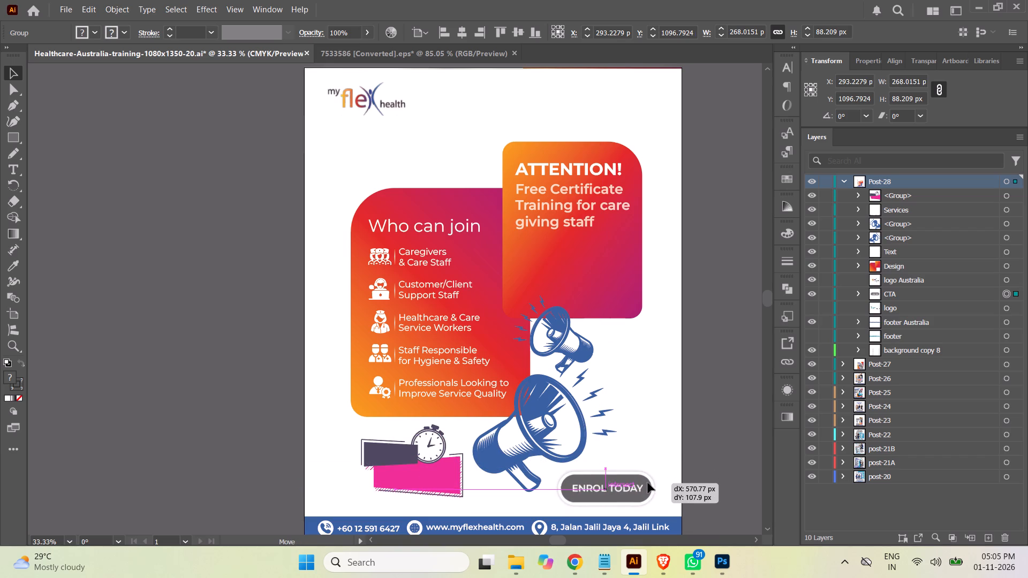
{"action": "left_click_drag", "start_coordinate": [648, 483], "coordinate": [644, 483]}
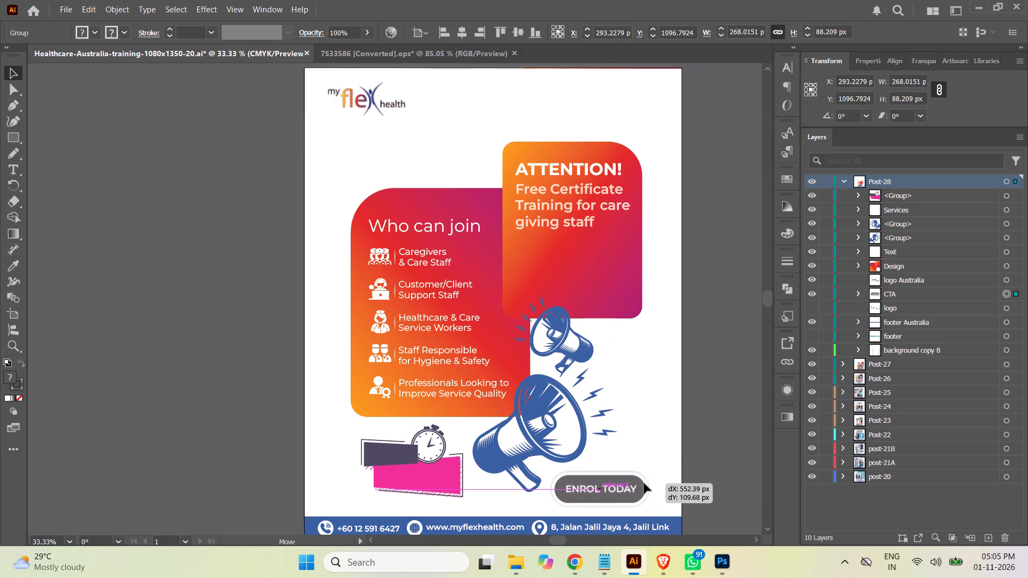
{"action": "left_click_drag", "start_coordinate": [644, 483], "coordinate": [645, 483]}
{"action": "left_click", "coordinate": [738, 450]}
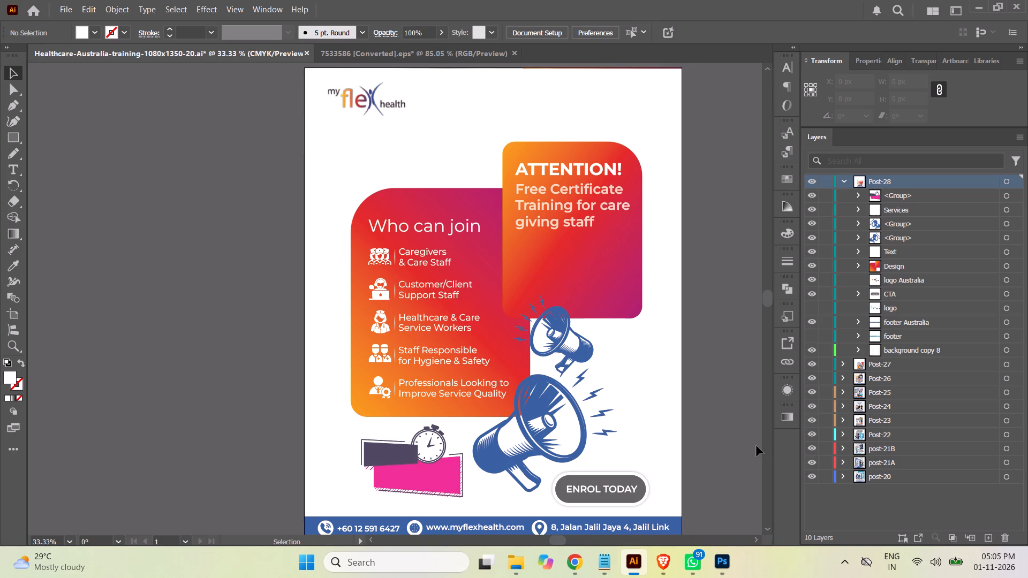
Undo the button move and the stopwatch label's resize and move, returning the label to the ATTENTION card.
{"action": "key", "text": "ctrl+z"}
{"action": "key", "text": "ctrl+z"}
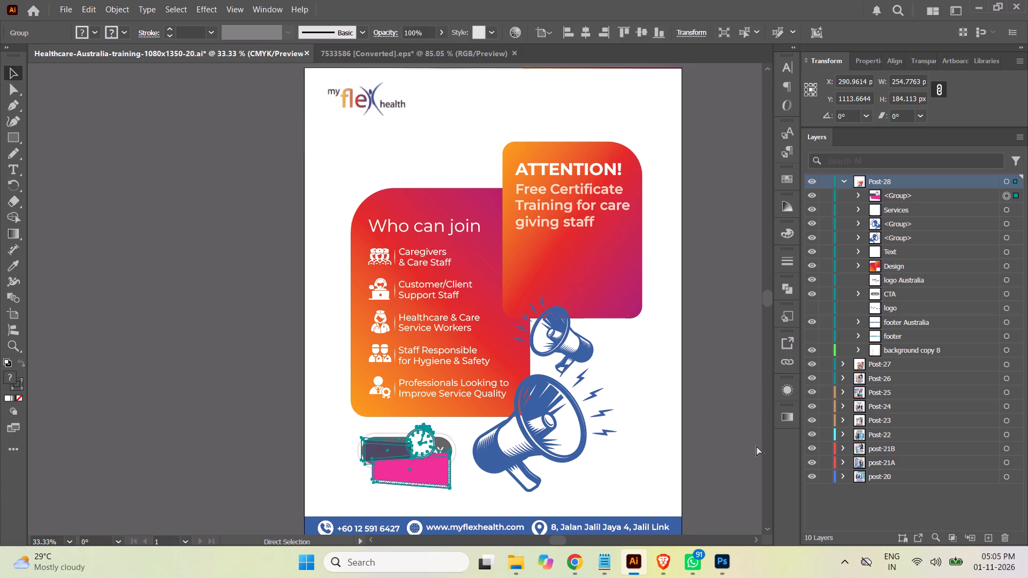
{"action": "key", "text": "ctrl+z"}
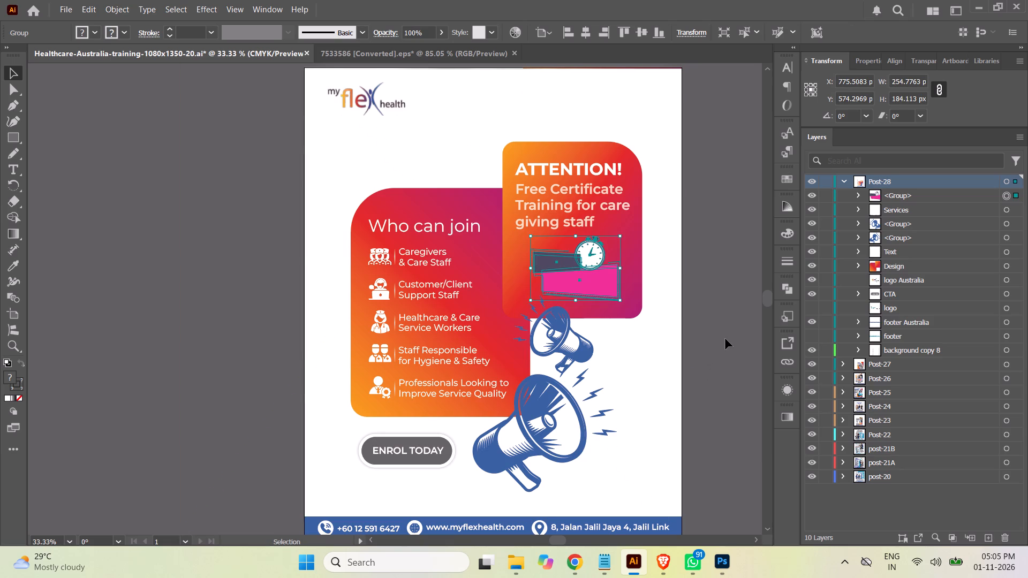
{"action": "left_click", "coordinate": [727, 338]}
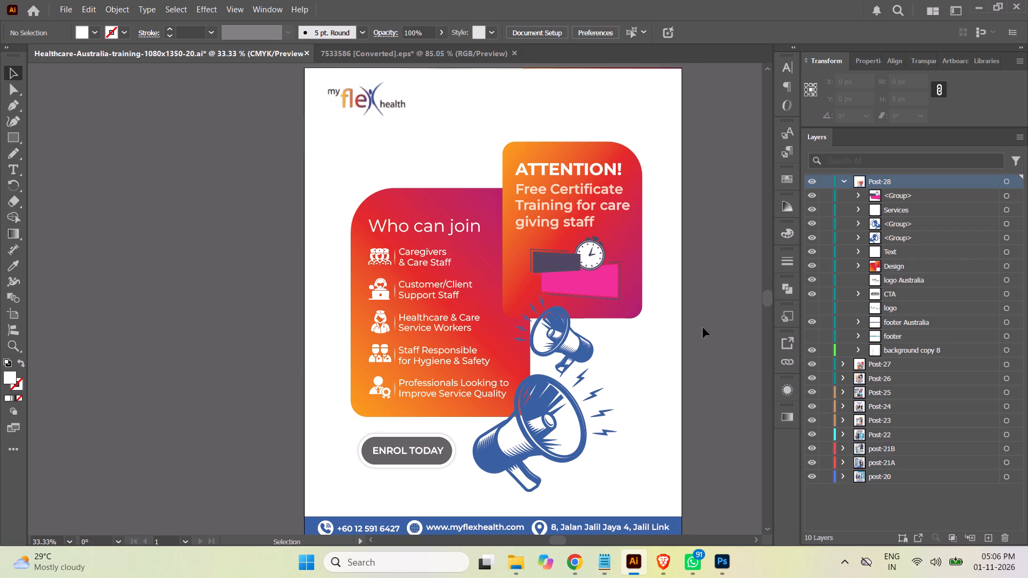
Move the Services group with the Who can join list up about 46 px and right about 21 px within its card.
{"action": "left_click", "coordinate": [1006, 208]}
{"action": "left_click_drag", "start_coordinate": [421, 287], "coordinate": [420, 275]}
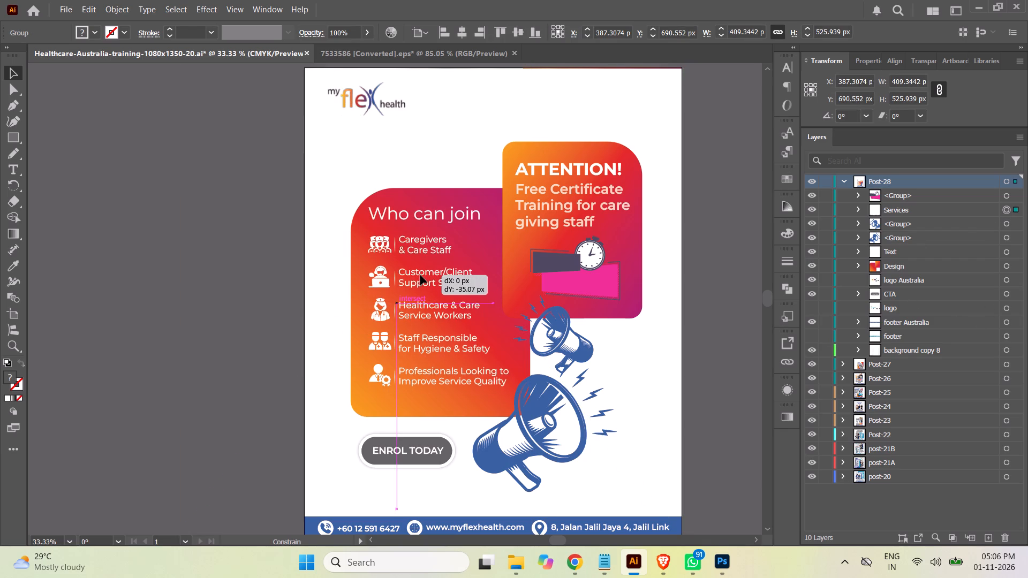
{"action": "left_click_drag", "start_coordinate": [420, 275], "coordinate": [423, 273]}
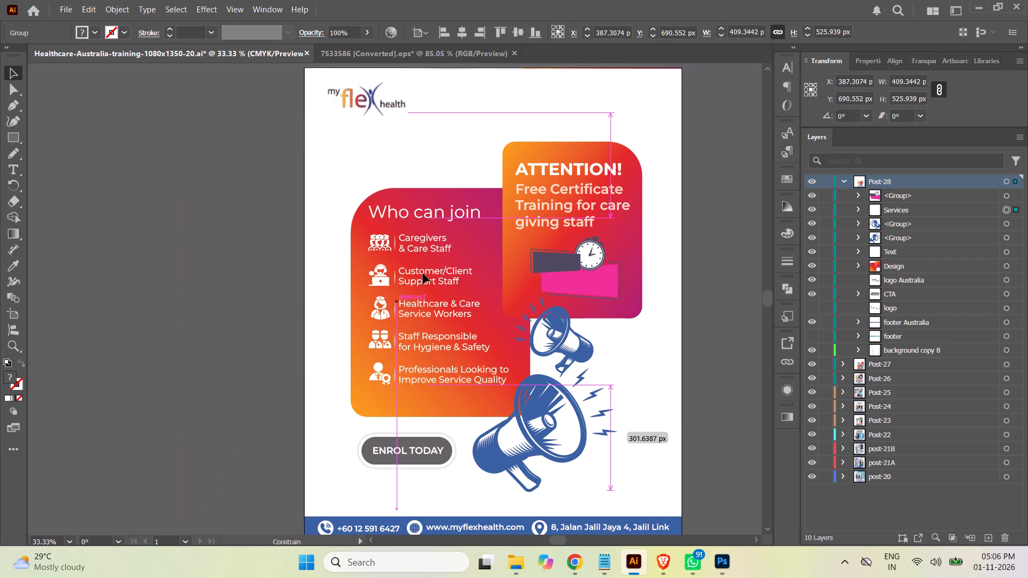
{"action": "left_click_drag", "start_coordinate": [423, 273], "coordinate": [428, 271]}
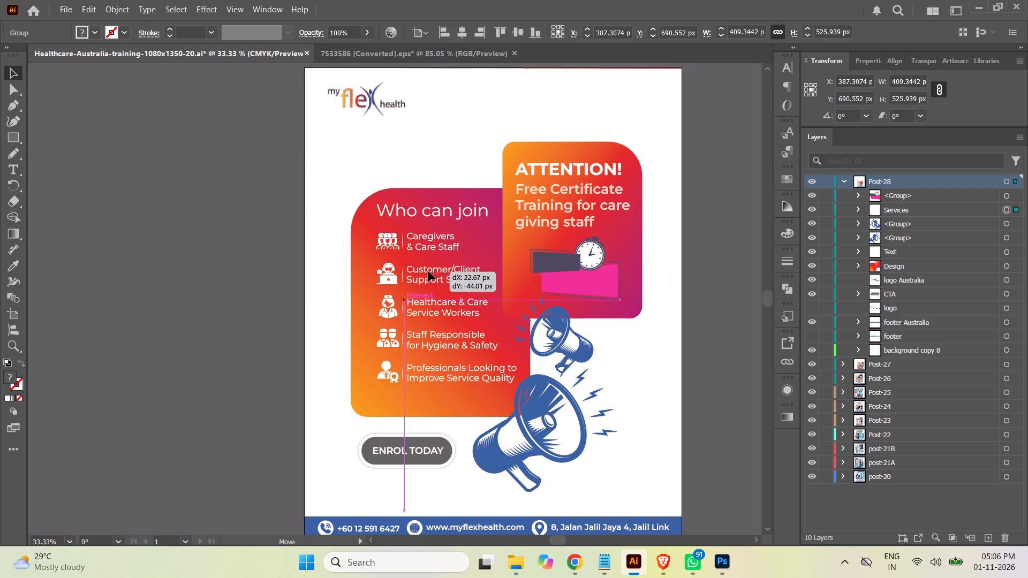
{"action": "left_click_drag", "start_coordinate": [428, 271], "coordinate": [428, 271]}
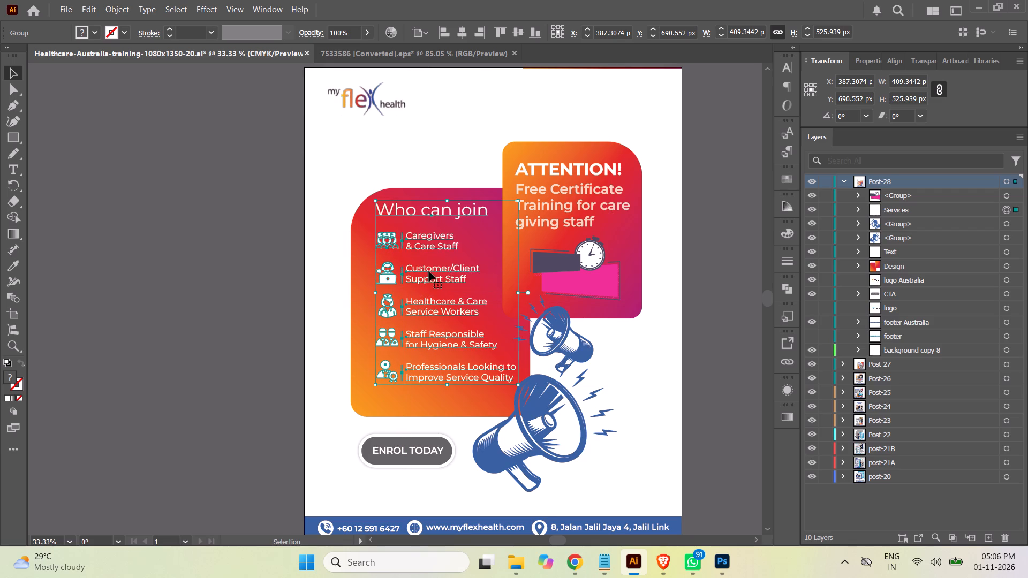
Move only the Who can join heading down about 20 px, closer to the first list item.
{"action": "left_click", "coordinate": [860, 209]}
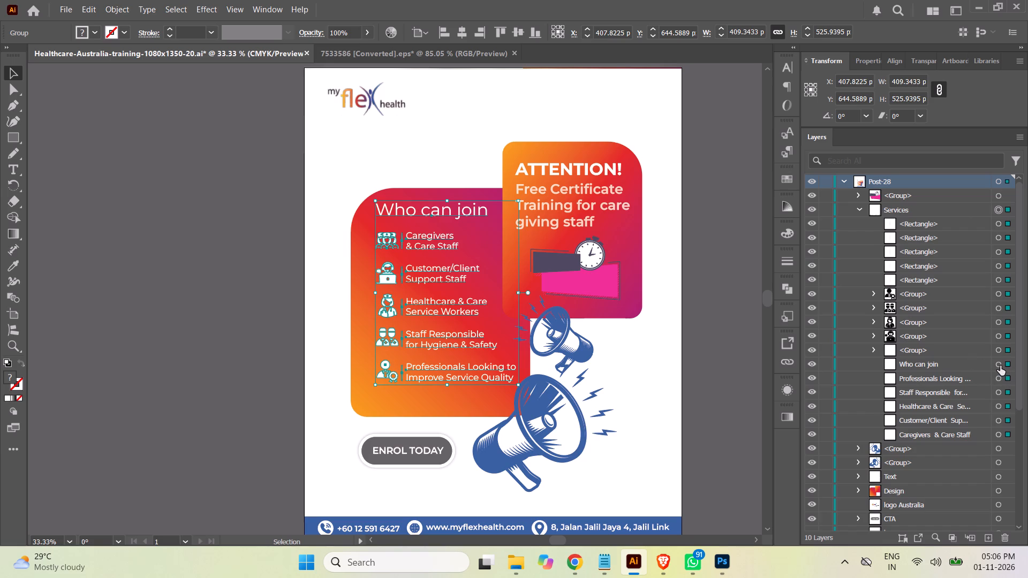
{"action": "left_click", "coordinate": [999, 366]}
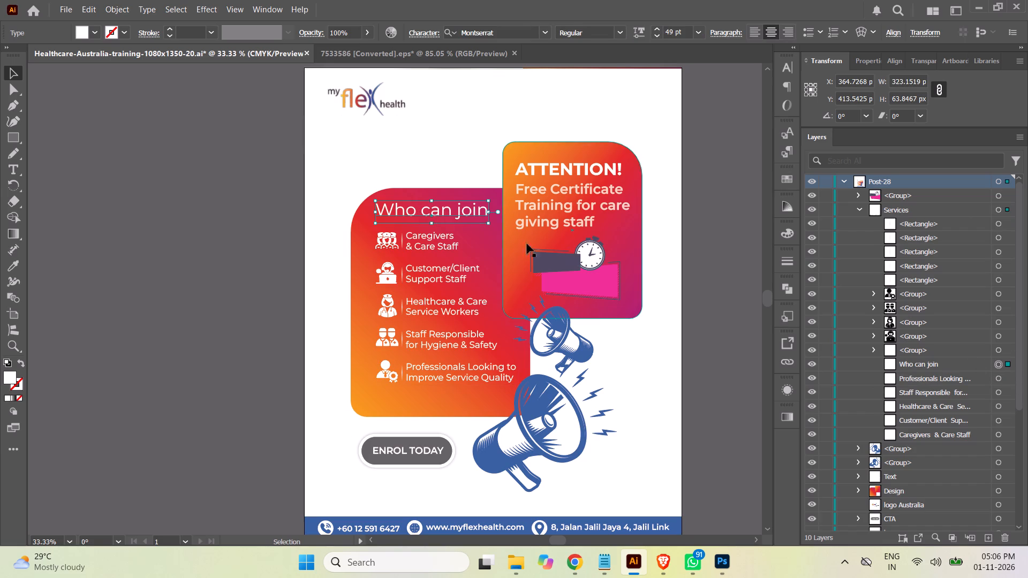
{"action": "left_click_drag", "start_coordinate": [434, 214], "coordinate": [434, 215]}
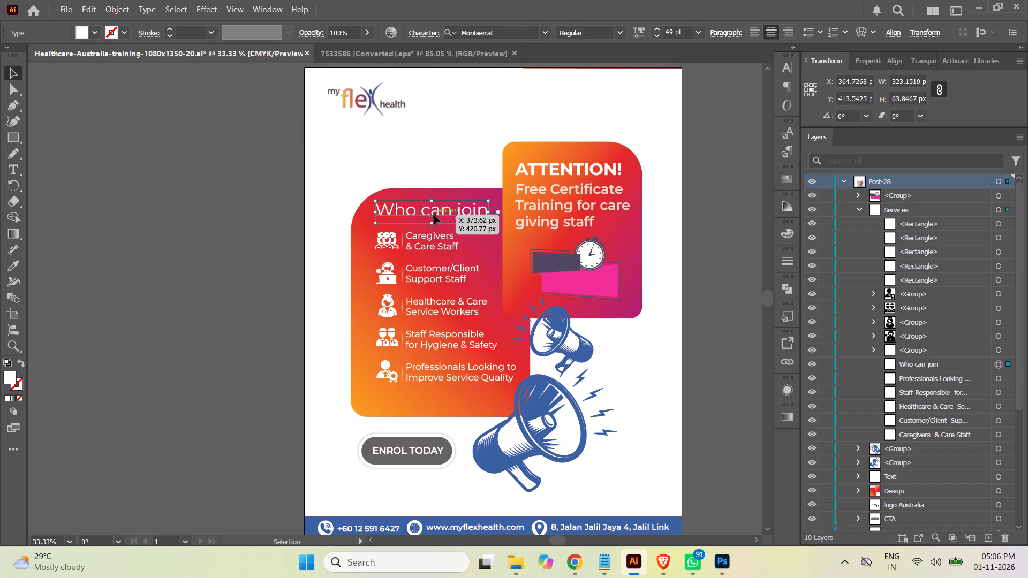
{"action": "left_click_drag", "start_coordinate": [434, 215], "coordinate": [434, 220]}
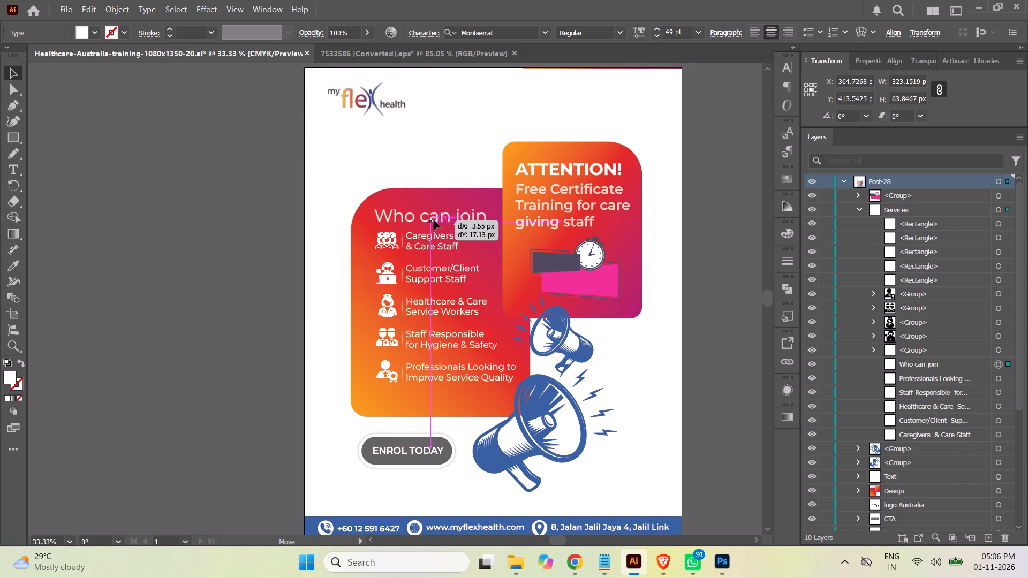
{"action": "left_click_drag", "start_coordinate": [434, 220], "coordinate": [434, 223]}
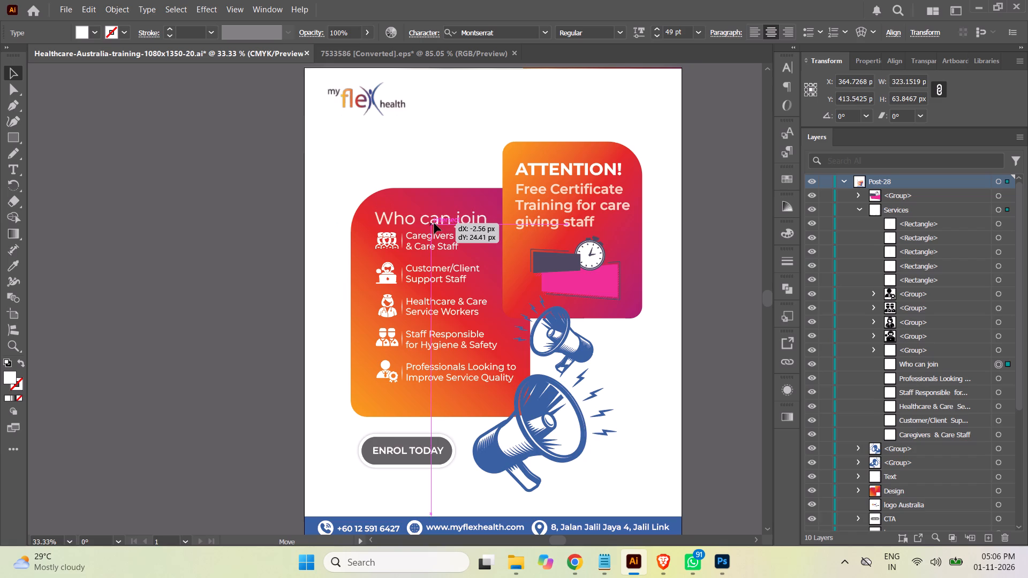
{"action": "left_click_drag", "start_coordinate": [434, 223], "coordinate": [434, 222]}
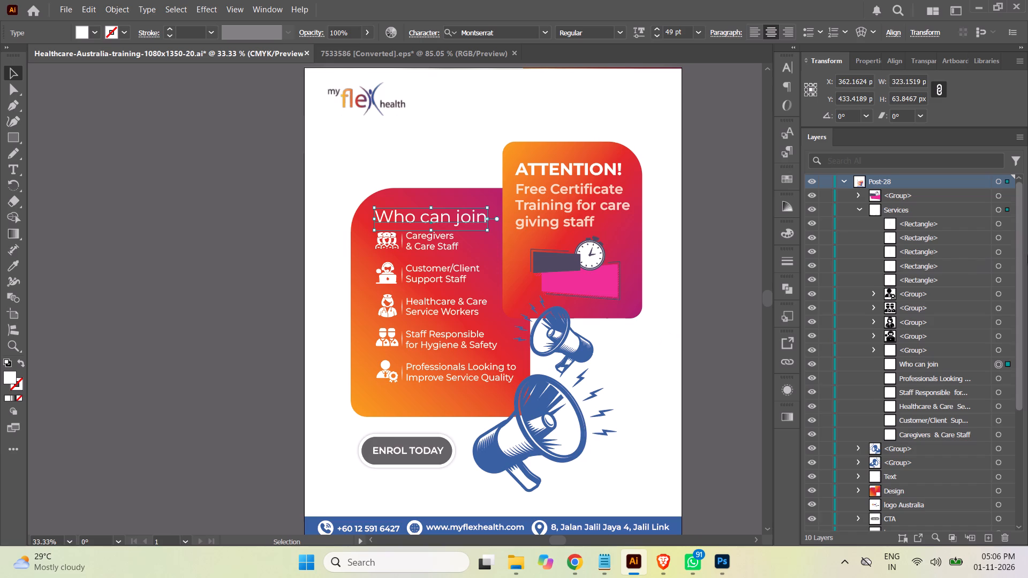
Shift the whole Services group up about 15 px within the gradient card.
{"action": "left_click", "coordinate": [859, 208]}
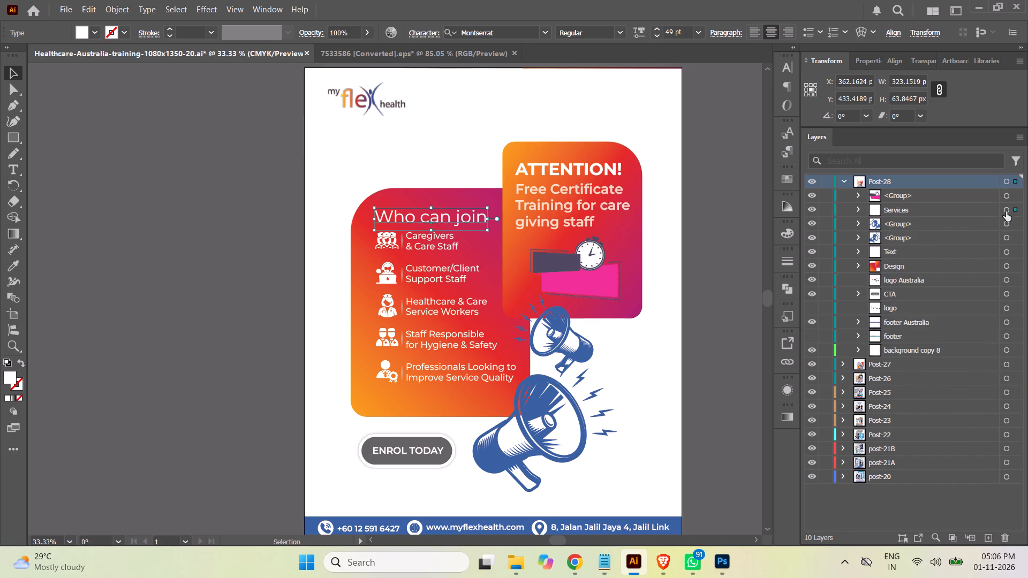
{"action": "left_click", "coordinate": [1006, 211]}
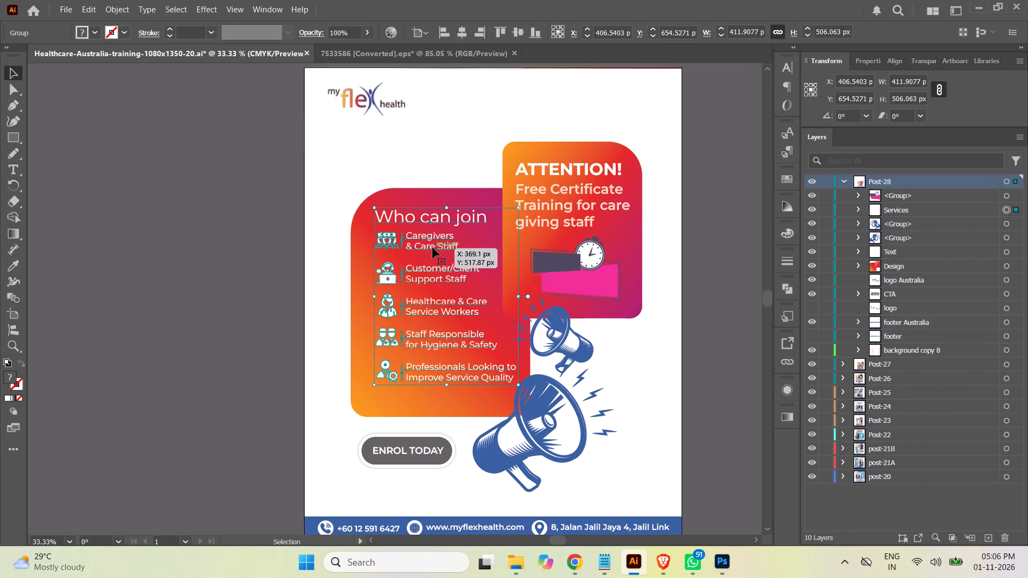
{"action": "left_click", "coordinate": [433, 248]}
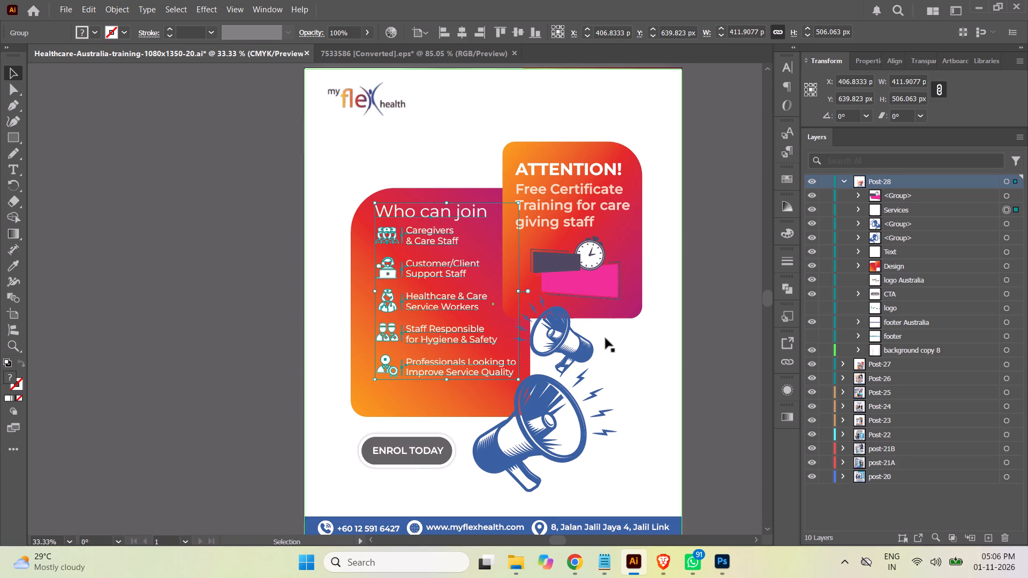
{"action": "left_click", "coordinate": [732, 361]}
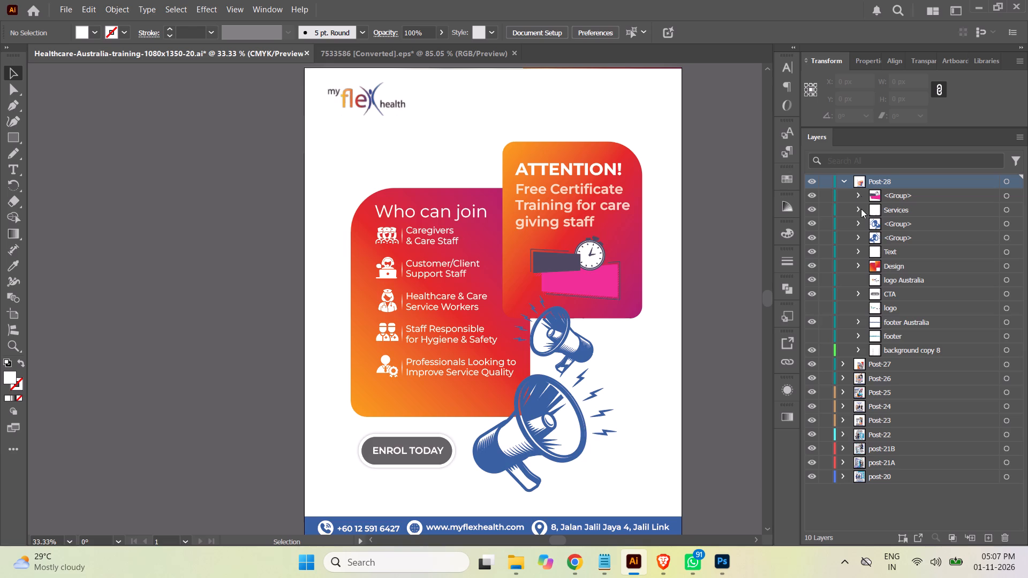
Recolour the stopwatch label's solid pink shape with the footer bar's blue, sampled using the Eyedropper.
{"action": "left_click", "coordinate": [858, 195]}
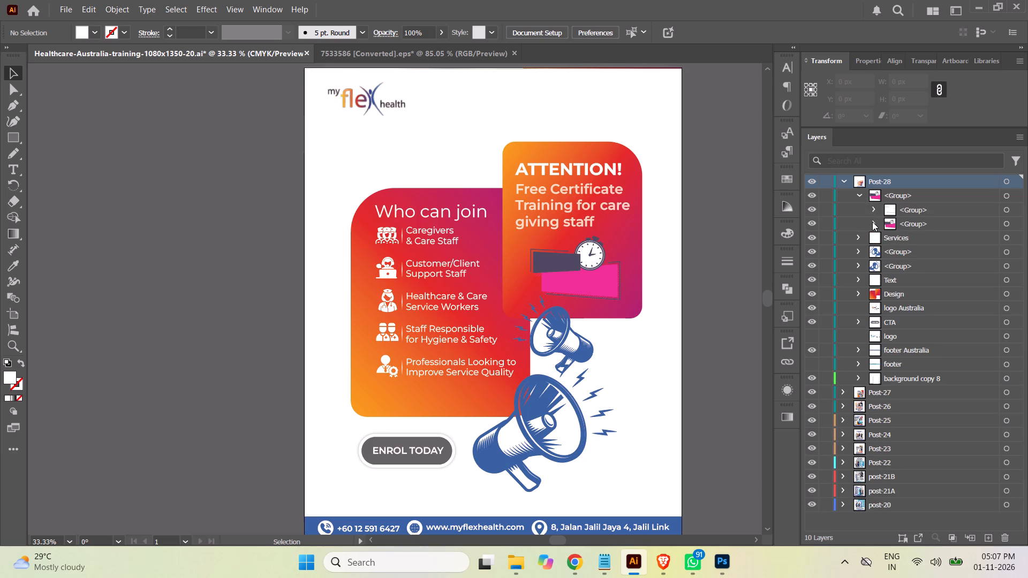
{"action": "left_click", "coordinate": [872, 221]}
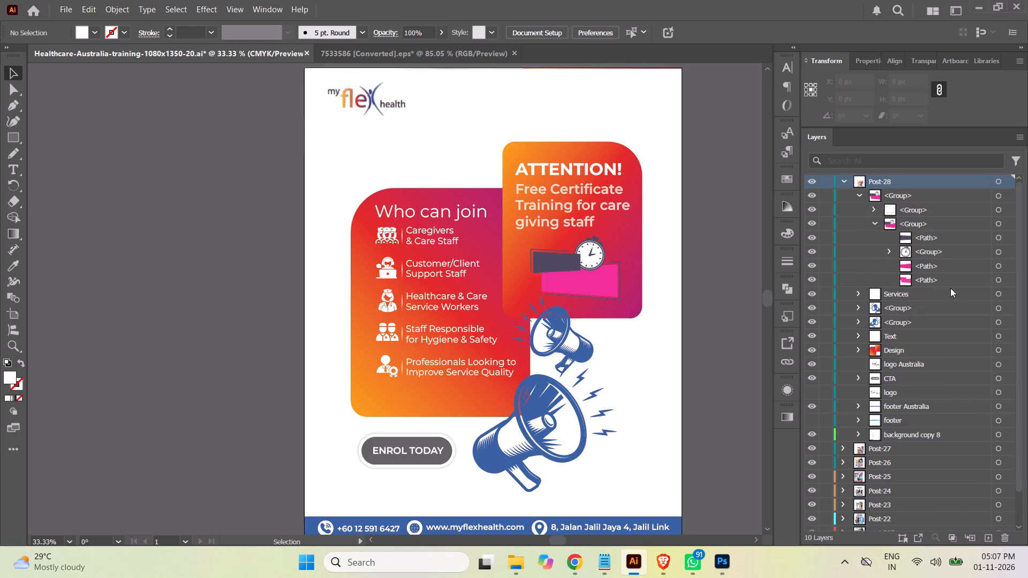
{"action": "left_click", "coordinate": [998, 279]}
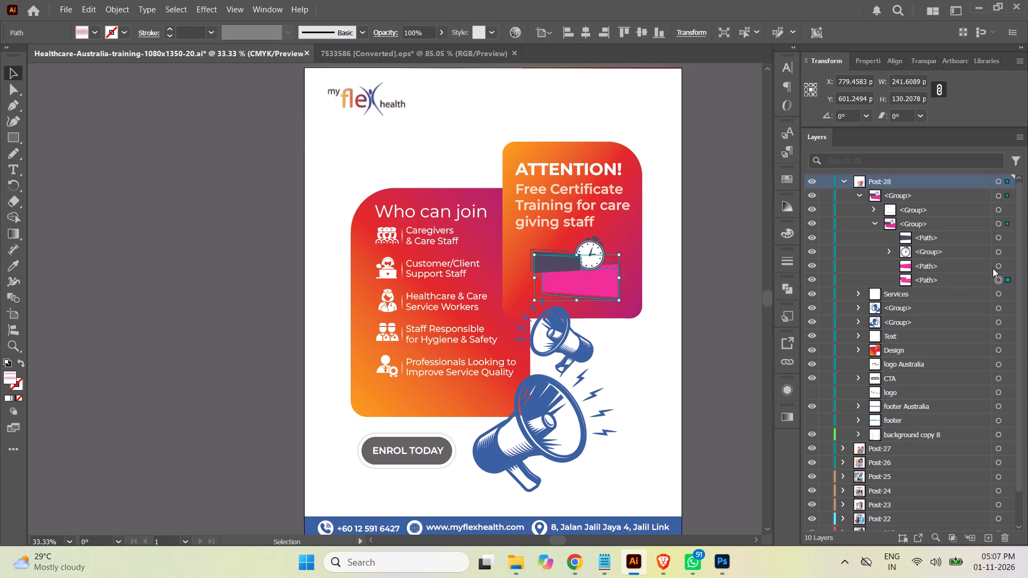
{"action": "left_click", "coordinate": [1002, 265]}
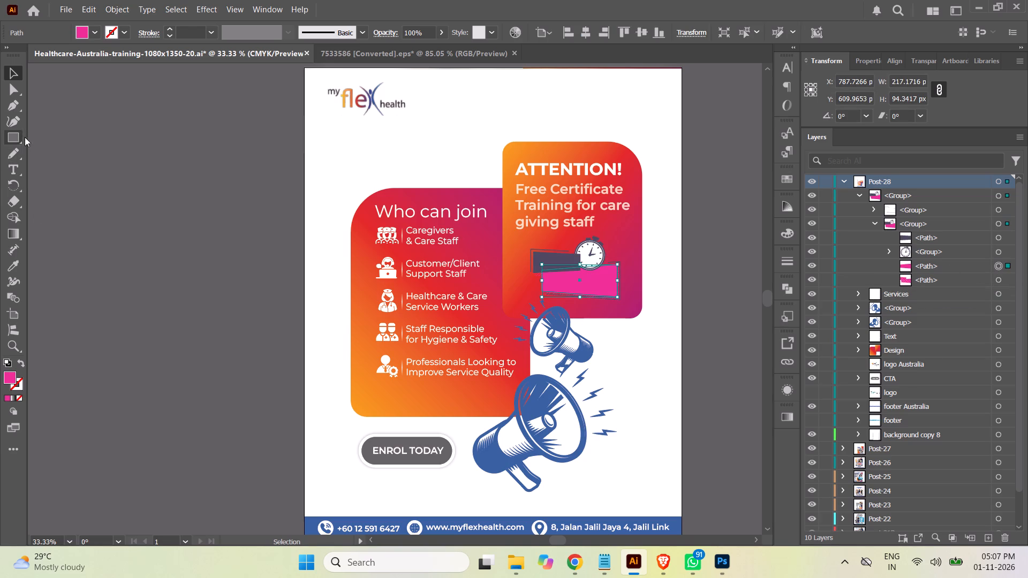
{"action": "left_click", "coordinate": [17, 265]}
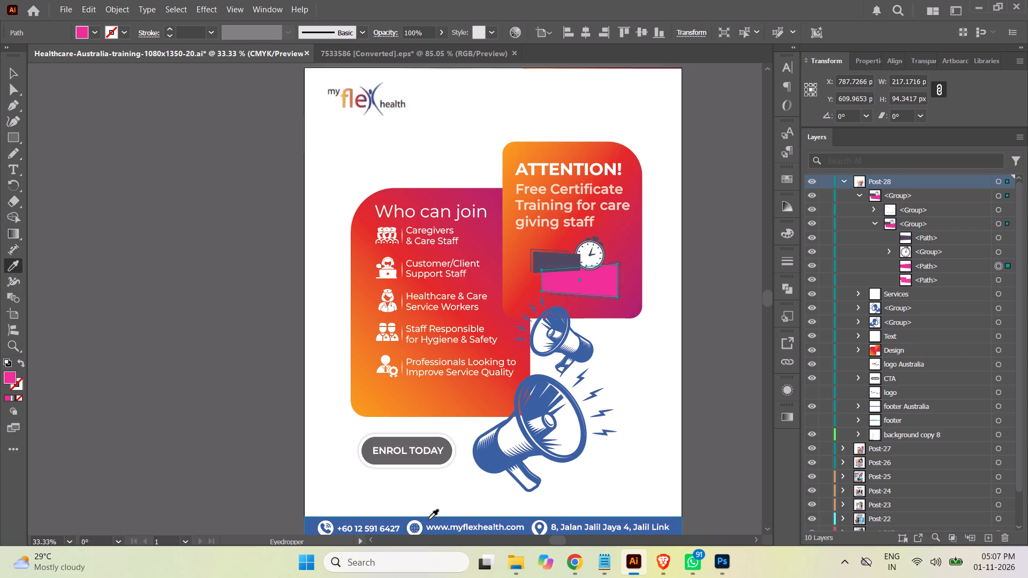
{"action": "left_click", "coordinate": [428, 520]}
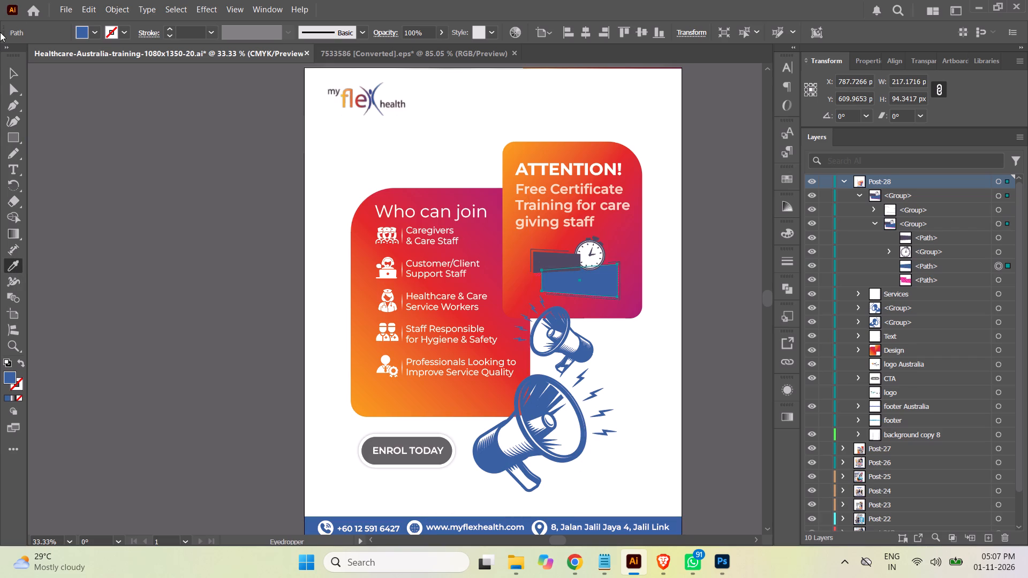
{"action": "left_click", "coordinate": [11, 74]}
{"action": "left_click", "coordinate": [90, 247]}
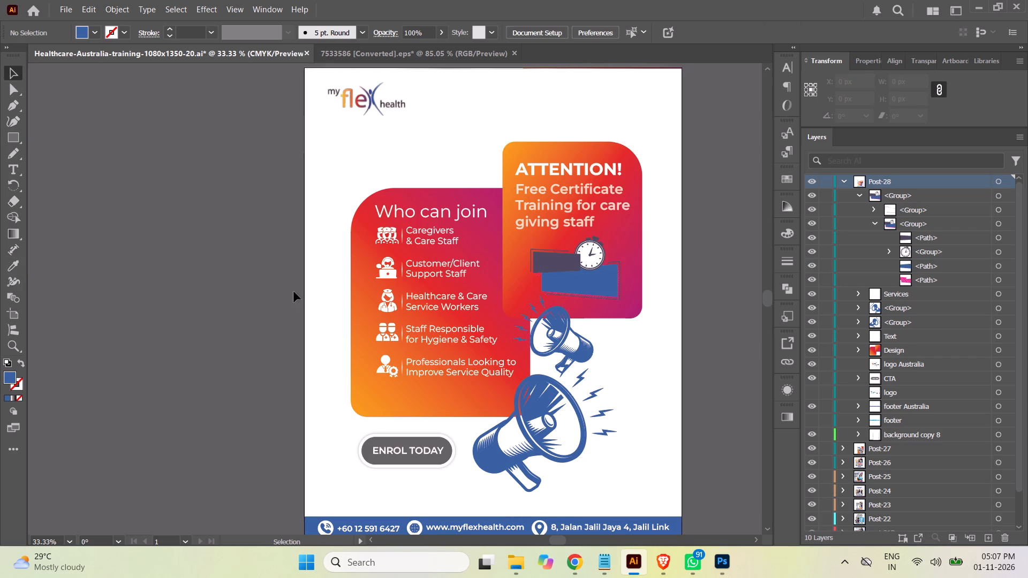
Save the poster document with the recoloured stopwatch label.
{"action": "left_click", "coordinate": [958, 237]}
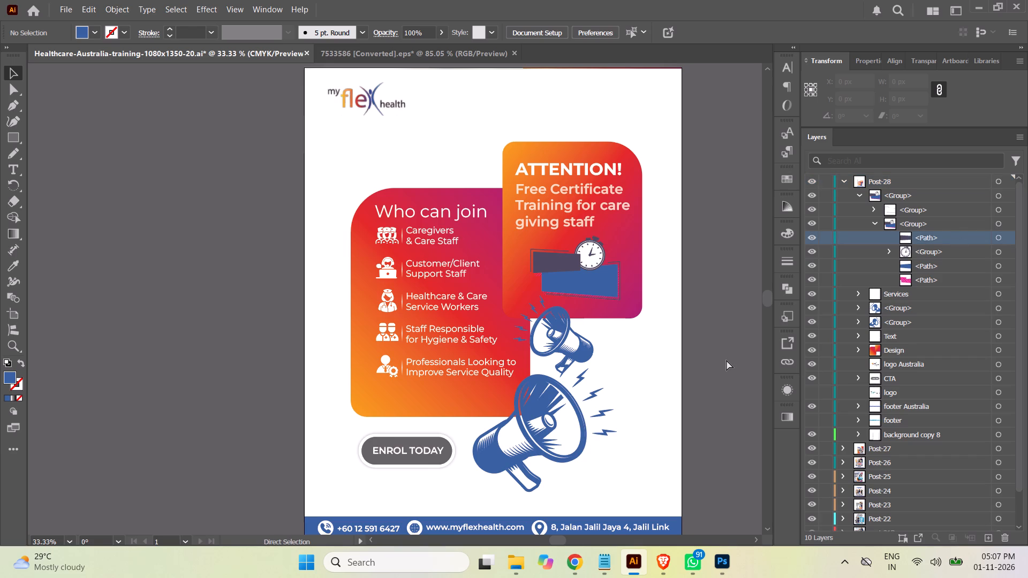
{"action": "key", "text": "ctrl+s"}
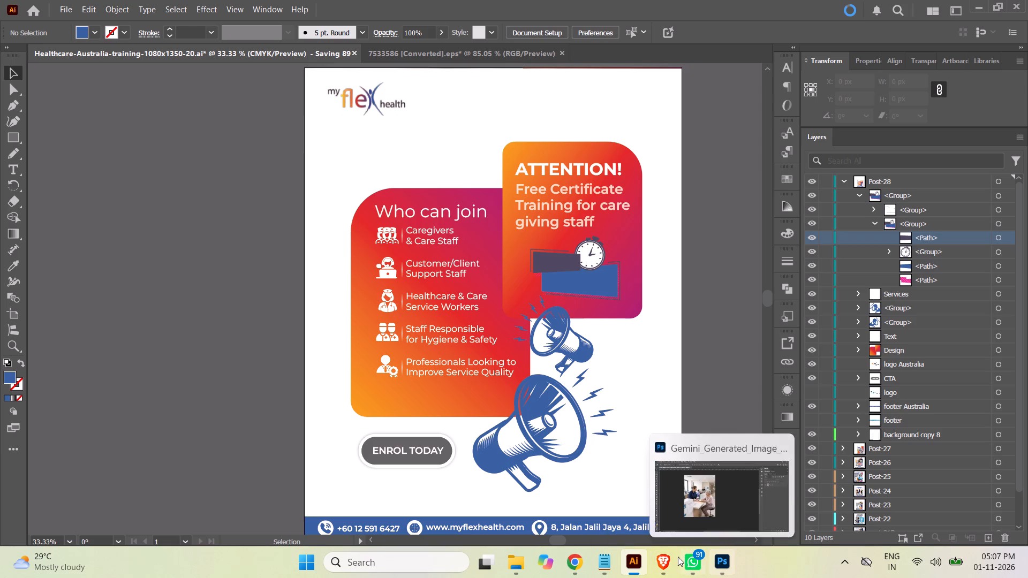
Copy "Every 2nd & 4th Sunday" from the Asana brief in Chrome and paste it in Illustrator as point text beside the artboard.
{"action": "left_click", "coordinate": [581, 558]}
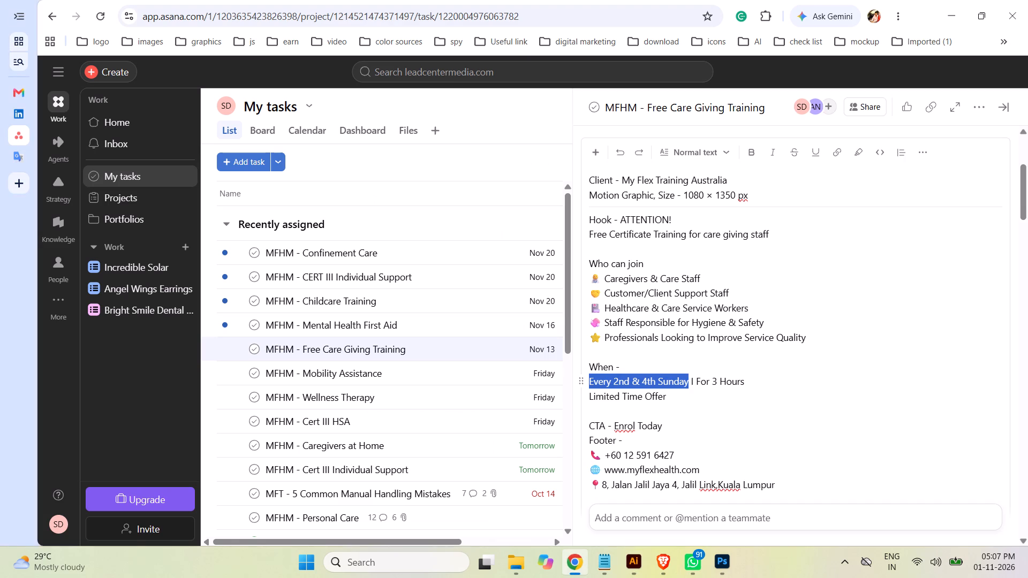
{"action": "key", "text": "ctrl+c"}
{"action": "left_click", "coordinate": [640, 566]}
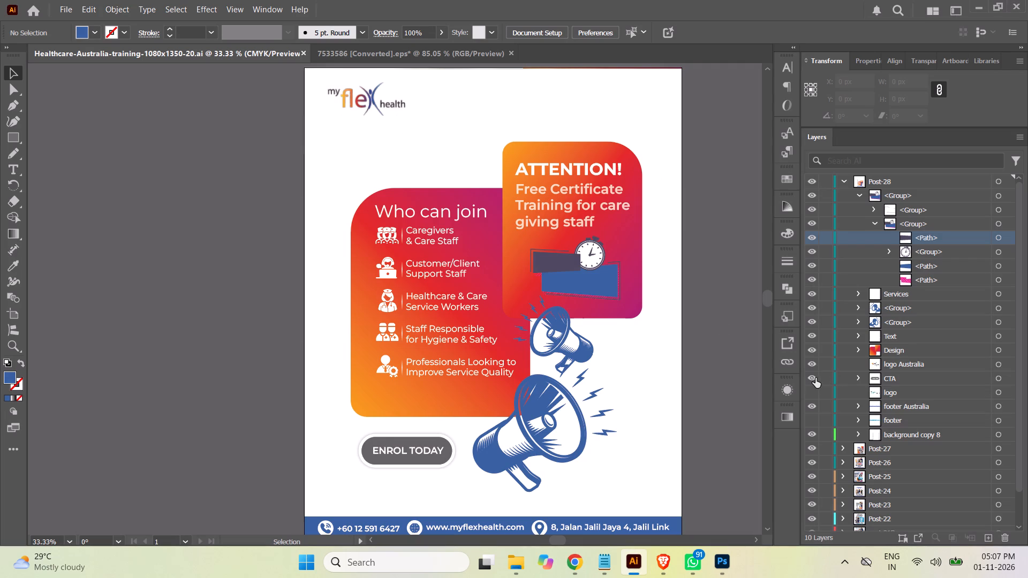
{"action": "left_click", "coordinate": [19, 170]}
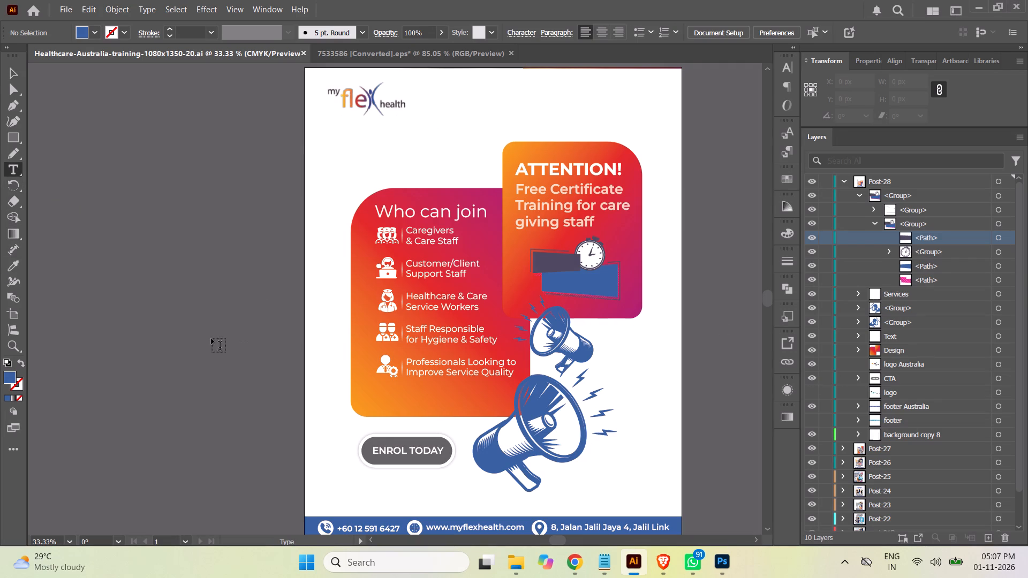
{"action": "left_click", "coordinate": [212, 339]}
{"action": "key", "text": "ctrl+v"}
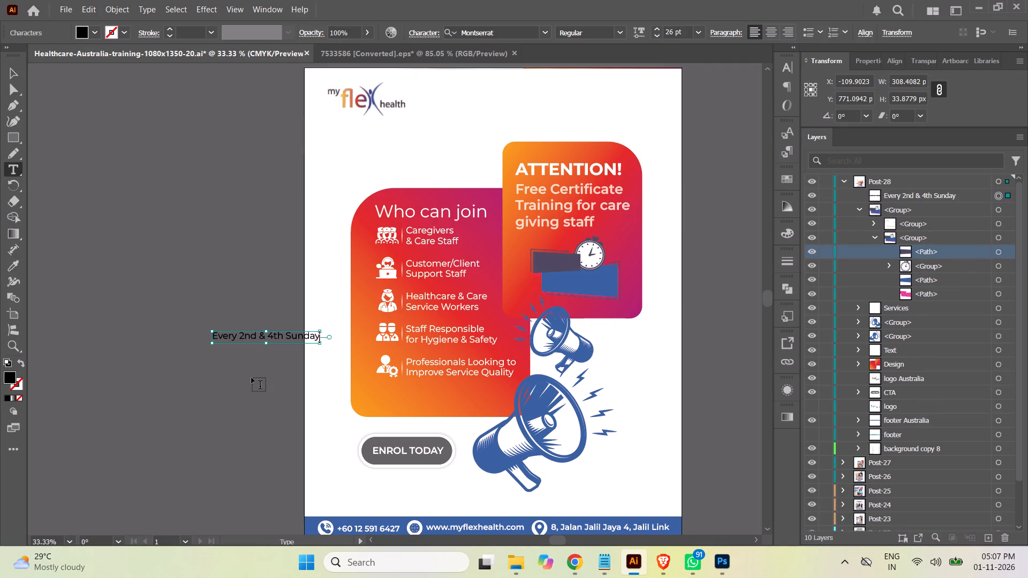
Move the "Every 2nd & 4th Sunday" text onto the blue shape of the stopwatch label.
{"action": "left_click", "coordinate": [10, 75]}
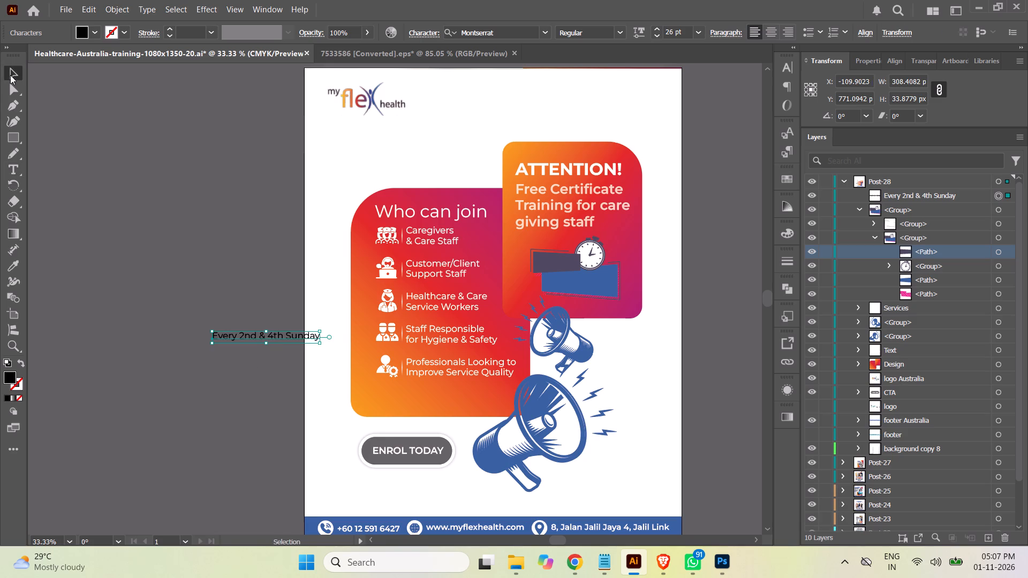
{"action": "left_click_drag", "start_coordinate": [248, 335], "coordinate": [311, 333]}
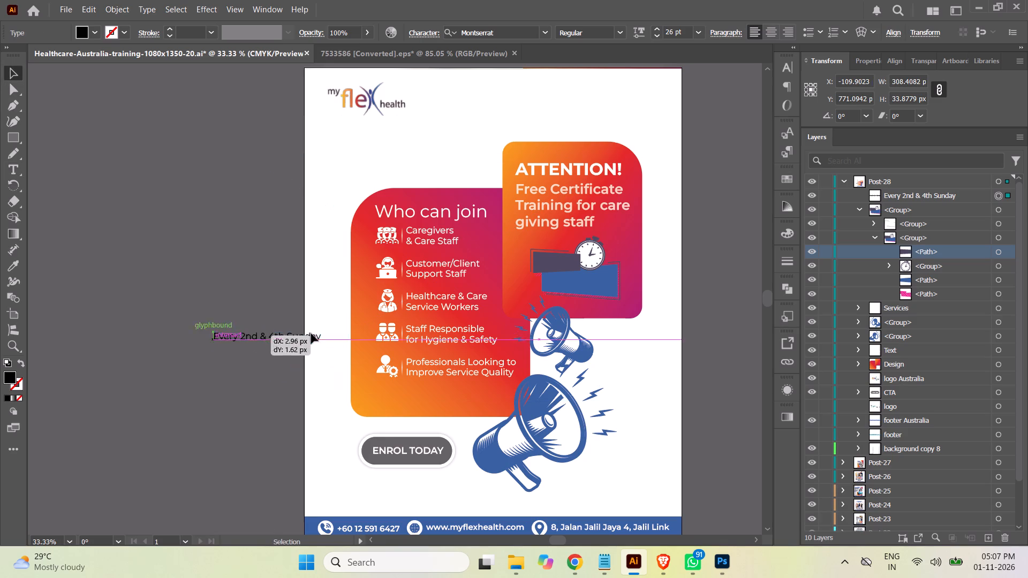
{"action": "left_click_drag", "start_coordinate": [311, 333], "coordinate": [585, 283]}
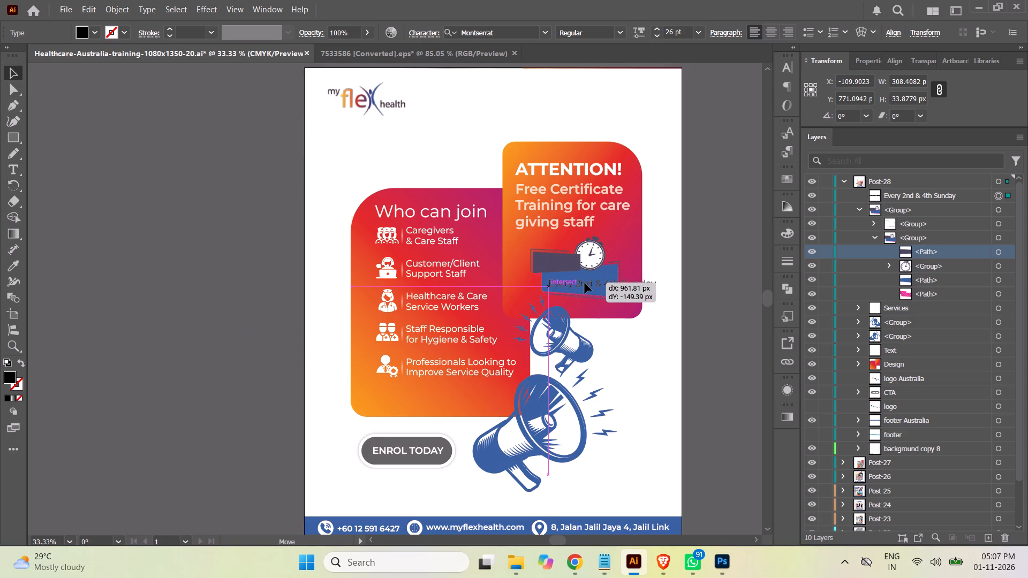
{"action": "left_click_drag", "start_coordinate": [585, 283], "coordinate": [585, 282]}
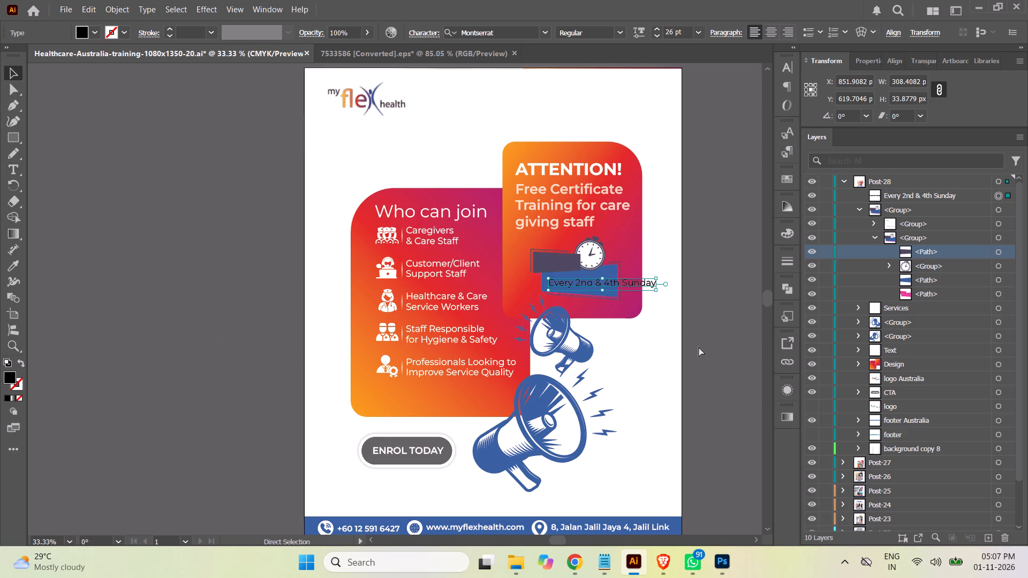
Break the schedule text into two lines after "Every", leaving "2nd & 4th Sunday" on the second line.
{"action": "key", "text": "ctrl+equal"}
{"action": "key", "text": "ctrl+equal"}
{"action": "key", "text": "ctrl+equal"}
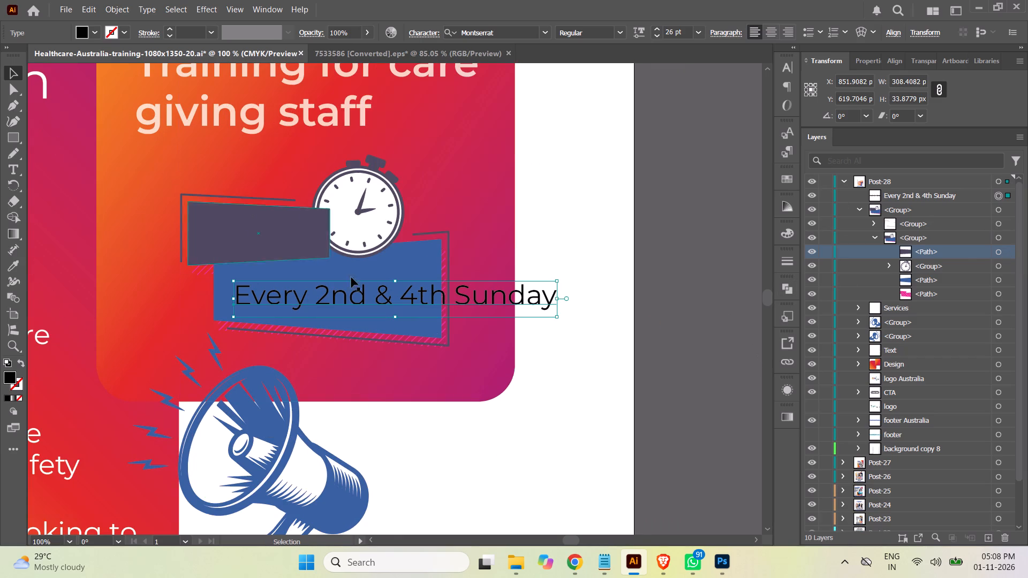
{"action": "left_click", "coordinate": [14, 169]}
{"action": "left_click", "coordinate": [320, 293]}
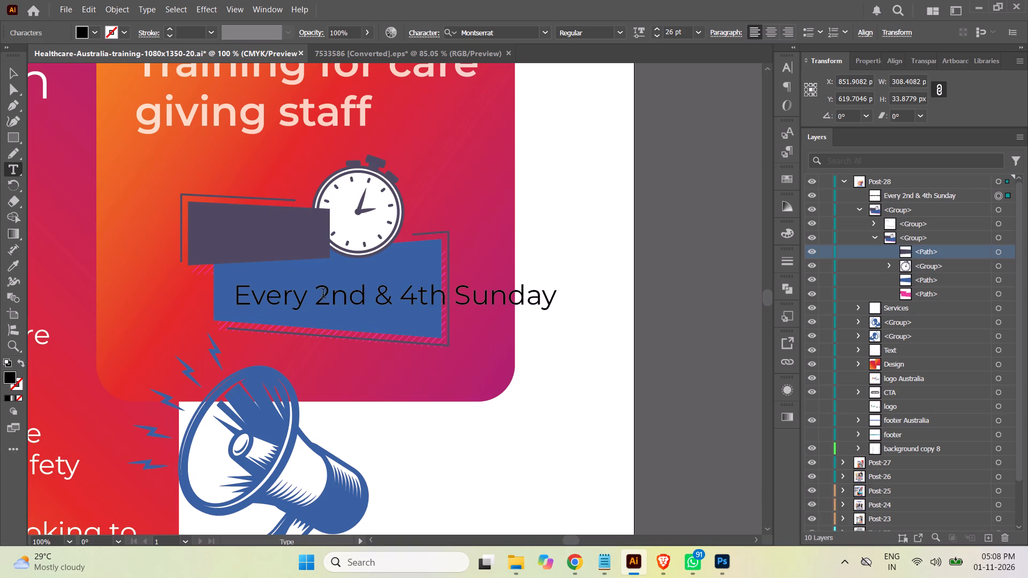
{"action": "key", "text": "Return"}
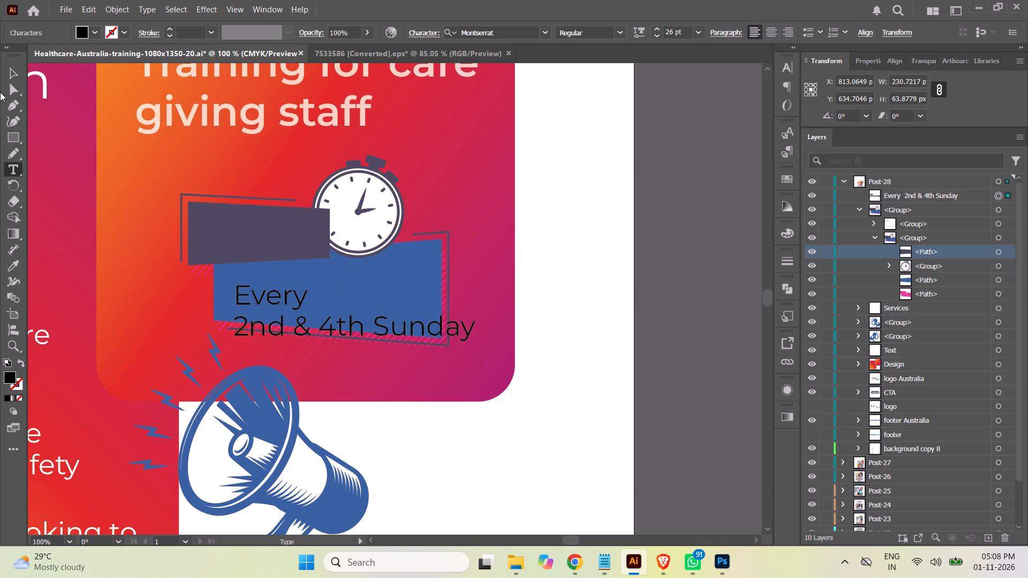
Move the two-line schedule text up about 16 px within the blue shape.
{"action": "left_click", "coordinate": [12, 72]}
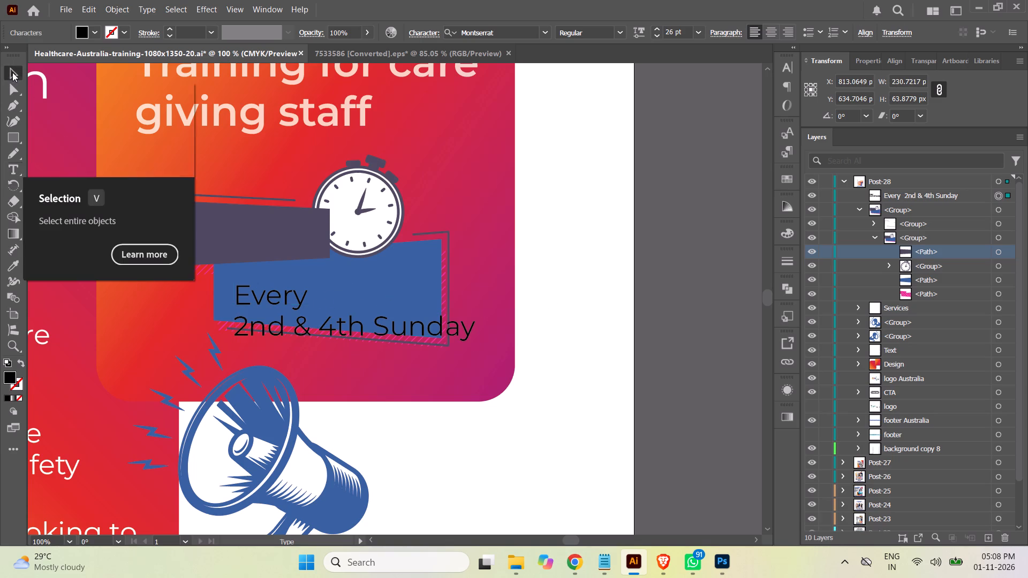
{"action": "left_click_drag", "start_coordinate": [303, 326], "coordinate": [302, 309]}
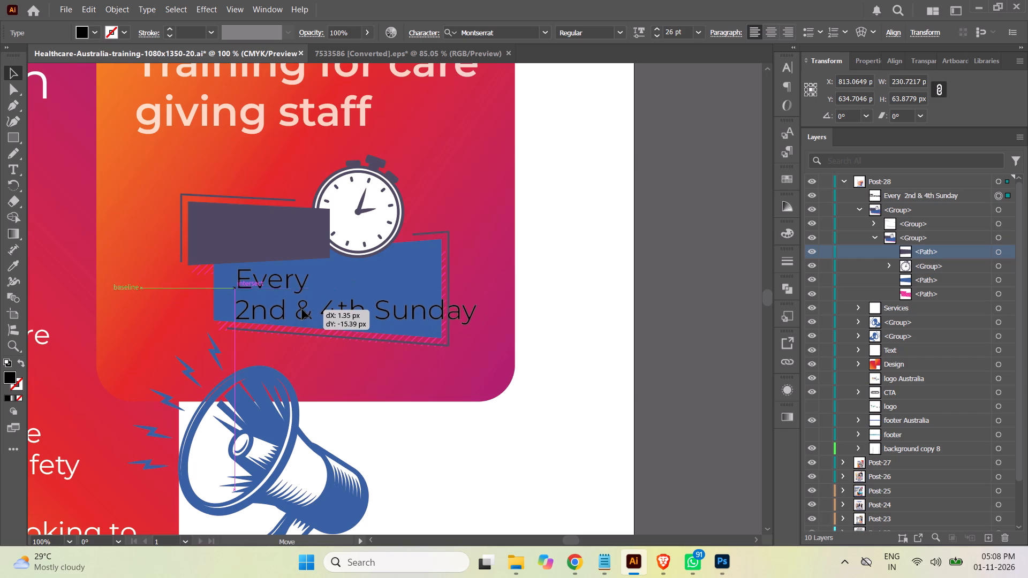
{"action": "left_click_drag", "start_coordinate": [302, 309], "coordinate": [301, 309]}
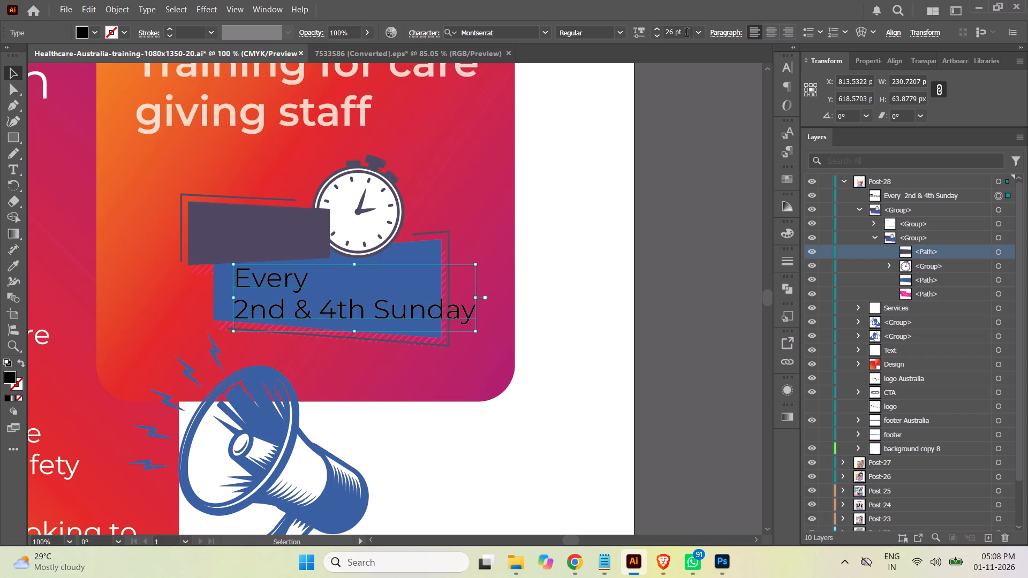
Reduce the schedule text's font size to 21 pt so it fits the blue shape.
{"action": "left_click", "coordinate": [686, 34]}
{"action": "key", "text": "Down"}
{"action": "key", "text": "Down"}
{"action": "key", "text": "Down"}
{"action": "key", "text": "Down"}
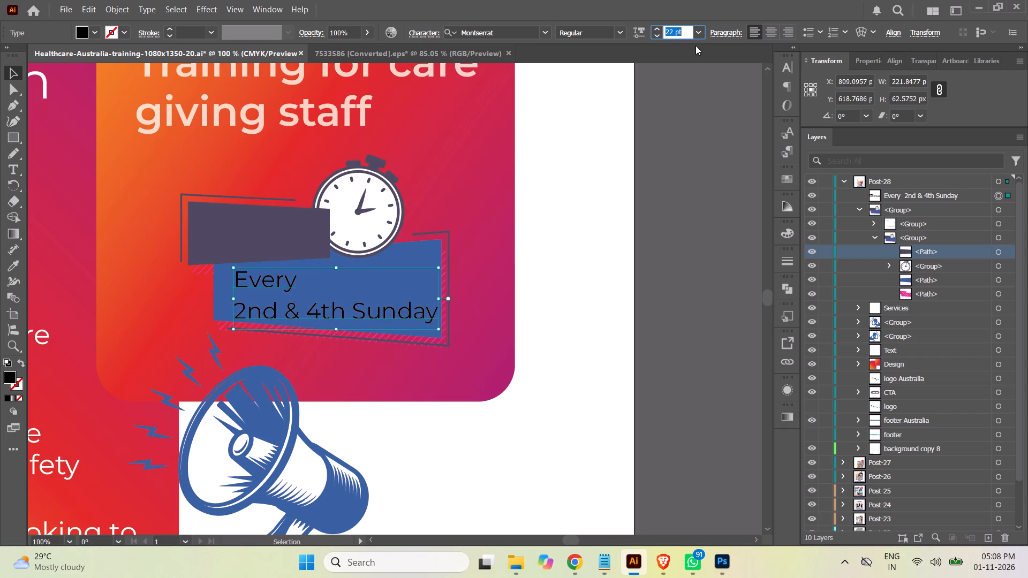
{"action": "key", "text": "Down"}
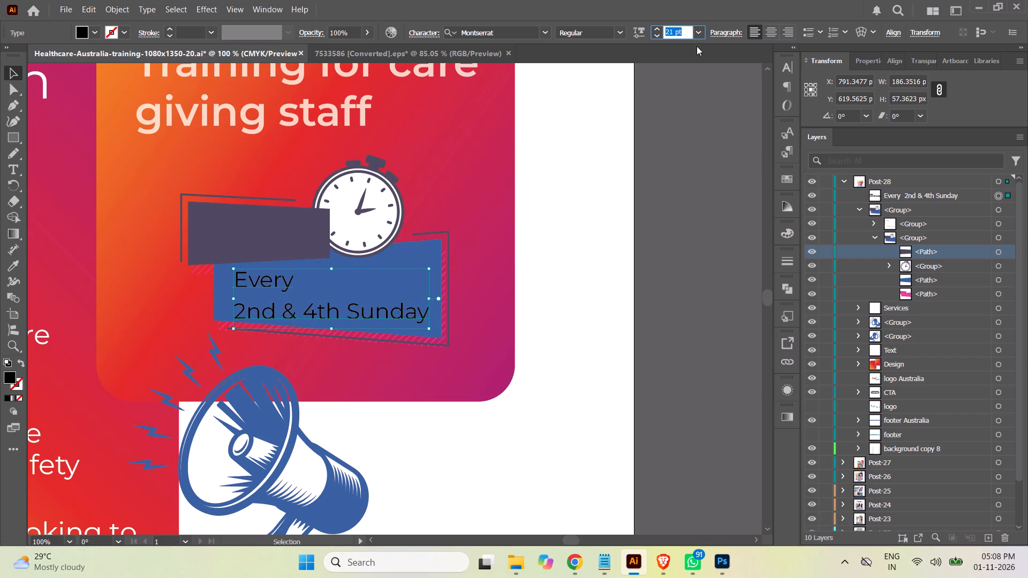
Tighten the schedule text's leading to 21 pt.
{"action": "left_click", "coordinate": [789, 72]}
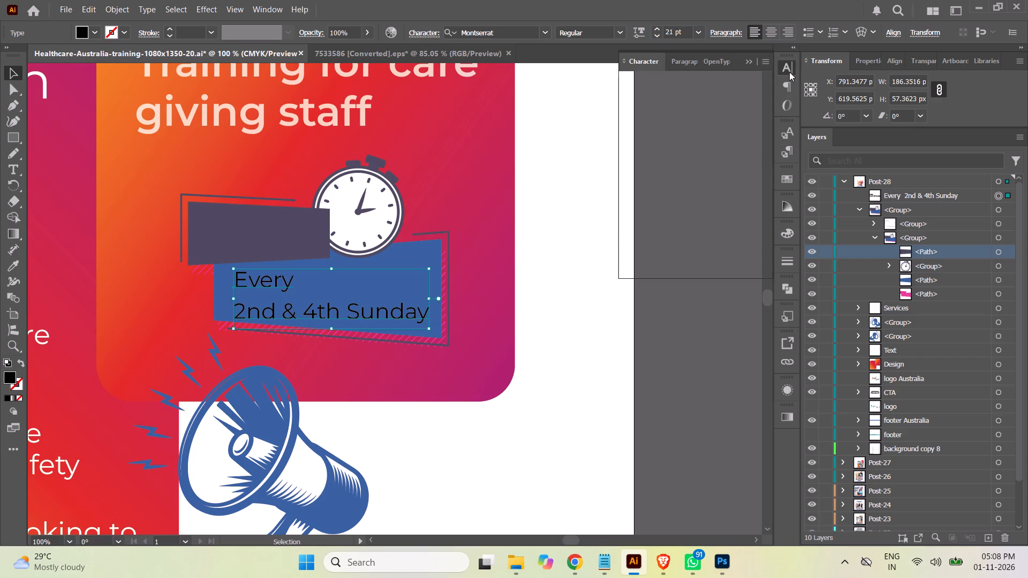
{"action": "left_click", "coordinate": [753, 124]}
{"action": "key", "text": "Down"}
{"action": "key", "text": "Down"}
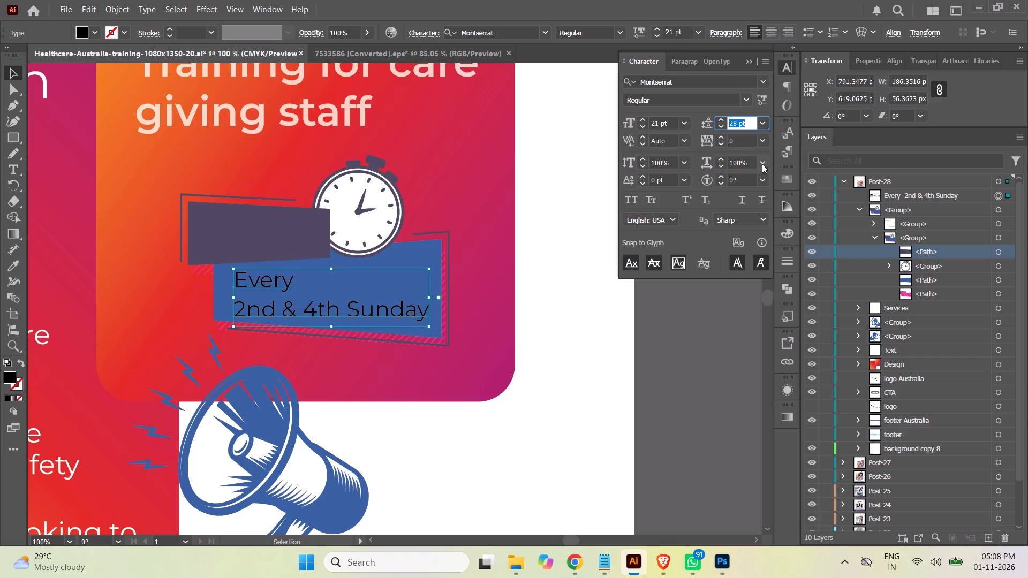
{"action": "key", "text": "Down"}
{"action": "key", "text": "Down"}
{"action": "key", "text": "Down"}
{"action": "key", "text": "Down"}
{"action": "key", "text": "Down"}
{"action": "key", "text": "Down"}
{"action": "key", "text": "Down"}
{"action": "key", "text": "Down"}
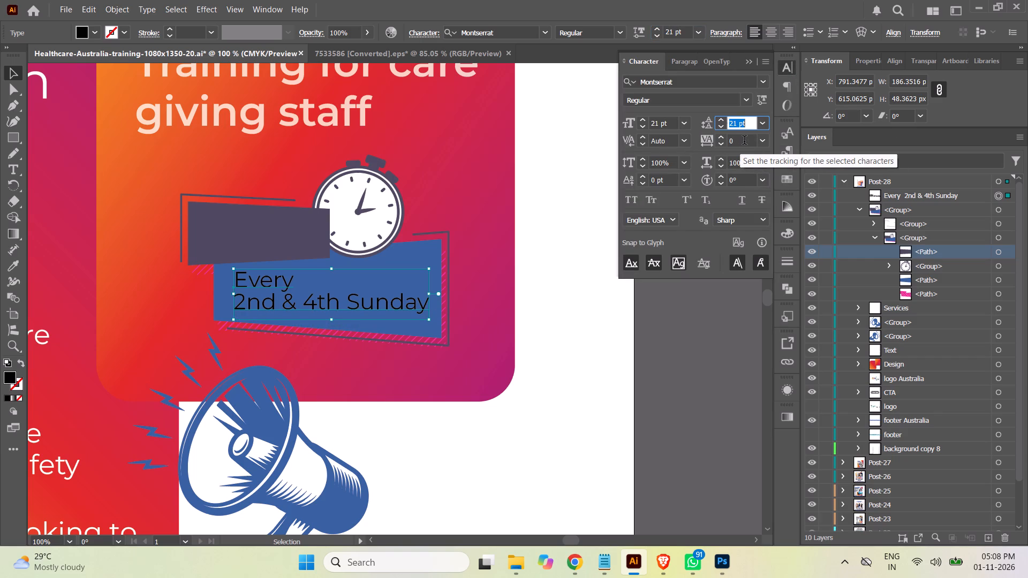
Style the schedule text as Montserrat SemiBold with a white fill.
{"action": "left_click", "coordinate": [623, 32]}
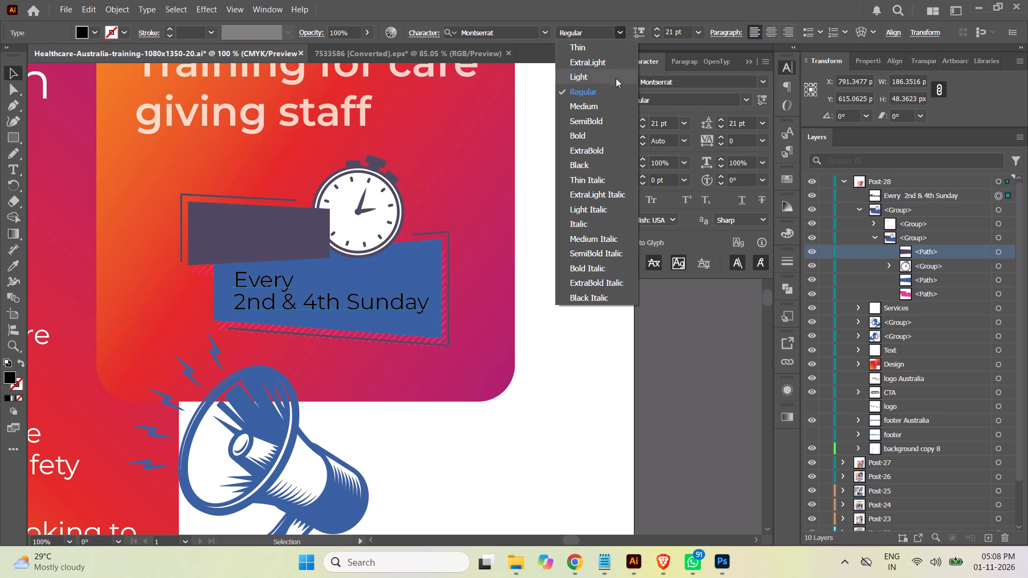
{"action": "left_click", "coordinate": [600, 121]}
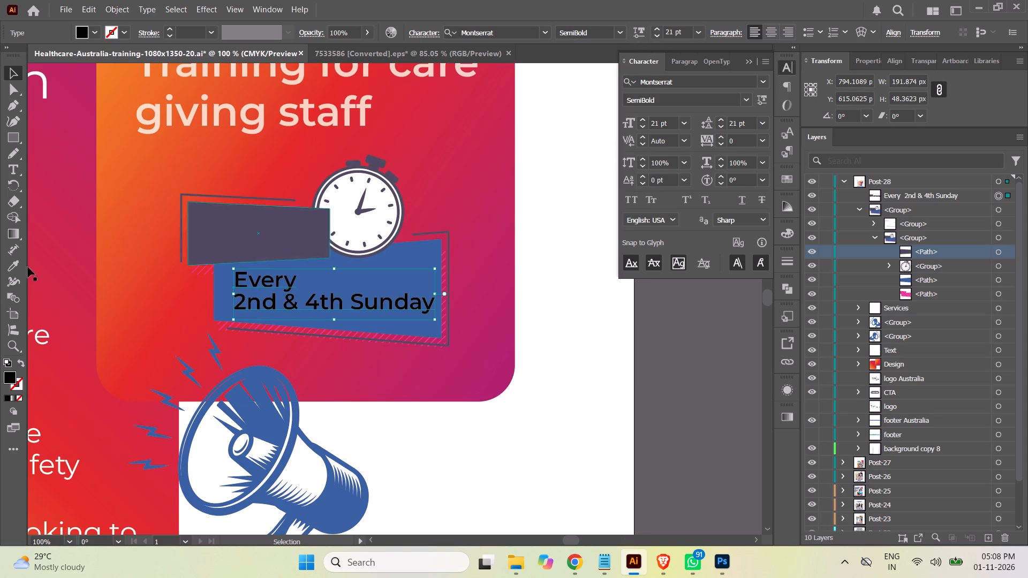
{"action": "double_click", "coordinate": [11, 376]}
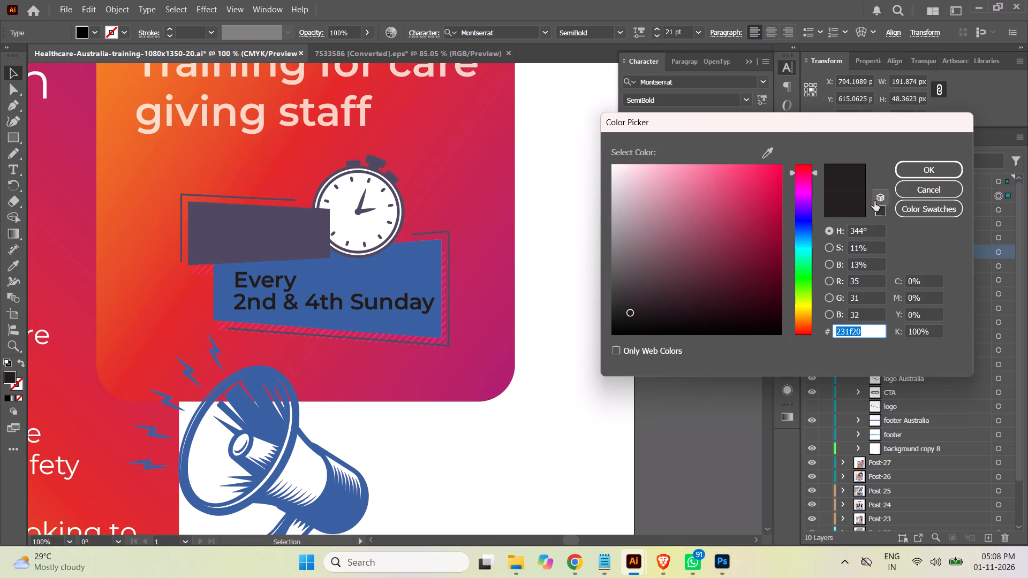
{"action": "left_click_drag", "start_coordinate": [639, 181], "coordinate": [569, 149]}
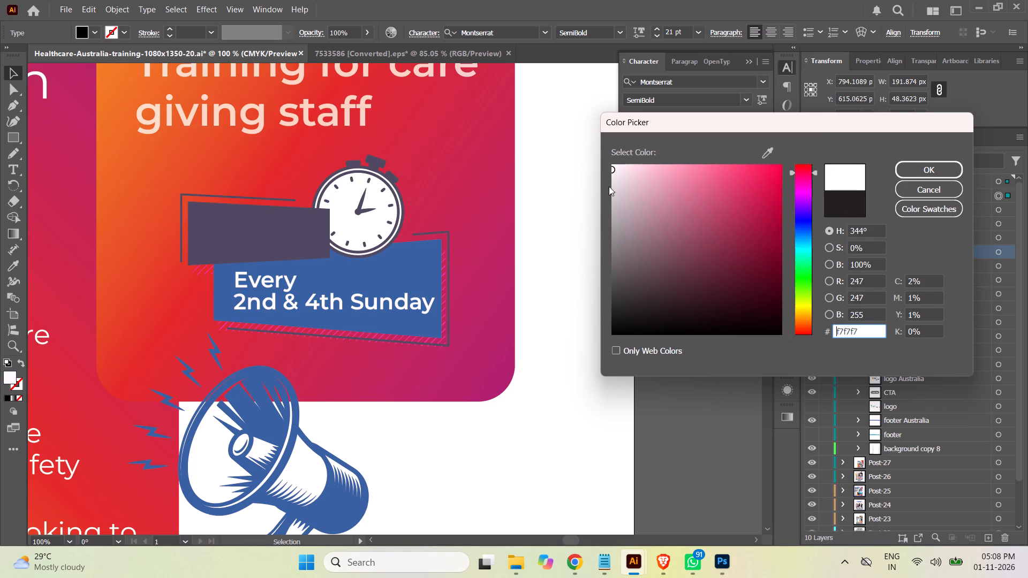
{"action": "left_click", "coordinate": [917, 172]}
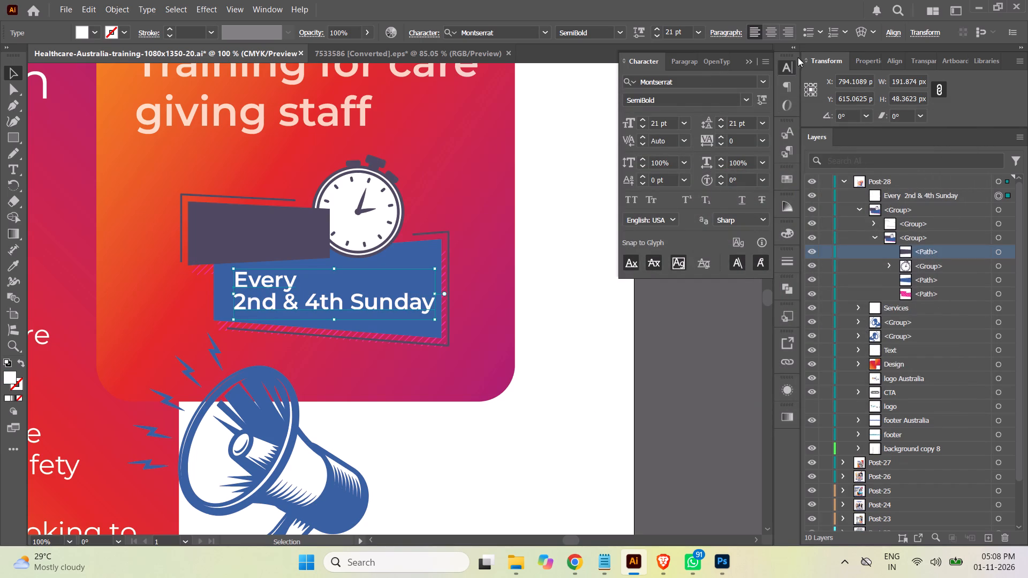
Right-align the schedule text and move it about 188 px right and 6 px up, back onto the blue shape.
{"action": "left_click", "coordinate": [787, 33]}
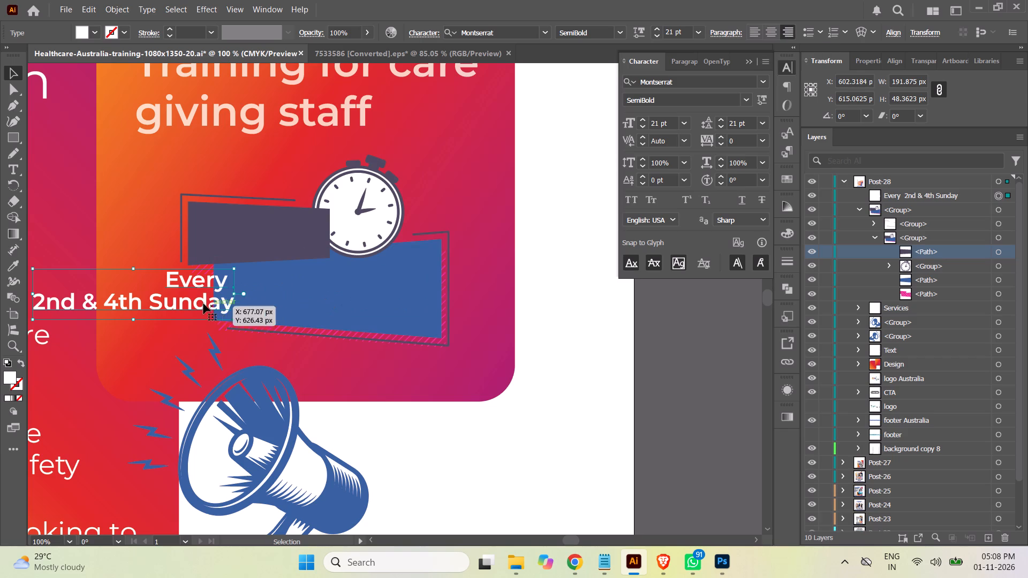
{"action": "left_click_drag", "start_coordinate": [190, 309], "coordinate": [336, 311]}
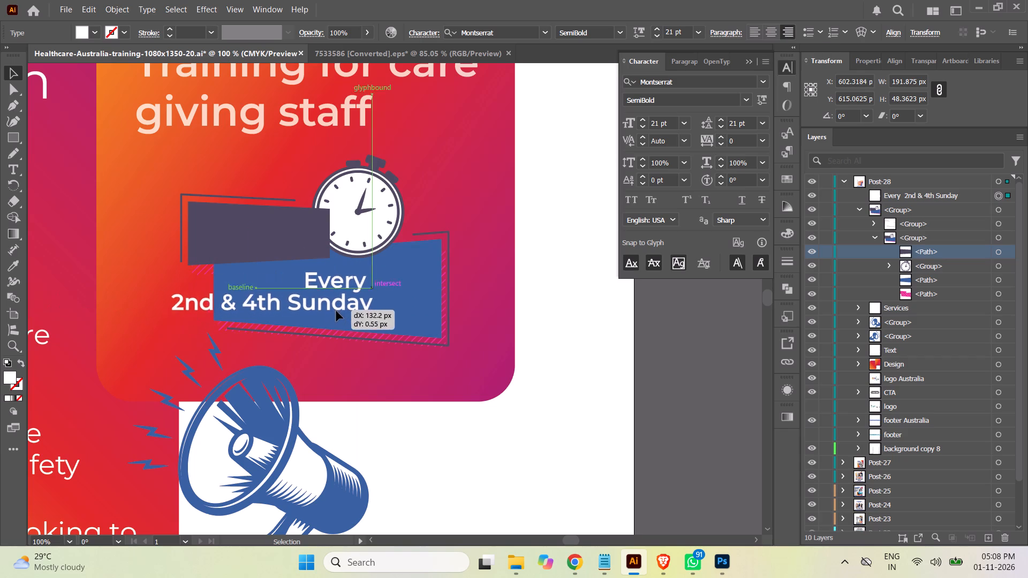
{"action": "left_click_drag", "start_coordinate": [336, 311], "coordinate": [389, 303]}
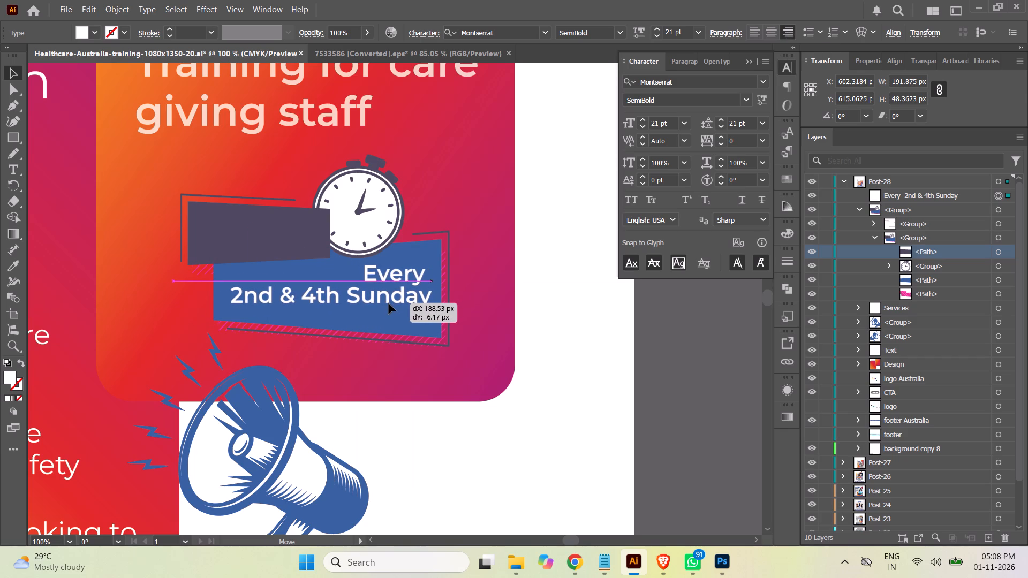
{"action": "left_click_drag", "start_coordinate": [389, 303], "coordinate": [388, 303]}
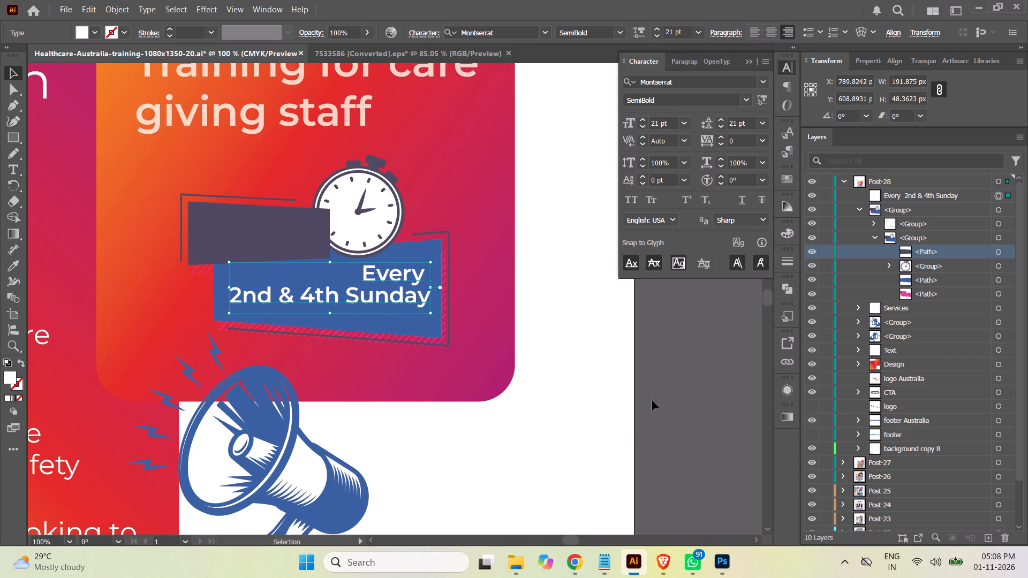
Move the schedule text in the layer stack into the stopwatch label's inner group, directly above the blue path.
{"action": "left_click", "coordinate": [953, 195]}
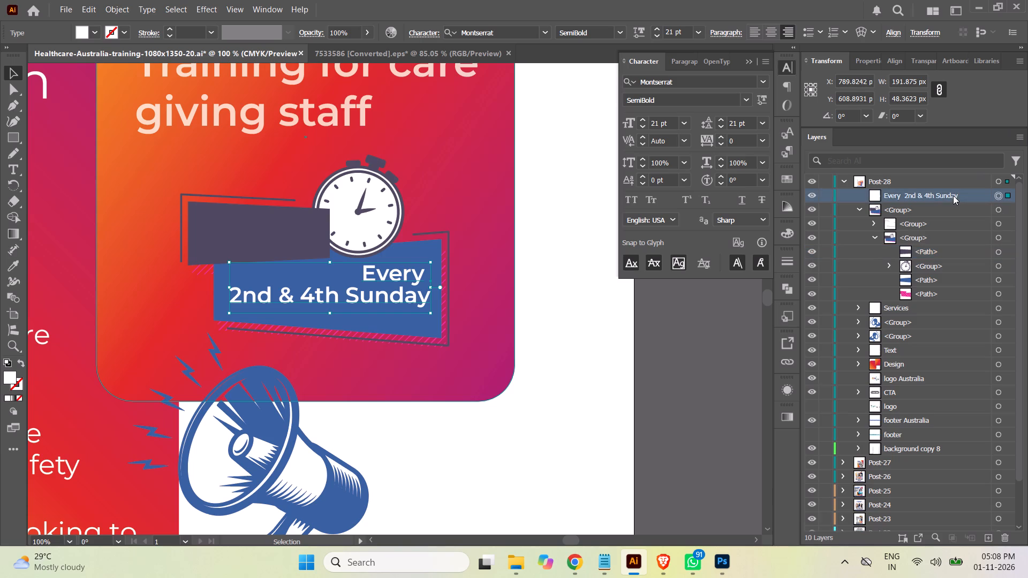
{"action": "left_click_drag", "start_coordinate": [944, 193], "coordinate": [943, 277]}
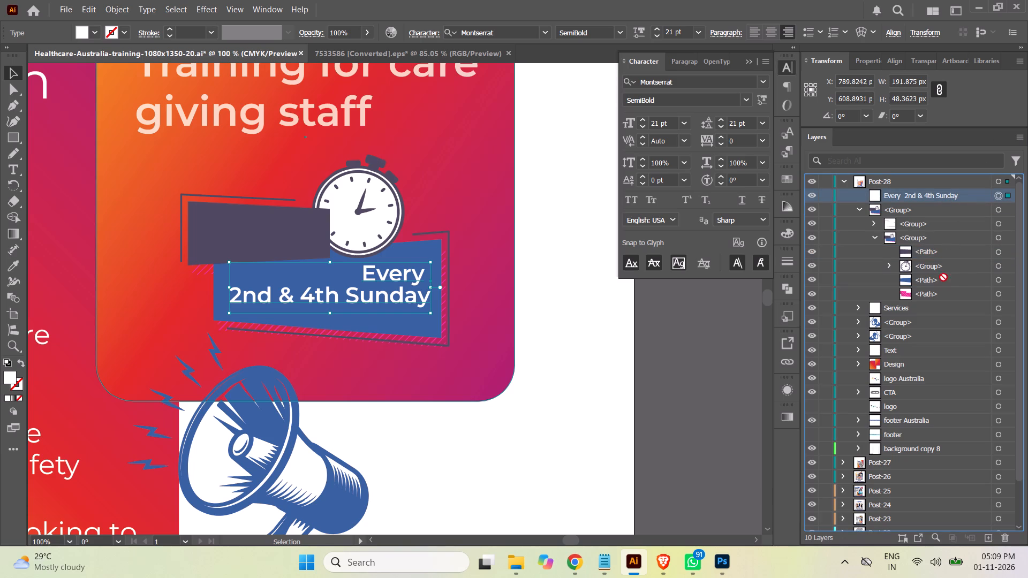
{"action": "left_click_drag", "start_coordinate": [943, 277], "coordinate": [943, 273]}
Duplicate the schedule text layer and place the copy at the top of the stopwatch label's inner group.
{"action": "left_click_drag", "start_coordinate": [947, 265], "coordinate": [990, 513]}
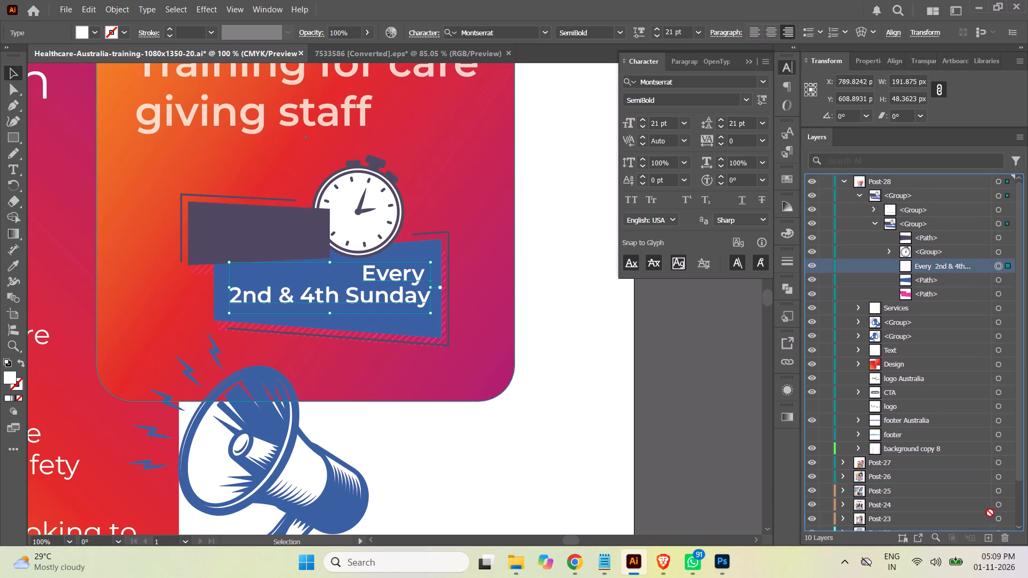
{"action": "left_click_drag", "start_coordinate": [990, 513], "coordinate": [989, 537]}
{"action": "left_click_drag", "start_coordinate": [951, 253], "coordinate": [946, 218]}
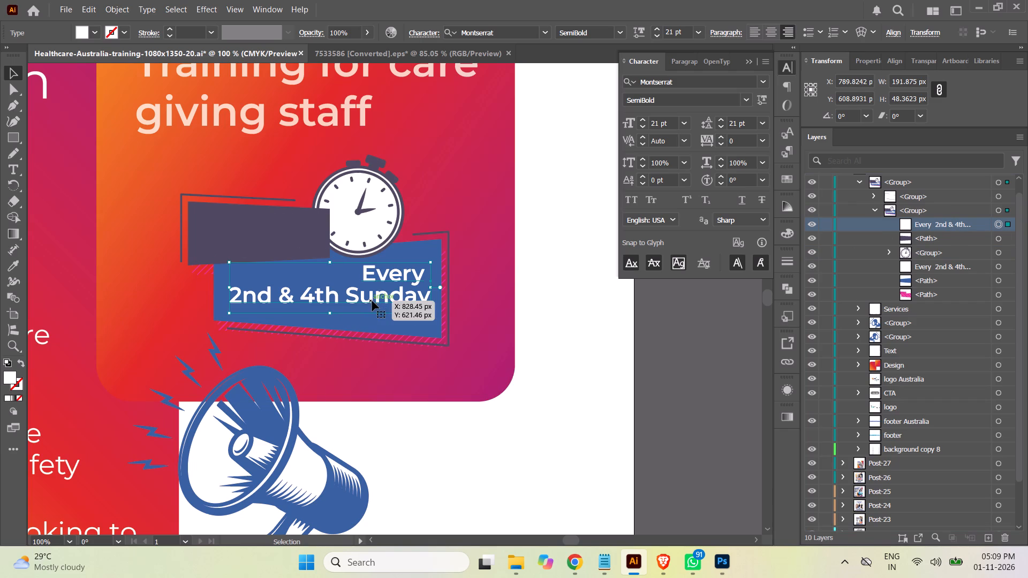
Move the duplicated schedule text about 52 px left and 50 px up, over the label's dark upper shape.
{"action": "left_click_drag", "start_coordinate": [371, 301], "coordinate": [315, 248]}
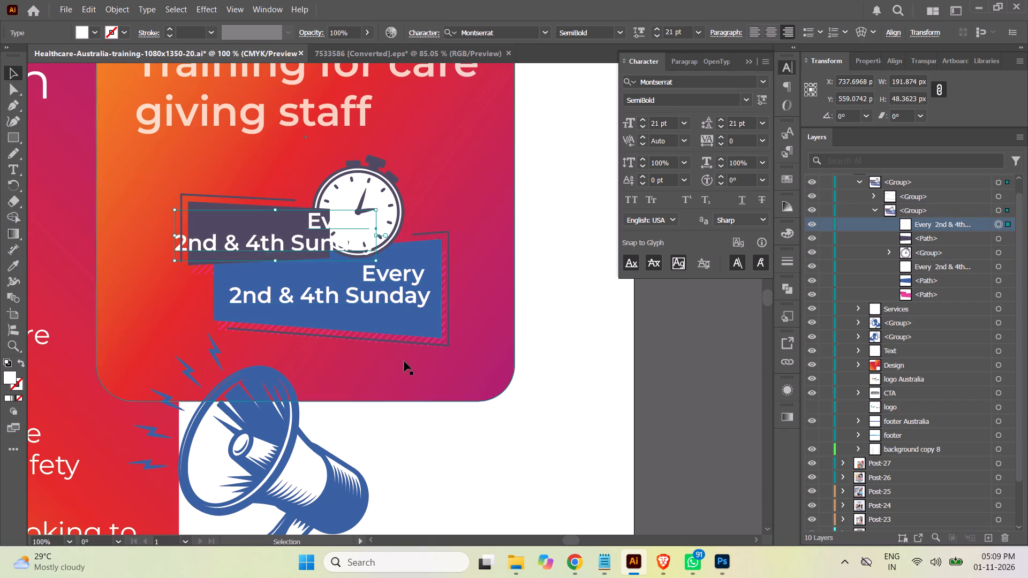
Replace the duplicate's wording with "For 3 Hours", copied from the Free Care Giving Training task in Asana.
{"action": "left_click", "coordinate": [577, 563]}
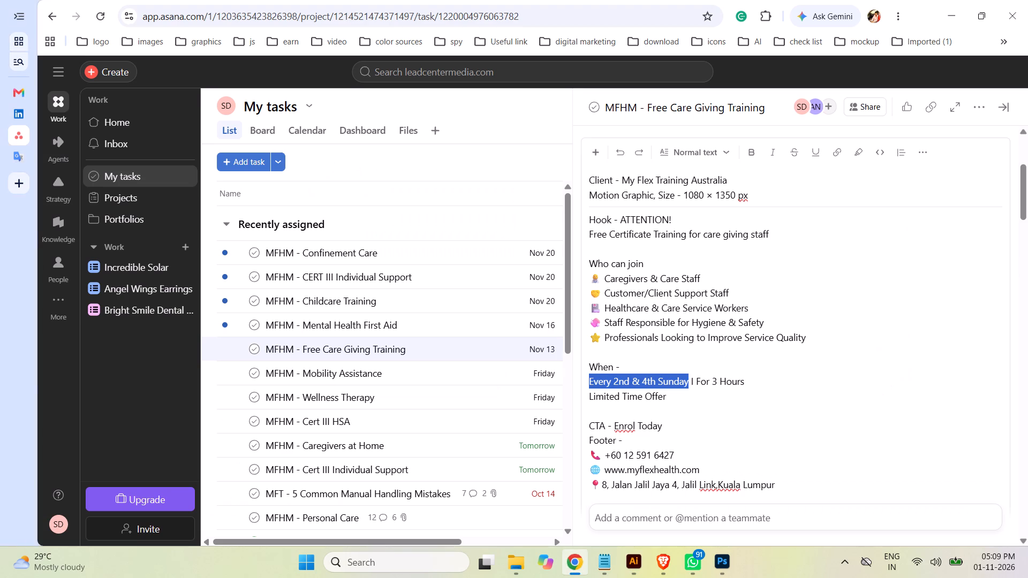
{"action": "left_click_drag", "start_coordinate": [747, 381], "coordinate": [732, 381]}
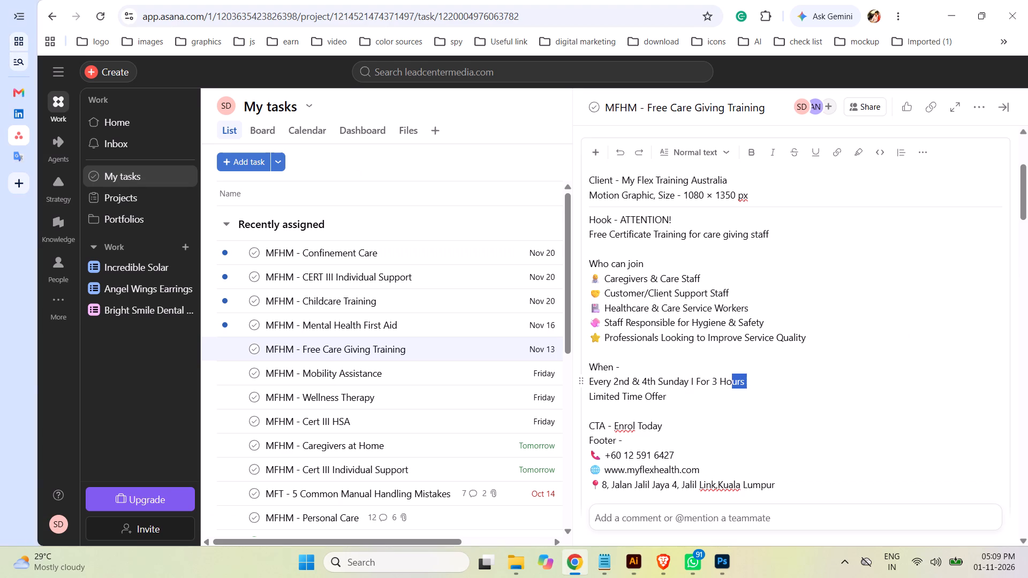
{"action": "left_click_drag", "start_coordinate": [732, 381], "coordinate": [698, 377]}
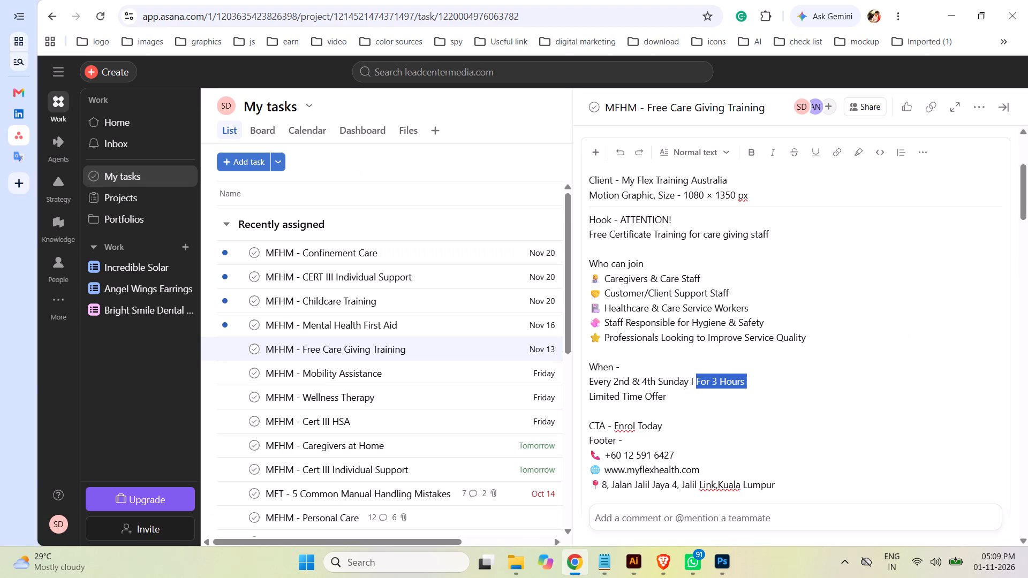
{"action": "key", "text": "ctrl+c"}
{"action": "left_click", "coordinate": [640, 560]}
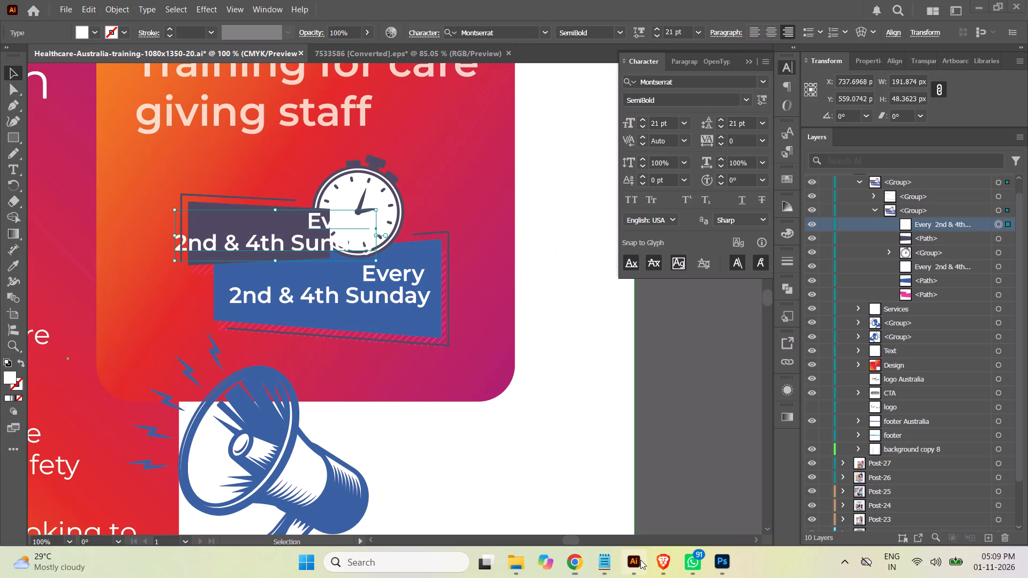
{"action": "left_click", "coordinate": [12, 168]}
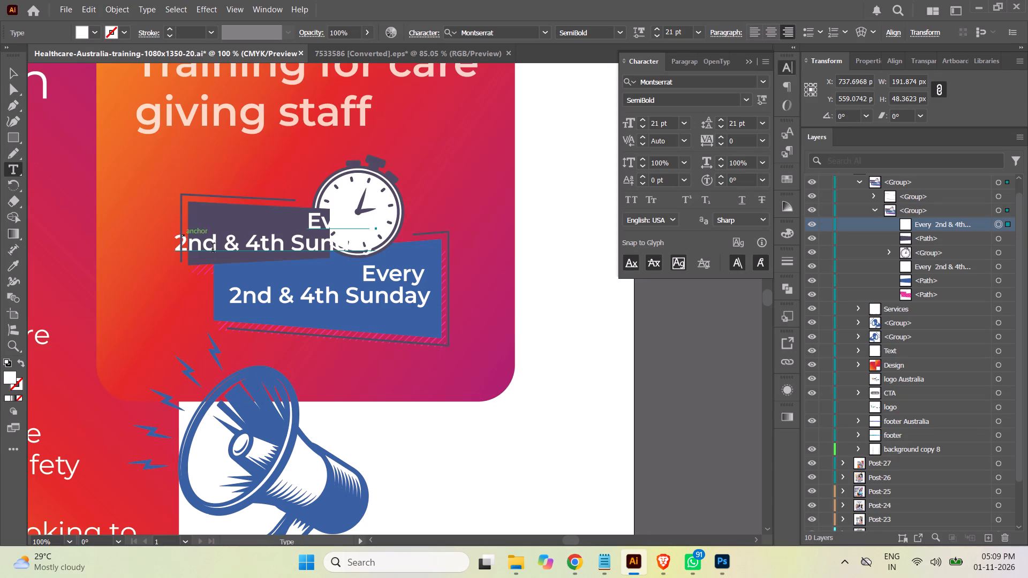
{"action": "left_click", "coordinate": [230, 242]}
{"action": "key", "text": "ctrl+a"}
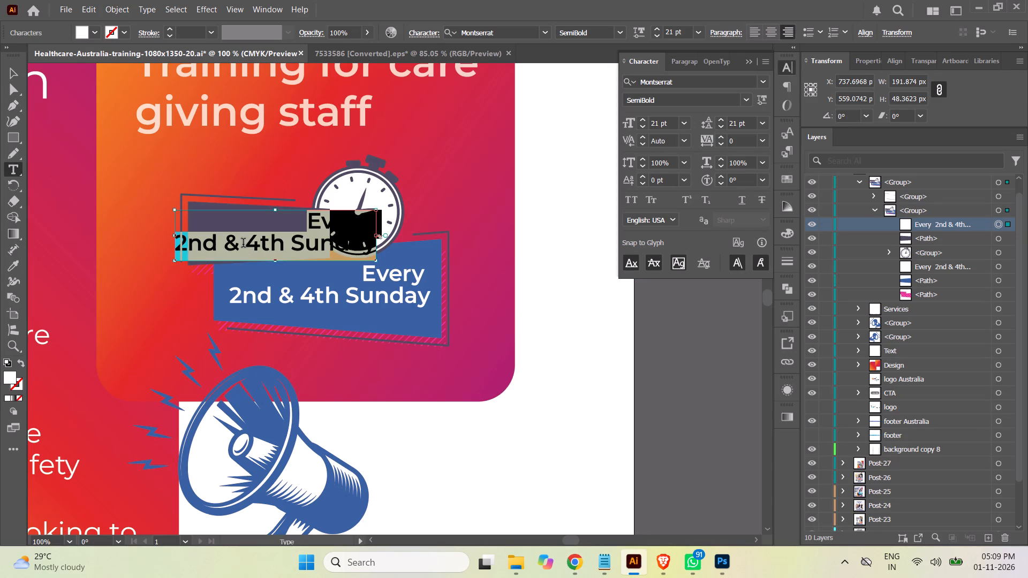
{"action": "key", "text": "ctrl+v"}
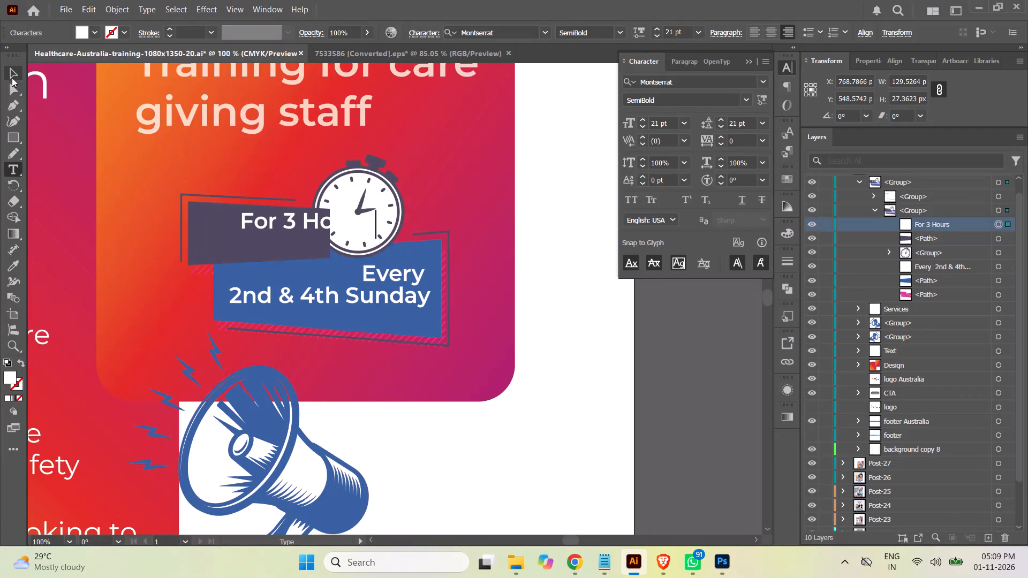
Move the "For 3 Hours" text about 44 px left and 13 px down, inside the dark shape, and deselect it.
{"action": "left_click", "coordinate": [13, 74]}
{"action": "left_click_drag", "start_coordinate": [261, 226], "coordinate": [215, 234]}
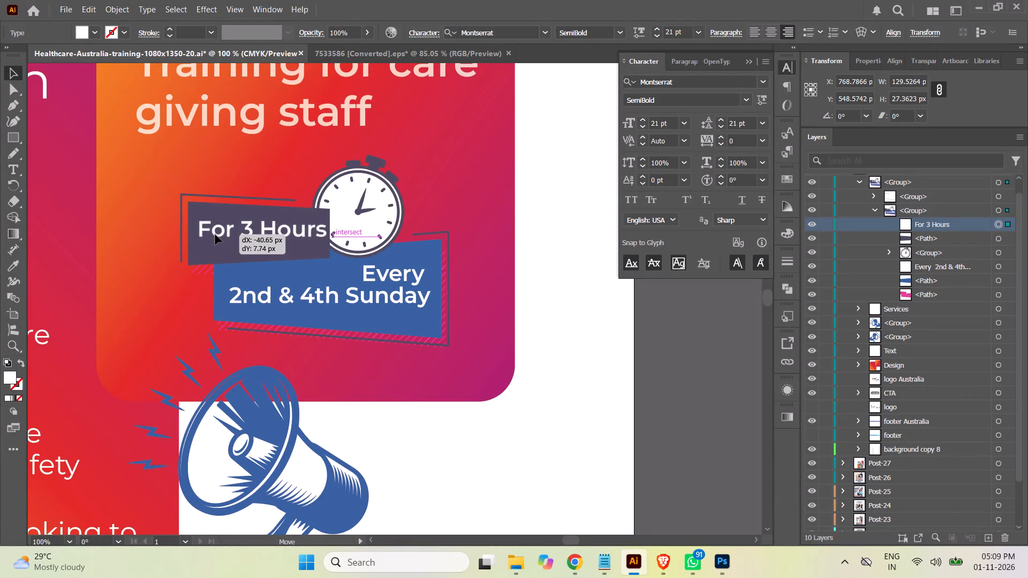
{"action": "left_click_drag", "start_coordinate": [215, 234], "coordinate": [214, 240]}
{"action": "left_click", "coordinate": [701, 342]}
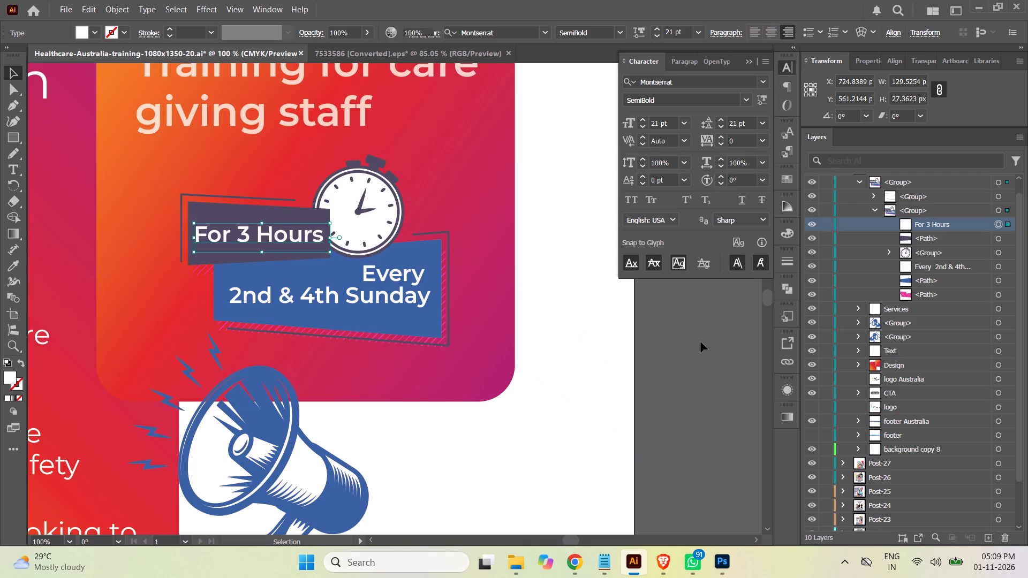
{"action": "left_click", "coordinate": [749, 64]}
{"action": "left_click", "coordinate": [703, 263]}
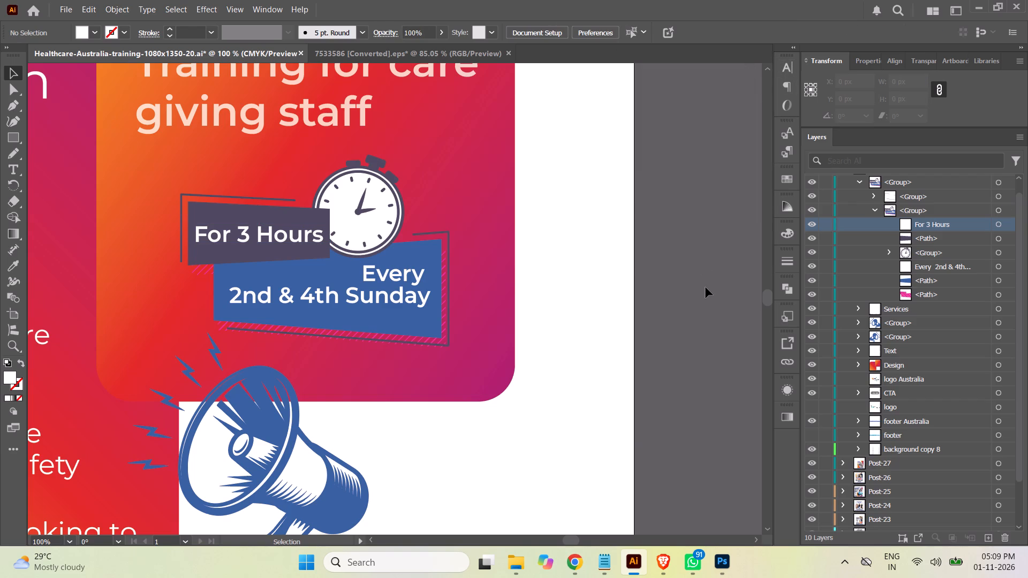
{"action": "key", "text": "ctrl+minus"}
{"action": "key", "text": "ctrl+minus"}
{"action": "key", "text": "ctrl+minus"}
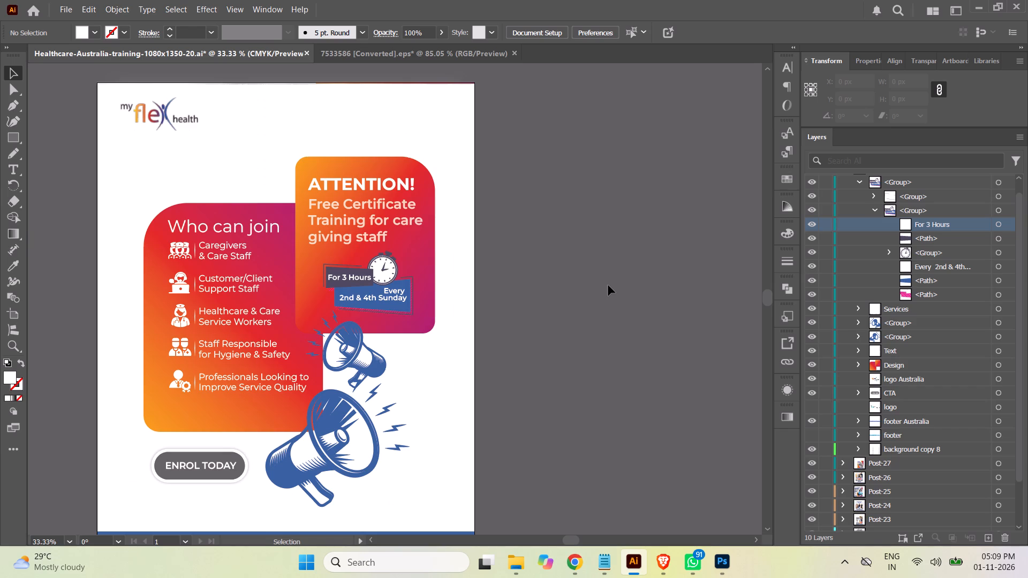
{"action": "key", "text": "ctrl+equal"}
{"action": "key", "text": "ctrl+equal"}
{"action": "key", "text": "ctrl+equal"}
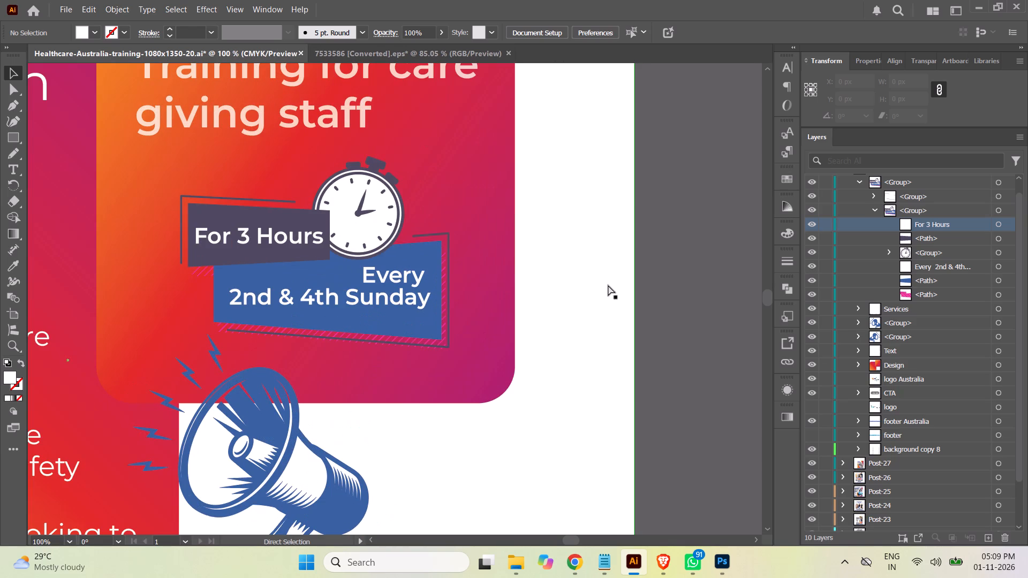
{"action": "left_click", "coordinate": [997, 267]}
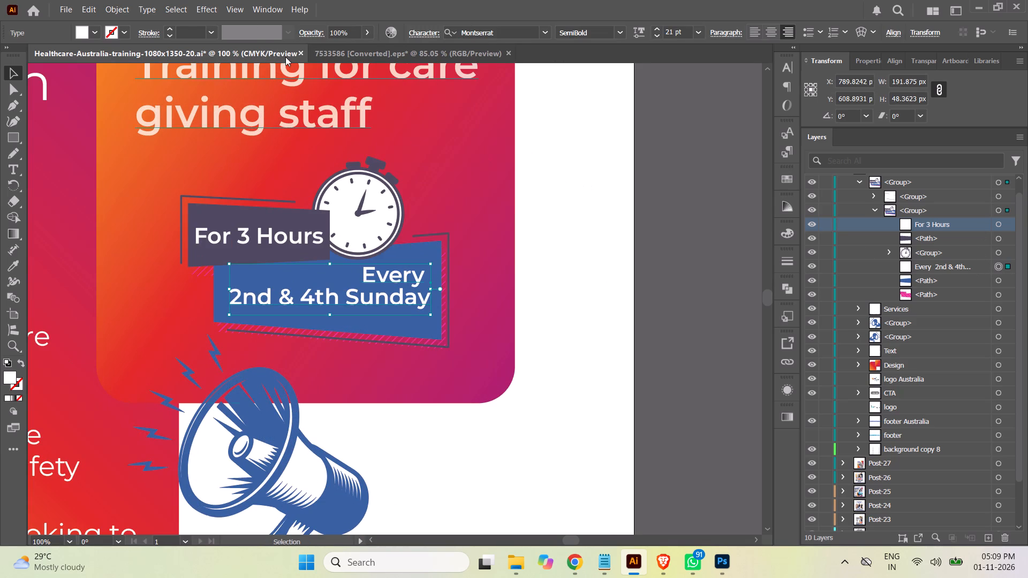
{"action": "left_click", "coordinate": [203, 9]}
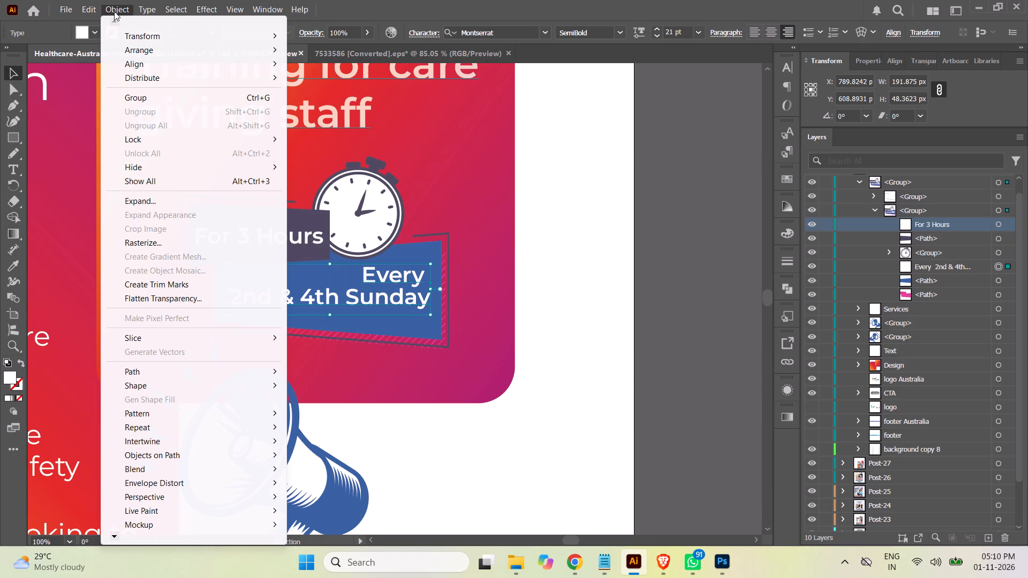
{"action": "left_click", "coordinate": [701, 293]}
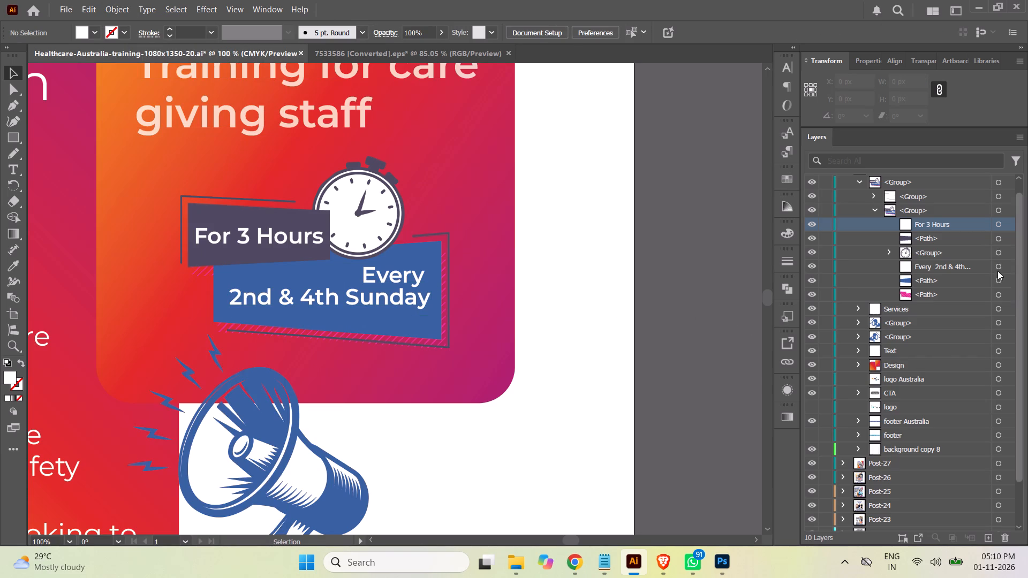
Start an Arc envelope warp on the "Every 2nd & 4th Sunday" text with 0% bend and 23% horizontal distortion.
{"action": "left_click", "coordinate": [999, 268]}
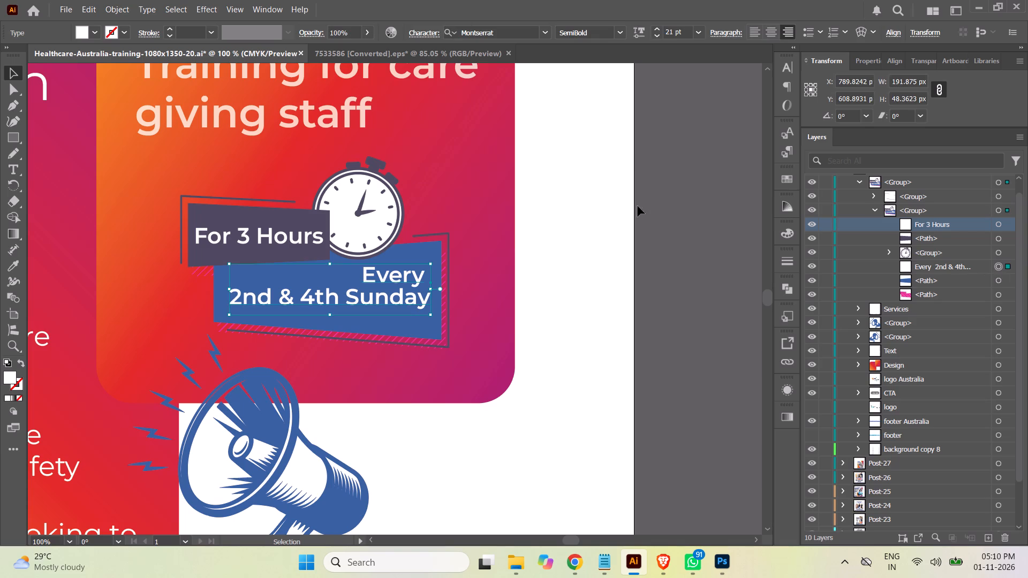
{"action": "left_click", "coordinate": [864, 36]}
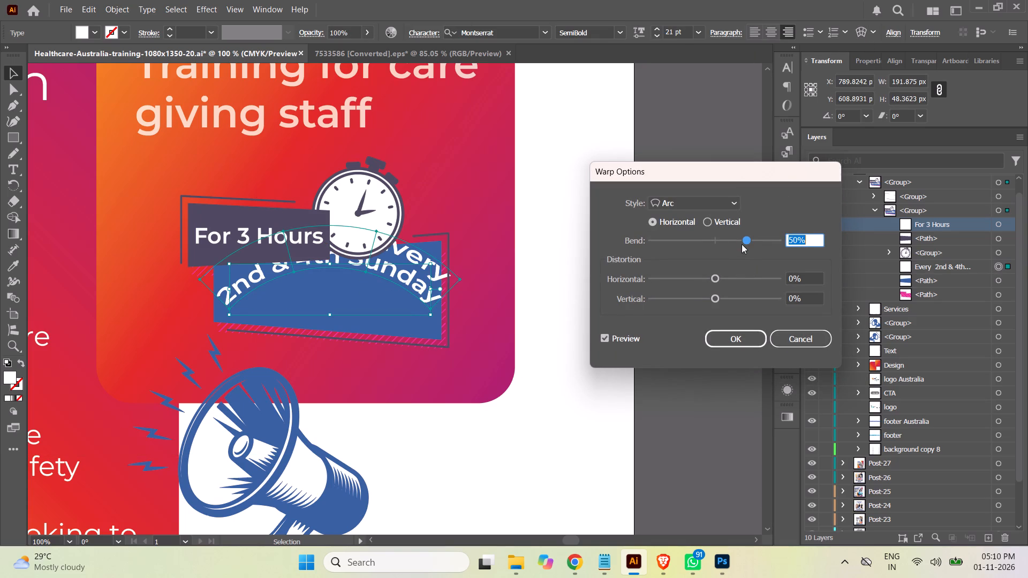
{"action": "left_click_drag", "start_coordinate": [742, 240], "coordinate": [715, 242]}
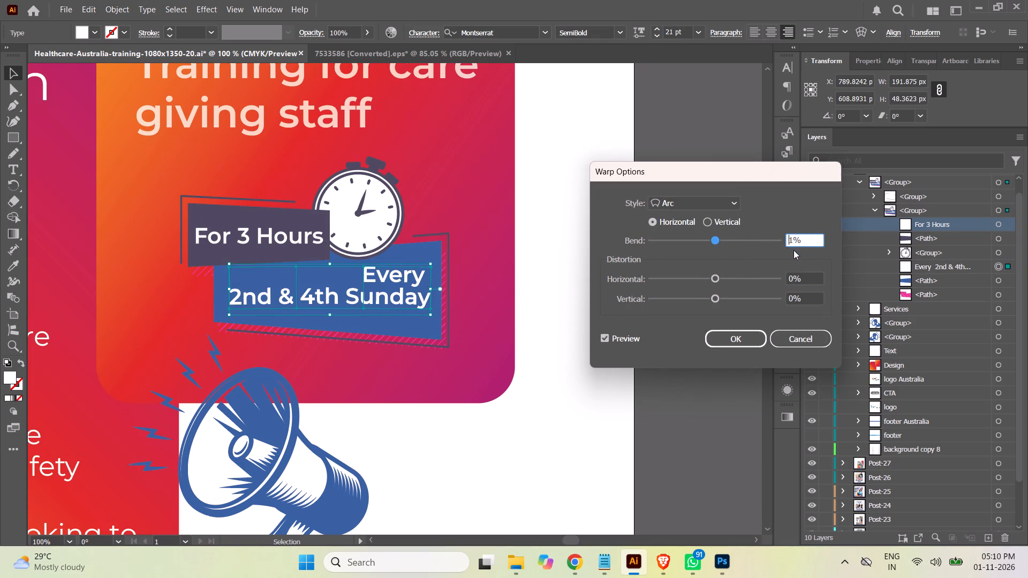
{"action": "left_click_drag", "start_coordinate": [795, 244], "coordinate": [778, 241]}
{"action": "key", "text": "0"}
{"action": "left_click_drag", "start_coordinate": [718, 277], "coordinate": [730, 277]}
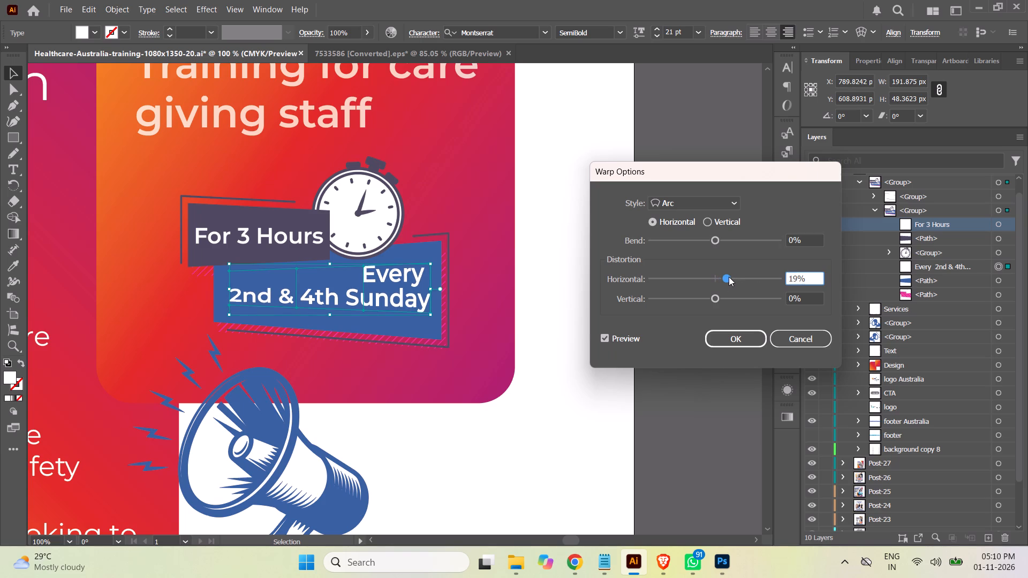
{"action": "left_click_drag", "start_coordinate": [729, 277], "coordinate": [746, 278]}
{"action": "left_click_drag", "start_coordinate": [746, 278], "coordinate": [740, 278]}
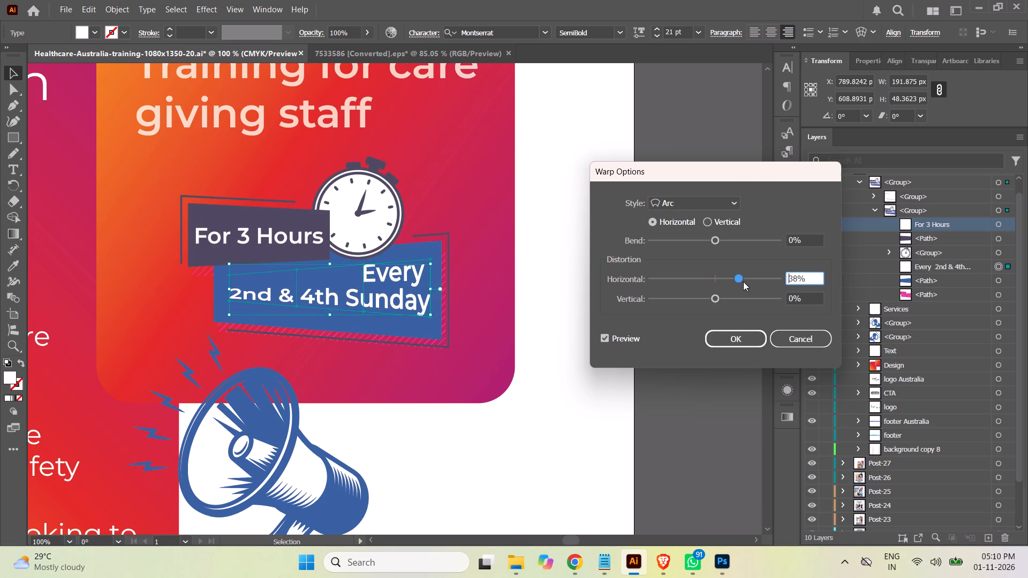
{"action": "left_click_drag", "start_coordinate": [739, 280], "coordinate": [730, 280]}
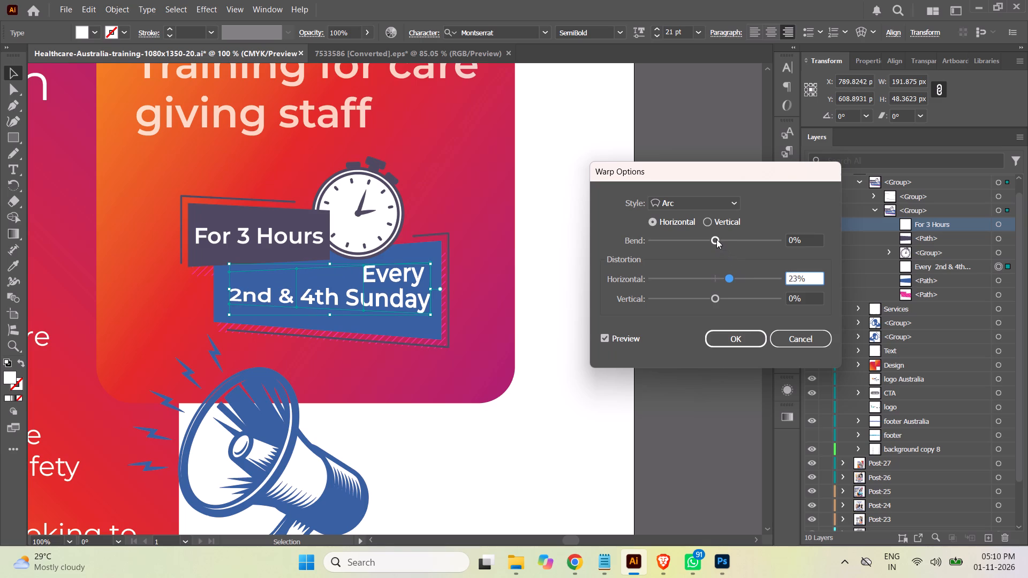
Try out the warp's vertical distortion, set it to 0%, and apply the warp to the schedule text.
{"action": "left_click_drag", "start_coordinate": [714, 299], "coordinate": [722, 299]}
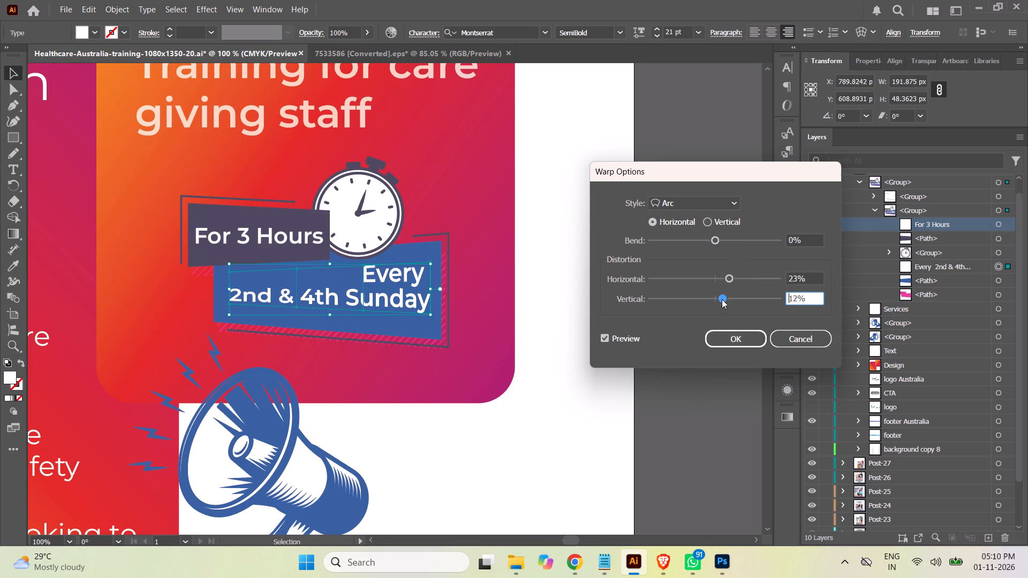
{"action": "left_click_drag", "start_coordinate": [722, 299], "coordinate": [727, 300]}
{"action": "left_click_drag", "start_coordinate": [727, 300], "coordinate": [716, 299]}
{"action": "left_click_drag", "start_coordinate": [716, 299], "coordinate": [714, 299]}
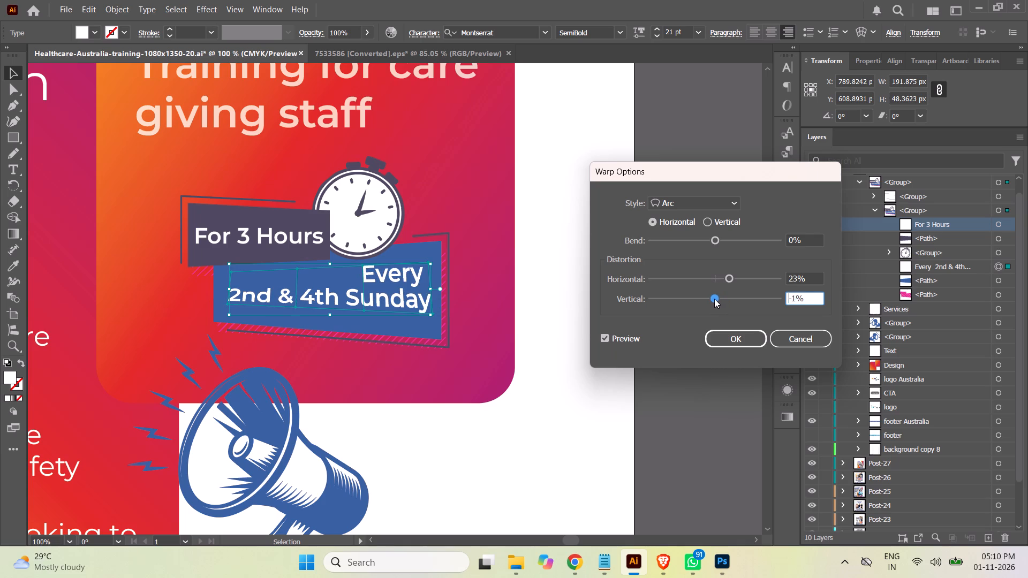
{"action": "left_click_drag", "start_coordinate": [714, 299], "coordinate": [708, 297]}
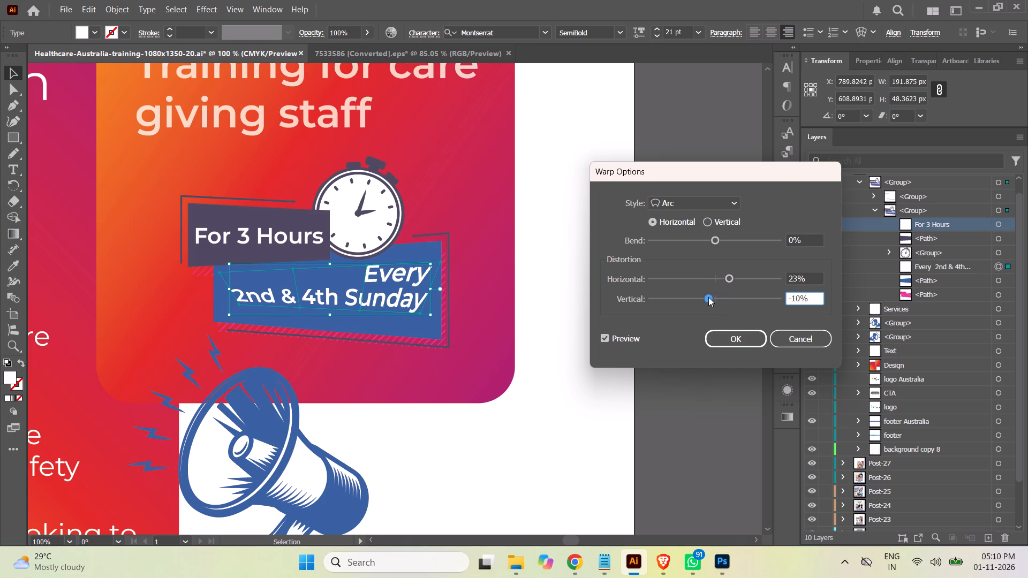
{"action": "left_click_drag", "start_coordinate": [708, 297], "coordinate": [724, 300]}
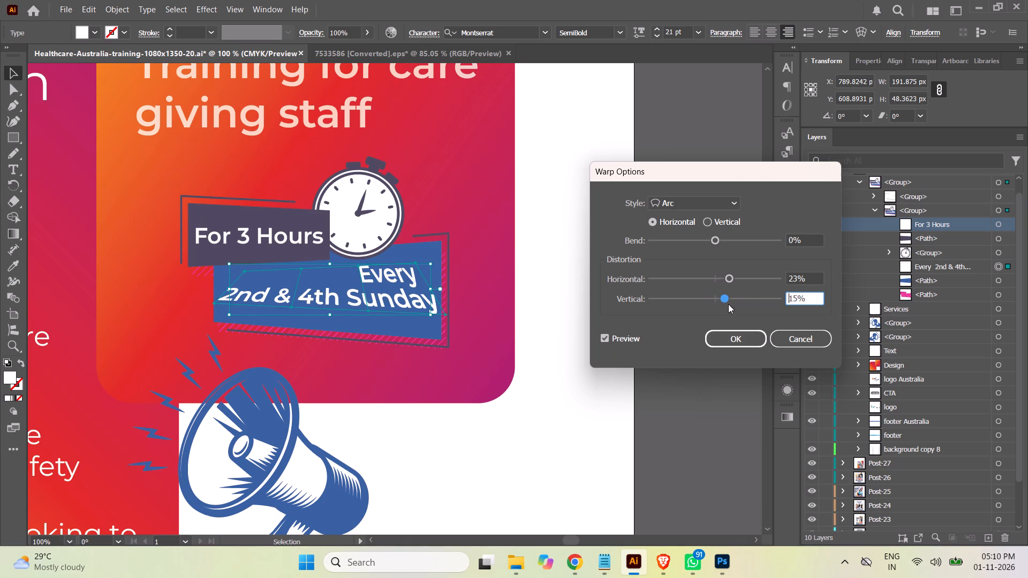
{"action": "left_click_drag", "start_coordinate": [797, 300], "coordinate": [742, 303]}
{"action": "key", "text": "0"}
{"action": "key", "text": "Return"}
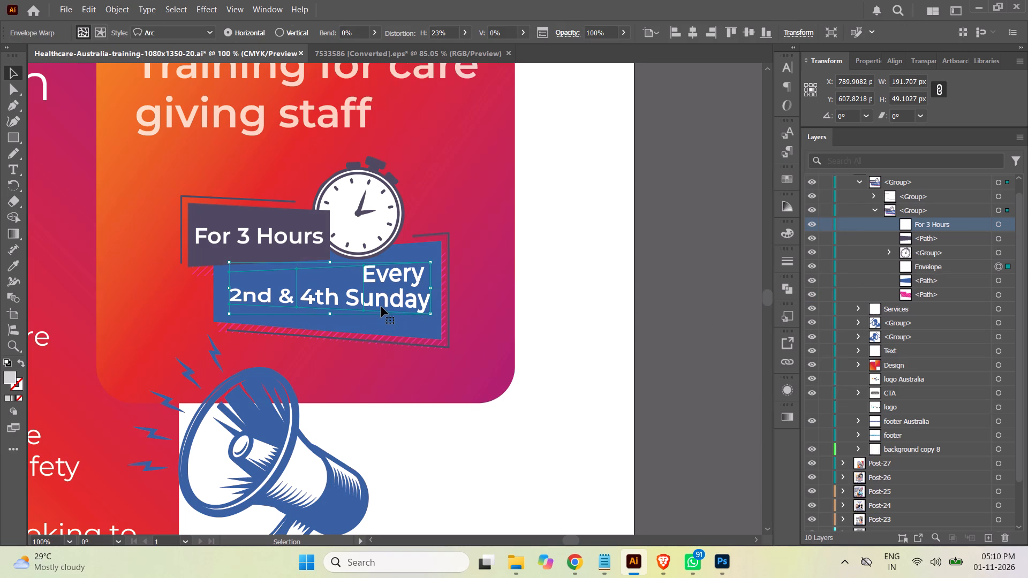
Move the warped "Every 2nd & 4th Sunday" text slightly down to centre it vertically in the blue shape.
{"action": "left_click_drag", "start_coordinate": [378, 305], "coordinate": [377, 315]}
{"action": "left_click", "coordinate": [662, 290]}
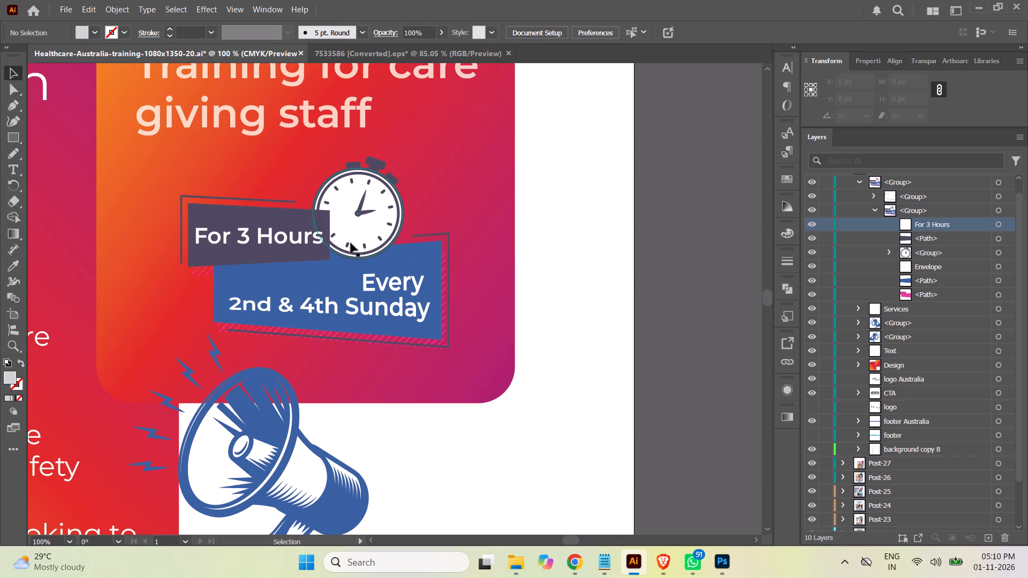
Apply an Arc envelope warp to the "For 3 Hours" text with 0% bend, -25% horizontal and 0% vertical distortion, and deselect it.
{"action": "left_click", "coordinate": [282, 239]}
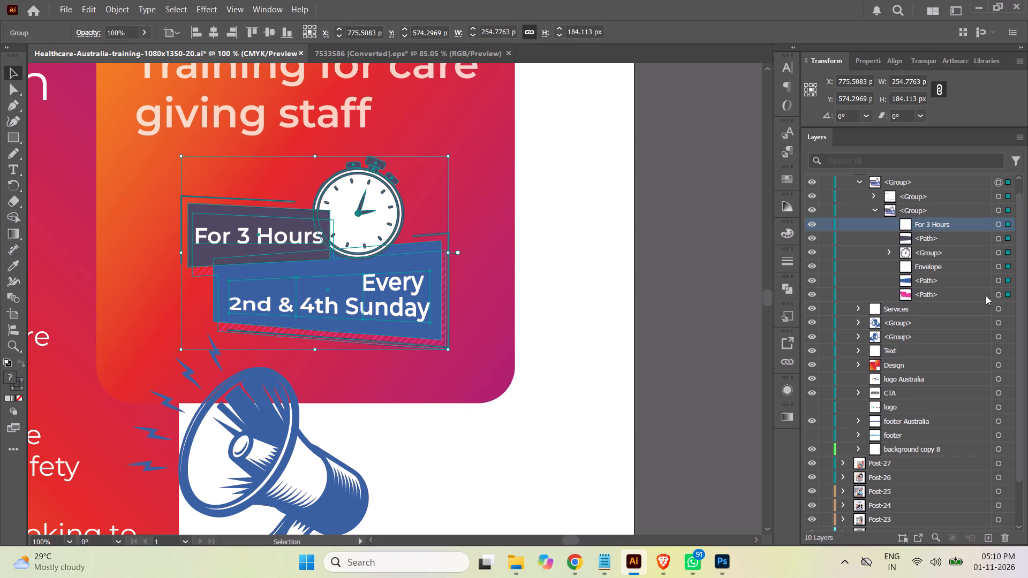
{"action": "left_click", "coordinate": [999, 225]}
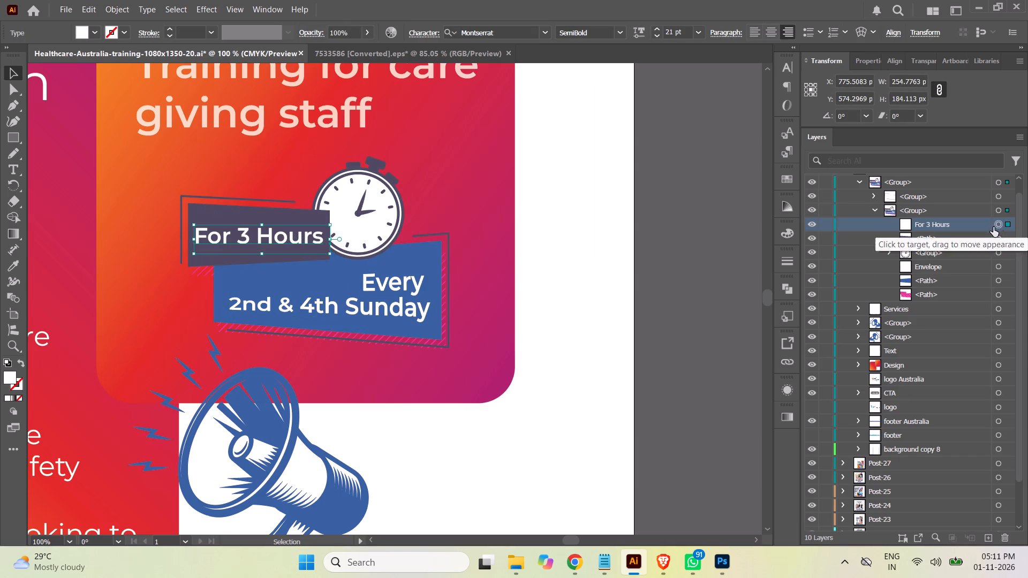
{"action": "left_click", "coordinate": [861, 35]}
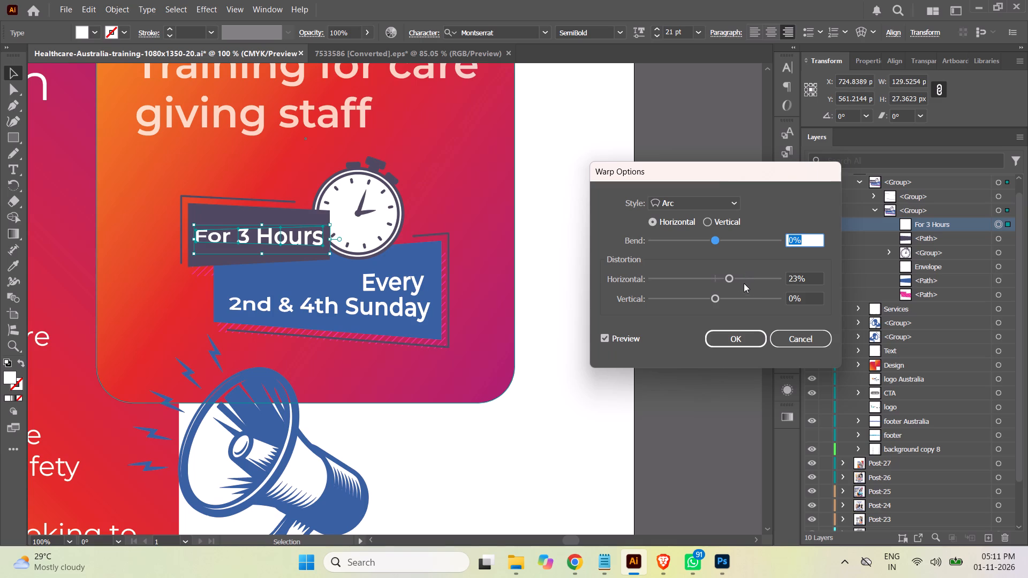
{"action": "left_click_drag", "start_coordinate": [727, 277], "coordinate": [699, 280]}
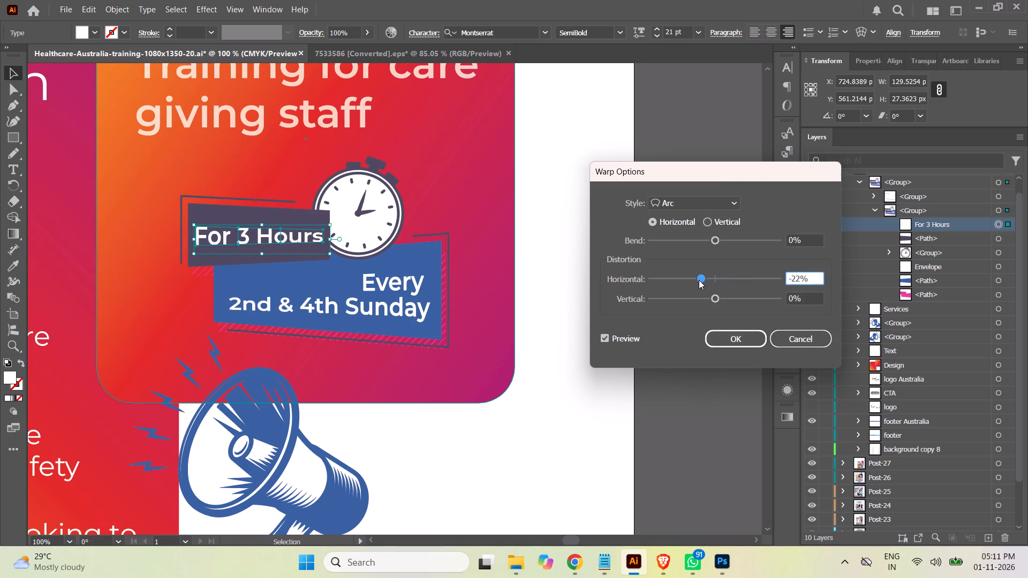
{"action": "left_click", "coordinate": [700, 280]}
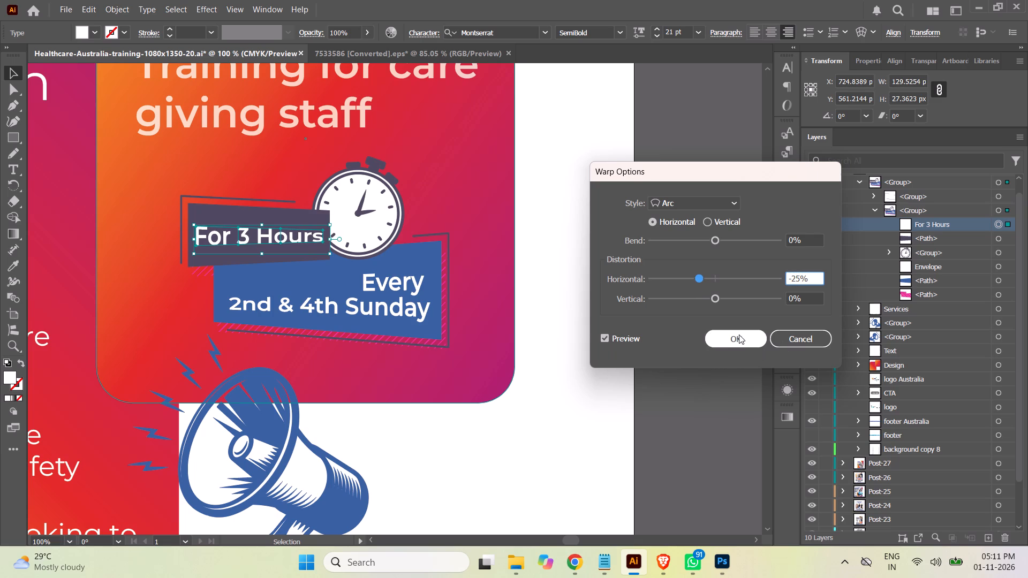
{"action": "left_click", "coordinate": [736, 334]}
{"action": "left_click", "coordinate": [702, 279]}
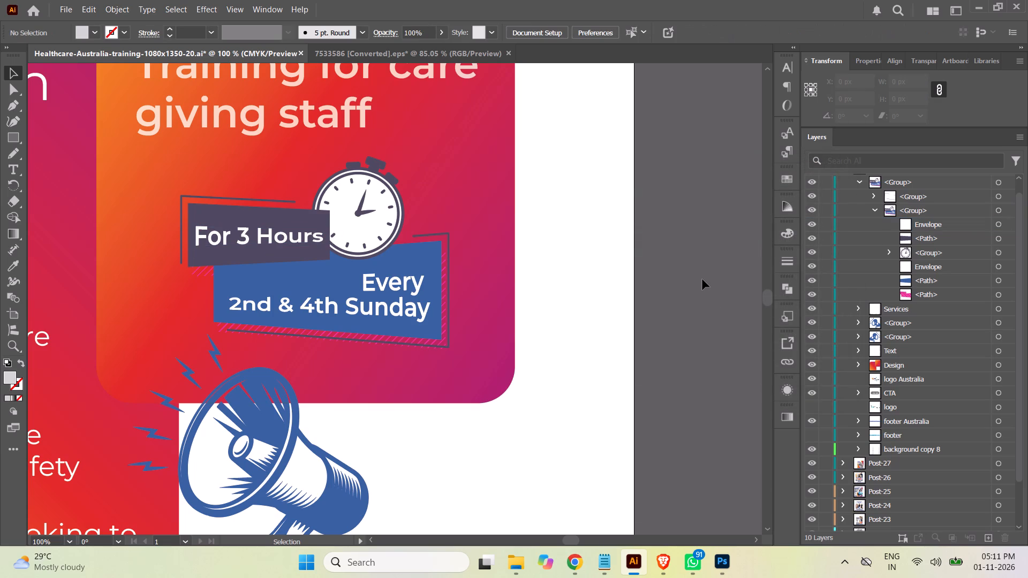
Save the poster document with the warped label texts.
{"action": "key", "text": "ctrl+minus"}
{"action": "key", "text": "ctrl+minus"}
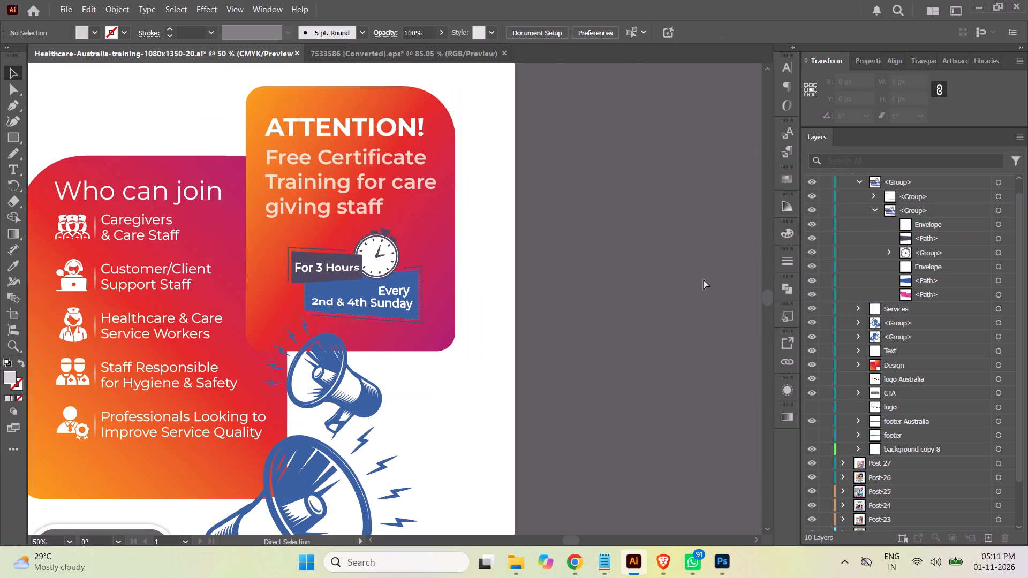
{"action": "key", "text": "ctrl+minus"}
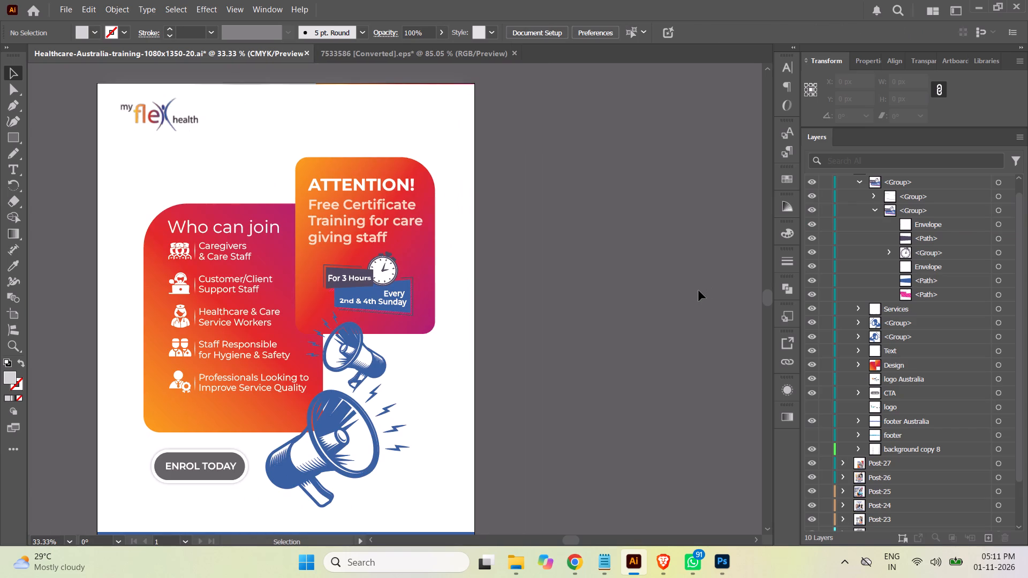
{"action": "key", "text": "ctrl+s"}
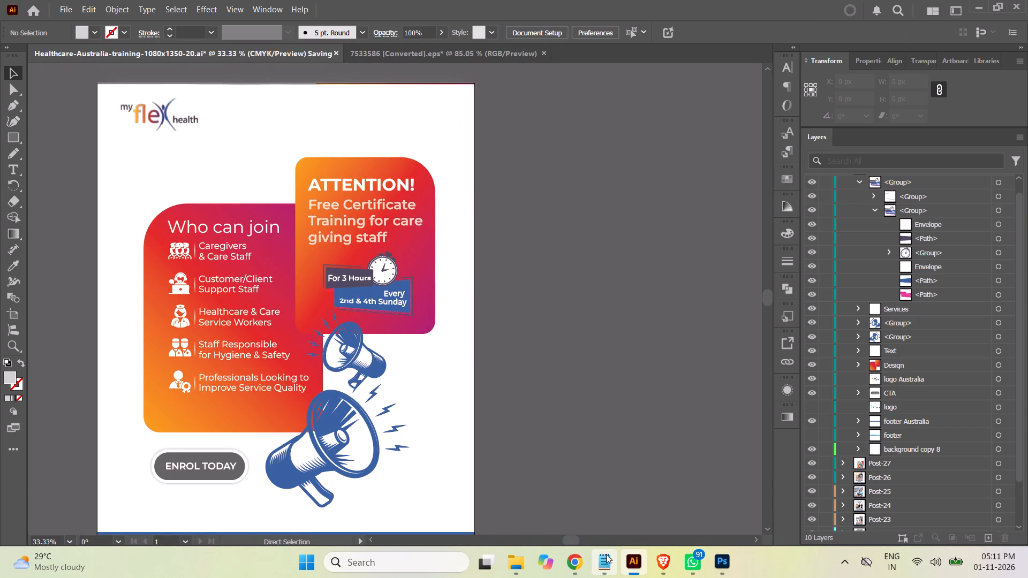
Switch to Chrome, copy "Limited Time Offer" from the Asana brief, and return to Illustrator.
{"action": "left_click", "coordinate": [580, 564]}
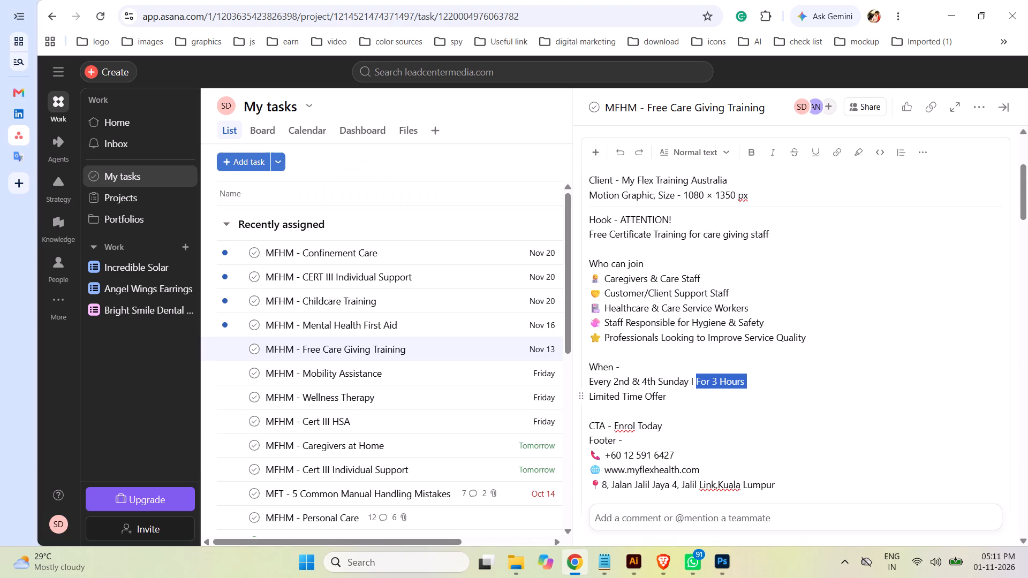
{"action": "left_click_drag", "start_coordinate": [666, 397], "coordinate": [588, 400]}
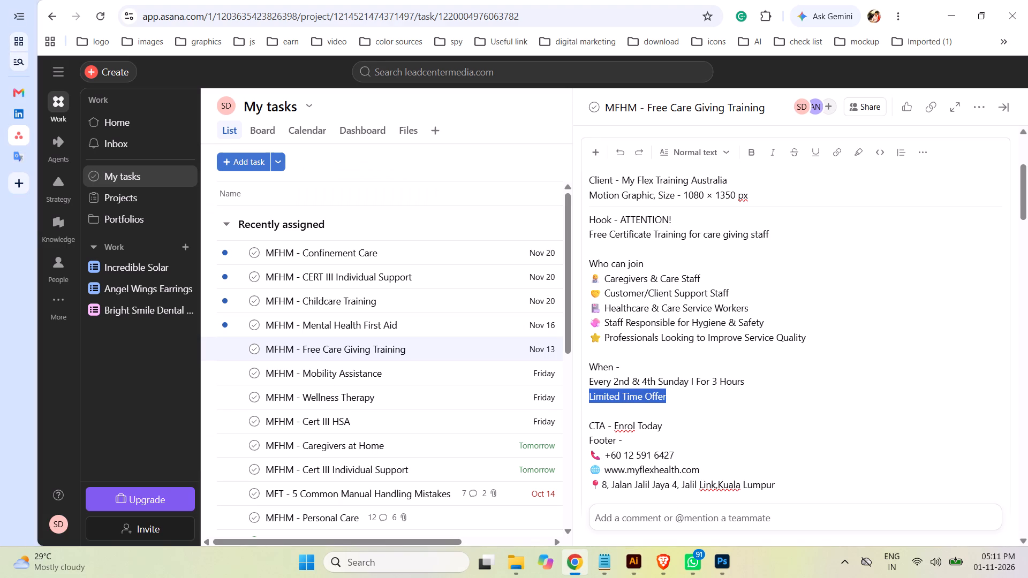
{"action": "key", "text": "ctrl+c"}
{"action": "left_click", "coordinate": [632, 564]}
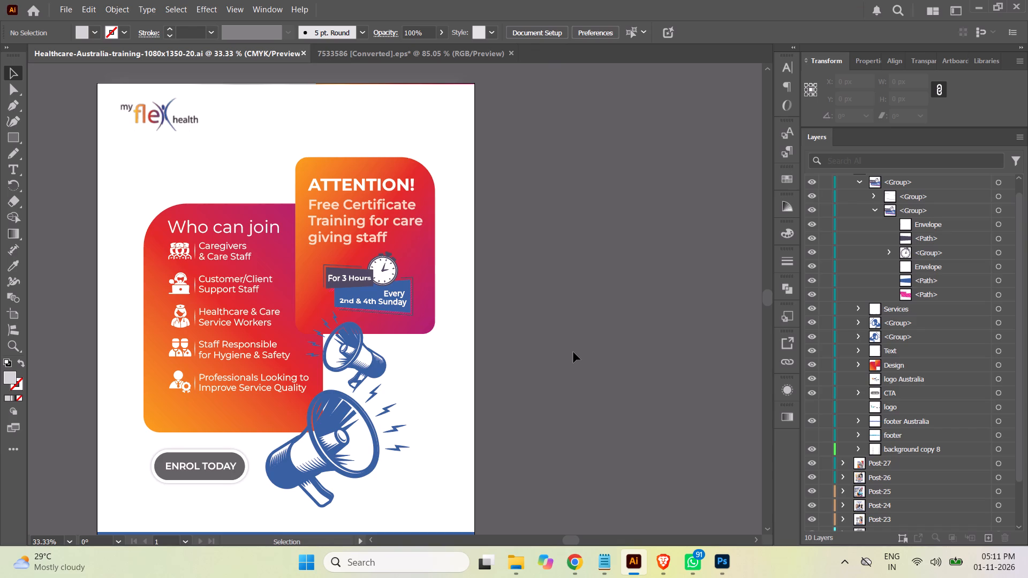
Collapse the stopwatch label's nested groups in the Post-28 layer, deselect the artwork, and save the document.
{"action": "left_click", "coordinate": [875, 209]}
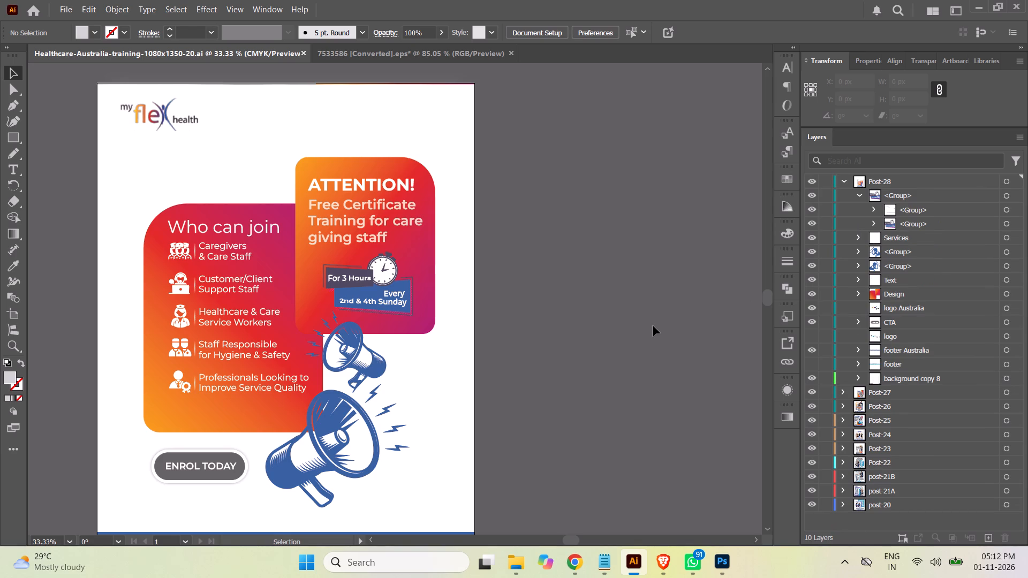
{"action": "left_click", "coordinate": [1010, 213]}
{"action": "left_click", "coordinate": [1010, 213]}
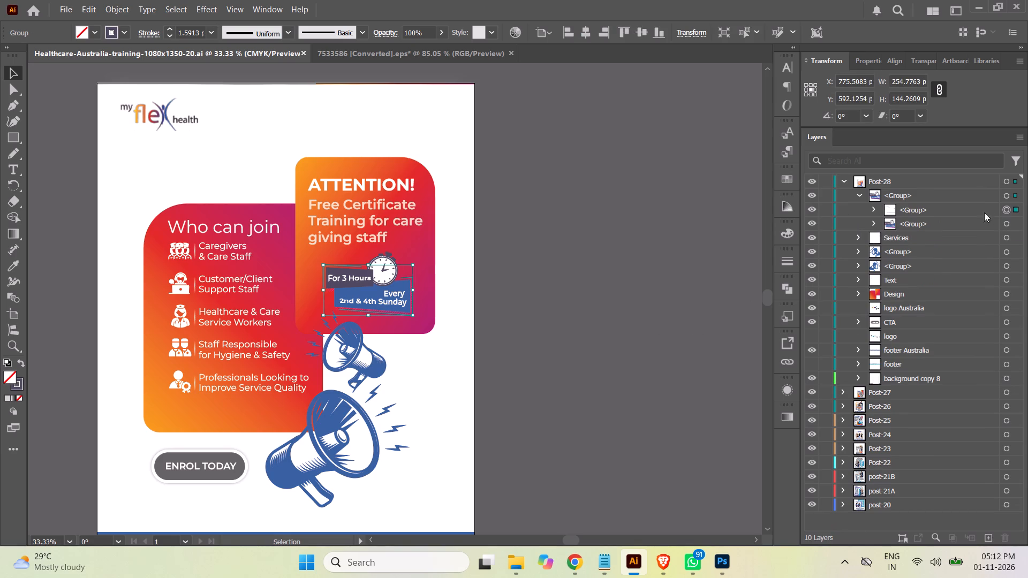
{"action": "left_click", "coordinate": [859, 193]}
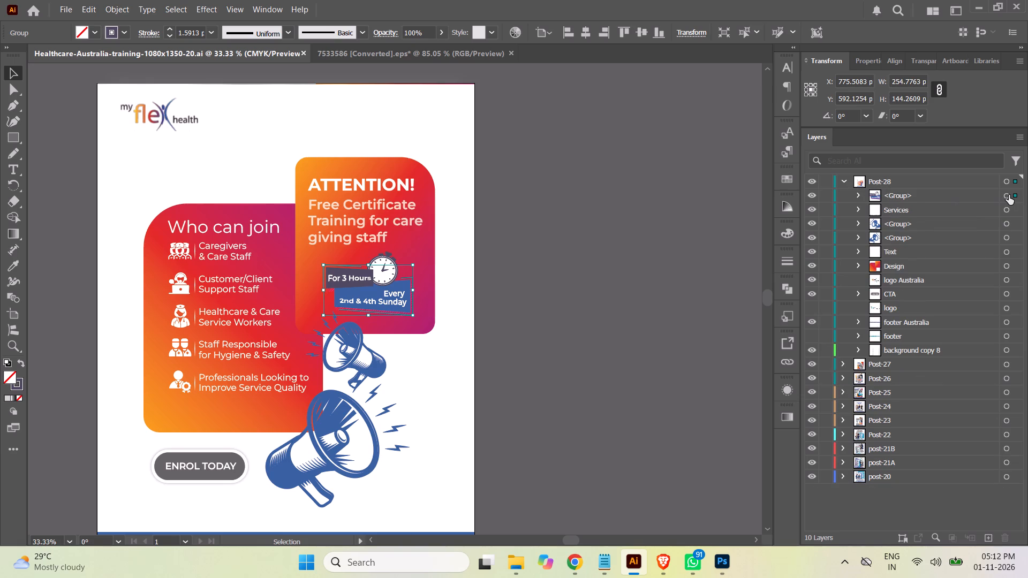
{"action": "left_click", "coordinate": [1009, 195]}
{"action": "left_click", "coordinate": [614, 260]}
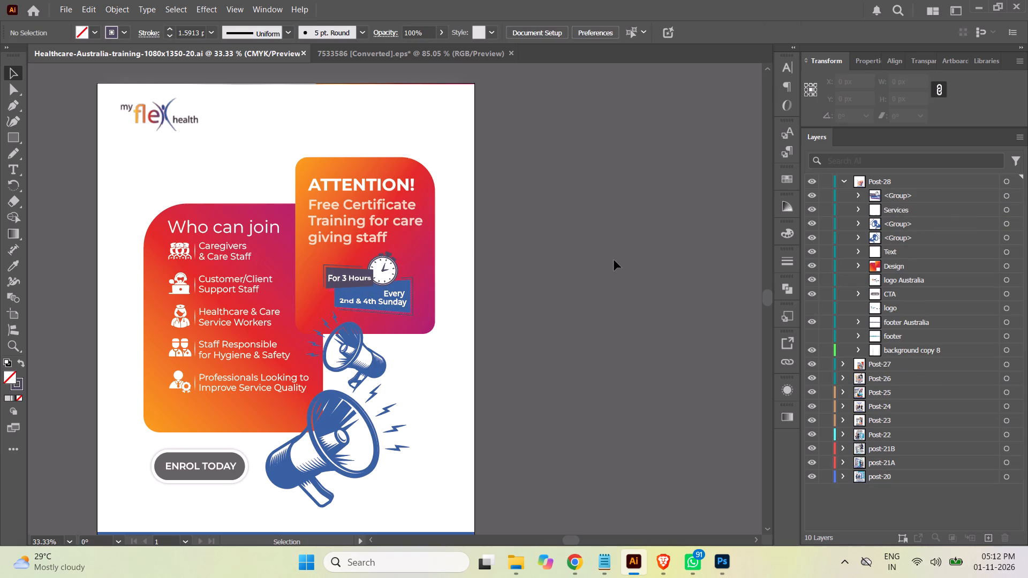
{"action": "key", "text": "ctrl+s"}
Add the copied "Limited Time Offer" as a new left-aligned text object beside the poster.
{"action": "left_click", "coordinate": [17, 169]}
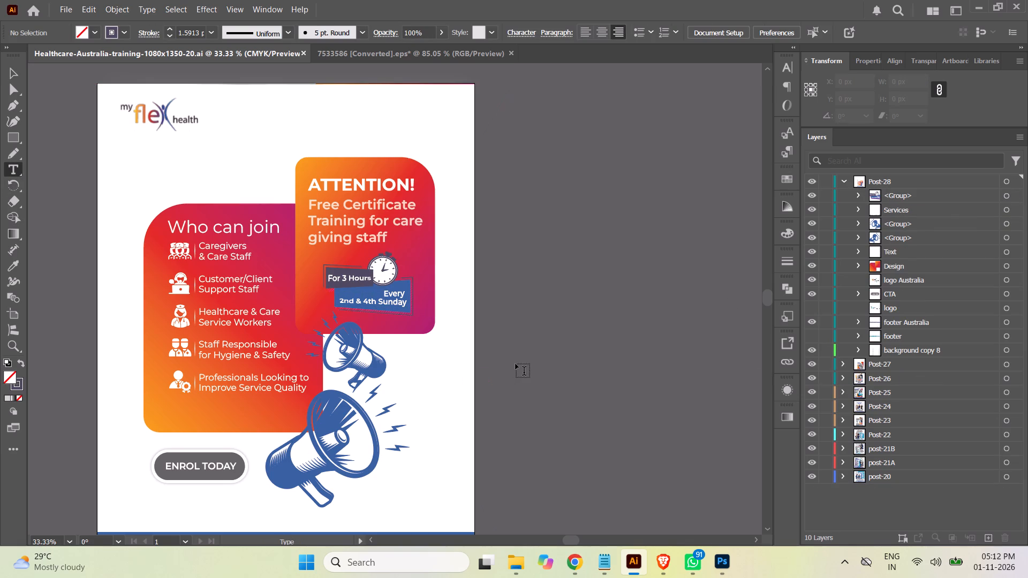
{"action": "left_click", "coordinate": [523, 362]}
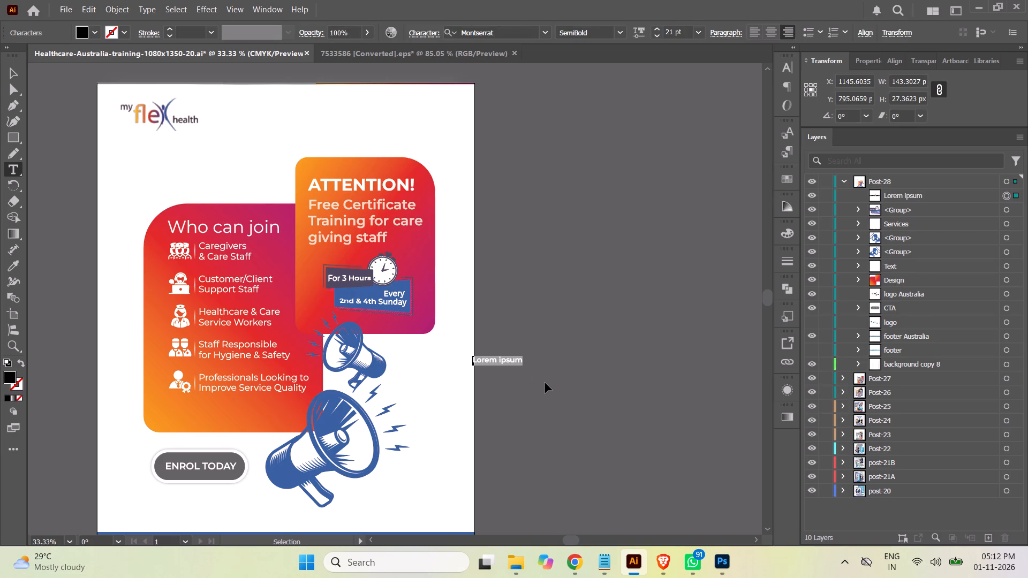
{"action": "key", "text": "ctrl+v"}
{"action": "key", "text": "ctrl+a"}
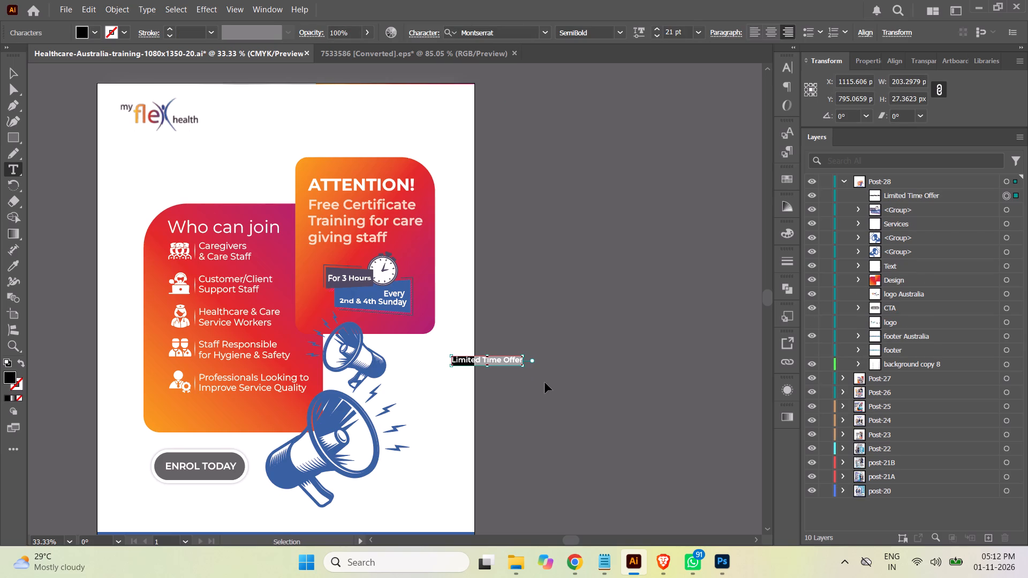
{"action": "left_click", "coordinate": [753, 35]}
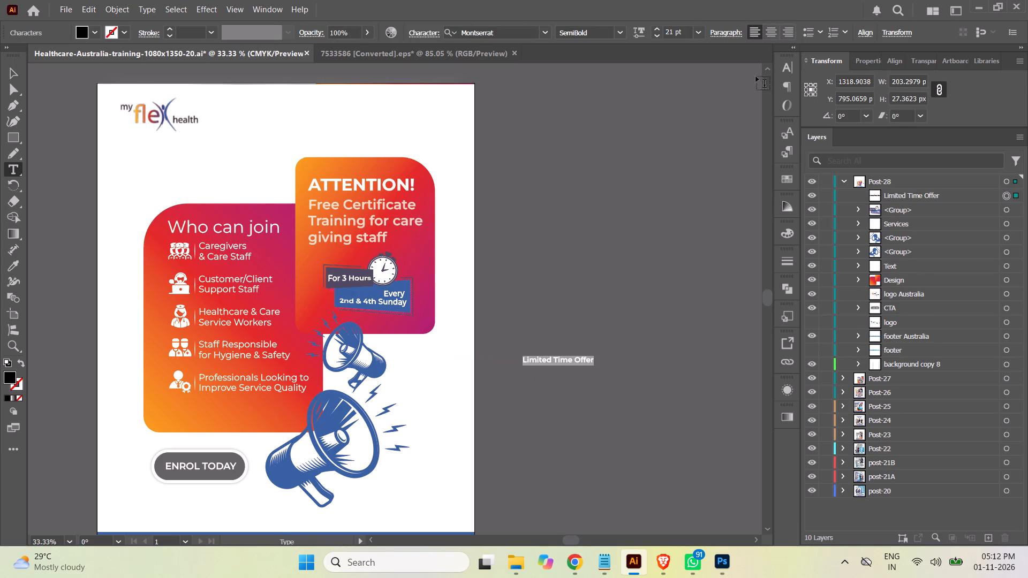
Set the "Limited Time Offer" text to Montserrat Regular at 41 pt.
{"action": "left_click", "coordinate": [619, 33]}
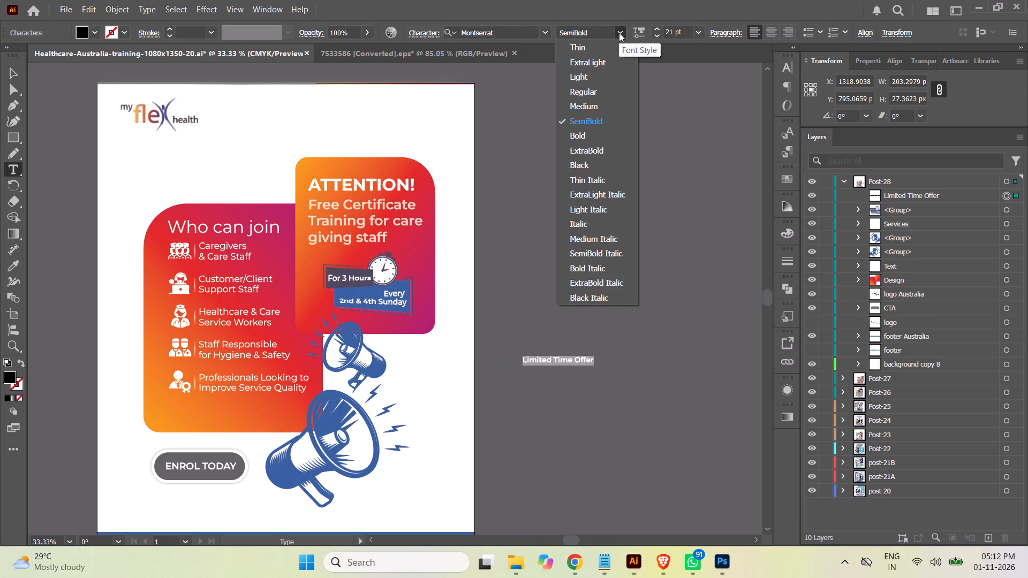
{"action": "left_click", "coordinate": [593, 92]}
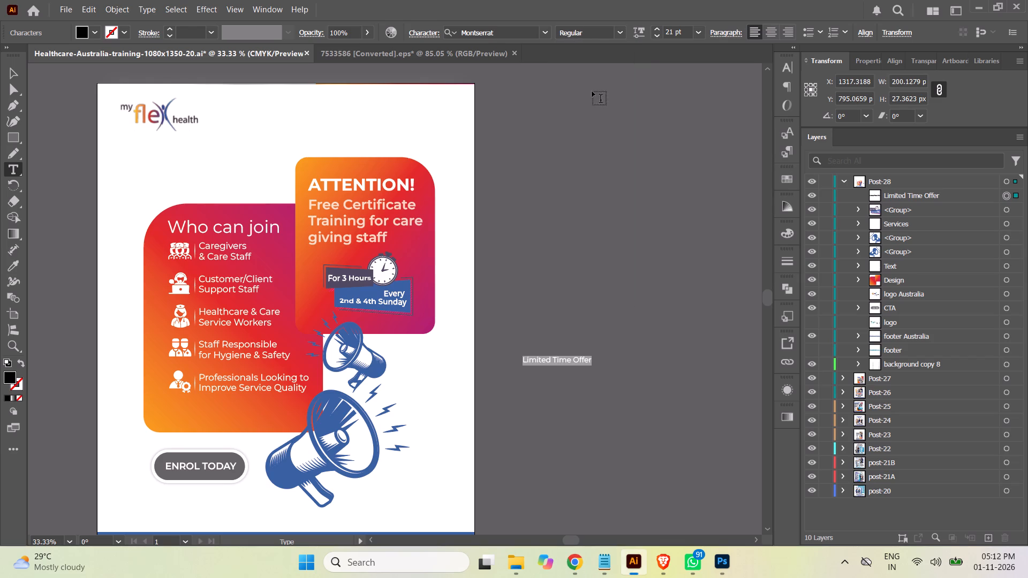
{"action": "left_click", "coordinate": [688, 35]}
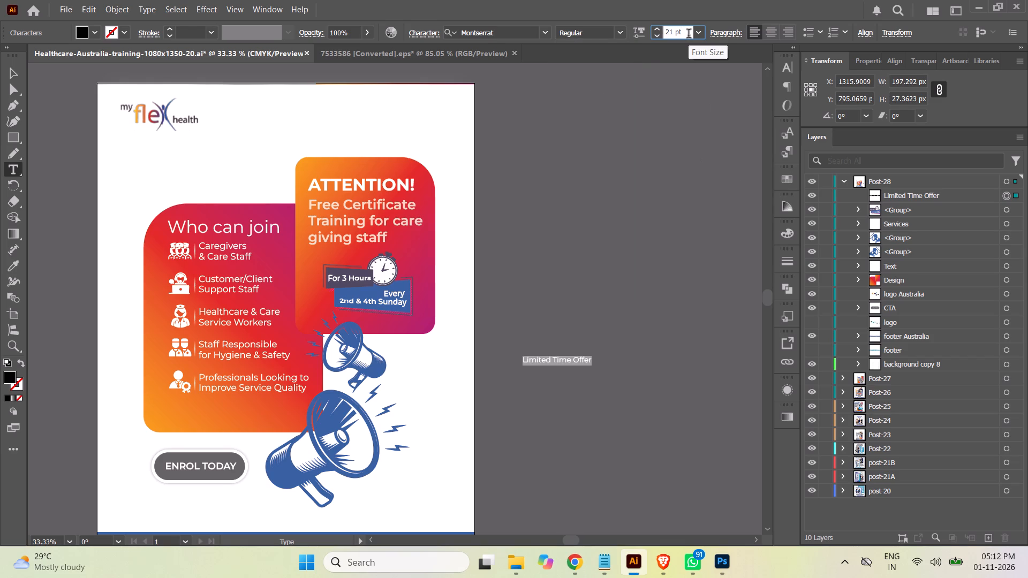
{"action": "key", "text": "Up"}
{"action": "key", "text": "Up"}
{"action": "key", "text": "Up"}
{"action": "key", "text": "Up"}
{"action": "key", "text": "Up"}
{"action": "key", "text": "Up"}
{"action": "key", "text": "Up"}
{"action": "key", "text": "Up"}
{"action": "key", "text": "Up"}
{"action": "key", "text": "Up"}
{"action": "key", "text": "Up"}
{"action": "key", "text": "Up"}
{"action": "key", "text": "Up"}
{"action": "key", "text": "Up"}
{"action": "key", "text": "Up"}
{"action": "key", "text": "Up"}
{"action": "key", "text": "Up"}
{"action": "key", "text": "Up"}
{"action": "key", "text": "Up"}
{"action": "key", "text": "Up"}
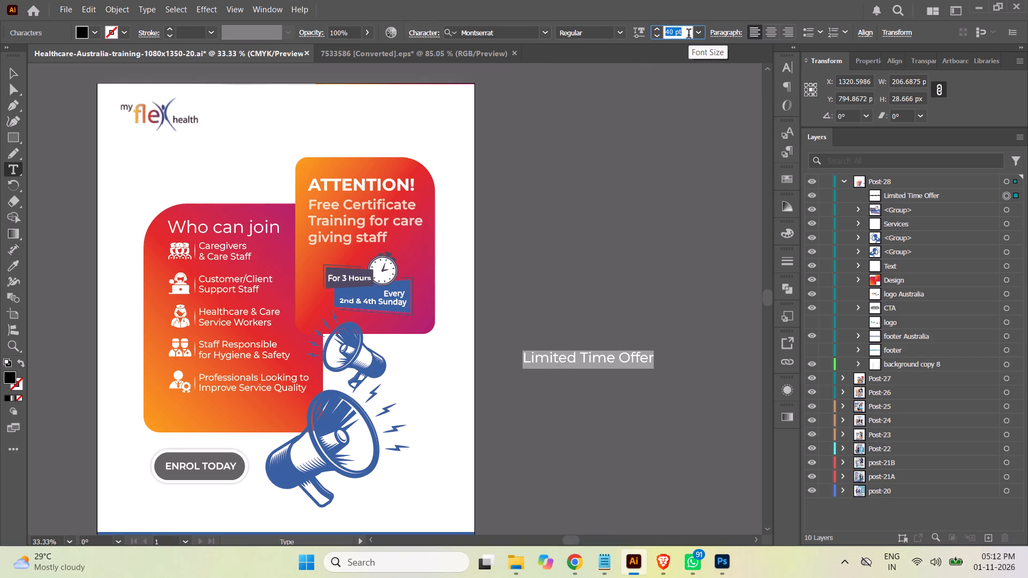
{"action": "key", "text": "Up"}
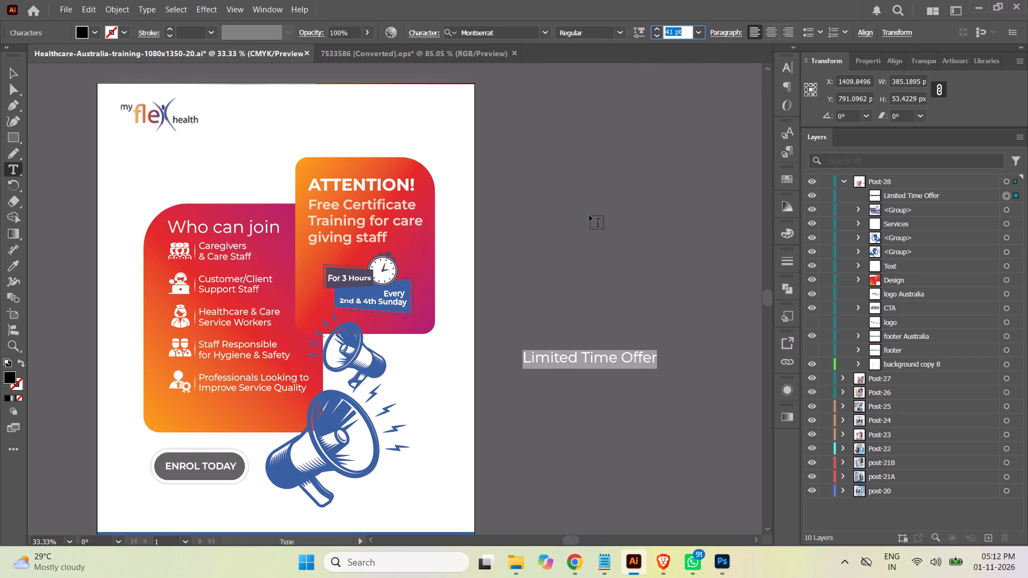
Move the "Limited Time Offer" text into the bottom of the "Who can join" panel, above the enrol button, and deselect it.
{"action": "left_click", "coordinate": [11, 74]}
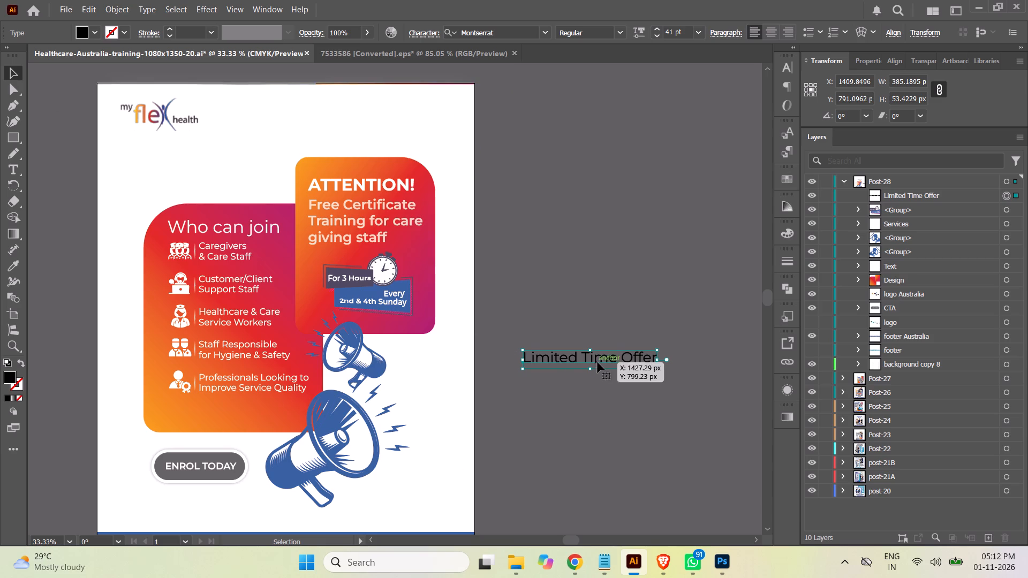
{"action": "left_click_drag", "start_coordinate": [600, 356], "coordinate": [250, 414]}
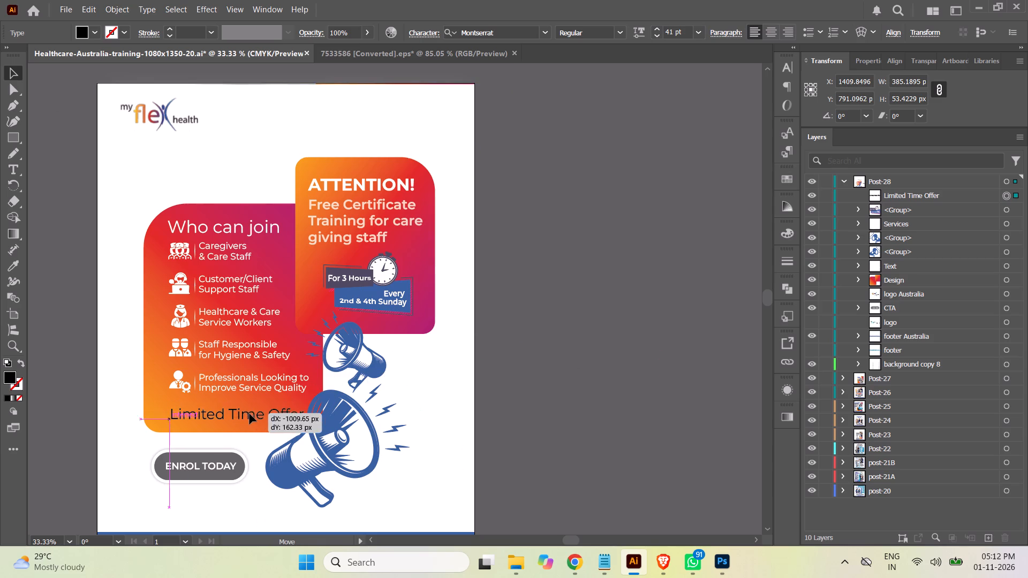
{"action": "left_click_drag", "start_coordinate": [250, 414], "coordinate": [244, 415]}
{"action": "left_click", "coordinate": [593, 405]}
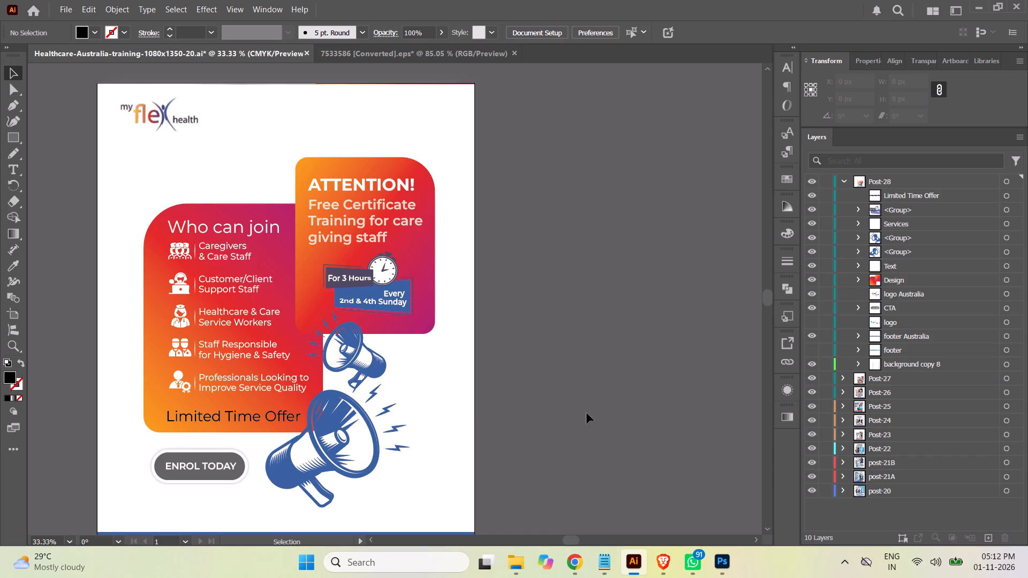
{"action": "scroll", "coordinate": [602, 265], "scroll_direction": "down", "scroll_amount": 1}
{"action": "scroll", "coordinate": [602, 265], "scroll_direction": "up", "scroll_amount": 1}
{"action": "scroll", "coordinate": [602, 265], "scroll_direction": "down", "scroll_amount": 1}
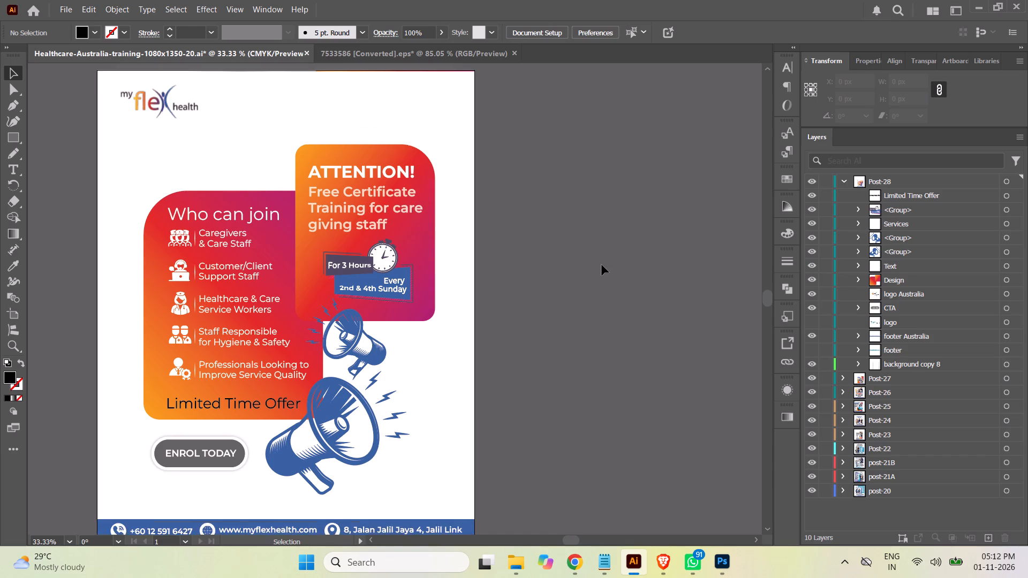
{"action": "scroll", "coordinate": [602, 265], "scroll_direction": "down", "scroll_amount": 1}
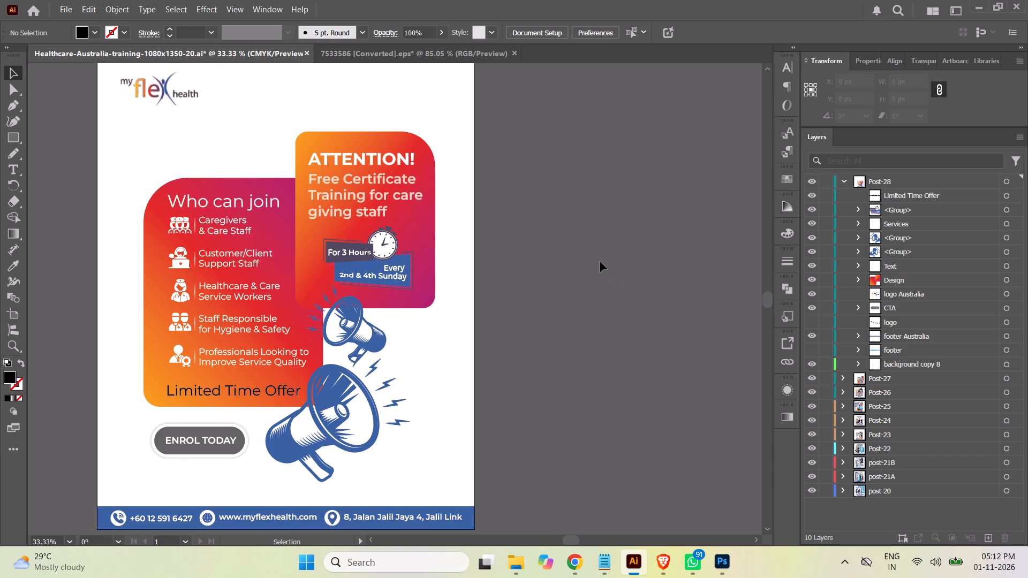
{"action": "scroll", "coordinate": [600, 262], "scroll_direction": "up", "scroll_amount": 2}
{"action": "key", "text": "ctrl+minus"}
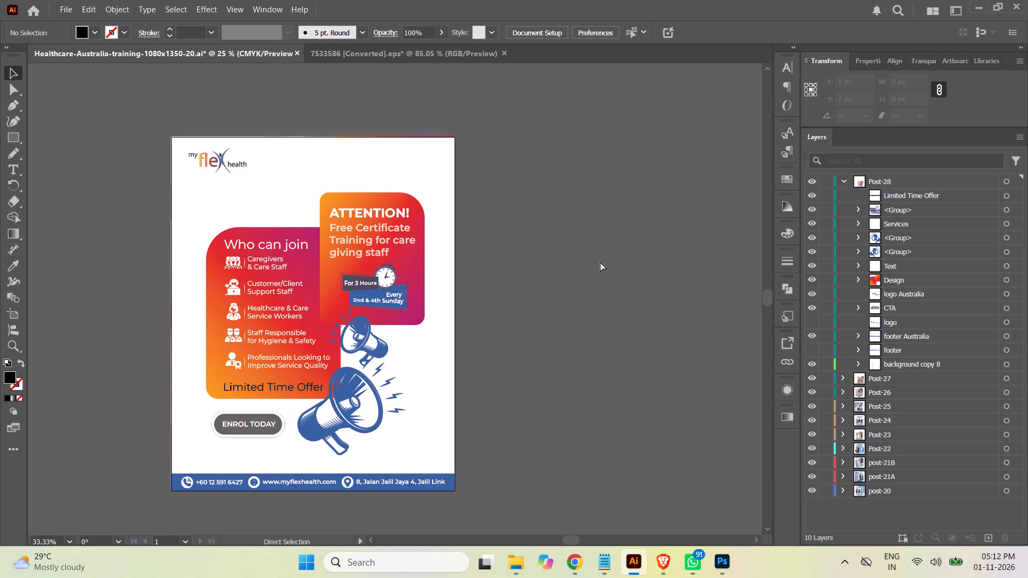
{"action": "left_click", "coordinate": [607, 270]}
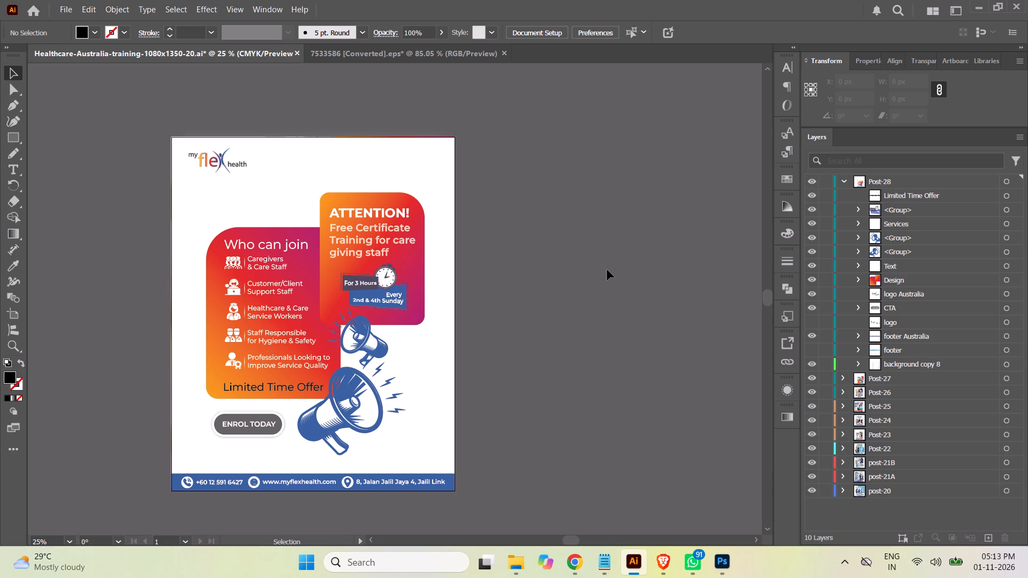
Apply All Caps to the "Limited Time Offer" text in the Post-28 layer and deselect it.
{"action": "left_click", "coordinate": [1006, 198]}
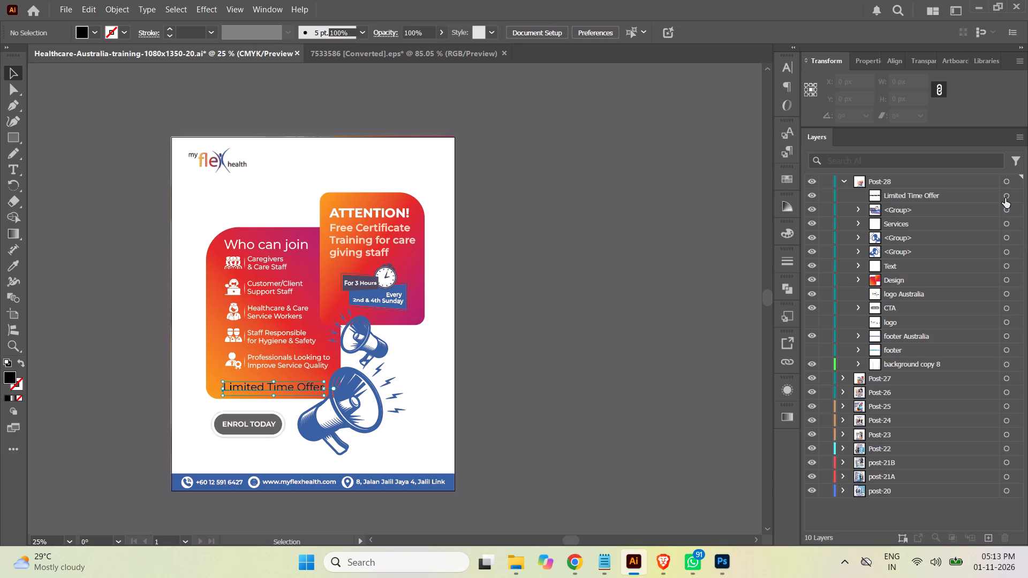
{"action": "left_click", "coordinate": [790, 72]}
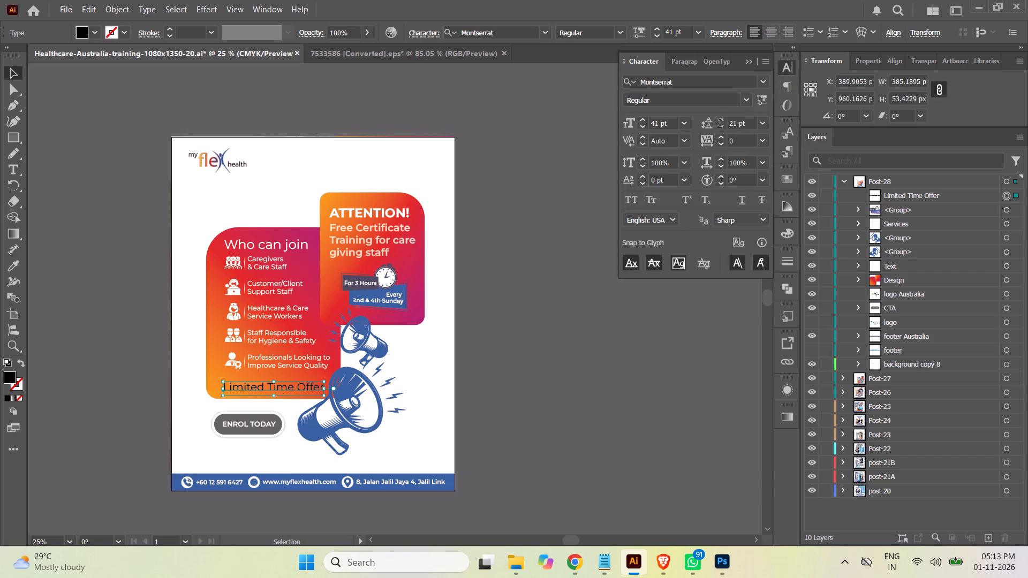
{"action": "left_click", "coordinate": [627, 204]}
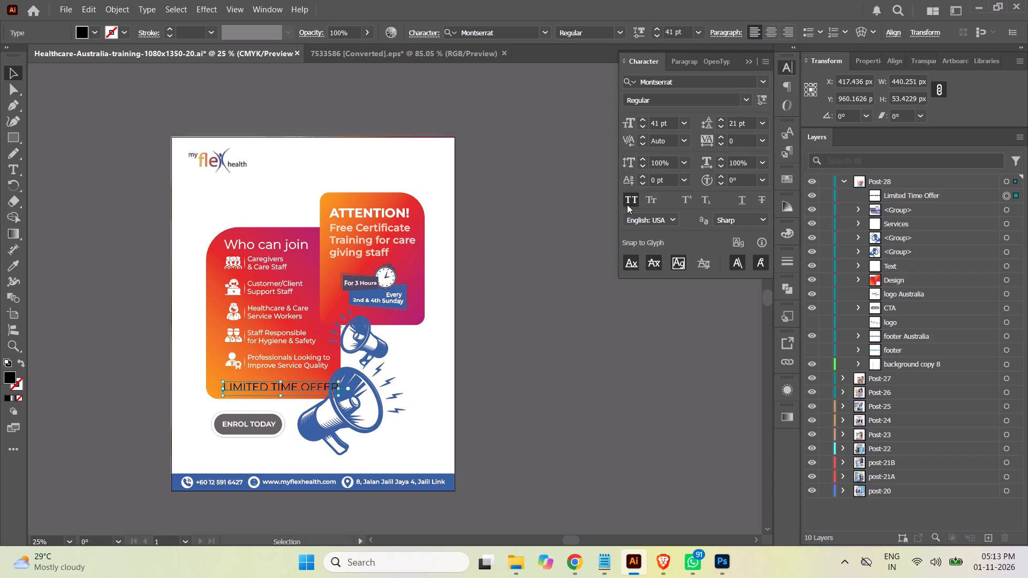
{"action": "left_click", "coordinate": [561, 323]}
Reduce the font size of the "LIMITED TIME OFFER" text in the "Who can join" panel to 36 pt.
{"action": "key", "text": "ctrl+equal"}
{"action": "key", "text": "ctrl+equal"}
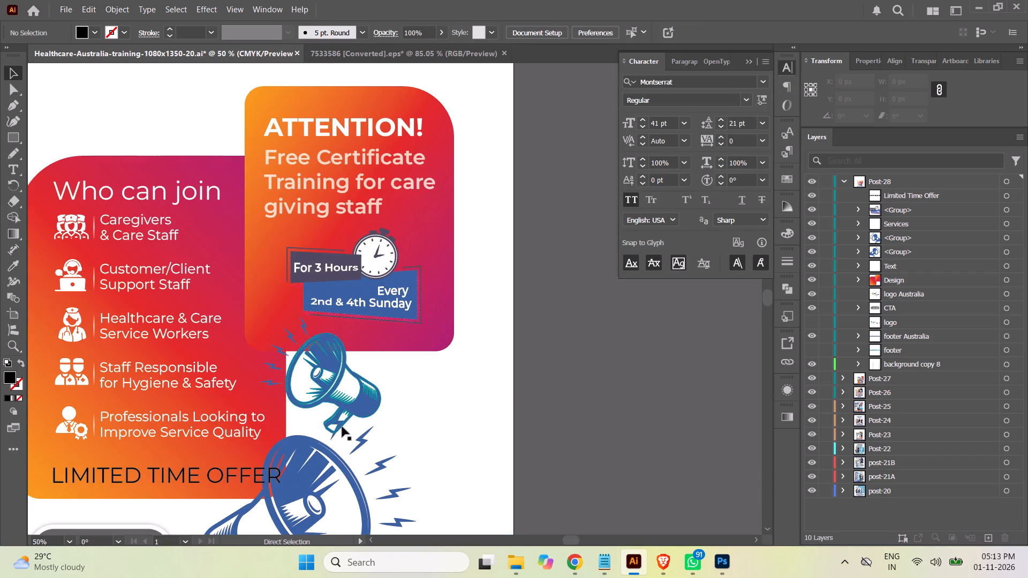
{"action": "scroll", "coordinate": [564, 323], "scroll_direction": "down", "scroll_amount": 1}
{"action": "key", "text": "space"}
{"action": "key", "text": "space"}
{"action": "key", "text": "space"}
{"action": "key", "text": "space"}
{"action": "key", "text": "space"}
{"action": "key", "text": "space"}
{"action": "key", "text": "space"}
{"action": "key", "text": "space"}
{"action": "key", "text": "space"}
{"action": "key", "text": "space"}
{"action": "key", "text": "space"}
{"action": "key", "text": "space"}
{"action": "key", "text": "space"}
{"action": "key", "text": "space"}
{"action": "key", "text": "space"}
{"action": "key", "text": "space"}
{"action": "key", "text": "space"}
{"action": "key", "text": "space"}
{"action": "key", "text": "space"}
{"action": "key", "text": "space"}
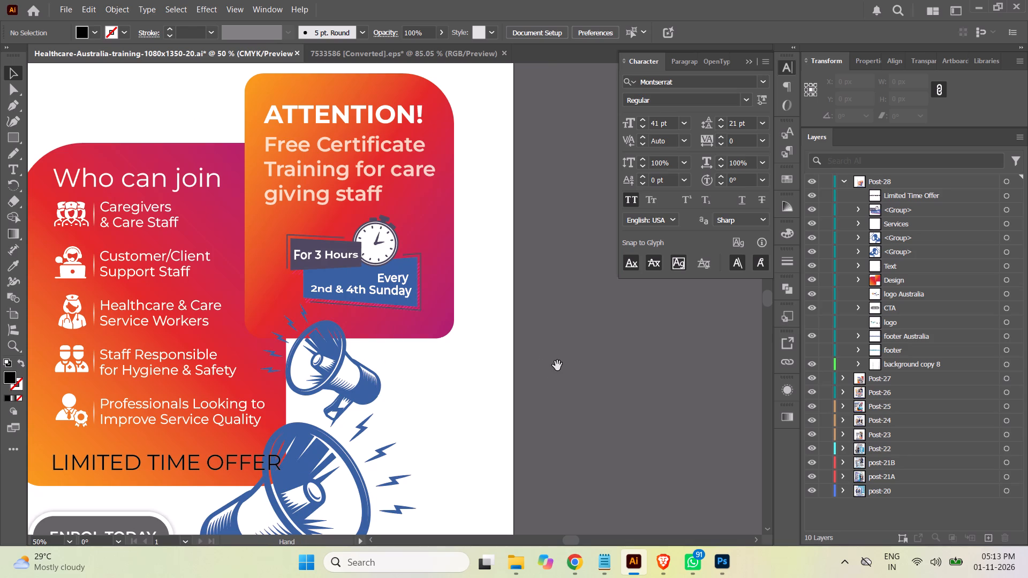
{"action": "left_click_drag", "start_coordinate": [555, 364], "coordinate": [710, 282]}
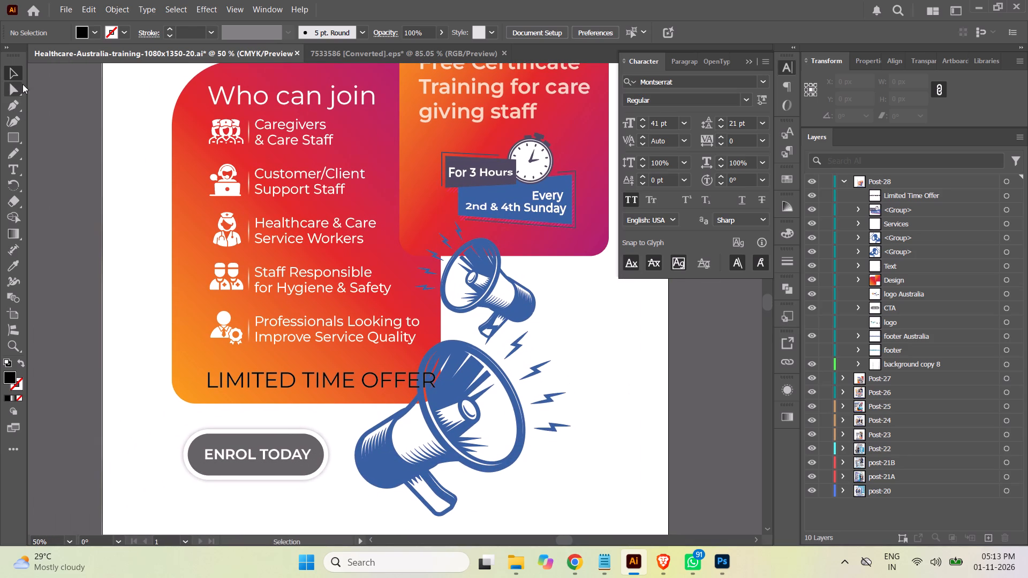
{"action": "left_click", "coordinate": [14, 74]}
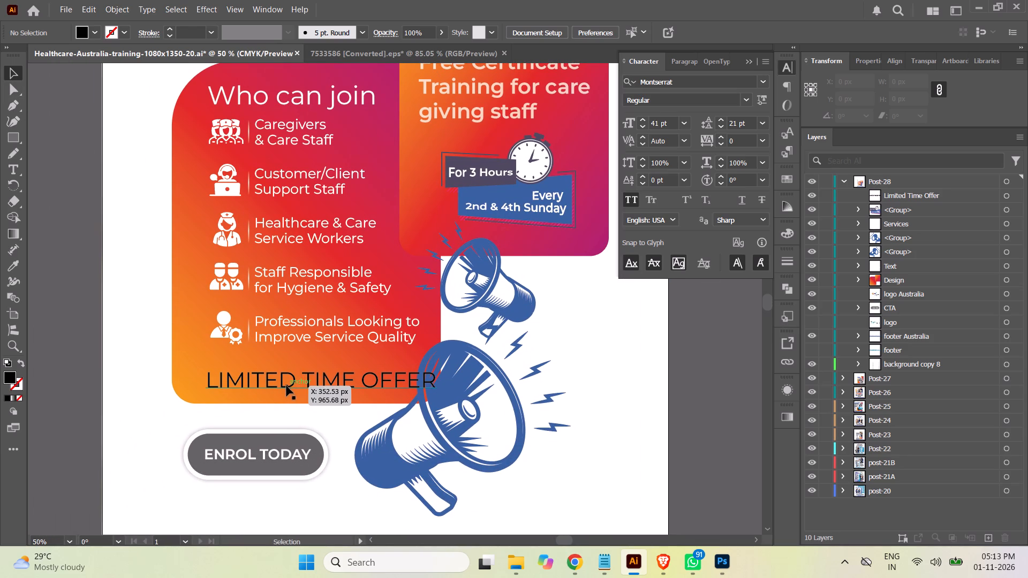
{"action": "left_click", "coordinate": [286, 386]}
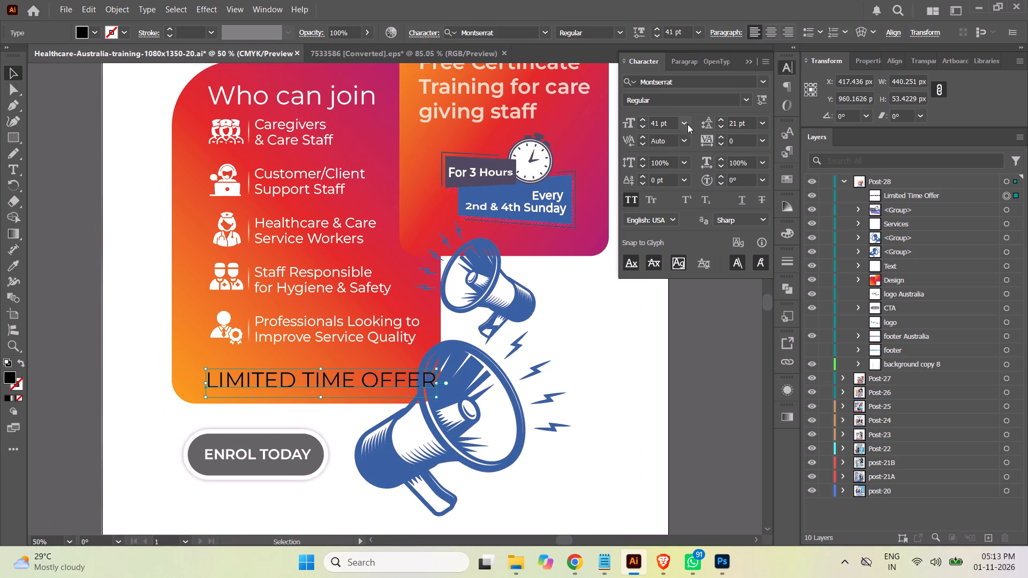
{"action": "left_click", "coordinate": [671, 125]}
{"action": "key", "text": "Down"}
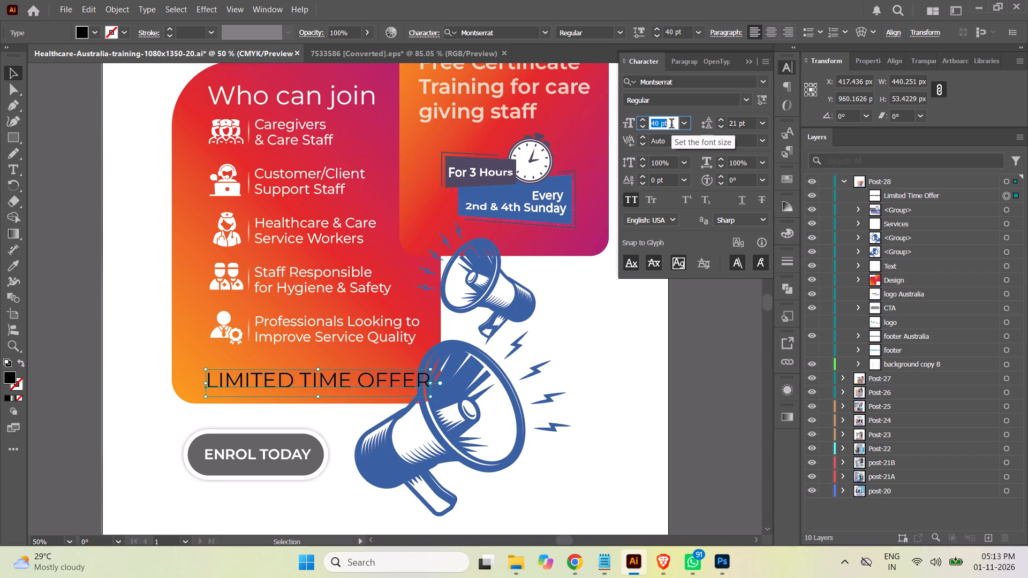
{"action": "key", "text": "Down"}
{"action": "key", "text": "Down"}
{"action": "key", "text": "Down"}
{"action": "key", "text": "Down"}
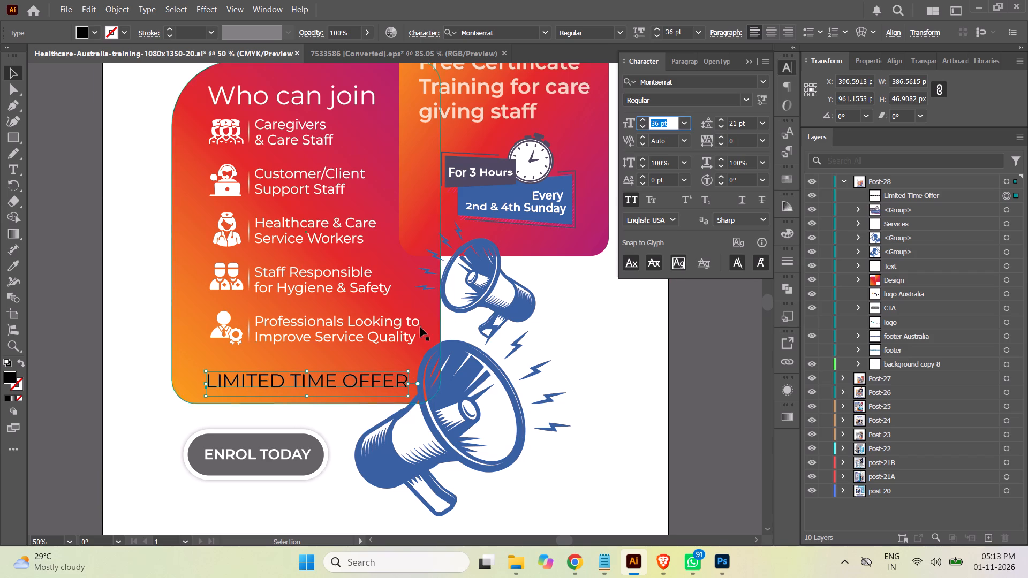
Stretch the "LIMITED TIME OFFER" text vertically to a height of about 61 px, keeping its width.
{"action": "left_click_drag", "start_coordinate": [305, 374], "coordinate": [300, 358]}
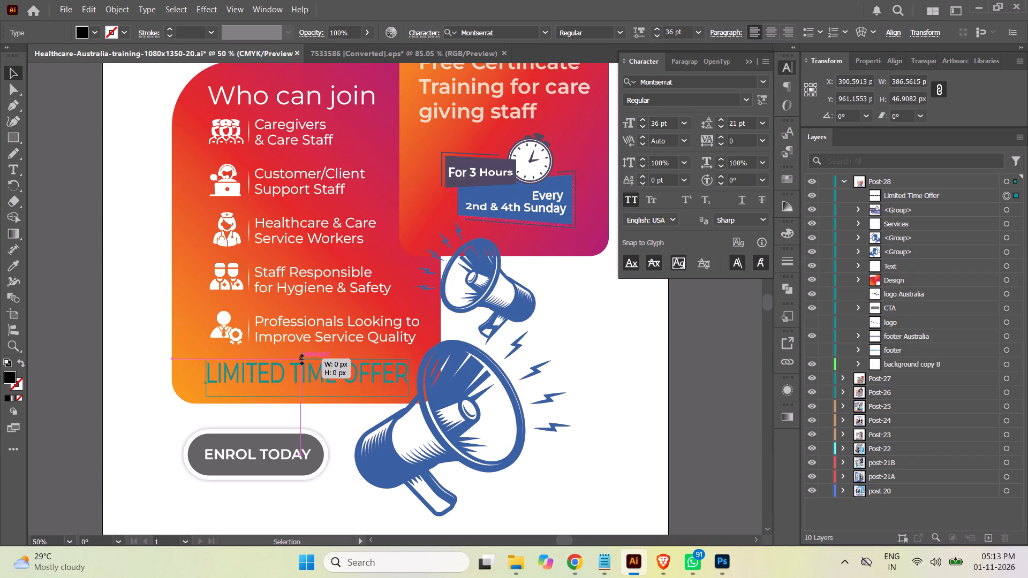
{"action": "left_click_drag", "start_coordinate": [300, 358], "coordinate": [303, 364]}
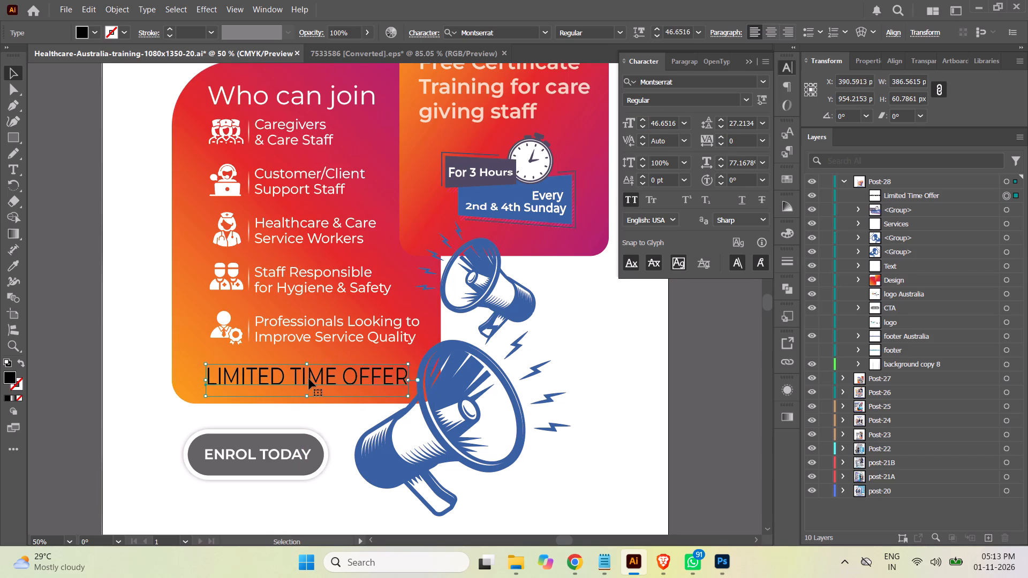
Nudge the "LIMITED TIME OFFER" text about 10 px left and 5 px down inside the panel, and deselect it.
{"action": "left_click_drag", "start_coordinate": [310, 379], "coordinate": [303, 383]}
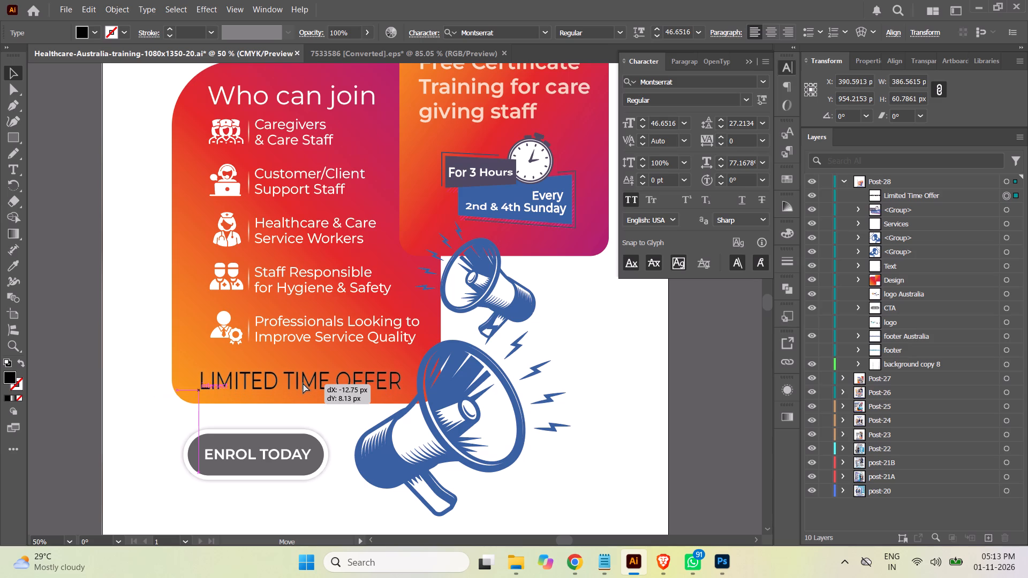
{"action": "left_click_drag", "start_coordinate": [303, 383], "coordinate": [305, 382]}
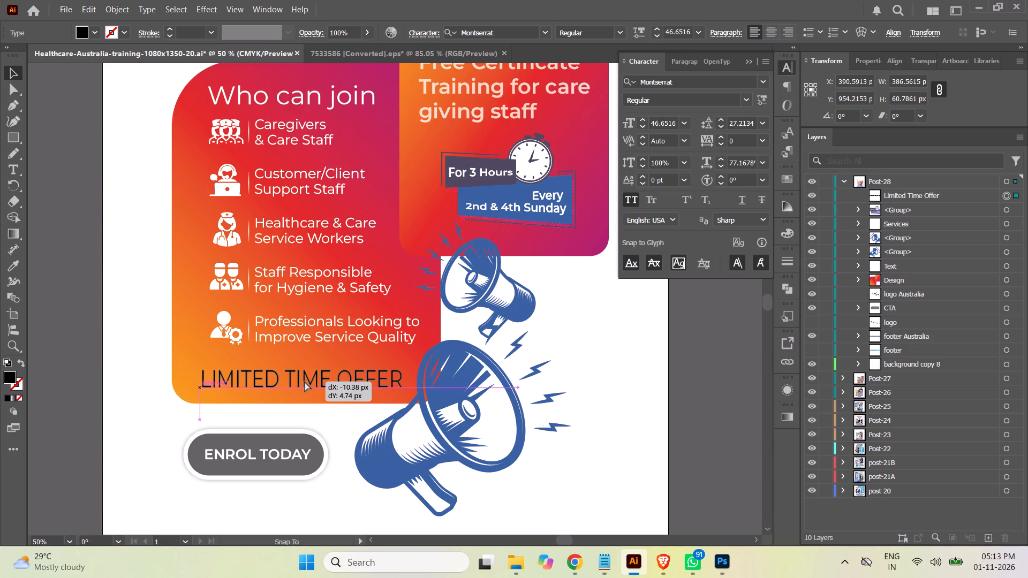
{"action": "left_click_drag", "start_coordinate": [305, 382], "coordinate": [305, 382]}
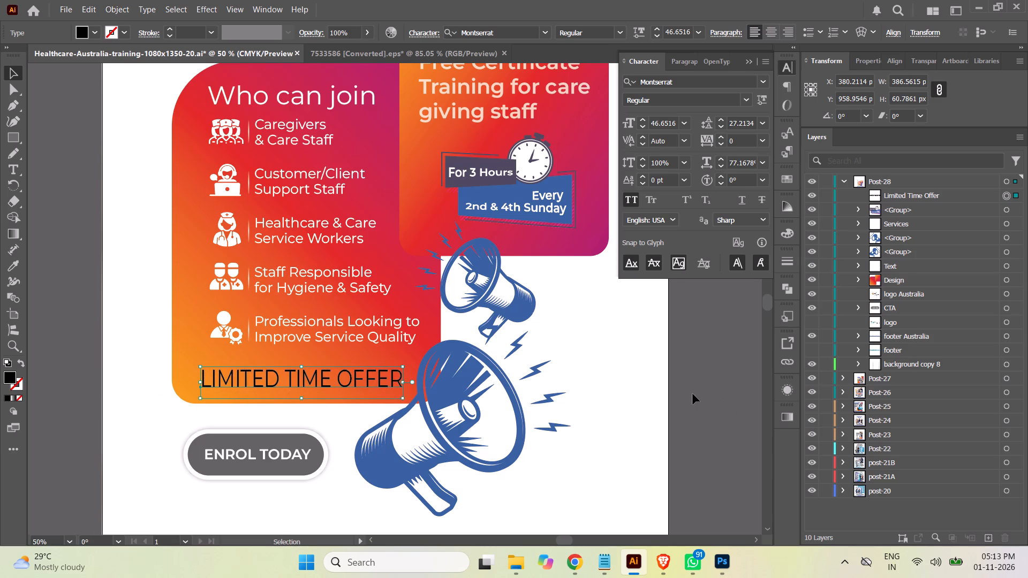
{"action": "left_click", "coordinate": [693, 394]}
Save the poster document and close the character settings with the whole artboard in view.
{"action": "key", "text": "ctrl+minus"}
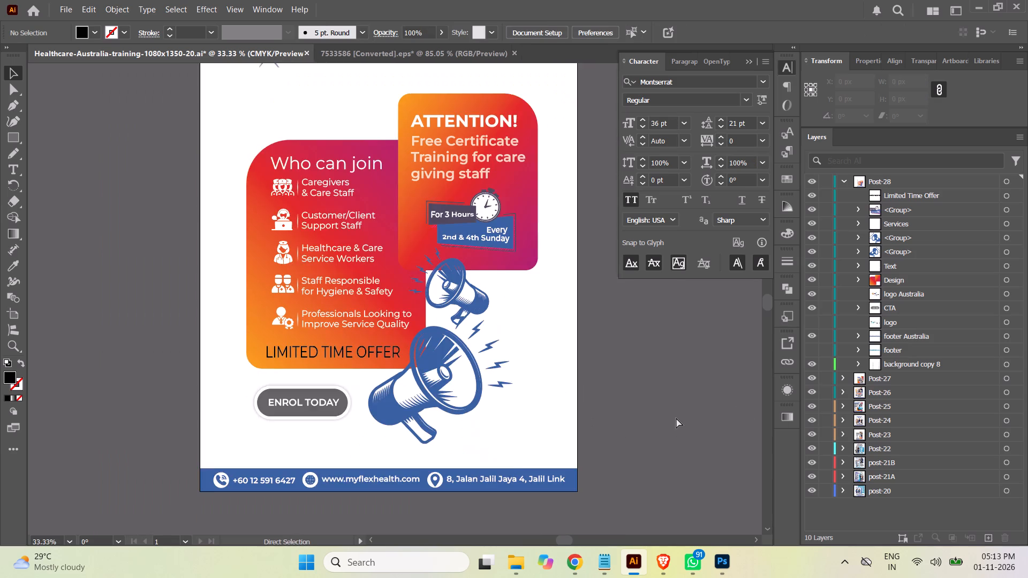
{"action": "key", "text": "ctrl+minus"}
{"action": "left_click", "coordinate": [624, 399]}
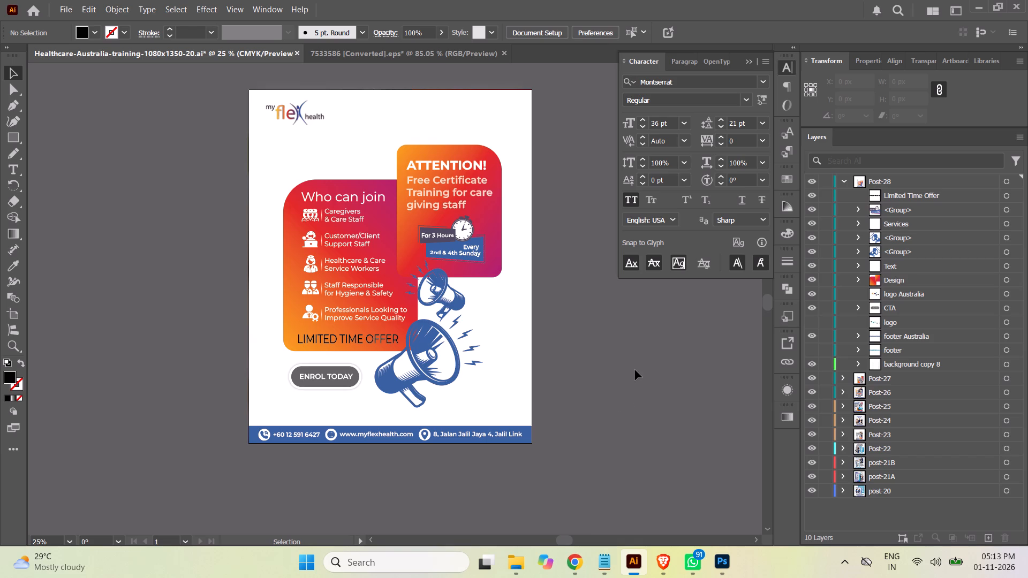
{"action": "scroll", "coordinate": [627, 365], "scroll_direction": "up", "scroll_amount": 1}
{"action": "key", "text": "ctrl+s"}
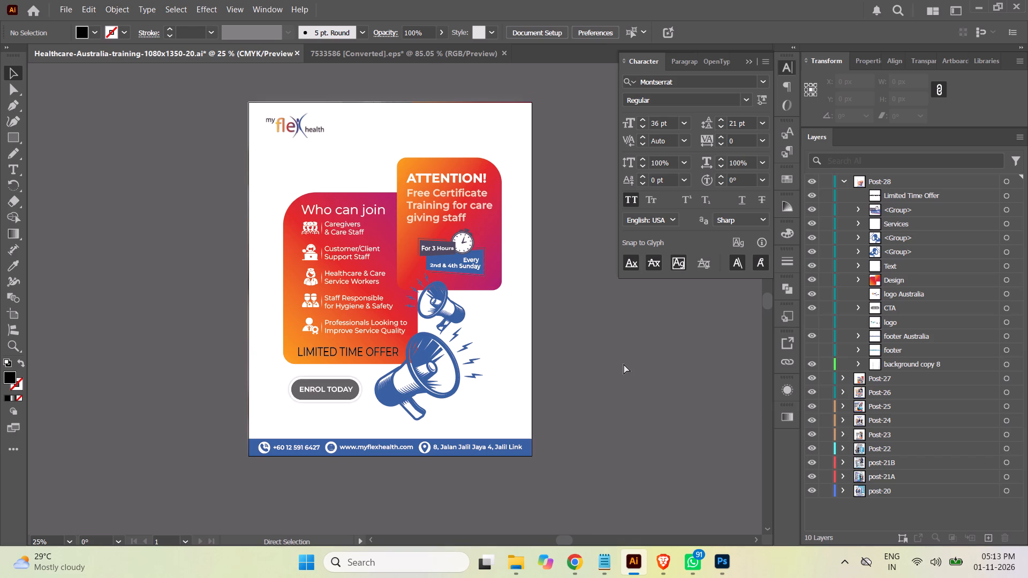
{"action": "left_click", "coordinate": [752, 65]}
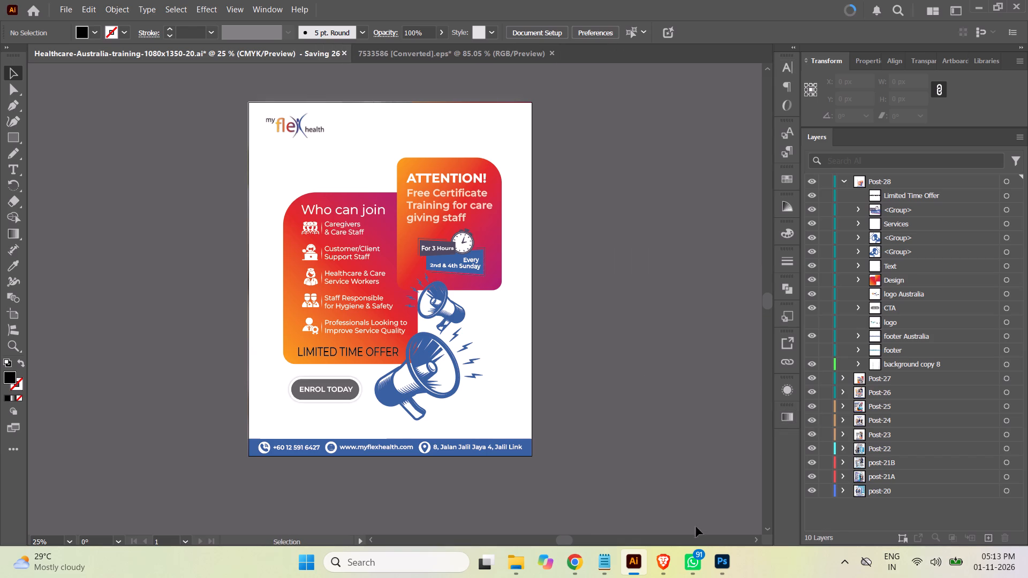
Switch to Brave and close the Expertise icon preview on Flaticon.
{"action": "left_click", "coordinate": [666, 563]}
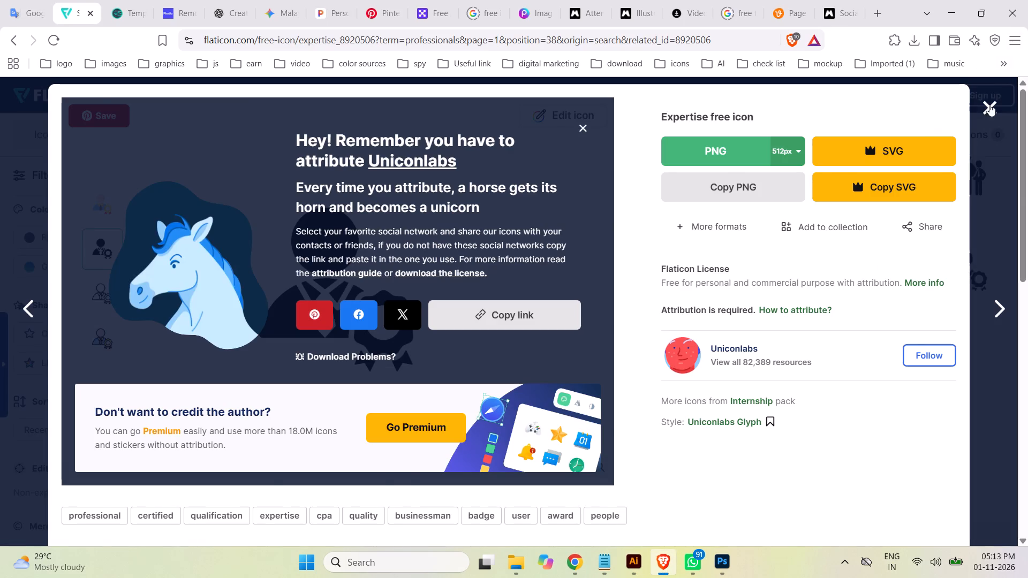
{"action": "left_click", "coordinate": [987, 108]}
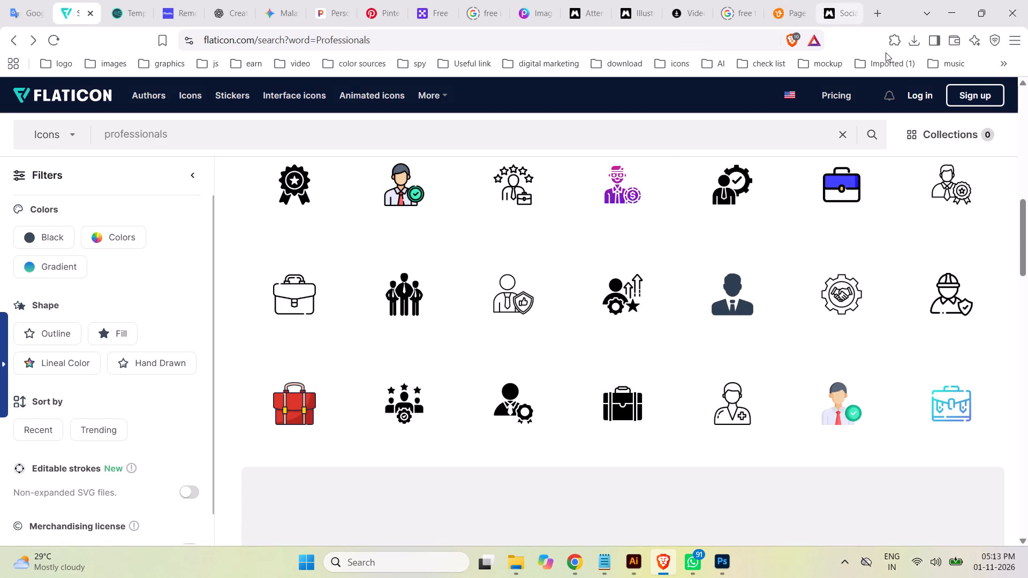
Search Vecteezy's vectors for the suggested term "checkered background", replacing the travel social media post query.
{"action": "left_click", "coordinate": [783, 10]}
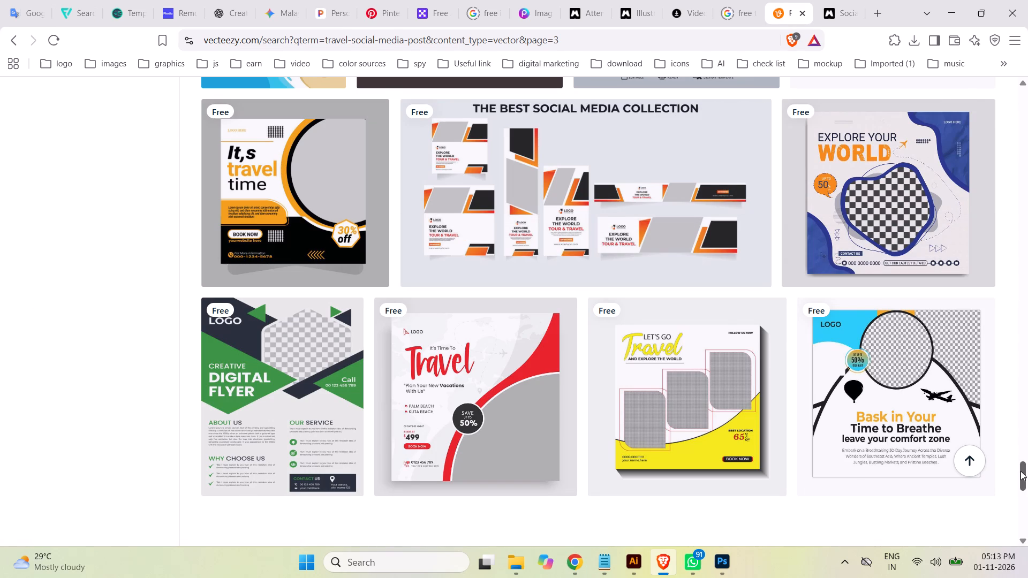
{"action": "left_click_drag", "start_coordinate": [1021, 471], "coordinate": [1019, 77]}
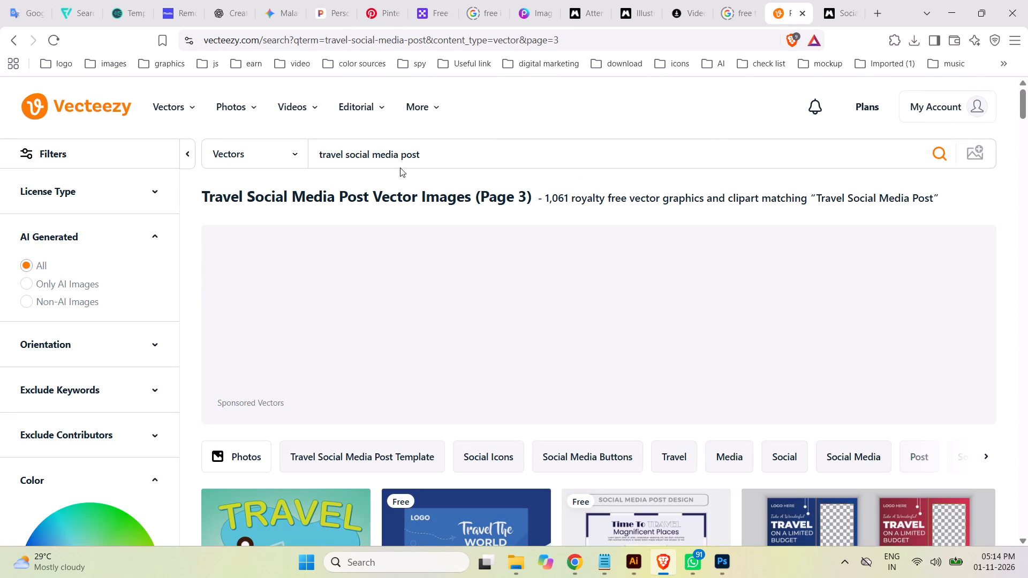
{"action": "left_click_drag", "start_coordinate": [433, 155], "coordinate": [234, 165]}
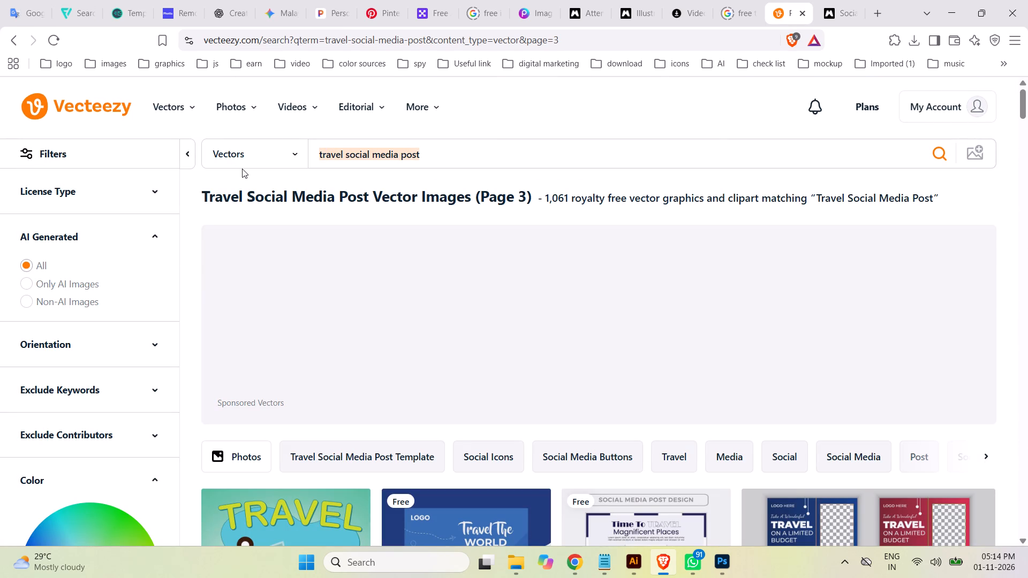
{"action": "type", "text": "che"}
{"action": "key", "text": "c"}
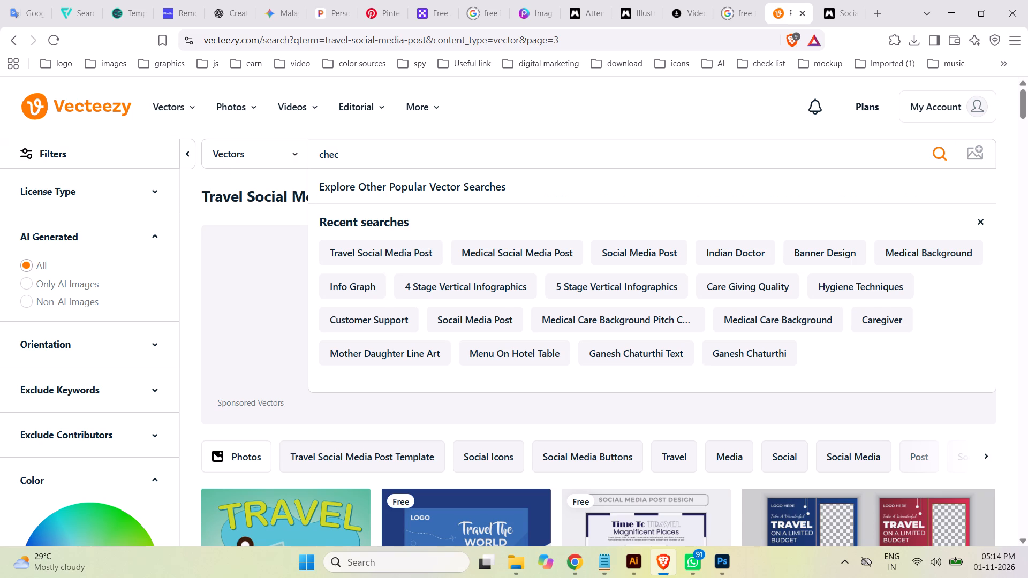
{"action": "type", "text": "ker"}
{"action": "key", "text": "space"}
{"action": "type", "text": "backgoru8"}
{"action": "key", "text": "BackSpace"}
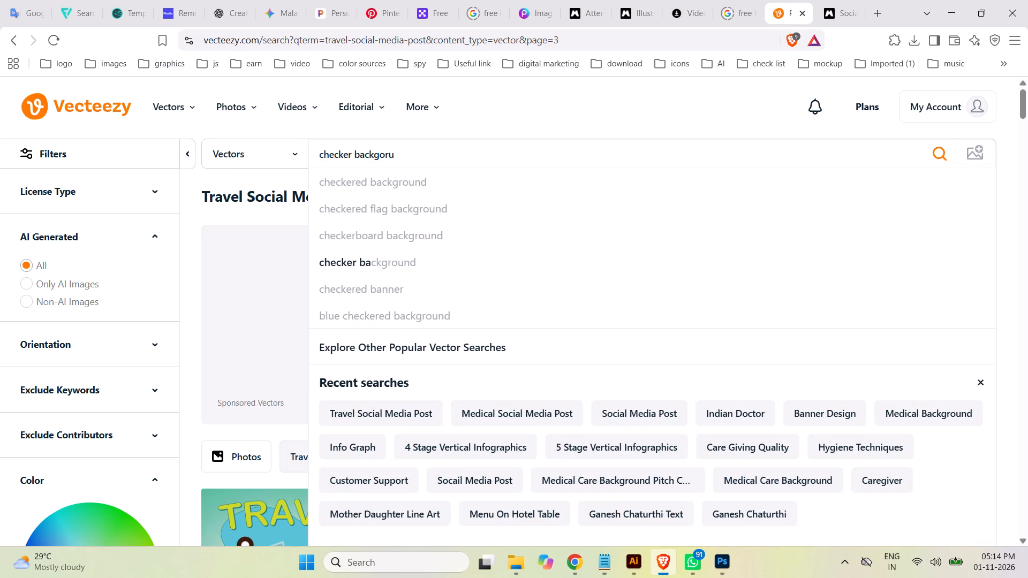
{"action": "key", "text": "BackSpace"}
{"action": "type", "text": "und"}
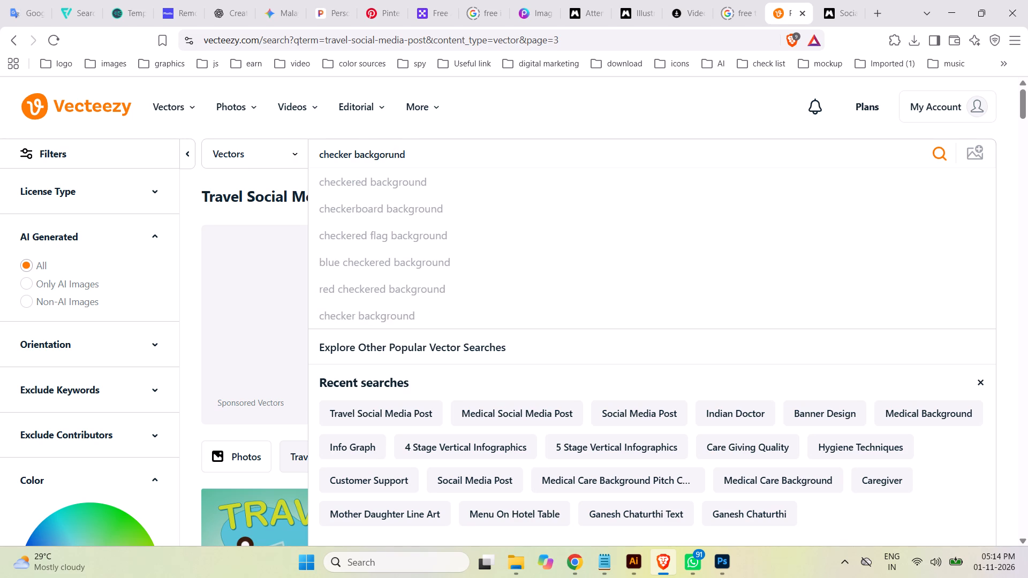
{"action": "key", "text": "Down"}
{"action": "key", "text": "Return"}
{"action": "key", "text": "Return"}
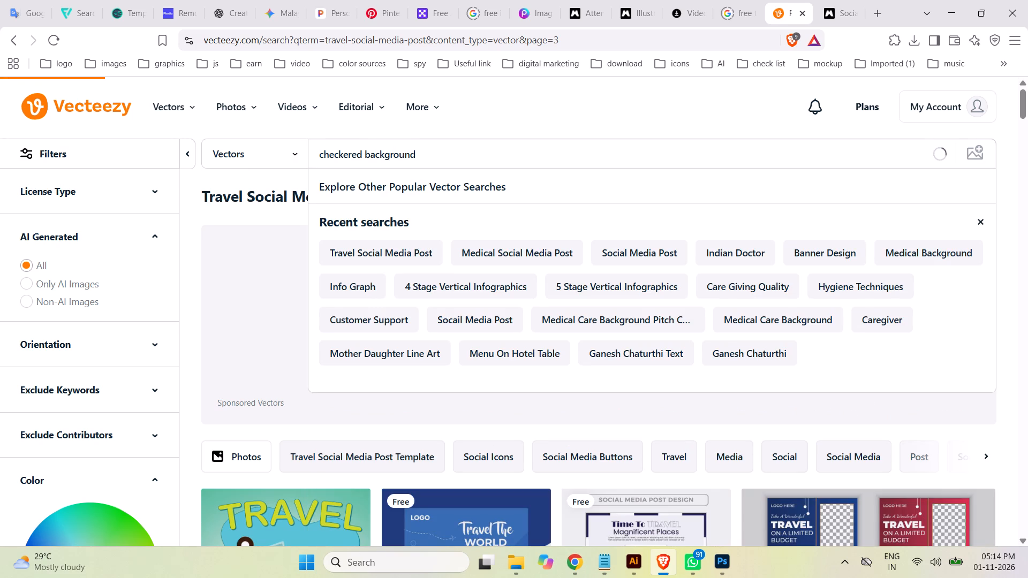
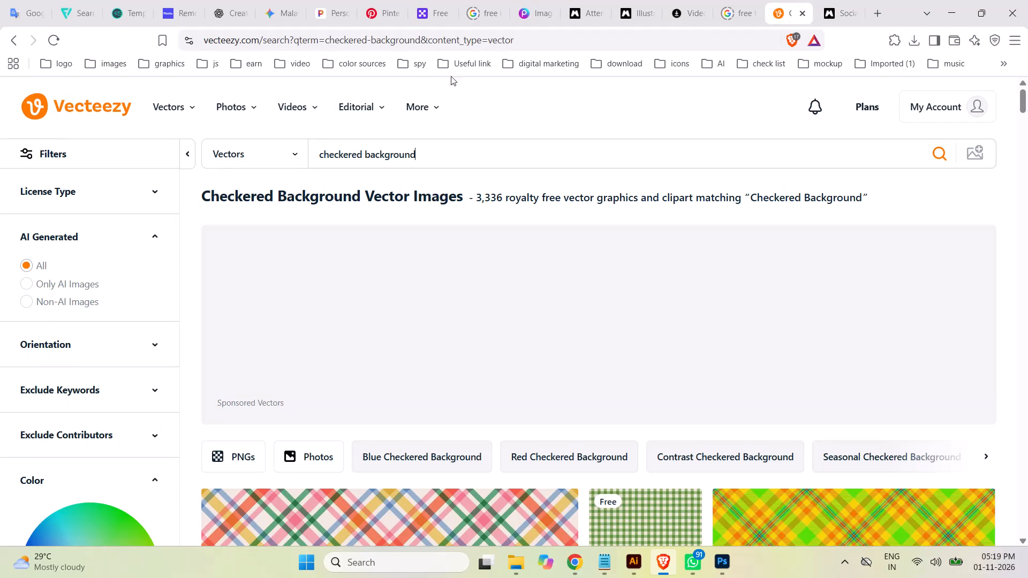
Look through the checkered background vector results for a suitable pattern.
{"action": "scroll", "coordinate": [1027, 341], "scroll_direction": "up", "scroll_amount": 2}
{"action": "scroll", "coordinate": [1027, 339], "scroll_direction": "down", "scroll_amount": 4}
{"action": "scroll", "coordinate": [1027, 332], "scroll_direction": "up", "scroll_amount": 4}
{"action": "scroll", "coordinate": [1027, 331], "scroll_direction": "down", "scroll_amount": 6}
{"action": "scroll", "coordinate": [1024, 335], "scroll_direction": "up", "scroll_amount": 2}
{"action": "scroll", "coordinate": [1024, 335], "scroll_direction": "down", "scroll_amount": 1}
{"action": "scroll", "coordinate": [1024, 335], "scroll_direction": "up", "scroll_amount": 1}
{"action": "scroll", "coordinate": [1024, 335], "scroll_direction": "down", "scroll_amount": 1}
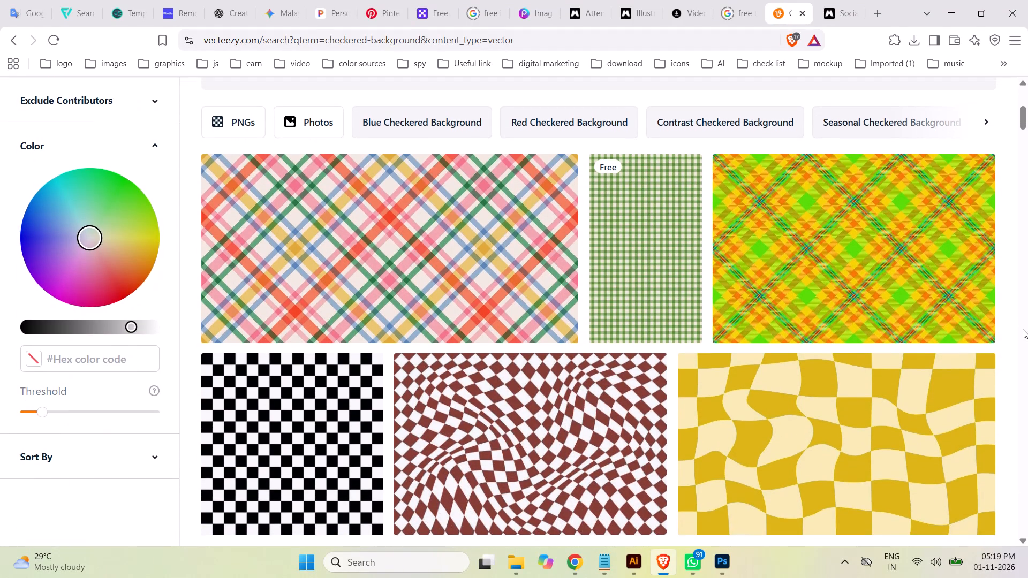
{"action": "scroll", "coordinate": [1023, 329], "scroll_direction": "up", "scroll_amount": 1}
{"action": "scroll", "coordinate": [1023, 329], "scroll_direction": "down", "scroll_amount": 5}
{"action": "scroll", "coordinate": [1023, 329], "scroll_direction": "up", "scroll_amount": 2}
{"action": "scroll", "coordinate": [1023, 329], "scroll_direction": "down", "scroll_amount": 1}
{"action": "scroll", "coordinate": [1023, 329], "scroll_direction": "up", "scroll_amount": 2}
{"action": "scroll", "coordinate": [1023, 329], "scroll_direction": "down", "scroll_amount": 1}
{"action": "scroll", "coordinate": [1023, 329], "scroll_direction": "up", "scroll_amount": 2}
{"action": "scroll", "coordinate": [1023, 329], "scroll_direction": "down", "scroll_amount": 1}
{"action": "scroll", "coordinate": [1023, 329], "scroll_direction": "up", "scroll_amount": 1}
{"action": "scroll", "coordinate": [1023, 329], "scroll_direction": "down", "scroll_amount": 11}
{"action": "scroll", "coordinate": [1023, 329], "scroll_direction": "up", "scroll_amount": 2}
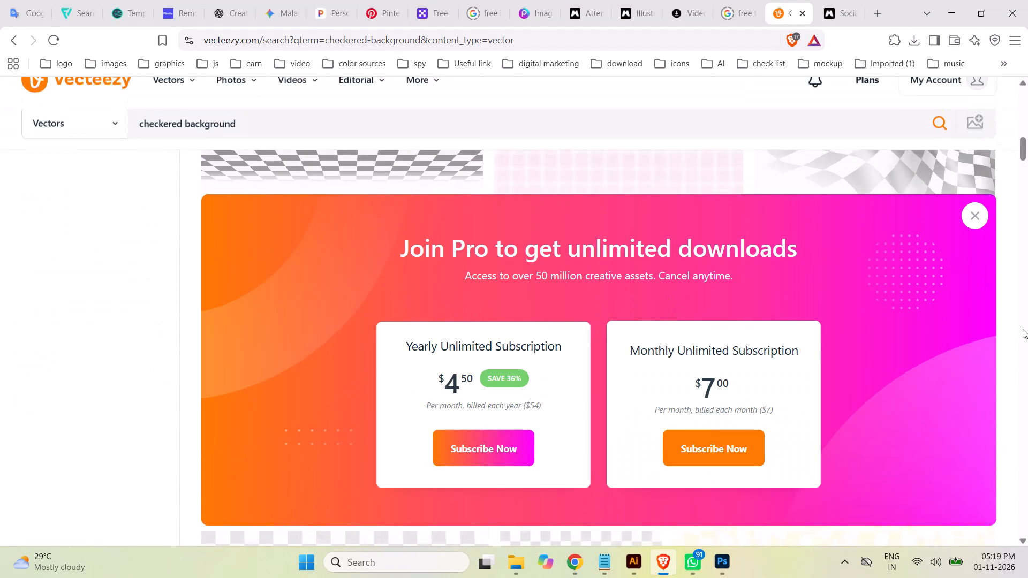
{"action": "scroll", "coordinate": [1023, 329], "scroll_direction": "up", "scroll_amount": 7}
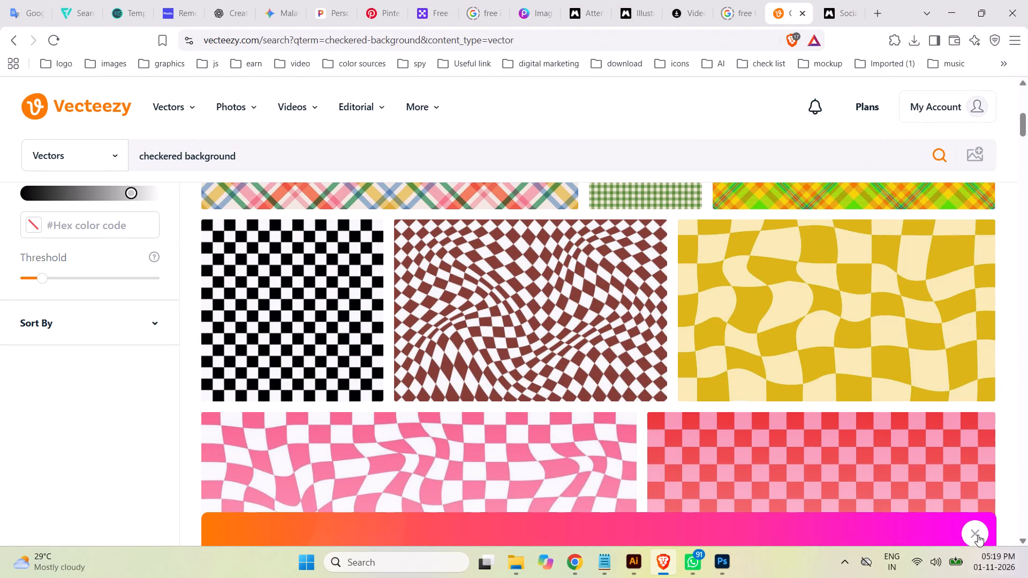
Dismiss the Join Pro subscription banner within the search results.
{"action": "left_click", "coordinate": [978, 536]}
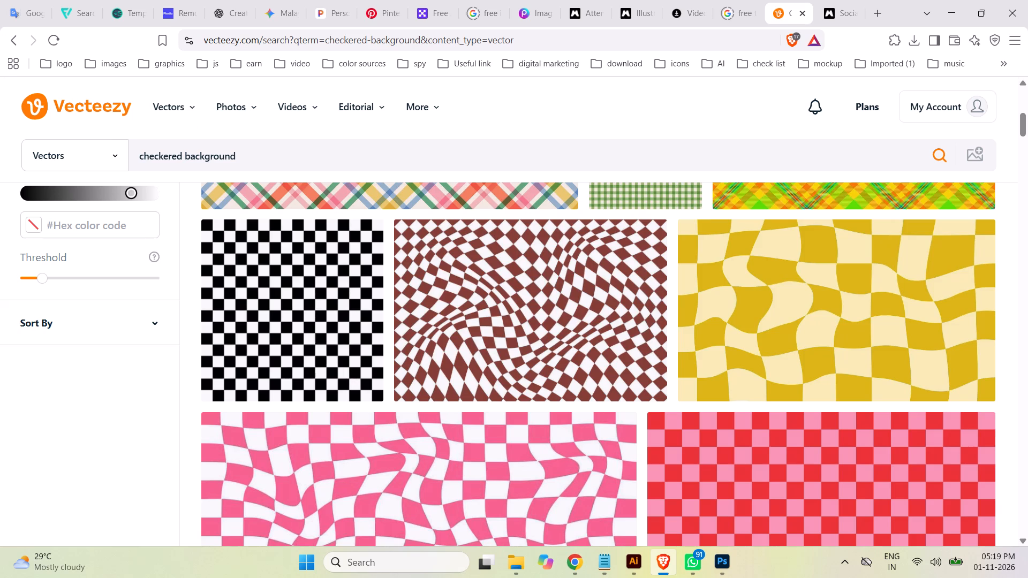
Extend the vector search query to "notbook line checkered background" and run the search.
{"action": "left_click", "coordinate": [136, 155]}
{"action": "type", "text": "not"}
{"action": "key", "text": "space"}
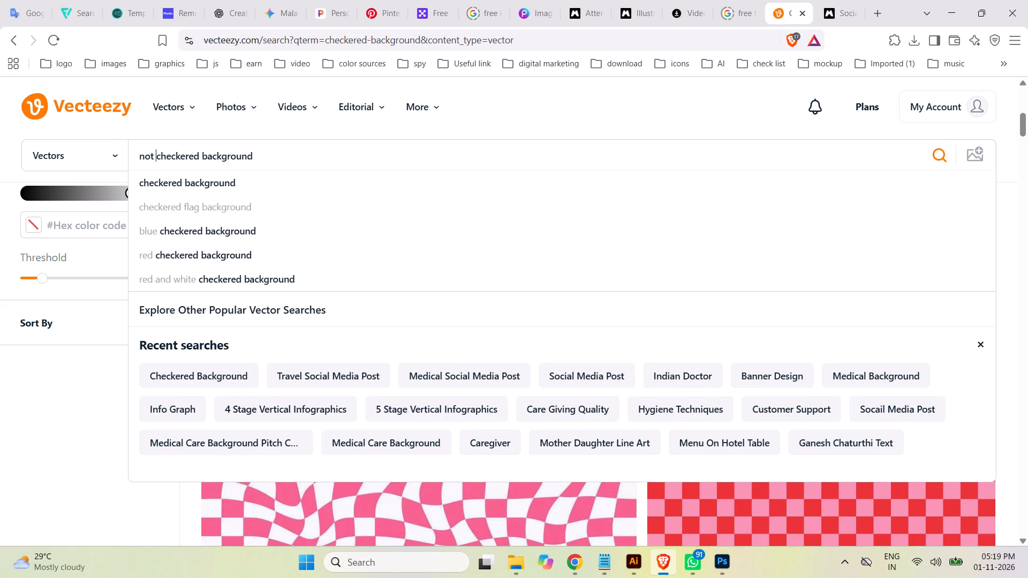
{"action": "key", "text": "BackSpace"}
{"action": "type", "text": "book line"}
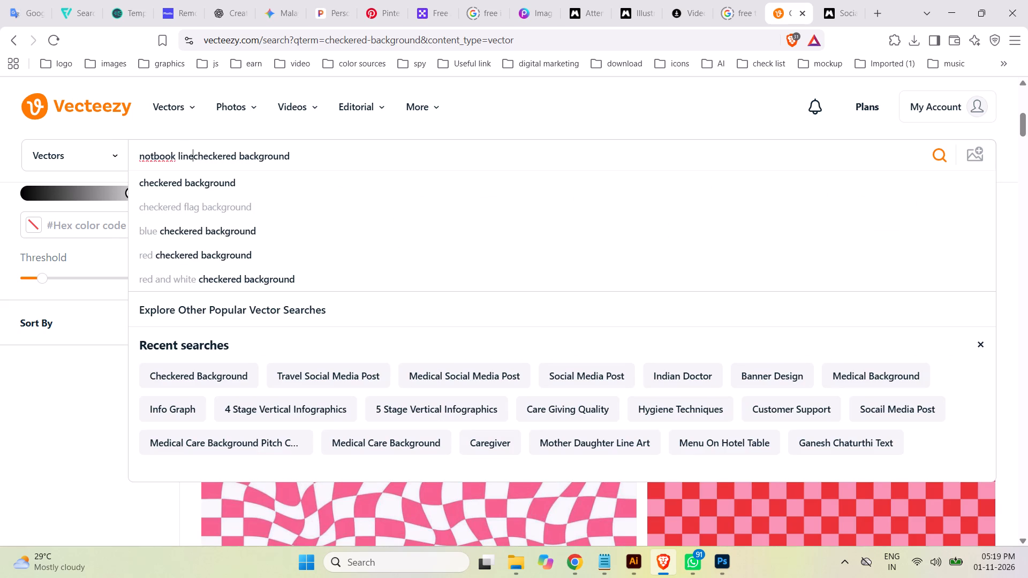
{"action": "key", "text": "space"}
{"action": "key", "text": "Return"}
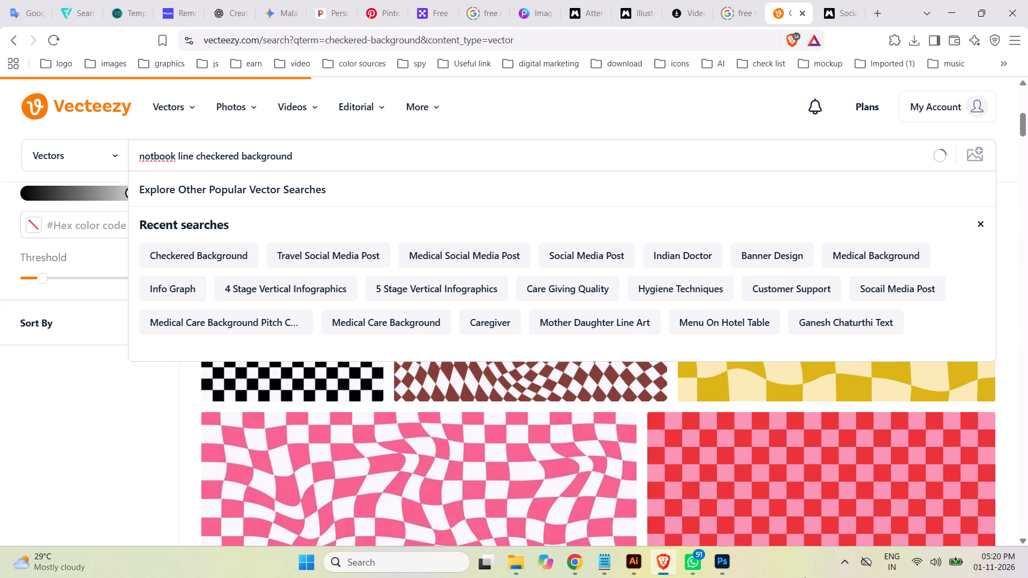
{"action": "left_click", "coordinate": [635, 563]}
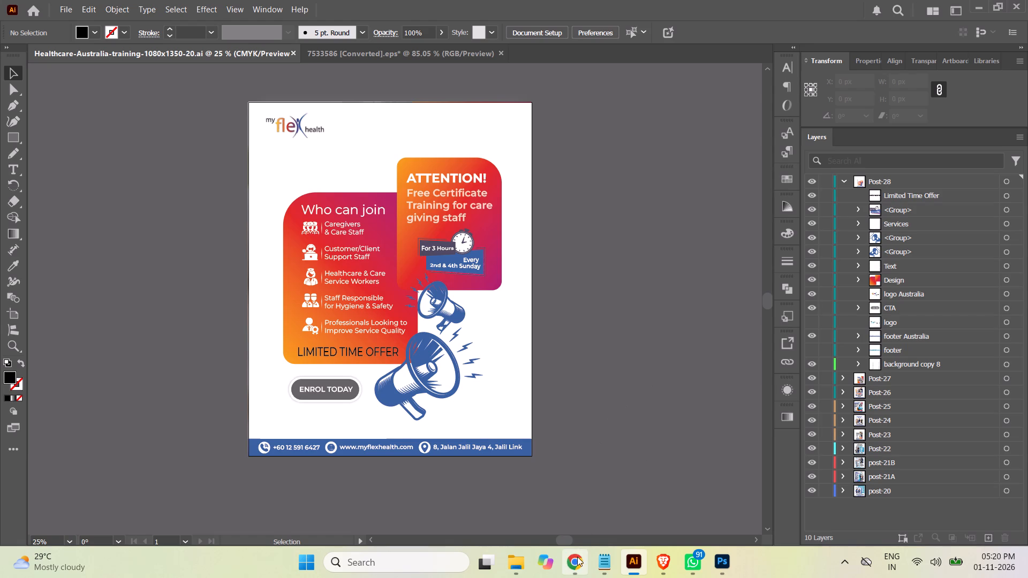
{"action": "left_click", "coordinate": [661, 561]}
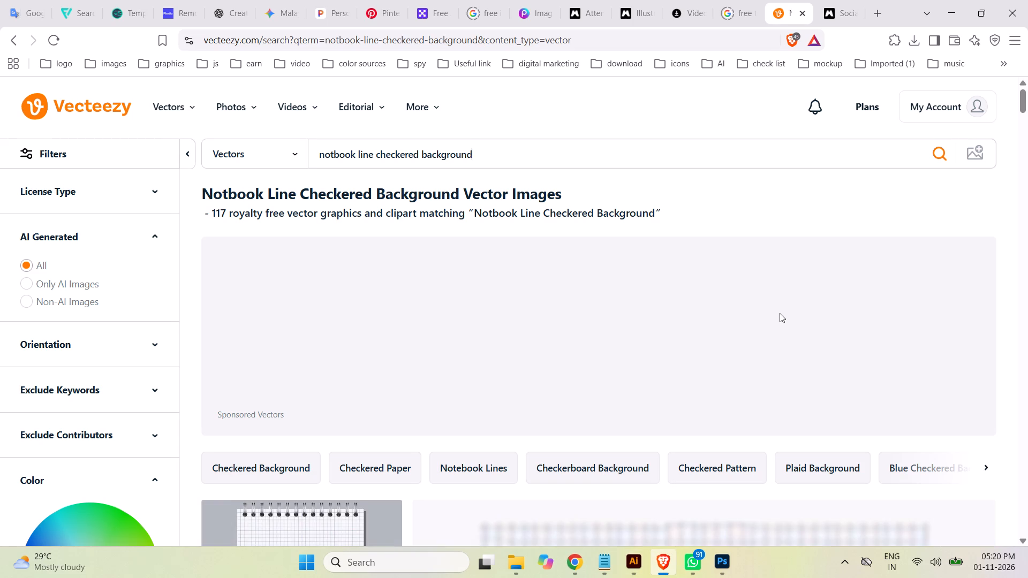
Look through the notebook line checkered background results for a suitable grid-paper vector.
{"action": "scroll", "coordinate": [780, 313], "scroll_direction": "down", "scroll_amount": 5}
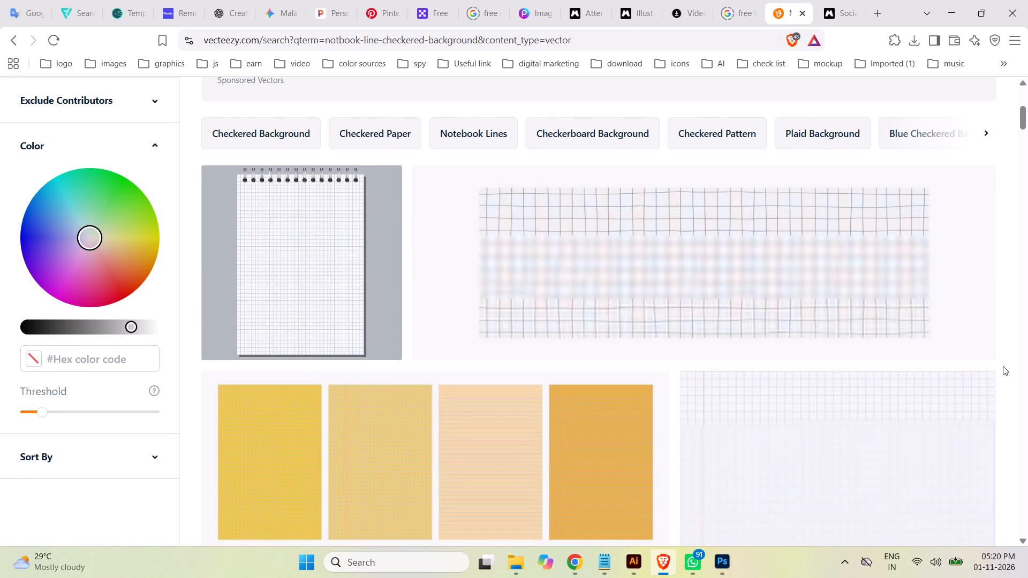
{"action": "scroll", "coordinate": [1003, 366], "scroll_direction": "down", "scroll_amount": 4}
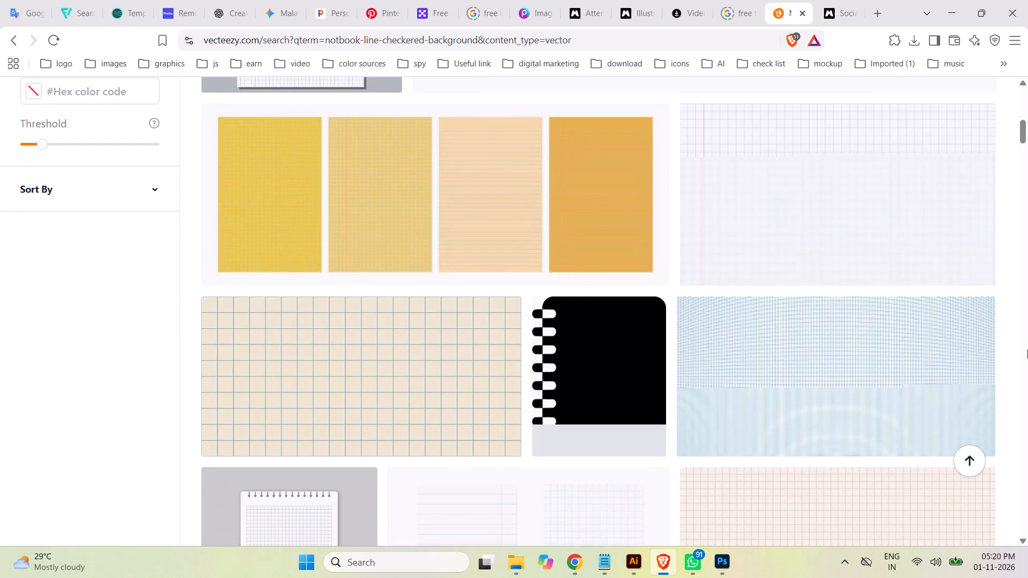
{"action": "scroll", "coordinate": [1027, 349], "scroll_direction": "down", "scroll_amount": 3}
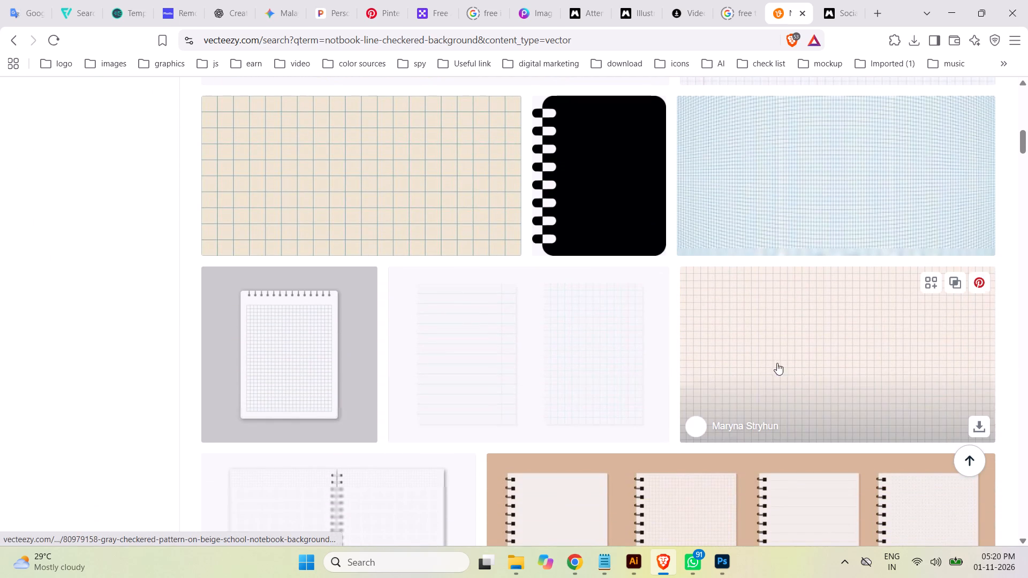
{"action": "scroll", "coordinate": [993, 362], "scroll_direction": "down", "scroll_amount": 6}
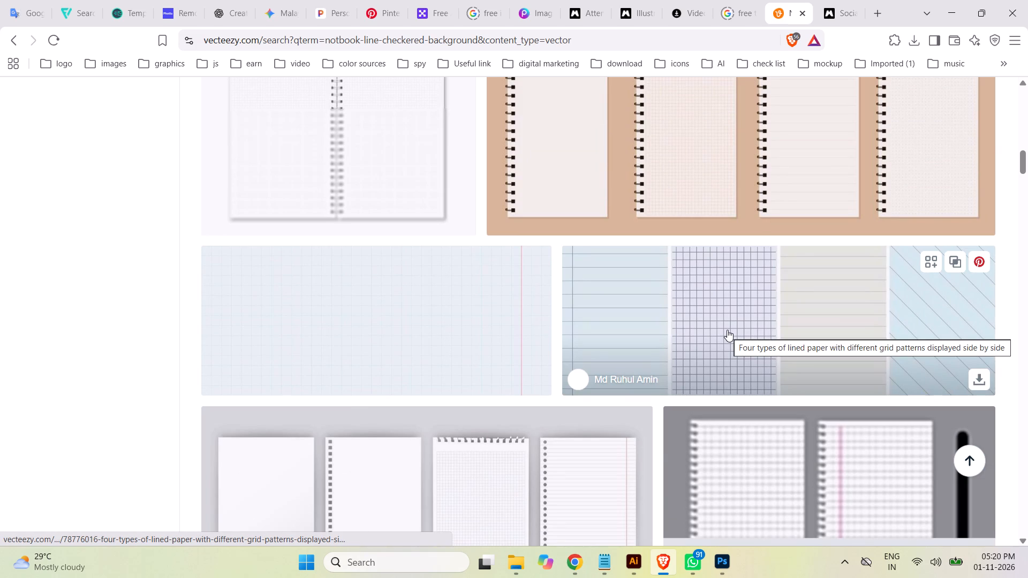
{"action": "scroll", "coordinate": [727, 330], "scroll_direction": "down", "scroll_amount": 2}
{"action": "scroll", "coordinate": [727, 330], "scroll_direction": "up", "scroll_amount": 3}
{"action": "scroll", "coordinate": [727, 330], "scroll_direction": "down", "scroll_amount": 7}
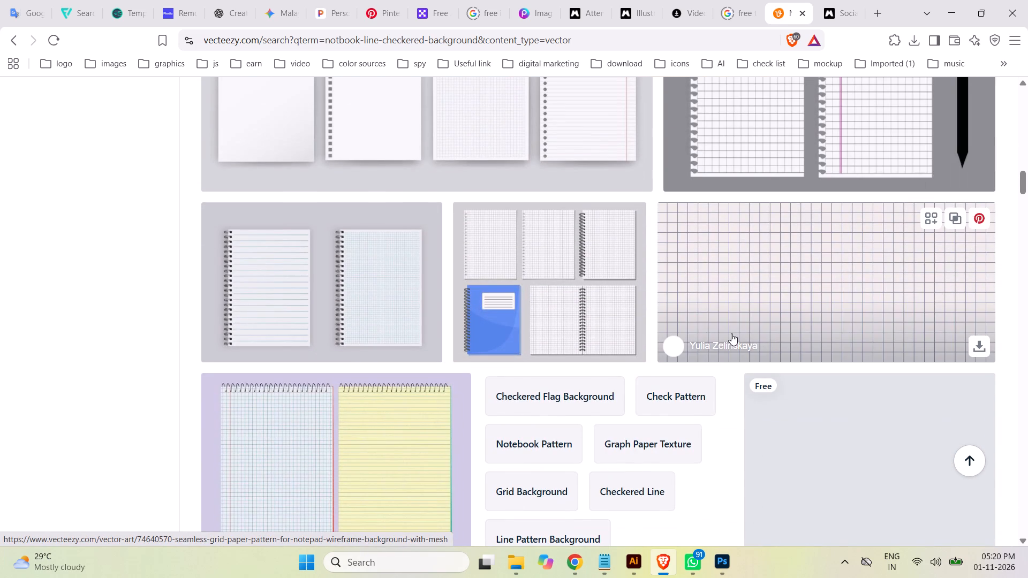
{"action": "scroll", "coordinate": [731, 333], "scroll_direction": "up", "scroll_amount": 1}
{"action": "scroll", "coordinate": [731, 333], "scroll_direction": "down", "scroll_amount": 2}
{"action": "scroll", "coordinate": [731, 333], "scroll_direction": "up", "scroll_amount": 2}
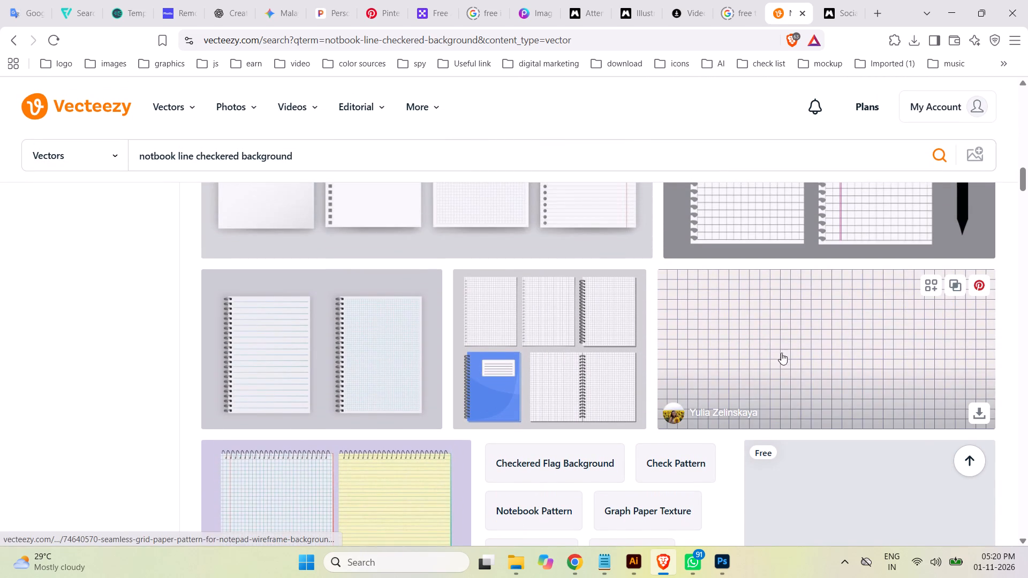
{"action": "scroll", "coordinate": [872, 383], "scroll_direction": "down", "scroll_amount": 1}
{"action": "scroll", "coordinate": [867, 383], "scroll_direction": "up", "scroll_amount": 2}
{"action": "scroll", "coordinate": [866, 383], "scroll_direction": "down", "scroll_amount": 1}
{"action": "scroll", "coordinate": [863, 380], "scroll_direction": "up", "scroll_amount": 1}
{"action": "scroll", "coordinate": [861, 379], "scroll_direction": "down", "scroll_amount": 2}
{"action": "scroll", "coordinate": [861, 379], "scroll_direction": "up", "scroll_amount": 1}
{"action": "scroll", "coordinate": [861, 379], "scroll_direction": "down", "scroll_amount": 1}
{"action": "scroll", "coordinate": [861, 379], "scroll_direction": "up", "scroll_amount": 1}
{"action": "scroll", "coordinate": [857, 374], "scroll_direction": "down", "scroll_amount": 3}
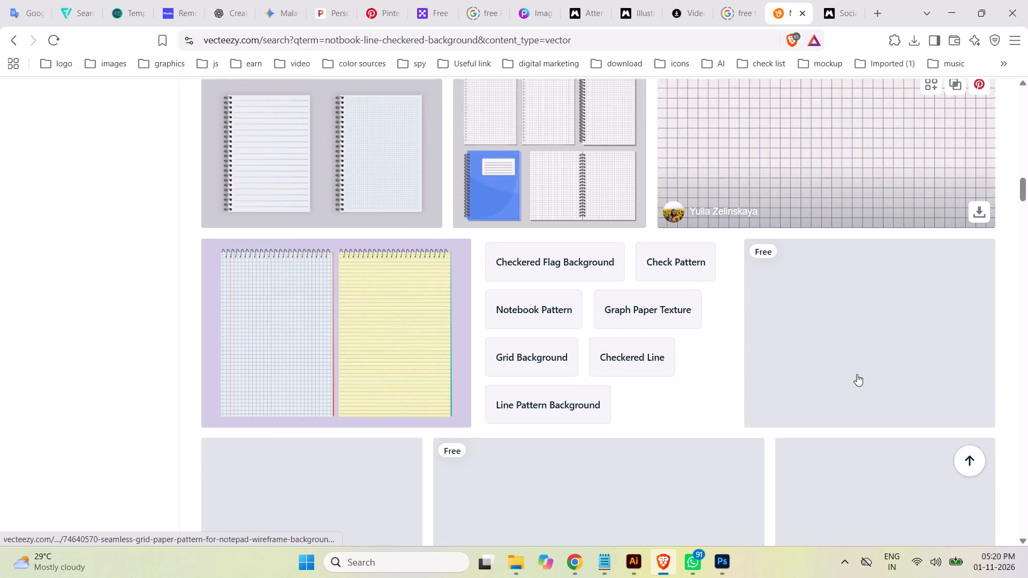
{"action": "scroll", "coordinate": [857, 374], "scroll_direction": "down", "scroll_amount": 2}
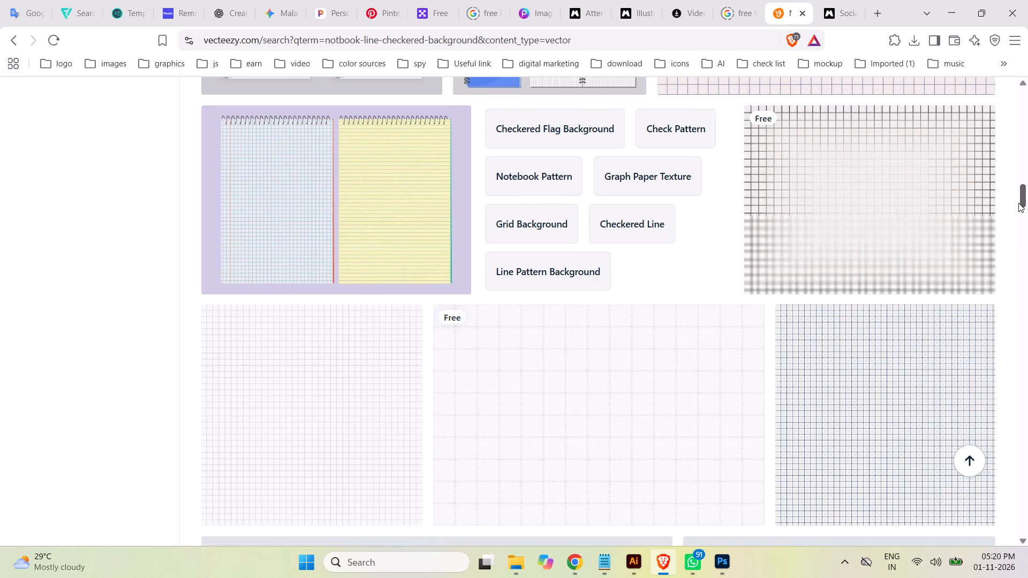
{"action": "left_click_drag", "start_coordinate": [1017, 197], "coordinate": [1015, 173]}
{"action": "left_click_drag", "start_coordinate": [1025, 197], "coordinate": [1023, 193]}
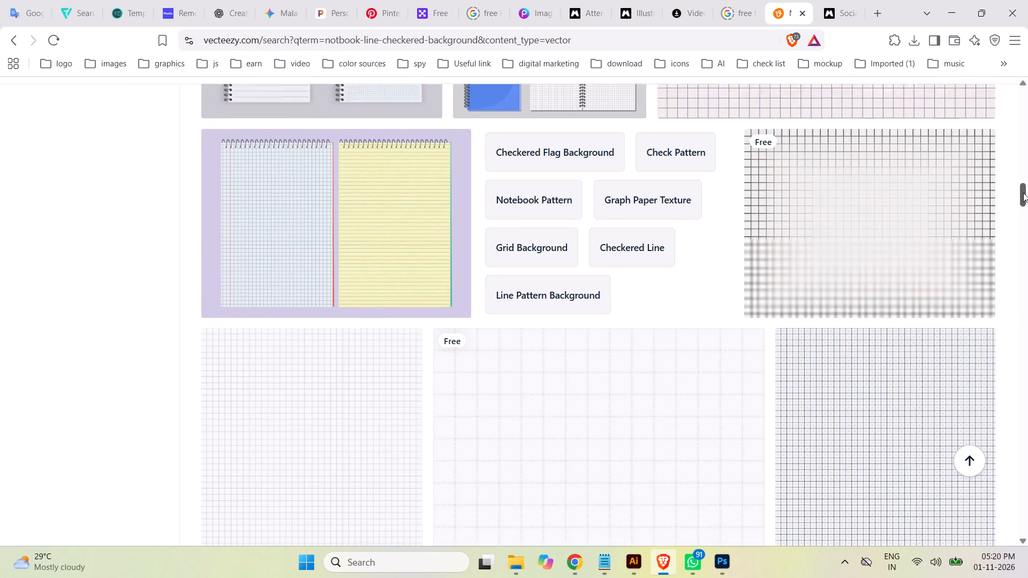
{"action": "left_click_drag", "start_coordinate": [1023, 193], "coordinate": [1022, 119]}
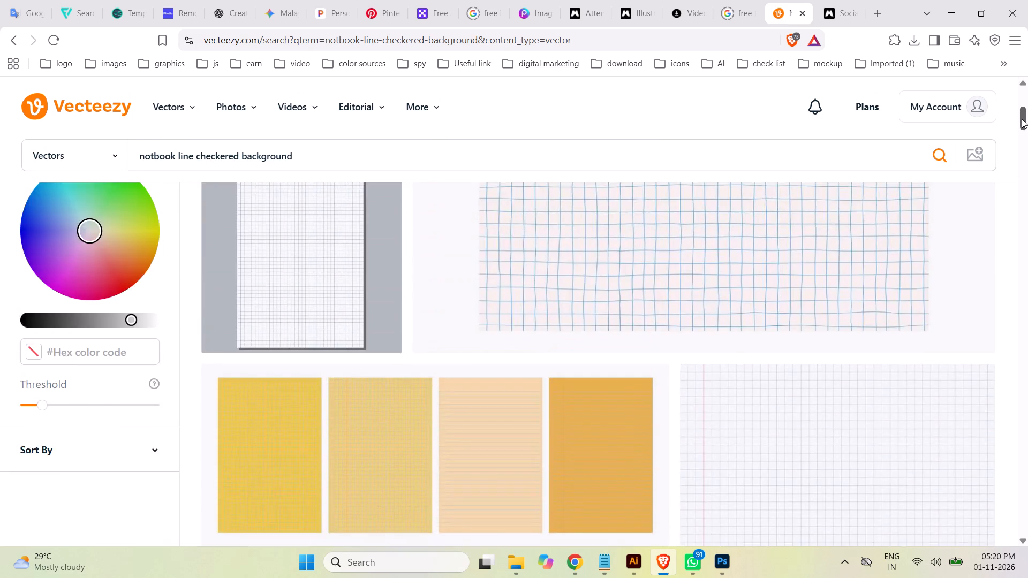
{"action": "left_click_drag", "start_coordinate": [1022, 119], "coordinate": [1027, 142]}
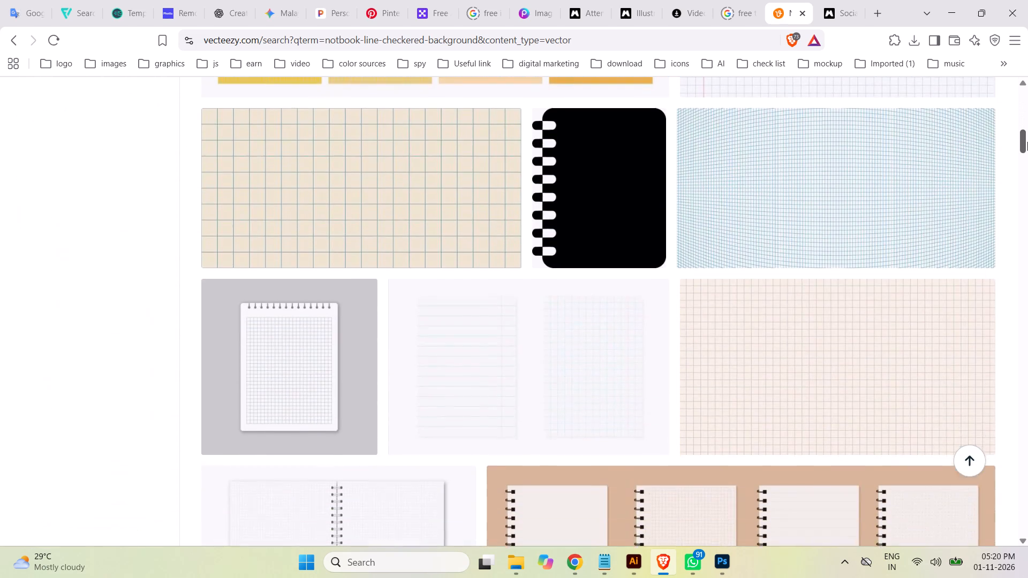
{"action": "left_click_drag", "start_coordinate": [1027, 142], "coordinate": [1027, 178]}
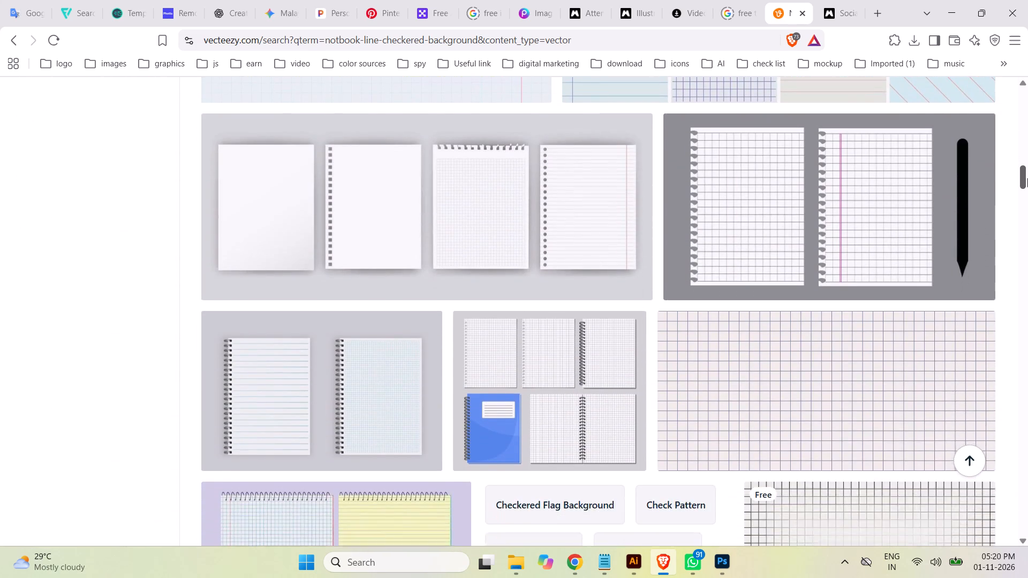
{"action": "left_click_drag", "start_coordinate": [1027, 178], "coordinate": [1027, 202]}
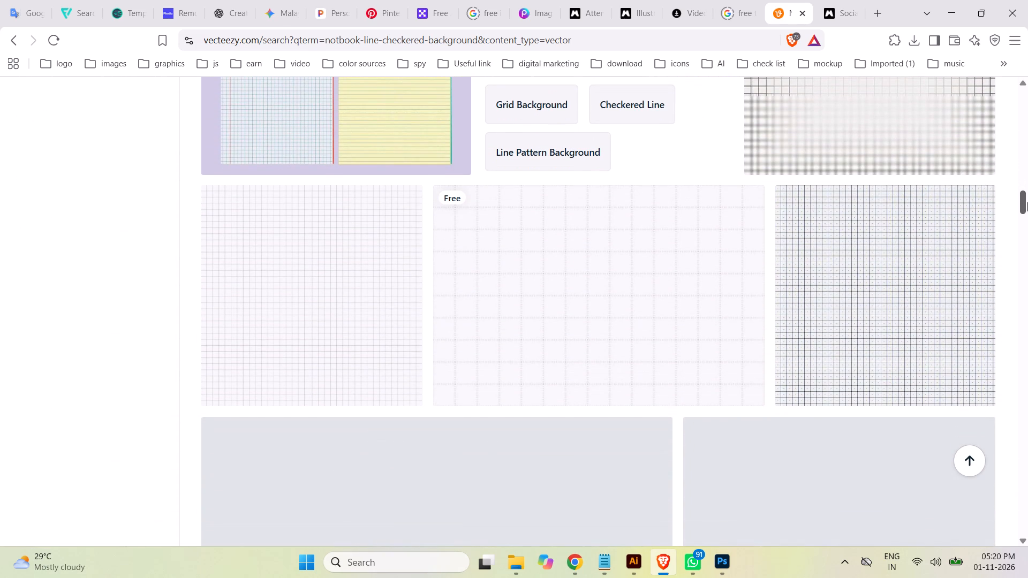
{"action": "left_click_drag", "start_coordinate": [1027, 202], "coordinate": [1027, 218]}
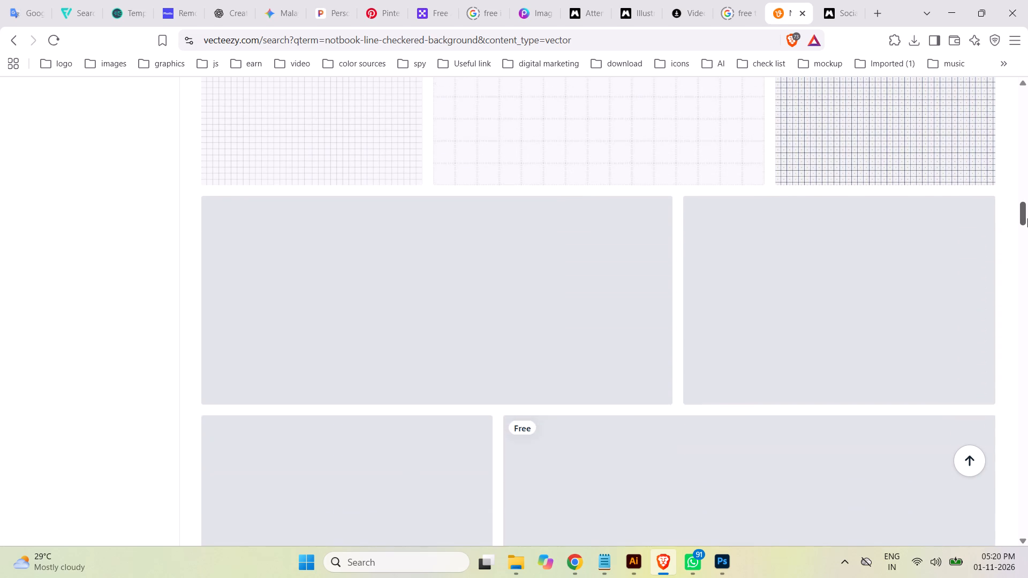
{"action": "left_click_drag", "start_coordinate": [1027, 218], "coordinate": [1025, 228]}
{"action": "left_click", "coordinate": [1024, 227]}
{"action": "left_click", "coordinate": [1022, 224]}
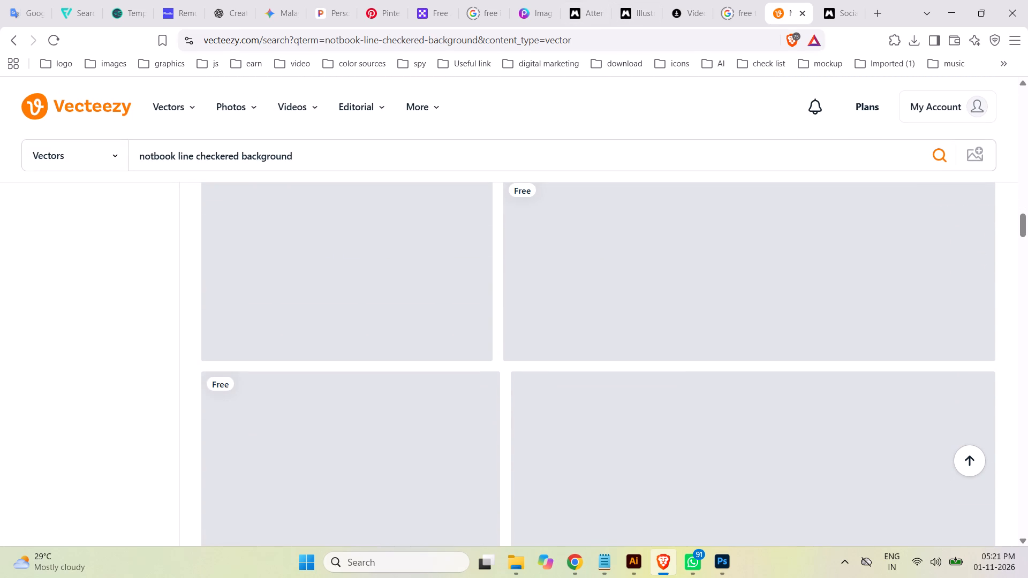
Reload the notebook line checkered background results page.
{"action": "left_click", "coordinate": [596, 39]}
{"action": "key", "text": "Return"}
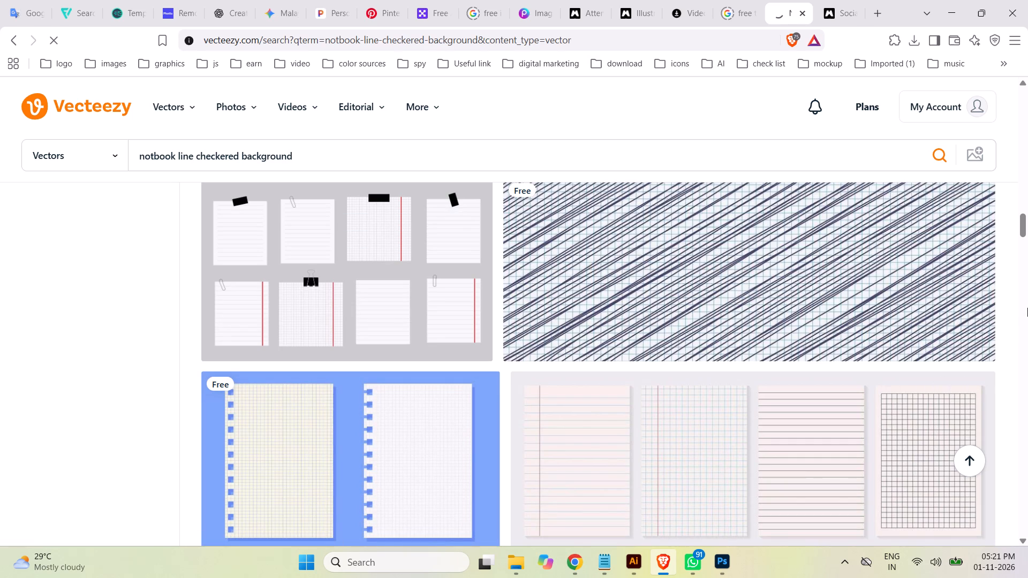
Examine the grid and lined notebook paper vectors further down the results, including the ones marked Free.
{"action": "scroll", "coordinate": [1026, 299], "scroll_direction": "down", "scroll_amount": 2}
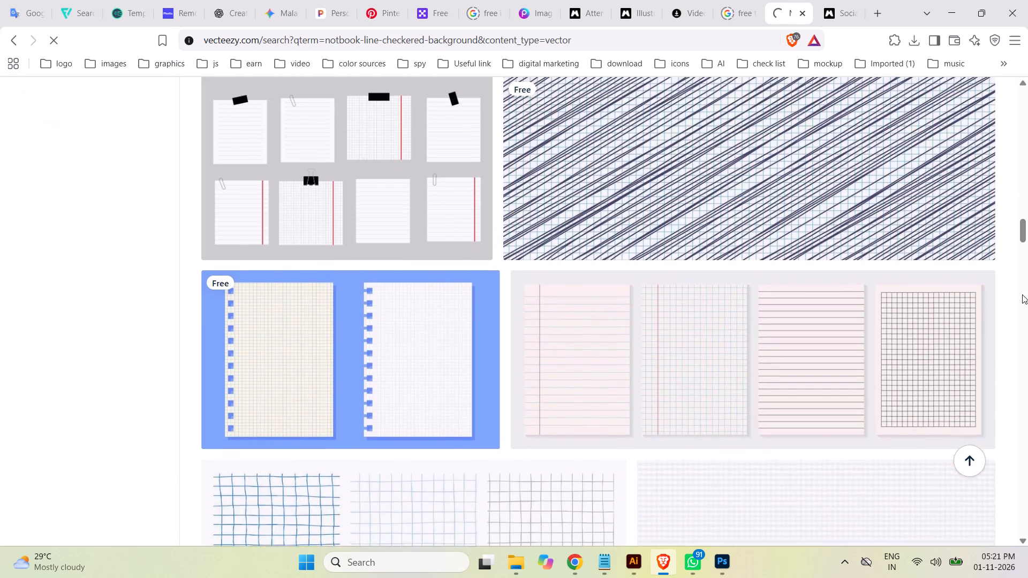
{"action": "scroll", "coordinate": [1022, 294], "scroll_direction": "down", "scroll_amount": 8}
{"action": "scroll", "coordinate": [1013, 286], "scroll_direction": "up", "scroll_amount": 5}
{"action": "scroll", "coordinate": [1013, 286], "scroll_direction": "down", "scroll_amount": 1}
{"action": "scroll", "coordinate": [1013, 286], "scroll_direction": "up", "scroll_amount": 5}
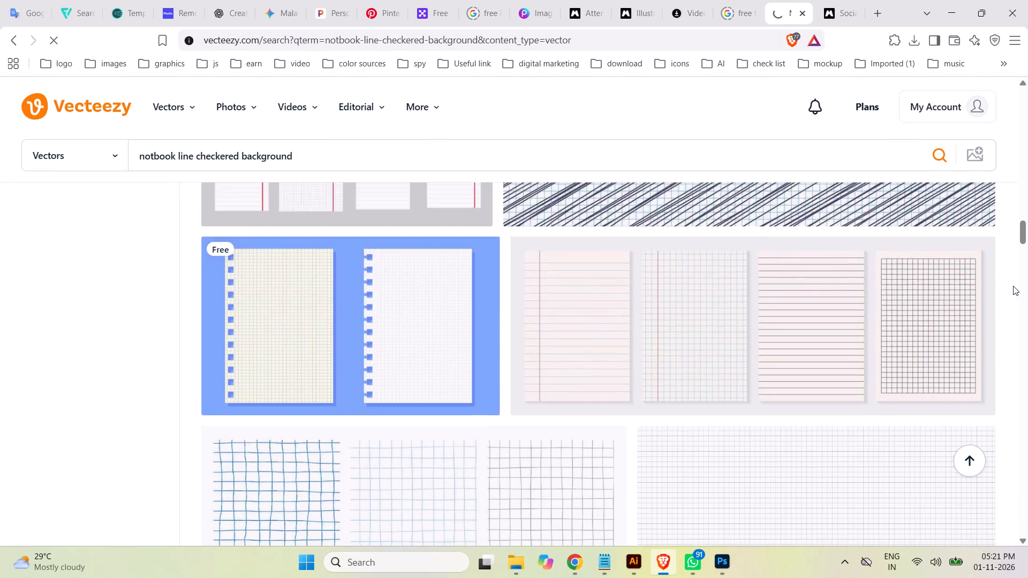
{"action": "scroll", "coordinate": [1013, 286], "scroll_direction": "up", "scroll_amount": 1}
{"action": "scroll", "coordinate": [1013, 286], "scroll_direction": "down", "scroll_amount": 1}
{"action": "scroll", "coordinate": [1013, 286], "scroll_direction": "up", "scroll_amount": 8}
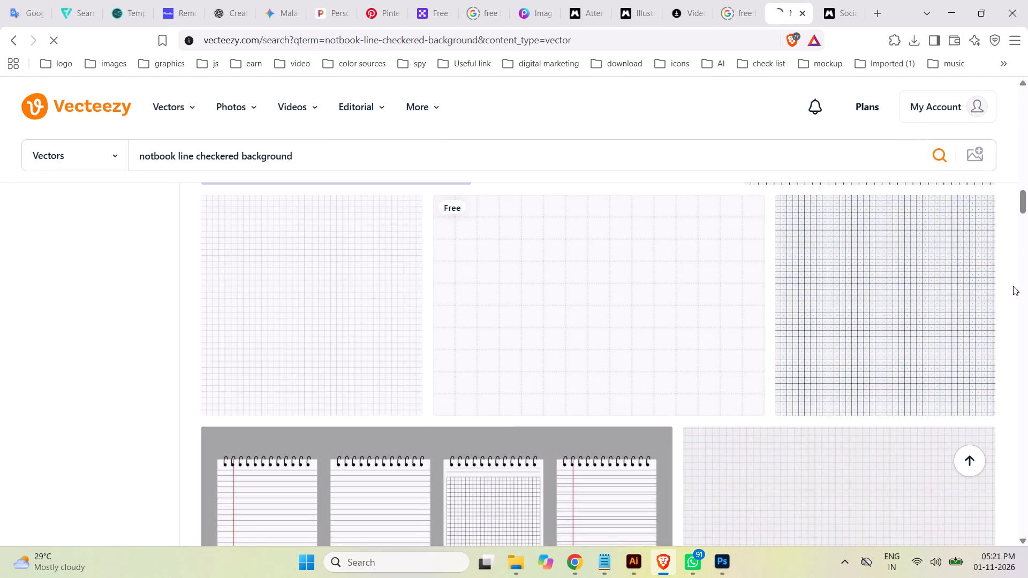
{"action": "scroll", "coordinate": [1013, 286], "scroll_direction": "up", "scroll_amount": 2}
{"action": "scroll", "coordinate": [1013, 286], "scroll_direction": "down", "scroll_amount": 5}
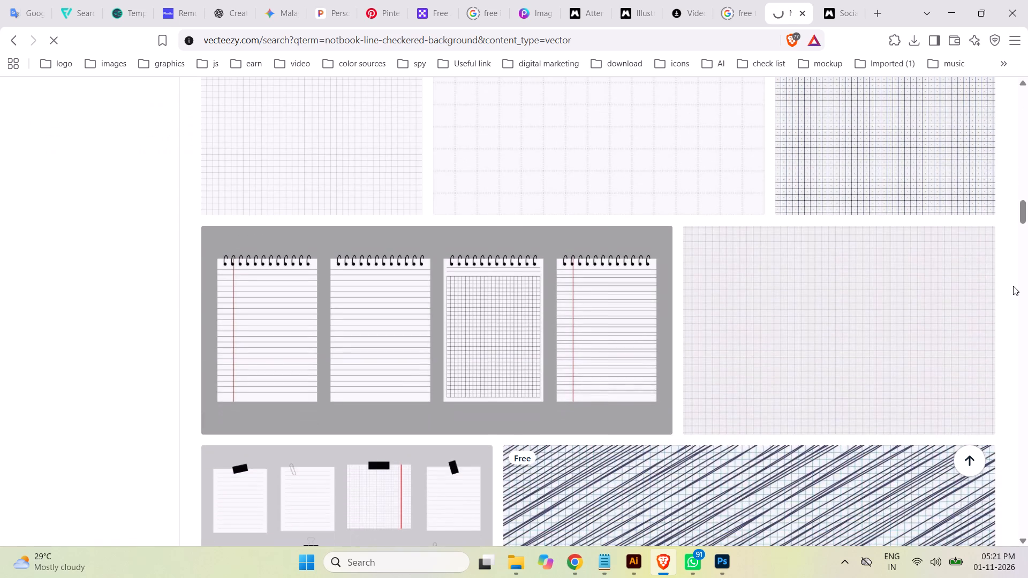
{"action": "scroll", "coordinate": [1013, 286], "scroll_direction": "down", "scroll_amount": 4}
{"action": "scroll", "coordinate": [1013, 286], "scroll_direction": "up", "scroll_amount": 1}
{"action": "scroll", "coordinate": [1013, 286], "scroll_direction": "down", "scroll_amount": 2}
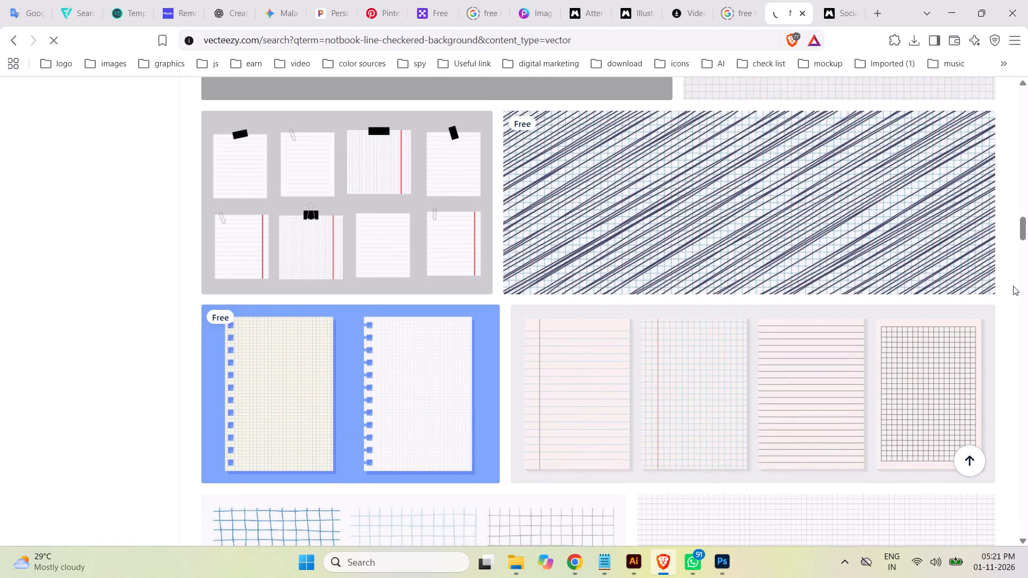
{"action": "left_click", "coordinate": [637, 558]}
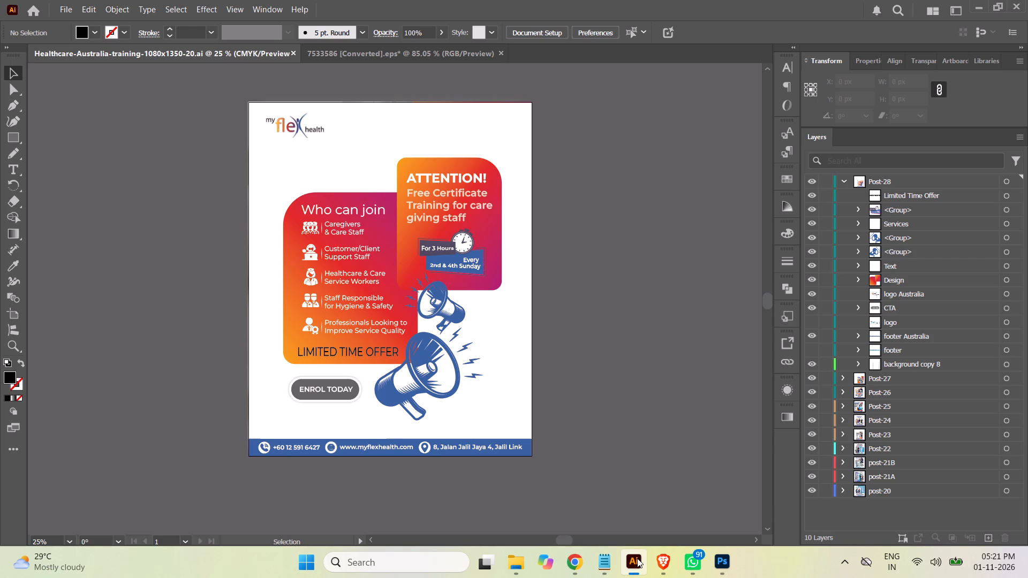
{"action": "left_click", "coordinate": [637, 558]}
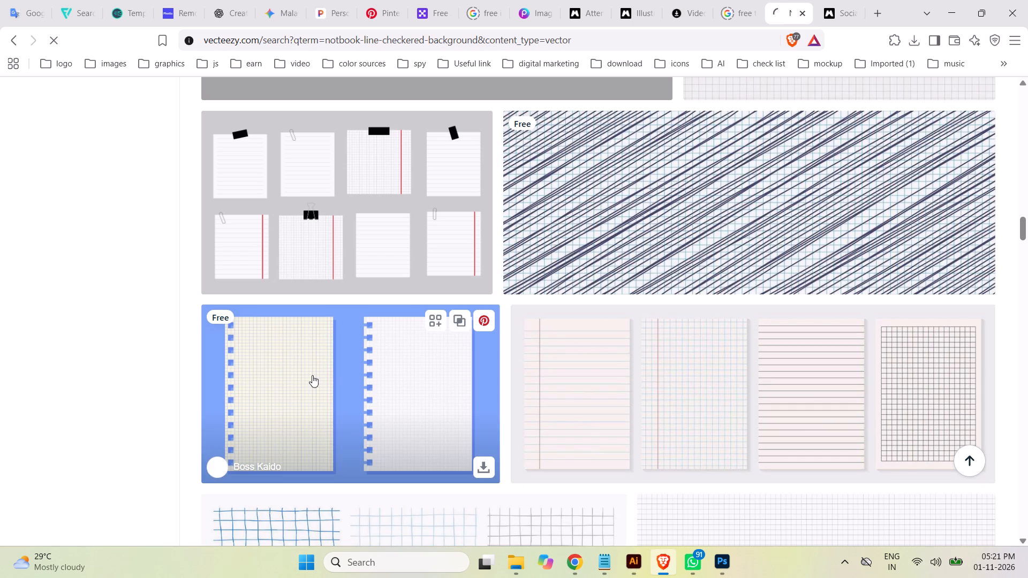
Open the free vector of two notebook pages on a blue background in a new tab and switch to it.
{"action": "right_click", "coordinate": [297, 338]}
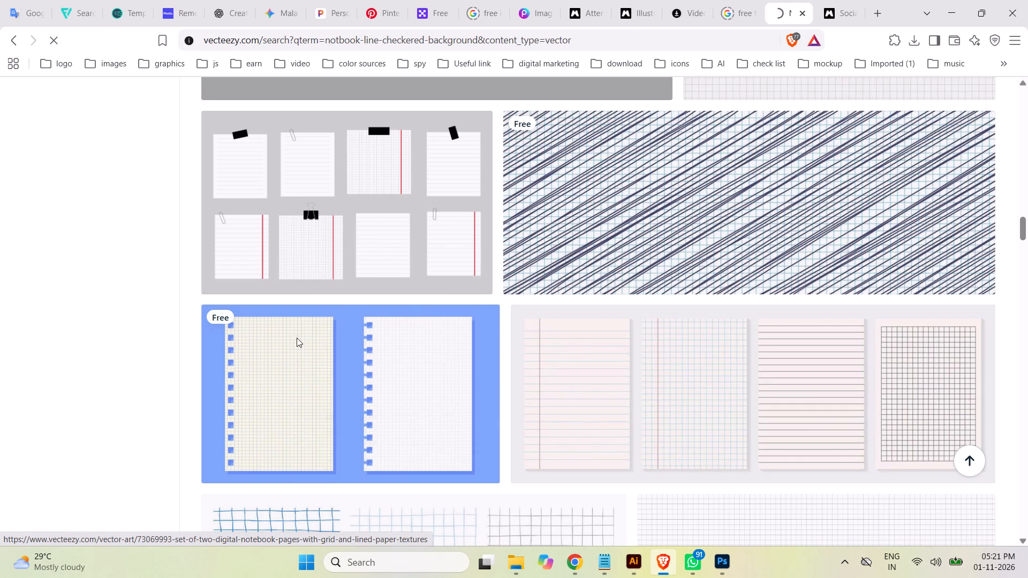
{"action": "left_click", "coordinate": [405, 193]}
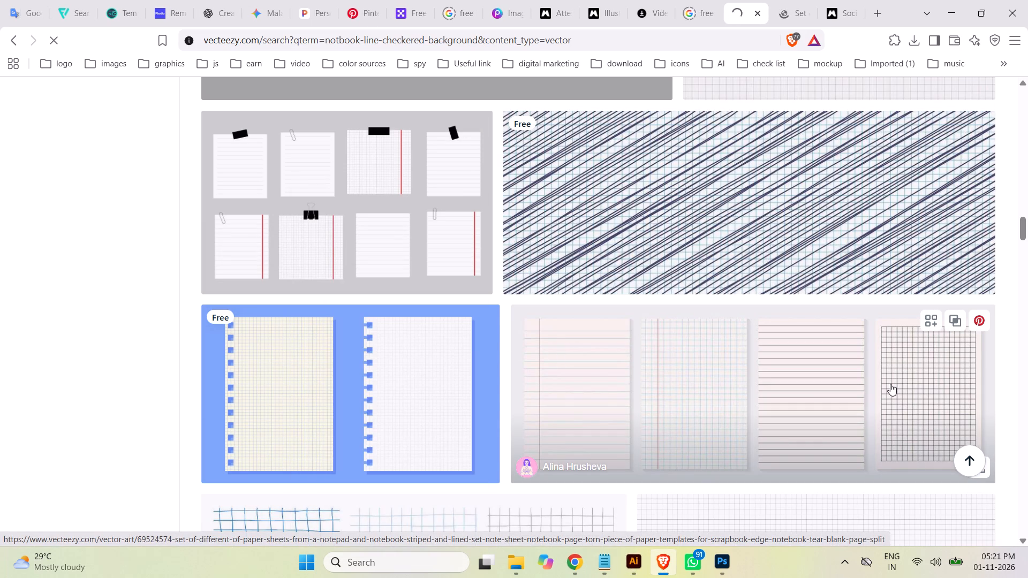
{"action": "left_click", "coordinate": [788, 6]}
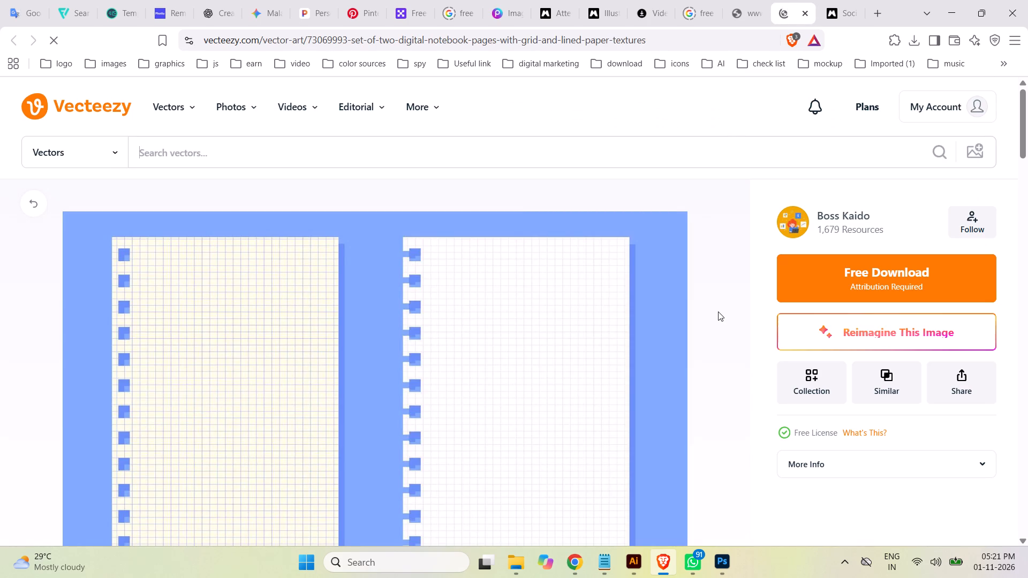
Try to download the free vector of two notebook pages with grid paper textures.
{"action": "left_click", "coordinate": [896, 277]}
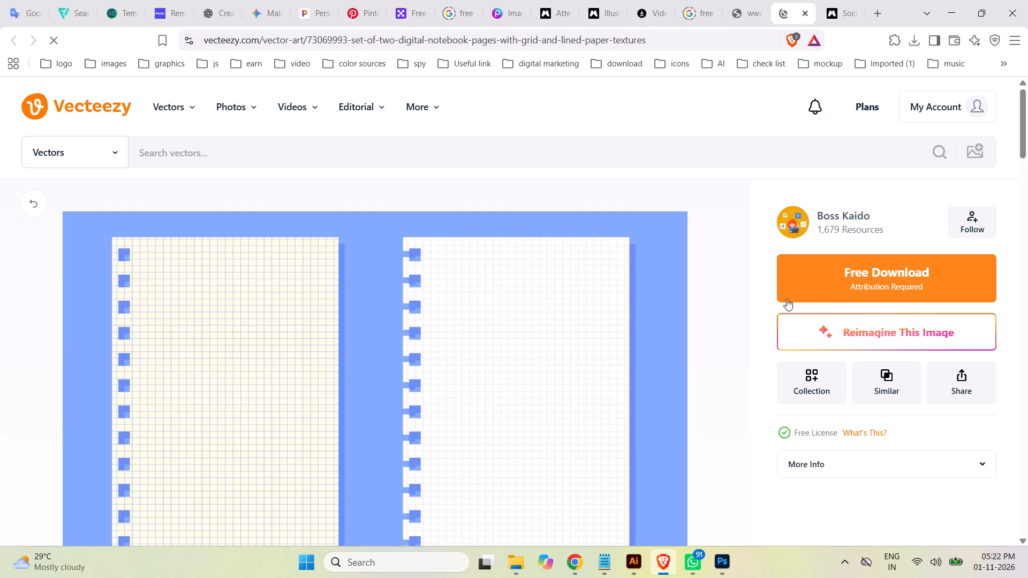
Check the post design in Illustrator and the Free Care Giving Training brief in Asana, returning to the Vecteezy page.
{"action": "left_click", "coordinate": [636, 561]}
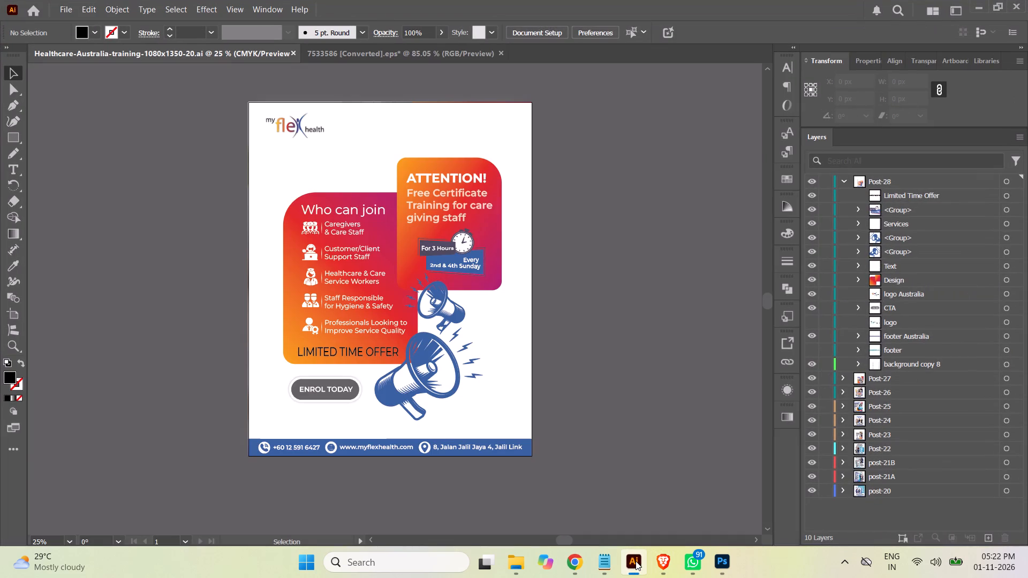
{"action": "left_click", "coordinate": [578, 559]}
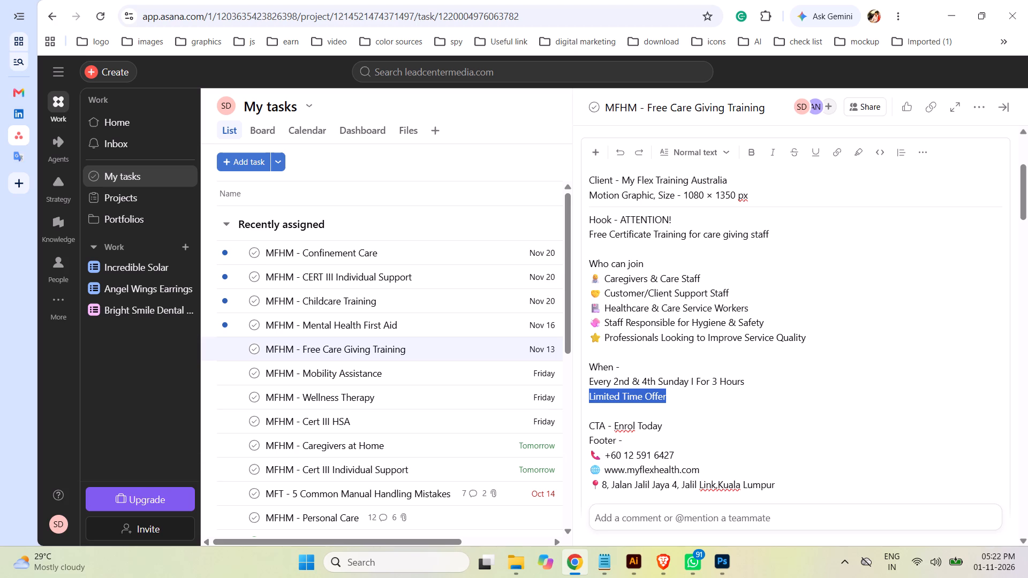
{"action": "left_click", "coordinate": [575, 567]}
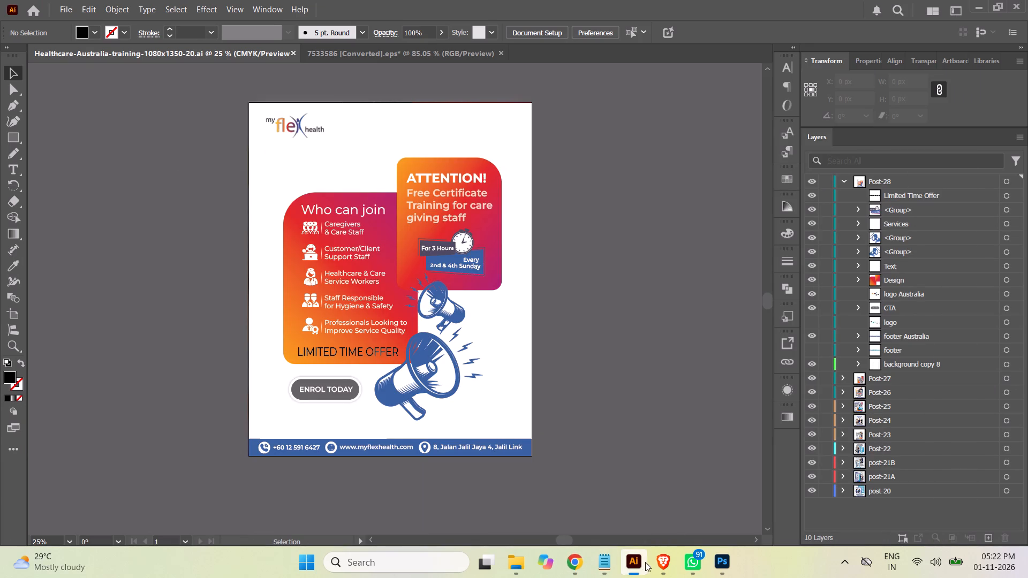
{"action": "left_click", "coordinate": [661, 567]}
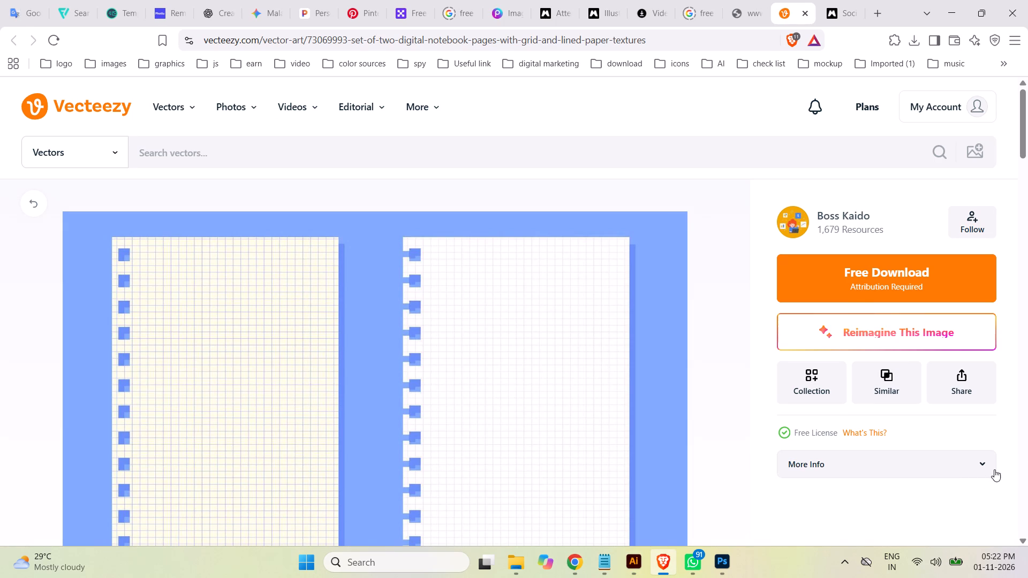
Check the tag folder and the Downloads folder in File Explorer.
{"action": "left_click", "coordinate": [515, 566]}
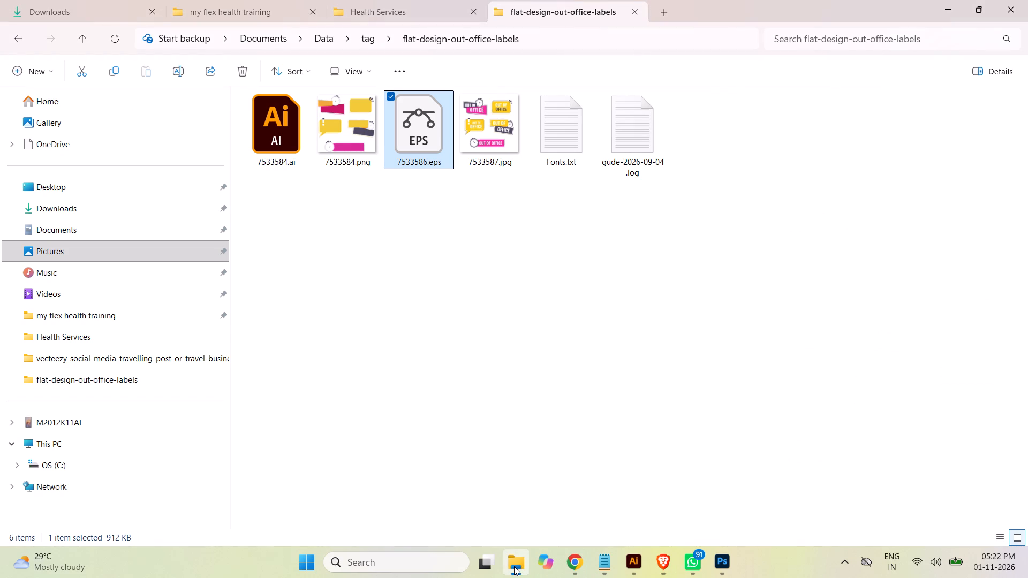
{"action": "left_click", "coordinate": [370, 40]}
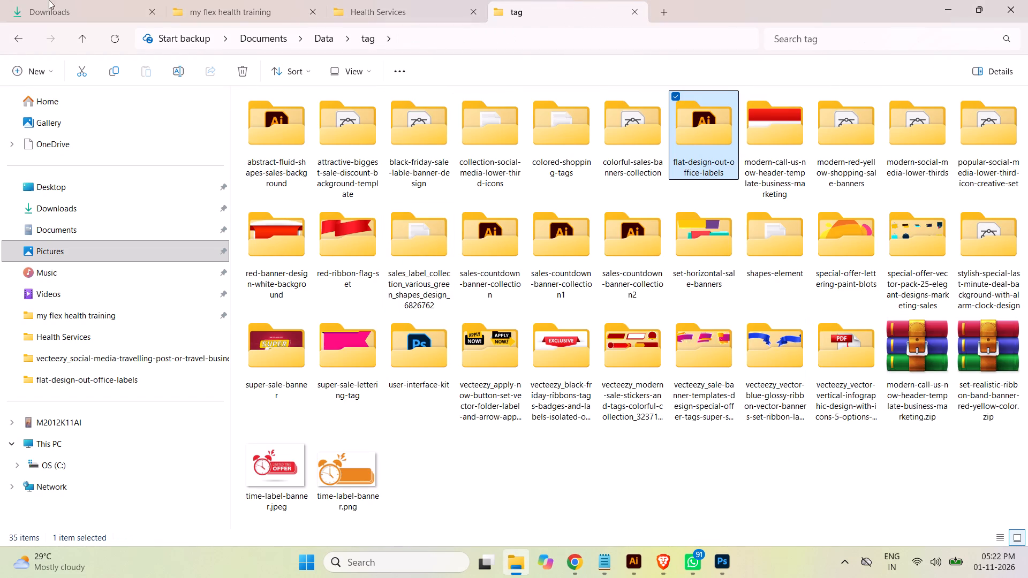
{"action": "left_click", "coordinate": [52, 8]}
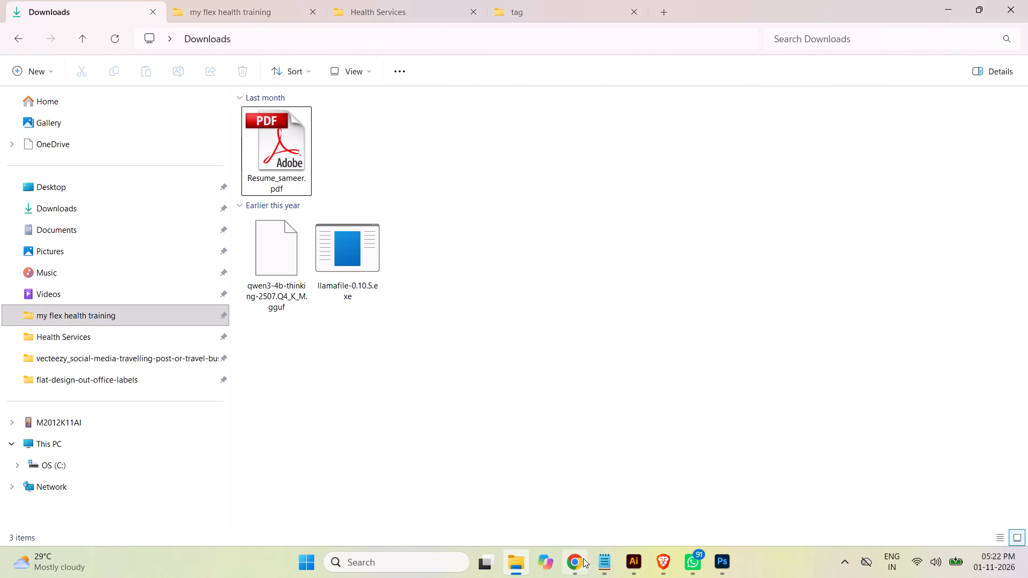
Return to the Vecteezy page in Brave and start the free download of the notebook pages vector again.
{"action": "left_click", "coordinate": [663, 557]}
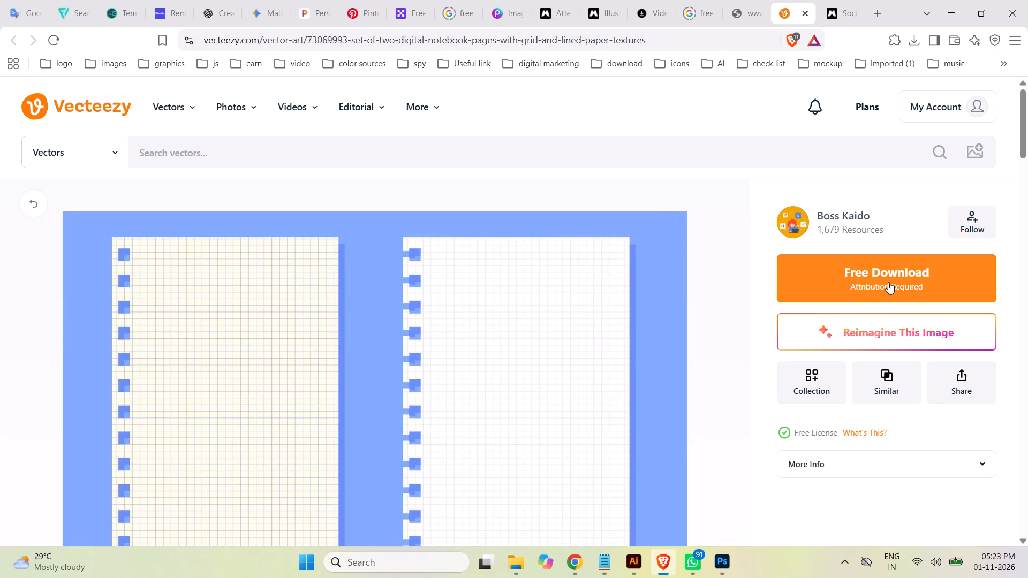
{"action": "left_click", "coordinate": [888, 282]}
{"action": "left_click", "coordinate": [917, 278]}
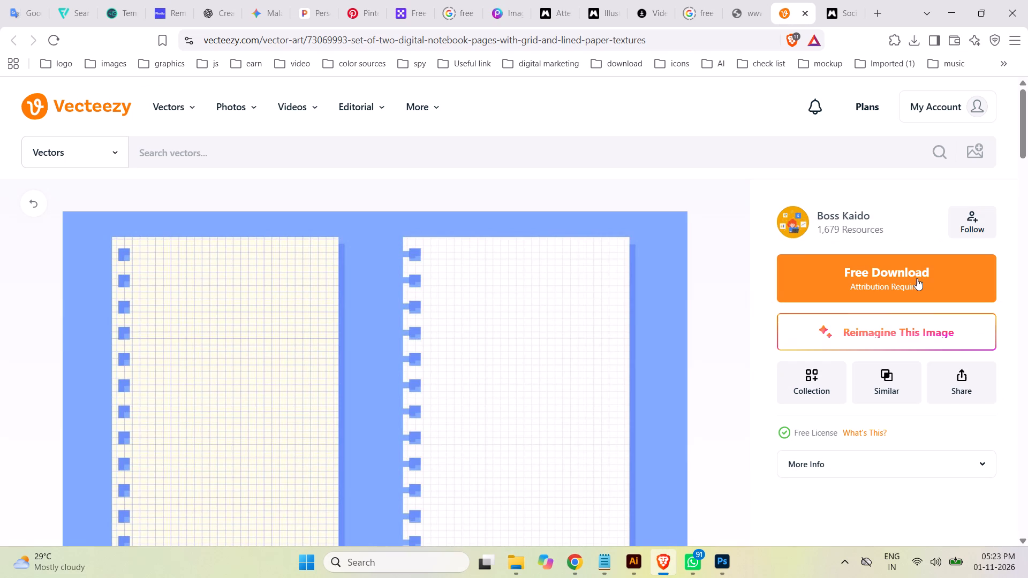
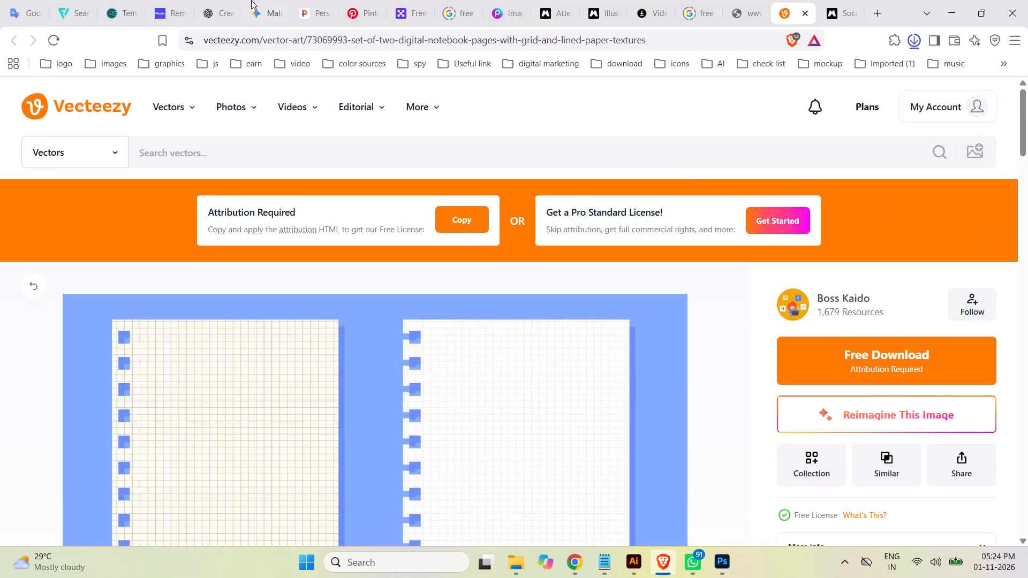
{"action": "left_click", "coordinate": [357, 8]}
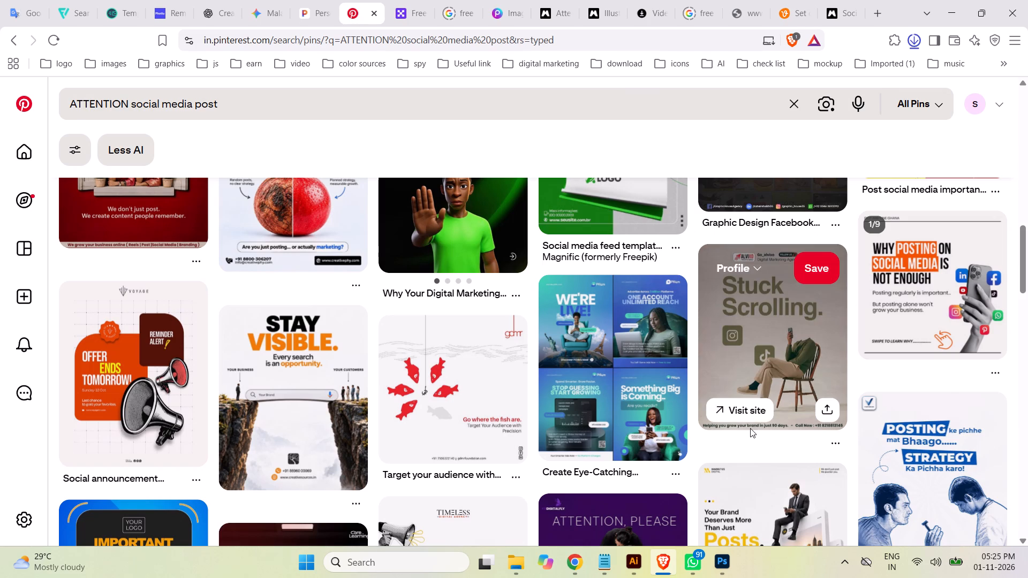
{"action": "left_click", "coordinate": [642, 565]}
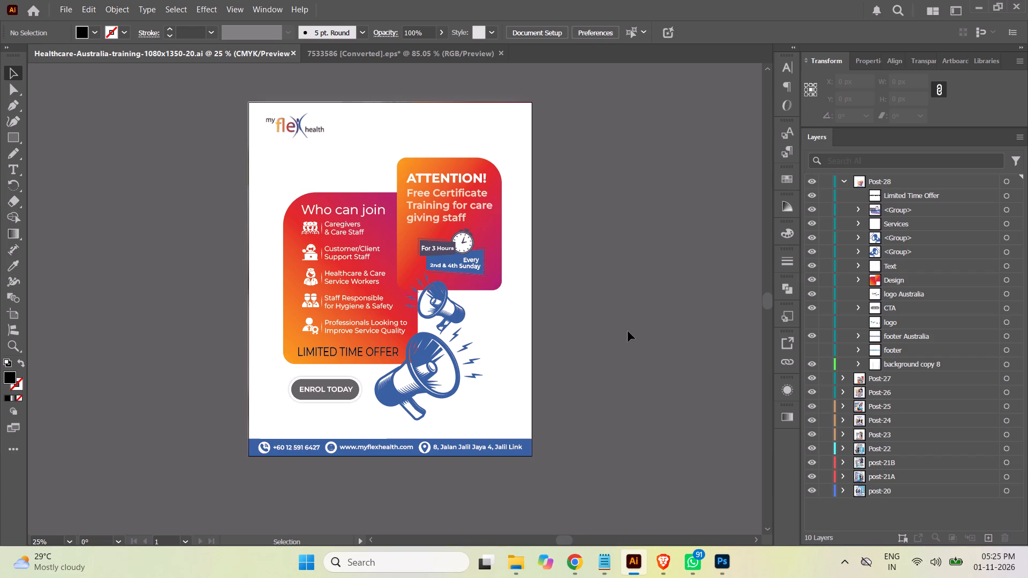
In File Explorer, move the downloaded notebook pages ZIP archive from Downloads into the tag folder.
{"action": "left_click", "coordinate": [516, 561]}
{"action": "left_click", "coordinate": [279, 131]}
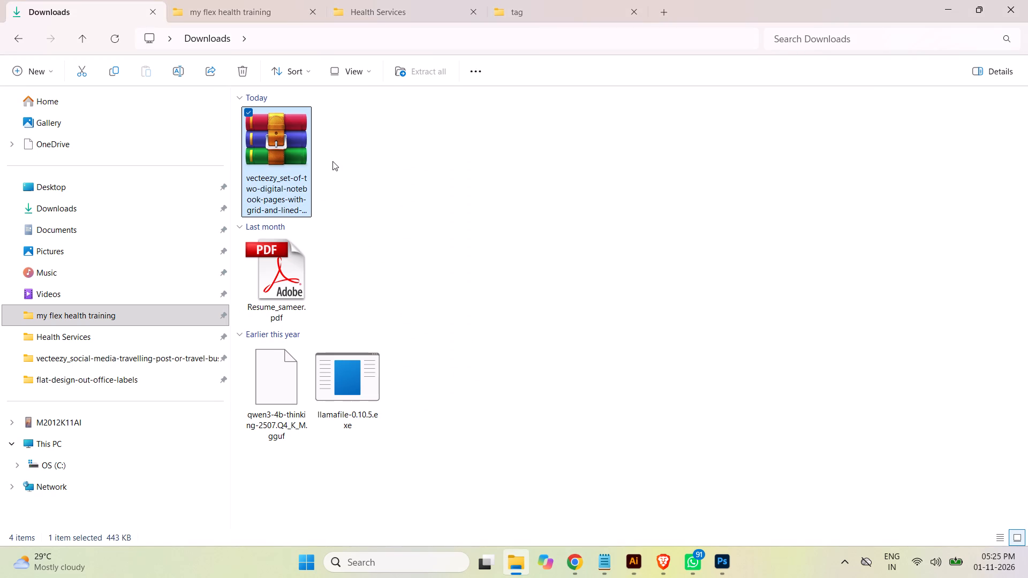
{"action": "key", "text": "ctrl+x"}
{"action": "left_click", "coordinate": [564, 10]}
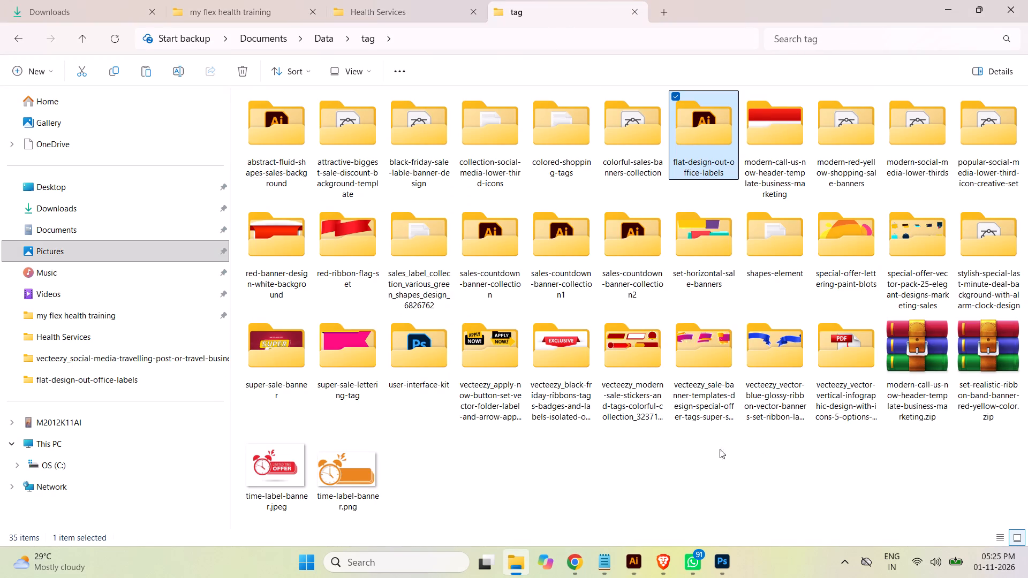
{"action": "left_click", "coordinate": [641, 477]}
{"action": "key", "text": "ctrl+v"}
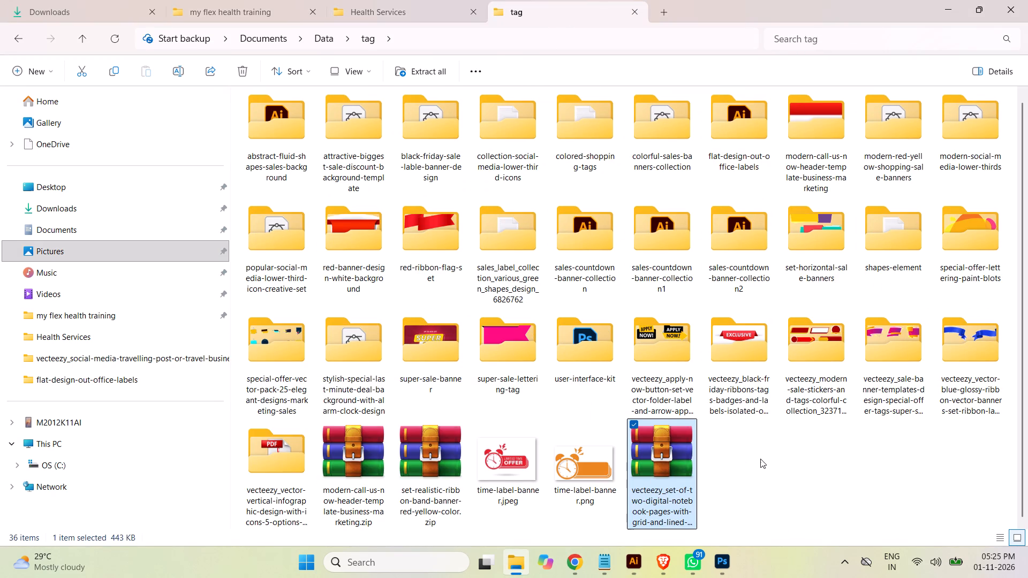
{"action": "left_click", "coordinate": [760, 459]}
Extract the notebook pages ZIP archive into its default folder inside the tag folder.
{"action": "left_click", "coordinate": [669, 462]}
{"action": "right_click", "coordinate": [670, 463]}
{"action": "left_click", "coordinate": [743, 268]}
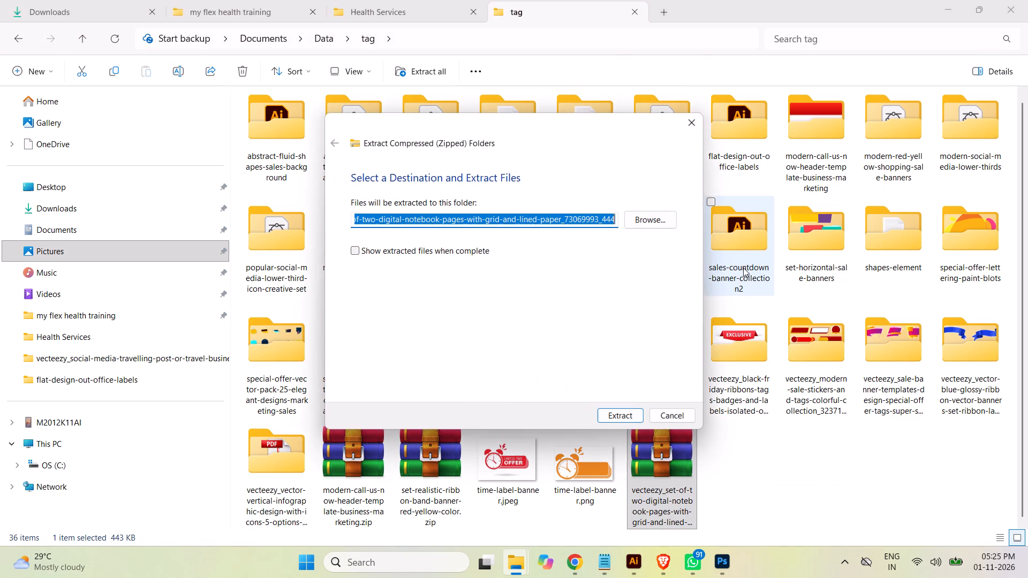
{"action": "left_click", "coordinate": [614, 416]}
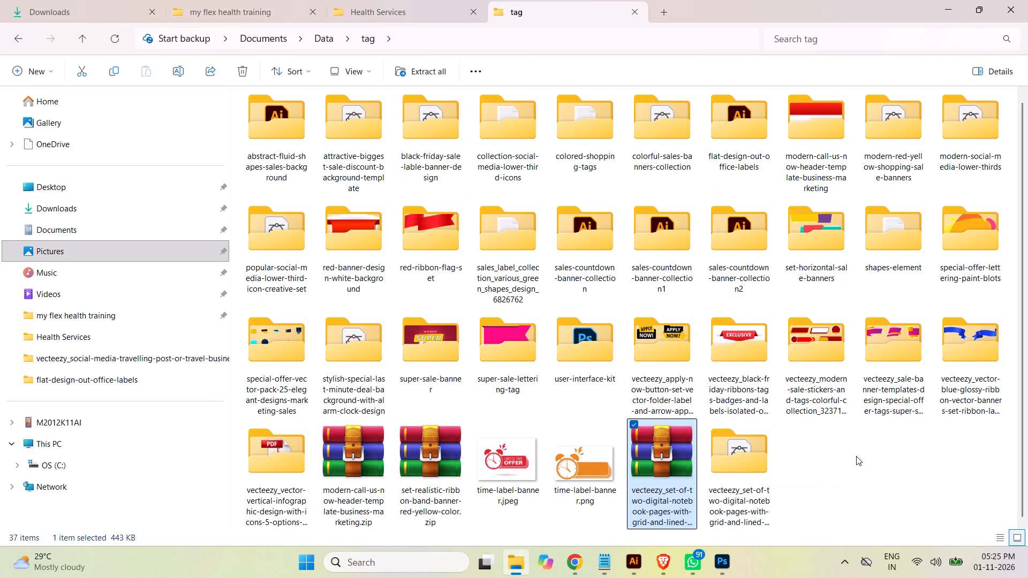
Permanently delete the notebook pages ZIP archive from the tag folder.
{"action": "key", "text": "shift+Delete"}
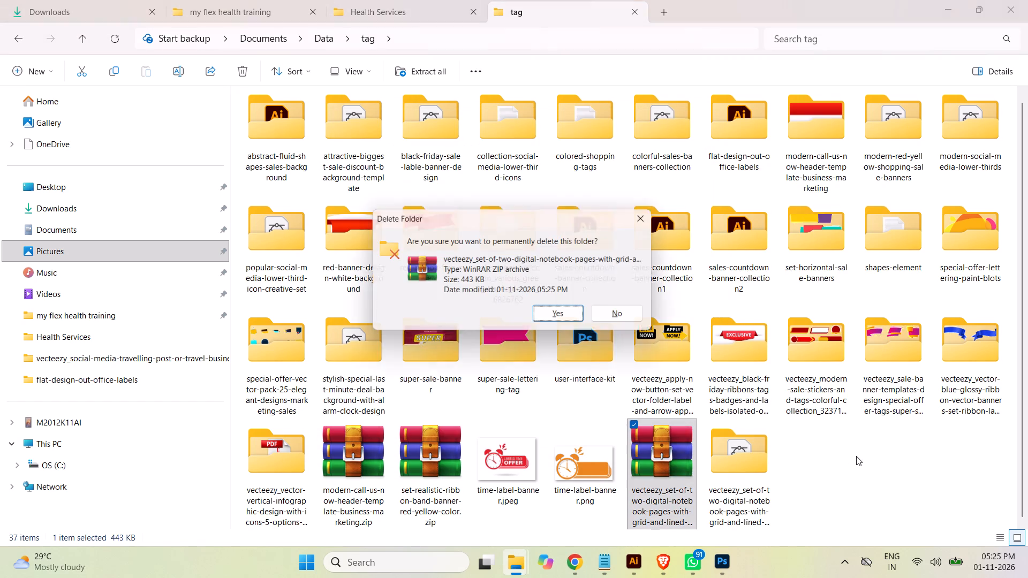
{"action": "left_click", "coordinate": [564, 317]}
Open the extracted notebook pages folder, show its files as icons, and open the EPS file in Illustrator.
{"action": "double_click", "coordinate": [672, 465]}
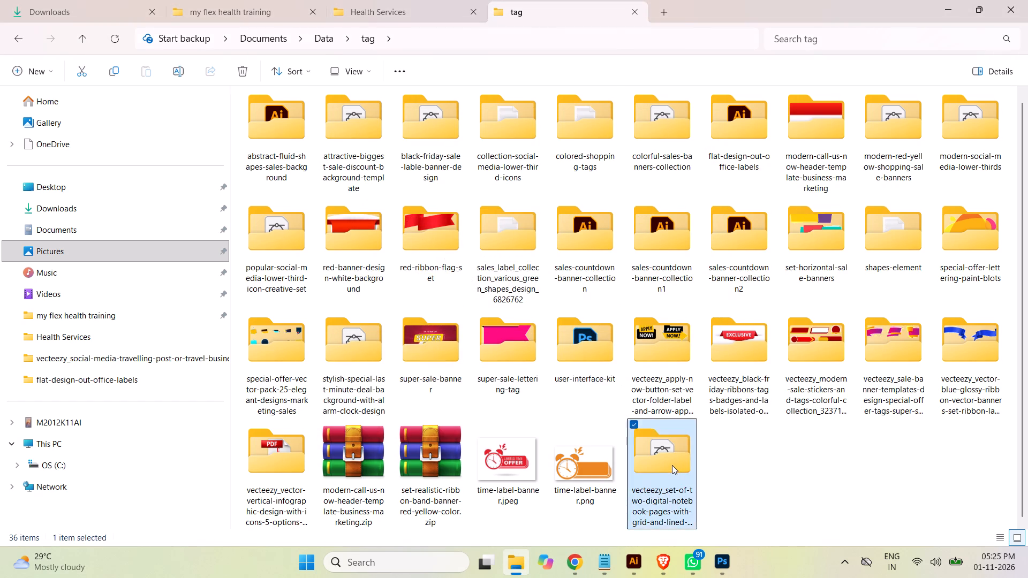
{"action": "left_click", "coordinate": [356, 76]}
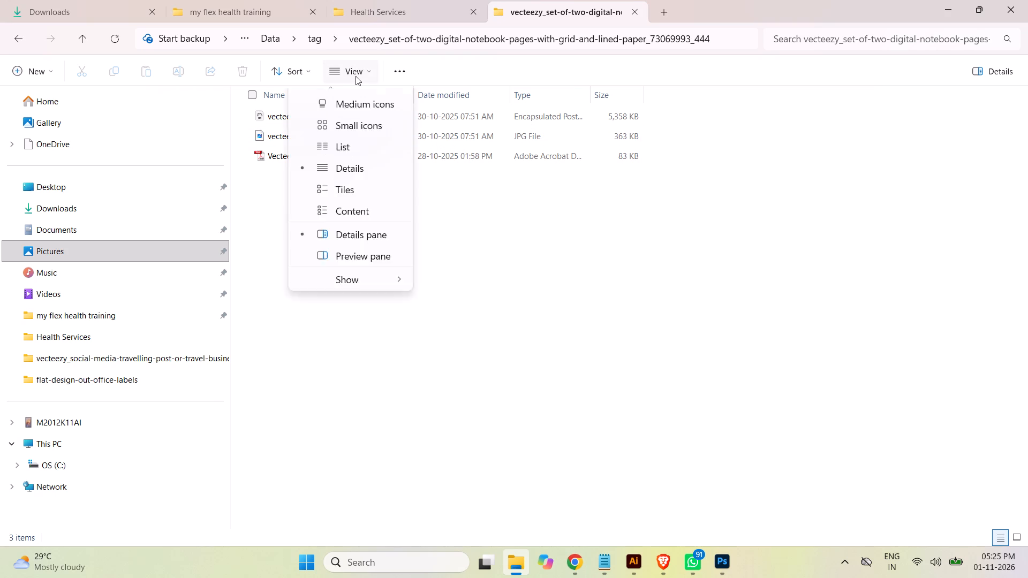
{"action": "left_click", "coordinate": [351, 125]}
{"action": "left_click", "coordinate": [458, 265]}
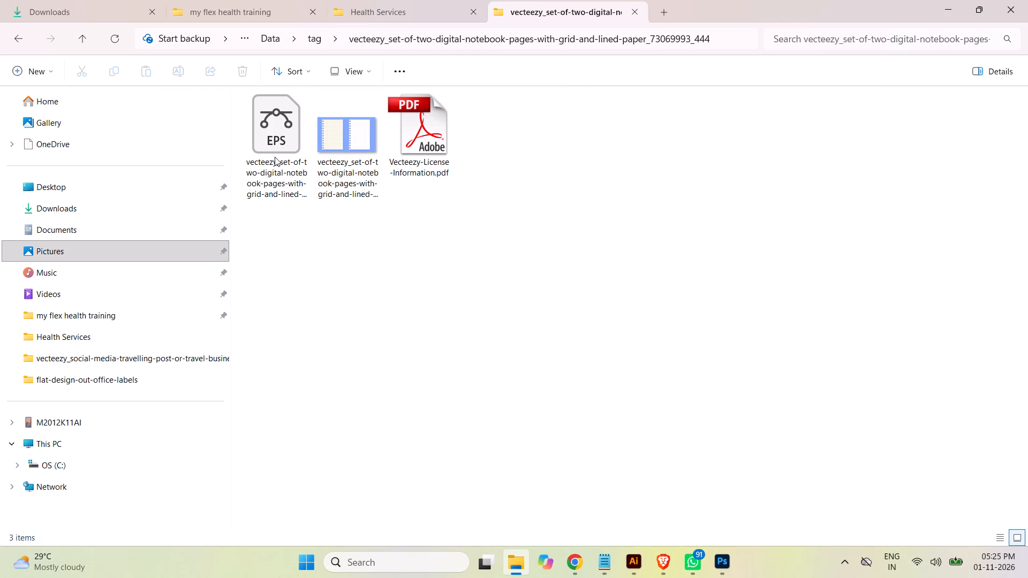
{"action": "double_click", "coordinate": [274, 143]}
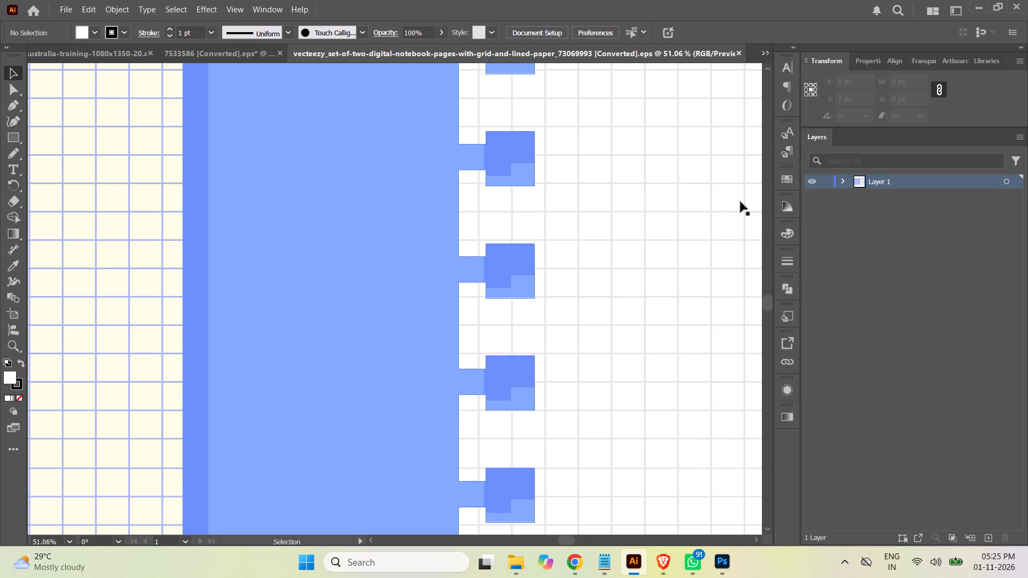
Expand Layer 1 of the notebook pages artwork to list its individual paths.
{"action": "key", "text": "ctrl+minus"}
{"action": "key", "text": "ctrl+minus"}
{"action": "key", "text": "ctrl+minus"}
{"action": "key", "text": "ctrl+minus"}
{"action": "key", "text": "ctrl+minus"}
{"action": "key", "text": "ctrl+minus"}
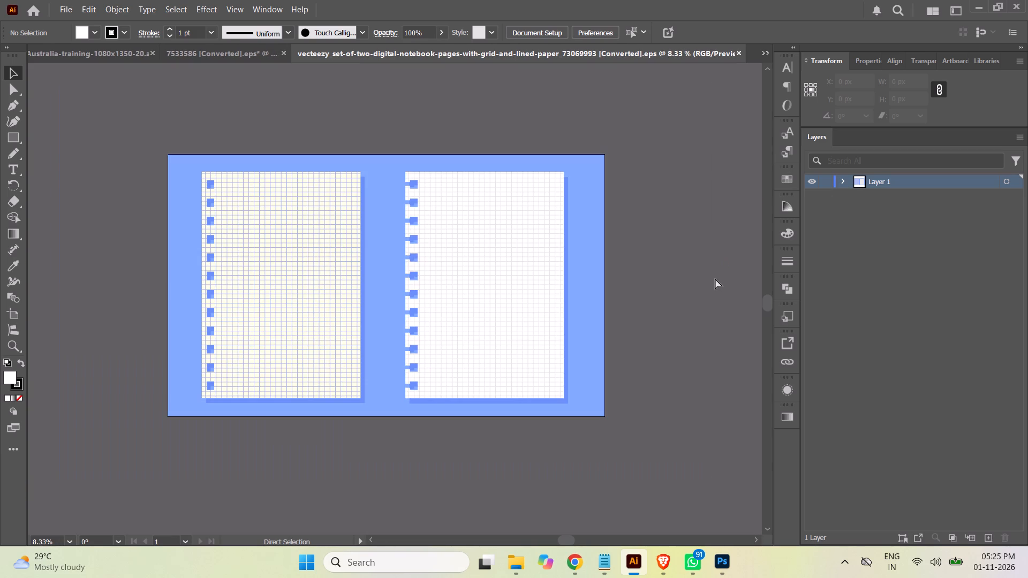
{"action": "left_click", "coordinate": [841, 180]}
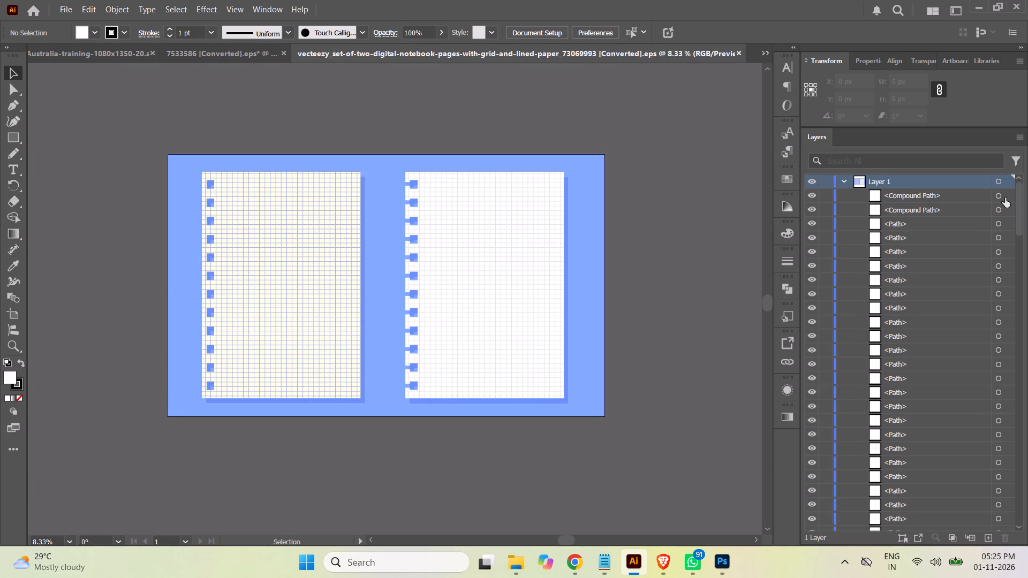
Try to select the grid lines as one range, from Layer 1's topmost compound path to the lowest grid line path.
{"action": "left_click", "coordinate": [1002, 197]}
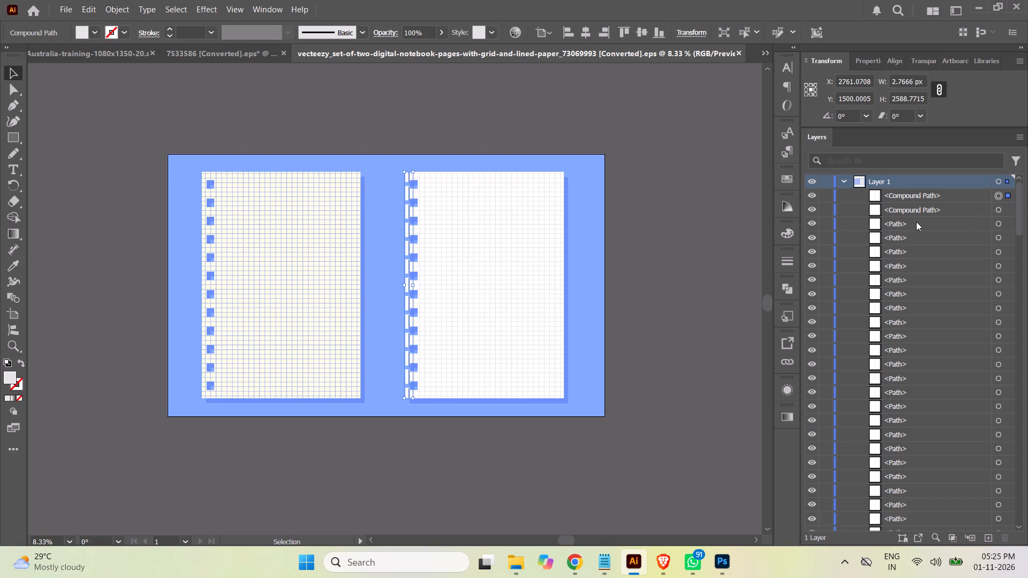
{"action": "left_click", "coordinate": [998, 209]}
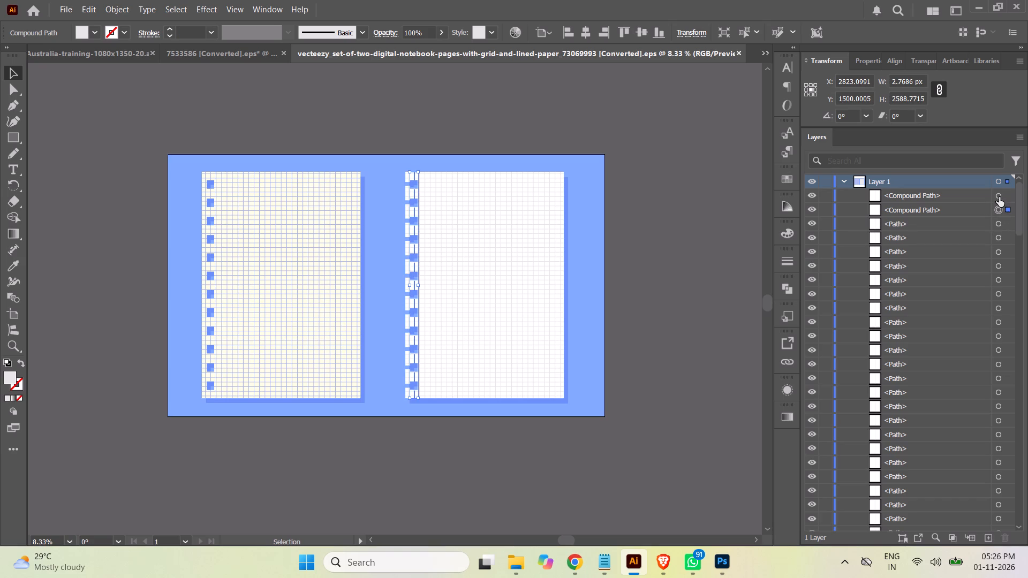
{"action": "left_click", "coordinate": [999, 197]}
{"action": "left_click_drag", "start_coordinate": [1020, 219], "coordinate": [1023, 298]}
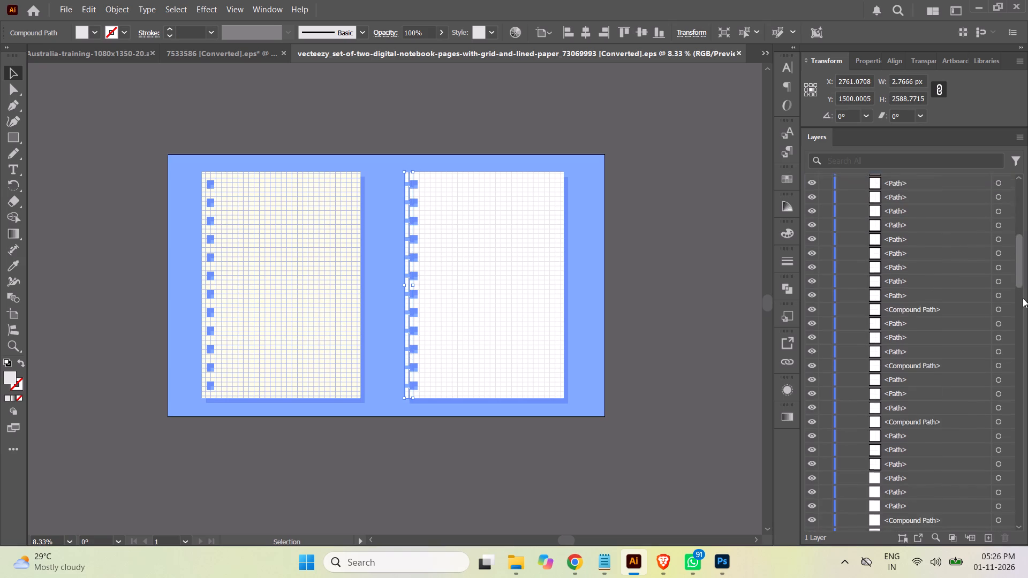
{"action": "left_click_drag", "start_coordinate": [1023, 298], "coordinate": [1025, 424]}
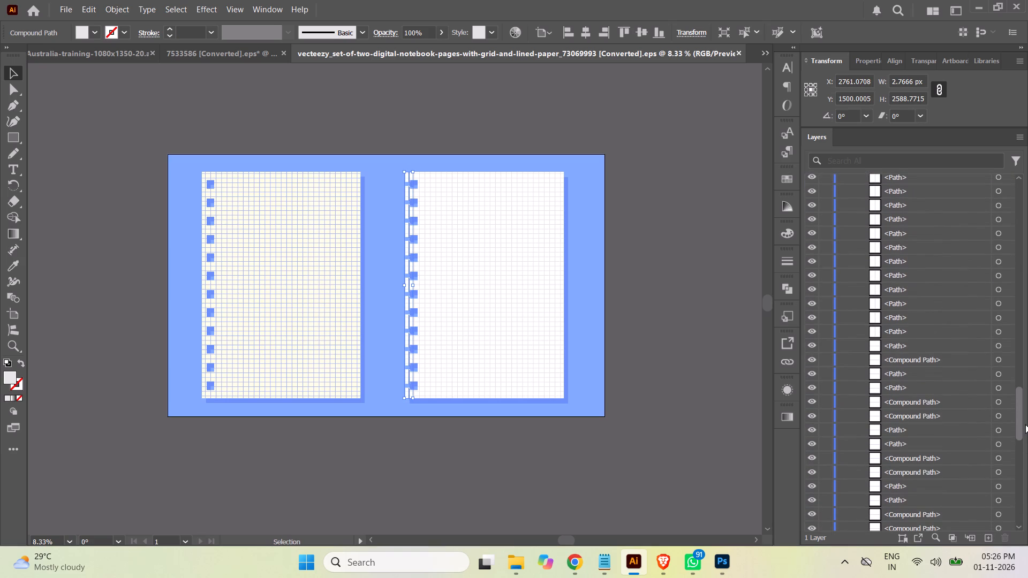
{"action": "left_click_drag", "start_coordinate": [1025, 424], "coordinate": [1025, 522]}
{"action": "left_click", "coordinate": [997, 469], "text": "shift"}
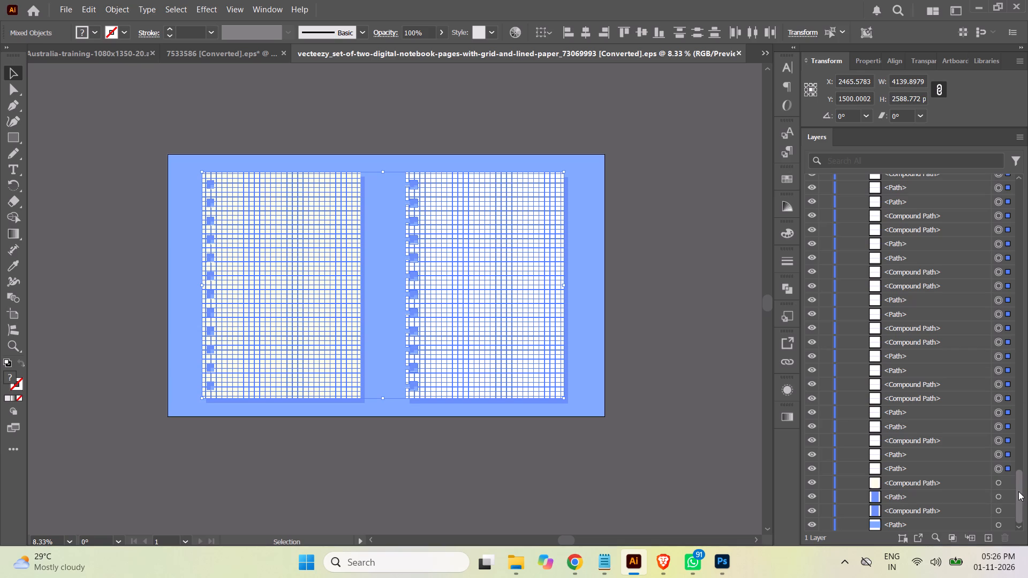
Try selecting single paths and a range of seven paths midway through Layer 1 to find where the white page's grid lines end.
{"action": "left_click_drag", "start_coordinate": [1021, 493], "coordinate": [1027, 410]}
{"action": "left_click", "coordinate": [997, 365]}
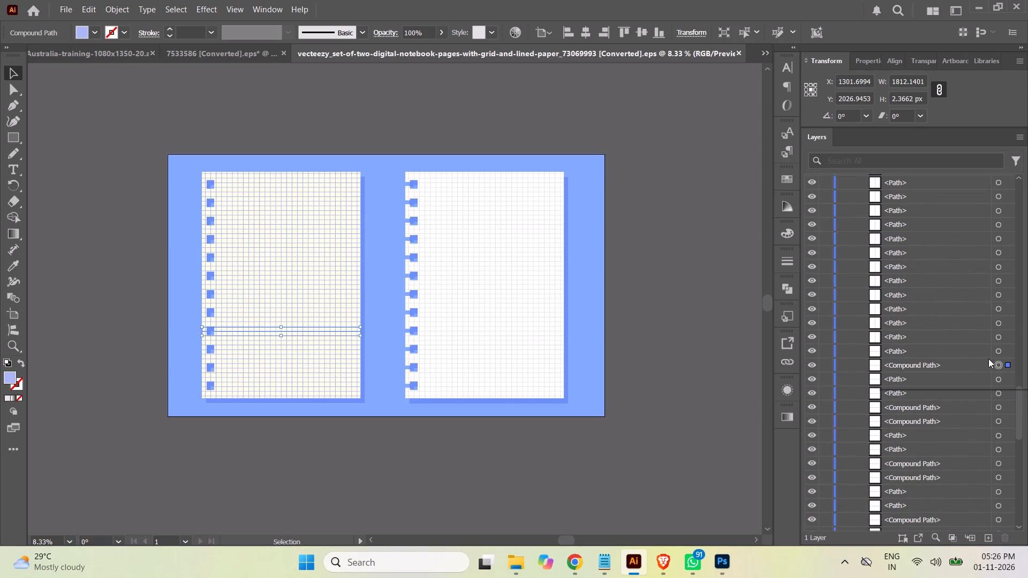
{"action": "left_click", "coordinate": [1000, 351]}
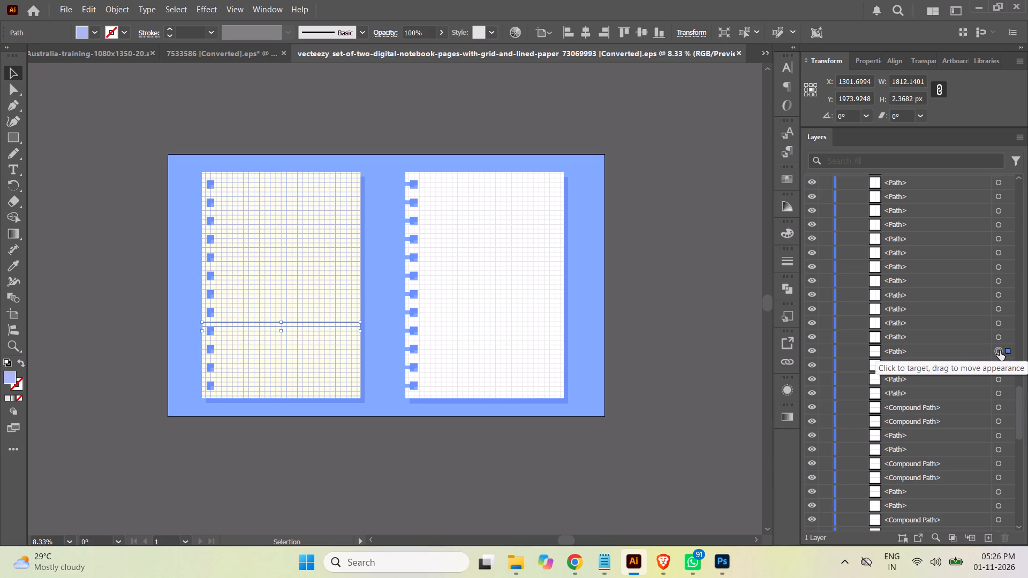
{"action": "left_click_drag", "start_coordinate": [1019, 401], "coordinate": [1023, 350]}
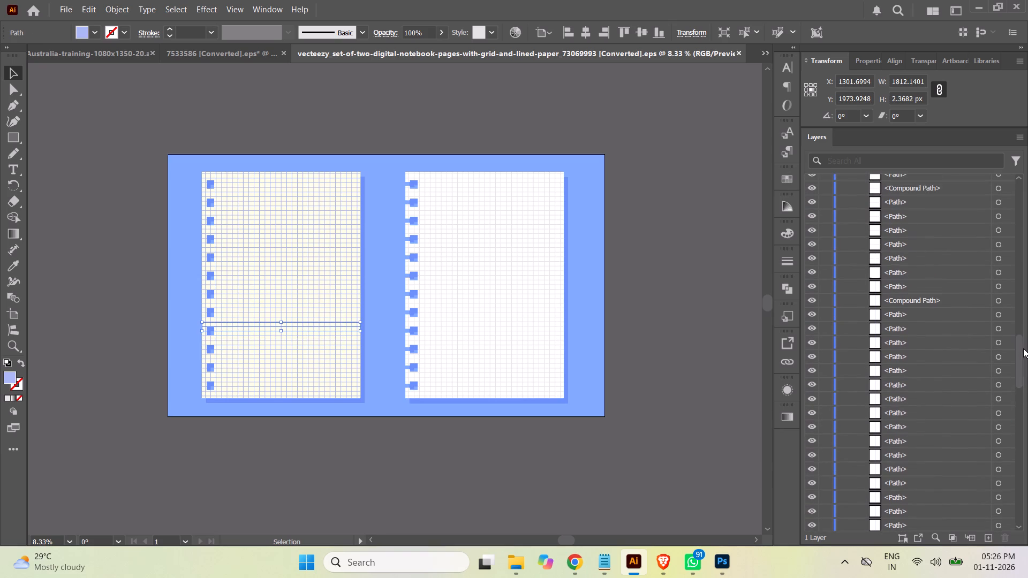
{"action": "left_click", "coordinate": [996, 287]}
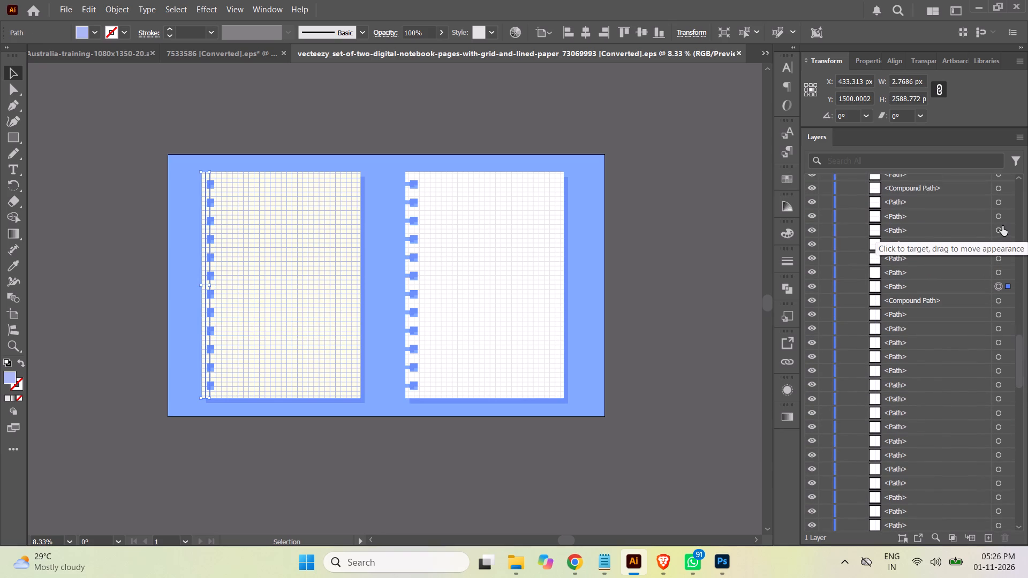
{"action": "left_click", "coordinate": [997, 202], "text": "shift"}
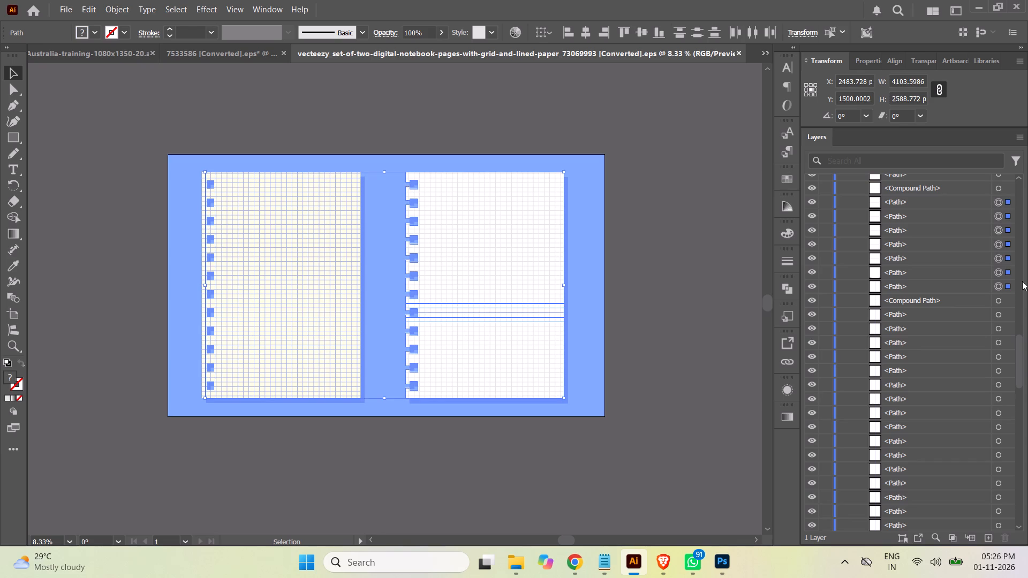
Select all vertical grid lines of the white page, starting from Layer 1's topmost compound path, and group them.
{"action": "left_click_drag", "start_coordinate": [1023, 356], "coordinate": [1022, 265]}
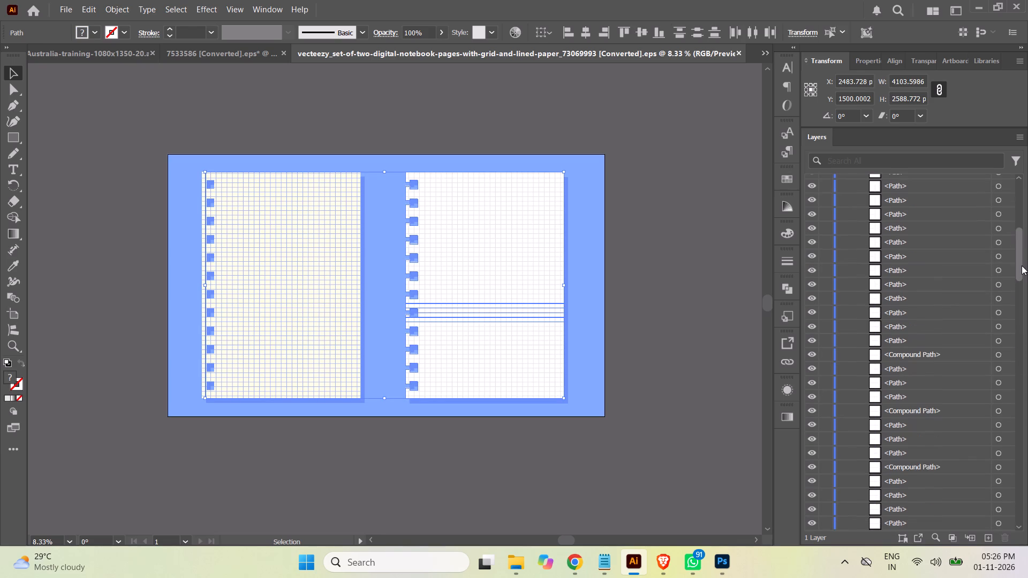
{"action": "left_click_drag", "start_coordinate": [1022, 263], "coordinate": [1022, 204]}
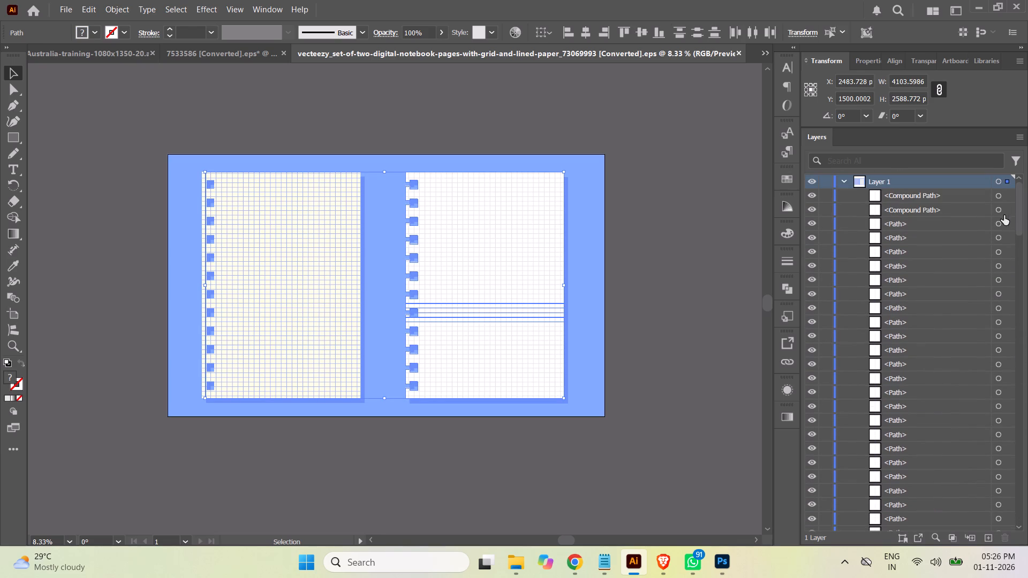
{"action": "left_click", "coordinate": [999, 196]}
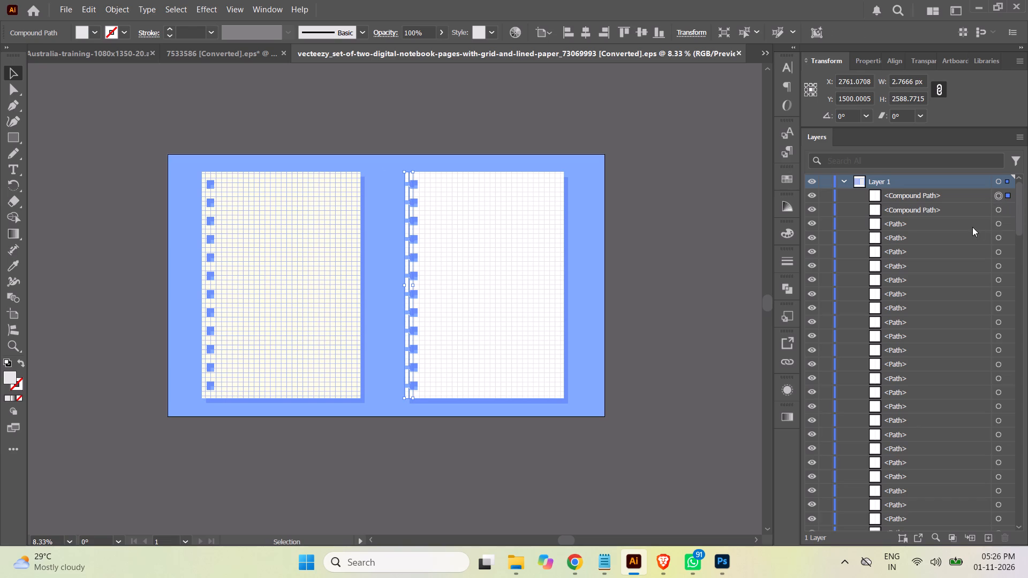
{"action": "left_click", "coordinate": [998, 211], "text": "shift"}
{"action": "left_click", "coordinate": [998, 226], "text": "shift"}
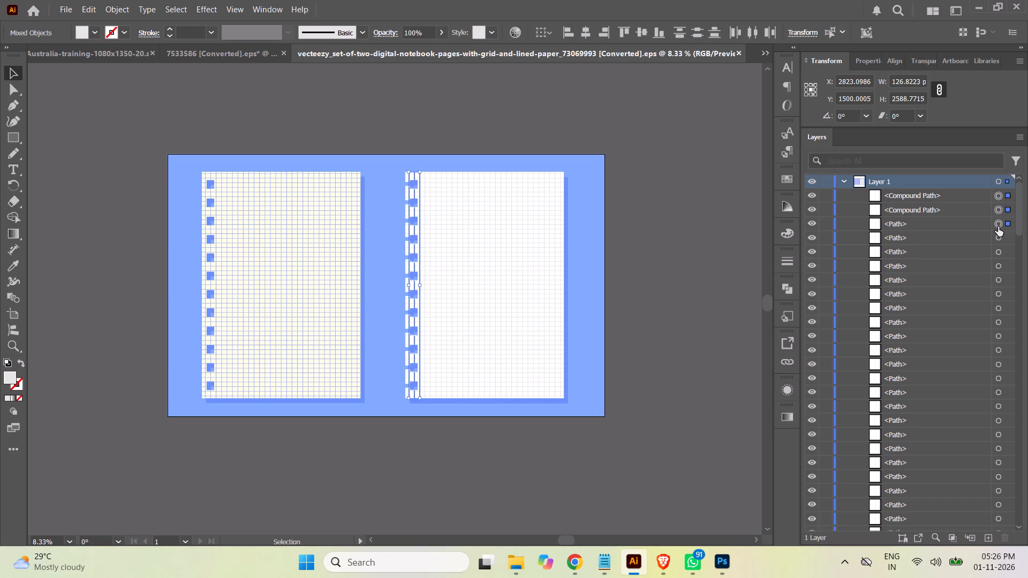
{"action": "left_click", "coordinate": [999, 238], "text": "shift"}
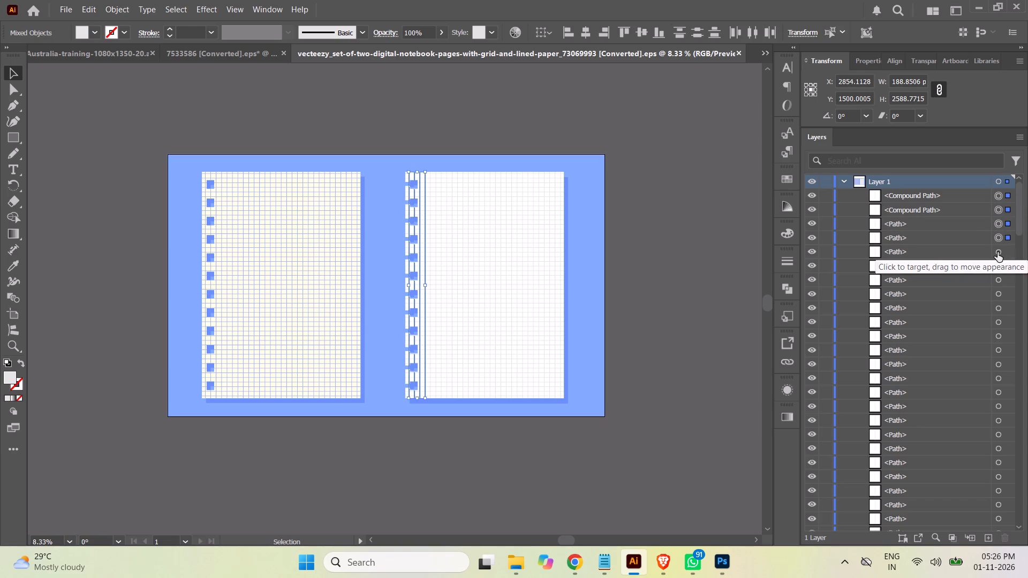
{"action": "left_click", "coordinate": [997, 252], "text": "shift"}
{"action": "left_click", "coordinate": [999, 268], "text": "shift"}
{"action": "left_click", "coordinate": [996, 280], "text": "shift"}
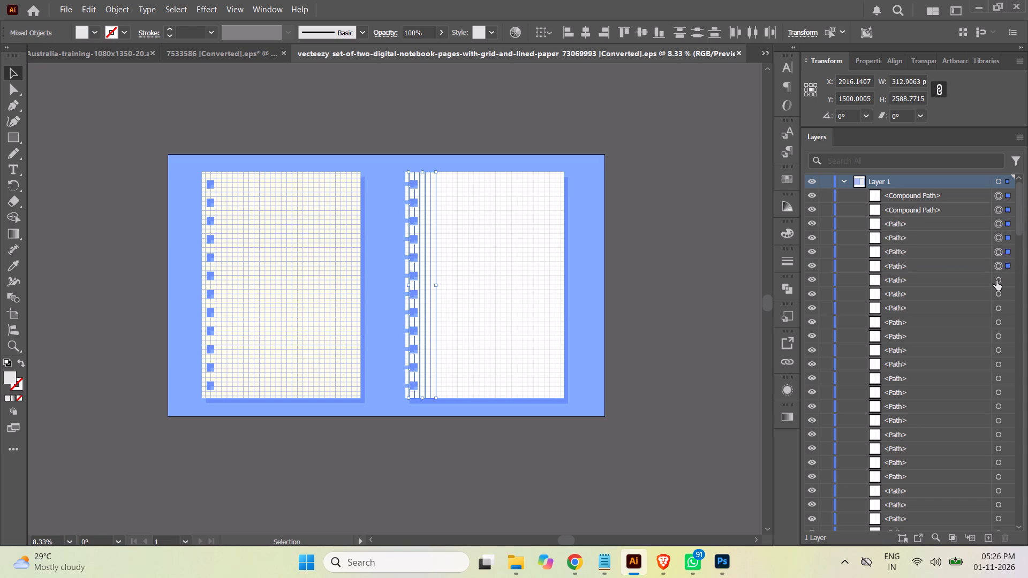
{"action": "left_click", "coordinate": [997, 296], "text": "shift"}
{"action": "left_click", "coordinate": [998, 309], "text": "shift"}
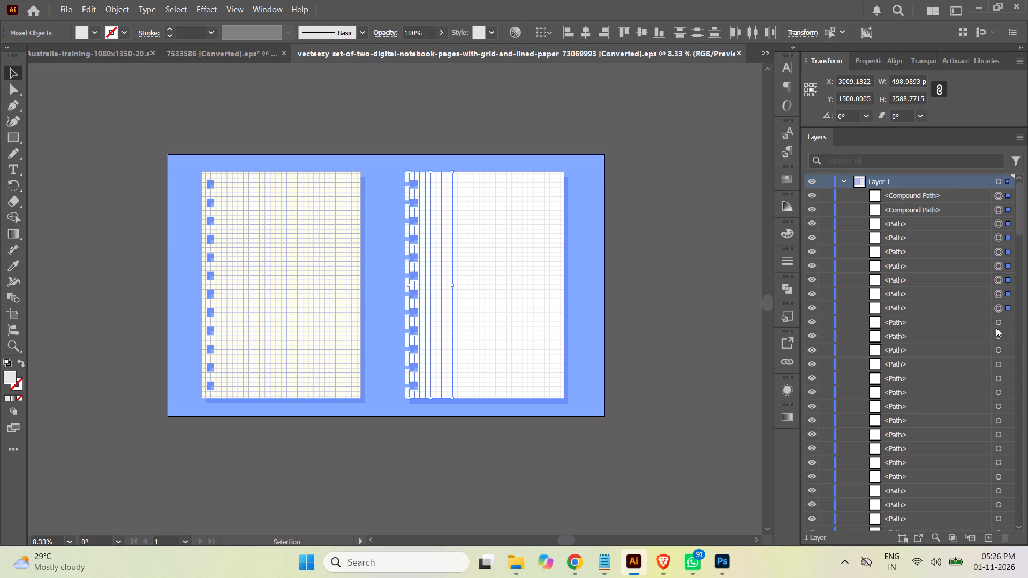
{"action": "left_click", "coordinate": [995, 324], "text": "shift"}
{"action": "left_click", "coordinate": [997, 337], "text": "shift"}
{"action": "left_click", "coordinate": [999, 352], "text": "shift"}
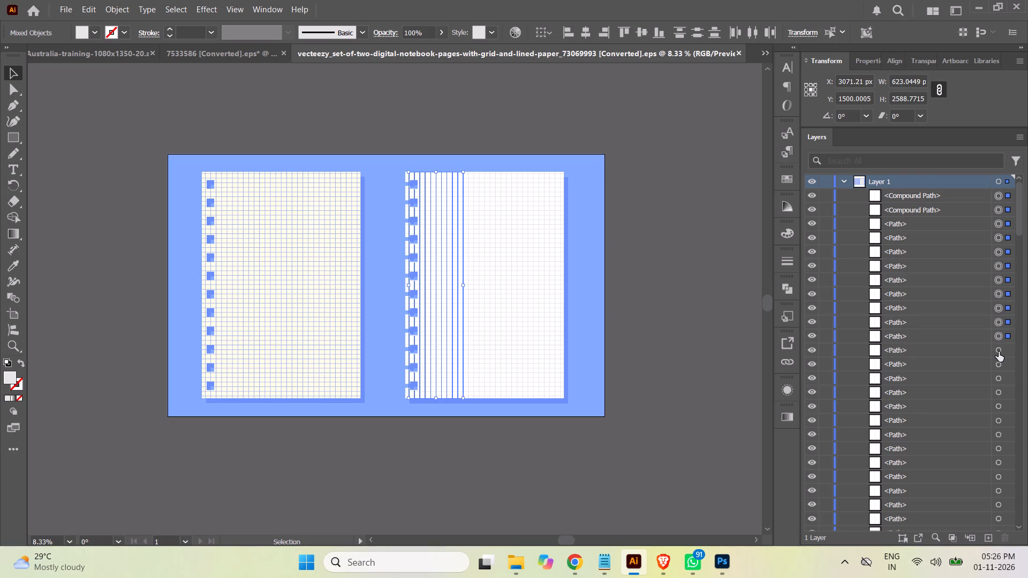
{"action": "left_click", "coordinate": [997, 364], "text": "shift"}
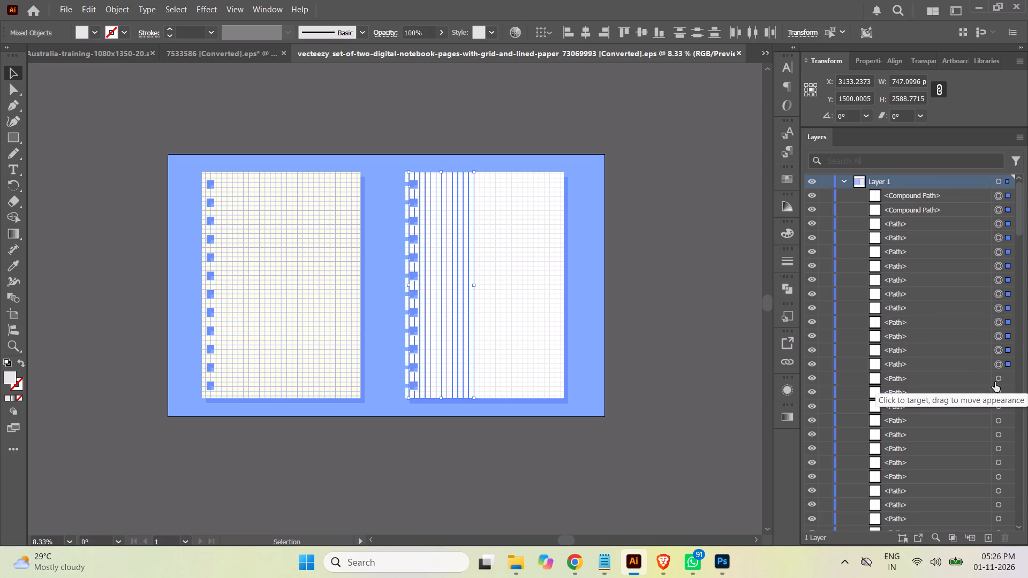
{"action": "left_click", "coordinate": [998, 379], "text": "shift"}
{"action": "left_click", "coordinate": [999, 392], "text": "shift"}
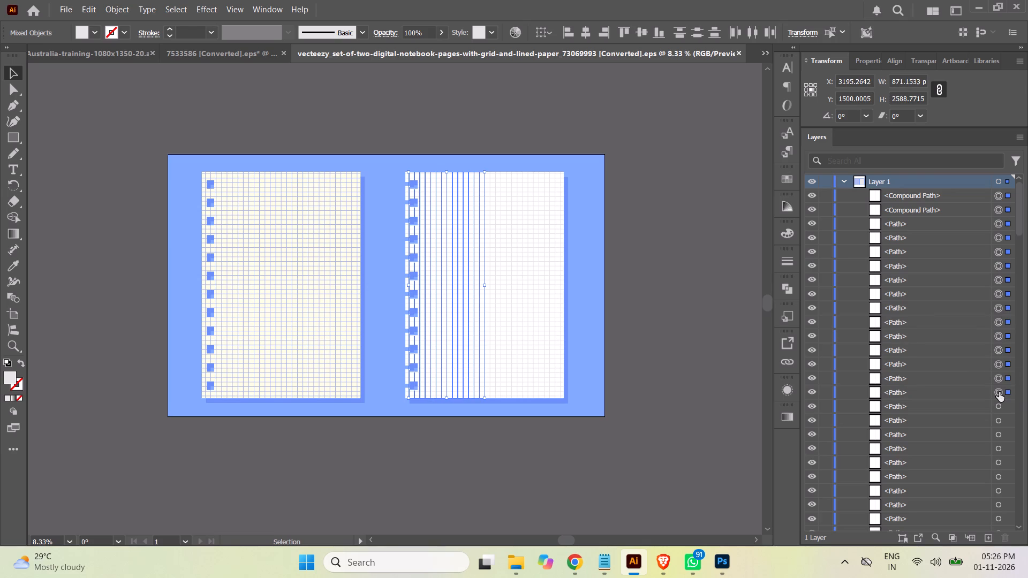
{"action": "left_click", "coordinate": [999, 407], "text": "shift"}
{"action": "left_click", "coordinate": [997, 422], "text": "shift"}
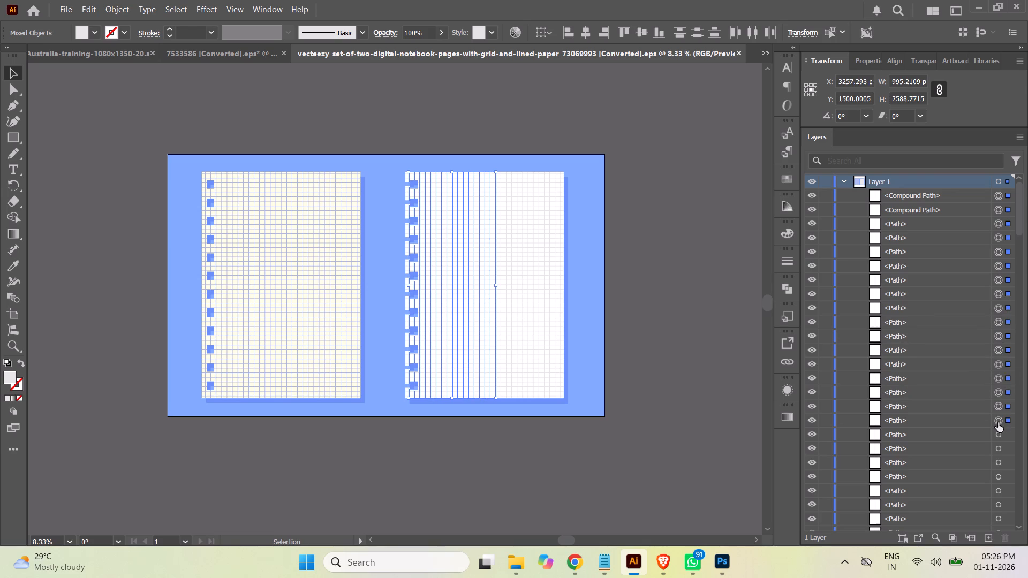
{"action": "left_click", "coordinate": [999, 435], "text": "shift"}
{"action": "left_click", "coordinate": [999, 447], "text": "shift"}
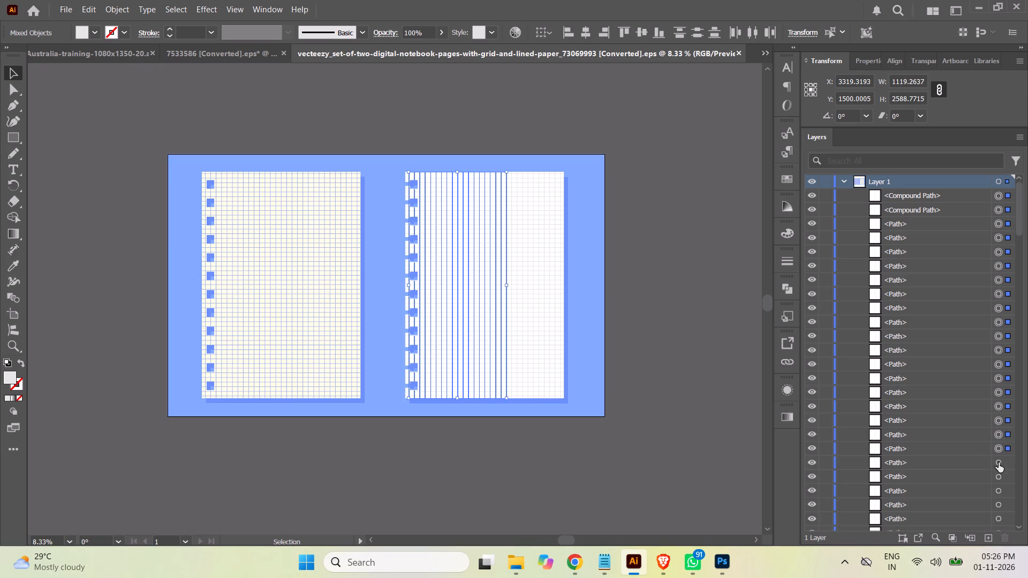
{"action": "left_click", "coordinate": [999, 463], "text": "shift"}
{"action": "left_click", "coordinate": [1000, 477], "text": "shift"}
{"action": "left_click", "coordinate": [1000, 490], "text": "shift"}
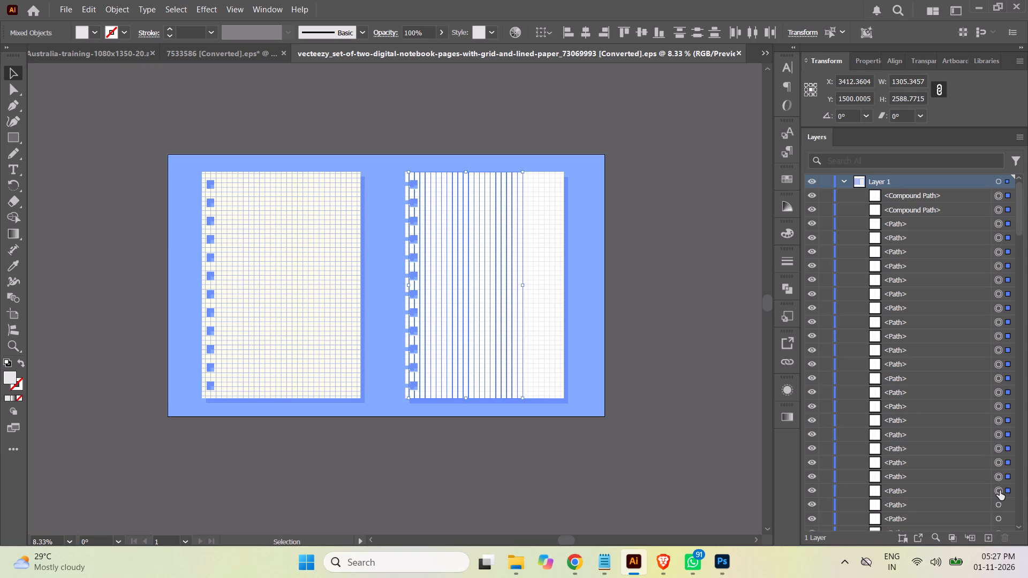
{"action": "left_click", "coordinate": [1000, 504], "text": "shift"}
{"action": "left_click", "coordinate": [1000, 516], "text": "shift"}
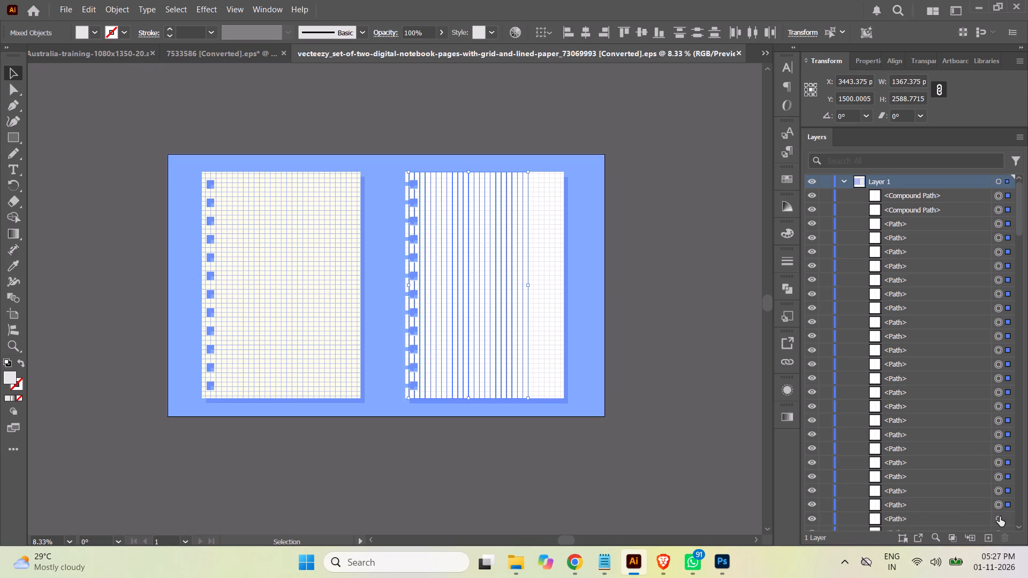
{"action": "scroll", "coordinate": [953, 361], "scroll_direction": "down", "scroll_amount": 4}
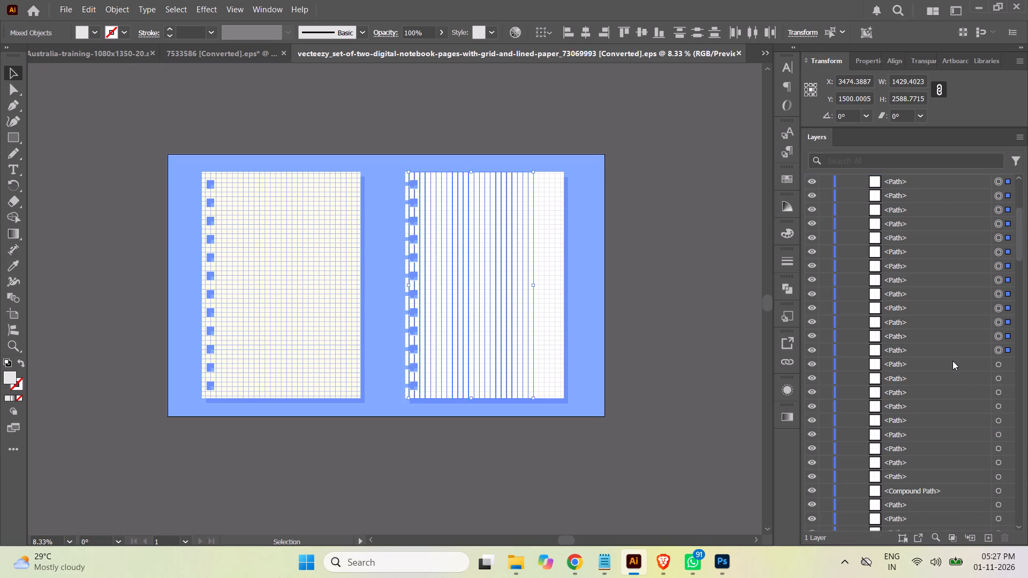
{"action": "left_click", "coordinate": [997, 366], "text": "shift"}
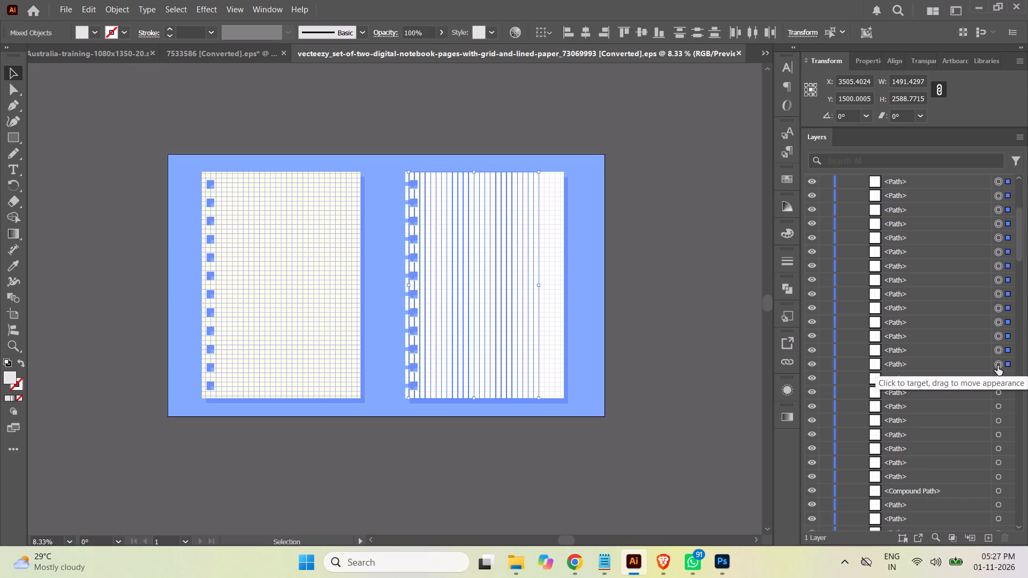
{"action": "left_click", "coordinate": [997, 378], "text": "shift"}
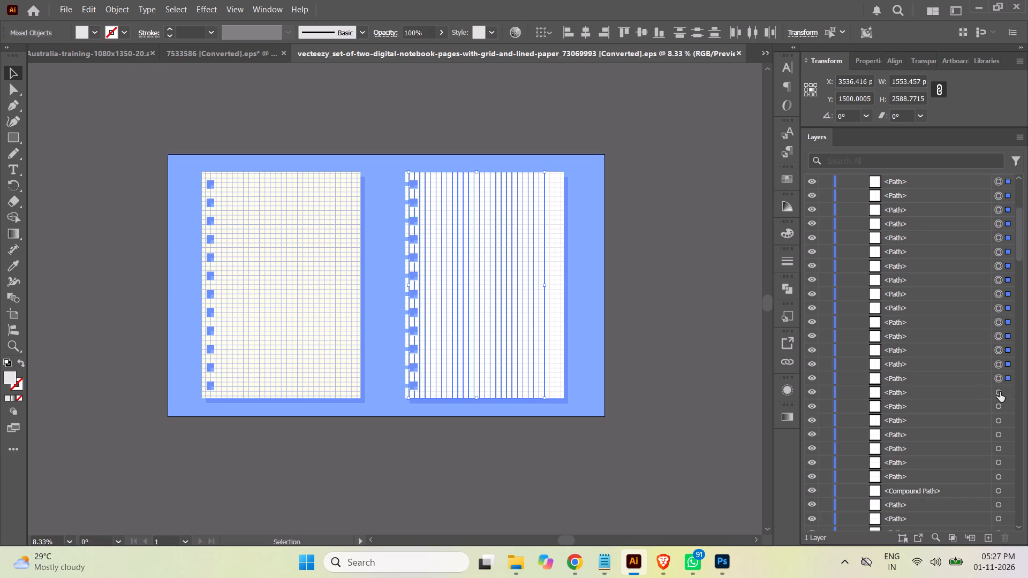
{"action": "left_click", "coordinate": [997, 394], "text": "shift"}
{"action": "left_click", "coordinate": [999, 406], "text": "shift"}
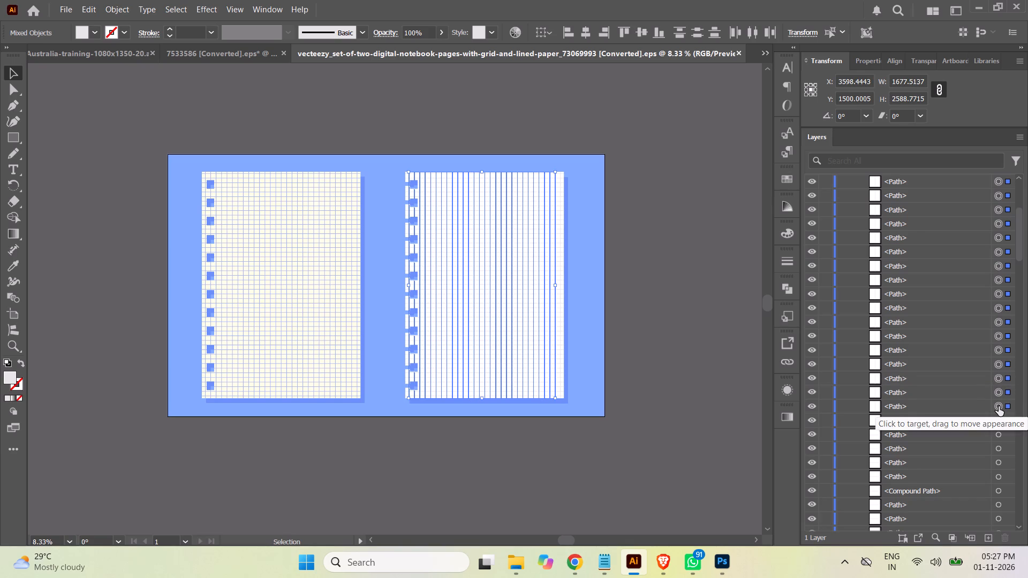
{"action": "left_click", "coordinate": [998, 422], "text": "shift"}
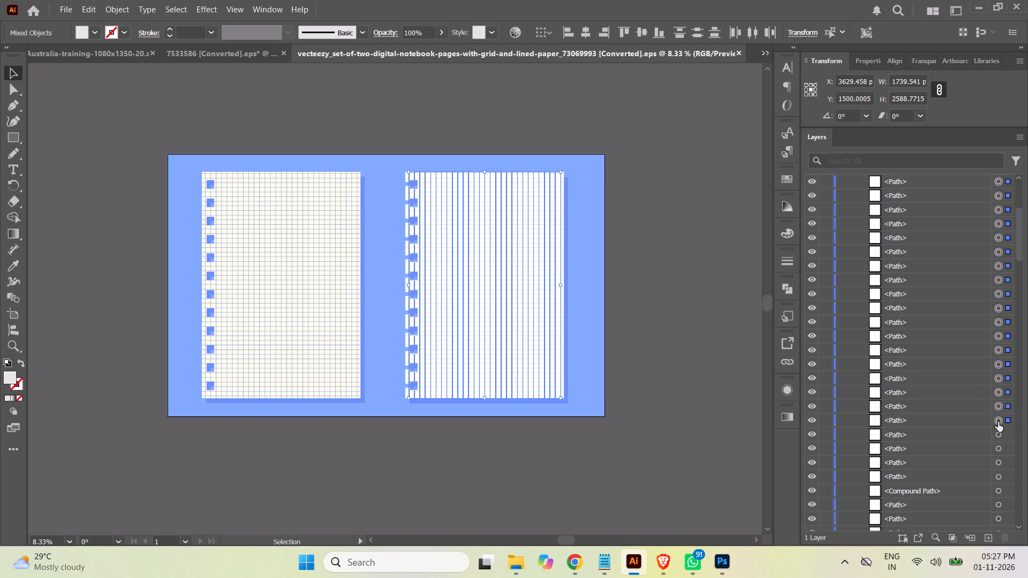
{"action": "left_click", "coordinate": [999, 433], "text": "shift"}
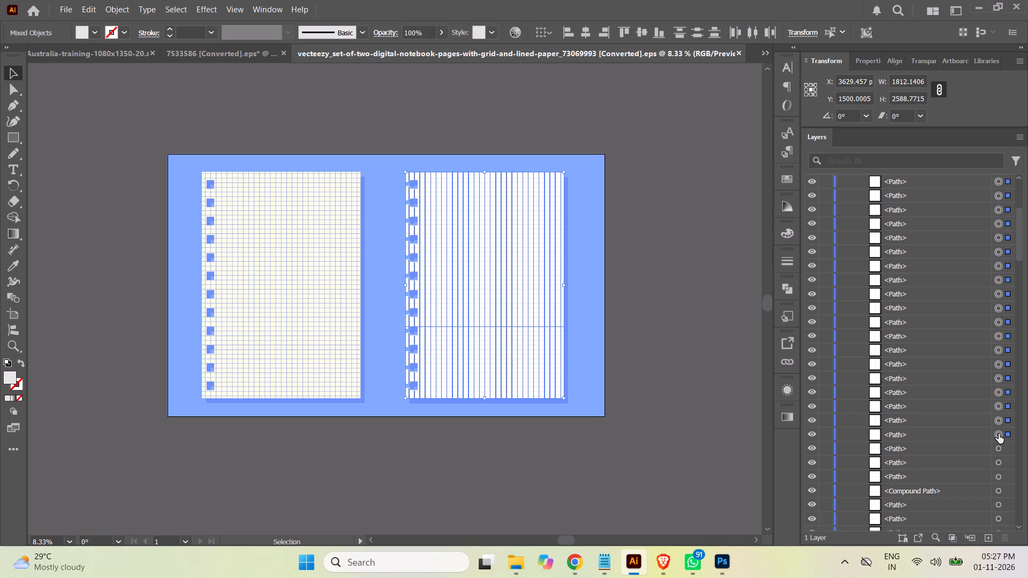
{"action": "left_click", "coordinate": [999, 433], "text": "ctrl"}
{"action": "left_click", "coordinate": [950, 420]}
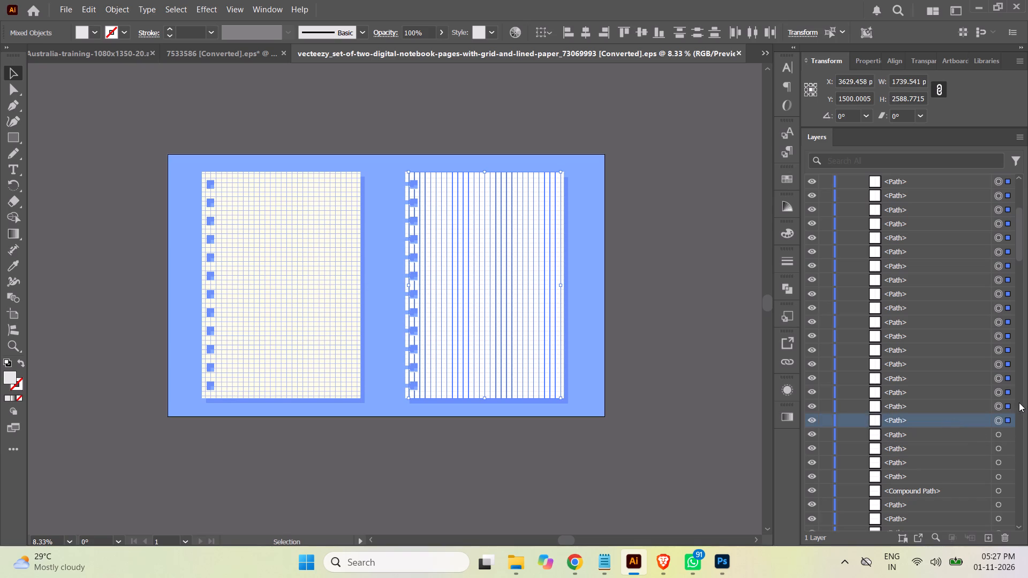
{"action": "left_click_drag", "start_coordinate": [1022, 239], "coordinate": [1016, 190]}
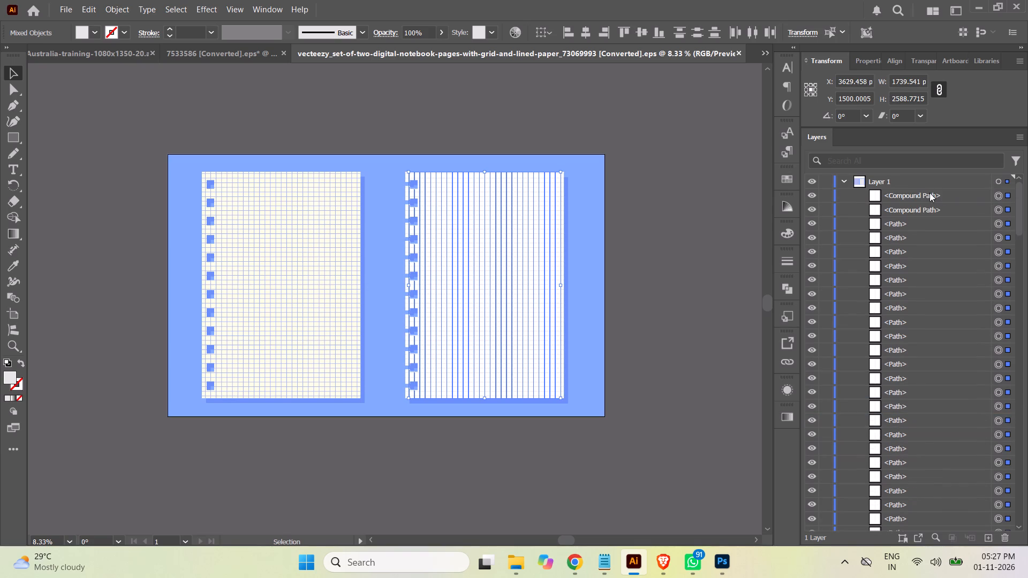
{"action": "left_click", "coordinate": [942, 194], "text": "shift"}
{"action": "key", "text": "ctrl+g"}
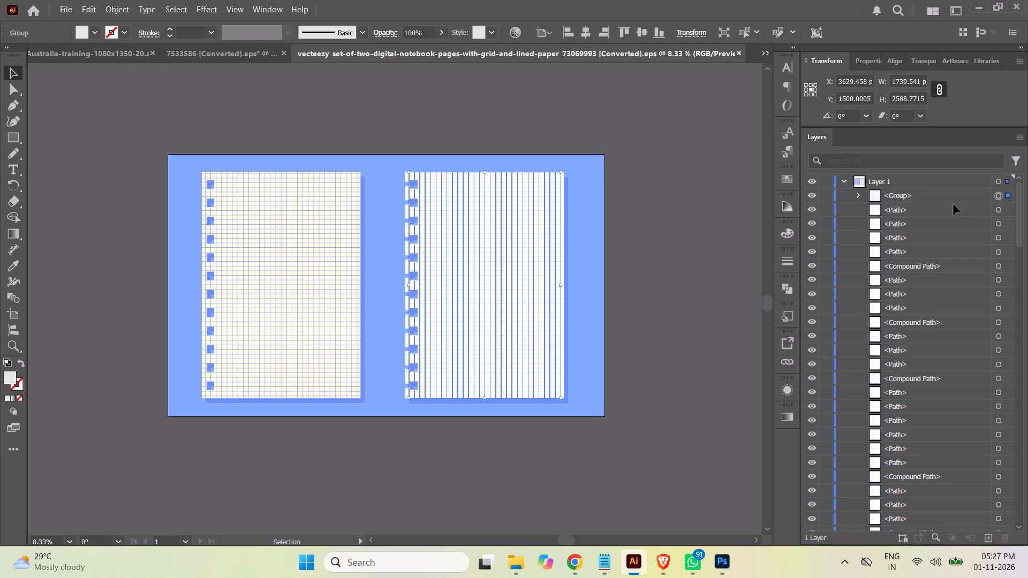
Rename the group of vertical grid lines as "V line-2".
{"action": "double_click", "coordinate": [899, 195]}
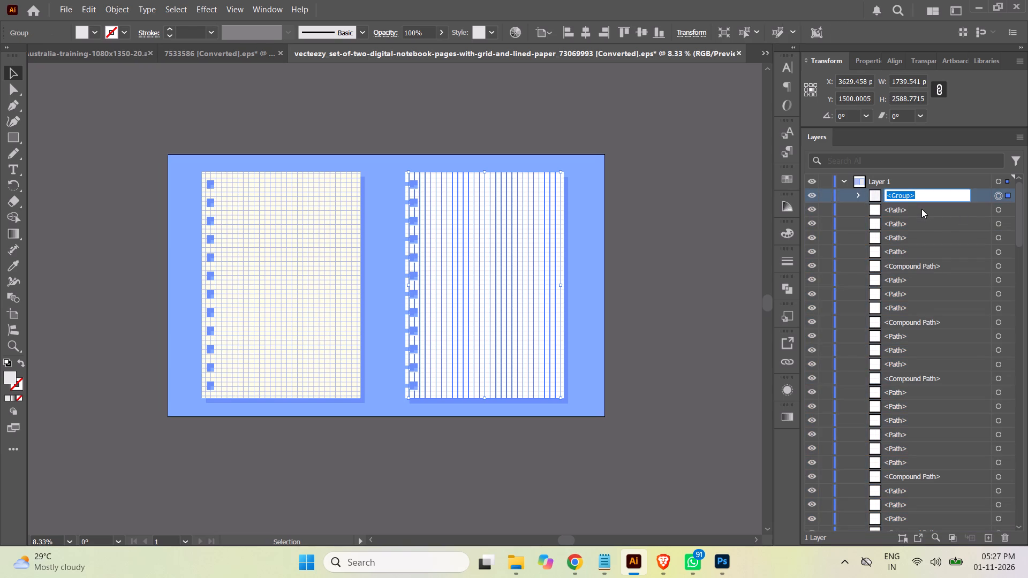
{"action": "key", "text": "shift+v"}
{"action": "key", "text": "space"}
{"action": "type", "text": "line"}
{"action": "key", "text": "minus"}
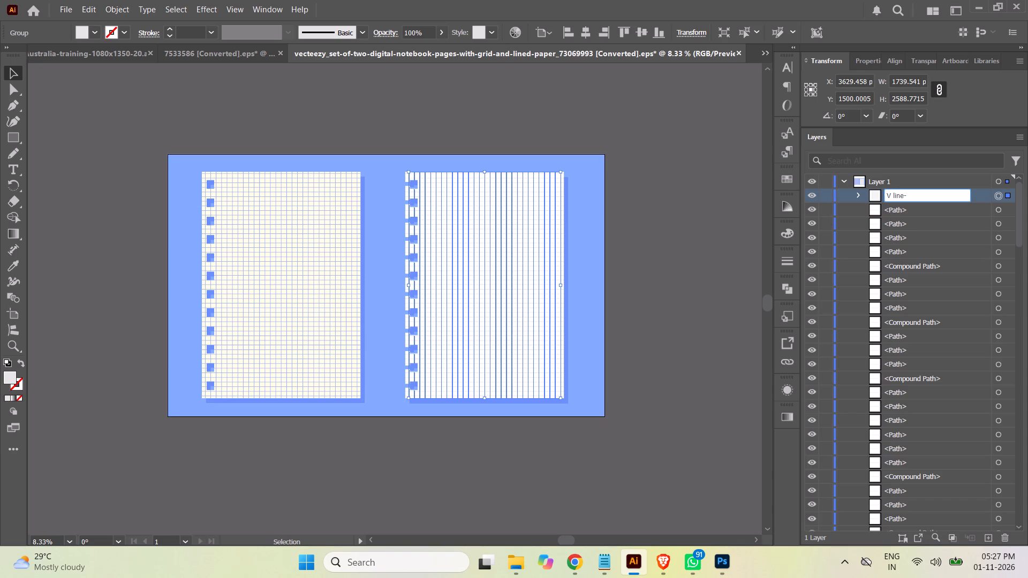
{"action": "key", "text": "2"}
Select the white page's horizontal grid lines in Layer 1, starting from the path just below "V line-2", down through its upper-middle lines.
{"action": "left_click", "coordinate": [998, 211]}
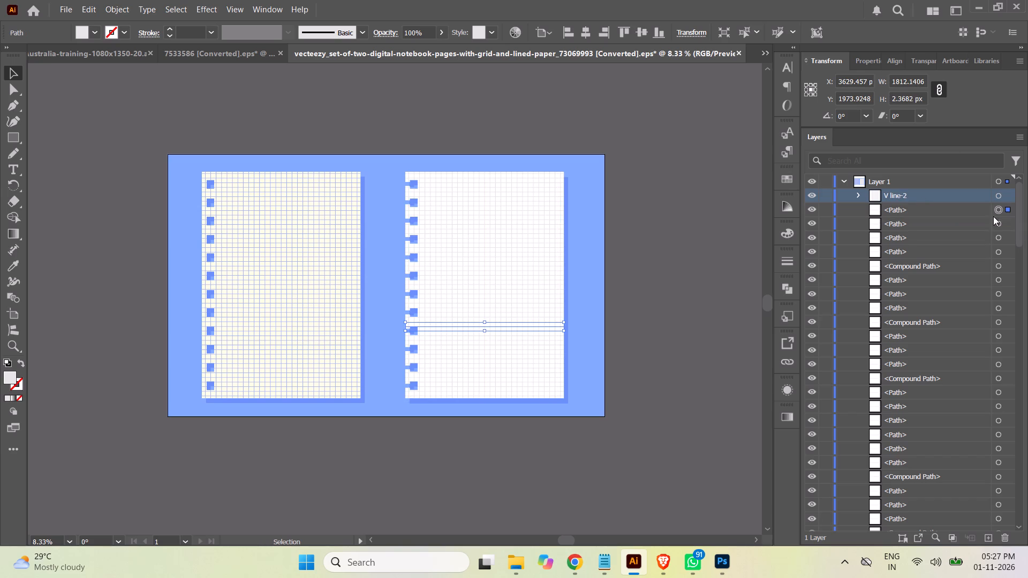
{"action": "left_click", "coordinate": [1001, 224], "text": "shift"}
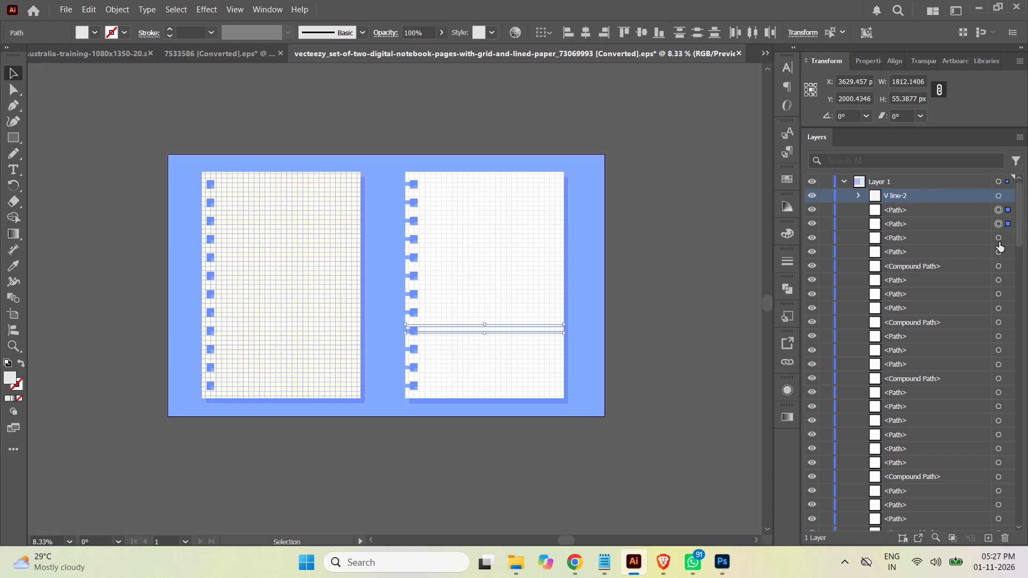
{"action": "left_click", "coordinate": [996, 241], "text": "shift"}
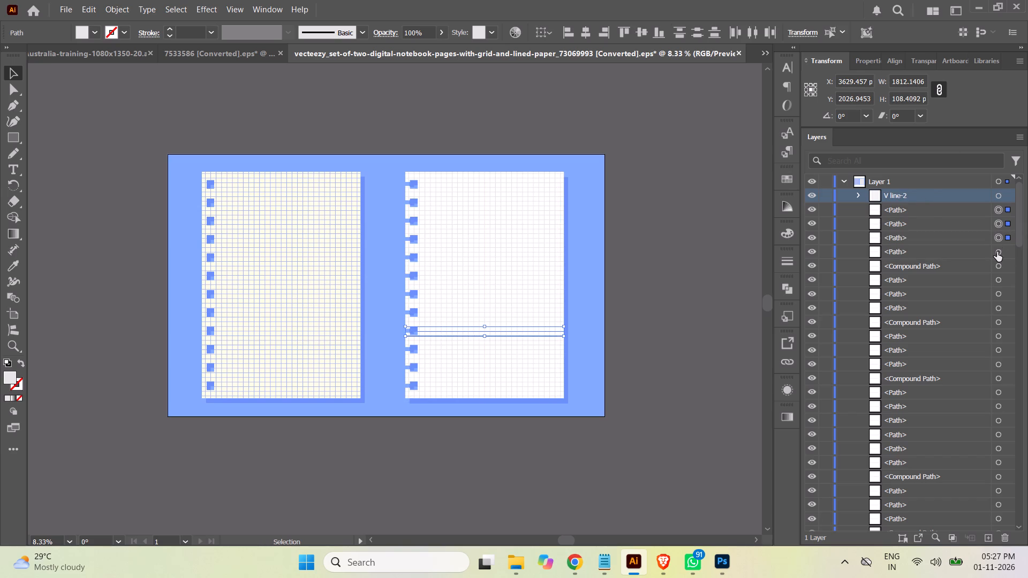
{"action": "left_click", "coordinate": [997, 252], "text": "shift"}
{"action": "left_click", "coordinate": [997, 264], "text": "shift"}
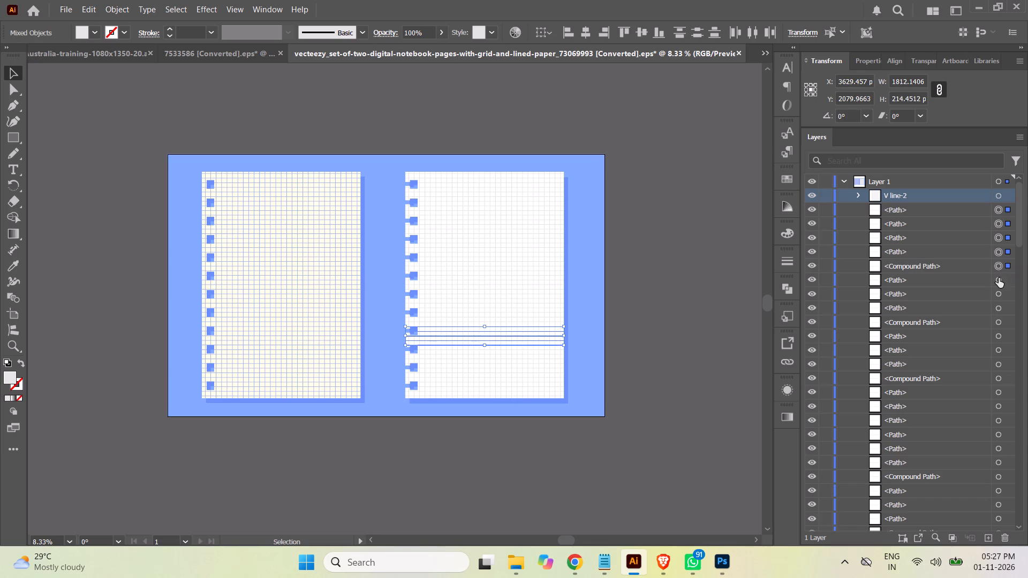
{"action": "left_click", "coordinate": [999, 278], "text": "shift"}
{"action": "left_click", "coordinate": [997, 491], "text": "shift"}
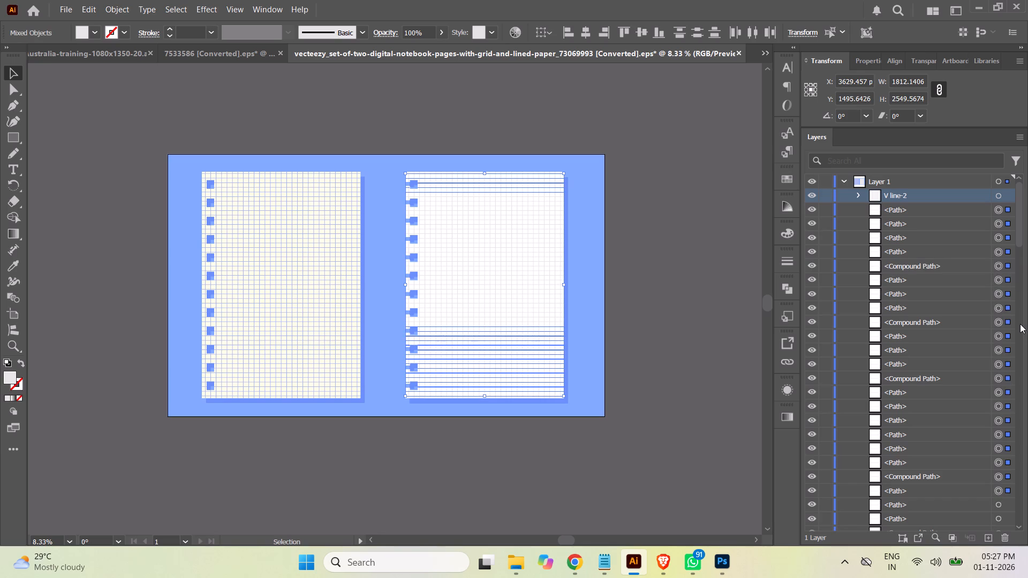
{"action": "scroll", "coordinate": [1020, 324], "scroll_direction": "up", "scroll_amount": 1}
{"action": "scroll", "coordinate": [1020, 324], "scroll_direction": "down", "scroll_amount": 6}
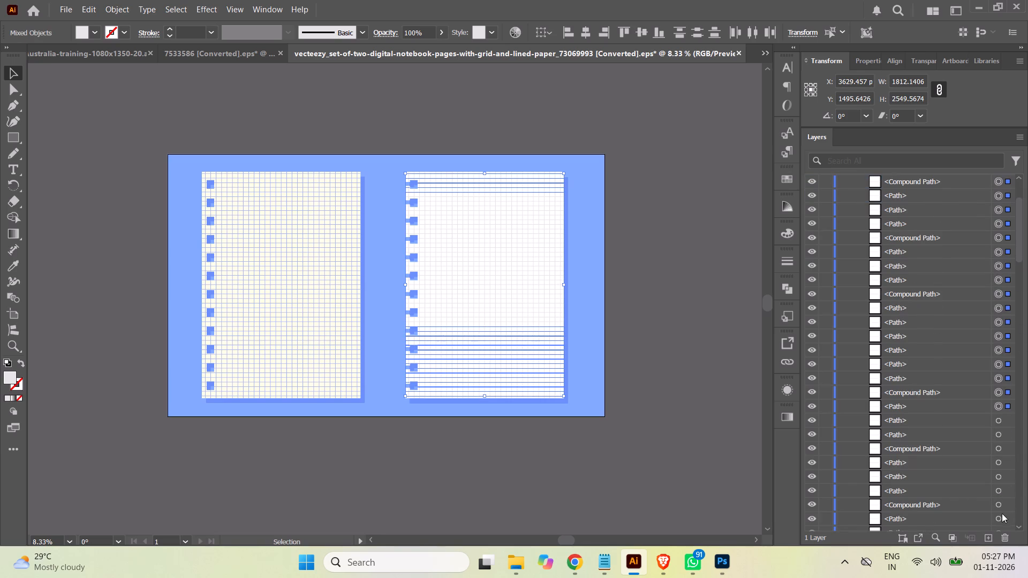
{"action": "left_click", "coordinate": [999, 517], "text": "shift"}
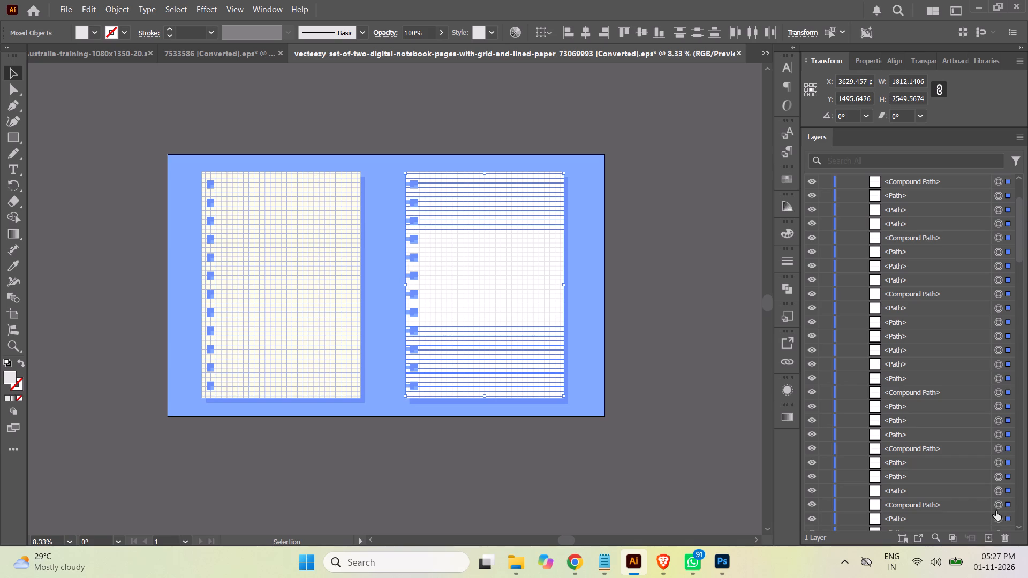
Extend the selection down Layer 1 through the horizontal grid lines in the middle of the white page.
{"action": "scroll", "coordinate": [944, 331], "scroll_direction": "down", "scroll_amount": 1}
{"action": "scroll", "coordinate": [944, 331], "scroll_direction": "up", "scroll_amount": 1}
{"action": "scroll", "coordinate": [944, 331], "scroll_direction": "down", "scroll_amount": 2}
{"action": "scroll", "coordinate": [944, 331], "scroll_direction": "up", "scroll_amount": 6}
{"action": "scroll", "coordinate": [944, 331], "scroll_direction": "down", "scroll_amount": 2}
{"action": "scroll", "coordinate": [944, 331], "scroll_direction": "up", "scroll_amount": 7}
{"action": "scroll", "coordinate": [944, 331], "scroll_direction": "down", "scroll_amount": 5}
{"action": "scroll", "coordinate": [944, 331], "scroll_direction": "up", "scroll_amount": 2}
{"action": "scroll", "coordinate": [944, 331], "scroll_direction": "down", "scroll_amount": 1}
{"action": "left_click_drag", "start_coordinate": [1018, 232], "coordinate": [1018, 200]}
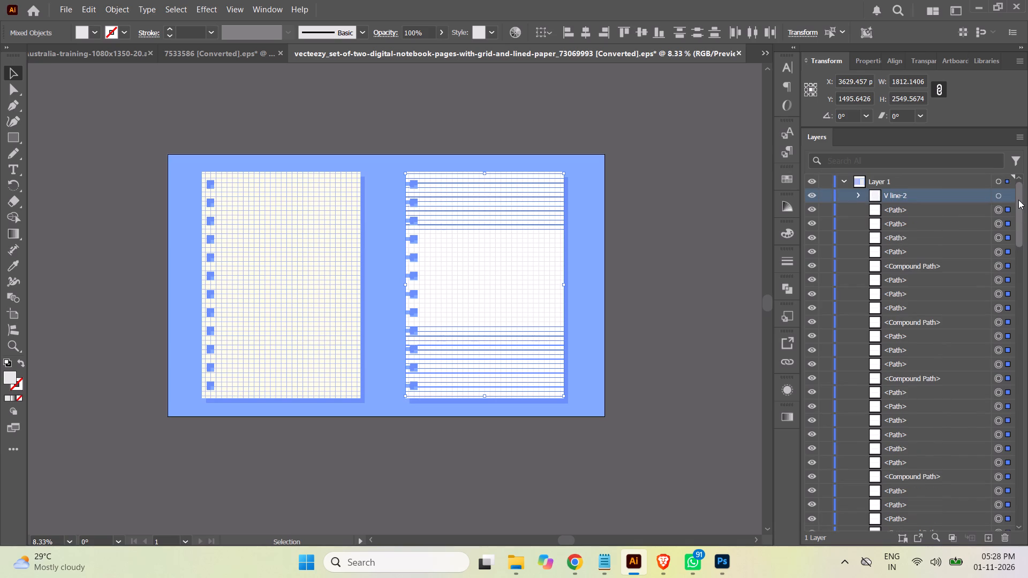
{"action": "left_click_drag", "start_coordinate": [1018, 200], "coordinate": [1025, 289]}
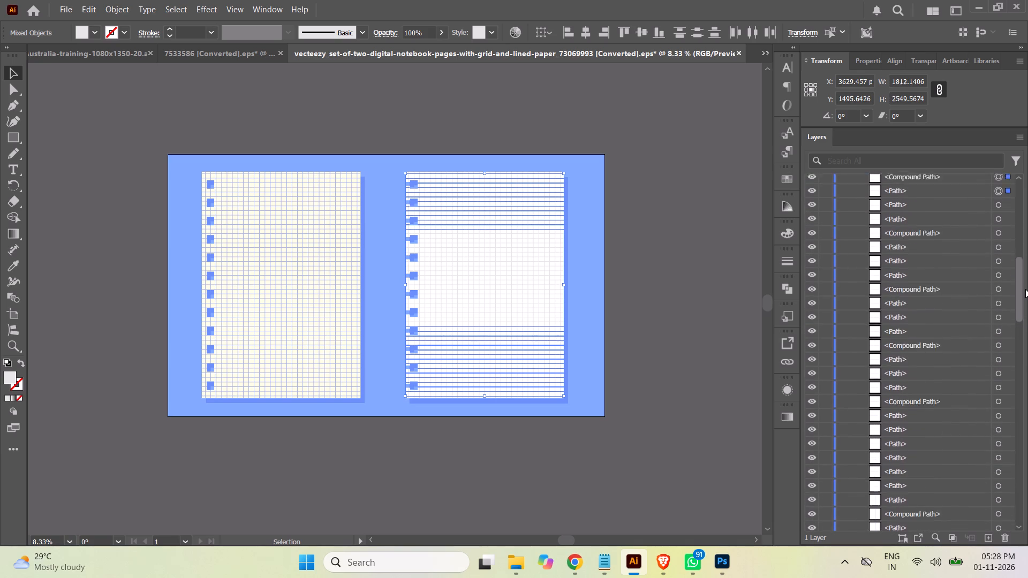
{"action": "left_click_drag", "start_coordinate": [1025, 289], "coordinate": [1027, 282]}
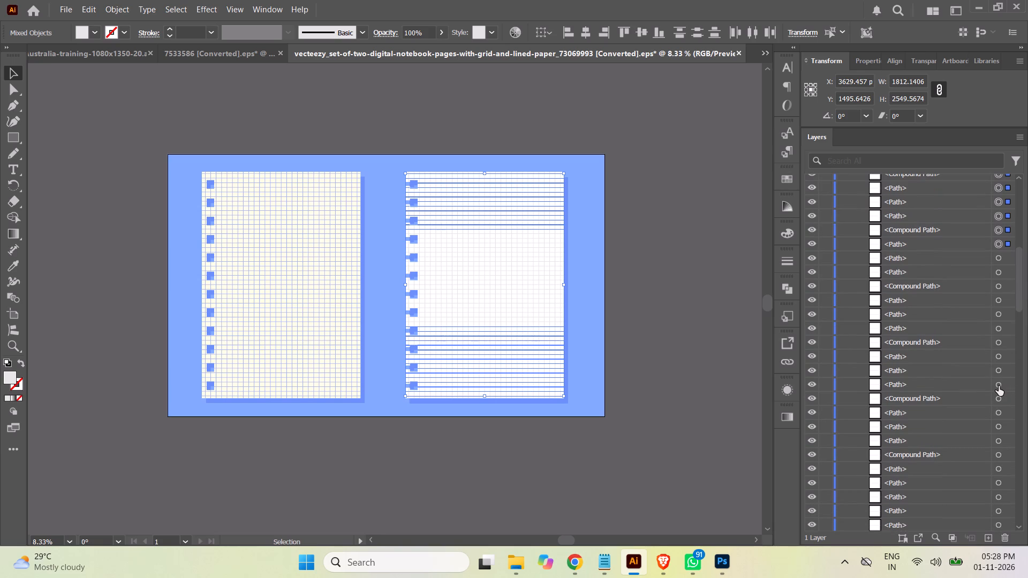
{"action": "left_click", "coordinate": [999, 386], "text": "shift"}
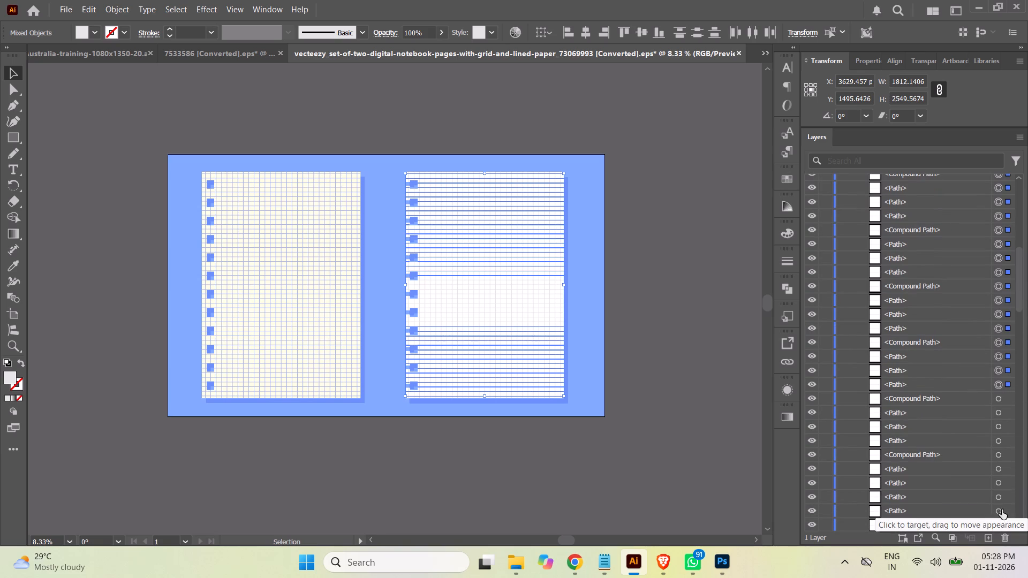
{"action": "left_click", "coordinate": [999, 510], "text": "shift"}
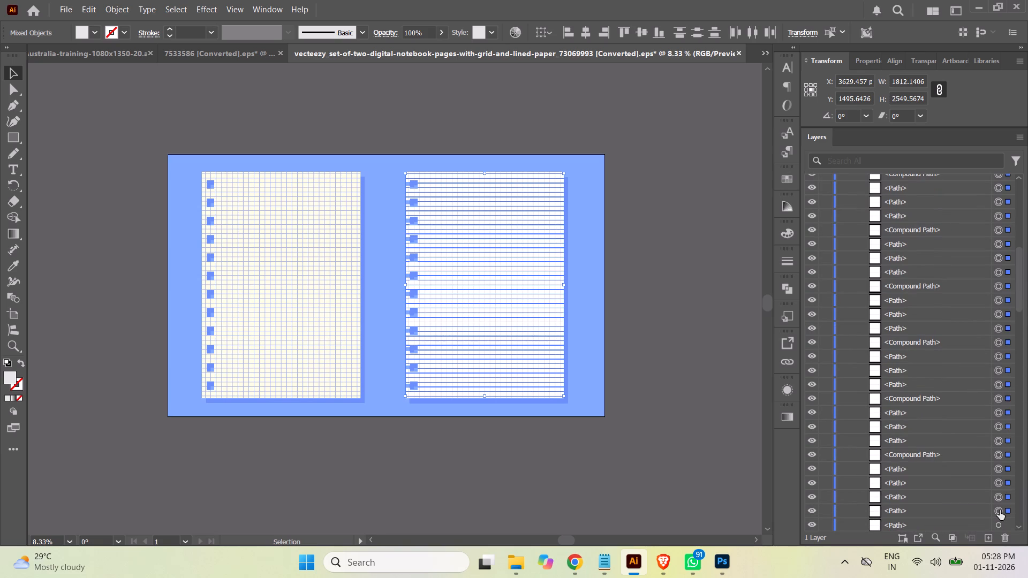
Add the last horizontal line and the white page shape to the selection, leave out the cream page's path, and group the selection.
{"action": "scroll", "coordinate": [1004, 447], "scroll_direction": "down", "scroll_amount": 2}
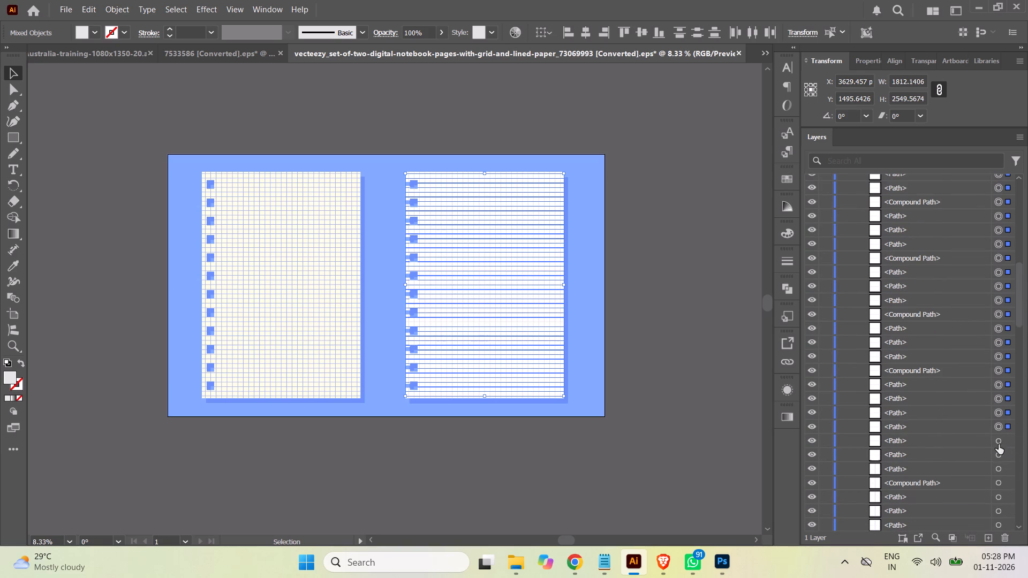
{"action": "left_click", "coordinate": [999, 440], "text": "shift"}
{"action": "left_click", "coordinate": [997, 457], "text": "shift"}
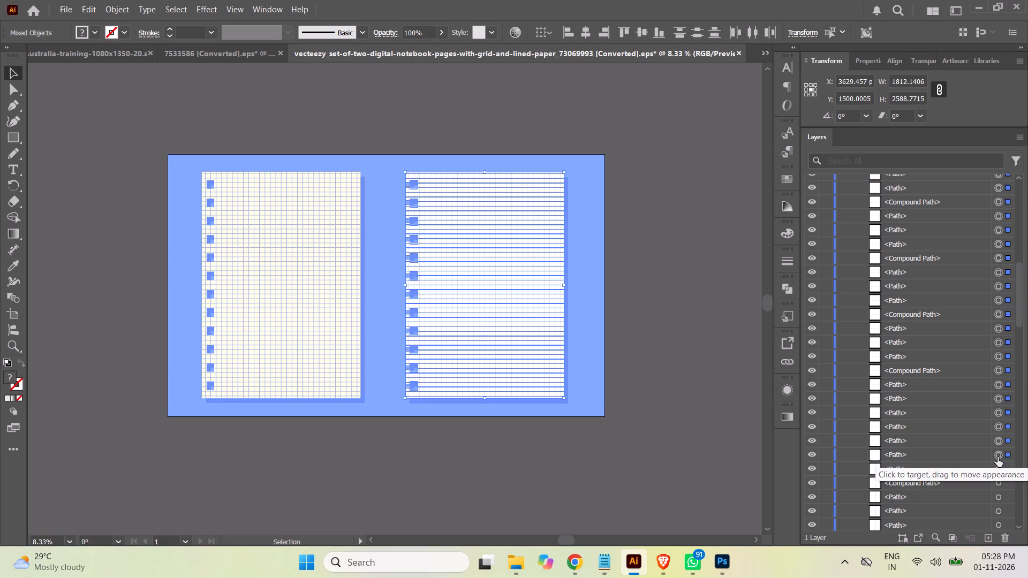
{"action": "left_click", "coordinate": [997, 471], "text": "shift"}
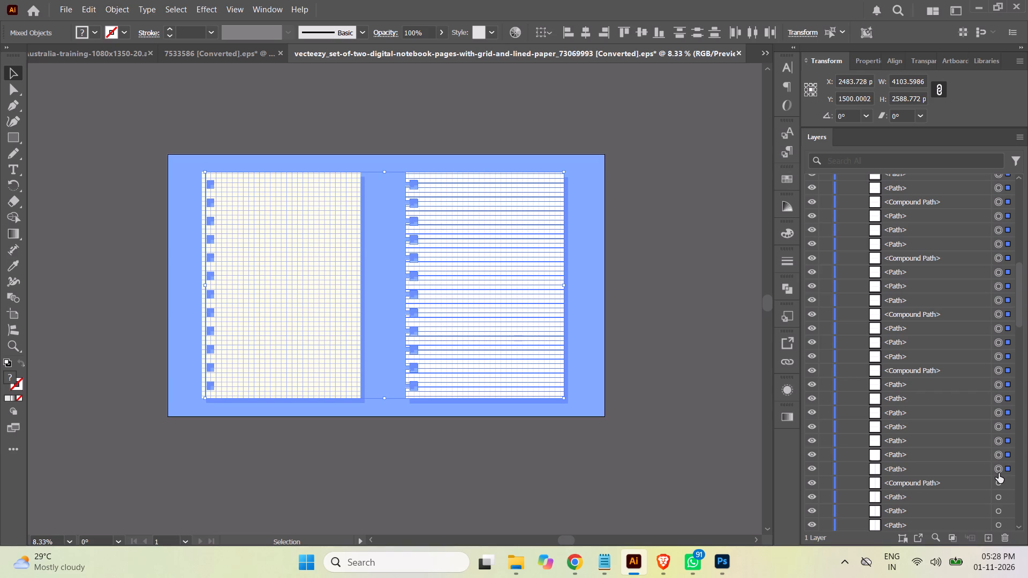
{"action": "left_click", "coordinate": [998, 473], "text": "ctrl"}
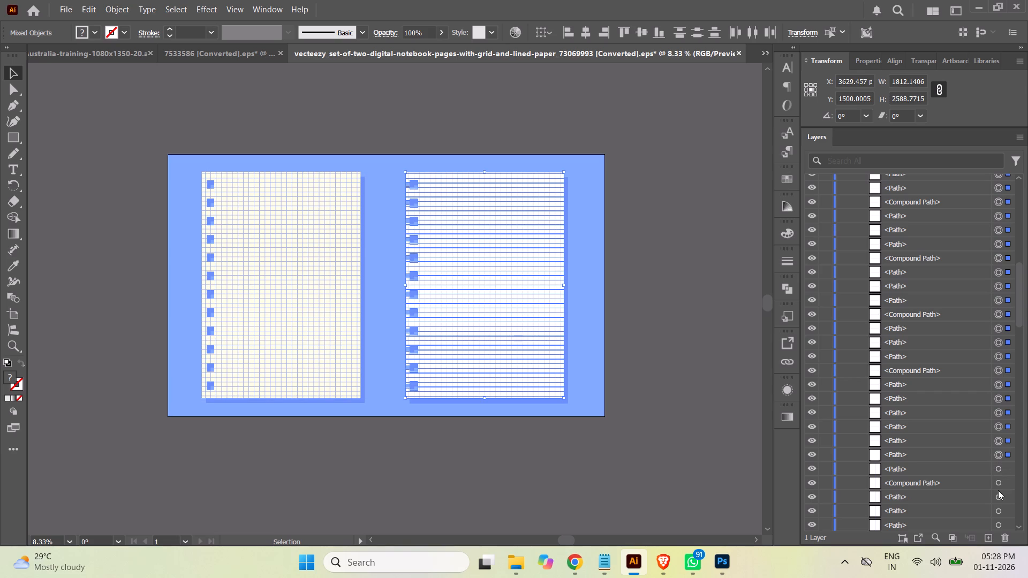
{"action": "left_click", "coordinate": [962, 458]}
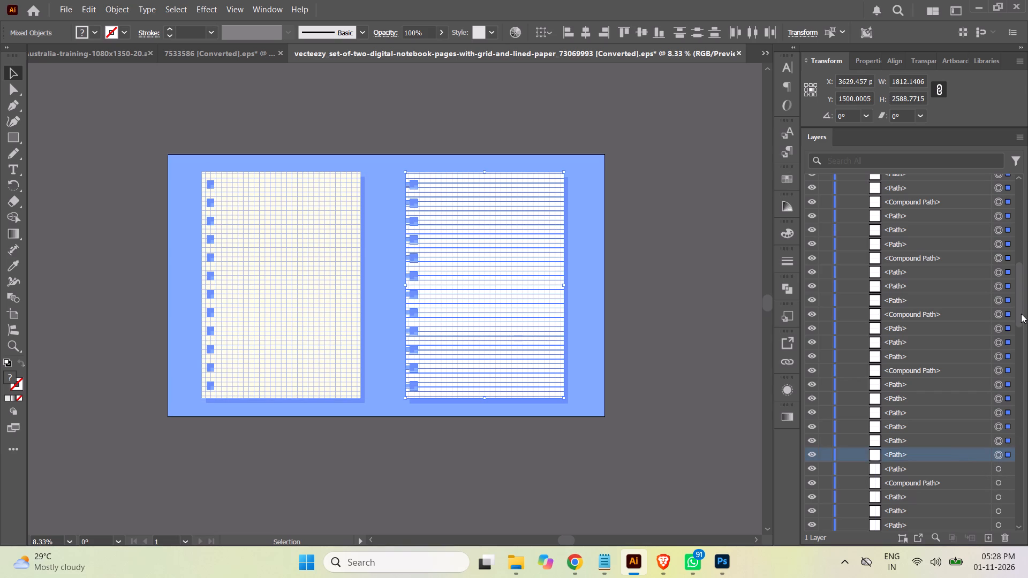
{"action": "left_click_drag", "start_coordinate": [1021, 313], "coordinate": [1022, 216]}
{"action": "left_click", "coordinate": [919, 209], "text": "shift"}
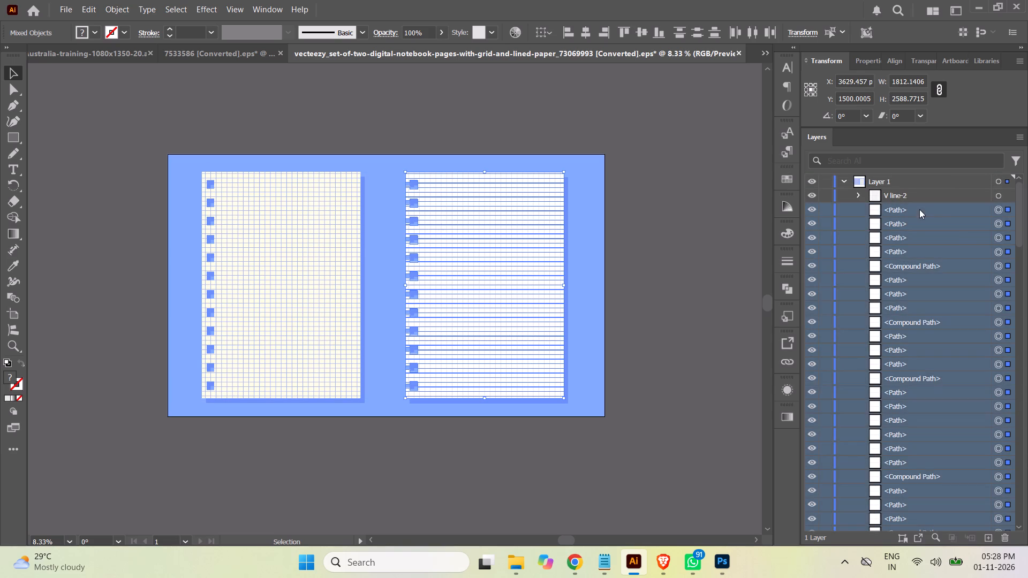
{"action": "key", "text": "ctrl+g"}
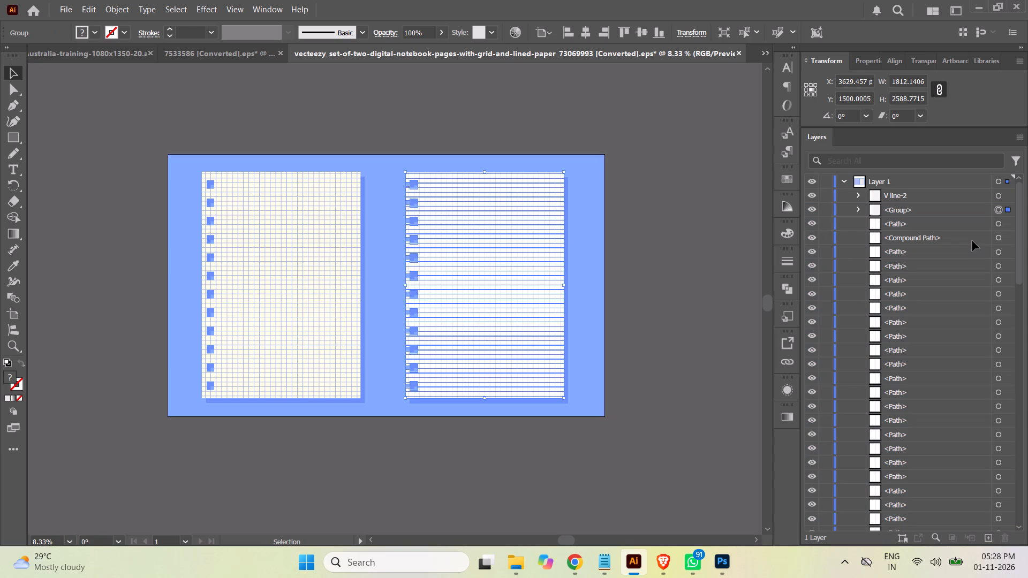
Toggle the new group's visibility to check which parts of the white page it contains.
{"action": "left_click", "coordinate": [814, 209]}
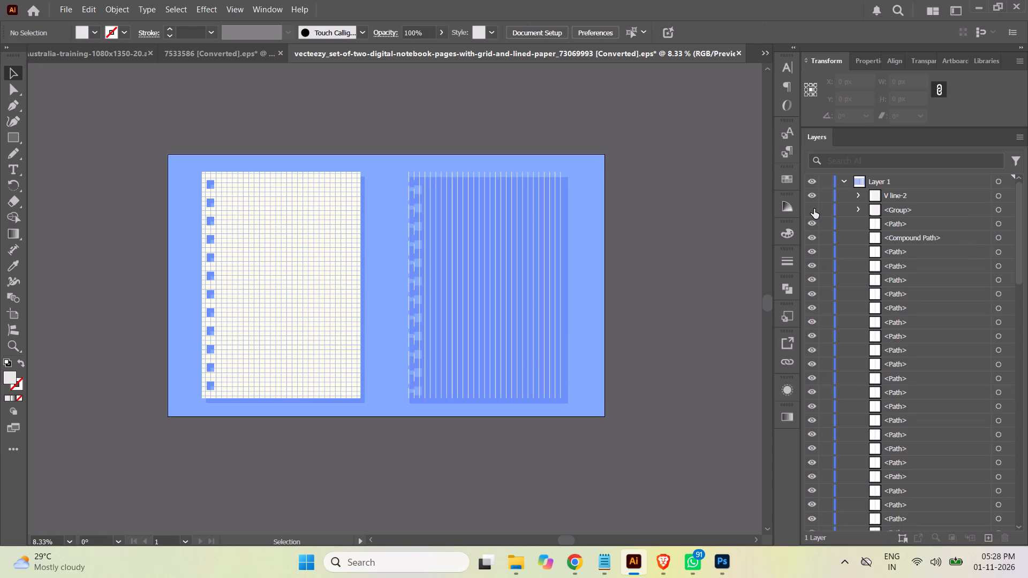
{"action": "left_click", "coordinate": [814, 209]}
{"action": "left_click", "coordinate": [814, 209]}
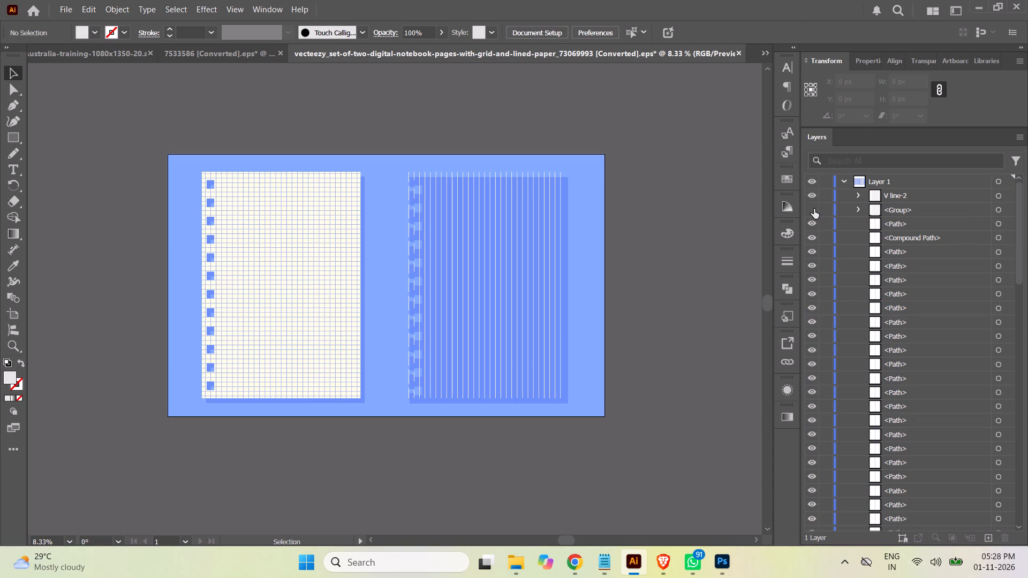
{"action": "left_click", "coordinate": [814, 209]}
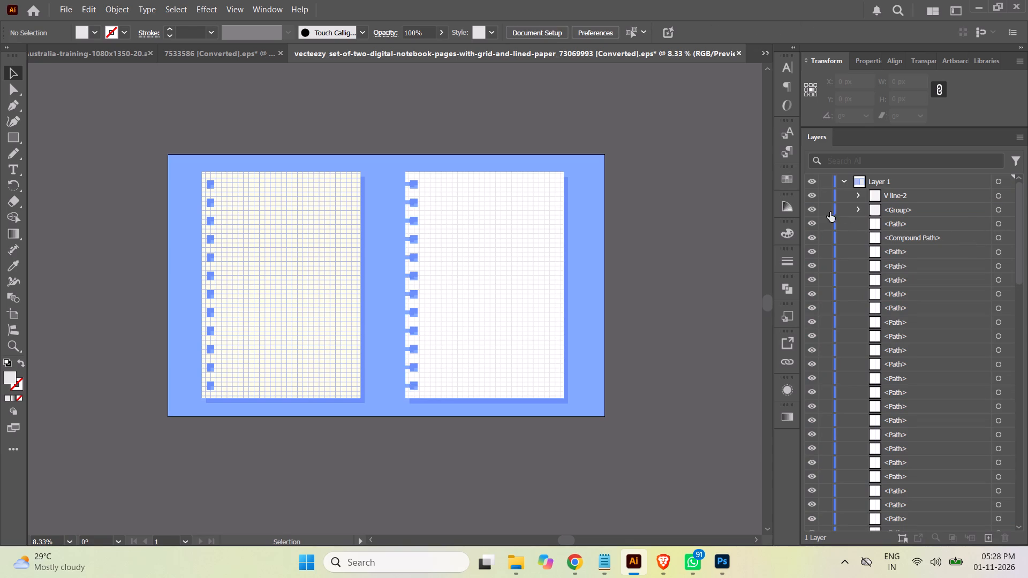
Move the white page's background path out of the horizontal lines group, placing it directly below the group in Layer 1.
{"action": "left_click", "coordinate": [857, 209]}
{"action": "left_click_drag", "start_coordinate": [1018, 235], "coordinate": [1014, 330]}
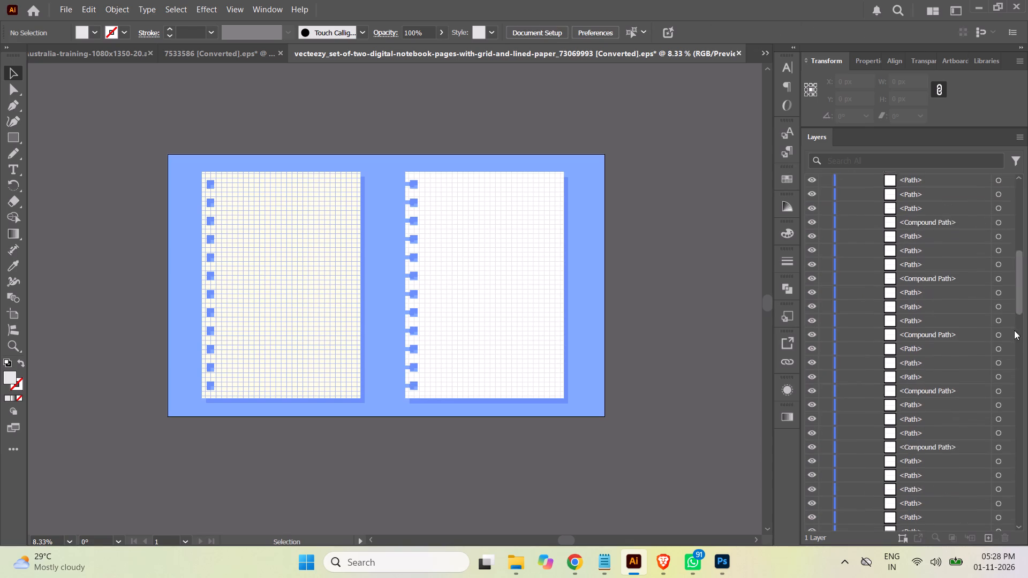
{"action": "left_click_drag", "start_coordinate": [1014, 330], "coordinate": [1027, 378]}
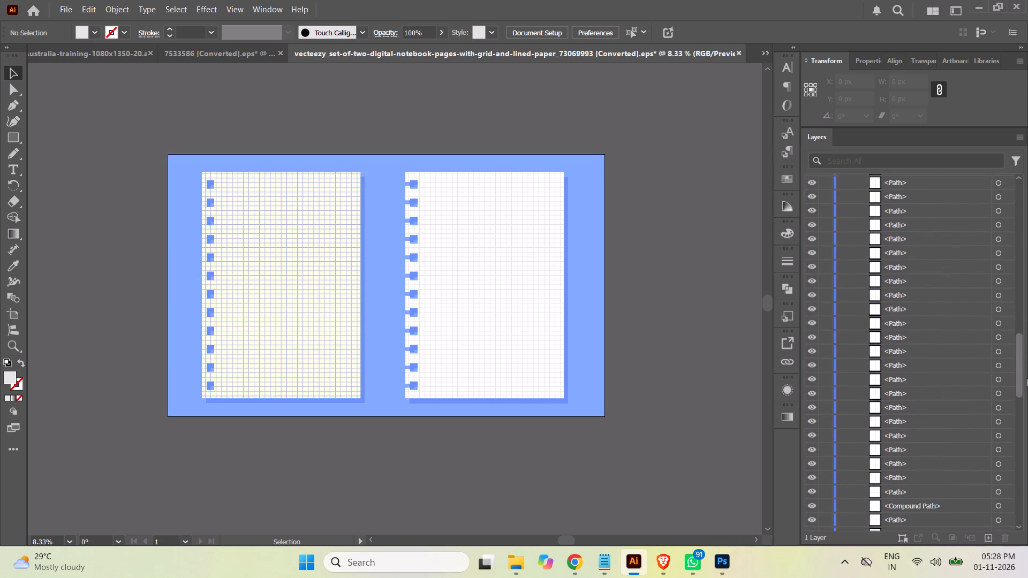
{"action": "left_click_drag", "start_coordinate": [1027, 378], "coordinate": [1027, 326]}
{"action": "left_click", "coordinate": [996, 404]}
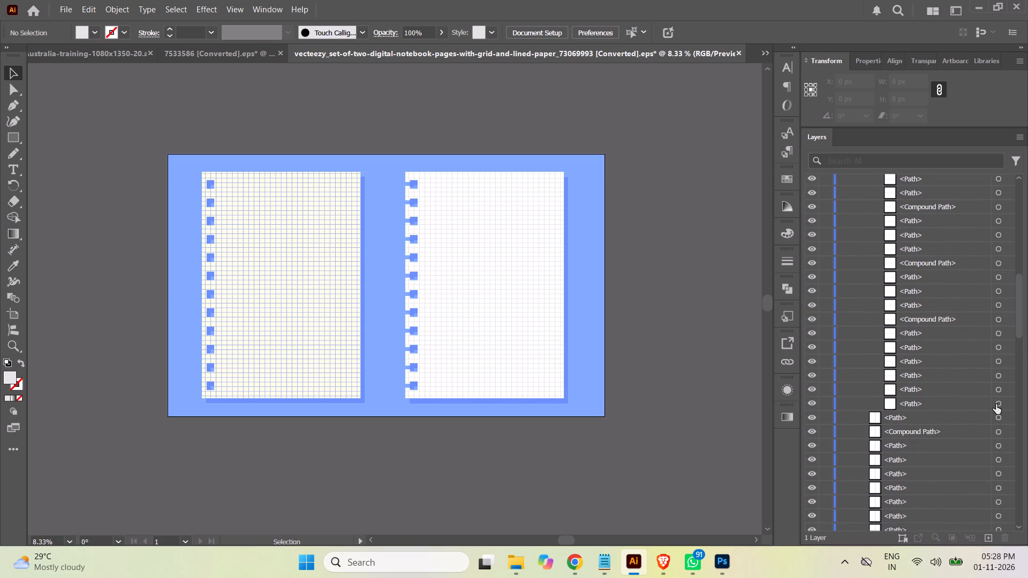
{"action": "left_click", "coordinate": [925, 402]}
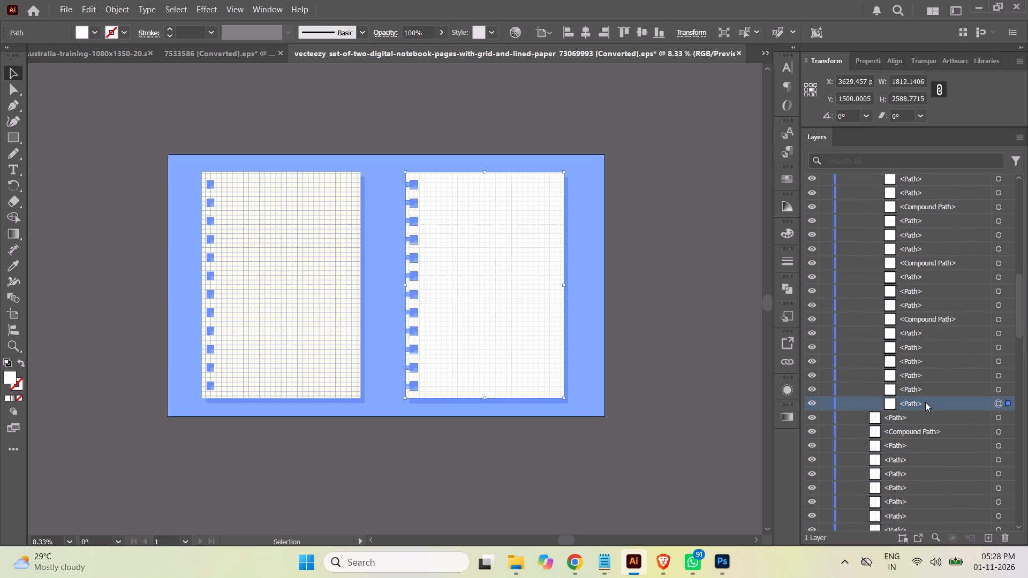
{"action": "left_click_drag", "start_coordinate": [925, 401], "coordinate": [913, 414]}
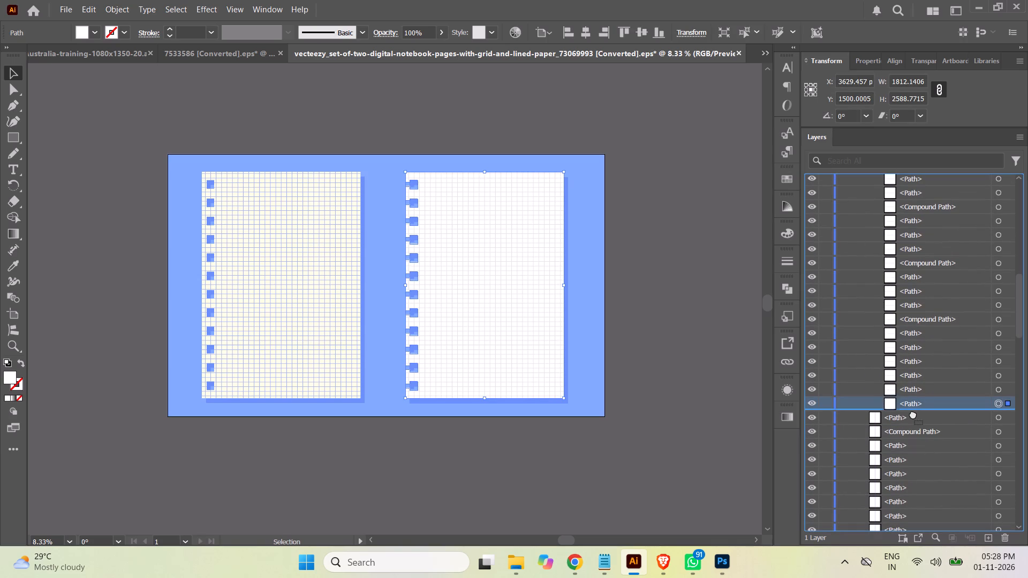
{"action": "left_click_drag", "start_coordinate": [913, 414], "coordinate": [913, 413]}
{"action": "left_click_drag", "start_coordinate": [932, 402], "coordinate": [931, 425]}
{"action": "left_click", "coordinate": [905, 417]}
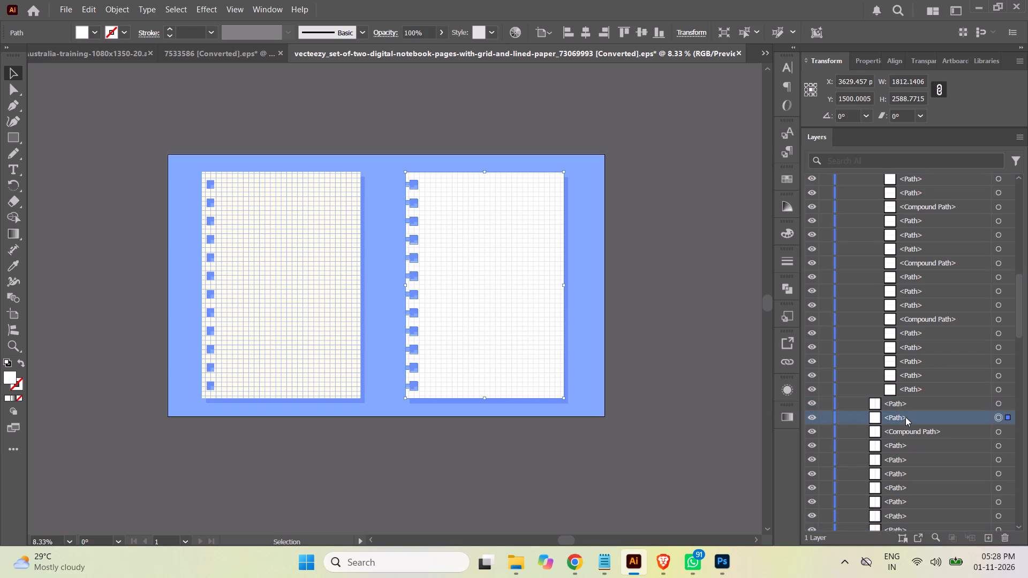
{"action": "left_click_drag", "start_coordinate": [905, 417], "coordinate": [904, 401]}
{"action": "left_click", "coordinate": [907, 404]}
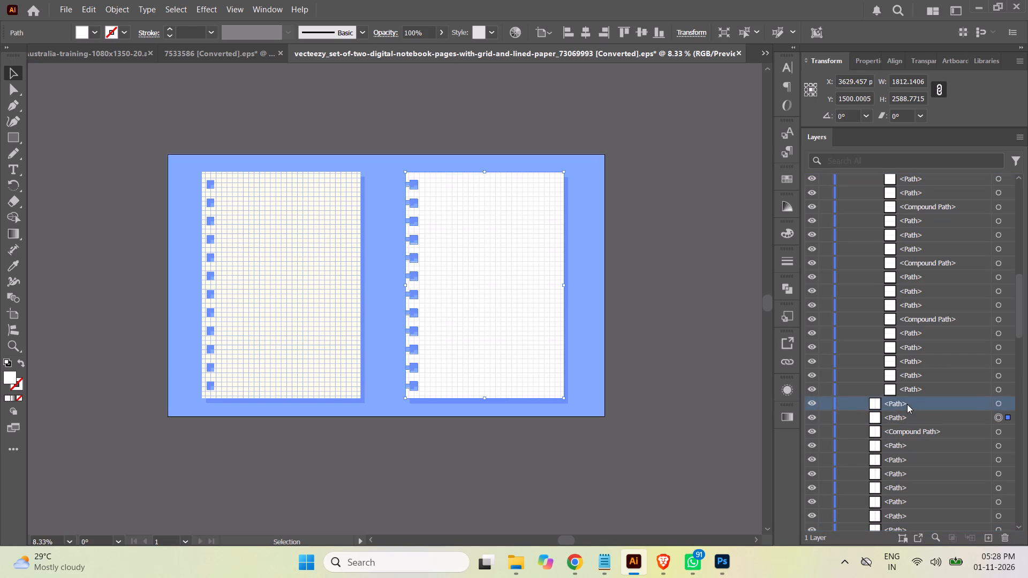
{"action": "left_click_drag", "start_coordinate": [919, 404], "coordinate": [919, 423]}
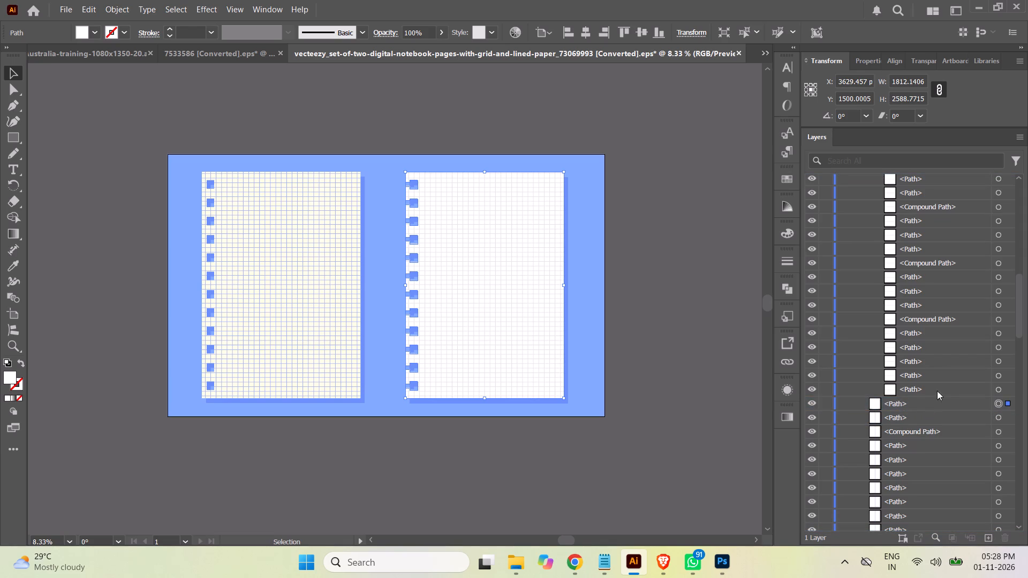
Check the last path left in the horizontal lines group, then collapse and hide the group to inspect its contents.
{"action": "left_click", "coordinate": [999, 387]}
{"action": "left_click_drag", "start_coordinate": [1021, 323], "coordinate": [1015, 302]}
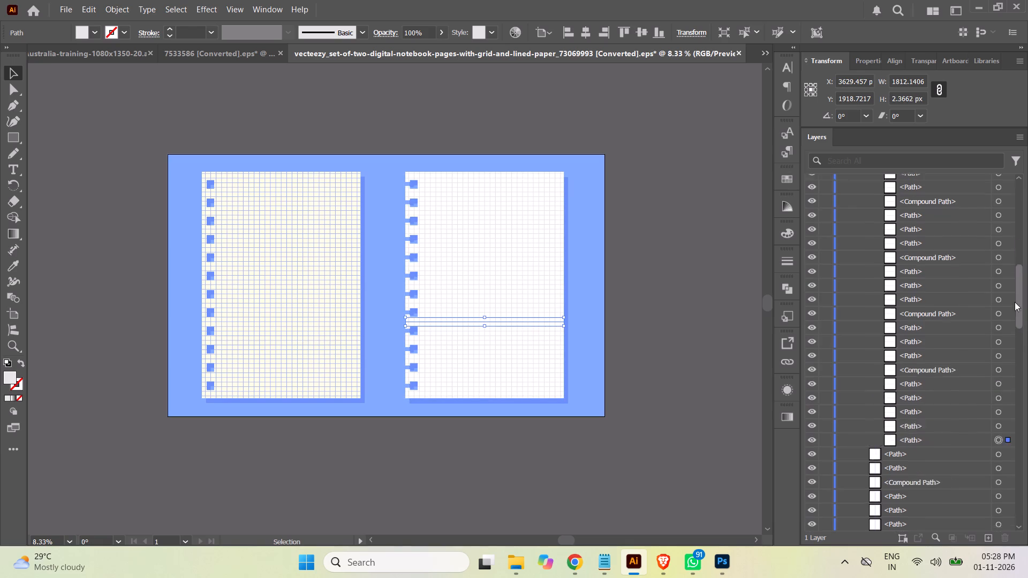
{"action": "left_click_drag", "start_coordinate": [1015, 302], "coordinate": [1014, 217]}
{"action": "left_click", "coordinate": [861, 209]}
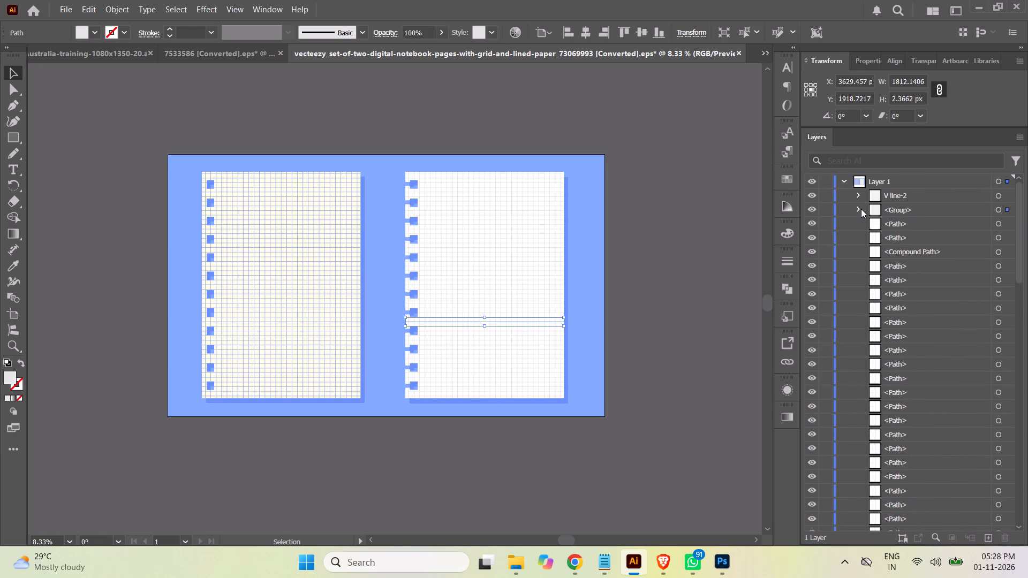
{"action": "left_click", "coordinate": [813, 209]}
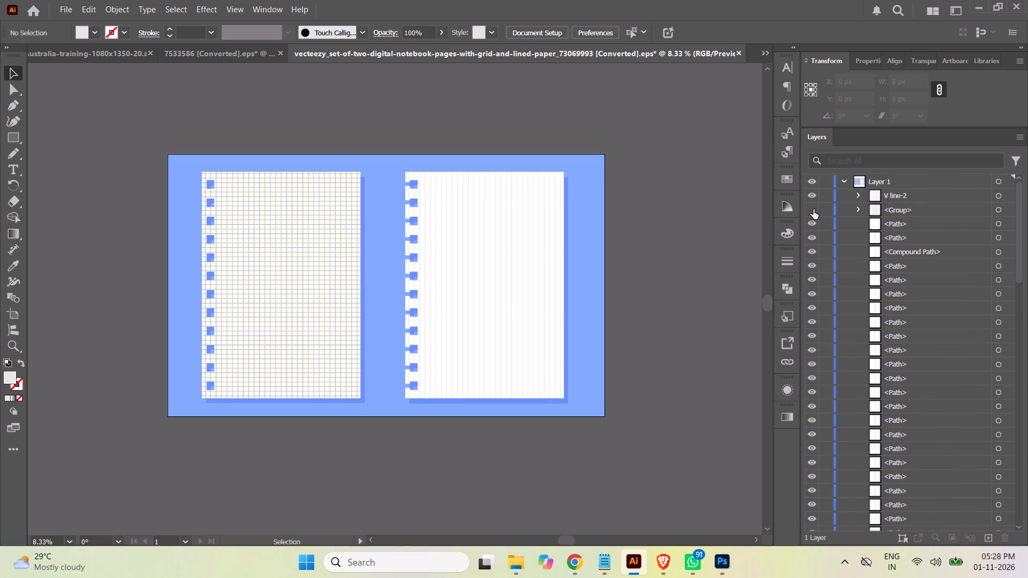
Show the white page's horizontal lines group again and rename it "H line-2".
{"action": "left_click", "coordinate": [813, 209]}
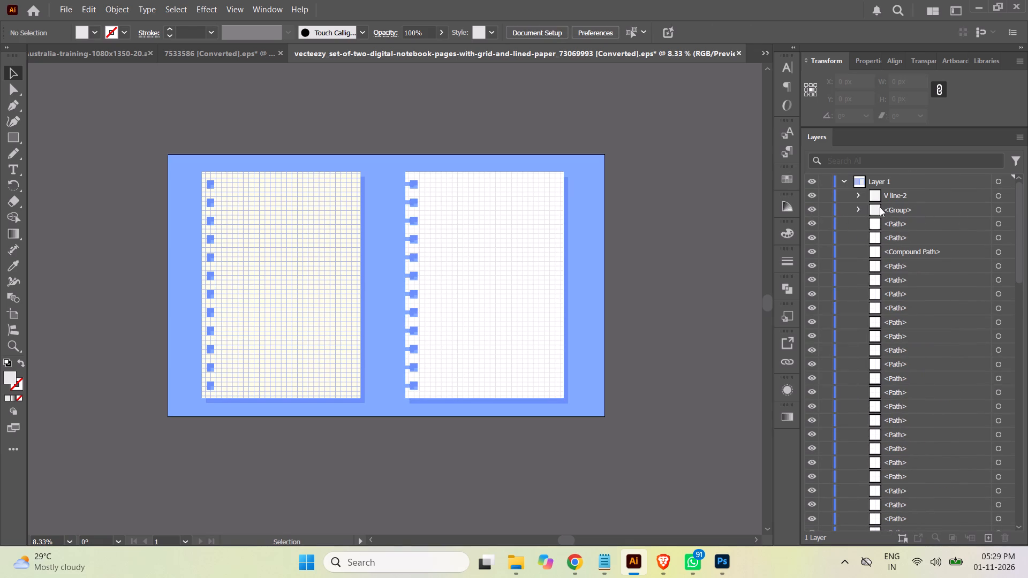
{"action": "double_click", "coordinate": [896, 209]}
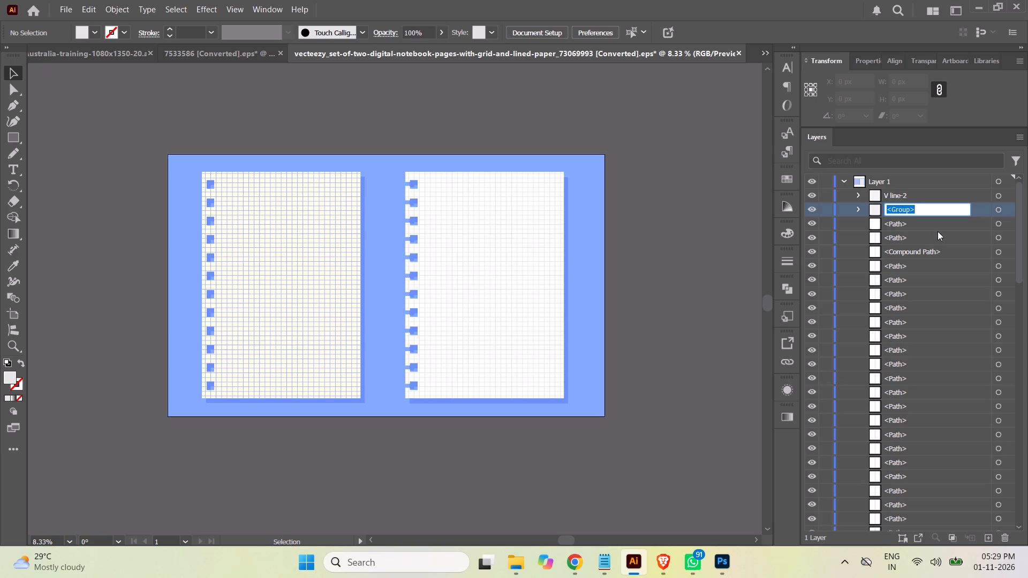
{"action": "key", "text": "shift+h"}
{"action": "key", "text": "space"}
{"action": "type", "text": "line"}
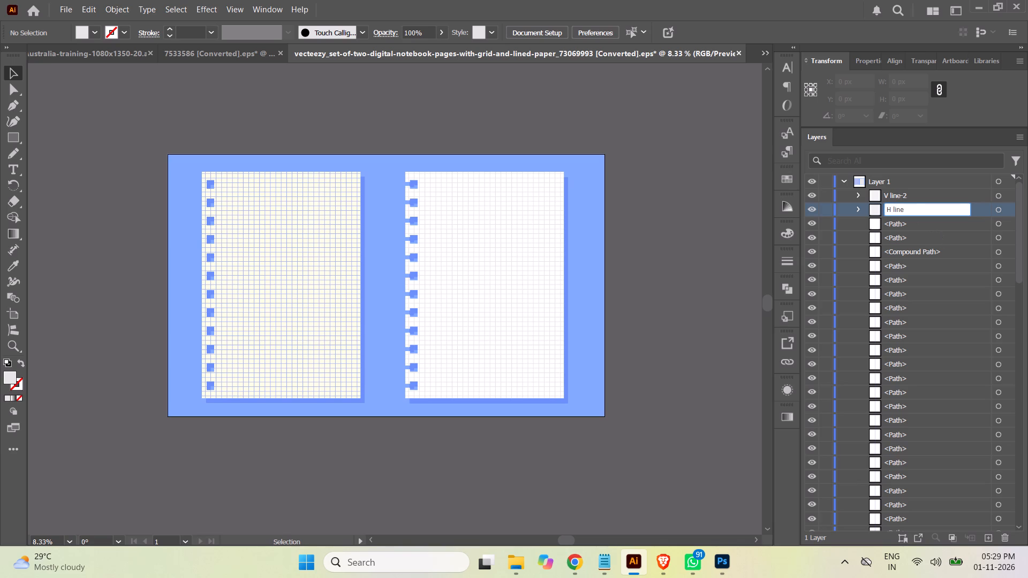
{"action": "type", "text": "-2"}
{"action": "left_click", "coordinate": [652, 242]}
Copy the V line-2 and H line-2 groups together.
{"action": "left_click", "coordinate": [999, 194]}
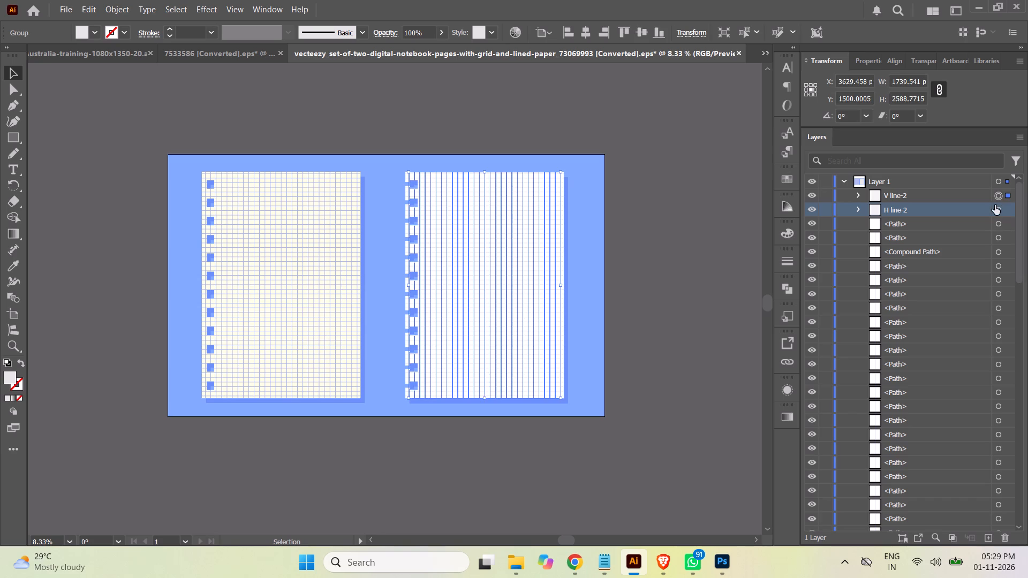
{"action": "left_click", "coordinate": [998, 210], "text": "shift"}
{"action": "key", "text": "ctrl+c"}
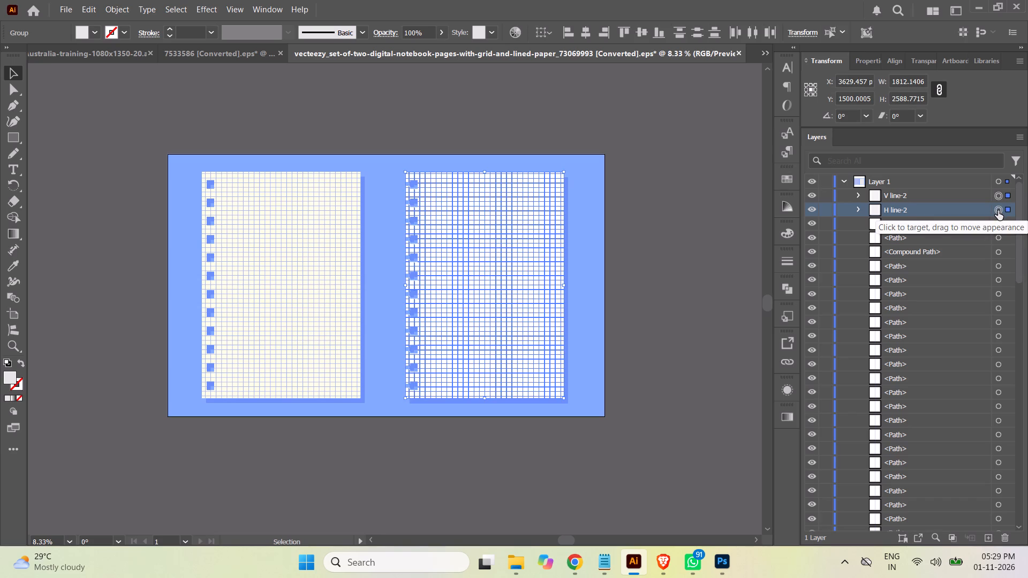
Close the 7533586 out-of-office graphics document without saving its changes.
{"action": "left_click", "coordinate": [201, 54]}
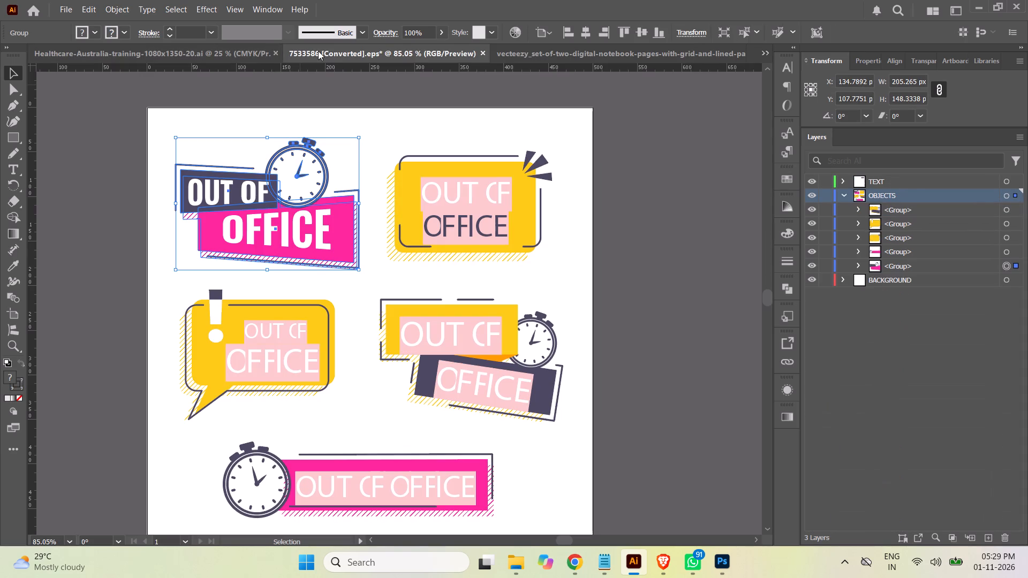
{"action": "left_click", "coordinate": [483, 54]}
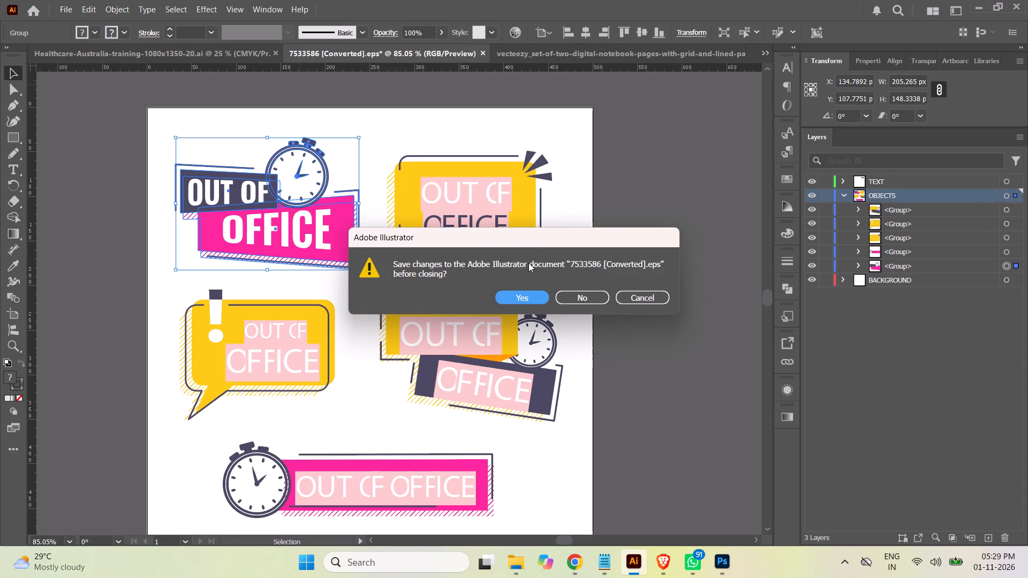
{"action": "left_click", "coordinate": [575, 298]}
Paste the copied line groups into the background copy 8 layer of Post-28 in the Healthcare-Australia training file.
{"action": "left_click", "coordinate": [194, 51]}
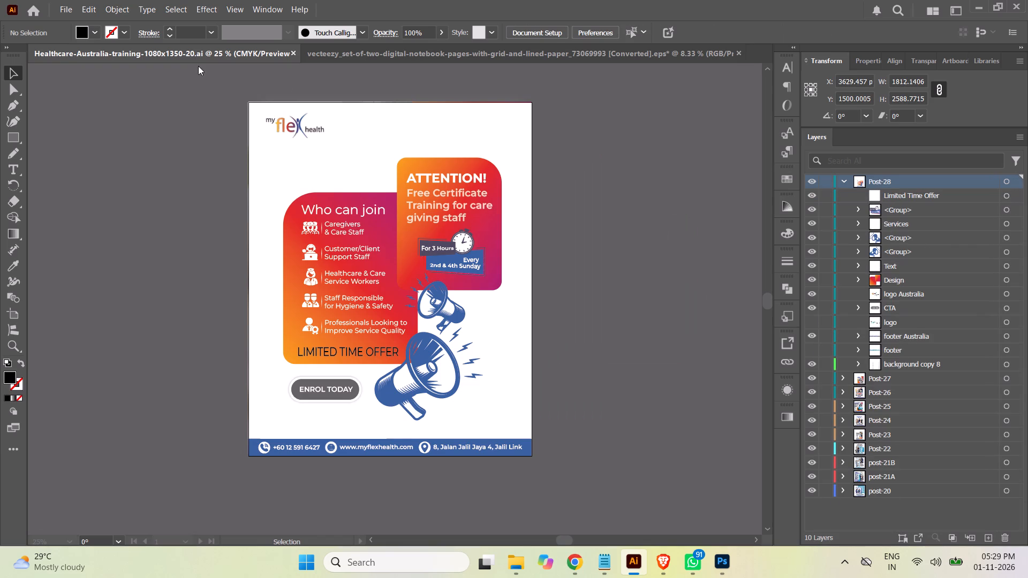
{"action": "left_click", "coordinate": [1004, 366]}
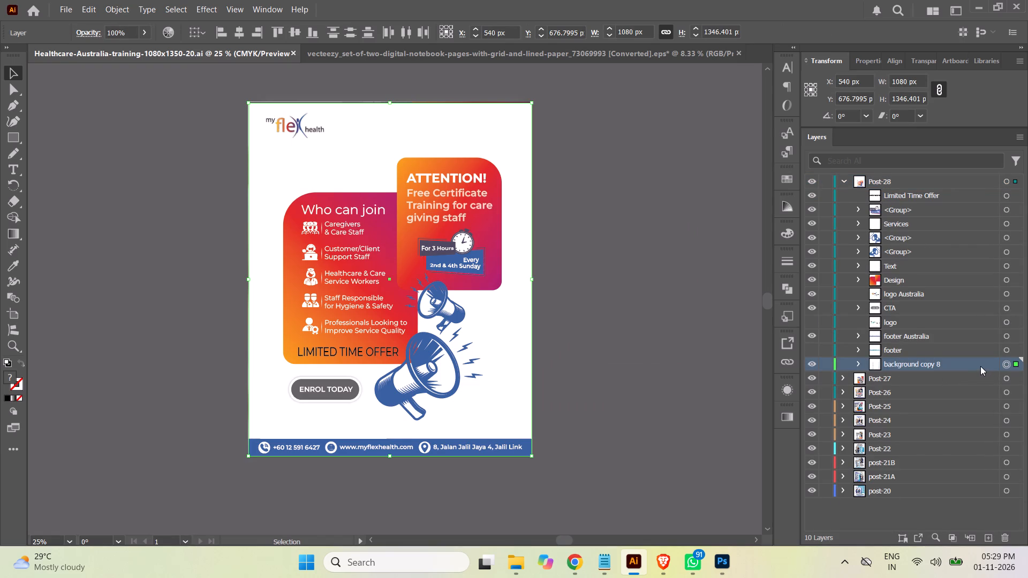
{"action": "key", "text": "ctrl+v"}
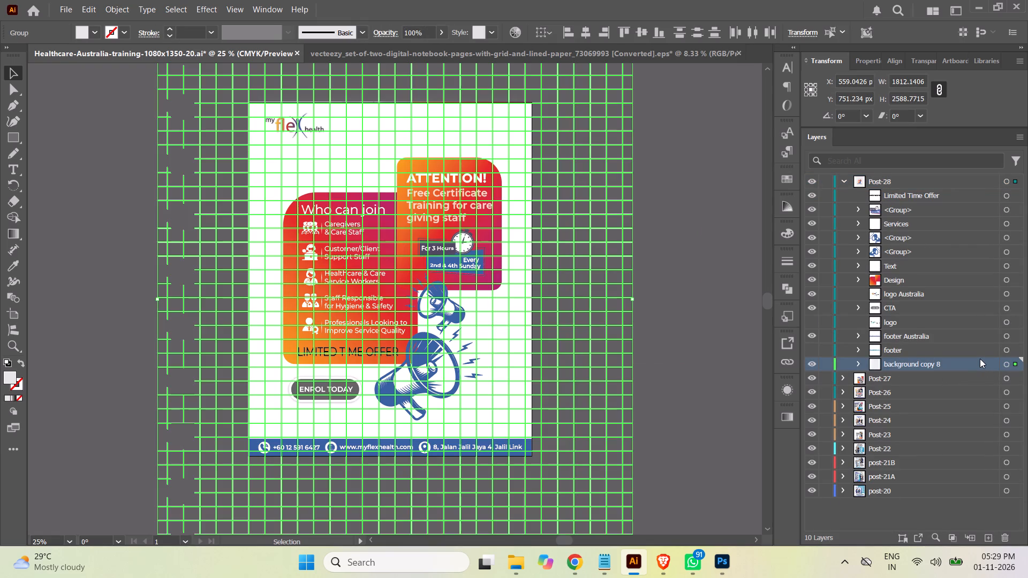
{"action": "left_click", "coordinate": [729, 314]}
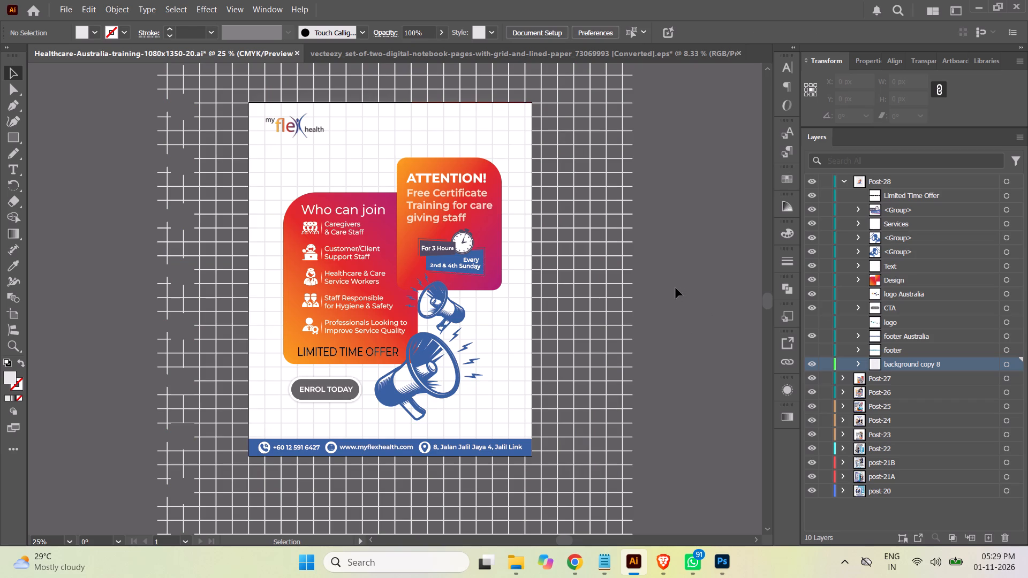
Examine how the pasted grid extends around the post and what background copy 8 and its H line-2 group contain.
{"action": "scroll", "coordinate": [676, 285], "scroll_direction": "up", "scroll_amount": 4}
{"action": "scroll", "coordinate": [676, 285], "scroll_direction": "down", "scroll_amount": 1}
{"action": "scroll", "coordinate": [676, 285], "scroll_direction": "up", "scroll_amount": 1}
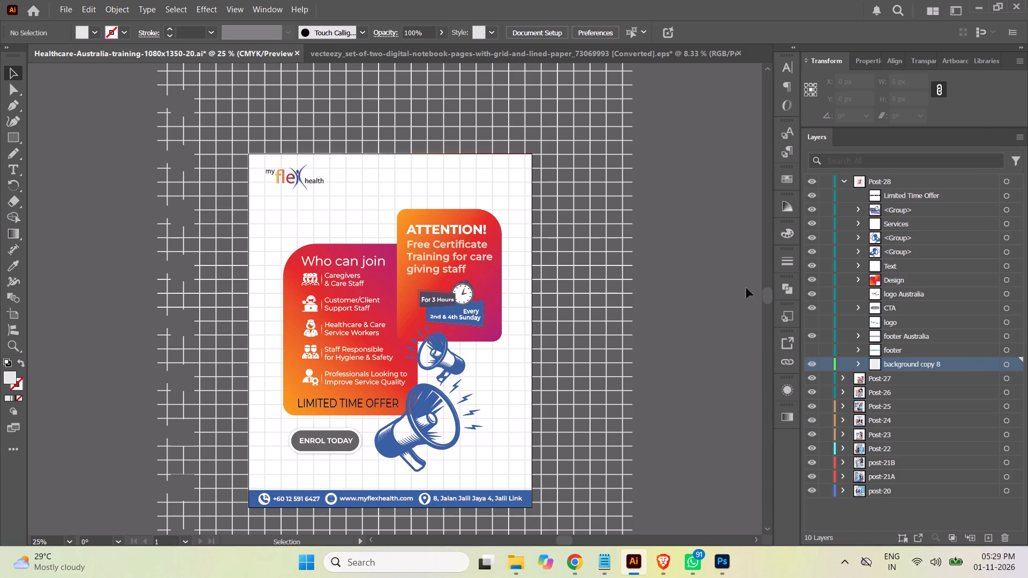
{"action": "scroll", "coordinate": [721, 291], "scroll_direction": "up", "scroll_amount": 3}
{"action": "scroll", "coordinate": [721, 291], "scroll_direction": "down", "scroll_amount": 1}
{"action": "scroll", "coordinate": [721, 291], "scroll_direction": "up", "scroll_amount": 1}
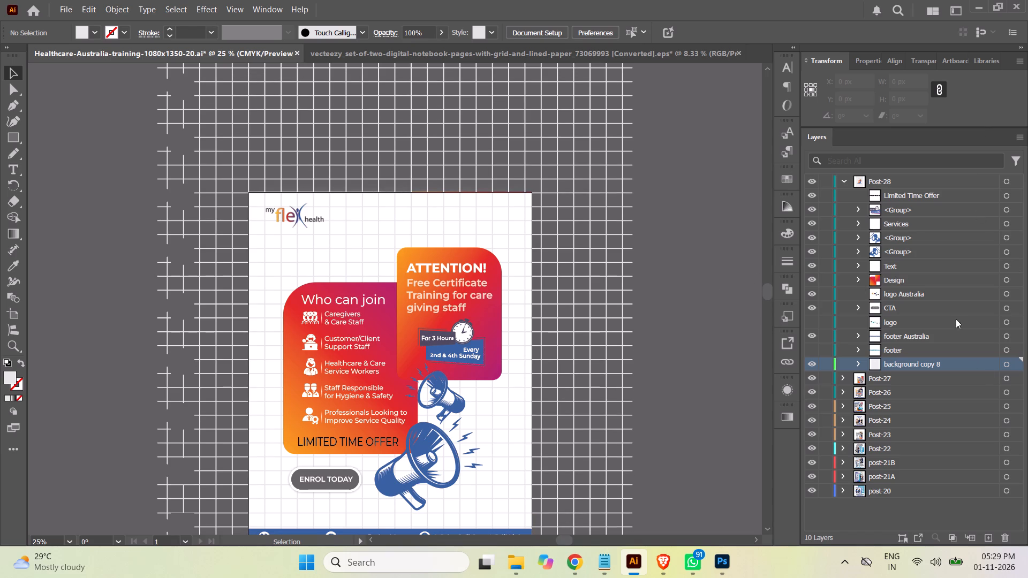
{"action": "left_click", "coordinate": [854, 364]}
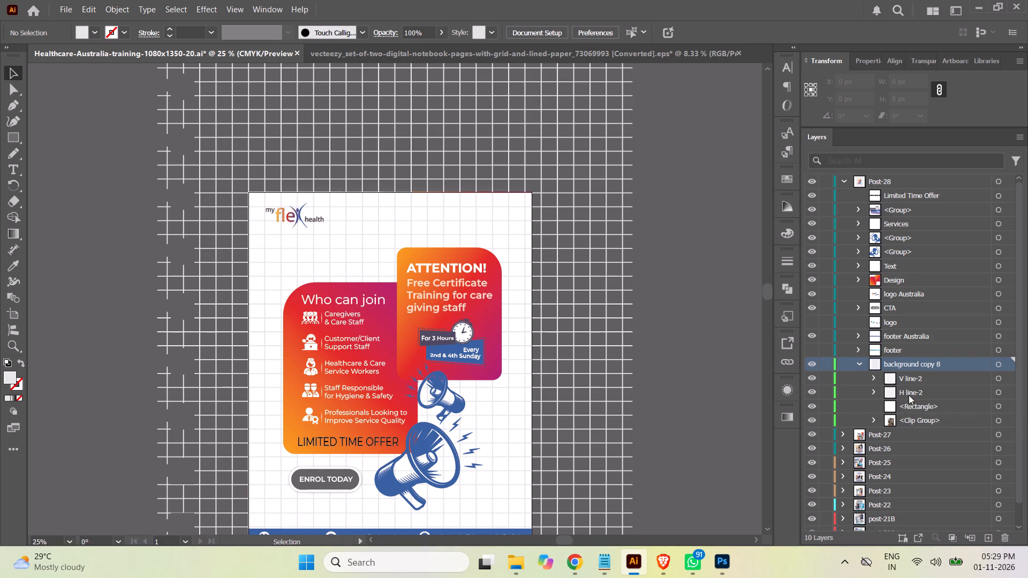
{"action": "left_click", "coordinate": [874, 394]}
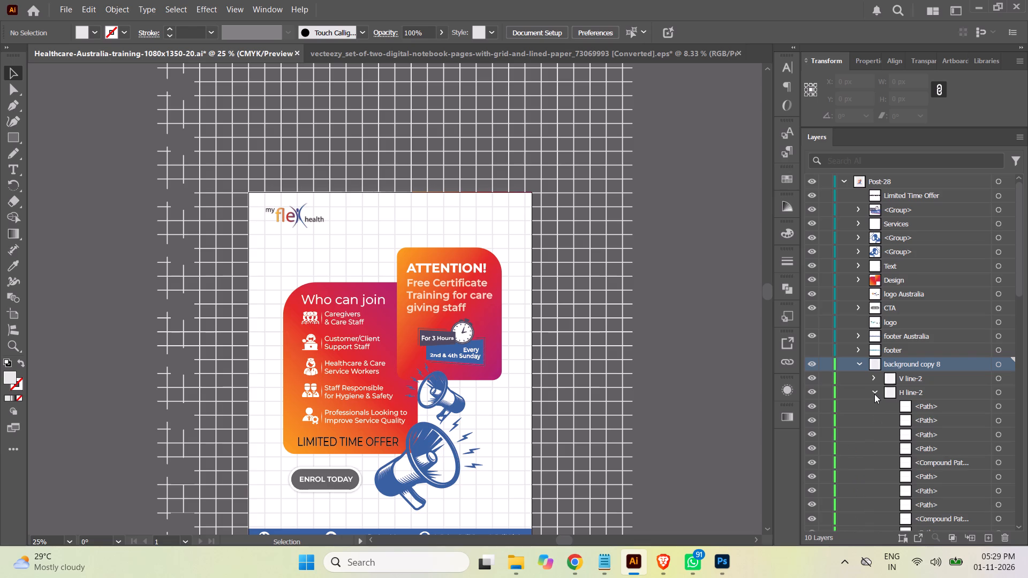
{"action": "key", "text": "ctrl+minus"}
{"action": "key", "text": "ctrl+minus"}
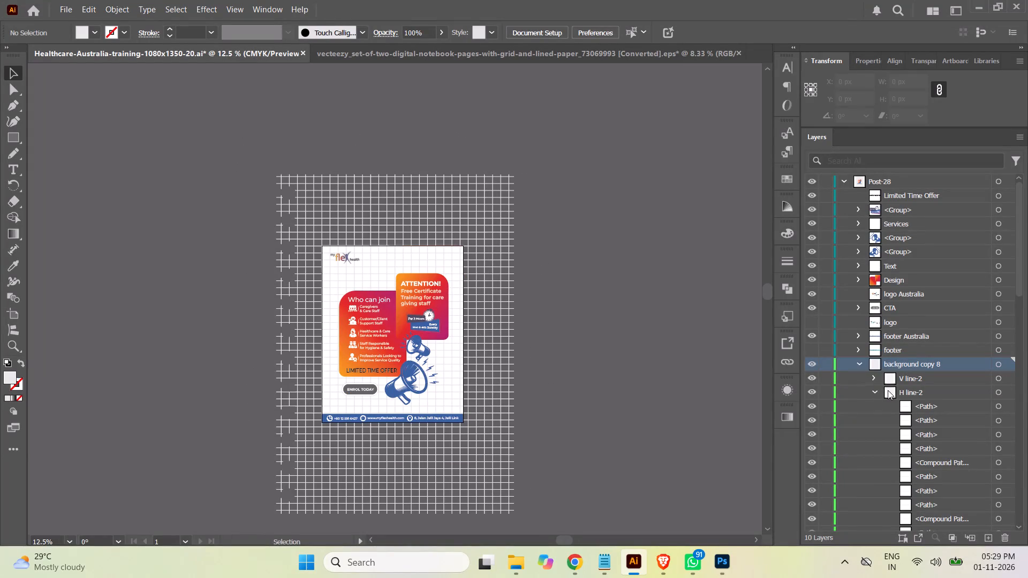
{"action": "left_click", "coordinate": [873, 392]}
{"action": "left_click", "coordinate": [943, 393]}
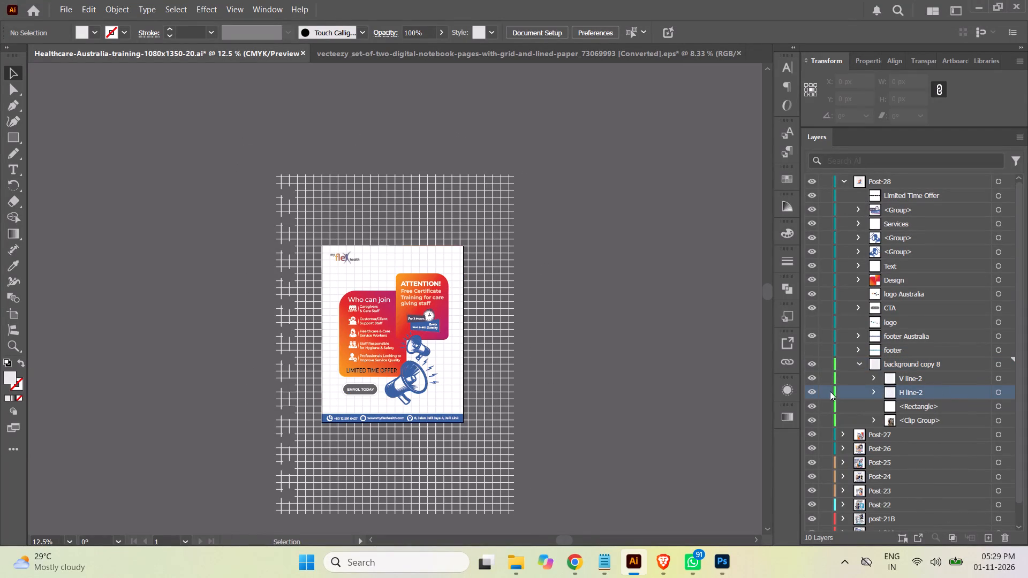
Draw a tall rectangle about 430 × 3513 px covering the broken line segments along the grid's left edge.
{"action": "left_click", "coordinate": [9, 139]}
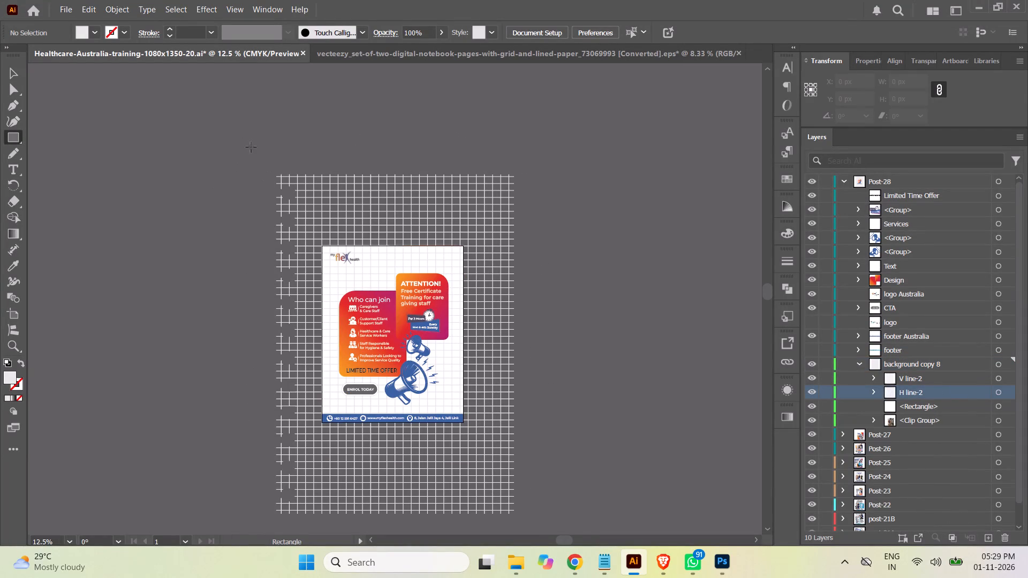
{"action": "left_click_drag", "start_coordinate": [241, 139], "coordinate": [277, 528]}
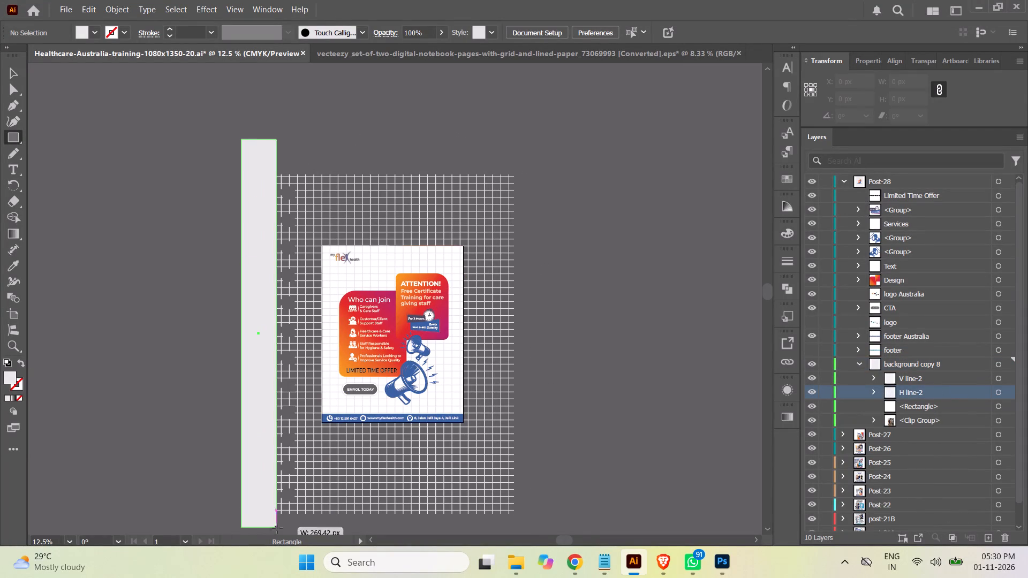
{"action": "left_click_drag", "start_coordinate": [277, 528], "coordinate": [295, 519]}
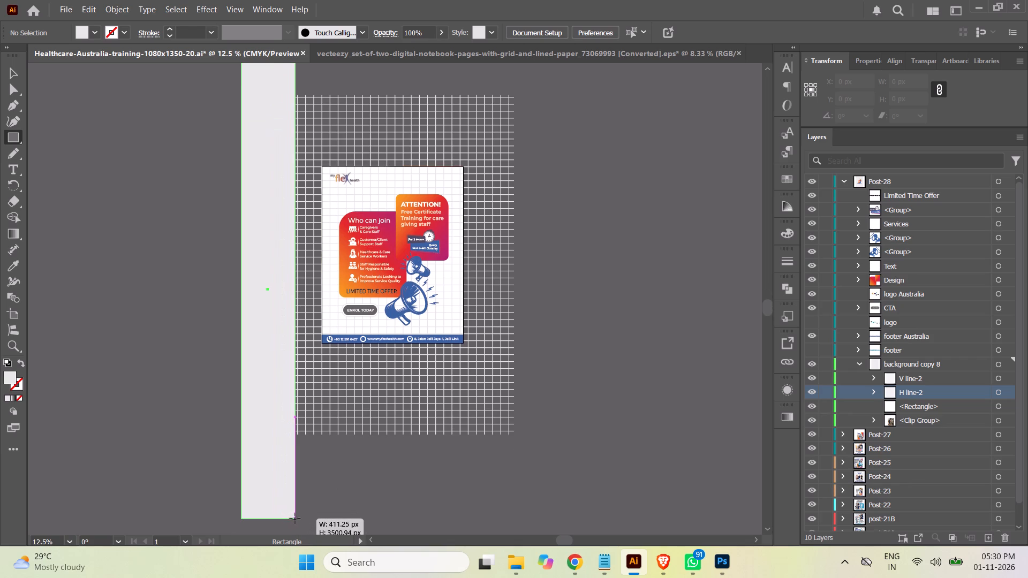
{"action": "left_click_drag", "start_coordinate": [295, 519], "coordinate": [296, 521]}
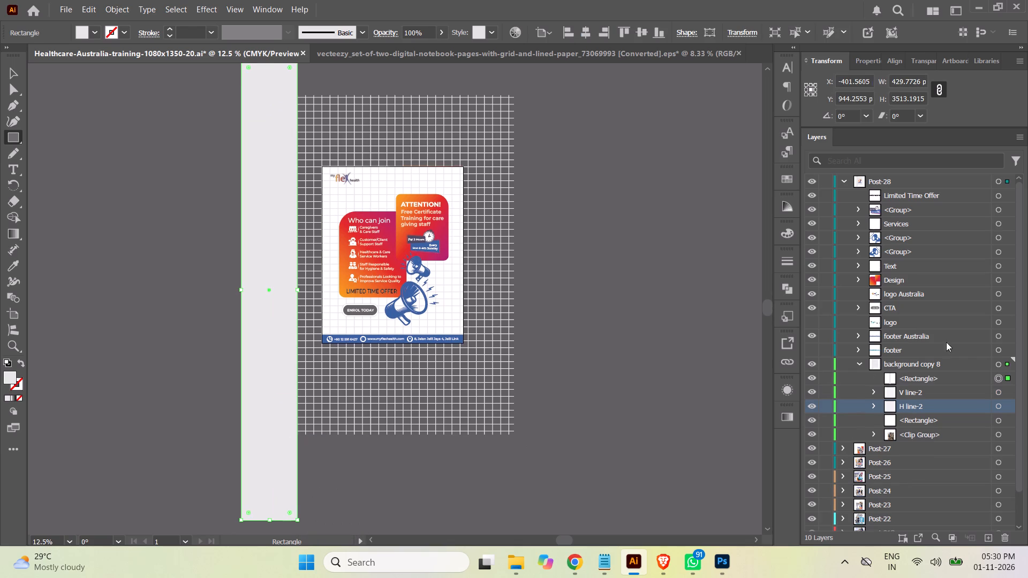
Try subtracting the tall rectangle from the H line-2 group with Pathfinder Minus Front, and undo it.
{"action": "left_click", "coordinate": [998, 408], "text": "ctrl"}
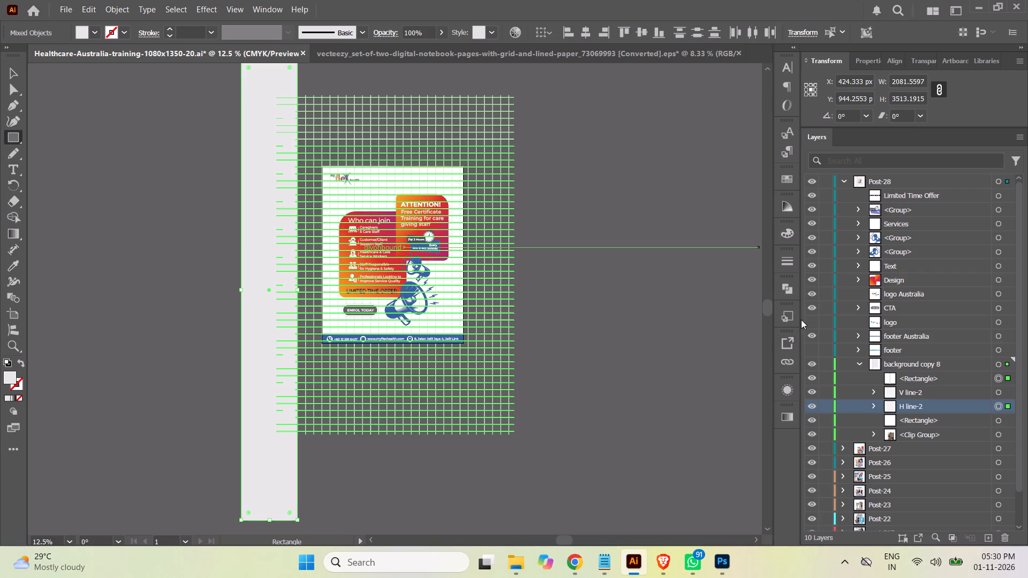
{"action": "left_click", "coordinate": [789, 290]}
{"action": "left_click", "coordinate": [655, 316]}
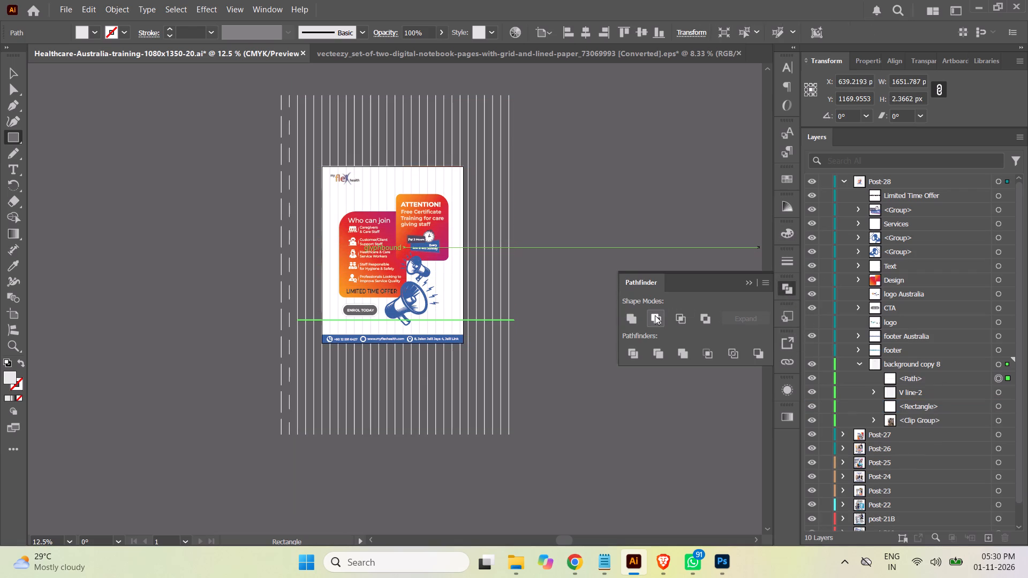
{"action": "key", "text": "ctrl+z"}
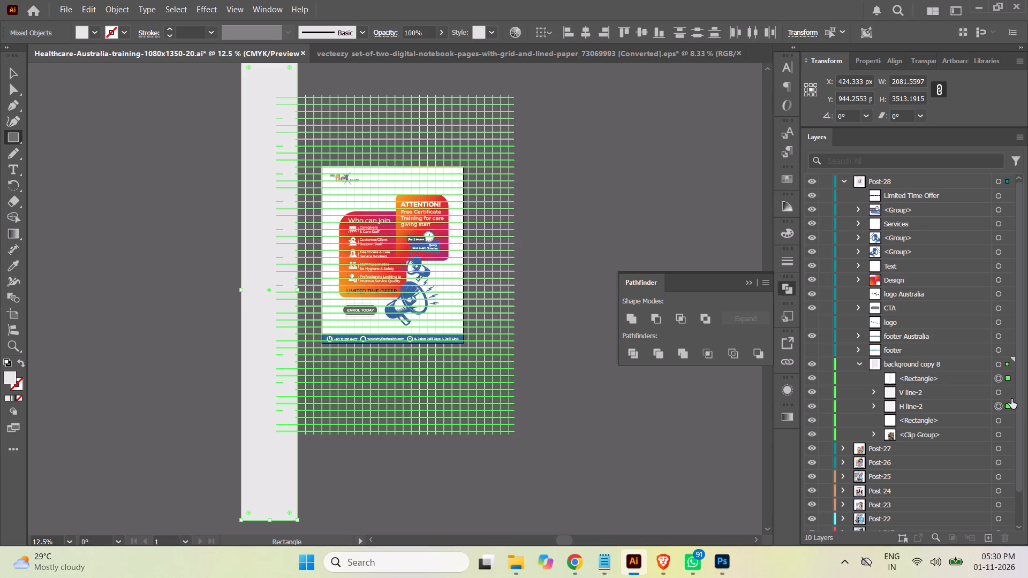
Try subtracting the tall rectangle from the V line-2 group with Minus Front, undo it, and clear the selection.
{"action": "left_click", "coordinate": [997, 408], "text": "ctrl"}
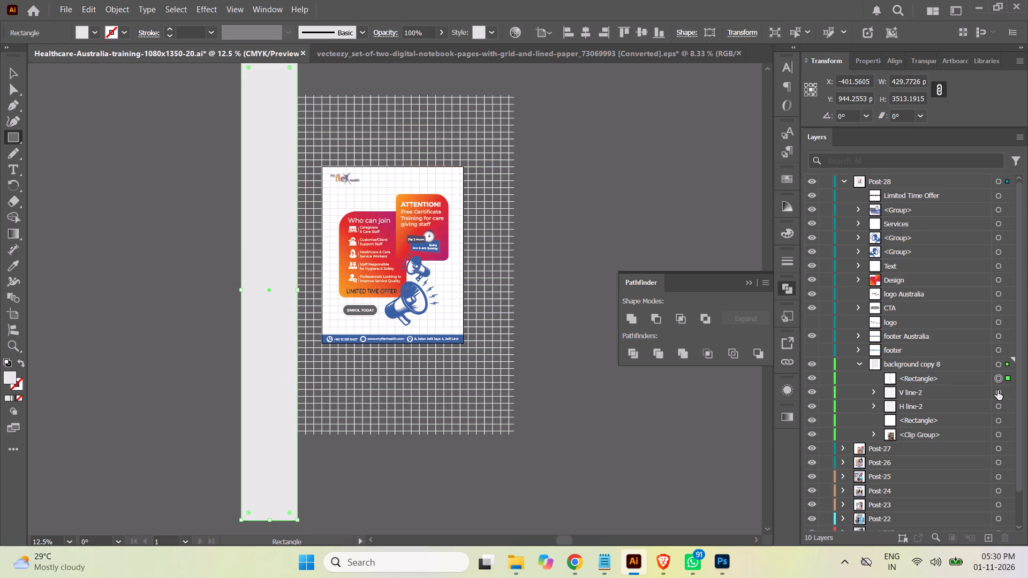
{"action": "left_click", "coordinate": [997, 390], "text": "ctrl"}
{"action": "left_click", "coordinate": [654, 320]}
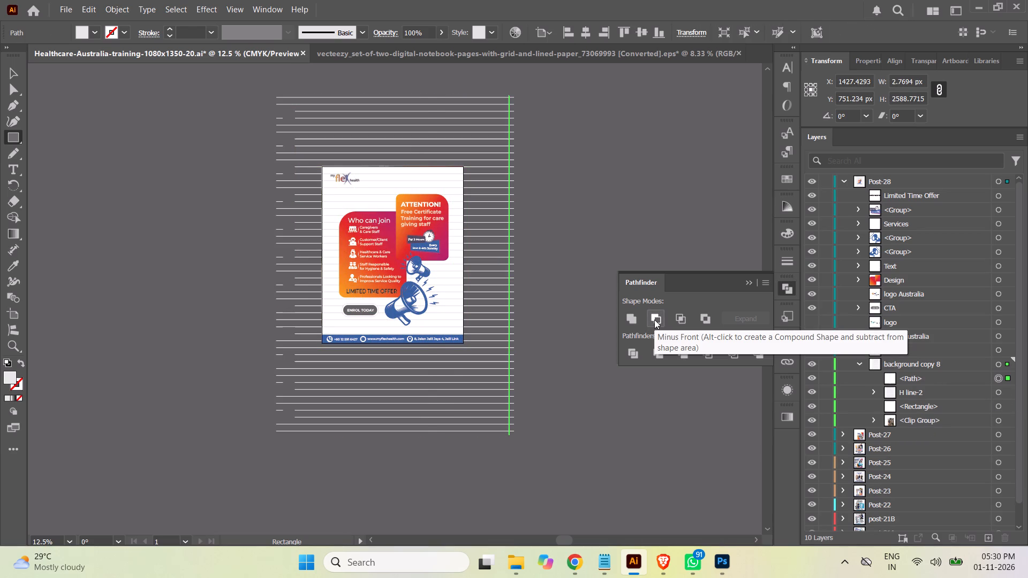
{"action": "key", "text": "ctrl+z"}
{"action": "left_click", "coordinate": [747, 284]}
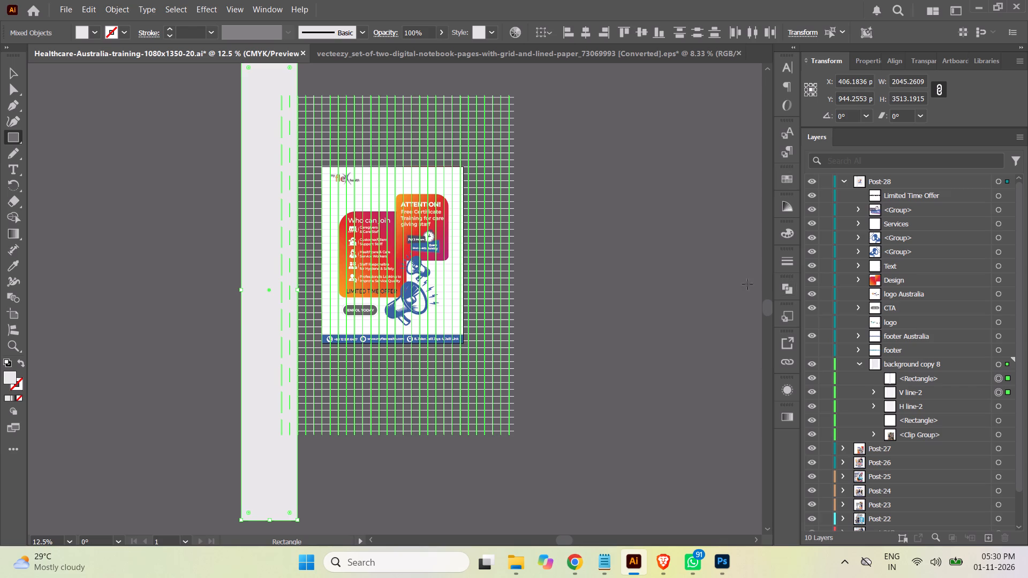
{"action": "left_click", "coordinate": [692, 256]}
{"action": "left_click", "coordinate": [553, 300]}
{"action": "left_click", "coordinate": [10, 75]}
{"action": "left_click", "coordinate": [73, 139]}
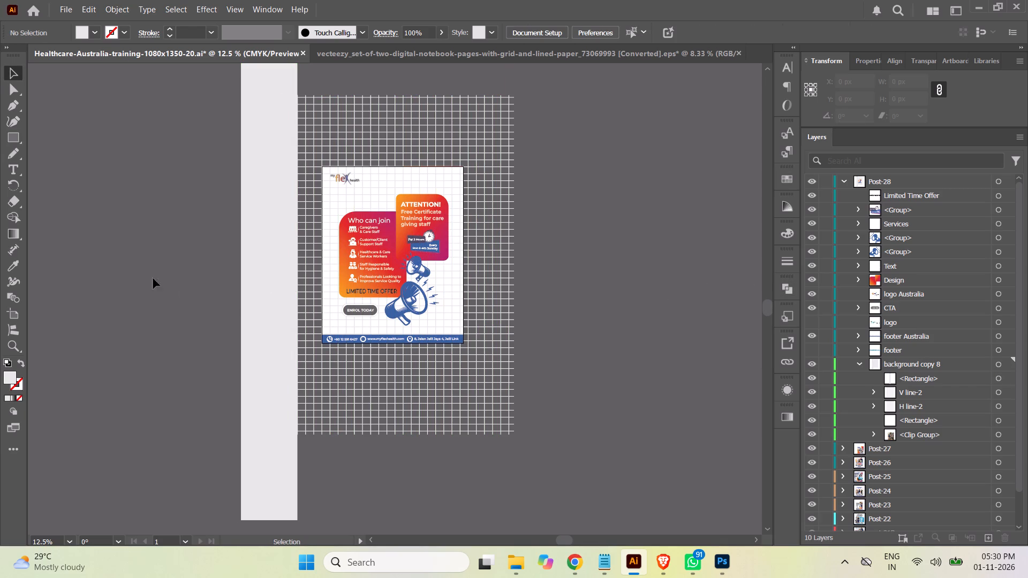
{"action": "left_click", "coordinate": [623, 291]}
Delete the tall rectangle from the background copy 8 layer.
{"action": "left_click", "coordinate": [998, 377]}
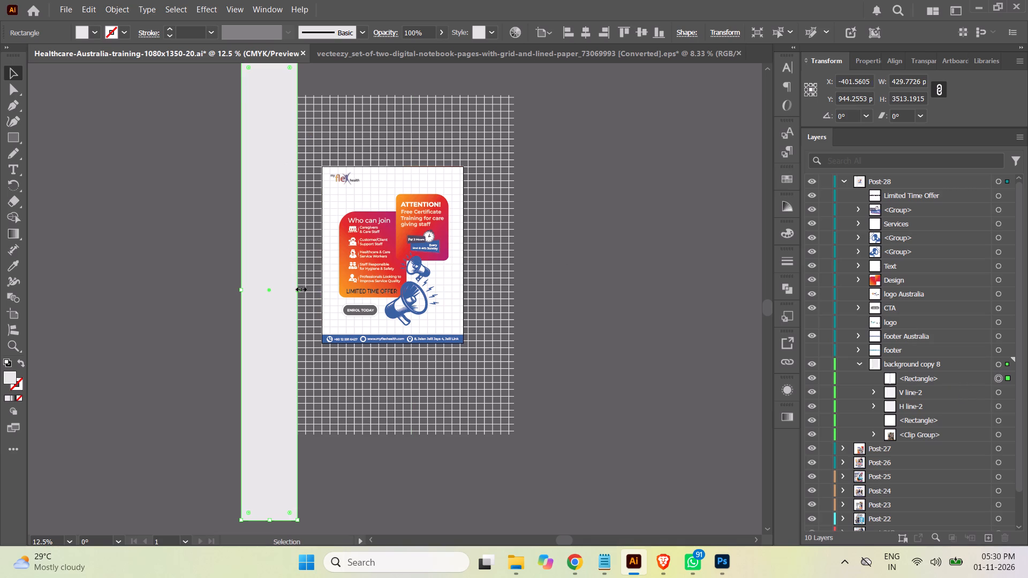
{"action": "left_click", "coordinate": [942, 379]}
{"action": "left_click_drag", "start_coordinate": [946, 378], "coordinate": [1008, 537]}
Delete the clip group at the bottom of the background copy 8 layer, checking its visibility first.
{"action": "left_click", "coordinate": [934, 392]}
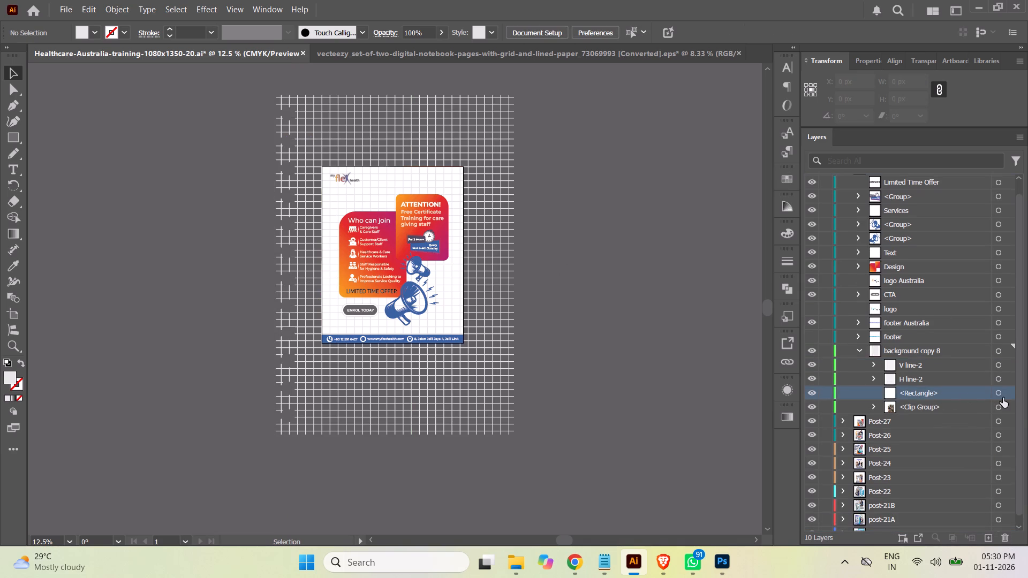
{"action": "left_click", "coordinate": [997, 394]}
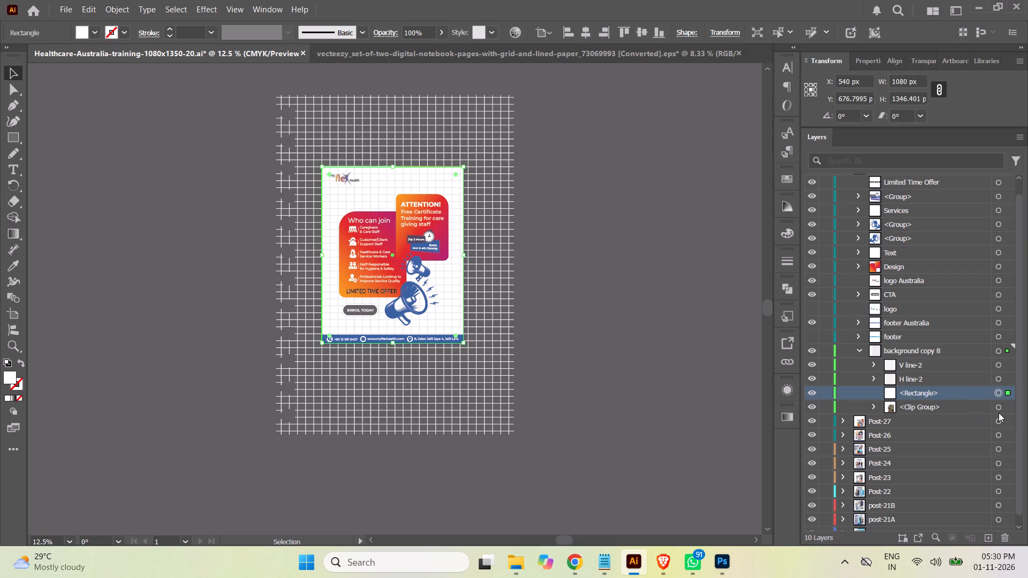
{"action": "left_click", "coordinate": [997, 407]}
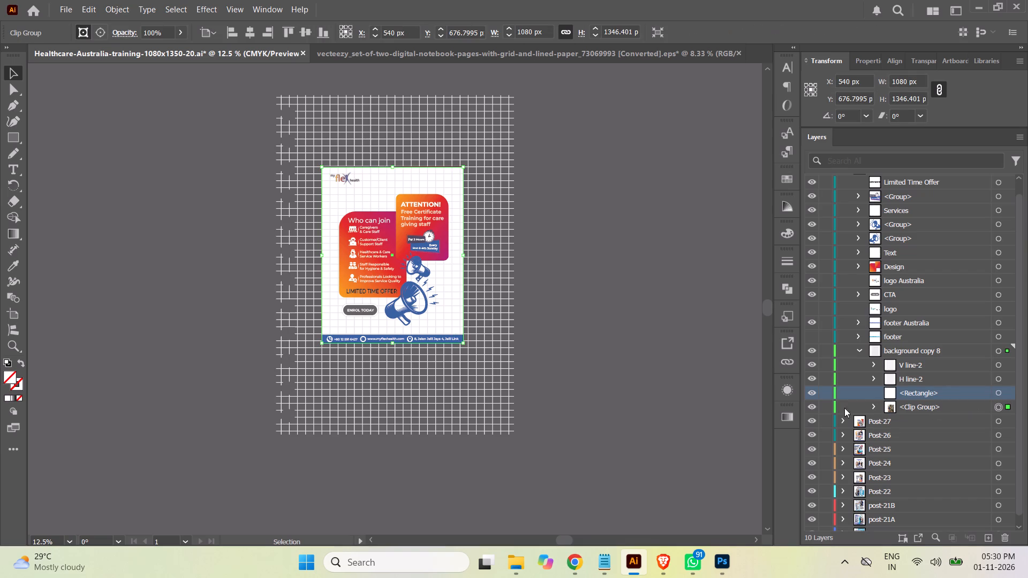
{"action": "left_click", "coordinate": [814, 407]}
{"action": "left_click", "coordinate": [814, 407]}
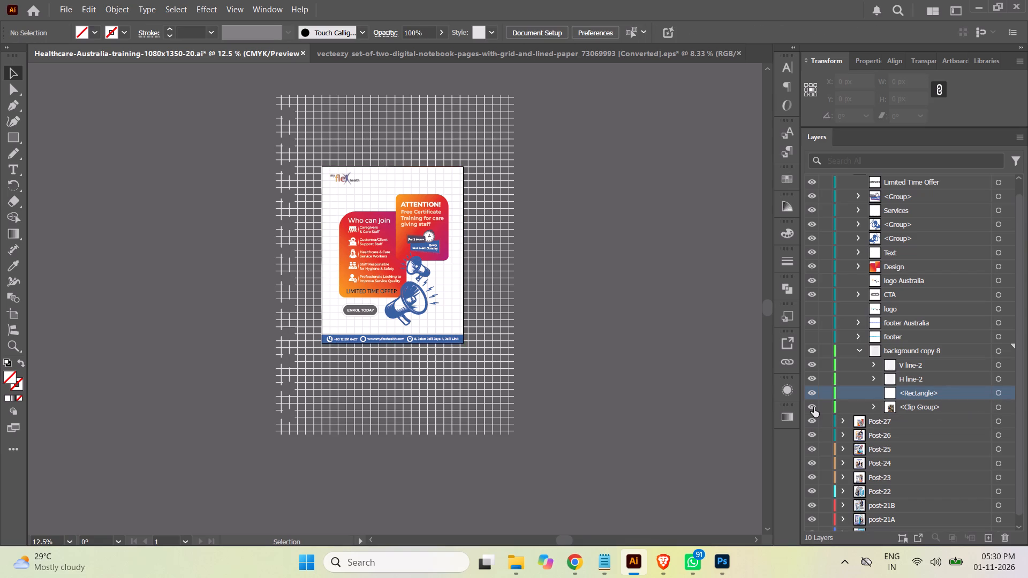
{"action": "left_click", "coordinate": [814, 407]}
{"action": "left_click", "coordinate": [814, 407]}
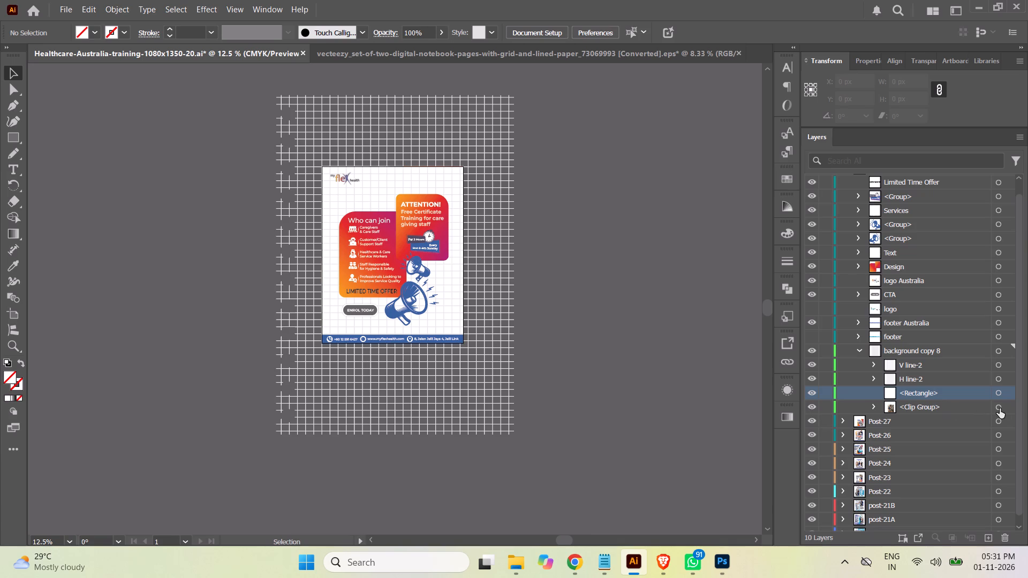
{"action": "left_click", "coordinate": [998, 407]}
{"action": "left_click", "coordinate": [924, 406]}
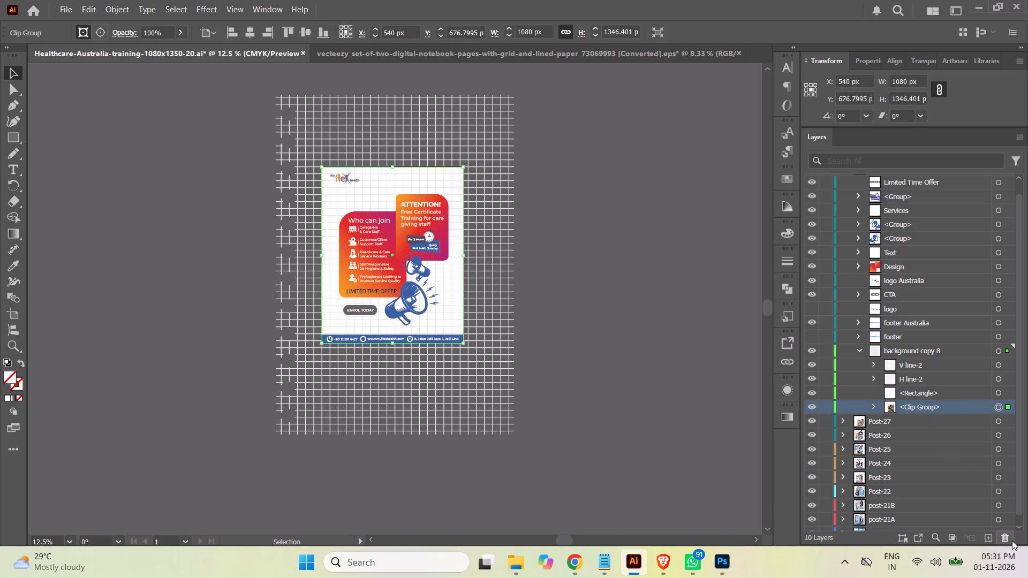
{"action": "left_click", "coordinate": [1001, 539]}
Duplicate the white background rectangle in background copy 8 and move the copy above the V line-2 group.
{"action": "left_click", "coordinate": [947, 398]}
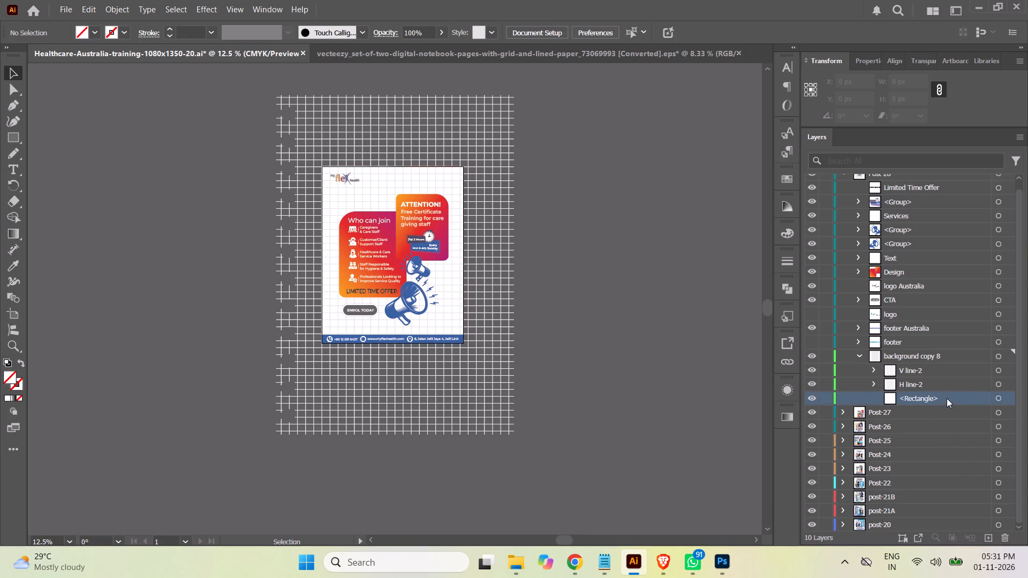
{"action": "left_click", "coordinate": [1000, 399]}
{"action": "left_click_drag", "start_coordinate": [955, 398], "coordinate": [993, 532]}
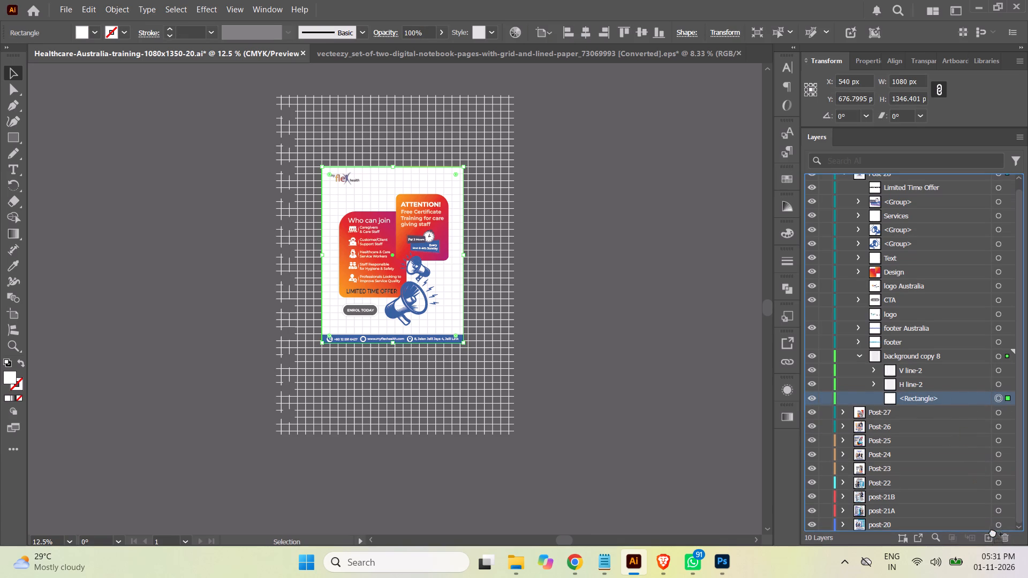
{"action": "left_click_drag", "start_coordinate": [993, 532], "coordinate": [990, 538]}
{"action": "left_click", "coordinate": [927, 399]}
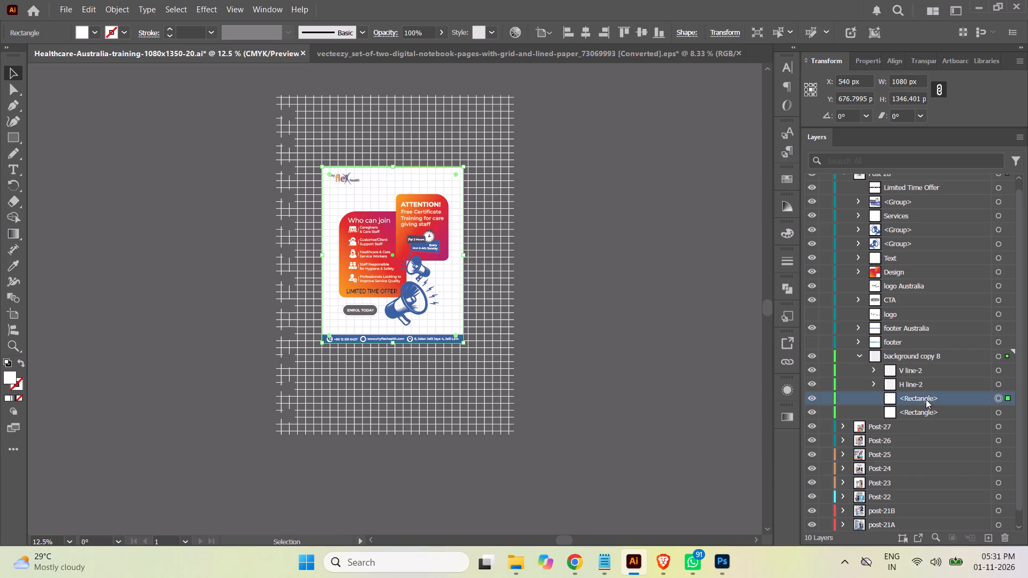
{"action": "left_click_drag", "start_coordinate": [926, 399], "coordinate": [926, 366]}
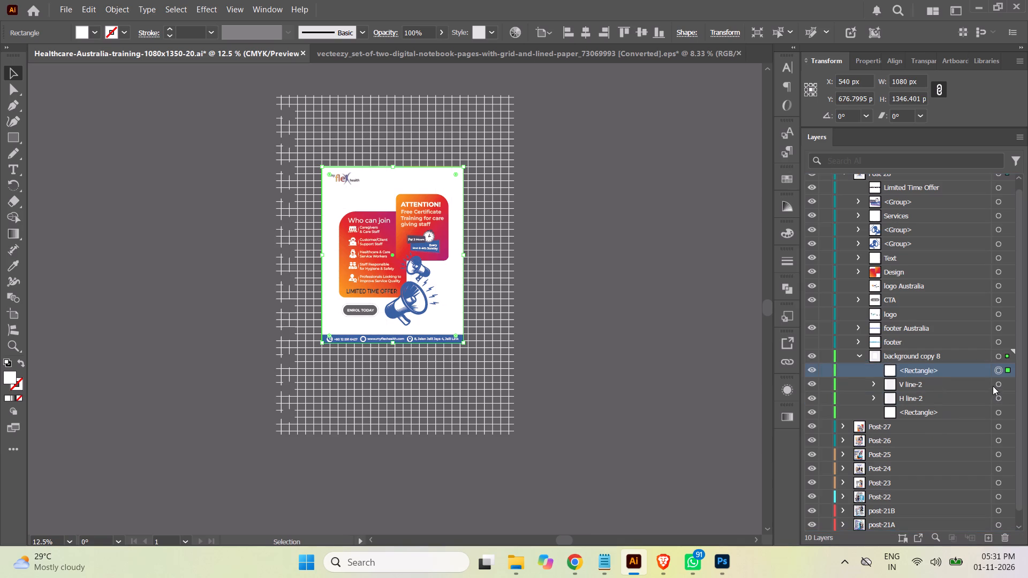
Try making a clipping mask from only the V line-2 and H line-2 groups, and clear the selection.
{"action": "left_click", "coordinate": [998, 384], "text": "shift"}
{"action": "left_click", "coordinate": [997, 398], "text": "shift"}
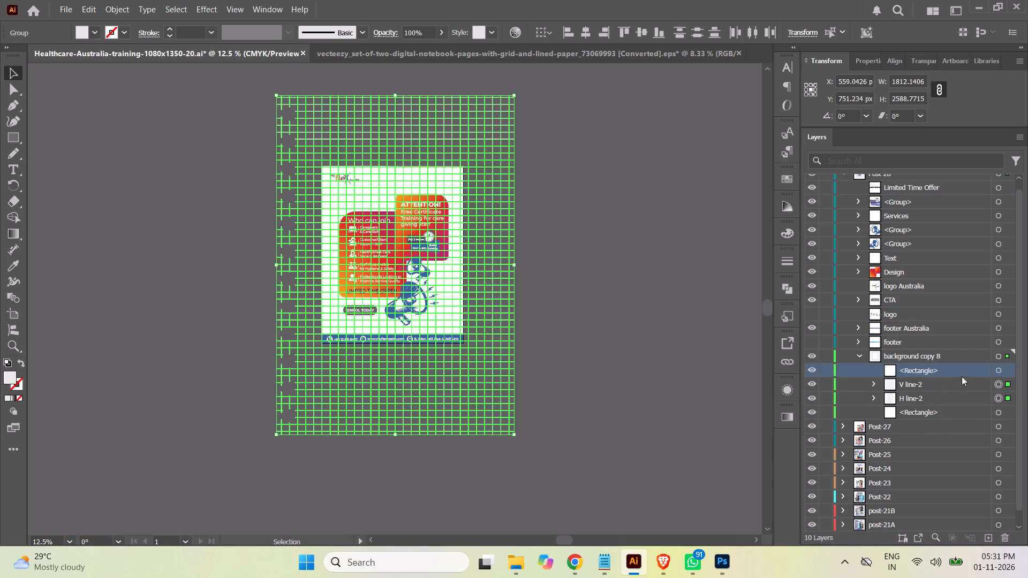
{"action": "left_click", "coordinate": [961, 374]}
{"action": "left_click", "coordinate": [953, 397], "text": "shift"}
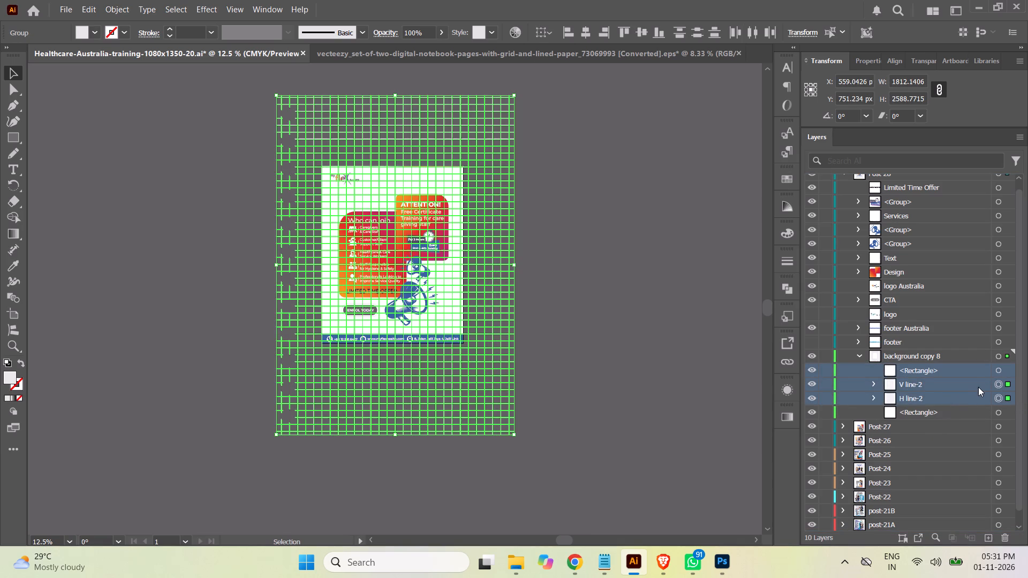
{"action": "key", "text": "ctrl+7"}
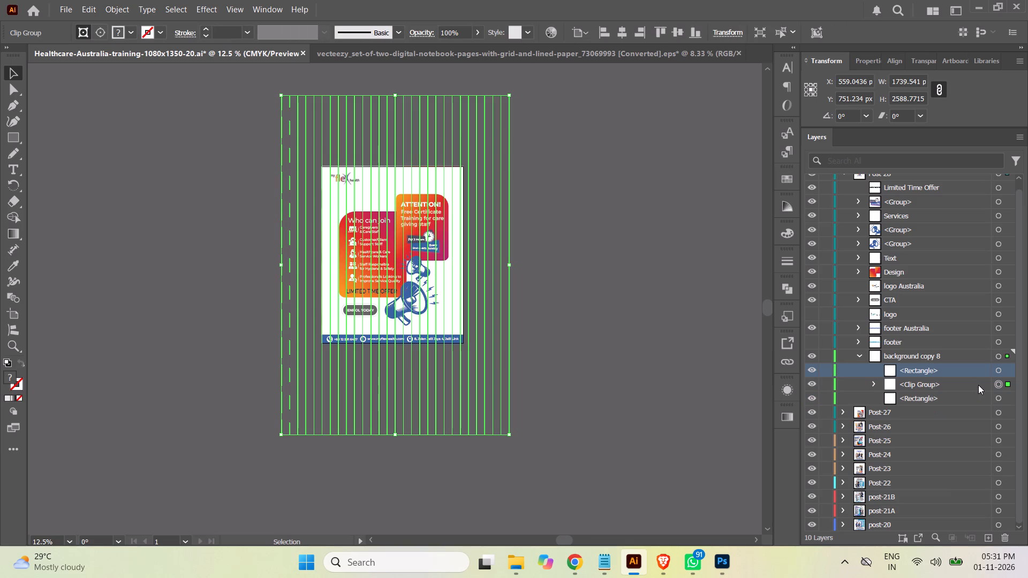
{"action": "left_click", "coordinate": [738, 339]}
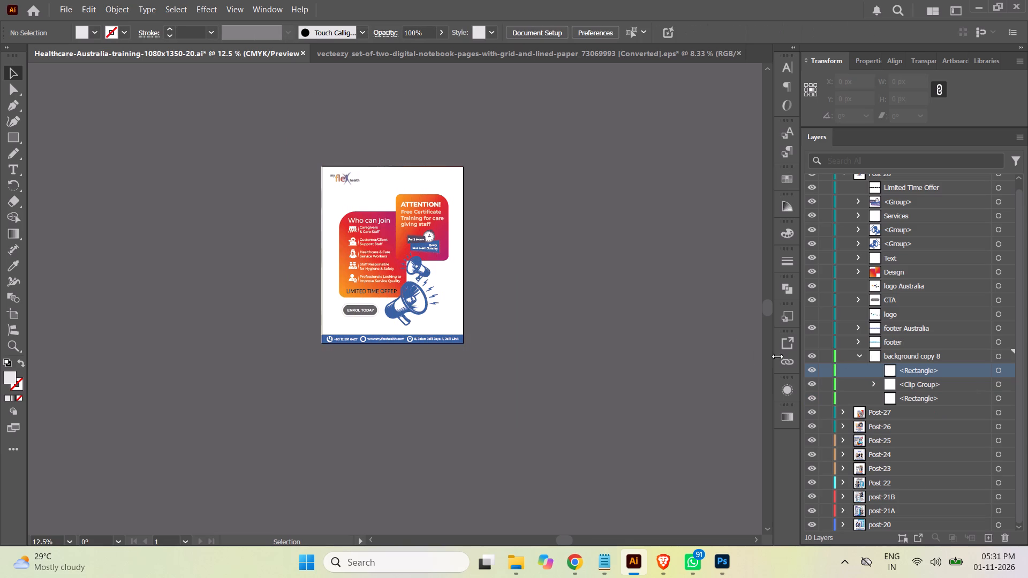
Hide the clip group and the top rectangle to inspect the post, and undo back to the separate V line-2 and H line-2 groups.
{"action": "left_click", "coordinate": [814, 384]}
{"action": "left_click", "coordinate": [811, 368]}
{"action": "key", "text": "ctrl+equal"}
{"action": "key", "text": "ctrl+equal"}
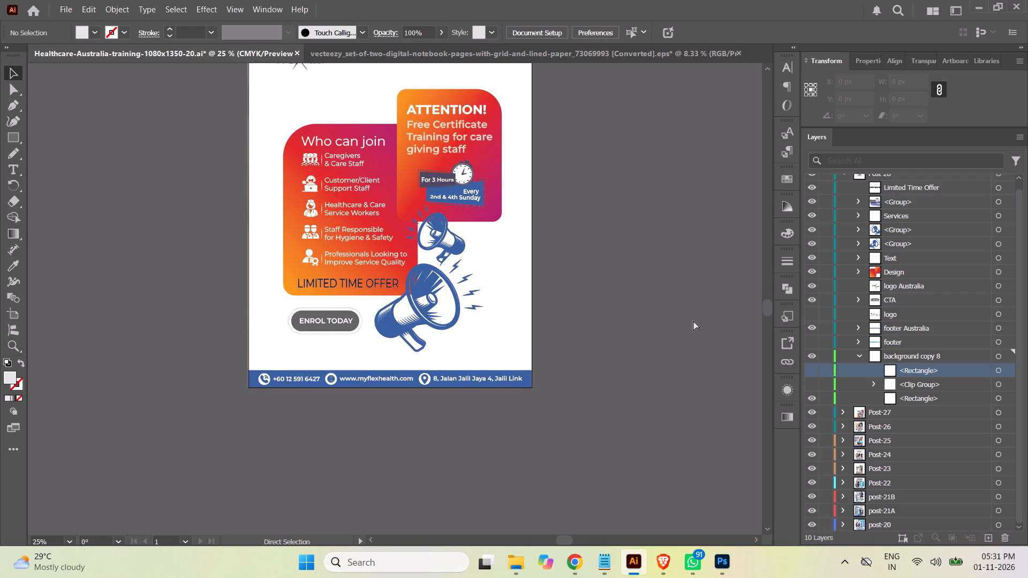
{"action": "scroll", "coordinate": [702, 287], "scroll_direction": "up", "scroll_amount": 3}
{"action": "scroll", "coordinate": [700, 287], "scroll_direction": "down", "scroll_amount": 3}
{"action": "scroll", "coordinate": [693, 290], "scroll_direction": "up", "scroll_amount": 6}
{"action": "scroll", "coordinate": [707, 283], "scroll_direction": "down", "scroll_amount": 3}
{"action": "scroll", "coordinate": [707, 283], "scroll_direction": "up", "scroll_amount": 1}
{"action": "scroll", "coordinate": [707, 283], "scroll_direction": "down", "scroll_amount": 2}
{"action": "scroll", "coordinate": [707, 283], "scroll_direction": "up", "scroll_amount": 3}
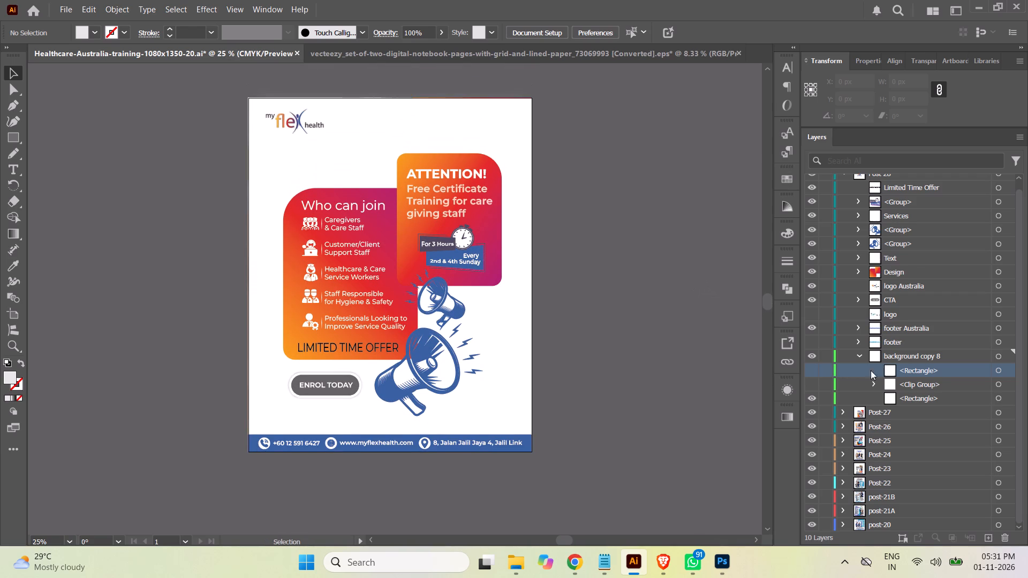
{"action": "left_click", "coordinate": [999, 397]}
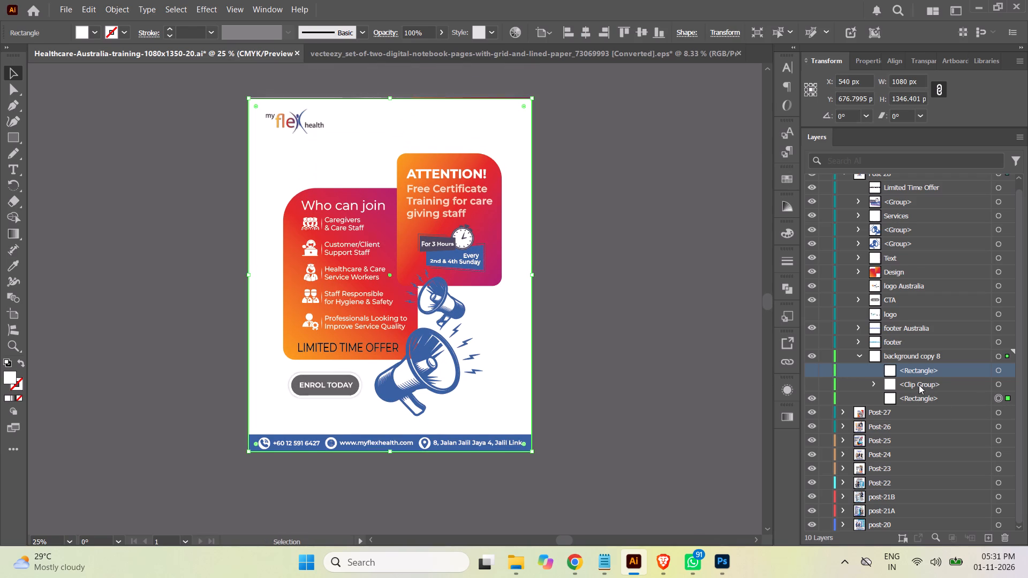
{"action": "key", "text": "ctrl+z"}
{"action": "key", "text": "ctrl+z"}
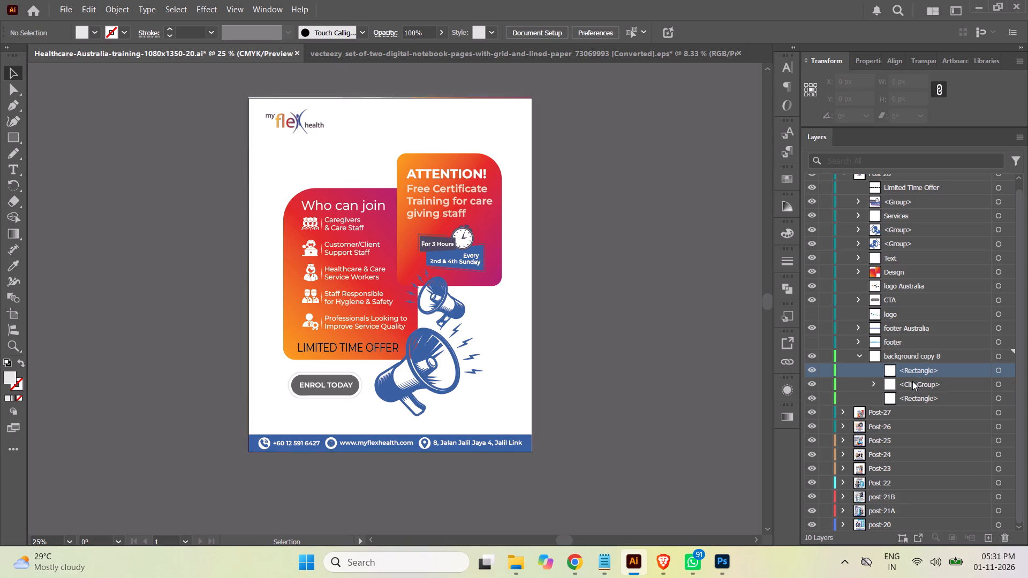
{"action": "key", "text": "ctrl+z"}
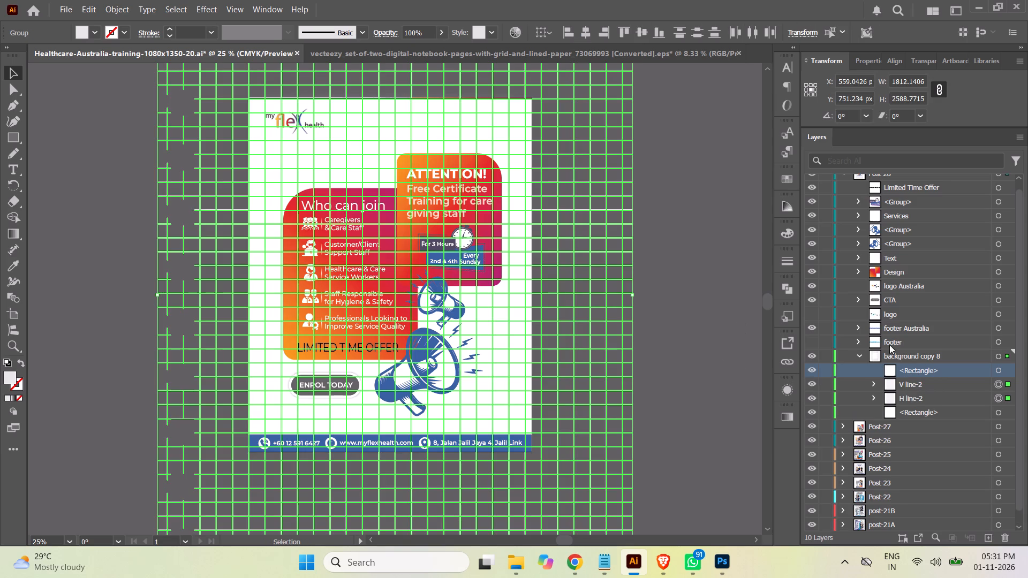
Scale the V line-2 and H line-2 groups together proportionally about their centre to about 1374 × 1963 px.
{"action": "left_click", "coordinate": [999, 386]}
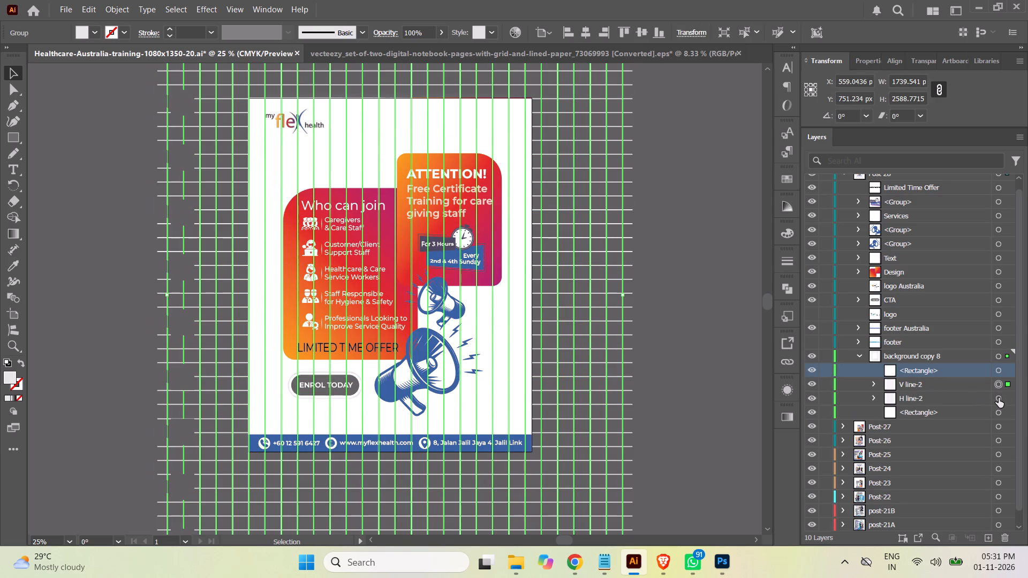
{"action": "left_click", "coordinate": [999, 399], "text": "shift"}
{"action": "left_click", "coordinate": [953, 386]}
{"action": "left_click", "coordinate": [949, 401], "text": "shift"}
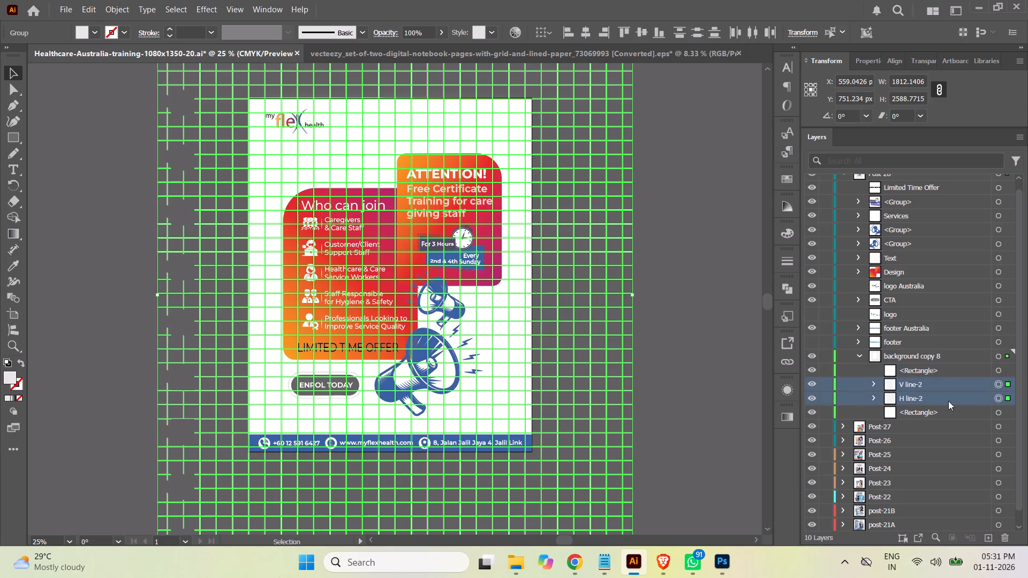
{"action": "scroll", "coordinate": [744, 319], "scroll_direction": "up", "scroll_amount": 4}
{"action": "scroll", "coordinate": [744, 319], "scroll_direction": "down", "scroll_amount": 5}
{"action": "scroll", "coordinate": [744, 319], "scroll_direction": "up", "scroll_amount": 5}
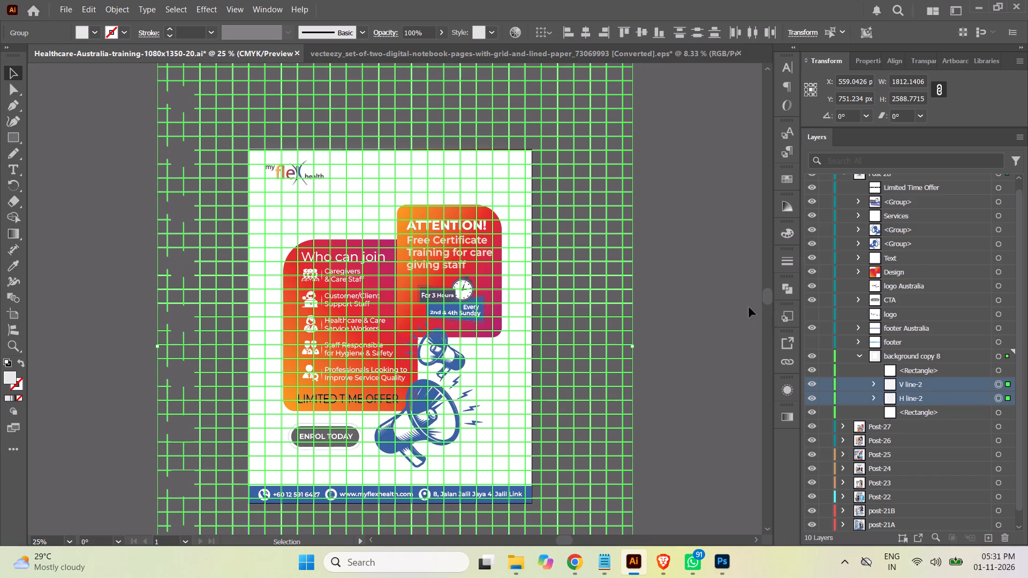
{"action": "scroll", "coordinate": [751, 307], "scroll_direction": "up", "scroll_amount": 8}
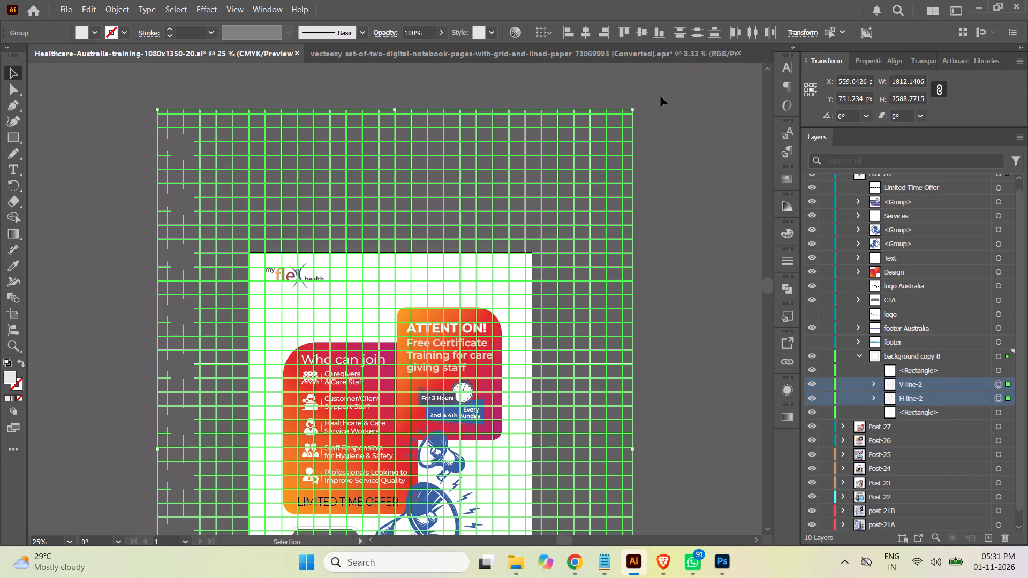
{"action": "left_click_drag", "start_coordinate": [632, 109], "coordinate": [631, 123], "text": "alt+shift"}
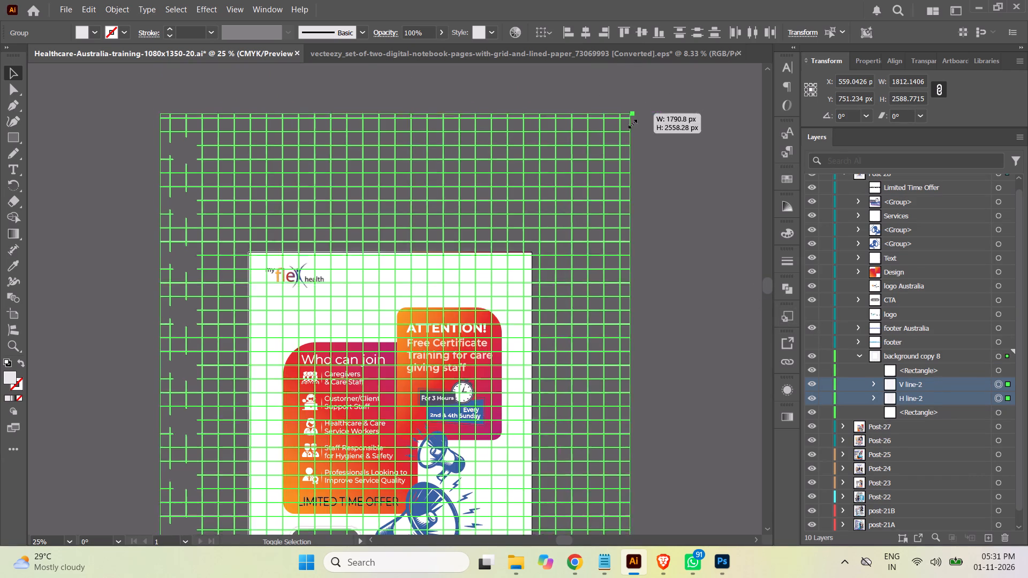
{"action": "left_click_drag", "start_coordinate": [631, 123], "coordinate": [599, 192], "text": "alt+shift"}
{"action": "scroll", "coordinate": [704, 215], "scroll_direction": "down", "scroll_amount": 1}
{"action": "scroll", "coordinate": [702, 214], "scroll_direction": "up", "scroll_amount": 4}
{"action": "scroll", "coordinate": [698, 211], "scroll_direction": "down", "scroll_amount": 6}
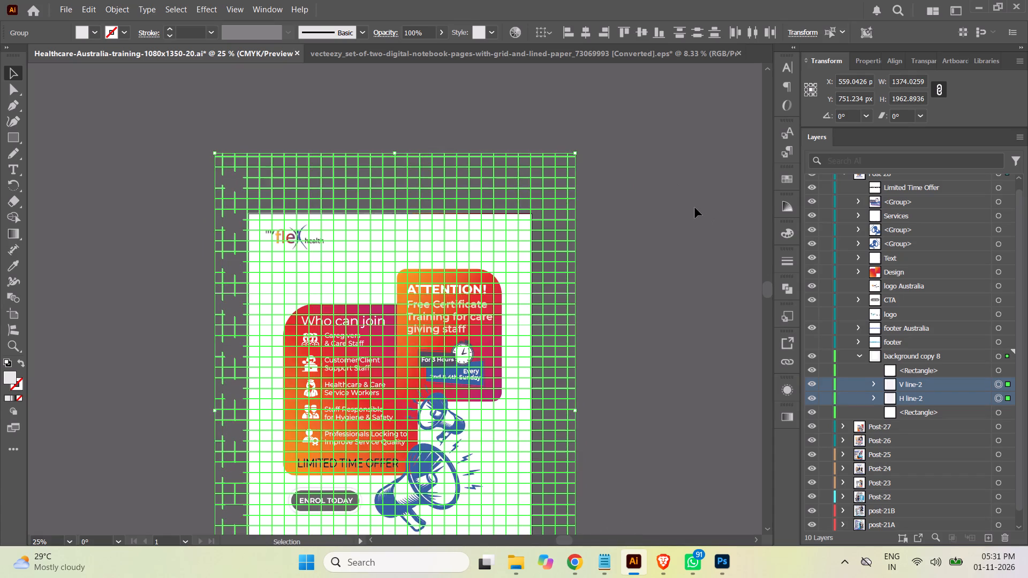
{"action": "scroll", "coordinate": [696, 208], "scroll_direction": "down", "scroll_amount": 11}
{"action": "scroll", "coordinate": [694, 205], "scroll_direction": "up", "scroll_amount": 2}
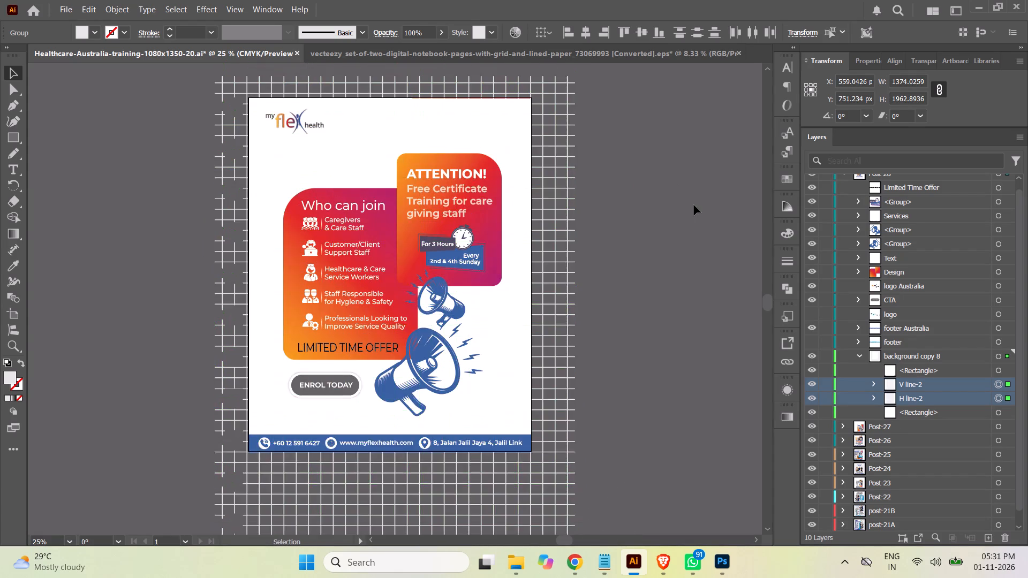
{"action": "scroll", "coordinate": [694, 205], "scroll_direction": "up", "scroll_amount": 2}
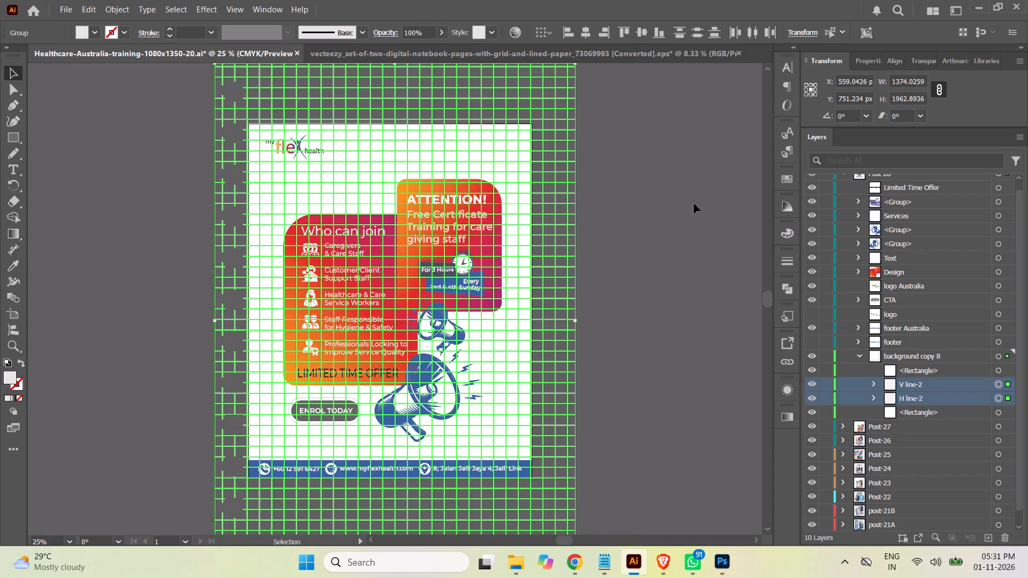
Make a clipping mask on the V line-2 group using the duplicate rectangle above it.
{"action": "left_click", "coordinate": [1000, 386]}
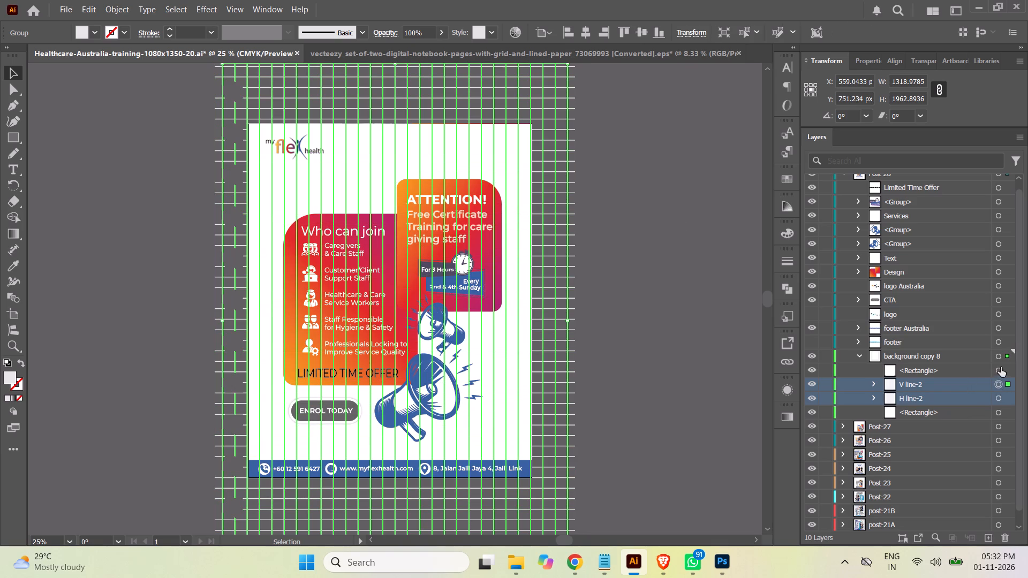
{"action": "left_click", "coordinate": [999, 371], "text": "shift"}
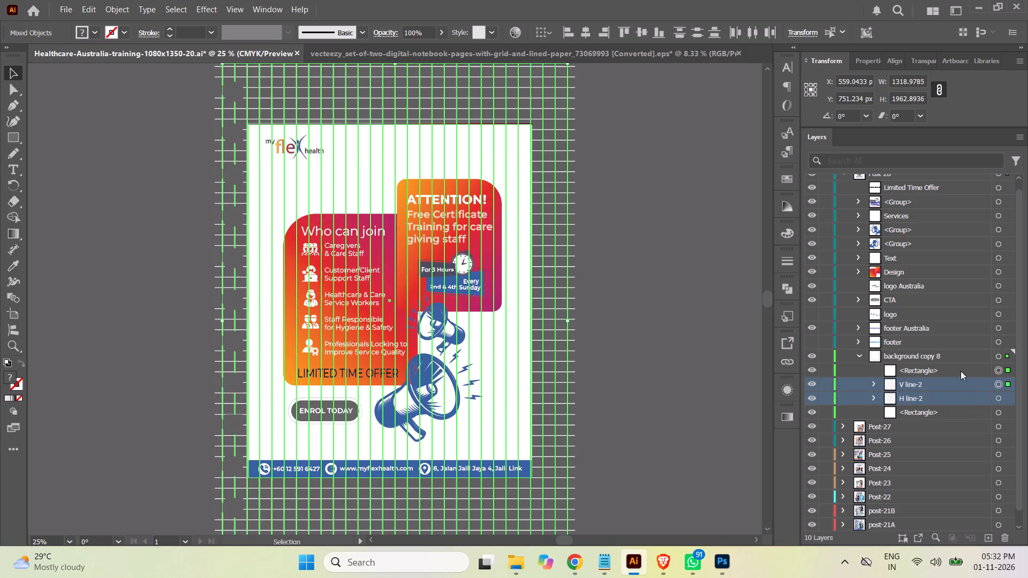
{"action": "left_click", "coordinate": [961, 371], "text": "shift"}
{"action": "left_click", "coordinate": [965, 386]}
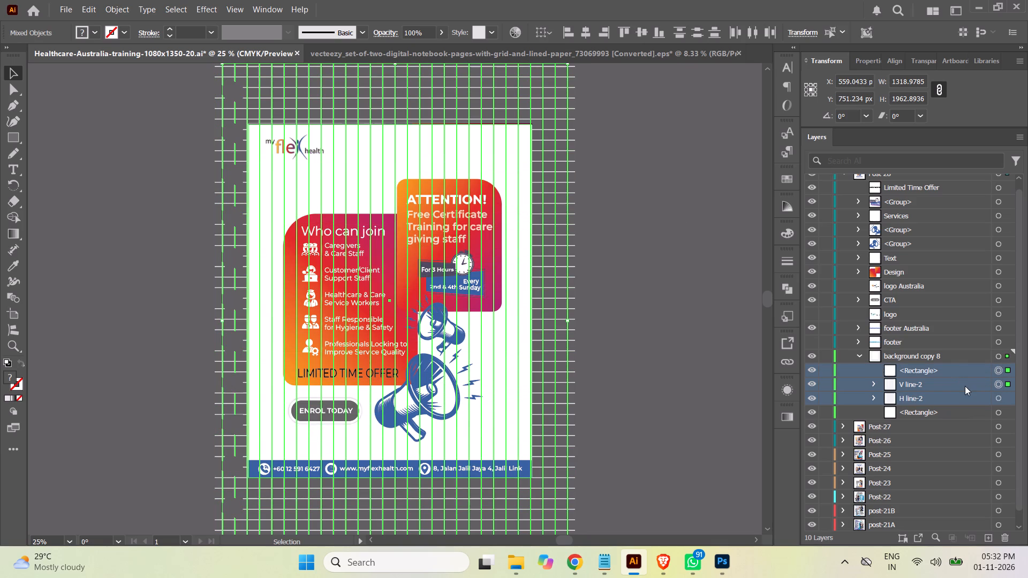
{"action": "left_click", "coordinate": [963, 373], "text": "shift"}
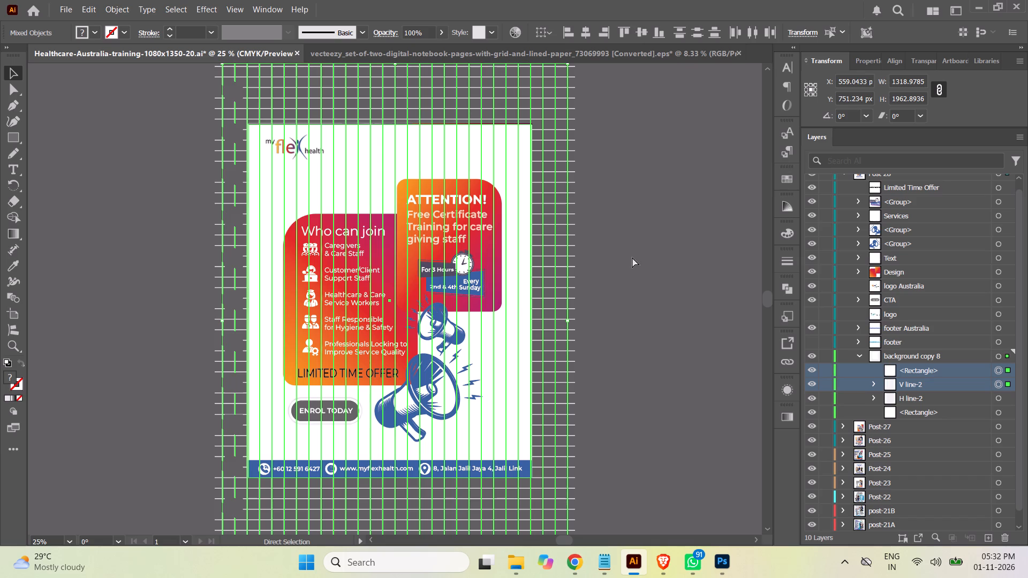
{"action": "key", "text": "ctrl+7"}
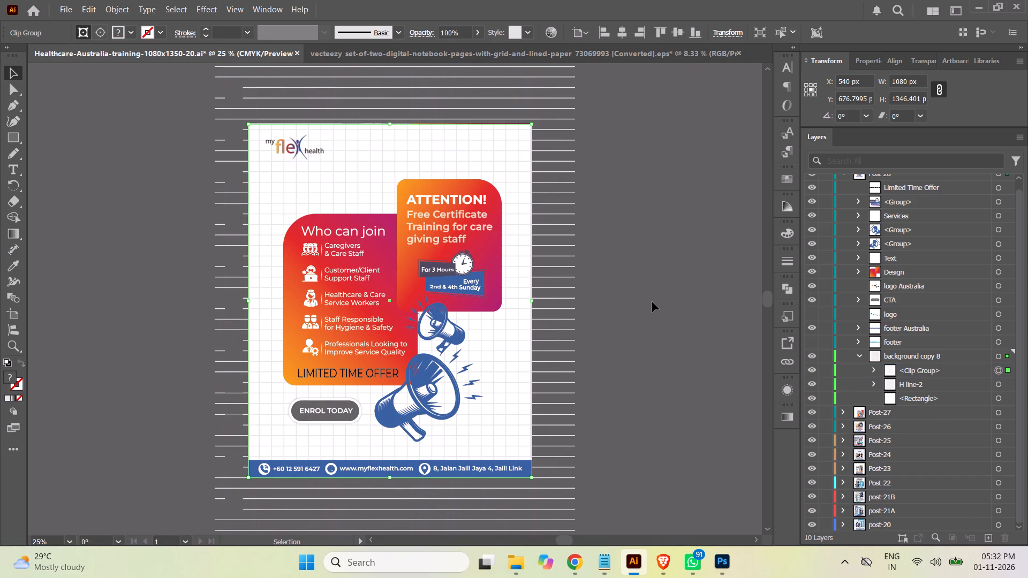
Move the H line-2 group into the clip group, directly above the V line-2 group, and clear the selection.
{"action": "left_click", "coordinate": [872, 371]}
{"action": "left_click", "coordinate": [921, 412]}
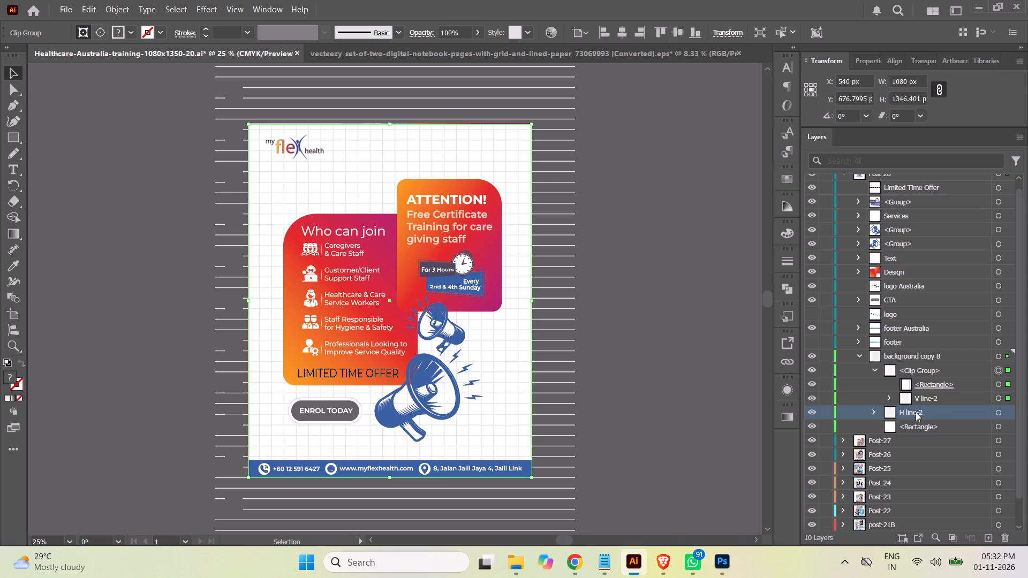
{"action": "left_click_drag", "start_coordinate": [916, 412], "coordinate": [927, 392]}
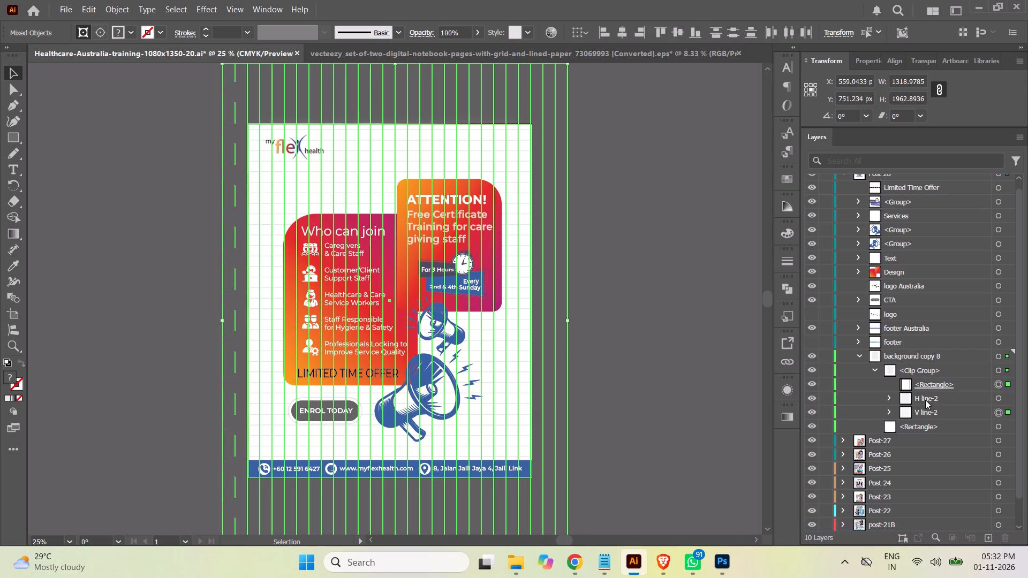
{"action": "left_click", "coordinate": [874, 369]}
{"action": "left_click", "coordinate": [740, 360]}
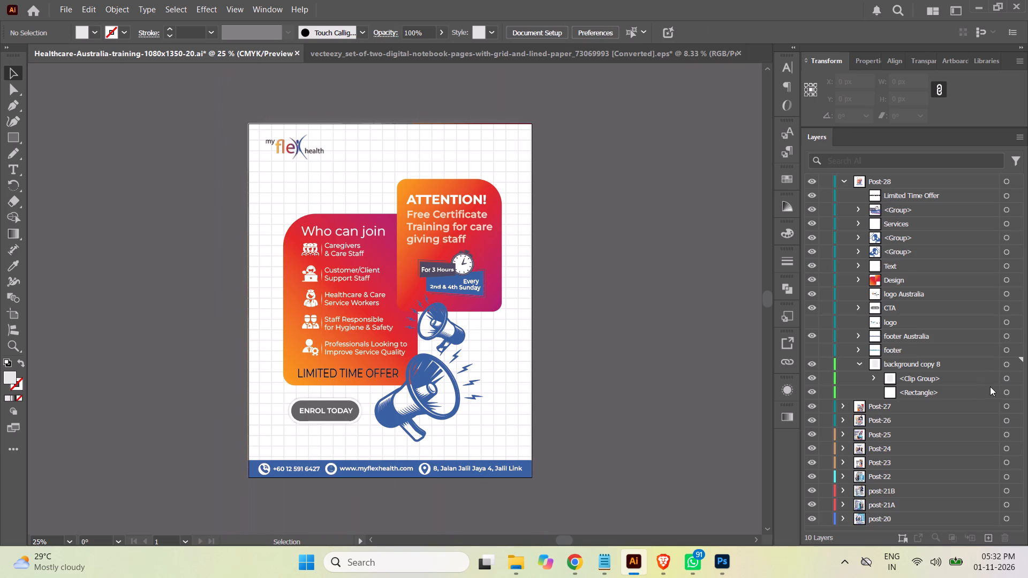
Set the opacity of the grid lines' clip group in background copy 8 to 50%.
{"action": "left_click", "coordinate": [1007, 379]}
{"action": "left_click", "coordinate": [951, 379]}
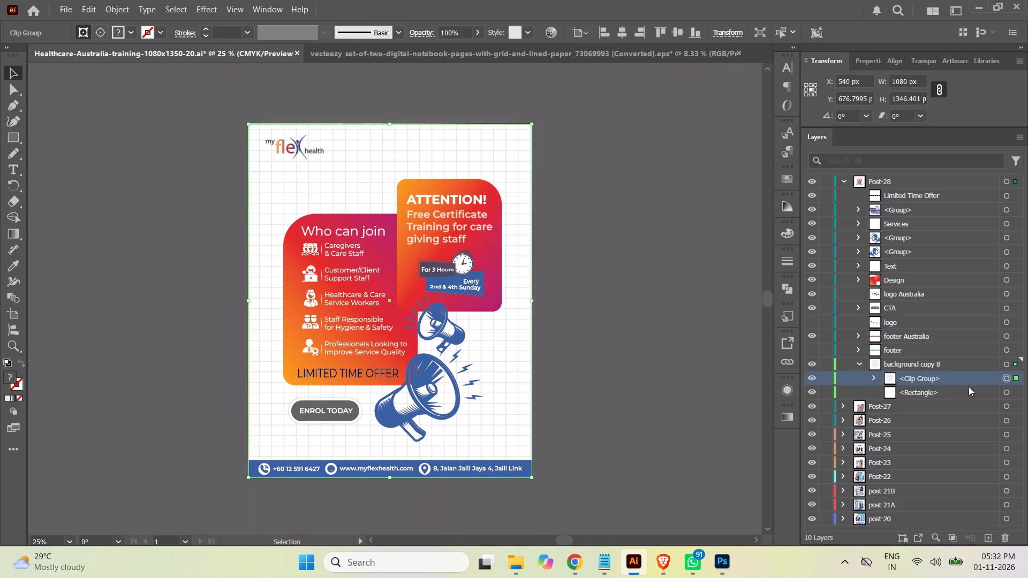
{"action": "left_click_drag", "start_coordinate": [460, 34], "coordinate": [403, 37]}
{"action": "key", "text": "5"}
{"action": "key", "text": "0"}
{"action": "key", "text": "Return"}
{"action": "left_click", "coordinate": [641, 240]}
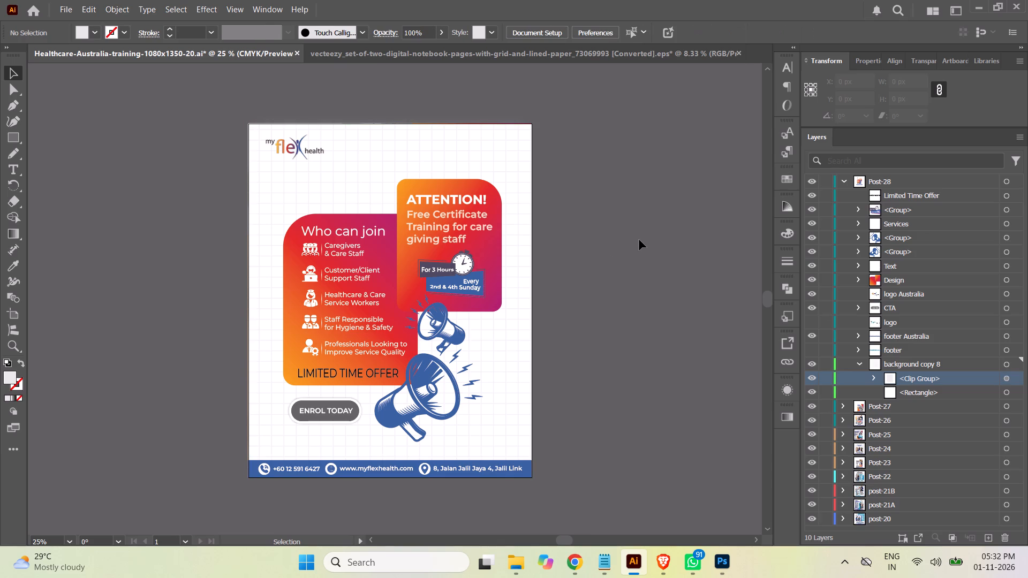
Save the Healthcare-Australia training post document.
{"action": "key", "text": "ctrl+s"}
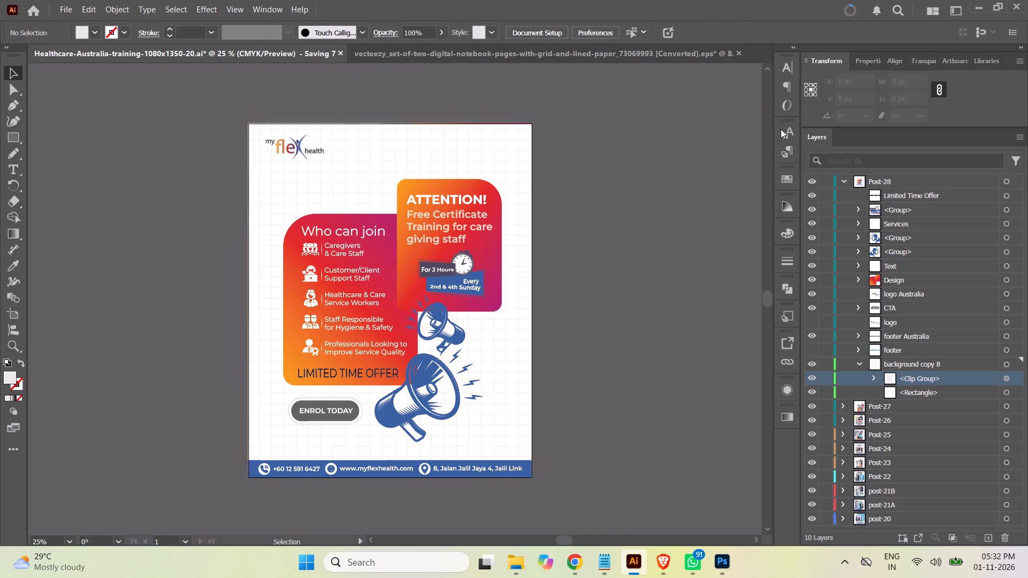
Close the vecteezy notebook pages EPS document without saving its changes.
{"action": "left_click", "coordinate": [518, 49]}
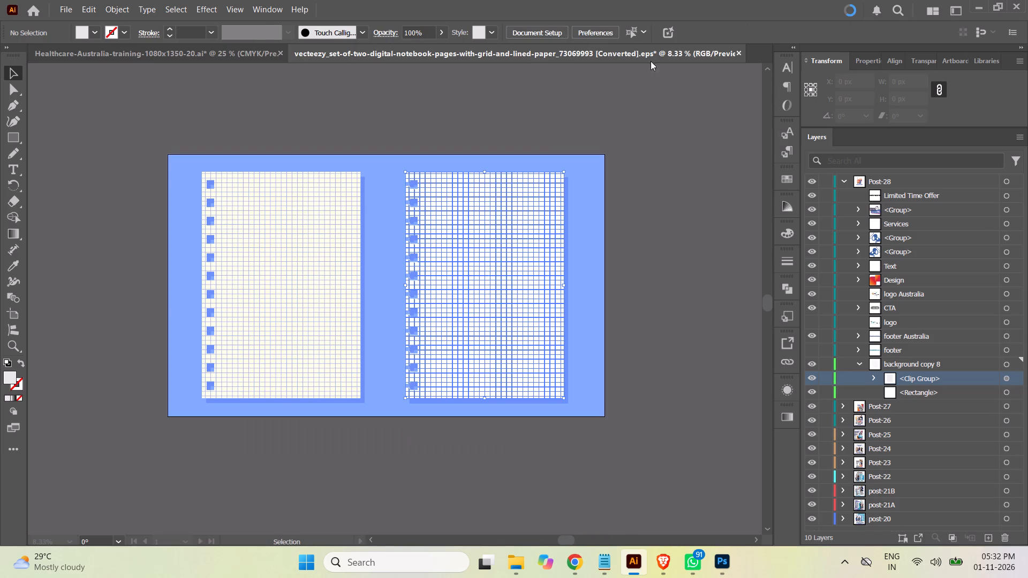
{"action": "left_click", "coordinate": [739, 54]}
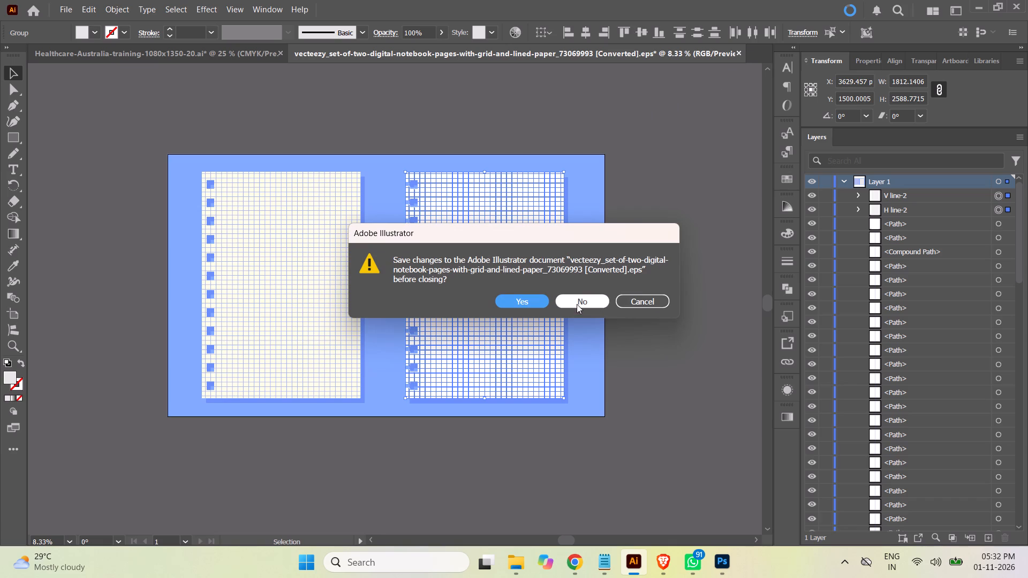
{"action": "left_click", "coordinate": [577, 304]}
{"action": "left_click", "coordinate": [662, 235]}
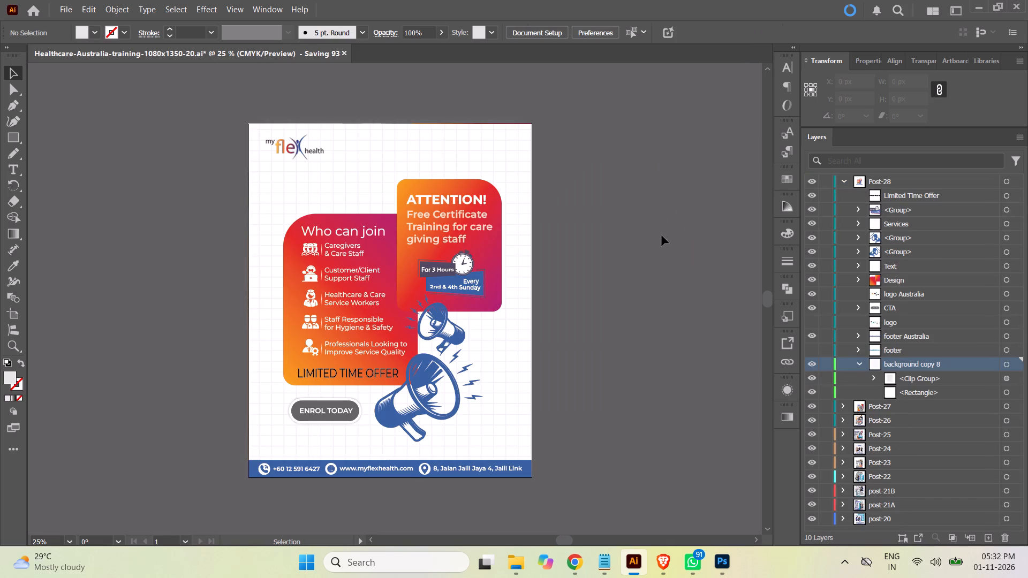
Collapse the background copy 8 sublayer and the Post-28 layer, and save the healthcare post document again.
{"action": "left_click", "coordinate": [860, 363]}
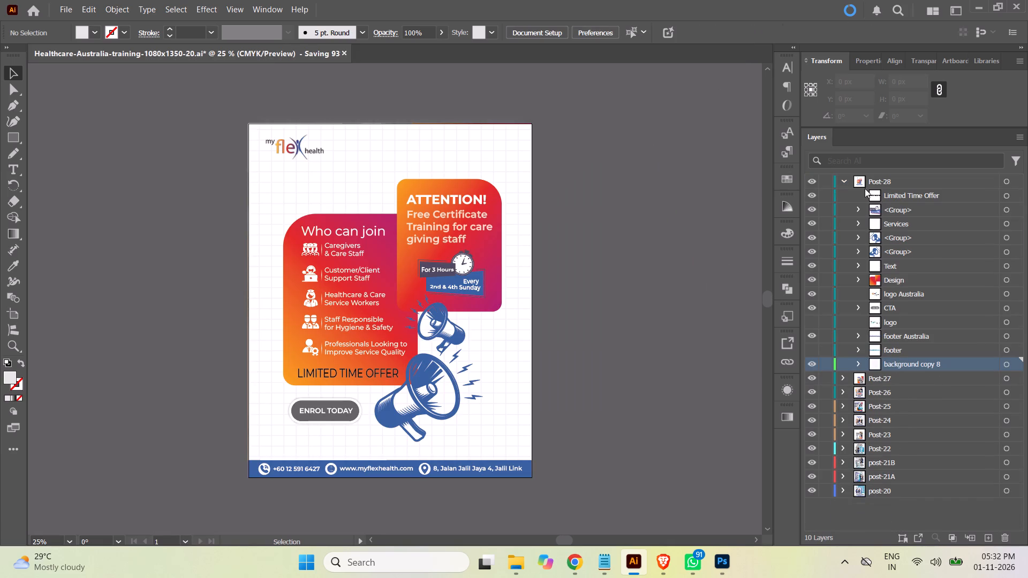
{"action": "left_click", "coordinate": [842, 179]}
{"action": "left_click", "coordinate": [690, 218]}
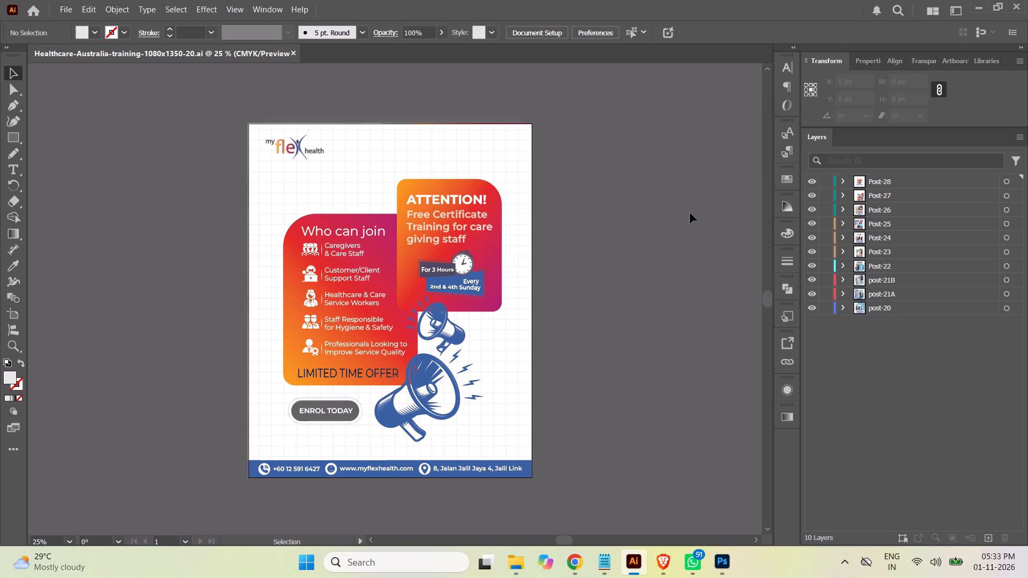
{"action": "key", "text": "ctrl+minus"}
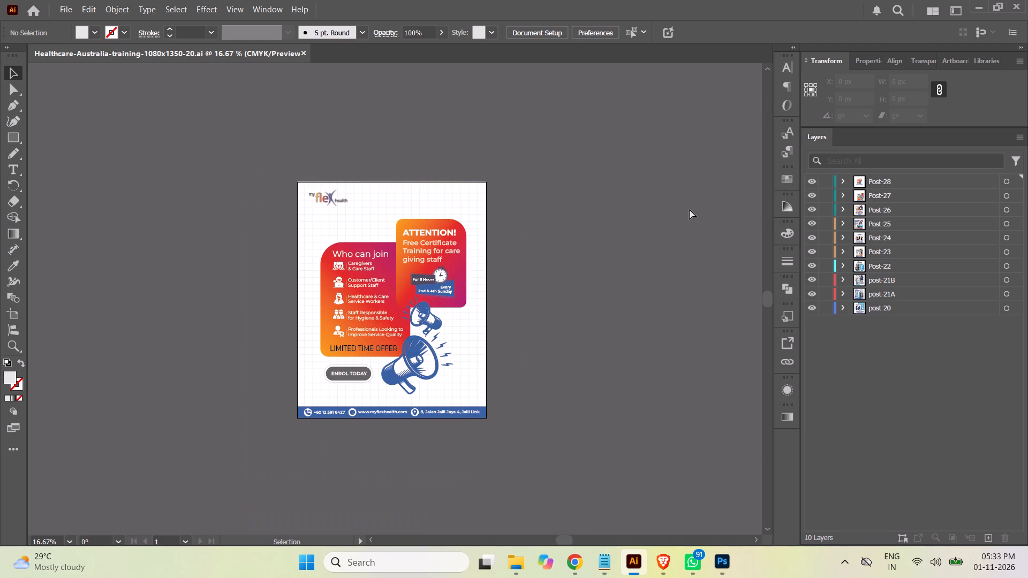
{"action": "key", "text": "ctrl+s"}
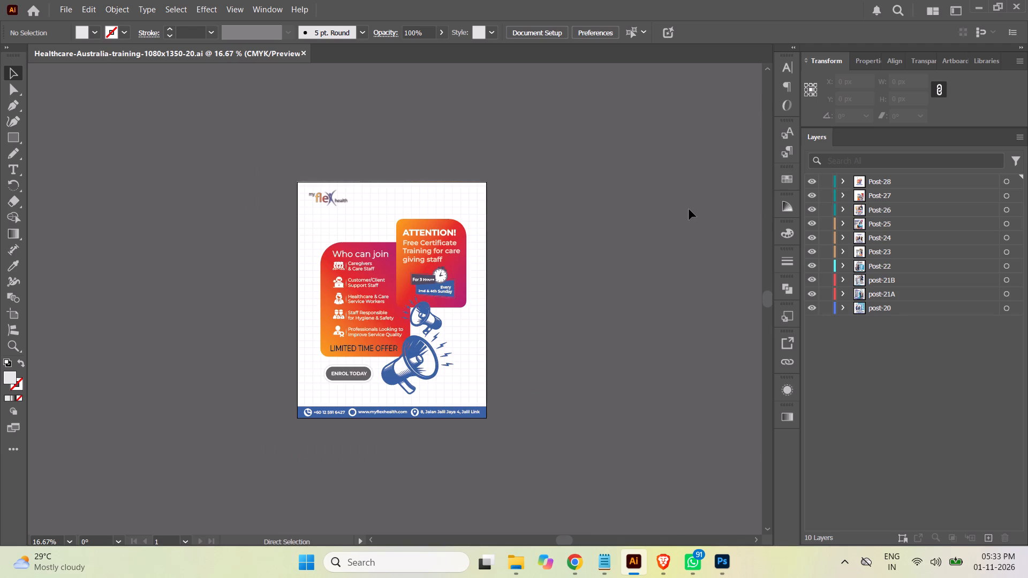
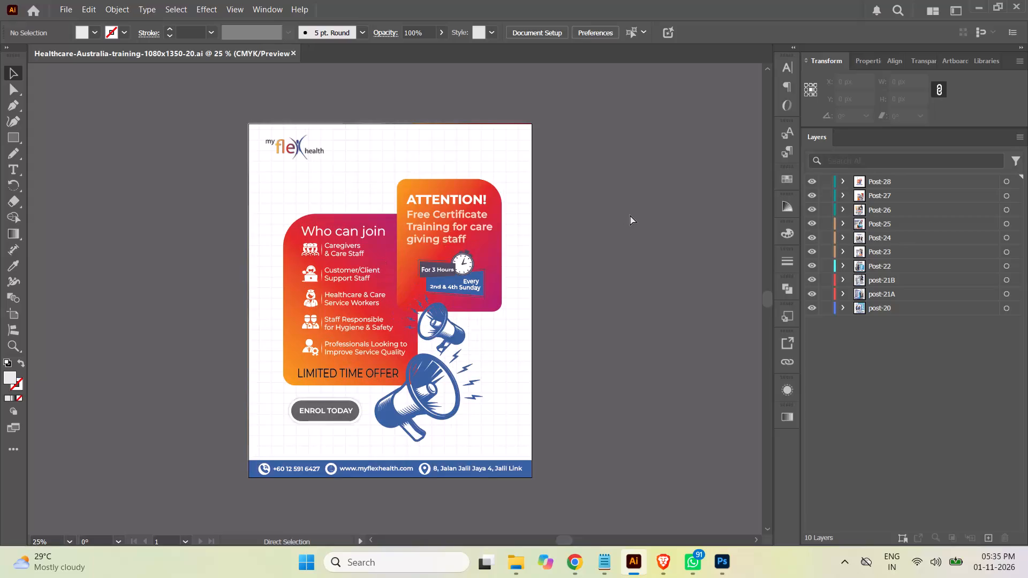
Check the finished Post-28 artwork and save the Healthcare-Australia training post document.
{"action": "key", "text": "ctrl+equal"}
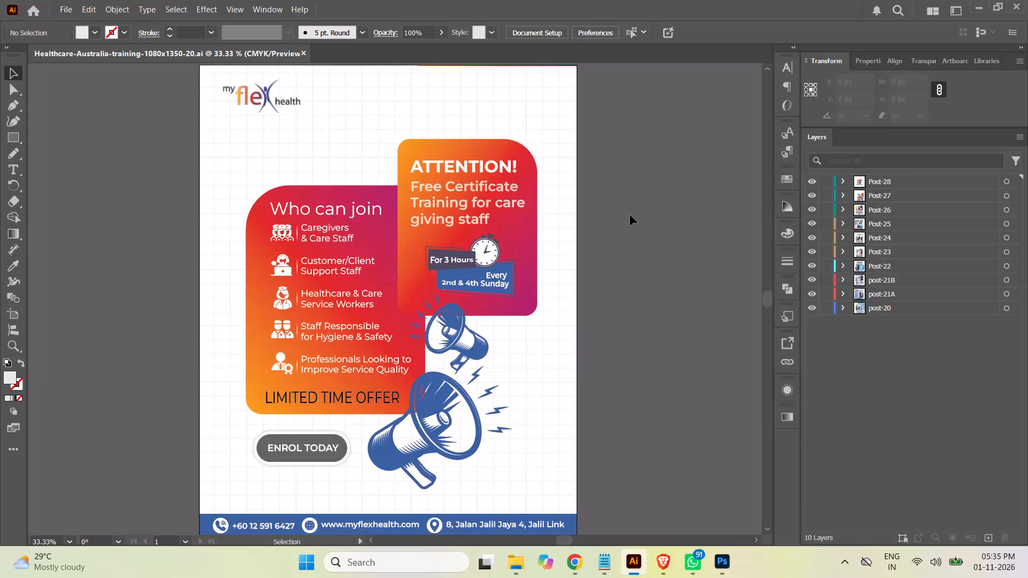
{"action": "key", "text": "ctrl+minus"}
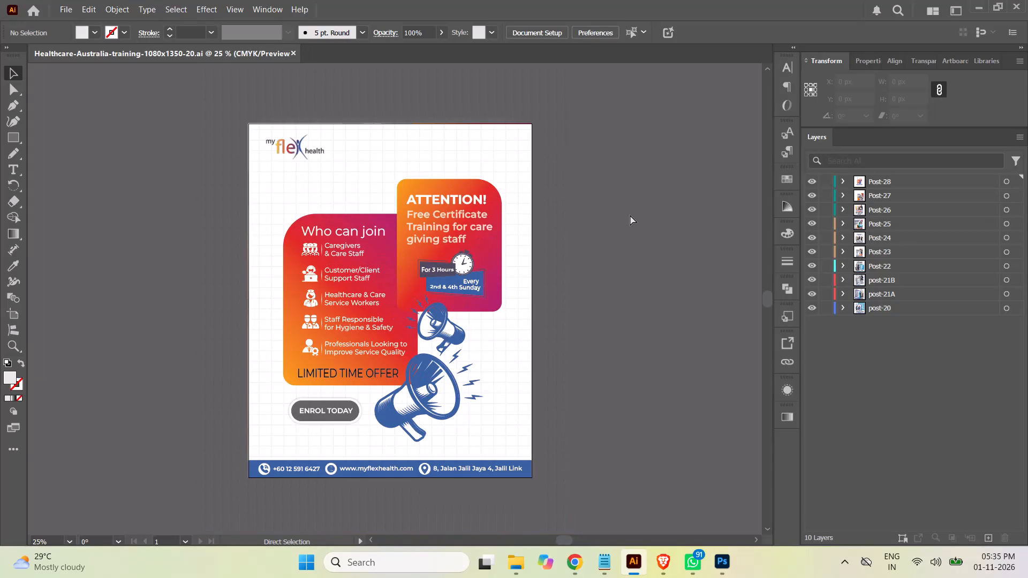
{"action": "key", "text": "ctrl+s"}
Switch to Photoshop and close the application along with its open Gemini-generated reception image.
{"action": "left_click", "coordinate": [577, 564]}
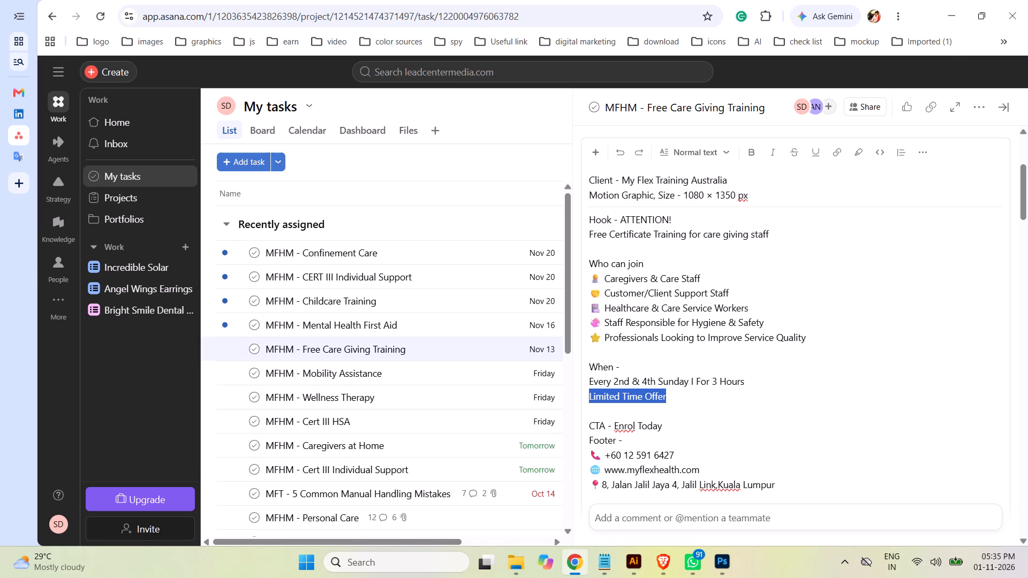
{"action": "left_click", "coordinate": [725, 567]}
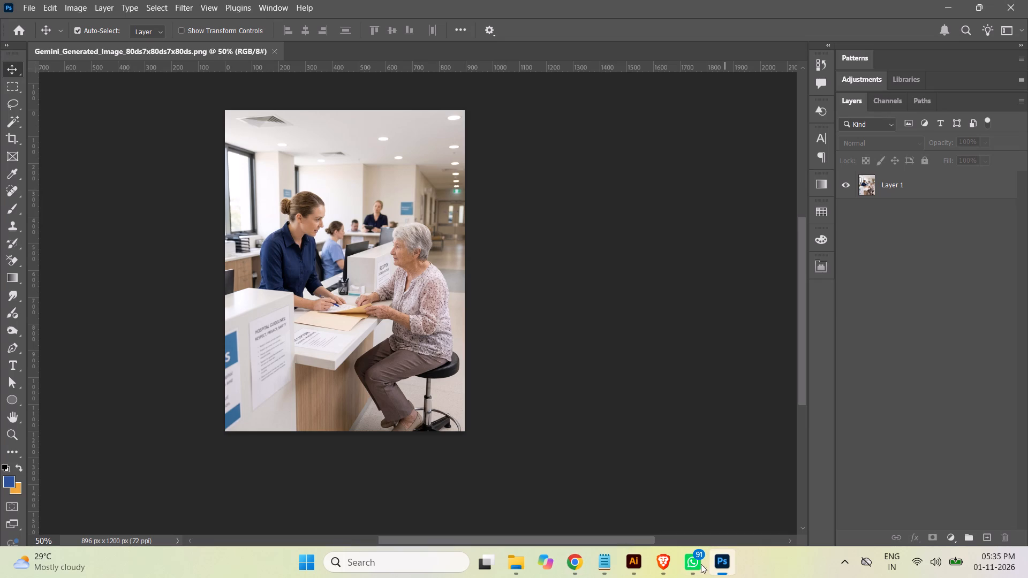
{"action": "left_click", "coordinate": [1011, 9]}
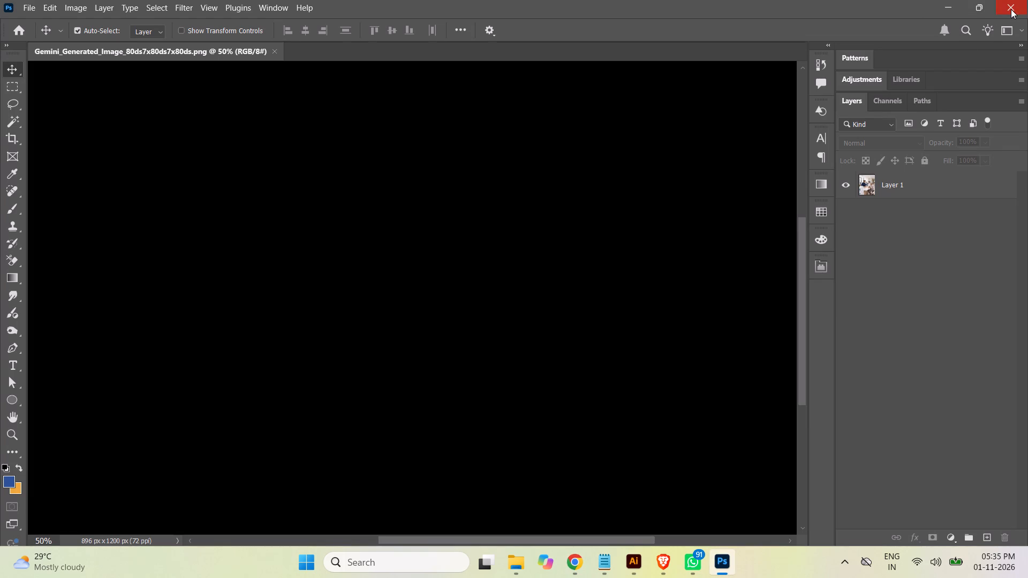
Show the hidden background apps in the Windows system tray.
{"action": "left_click", "coordinate": [845, 560]}
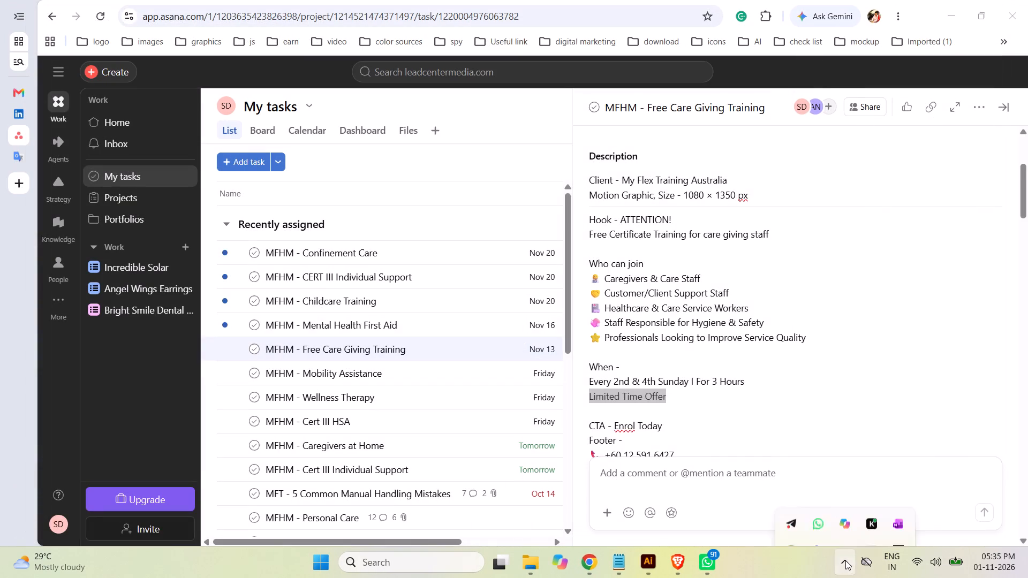
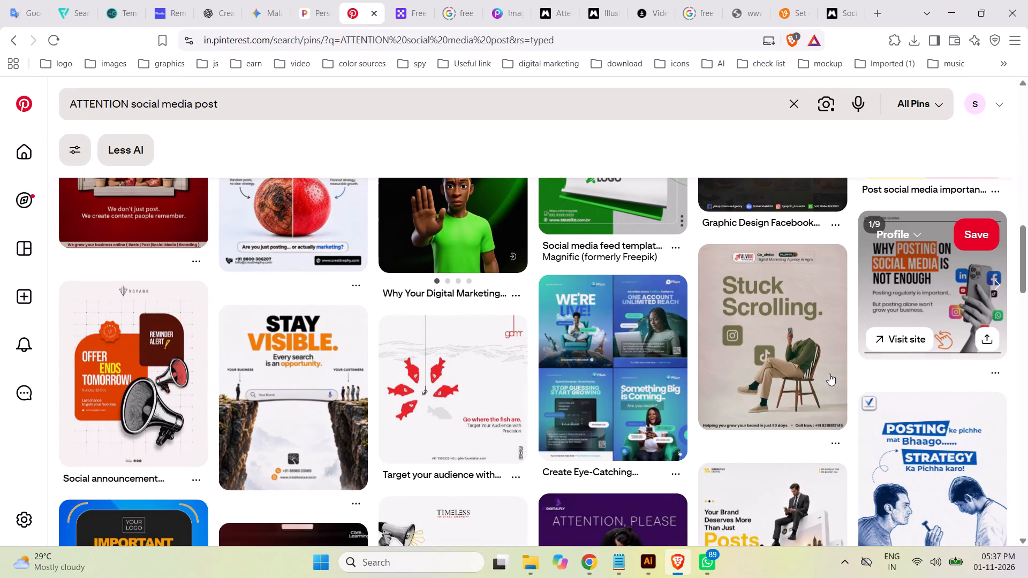
Look through the Pinterest results for attention-style social media post designs and reload the results page.
{"action": "scroll", "coordinate": [883, 374], "scroll_direction": "down", "scroll_amount": 5}
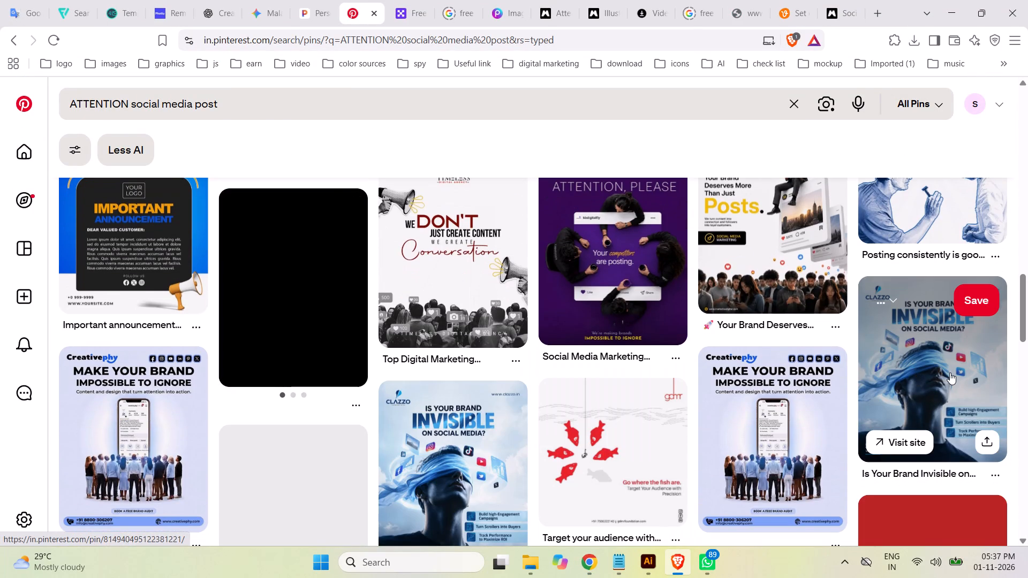
{"action": "scroll", "coordinate": [950, 372], "scroll_direction": "down", "scroll_amount": 4}
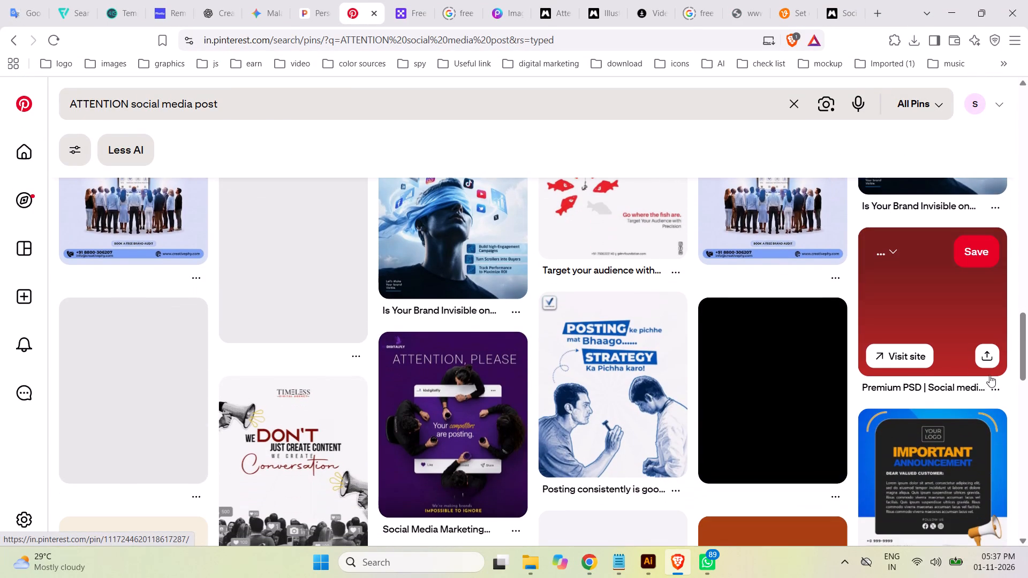
{"action": "scroll", "coordinate": [992, 376], "scroll_direction": "down", "scroll_amount": 2}
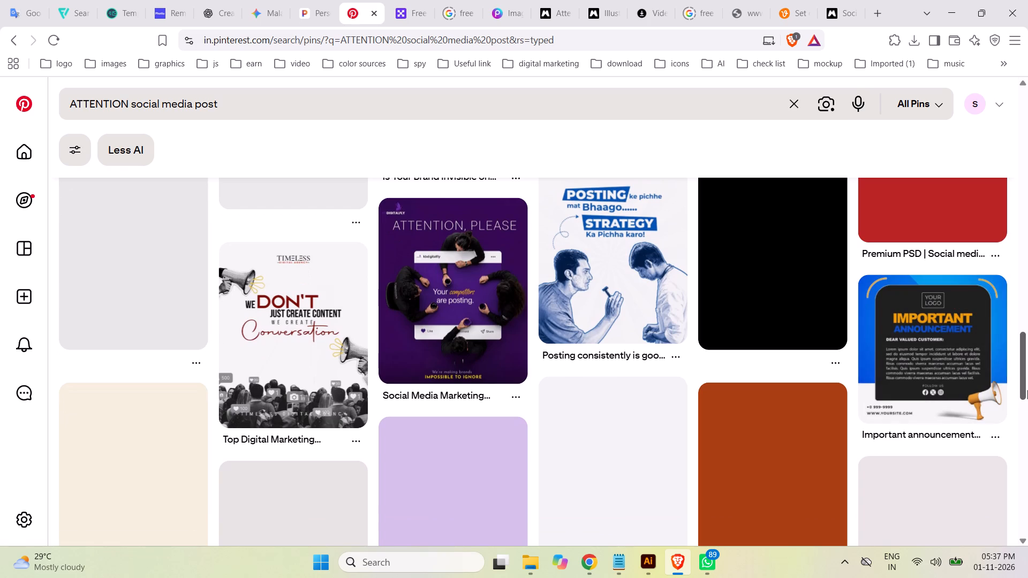
{"action": "scroll", "coordinate": [1027, 390], "scroll_direction": "down", "scroll_amount": 3}
{"action": "scroll", "coordinate": [1027, 389], "scroll_direction": "up", "scroll_amount": 3}
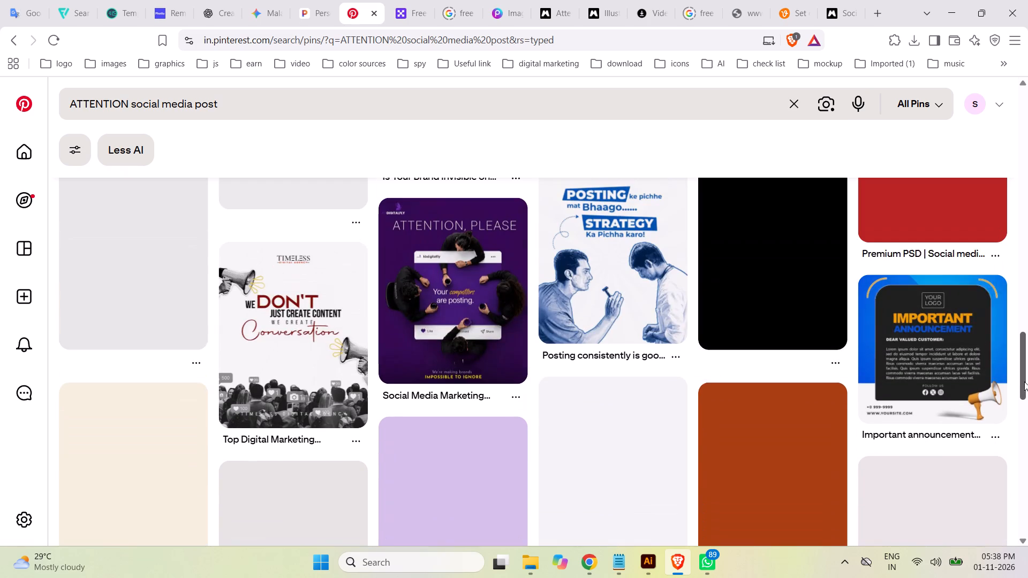
{"action": "left_click", "coordinate": [343, 37]}
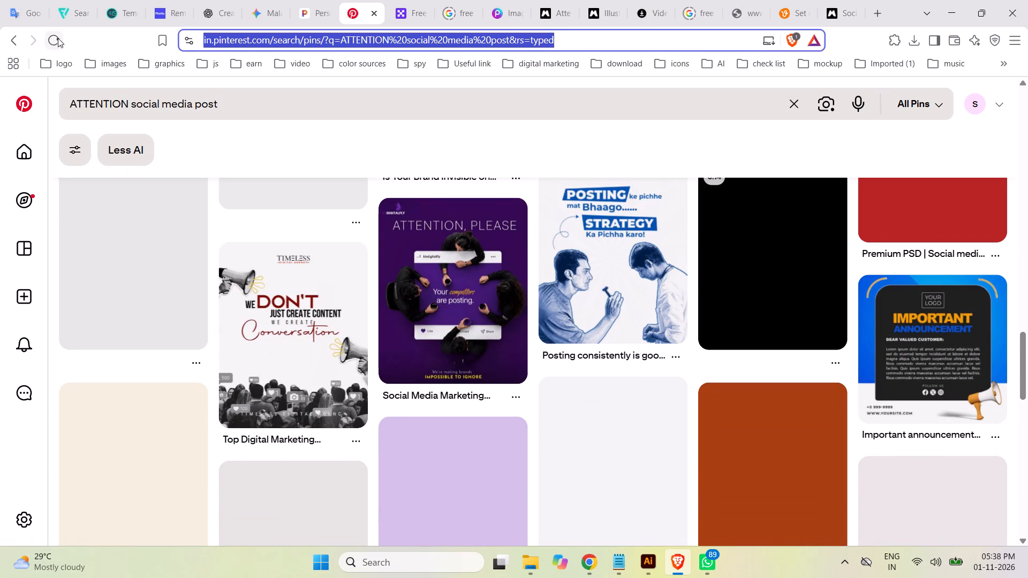
{"action": "left_click", "coordinate": [58, 38]}
Switch to Illustrator and compare the Post-28, Post-27, Post-26 and Post-25 designs by temporarily hiding the upper layers, restoring their visibility at the end.
{"action": "left_click", "coordinate": [648, 560]}
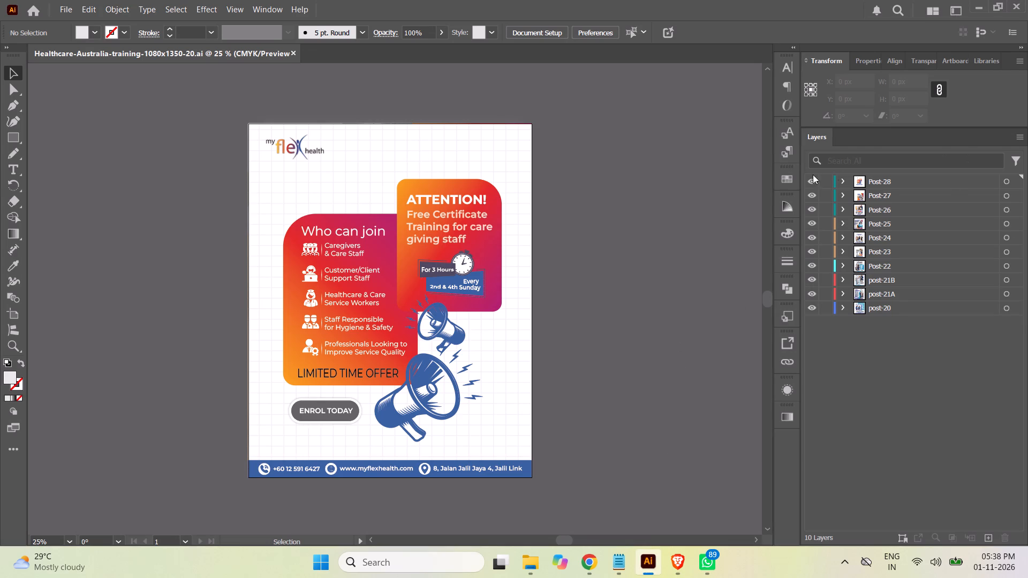
{"action": "left_click", "coordinate": [810, 181]}
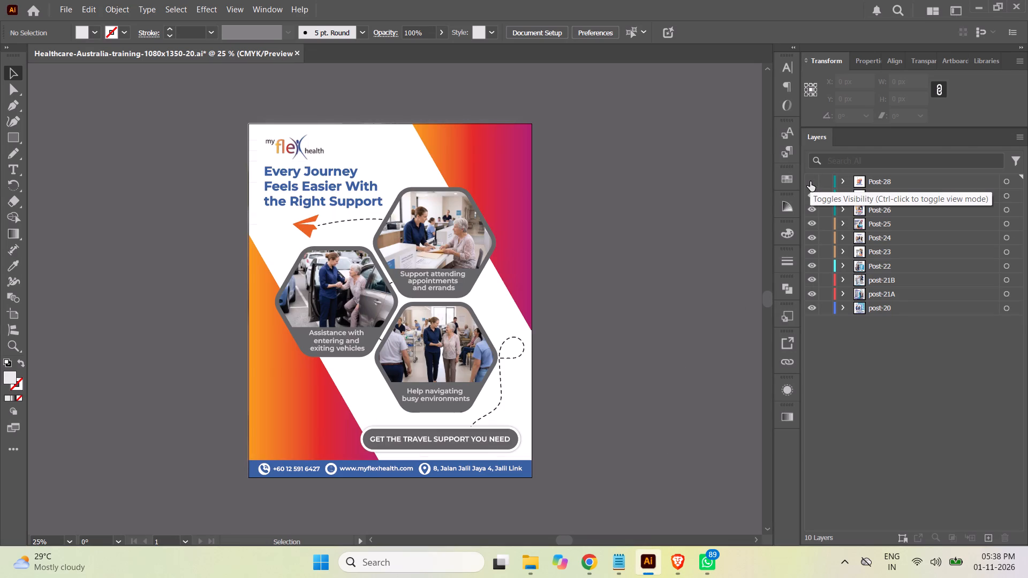
{"action": "left_click", "coordinate": [810, 181]}
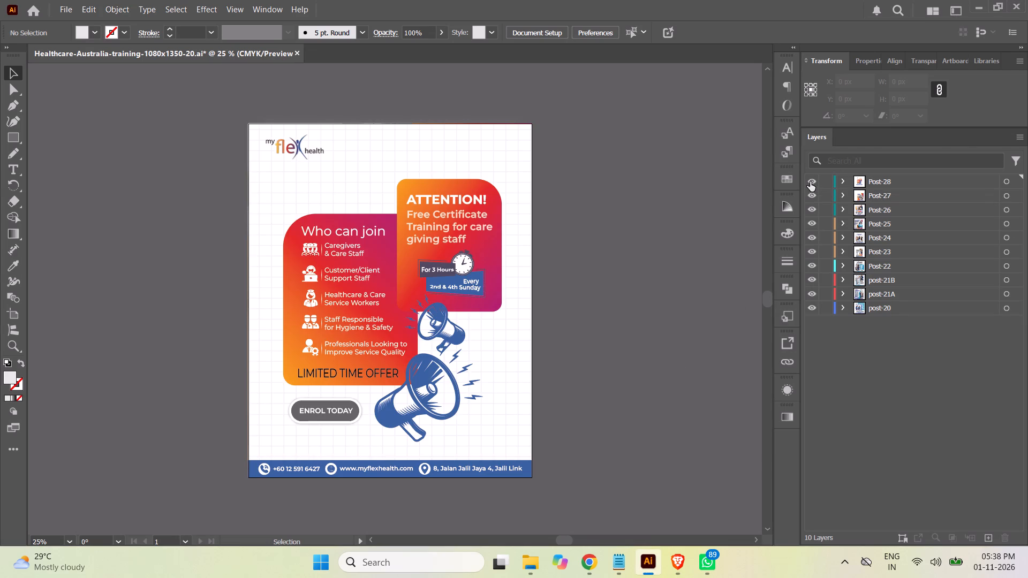
{"action": "left_click", "coordinate": [810, 181]}
{"action": "left_click", "coordinate": [810, 181]}
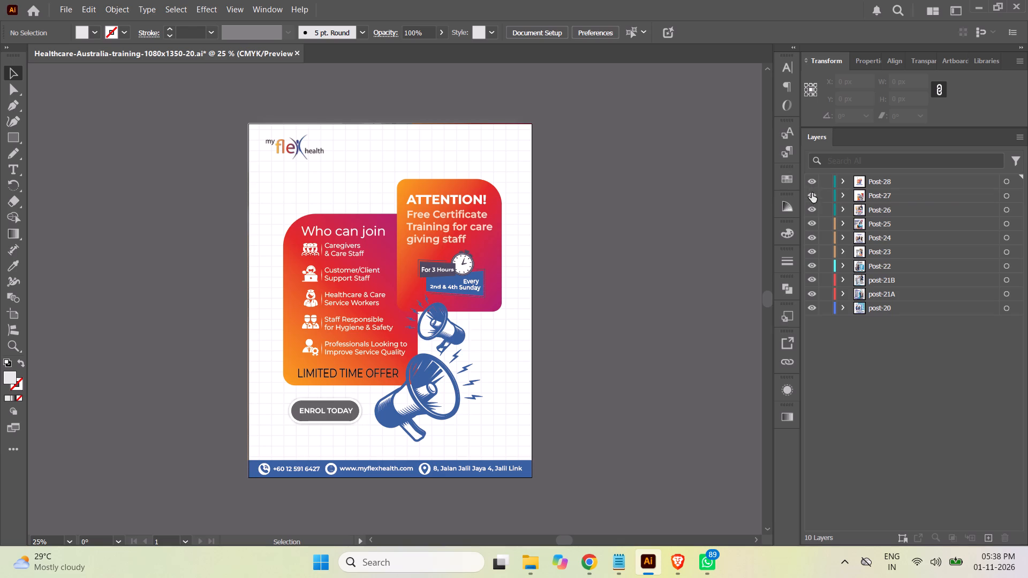
{"action": "left_click", "coordinate": [813, 183]}
{"action": "left_click", "coordinate": [812, 194]}
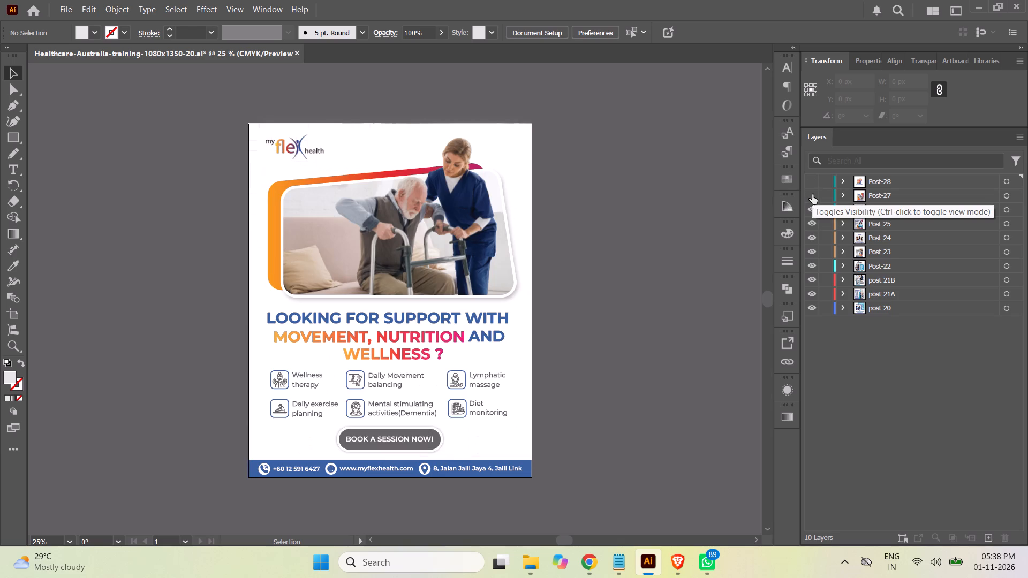
{"action": "left_click", "coordinate": [811, 210]}
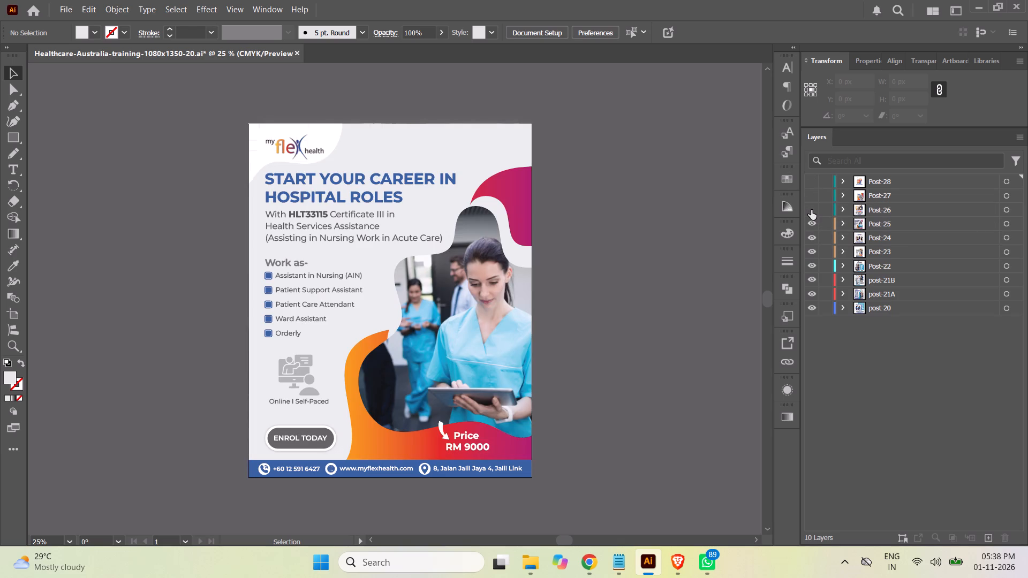
{"action": "left_click", "coordinate": [811, 210]}
{"action": "left_click", "coordinate": [810, 197]}
{"action": "left_click", "coordinate": [813, 181]}
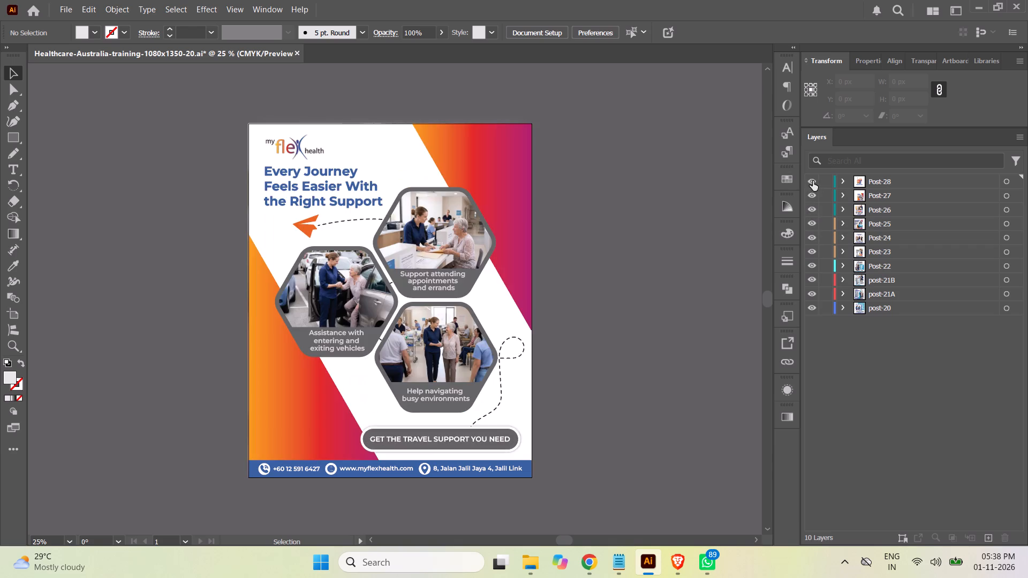
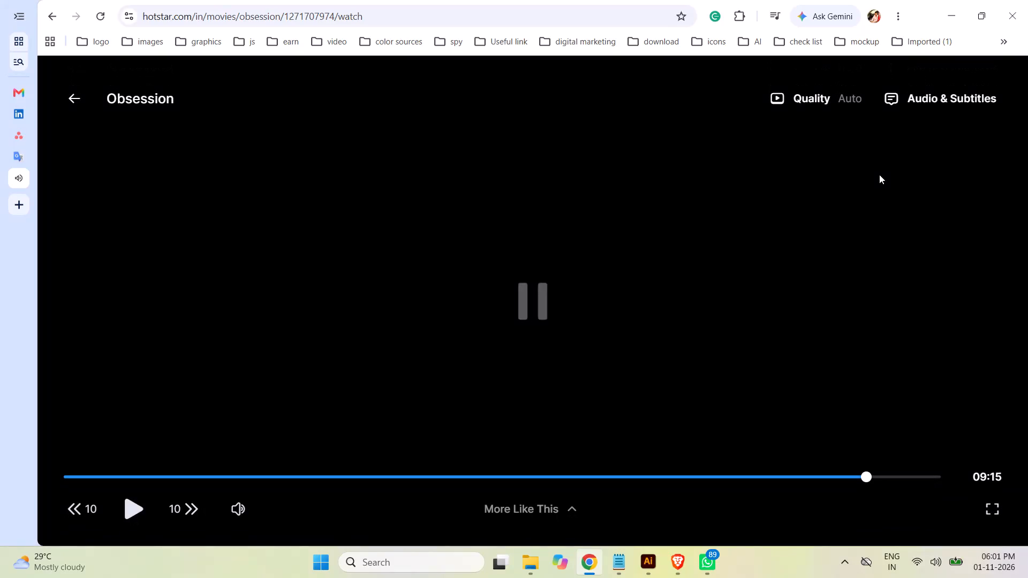
In Chrome, briefly resume the movie Obsession, pause it again and close its JioHotstar tab.
{"action": "key", "text": "space"}
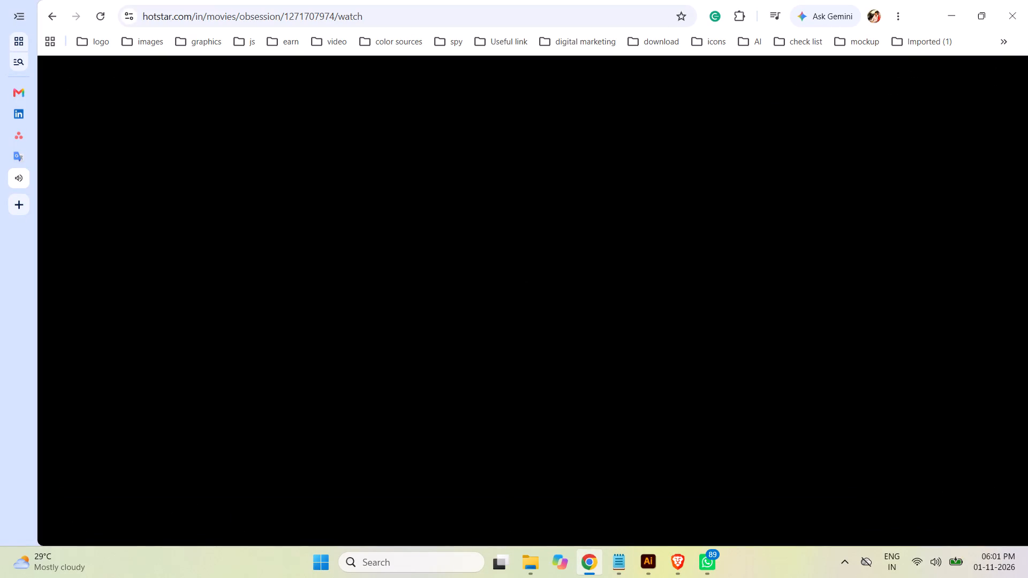
{"action": "key", "text": "space"}
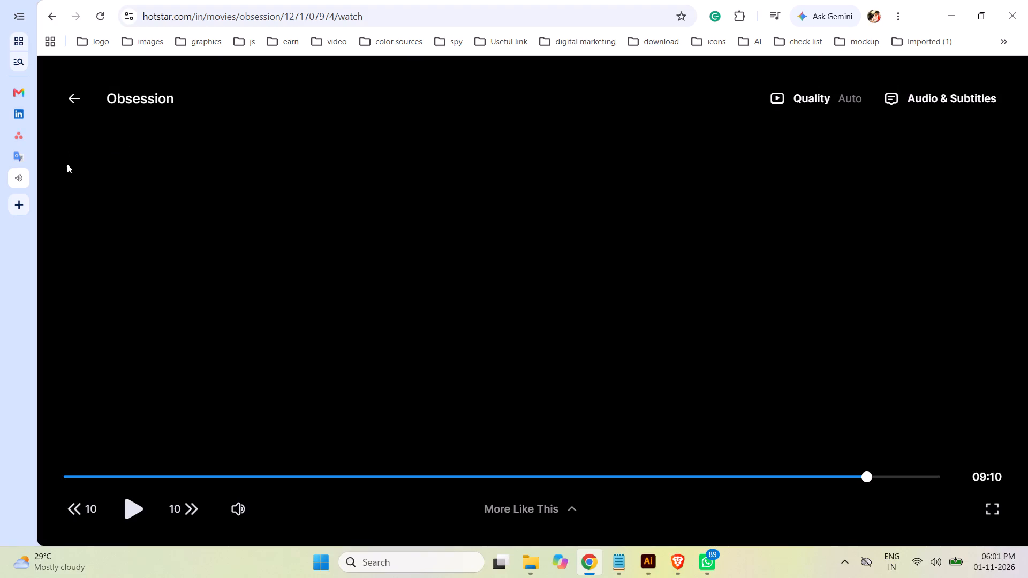
{"action": "left_click", "coordinate": [143, 177]}
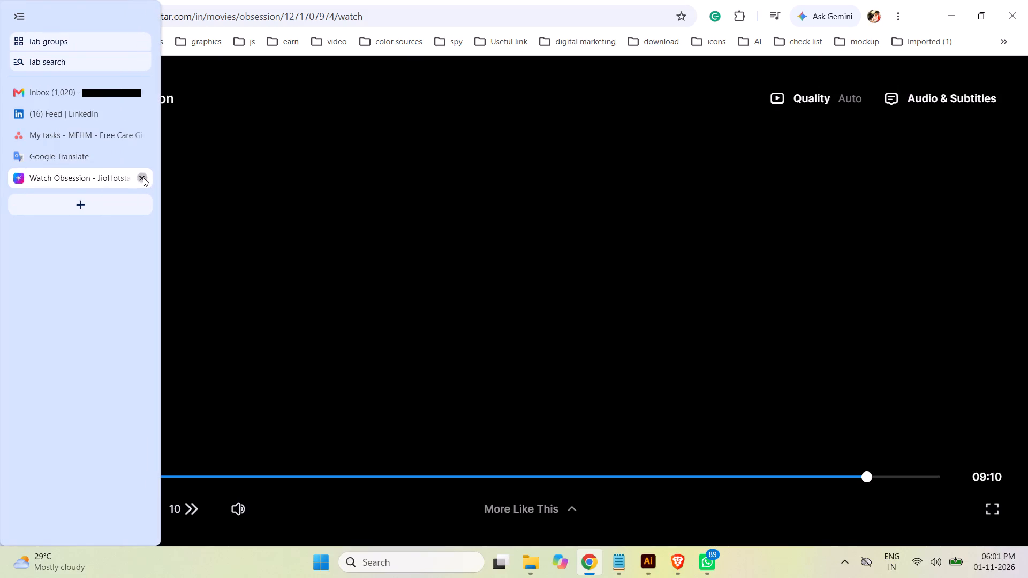